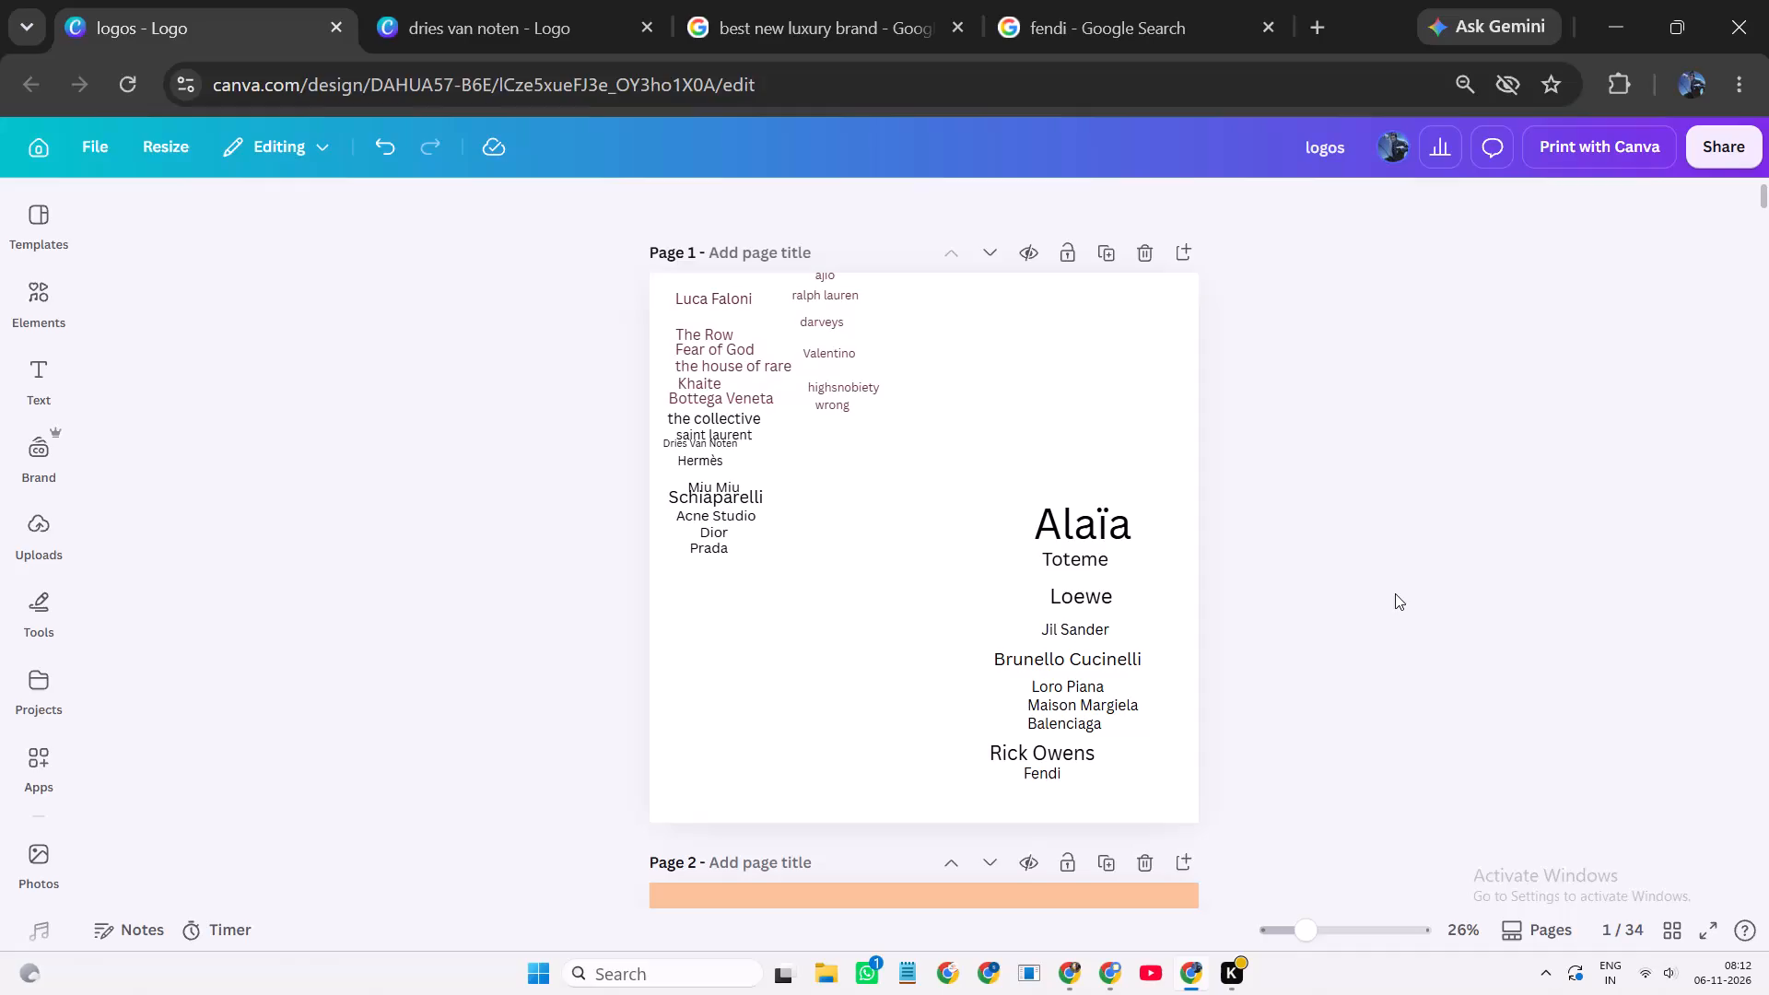
Copy the "Alaïa" text from page 1 of the logos design.
click(1295, 685)
click(1072, 536)
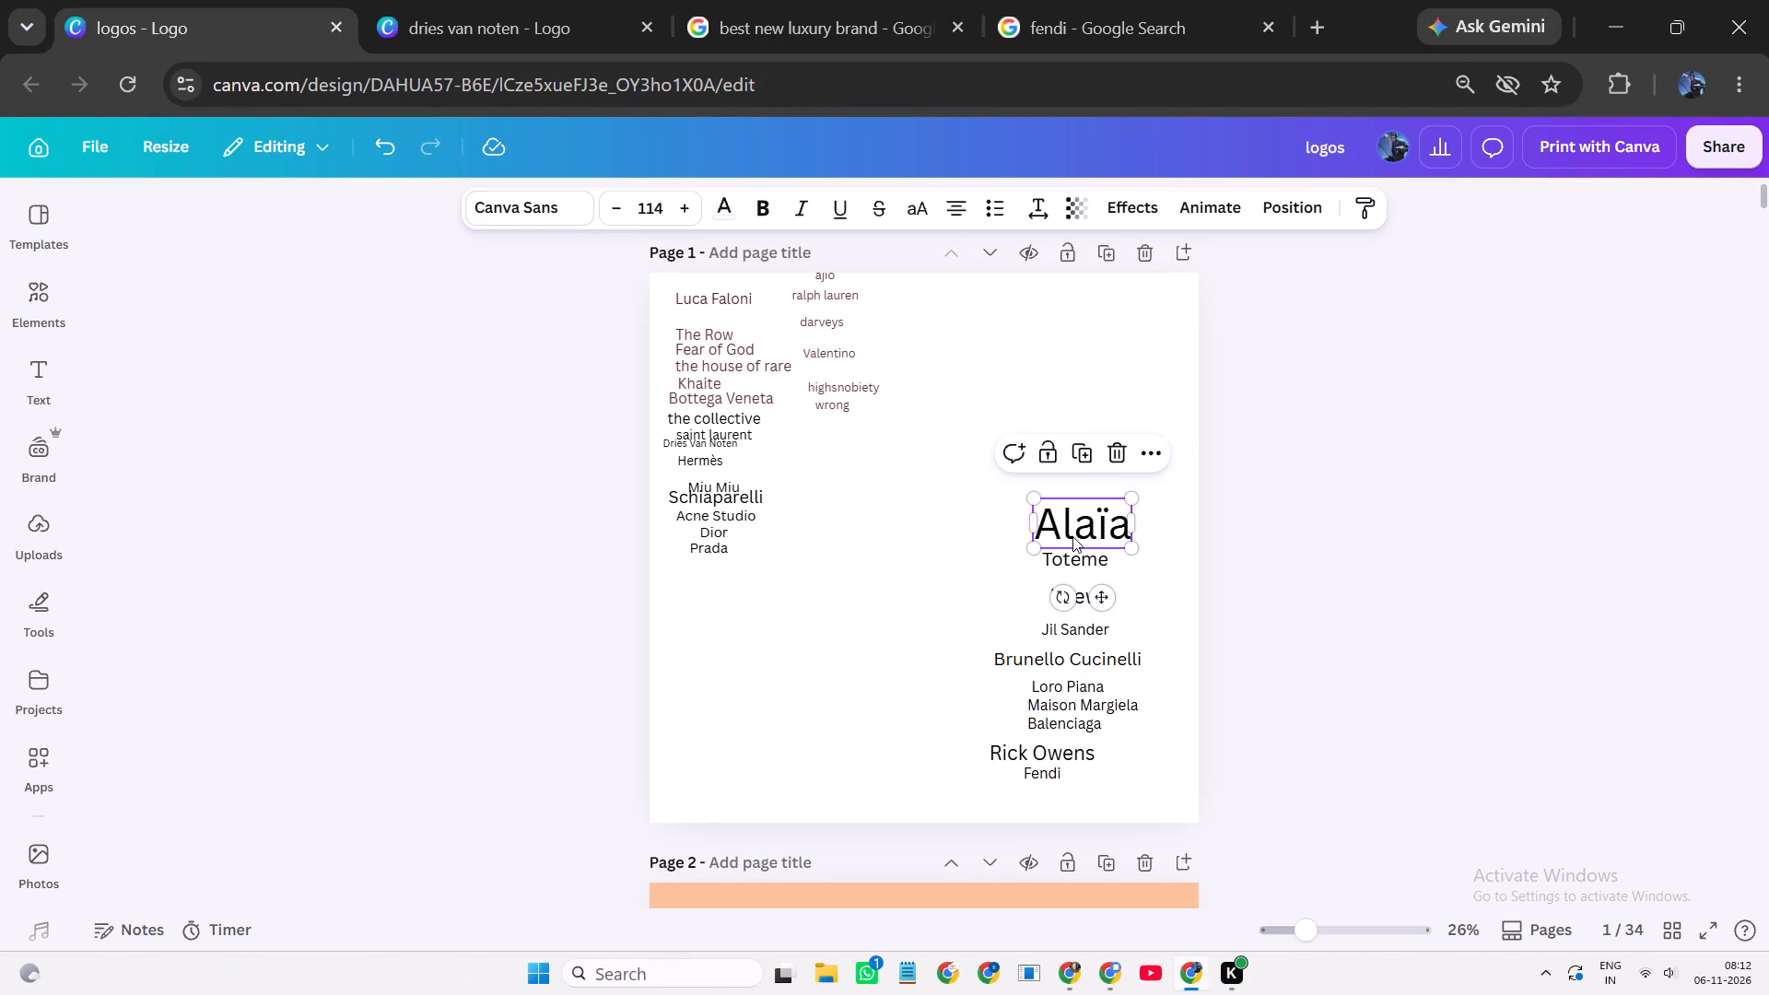
click(1174, 462)
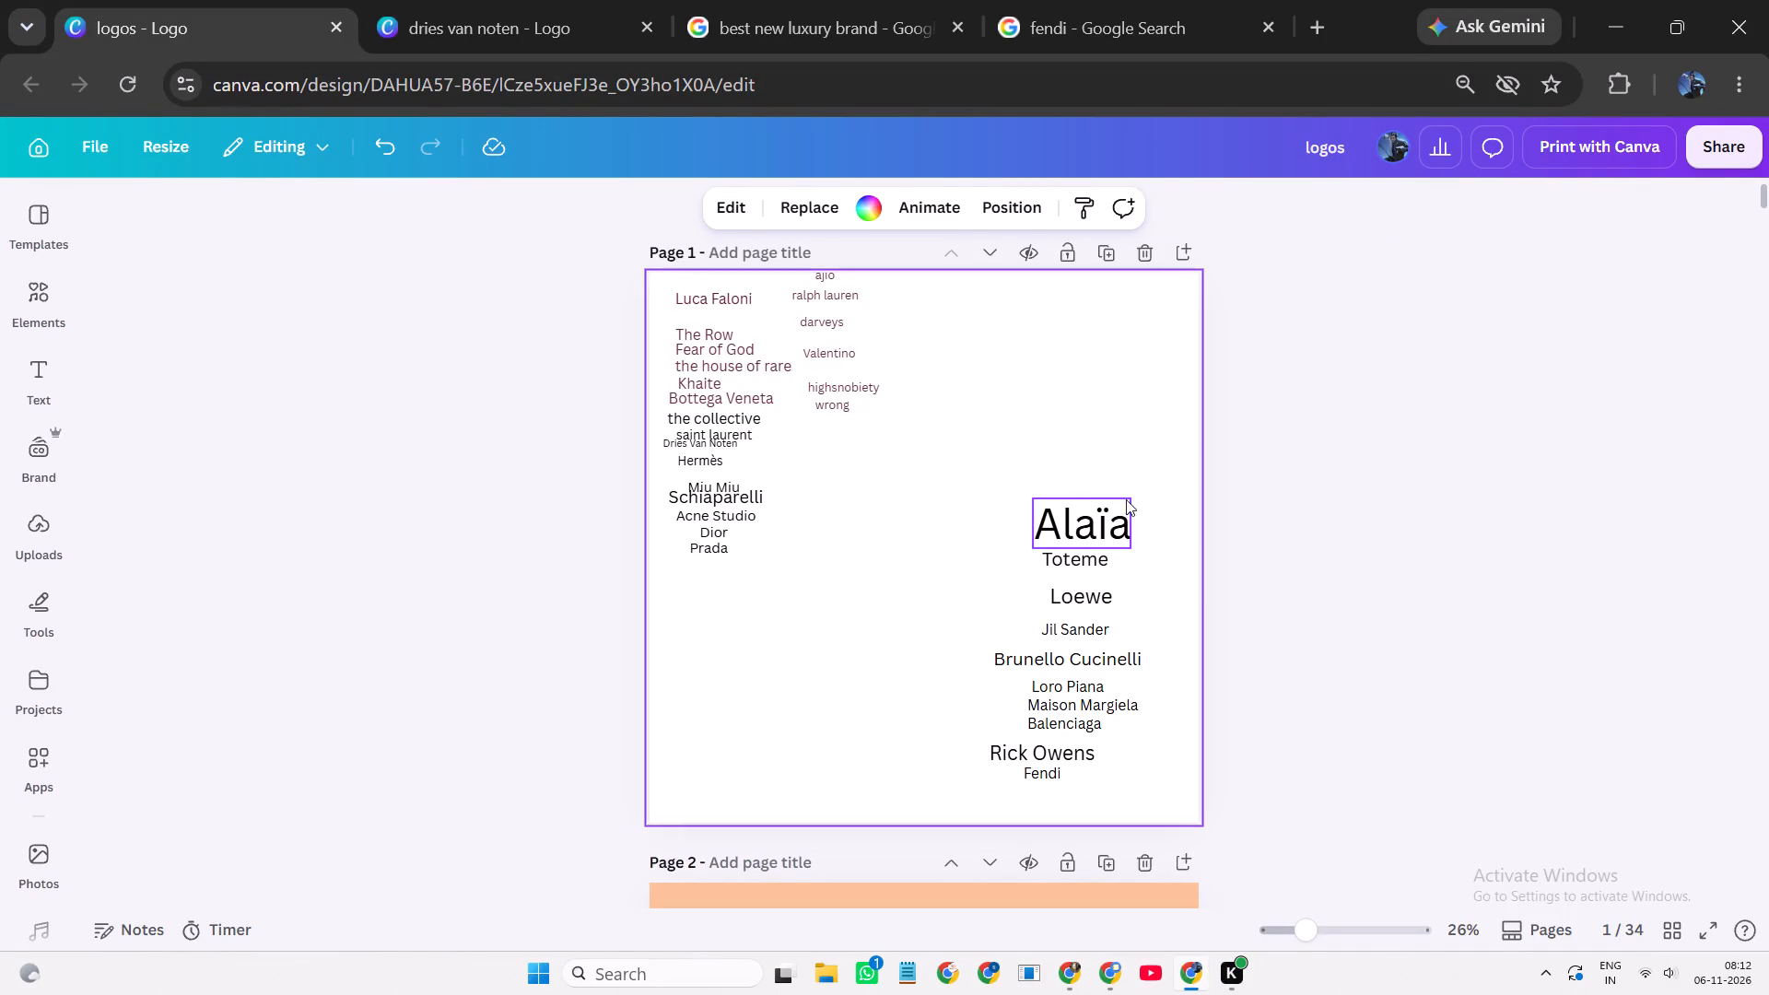
click(1111, 496)
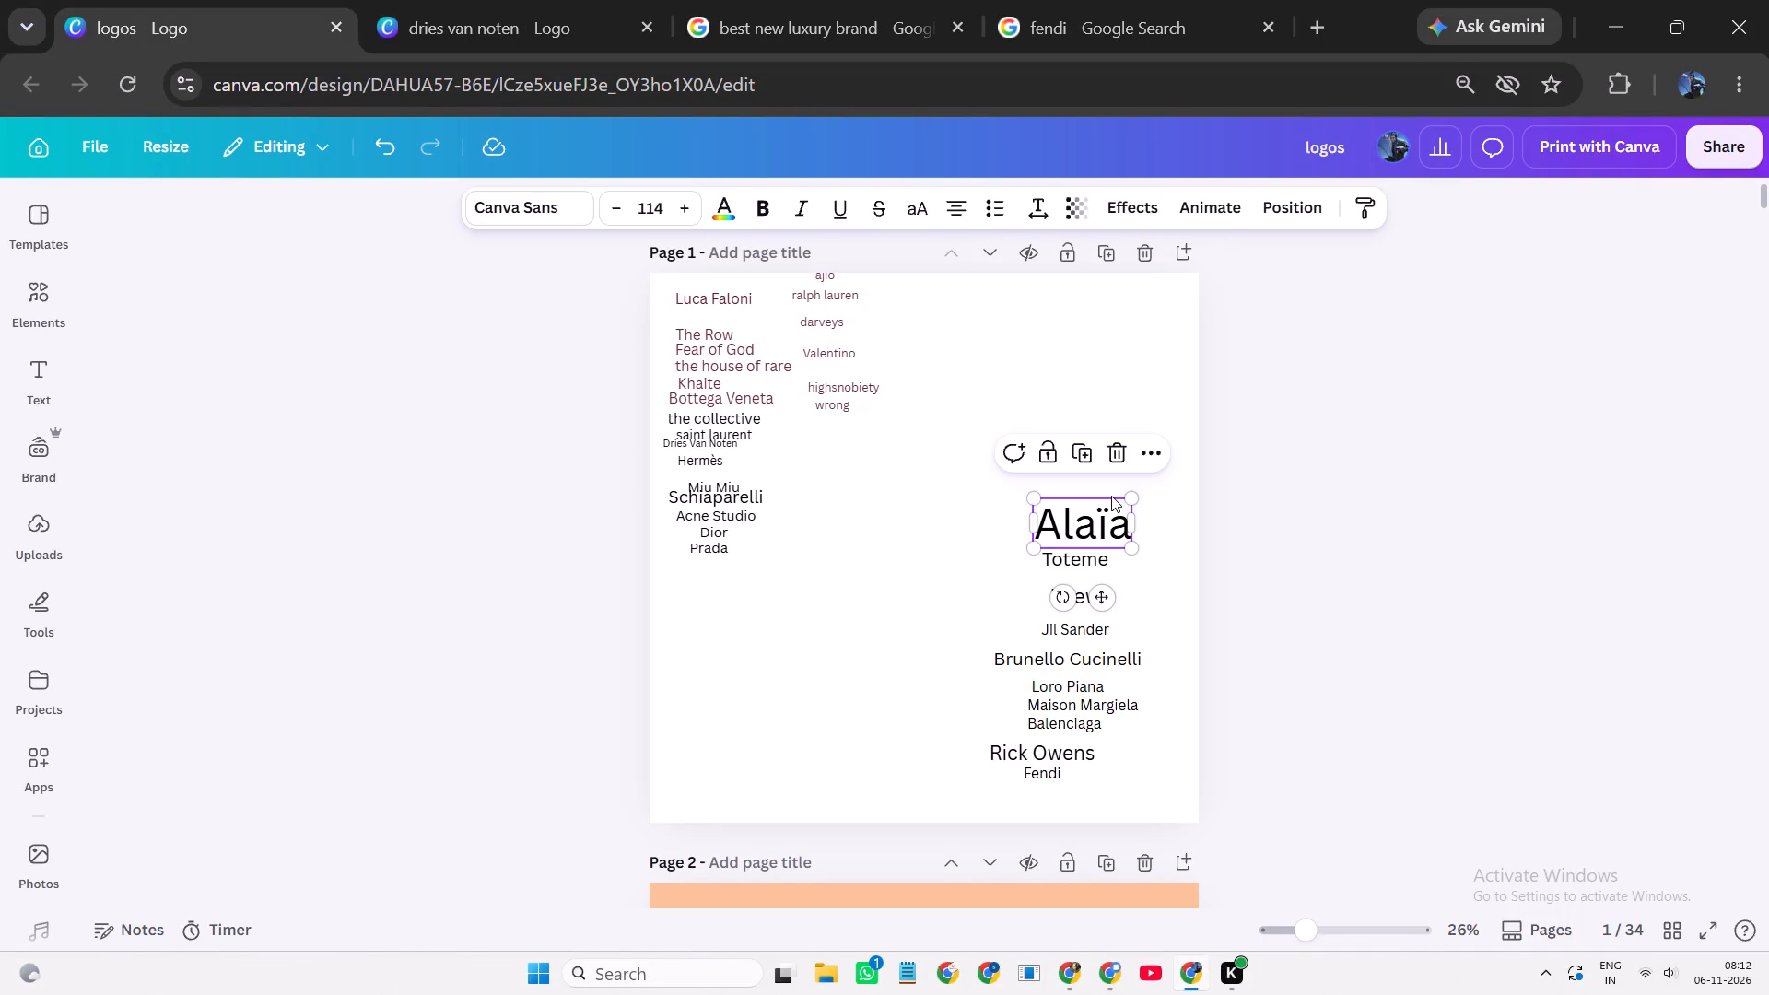
key(ctrl+c)
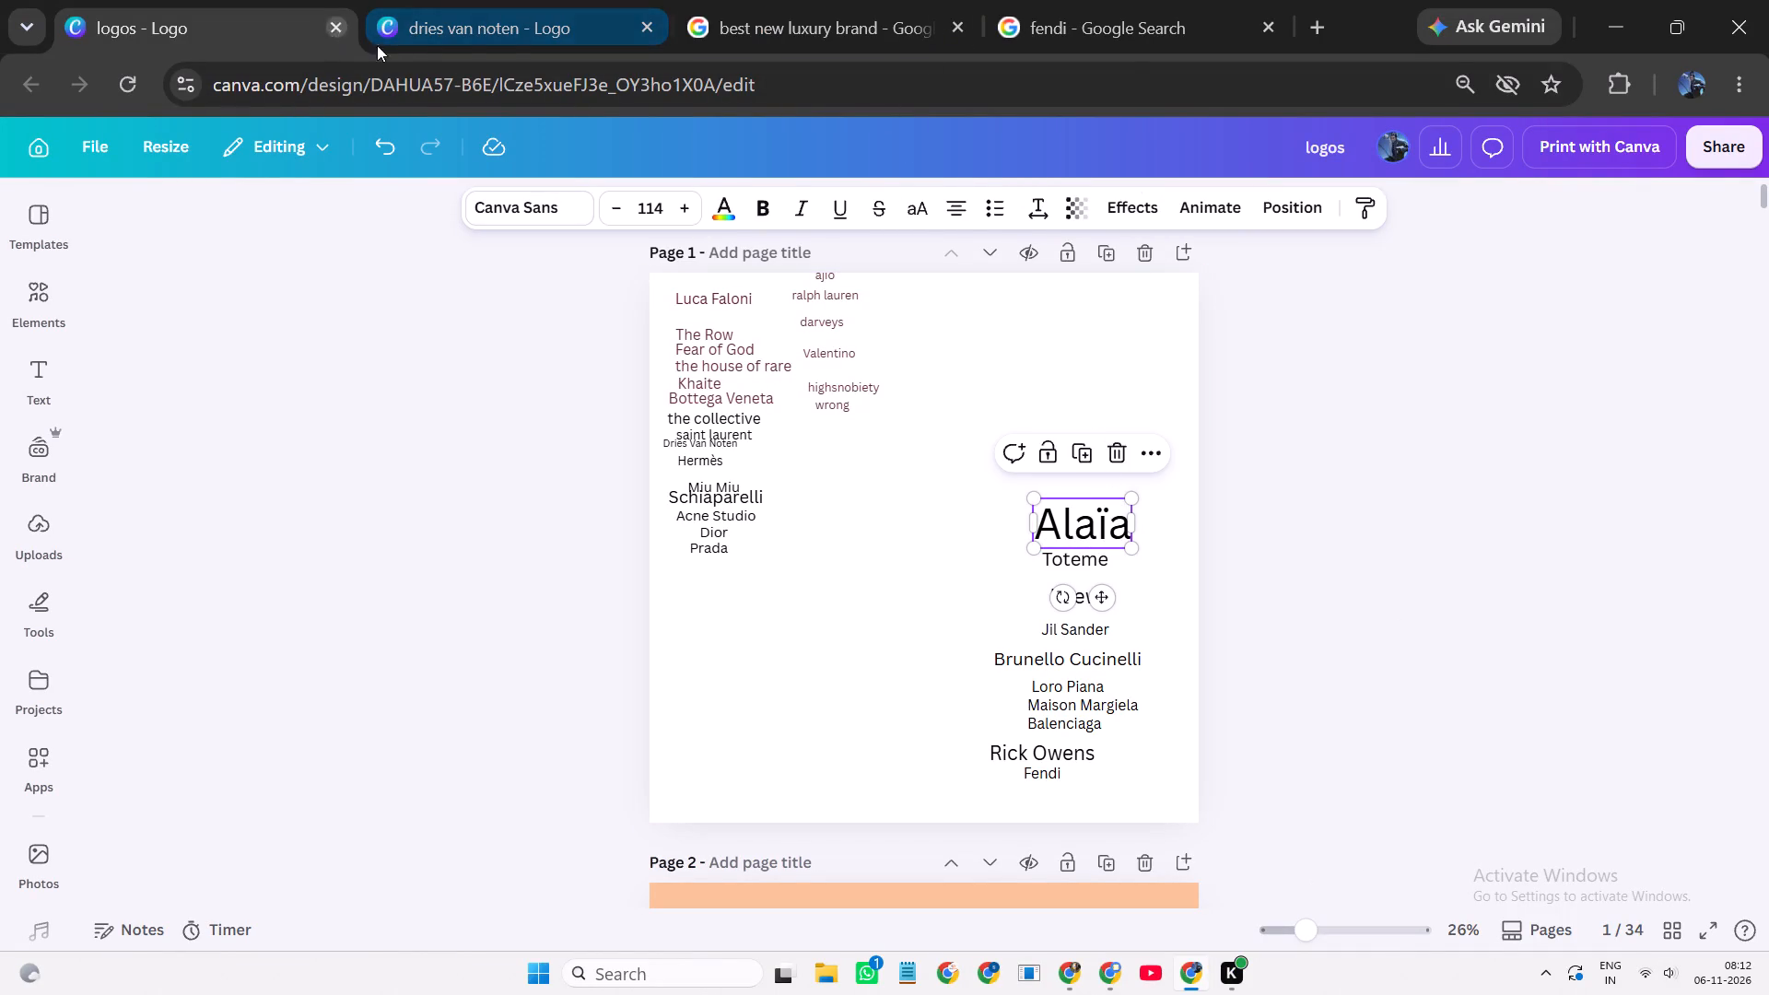
Close the two Google search tabs, "fendi" and "best new luxury brand".
click(1273, 20)
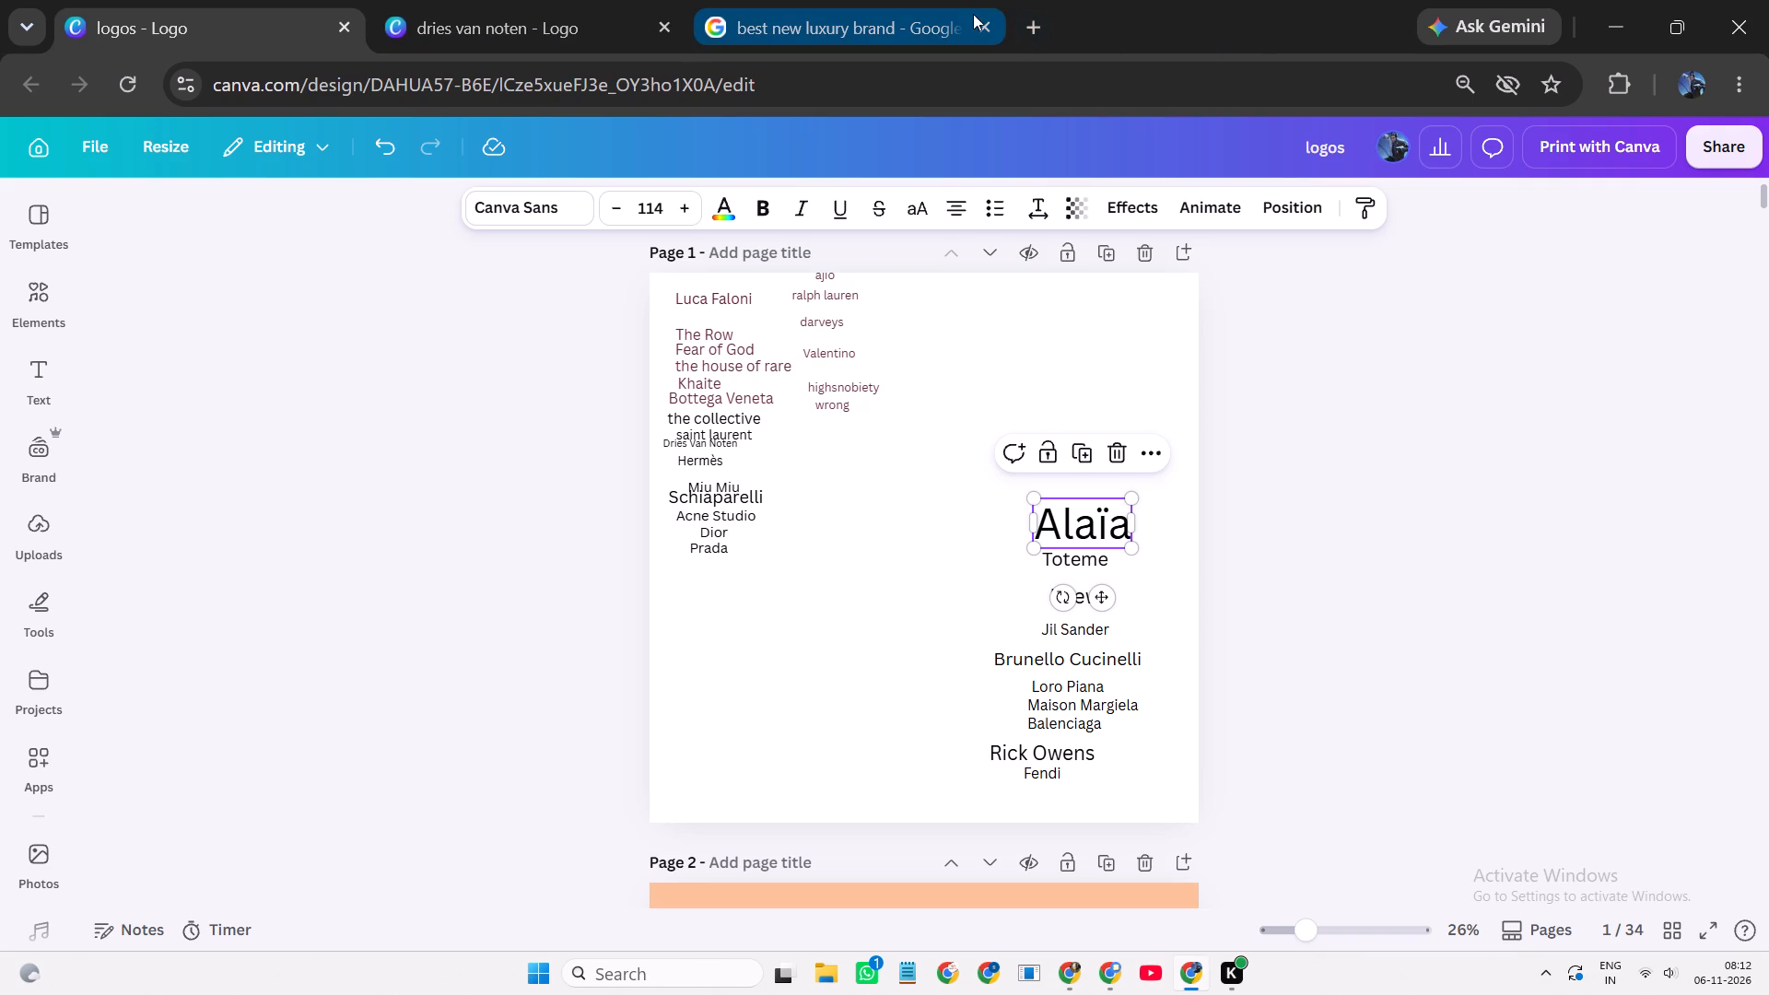
click(983, 21)
Go to the Canva home page and create a new blank Logo design from the frequently used formats.
click(29, 148)
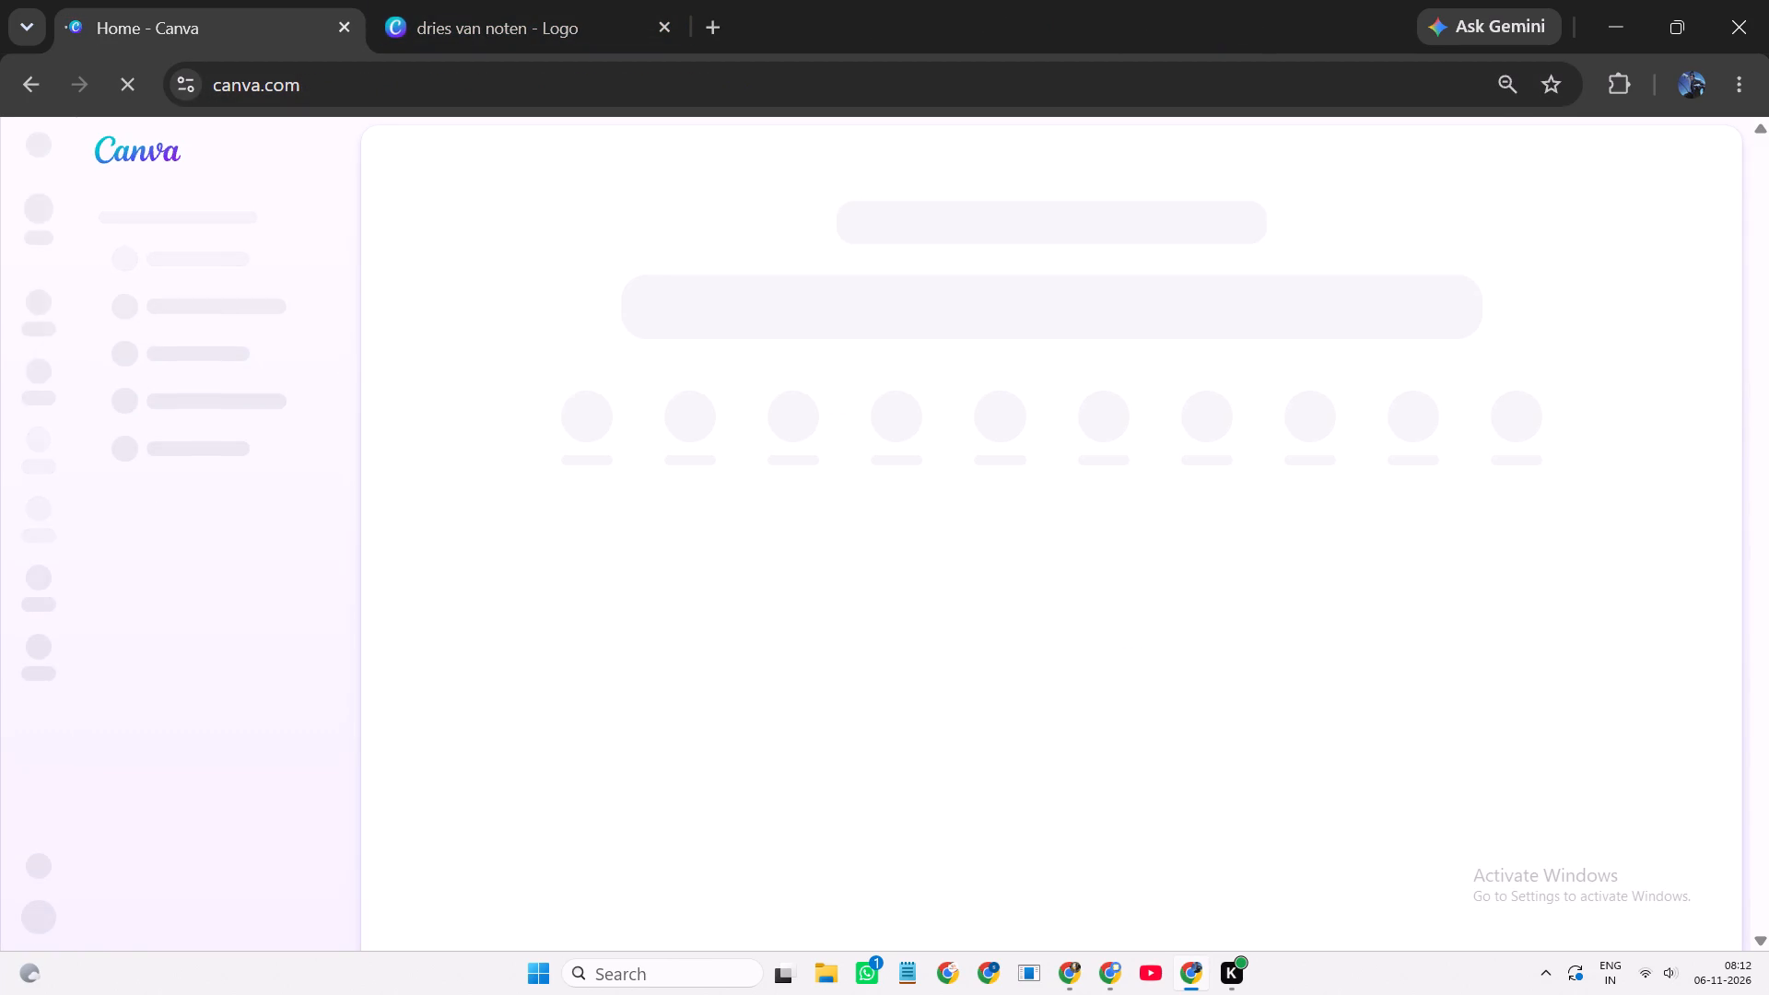
scroll(761, 763, down, 5)
scroll(784, 509, down, 3)
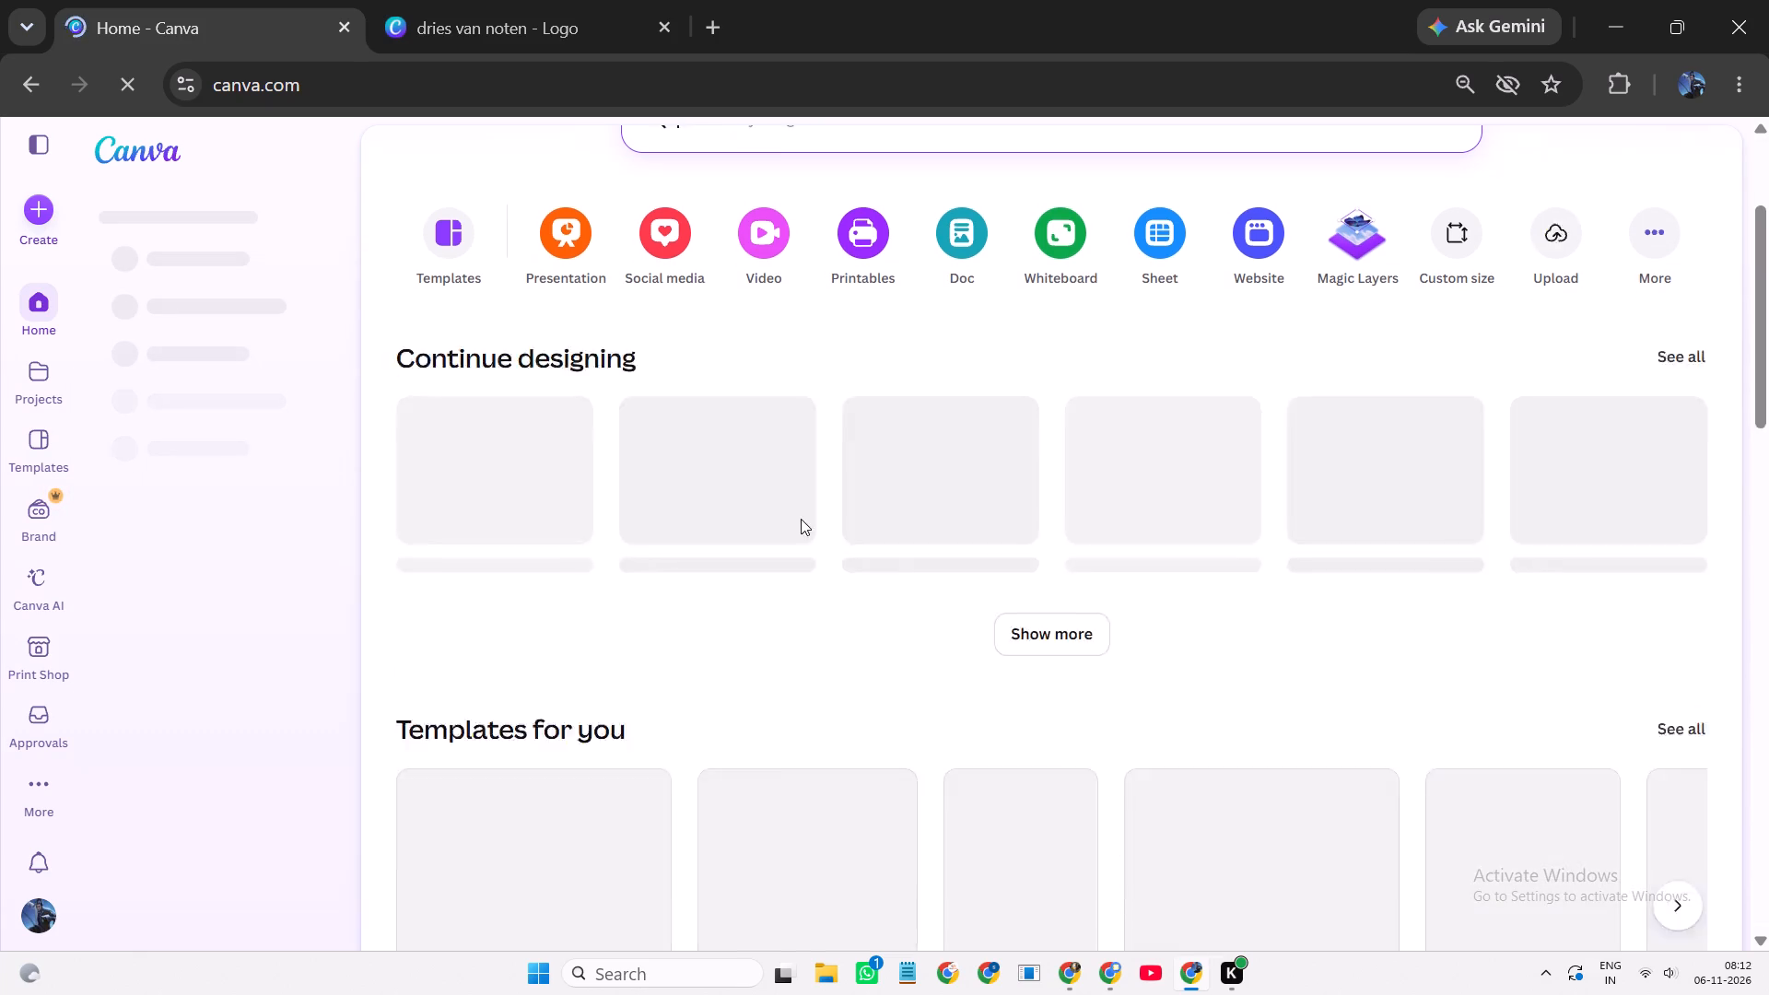
scroll(805, 508, down, 7)
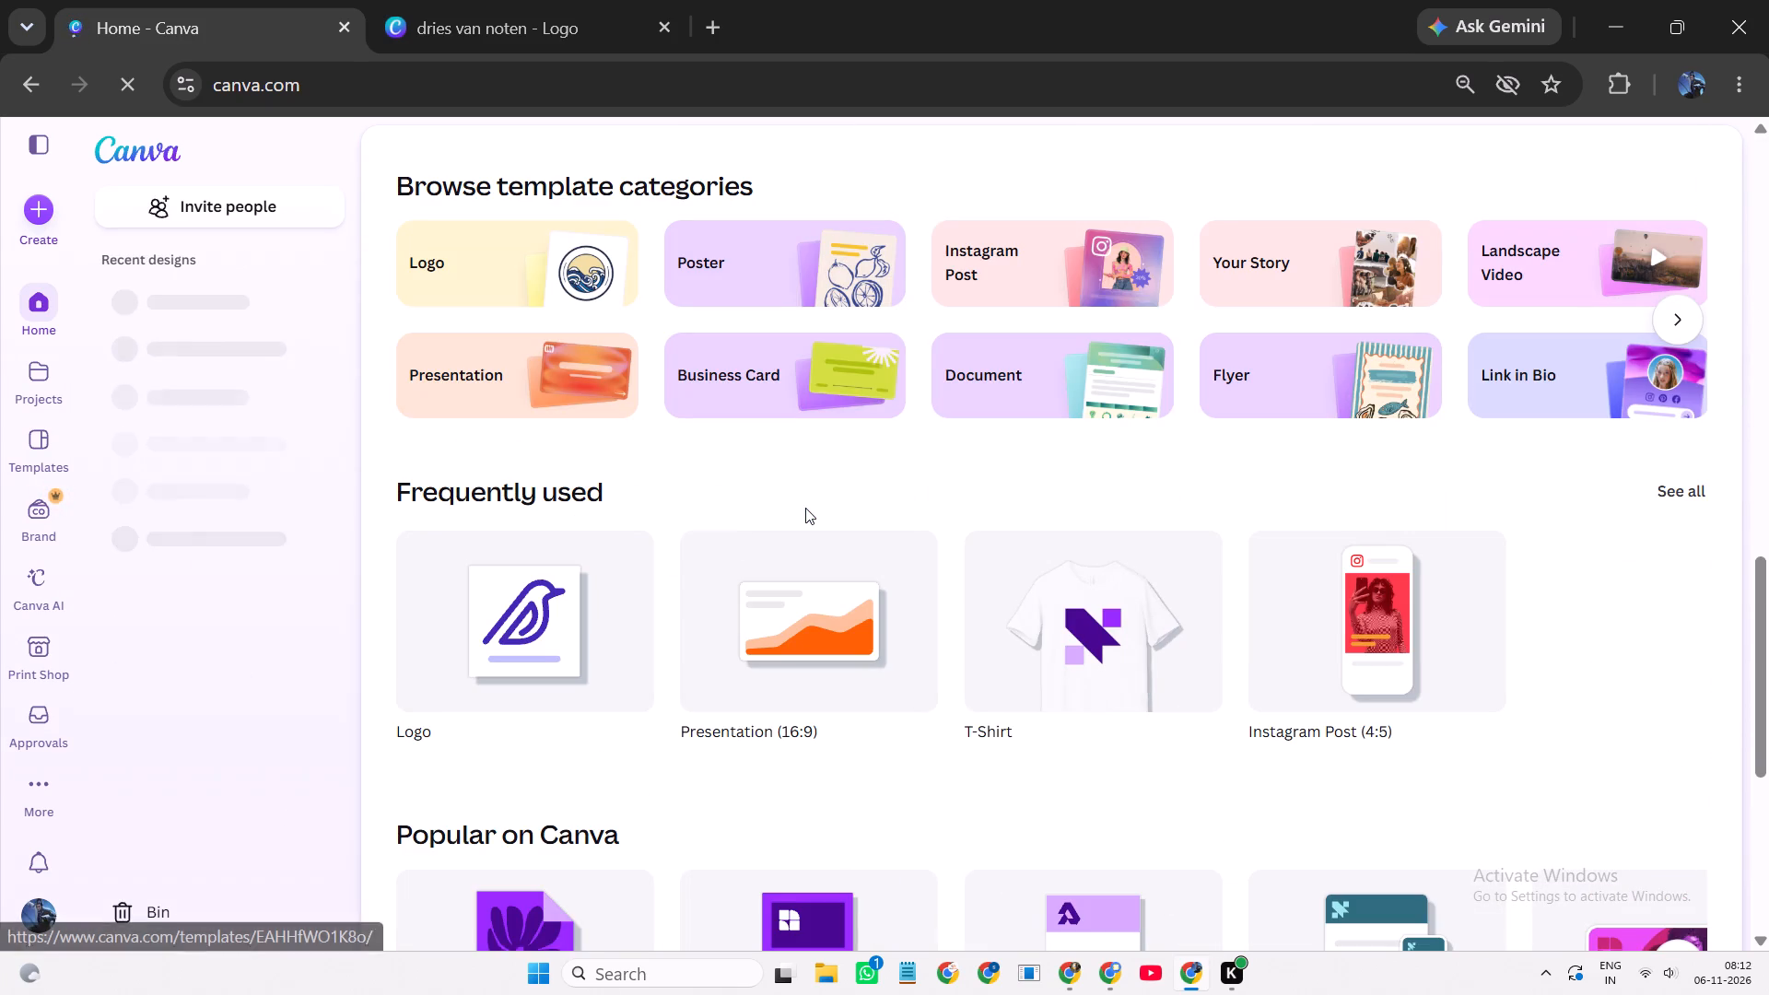
scroll(637, 603, down, 5)
scroll(638, 590, up, 4)
click(555, 620)
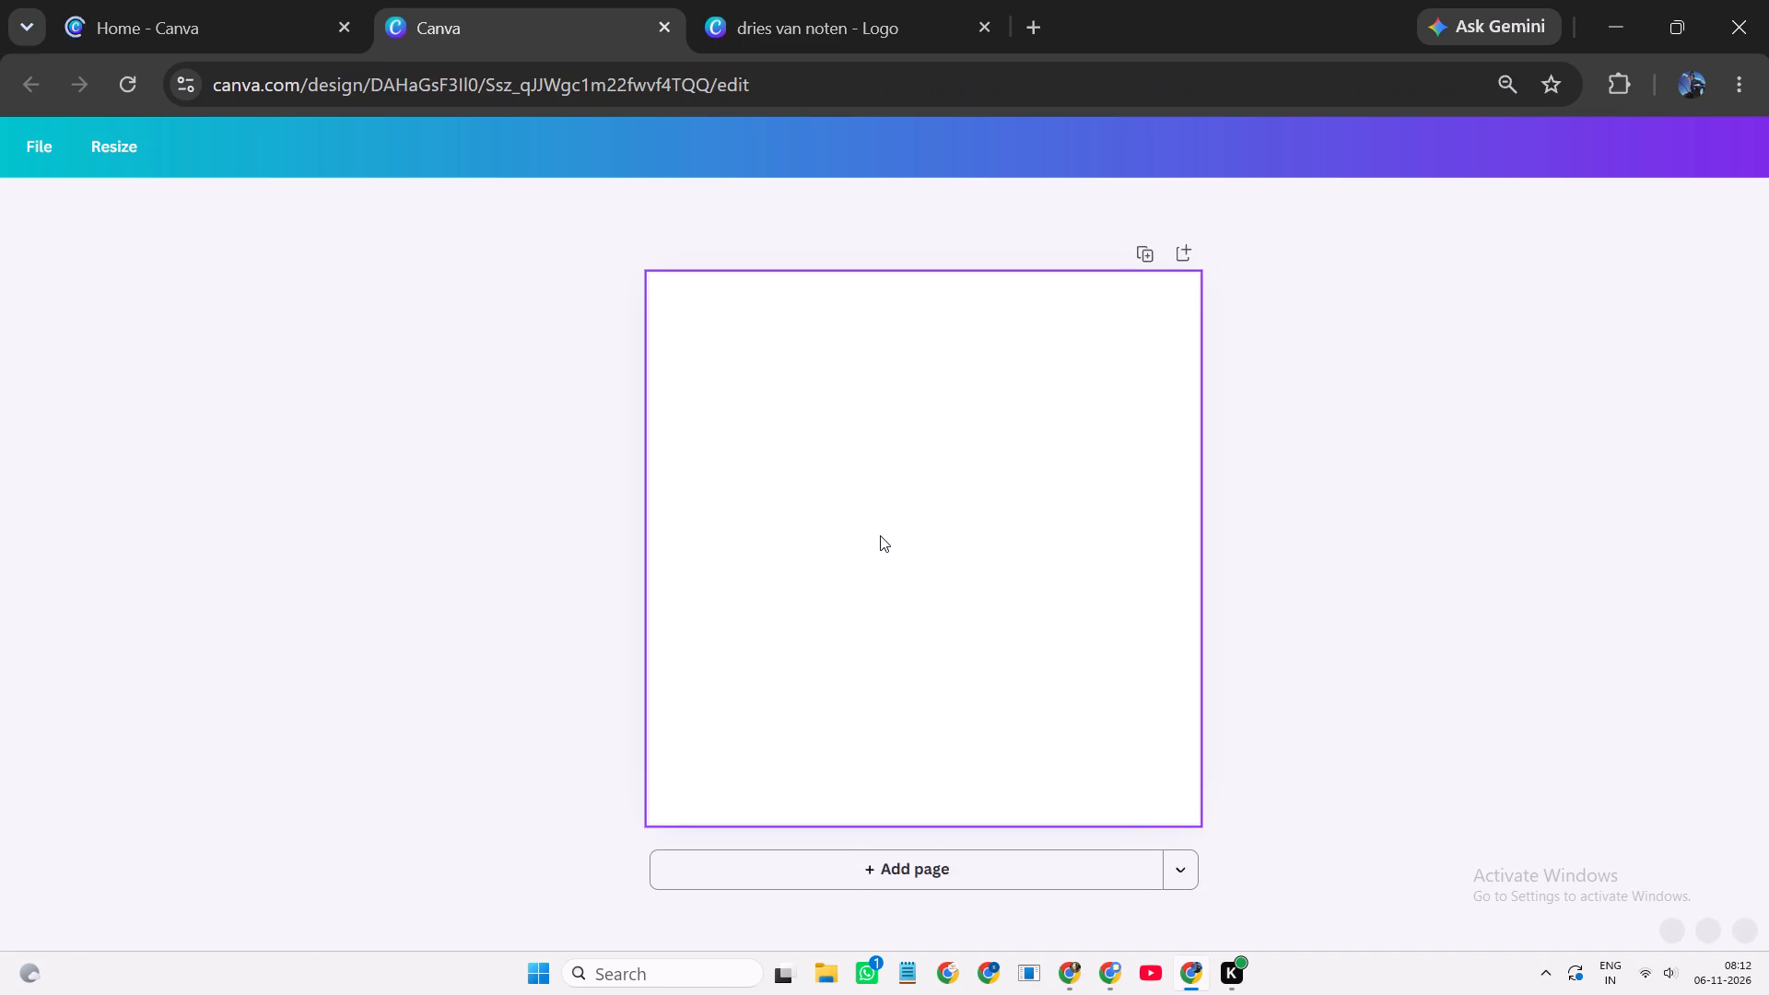
Paste the "Alaïa" text into the blank design, shrink it to font size 81.5 and place it centred near the page's upper edge.
key(ctrl+v)
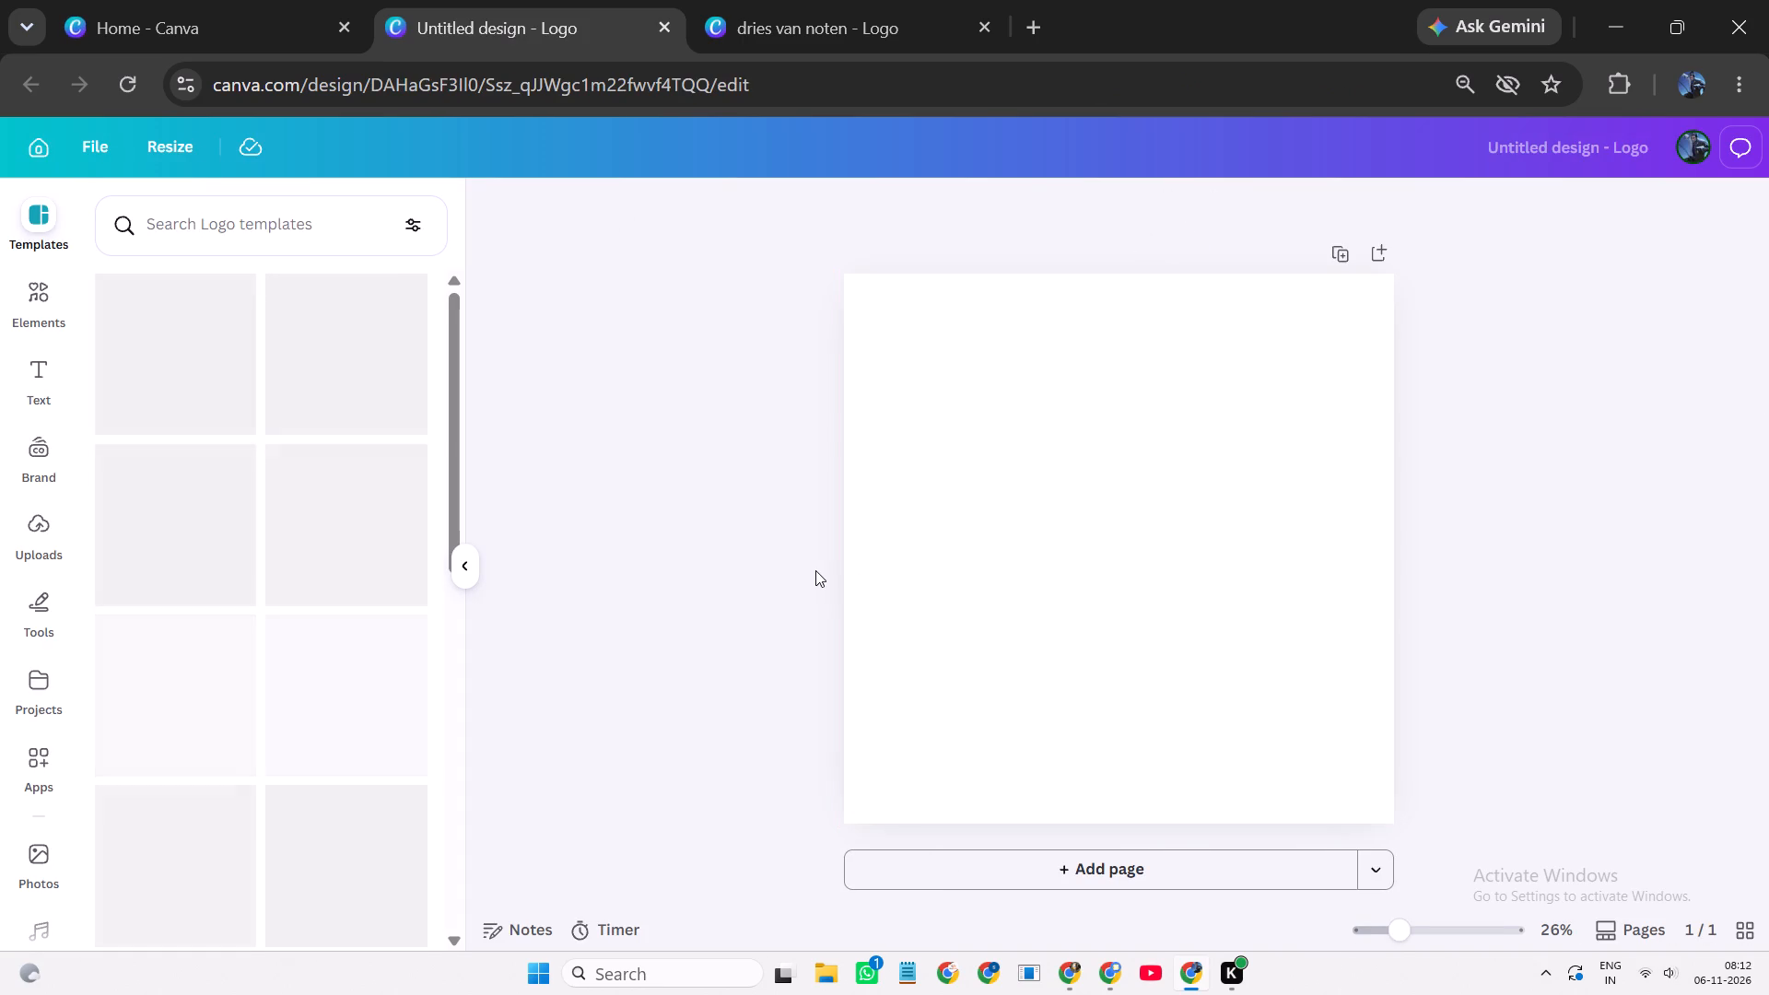
click(474, 567)
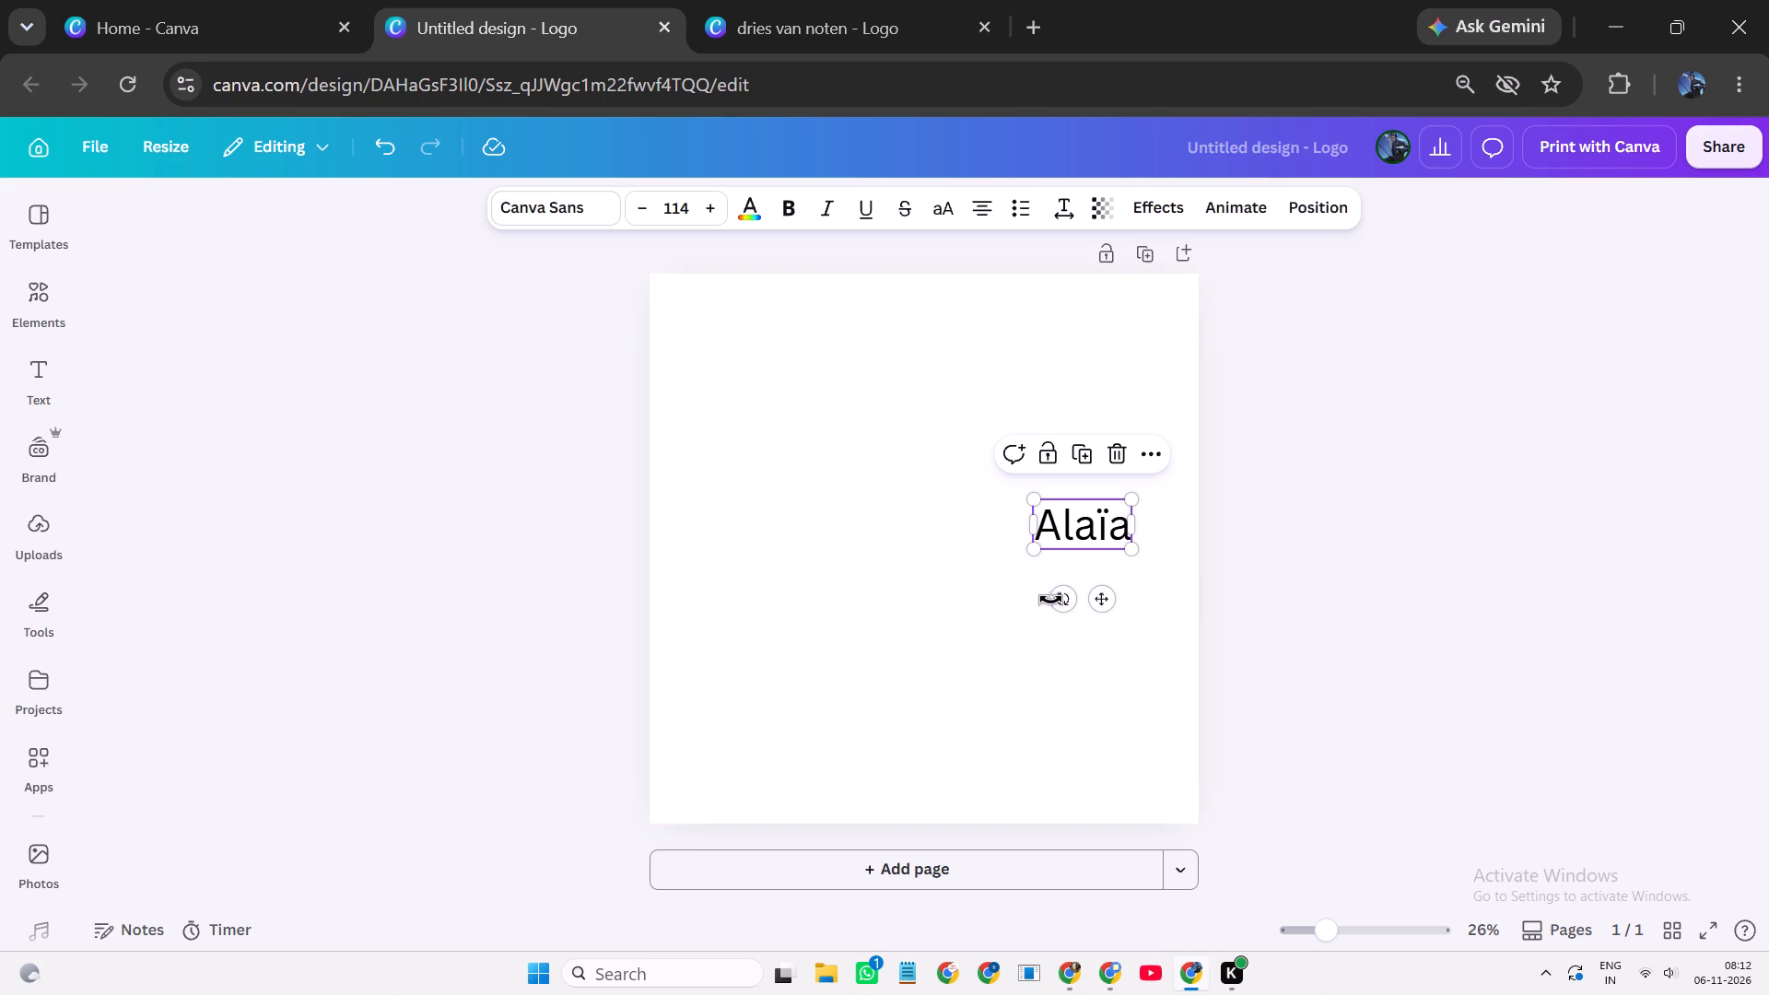
drag(1093, 602, 963, 453)
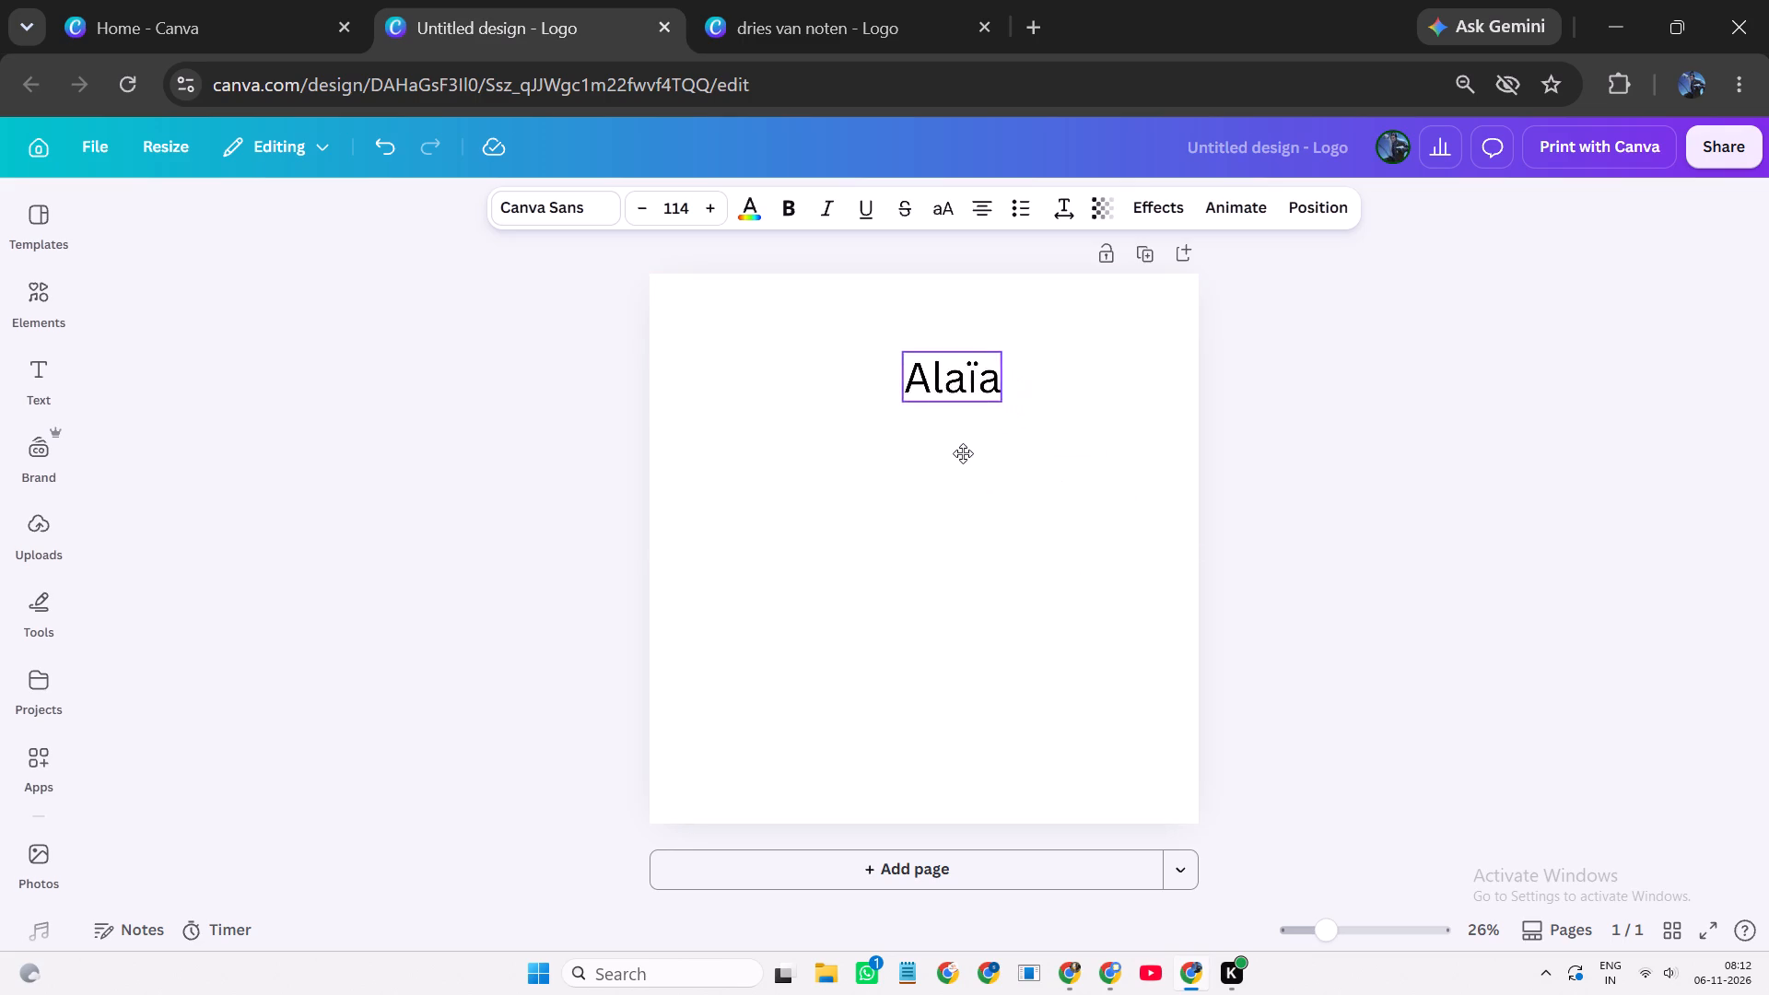
drag(963, 453, 917, 376)
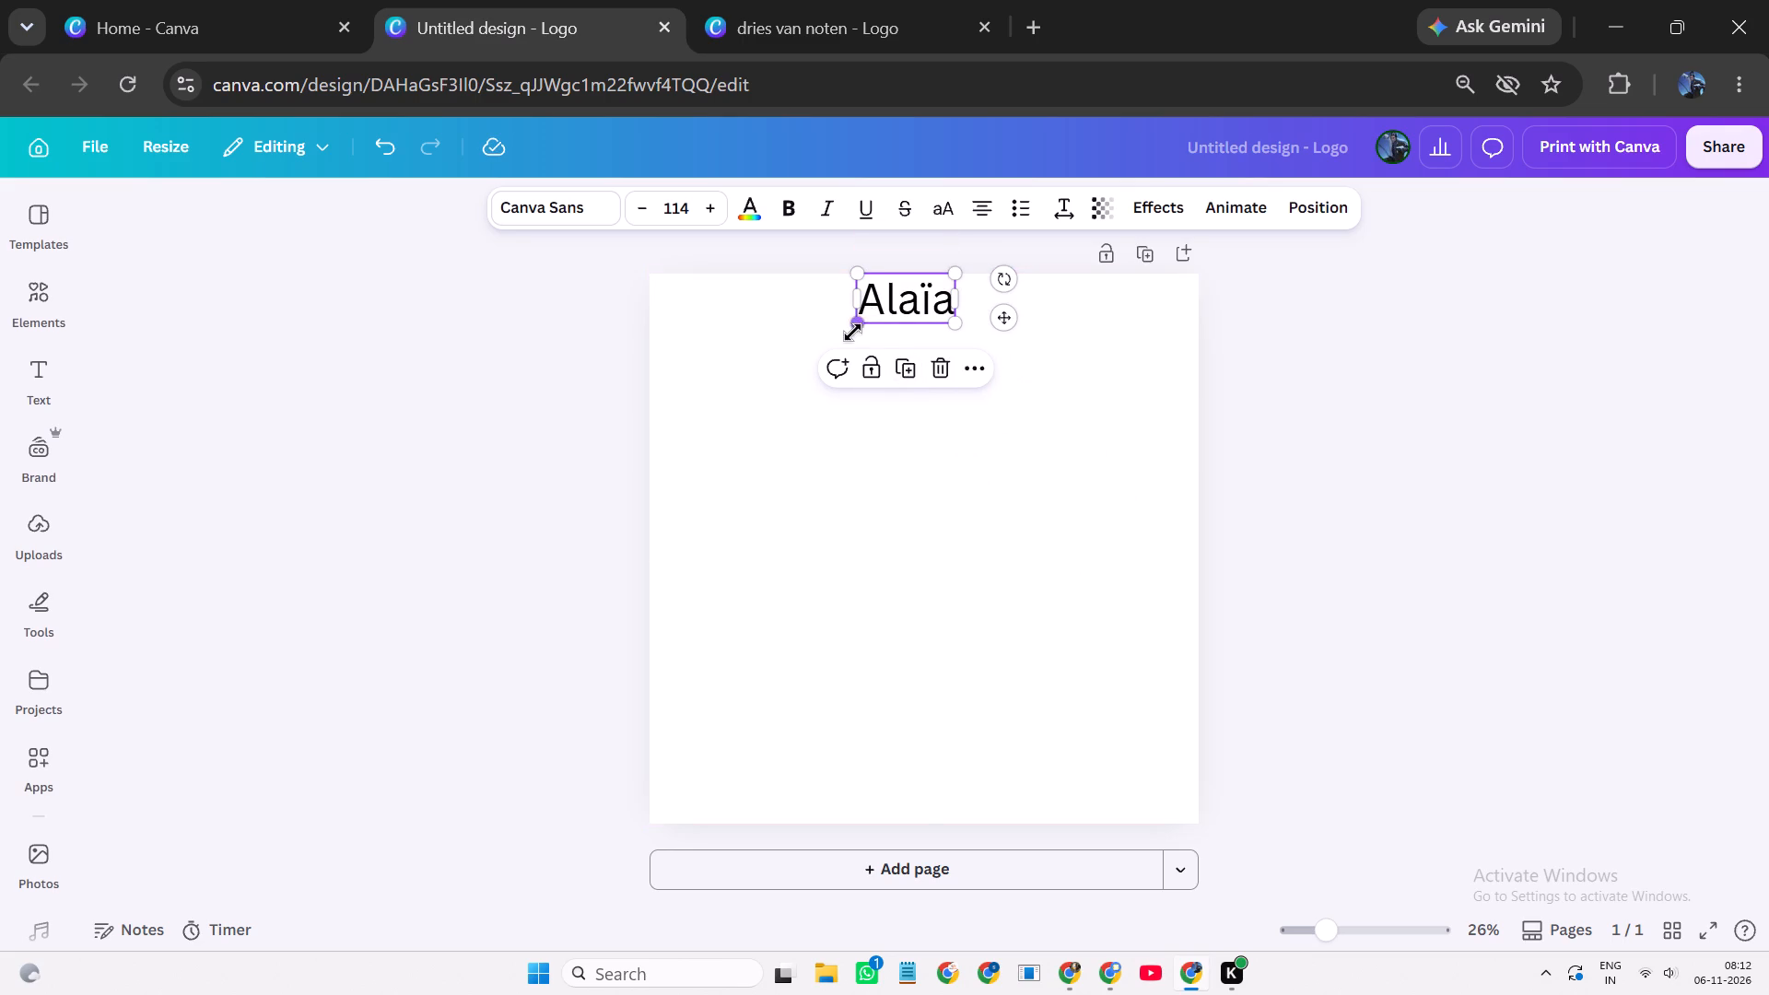
drag(852, 332, 881, 320)
click(1006, 310)
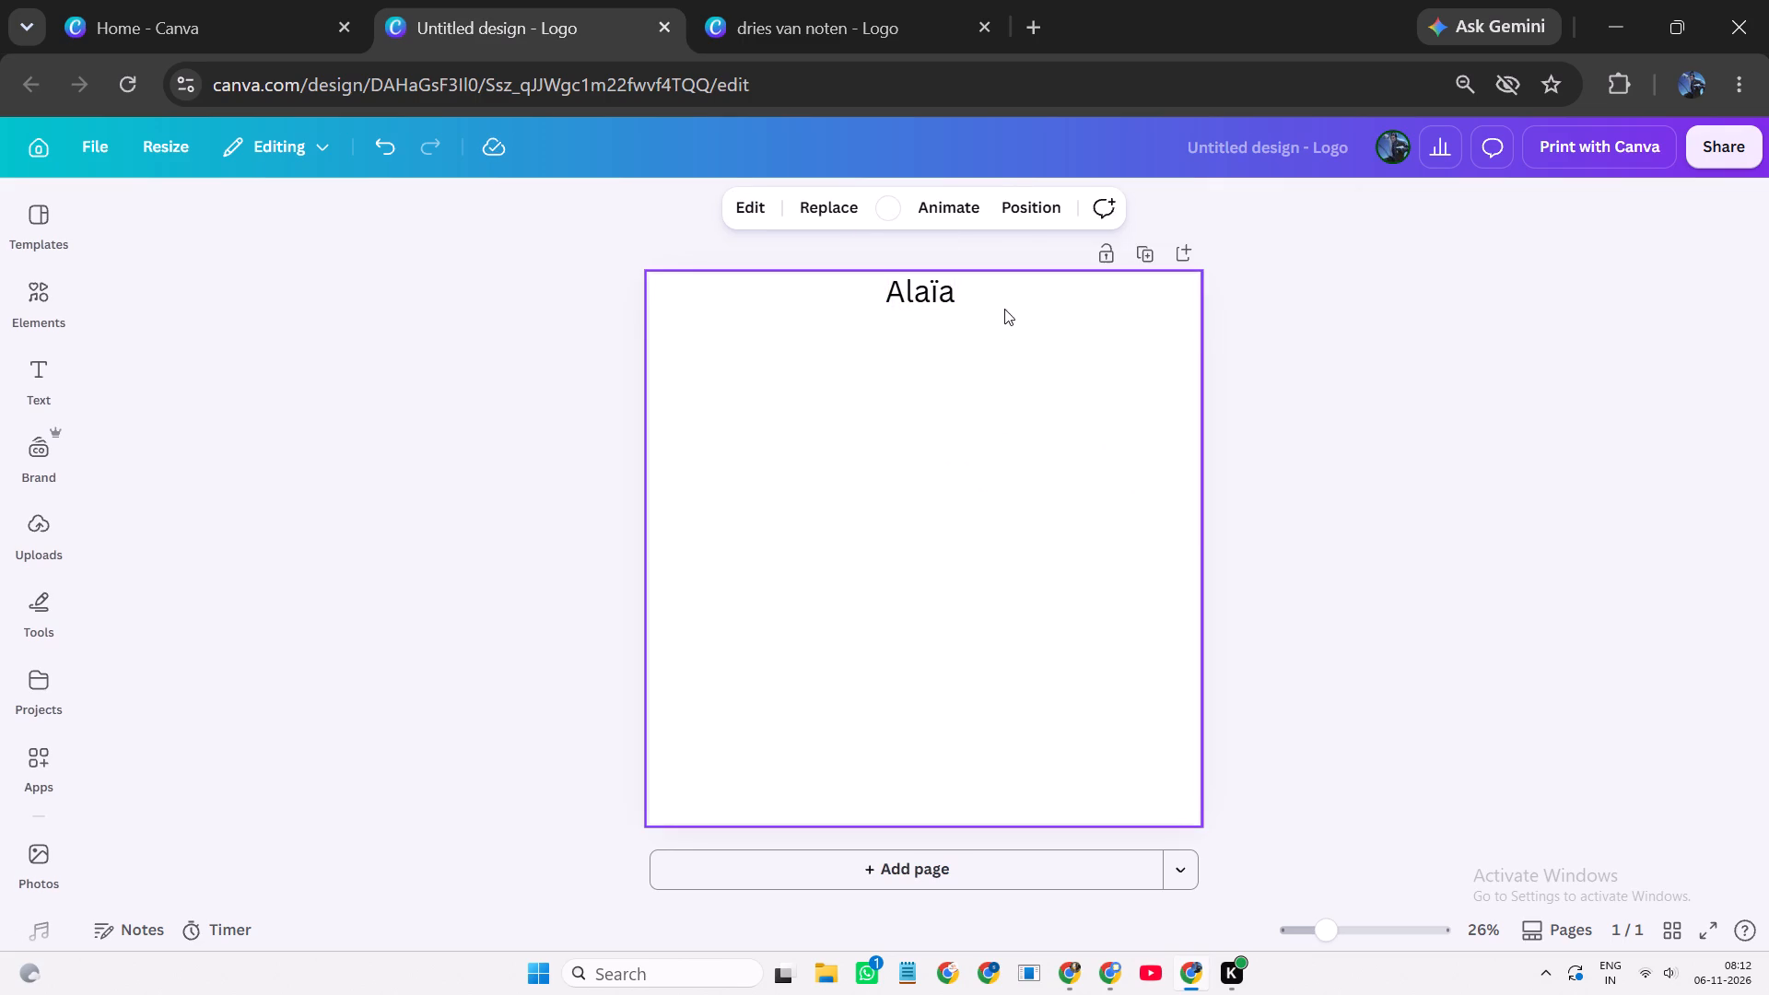
drag(934, 284, 931, 292)
double_click(1012, 327)
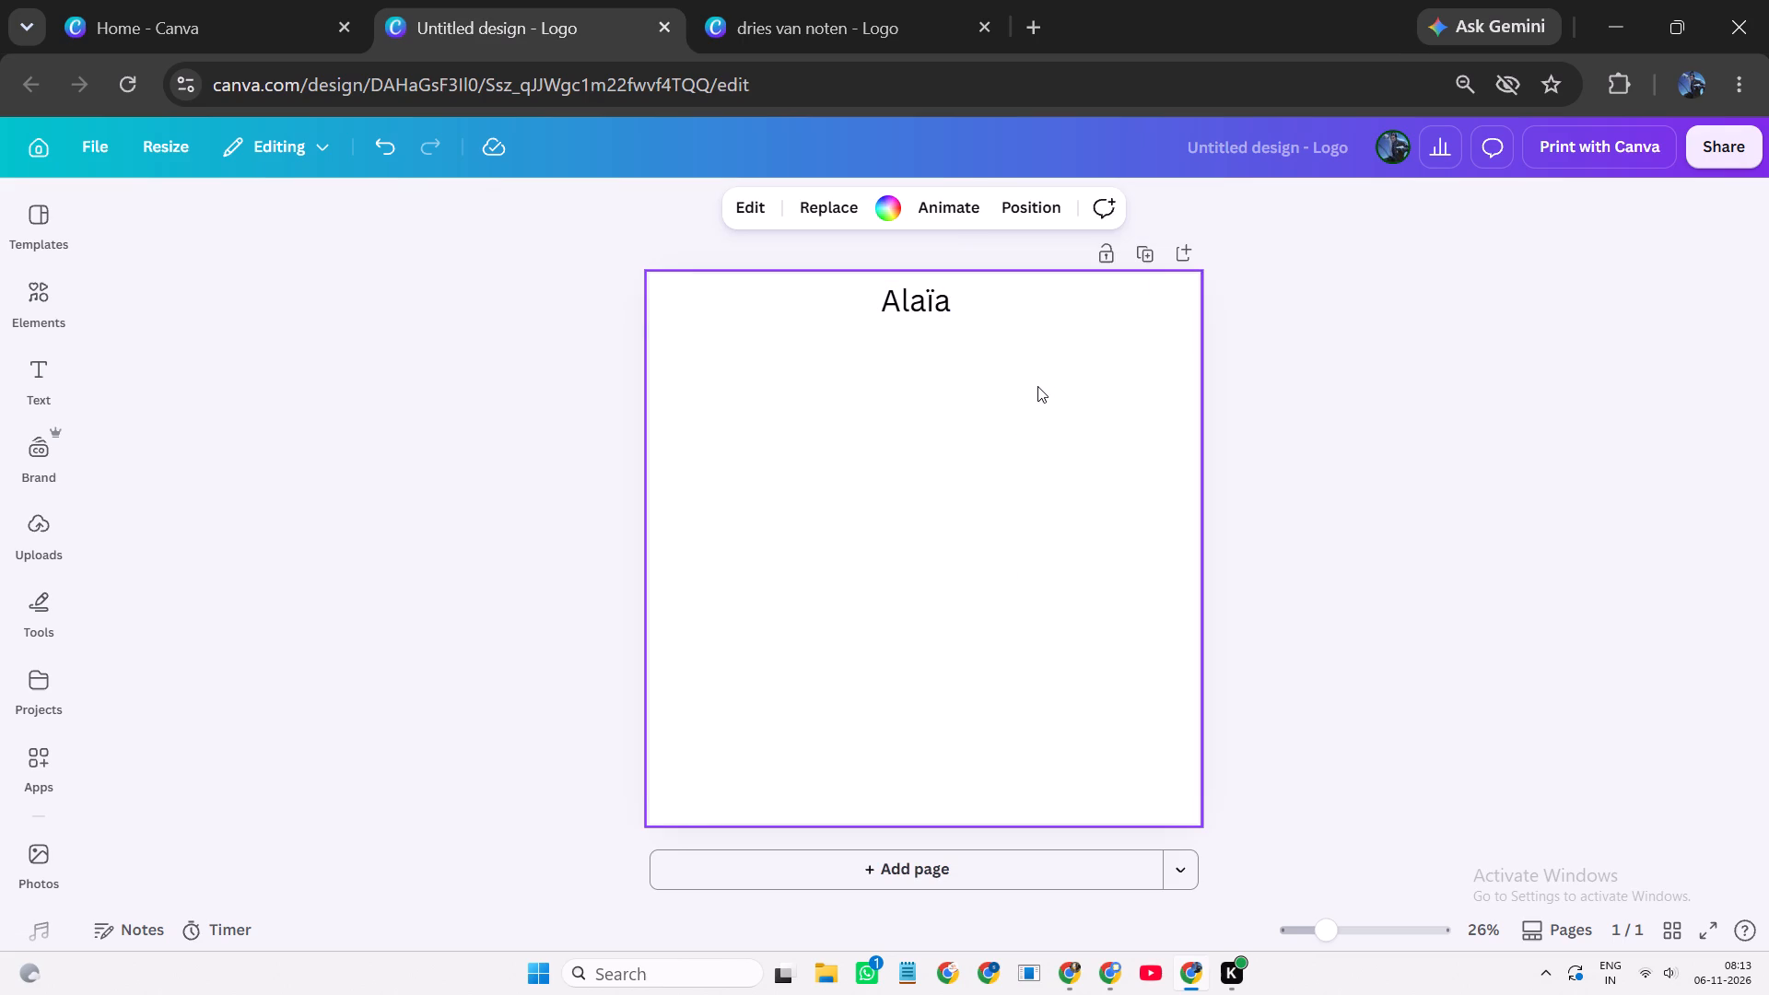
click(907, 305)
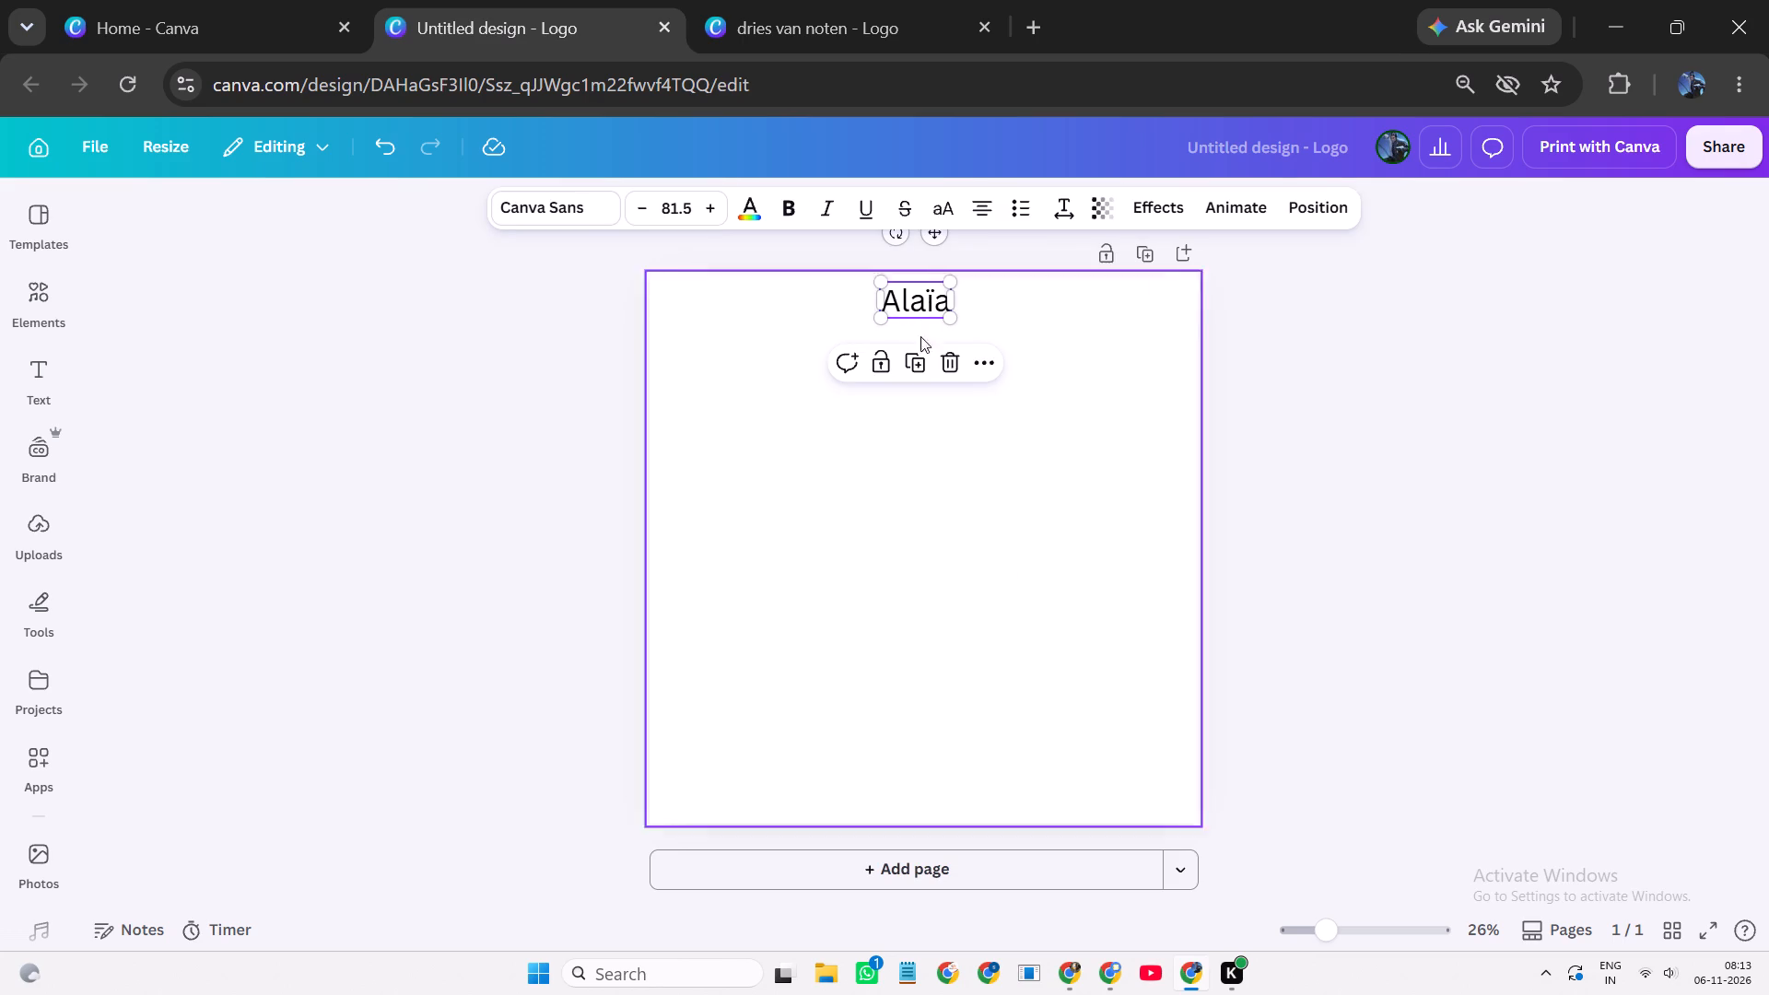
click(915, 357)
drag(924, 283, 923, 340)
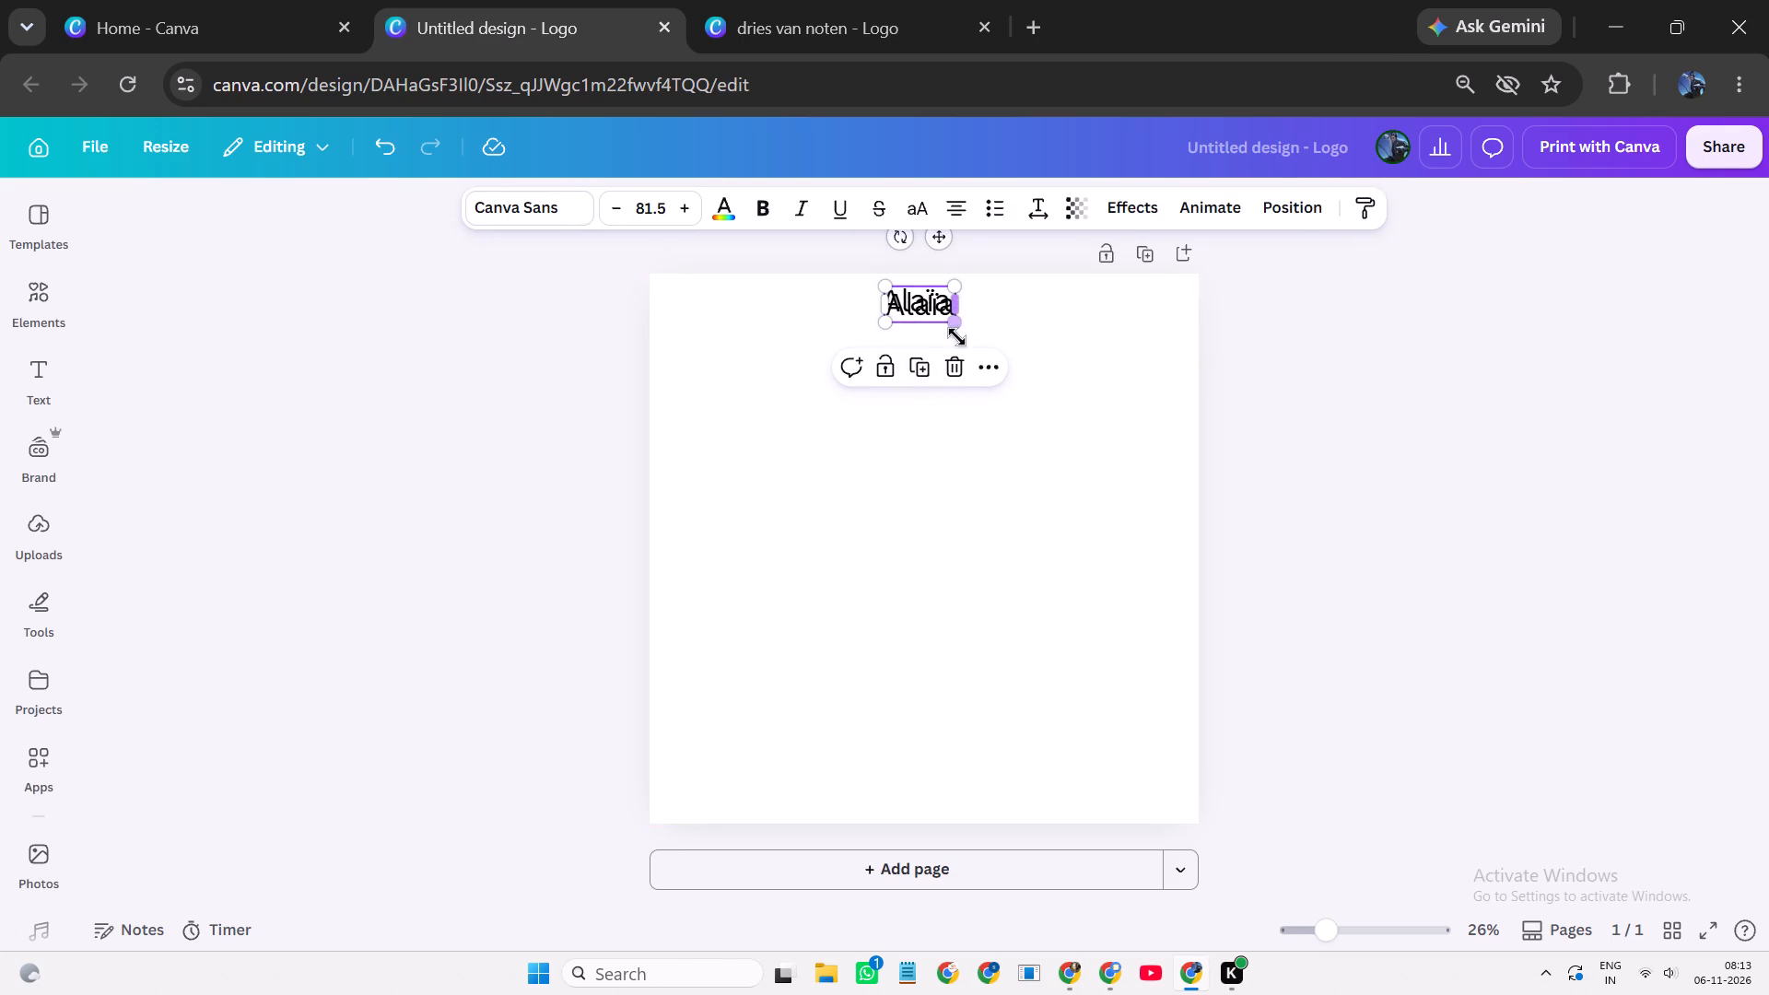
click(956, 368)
Add a heading to the page, replace its text with "a" and set it to uppercase.
click(31, 372)
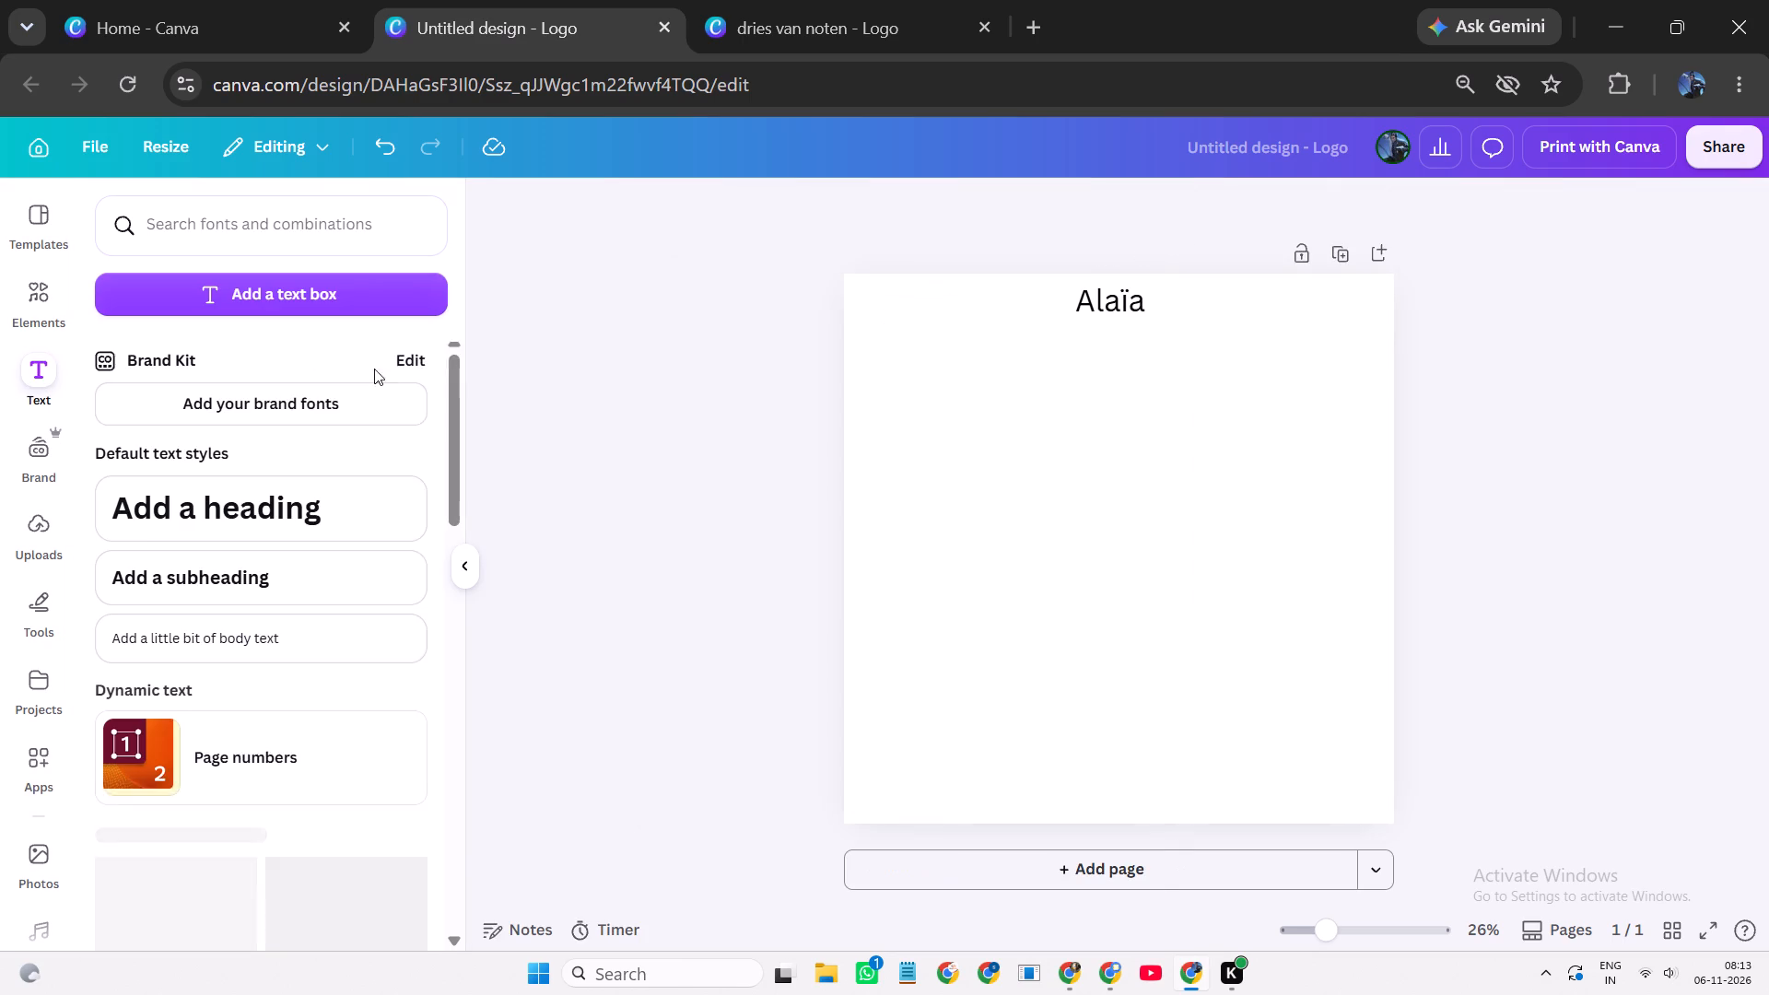
click(236, 536)
click(451, 559)
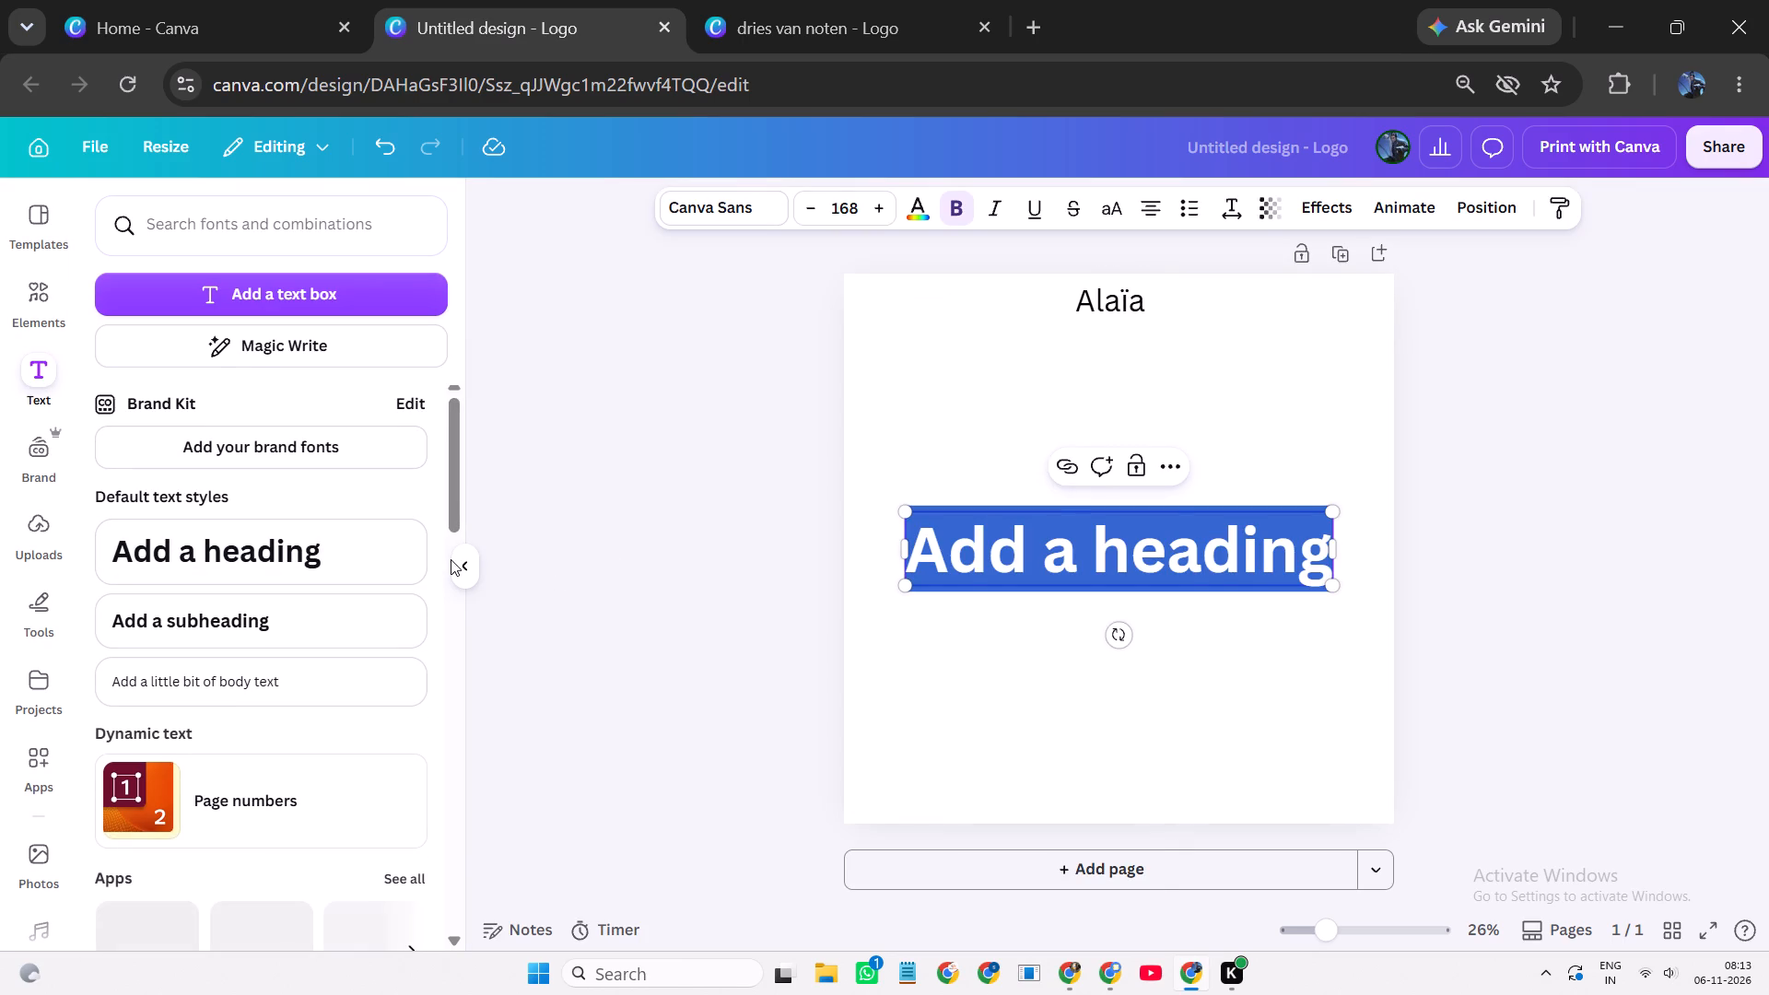
click(468, 559)
click(847, 567)
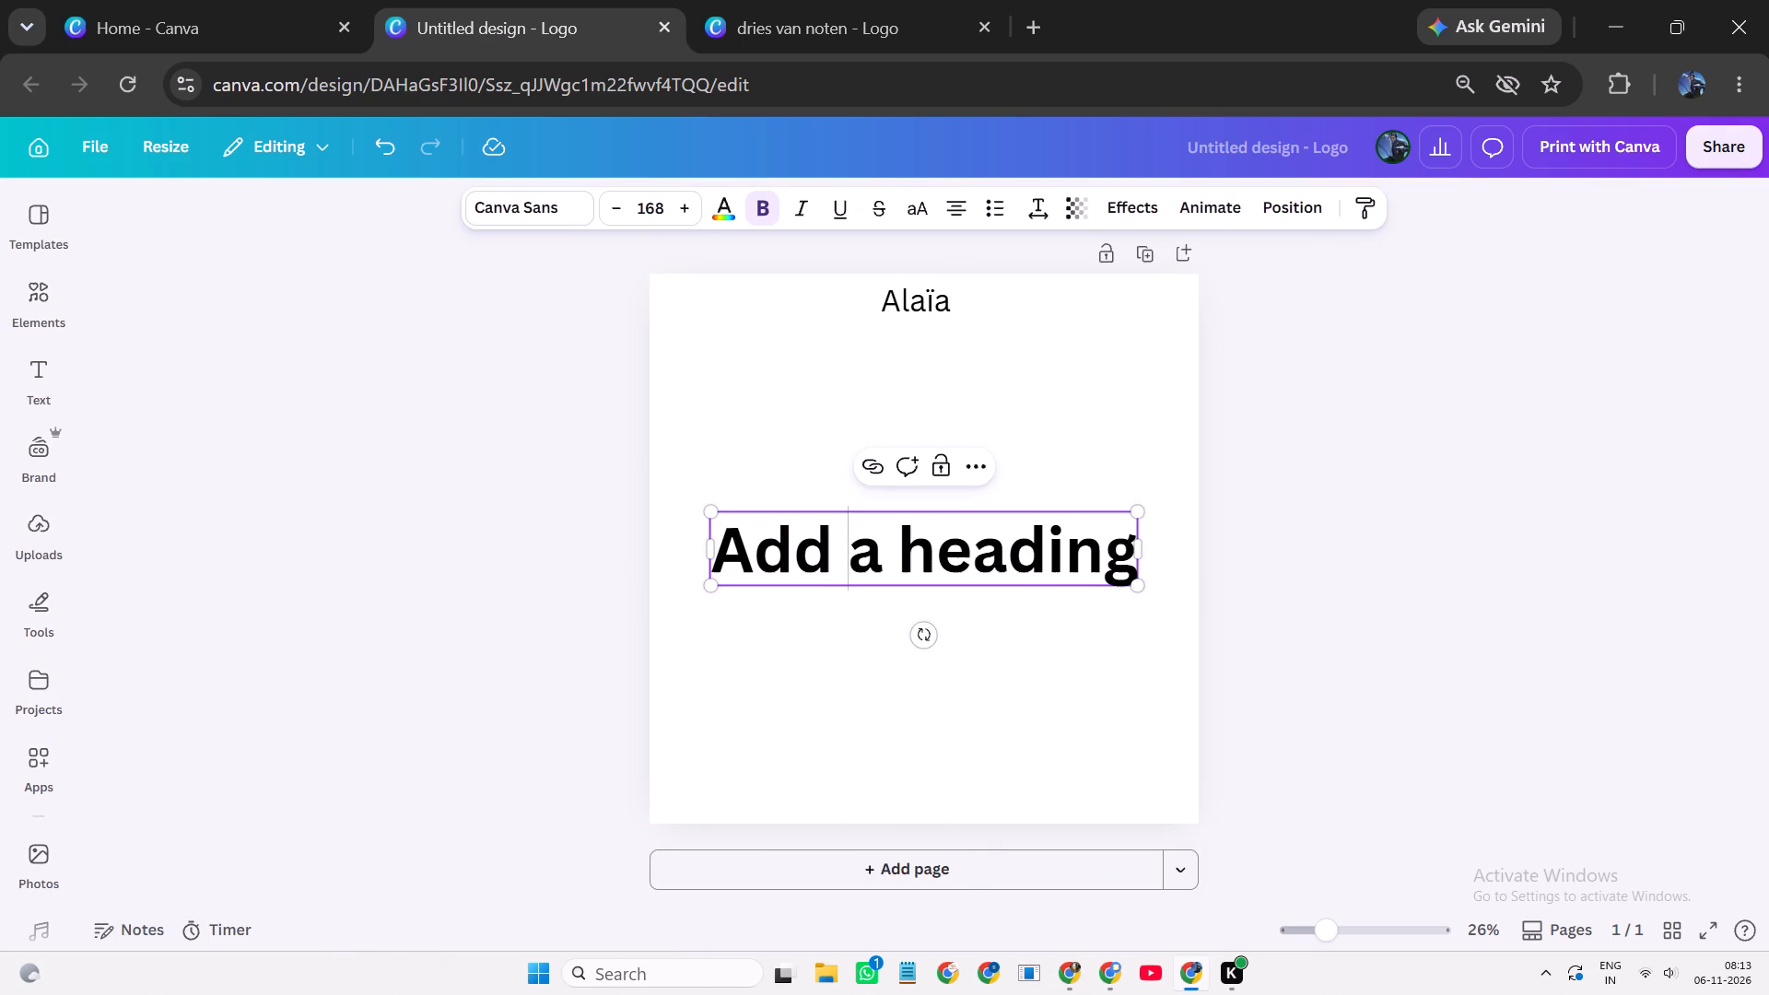
click(1125, 546)
drag(1125, 546, 720, 514)
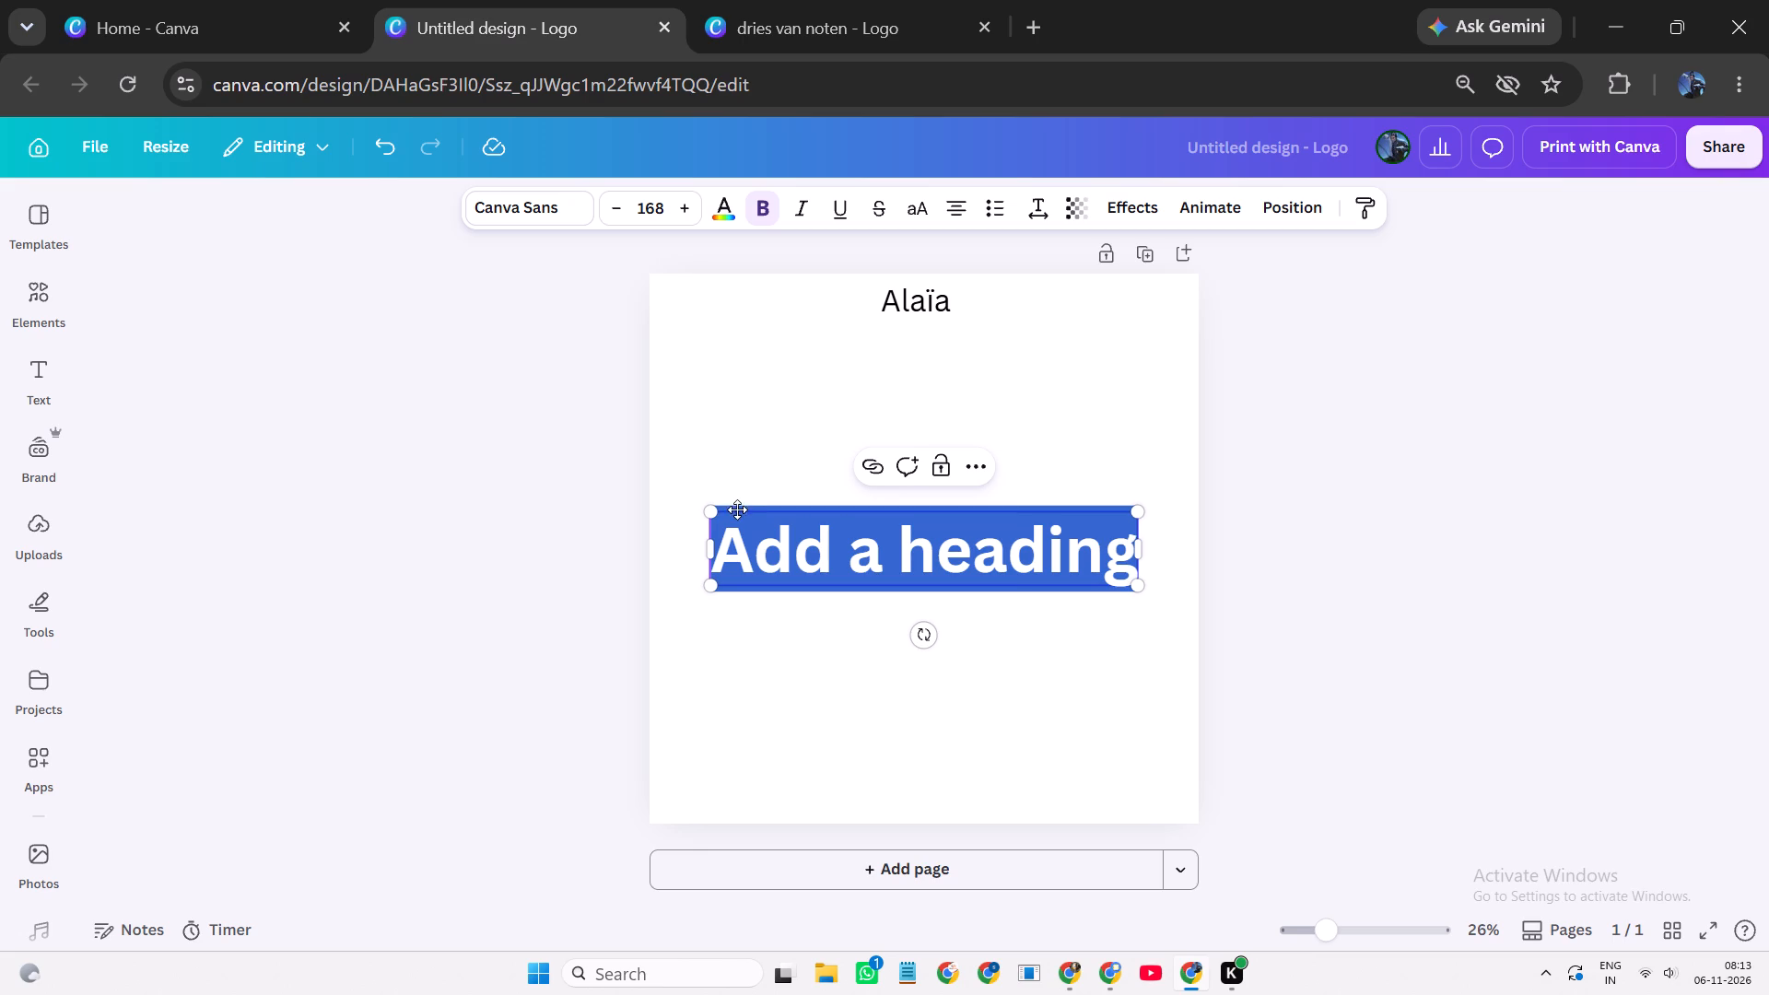
key(a)
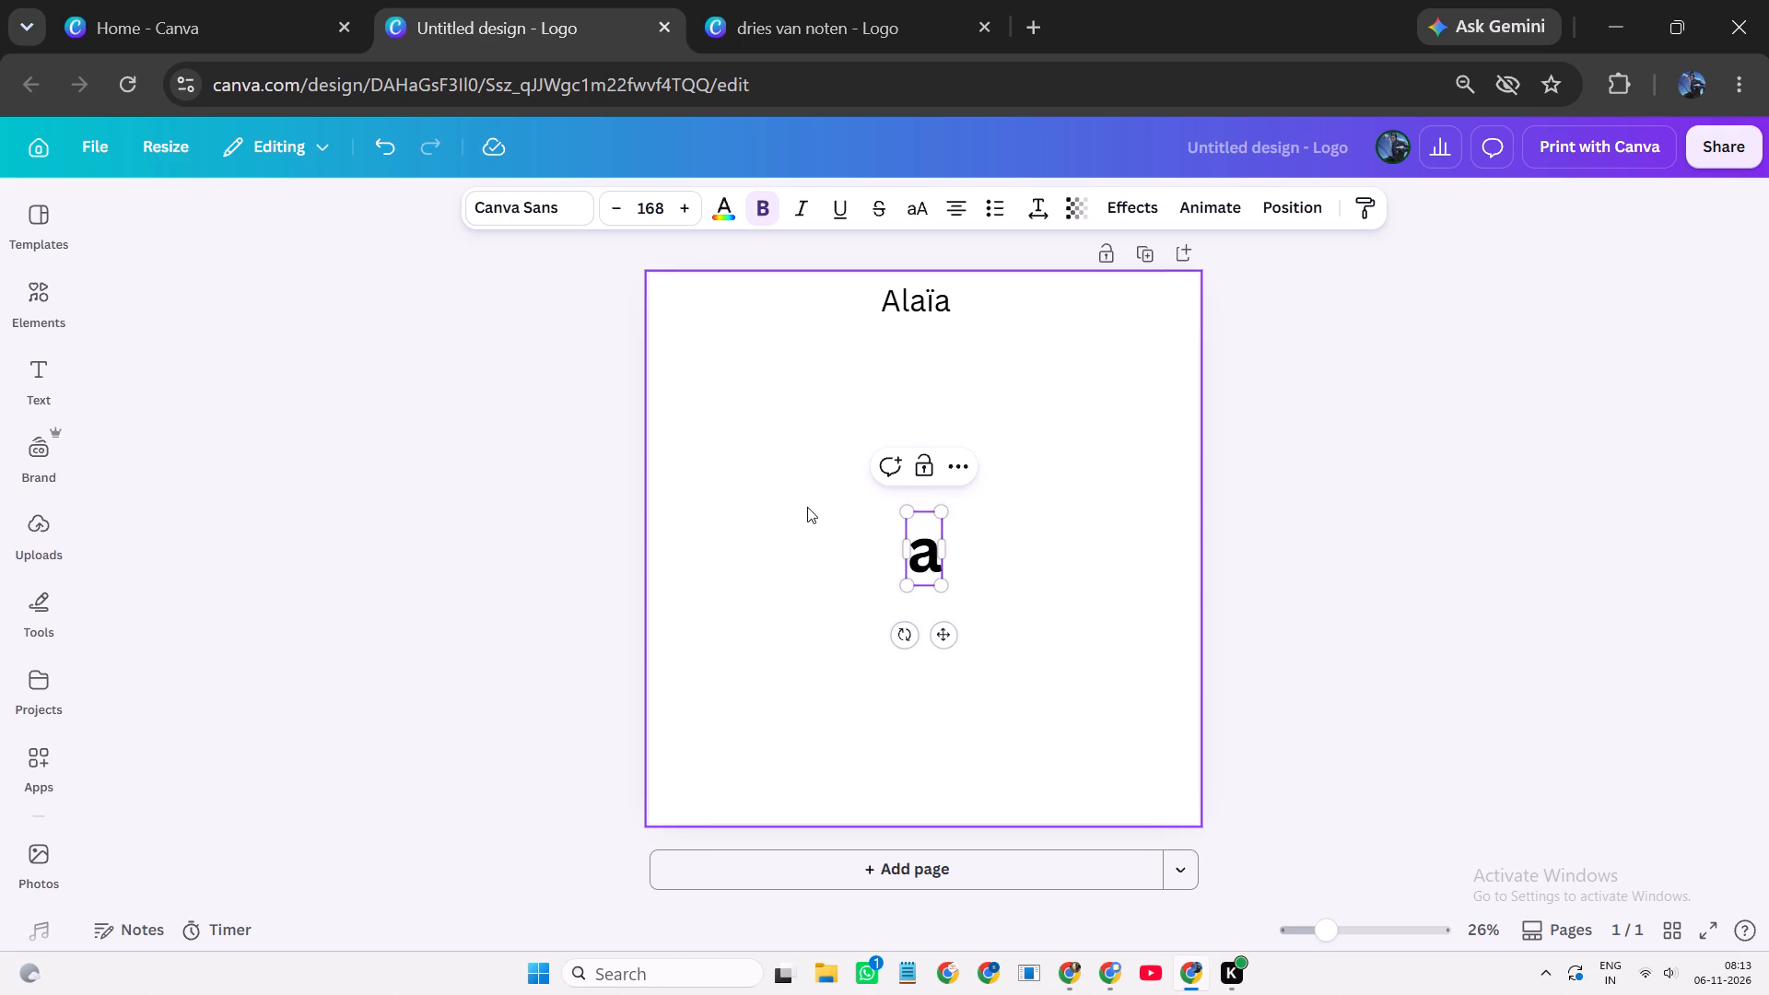
click(907, 226)
click(928, 206)
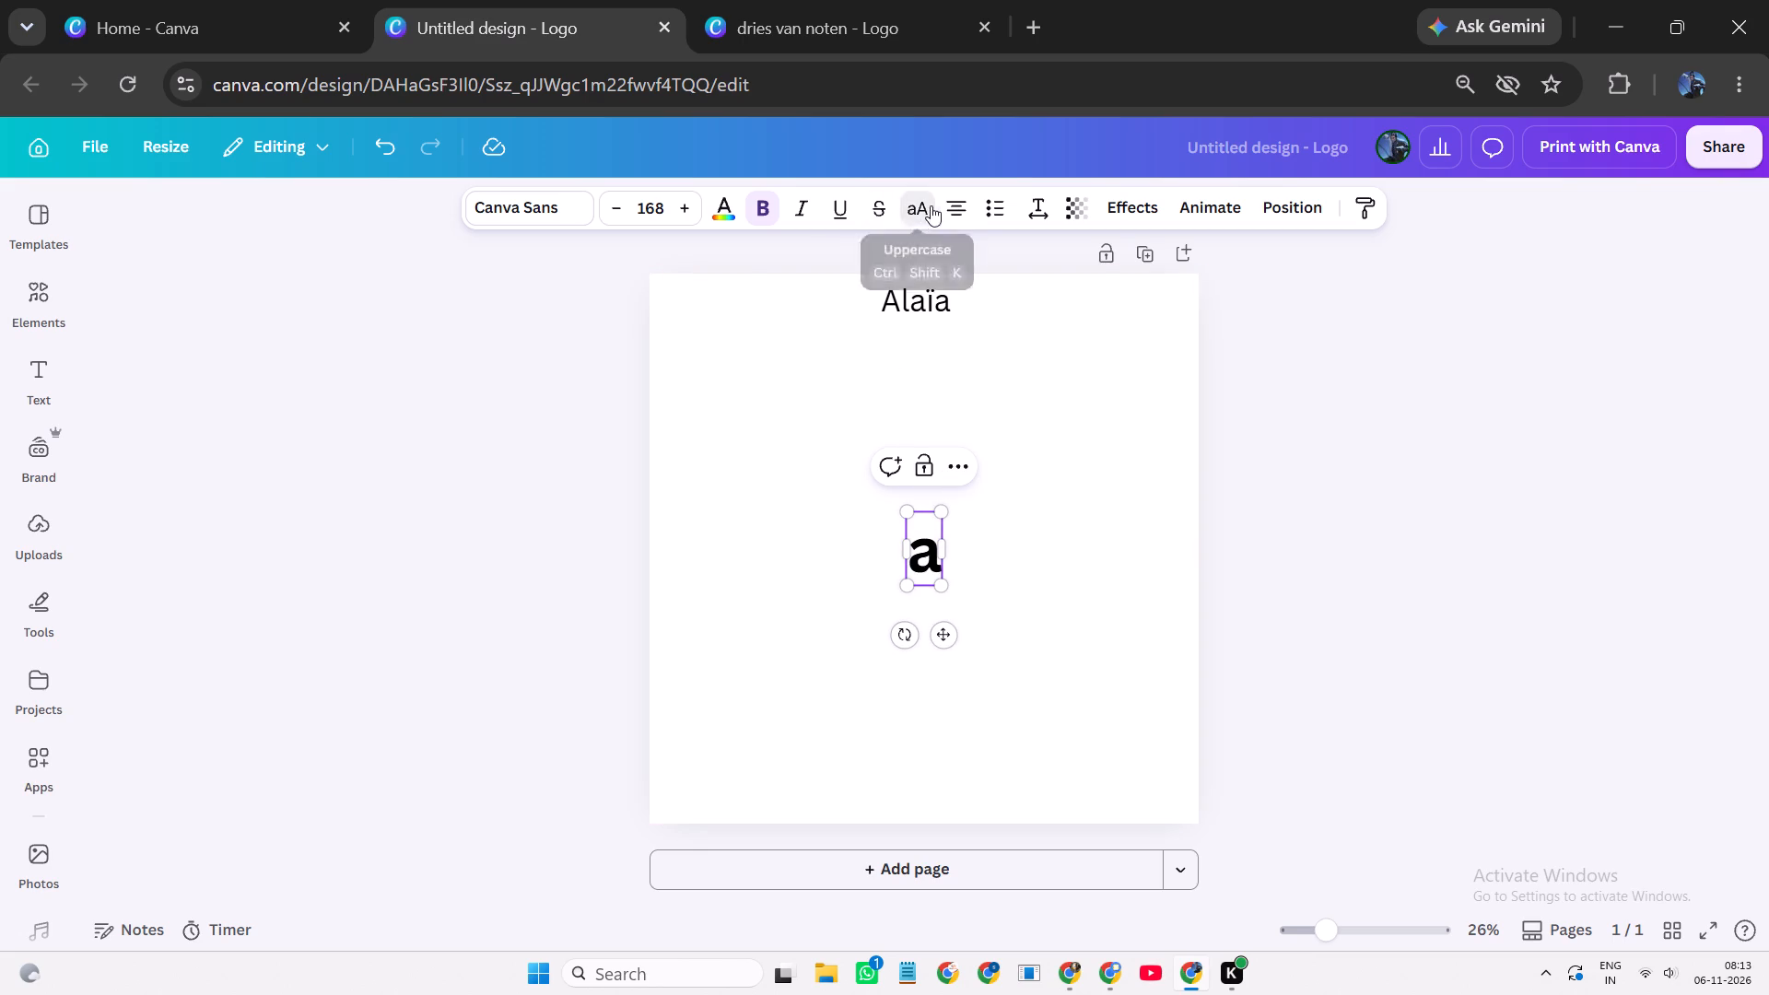
Filter the fonts for the letter A by the Vintage category.
click(554, 205)
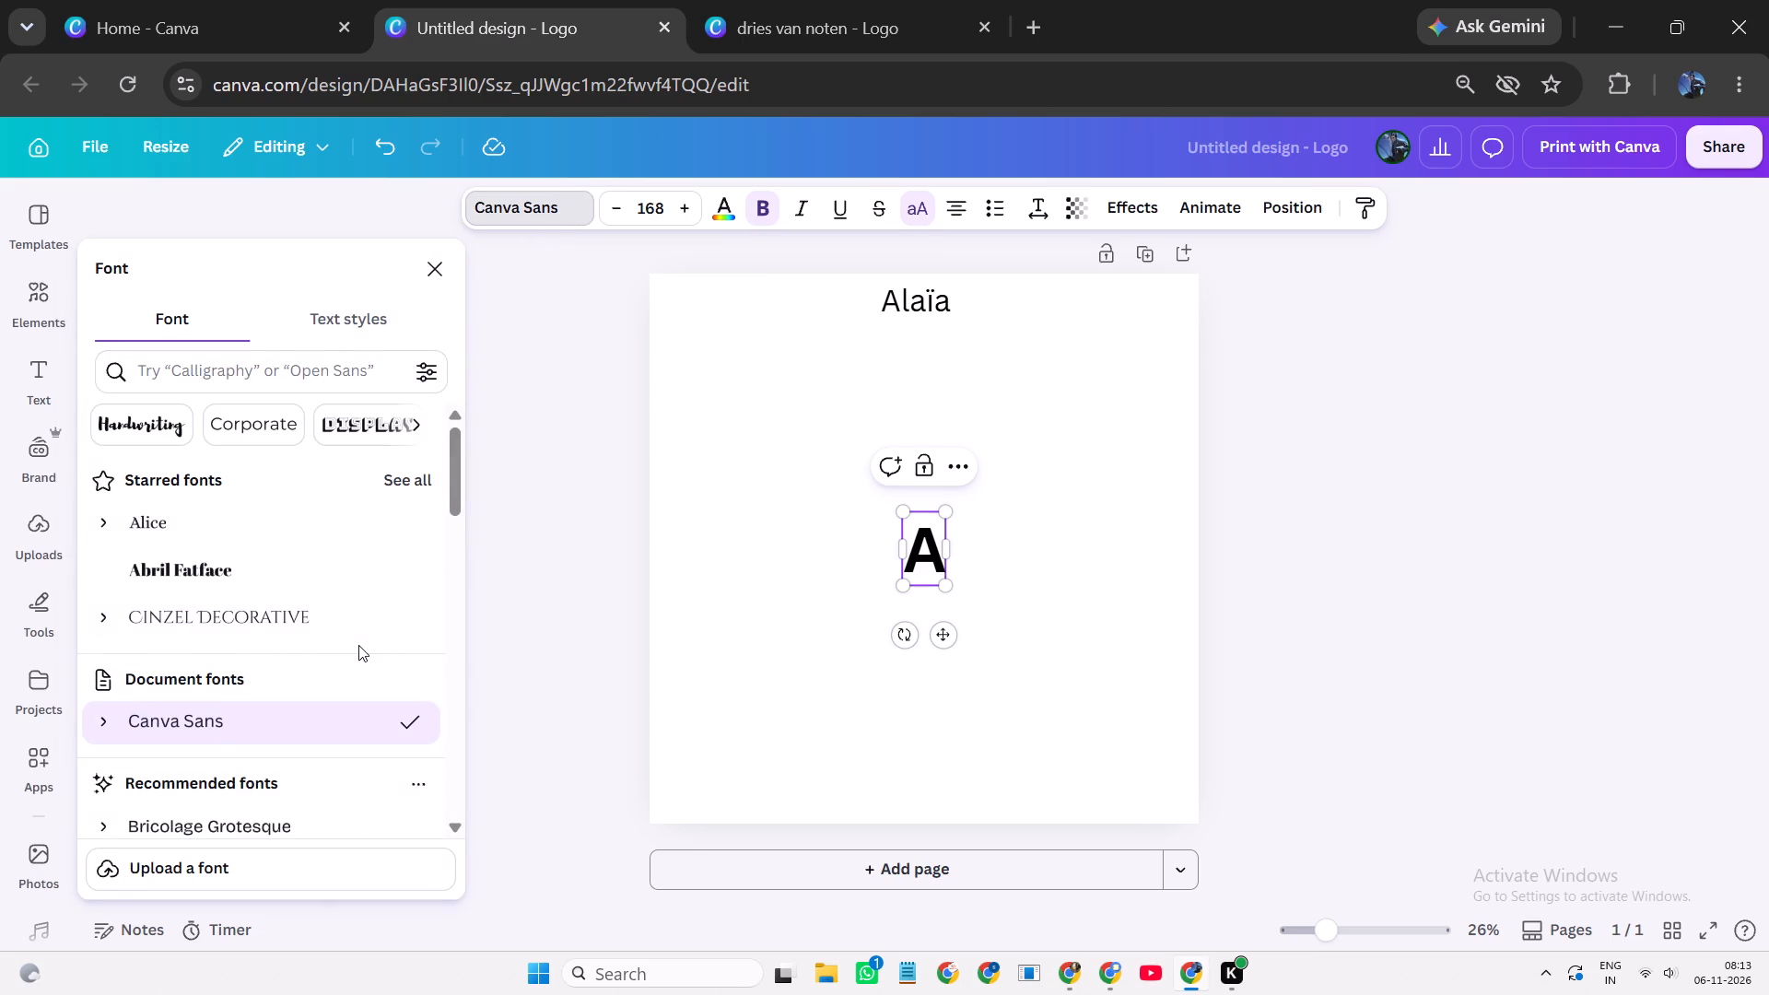
scroll(359, 645, down, 2)
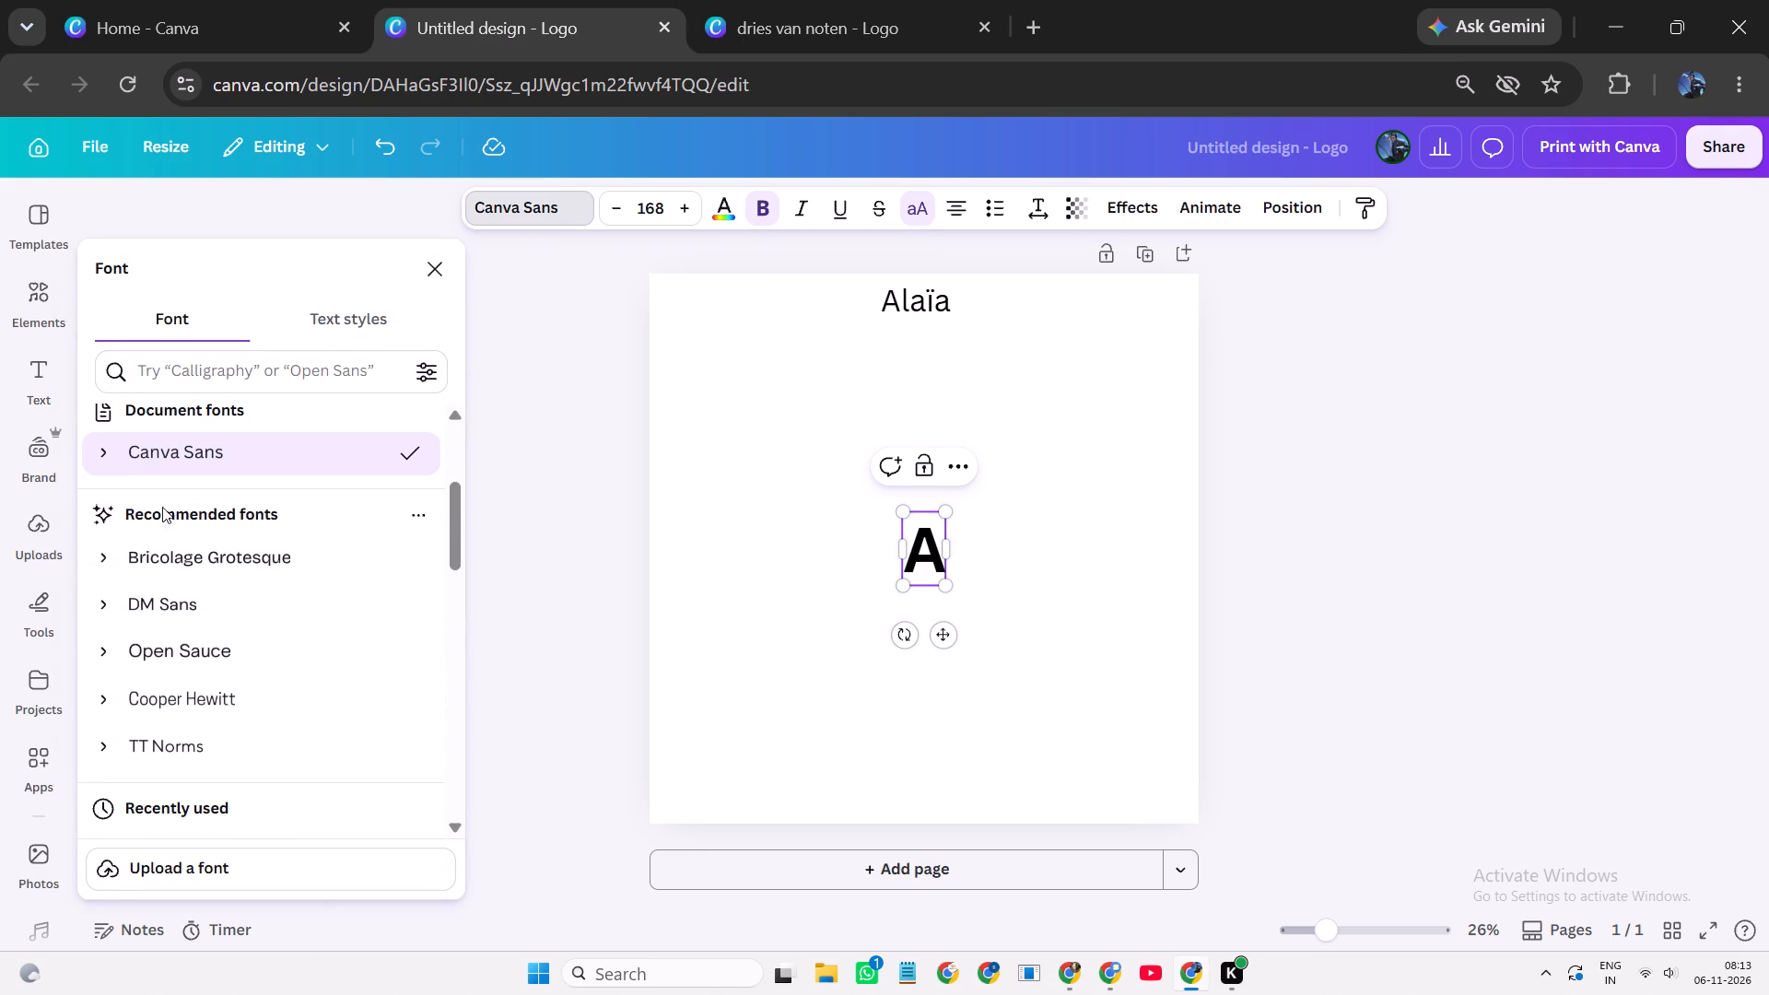
scroll(305, 509, up, 4)
click(420, 420)
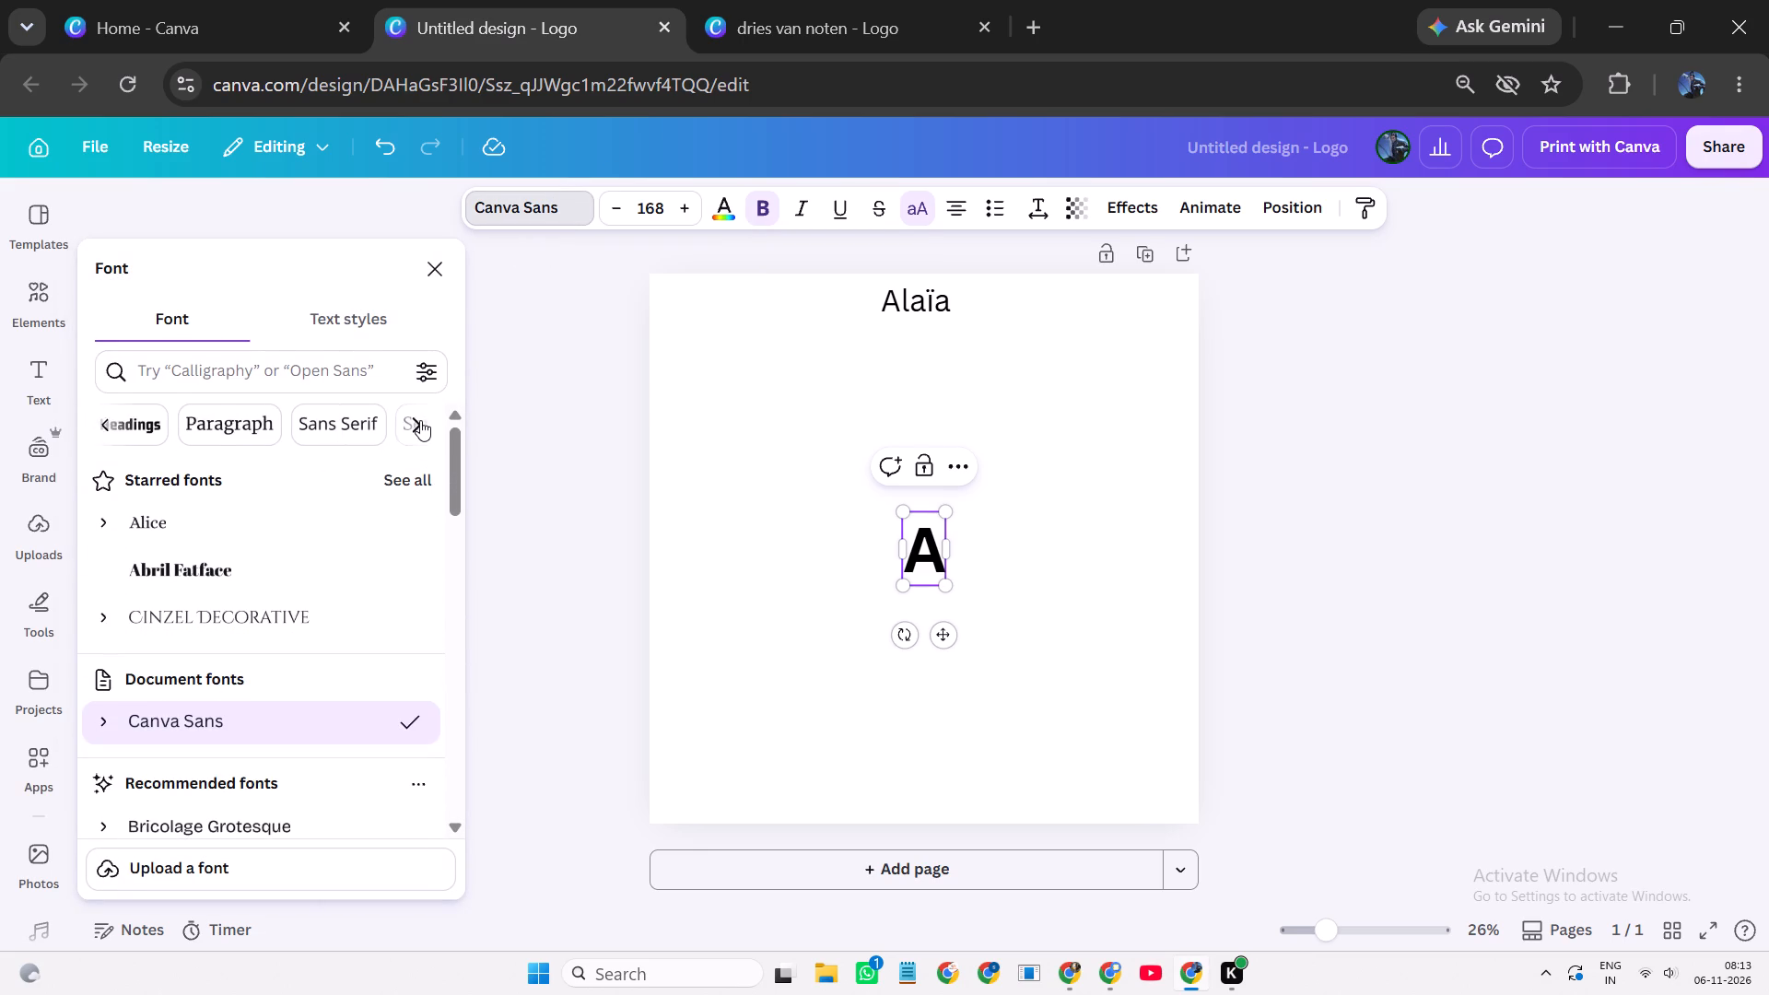
click(420, 420)
click(418, 419)
click(347, 425)
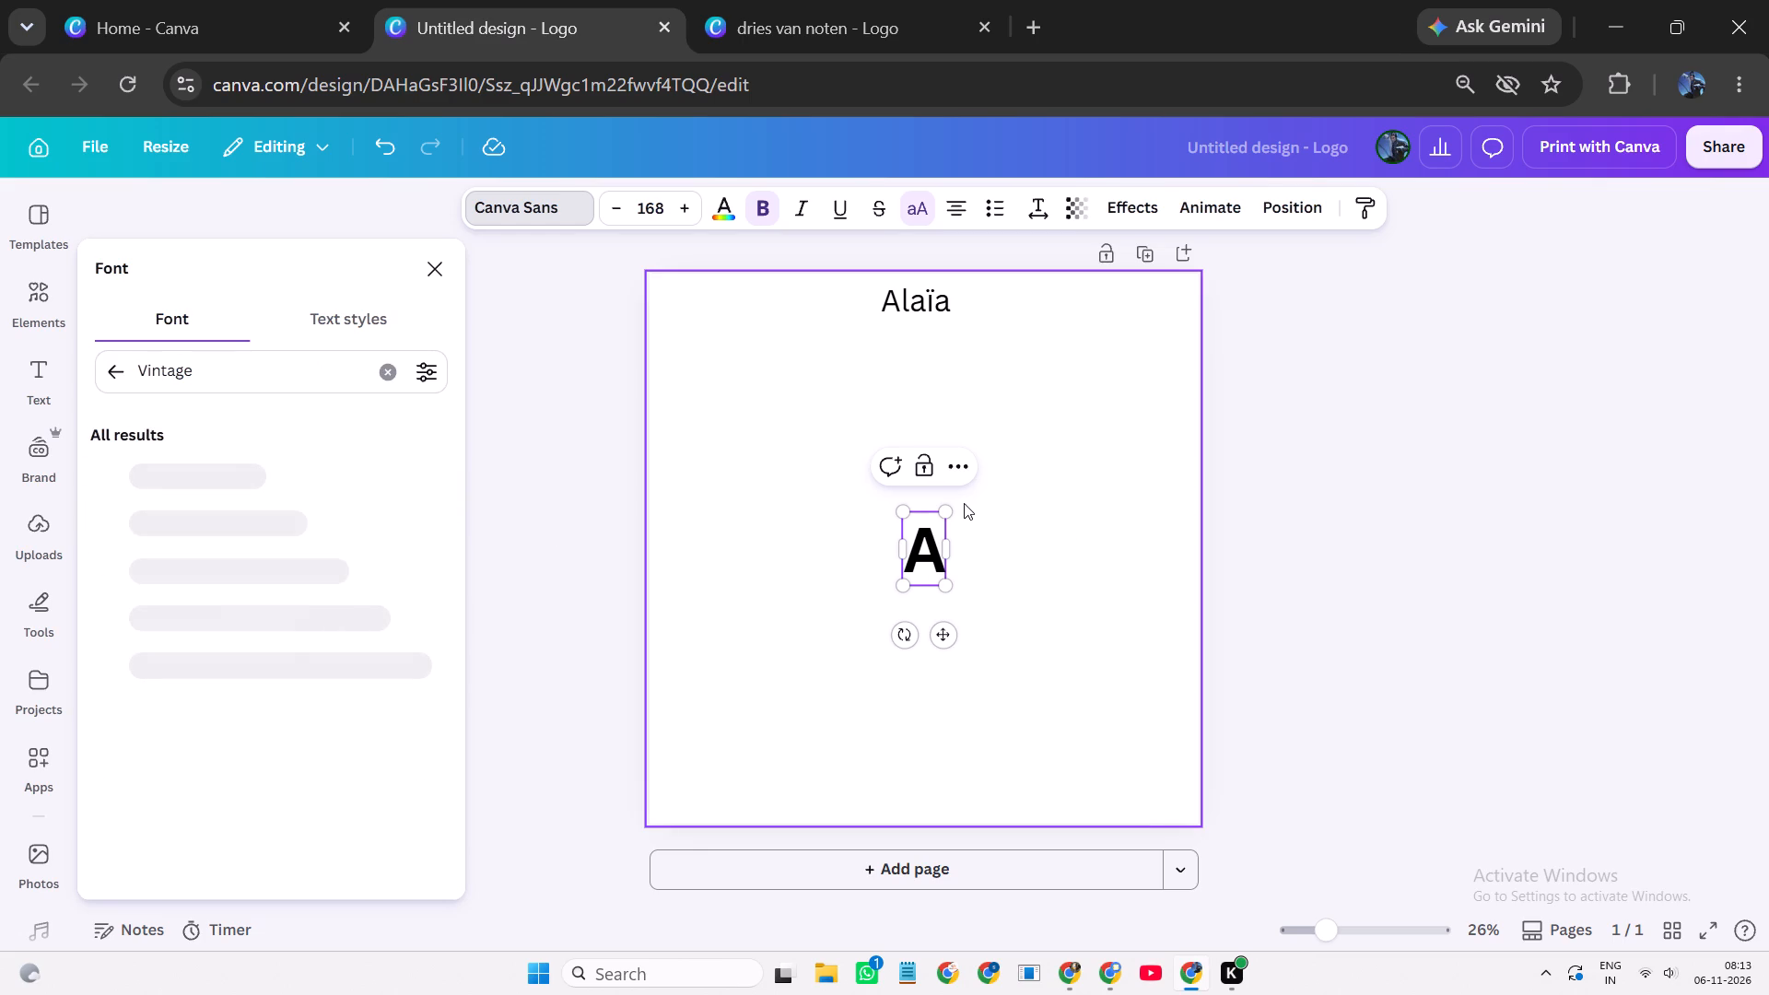
Duplicate the letter A, place the copy to its right at the same height and change the copy's text to "U".
click(961, 469)
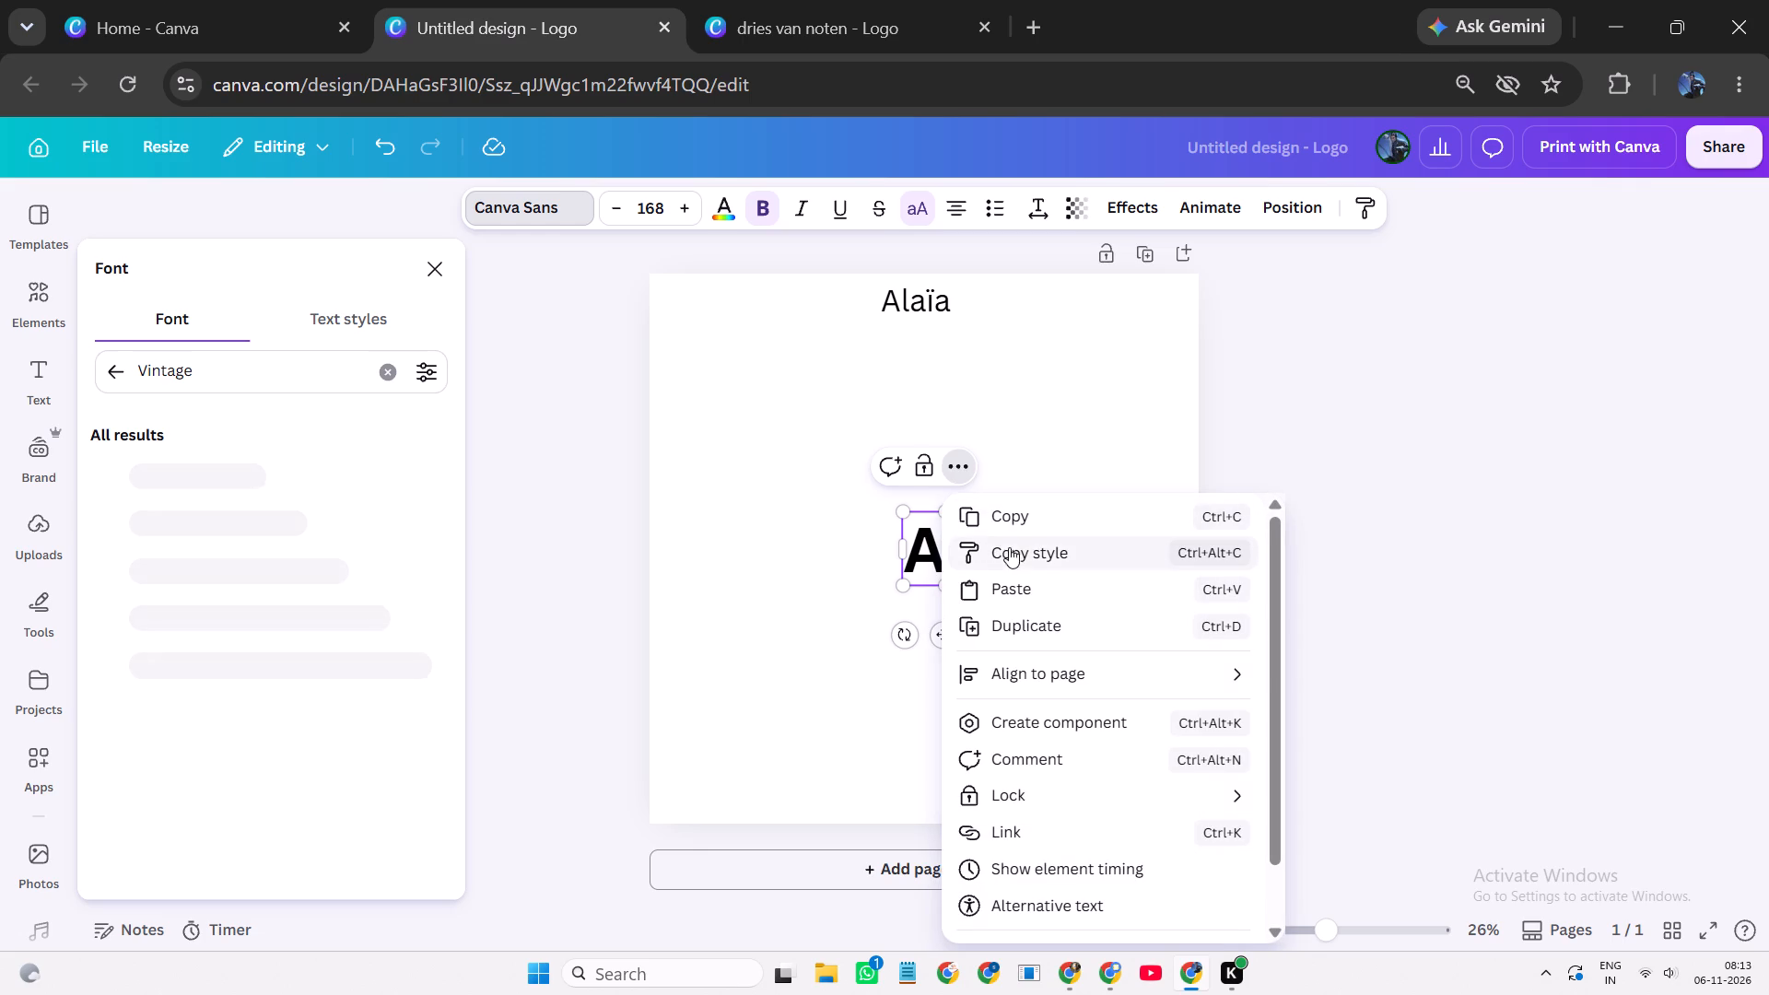
drag(1006, 462, 993, 455)
click(965, 544)
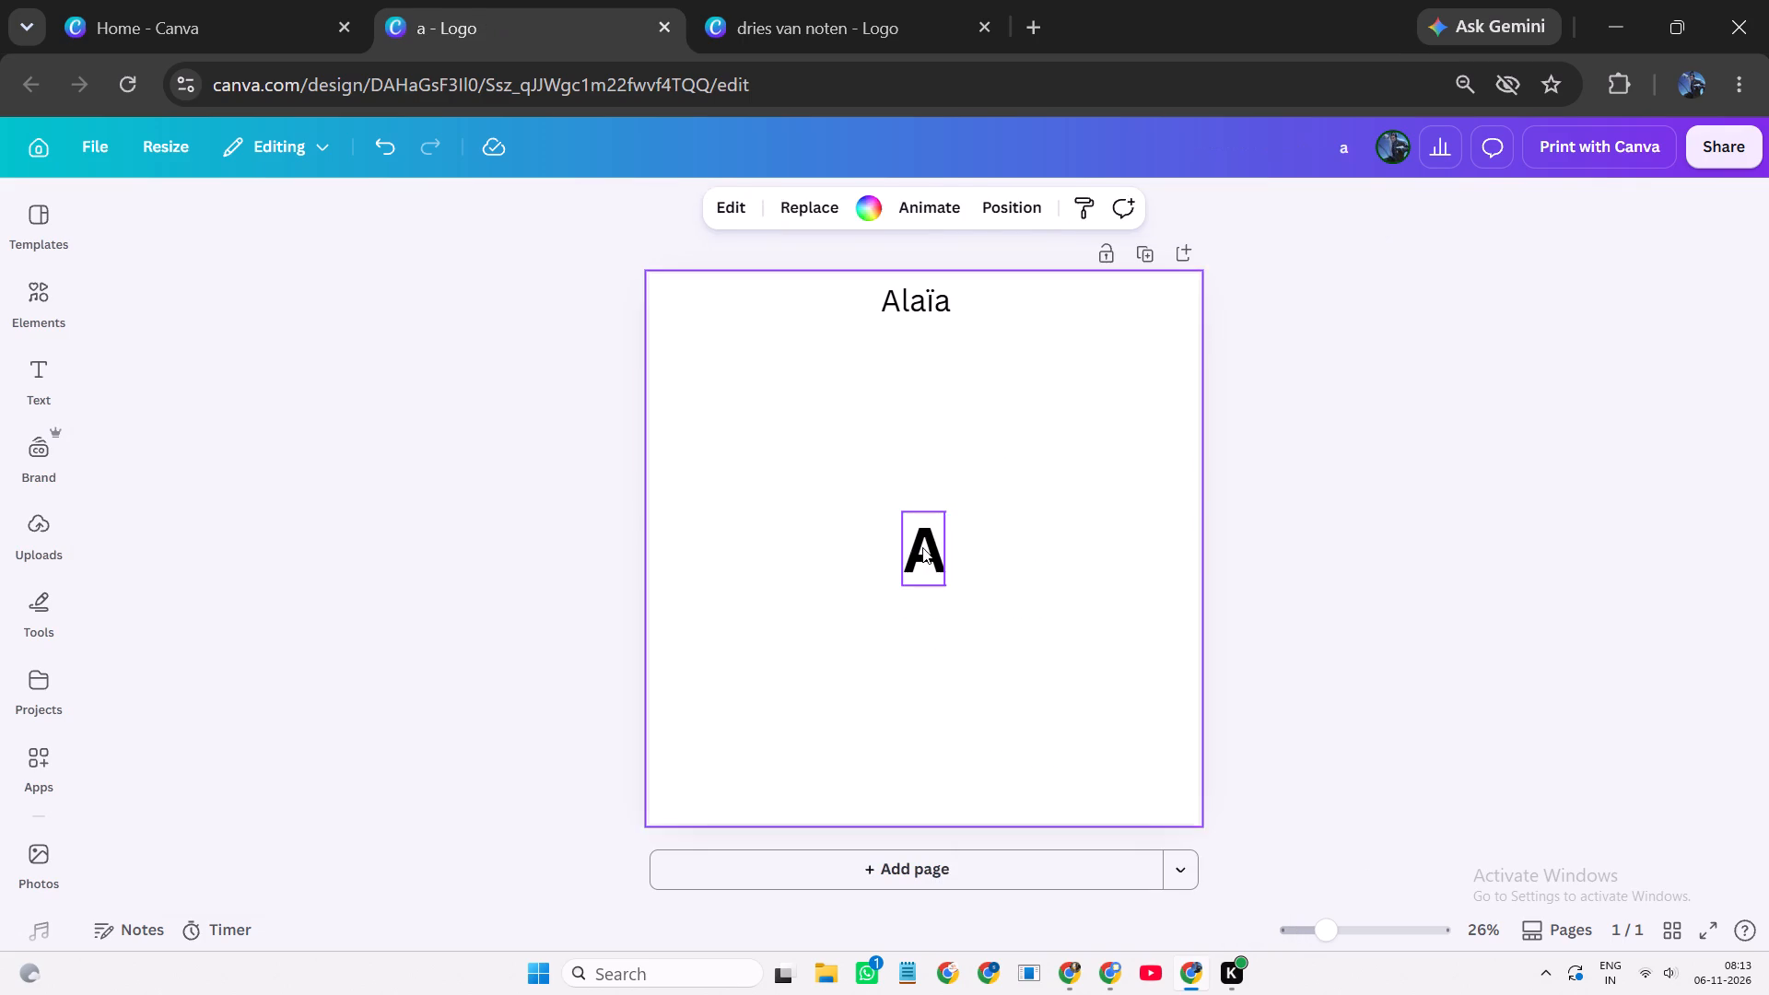
click(919, 547)
click(914, 463)
drag(933, 560, 1061, 555)
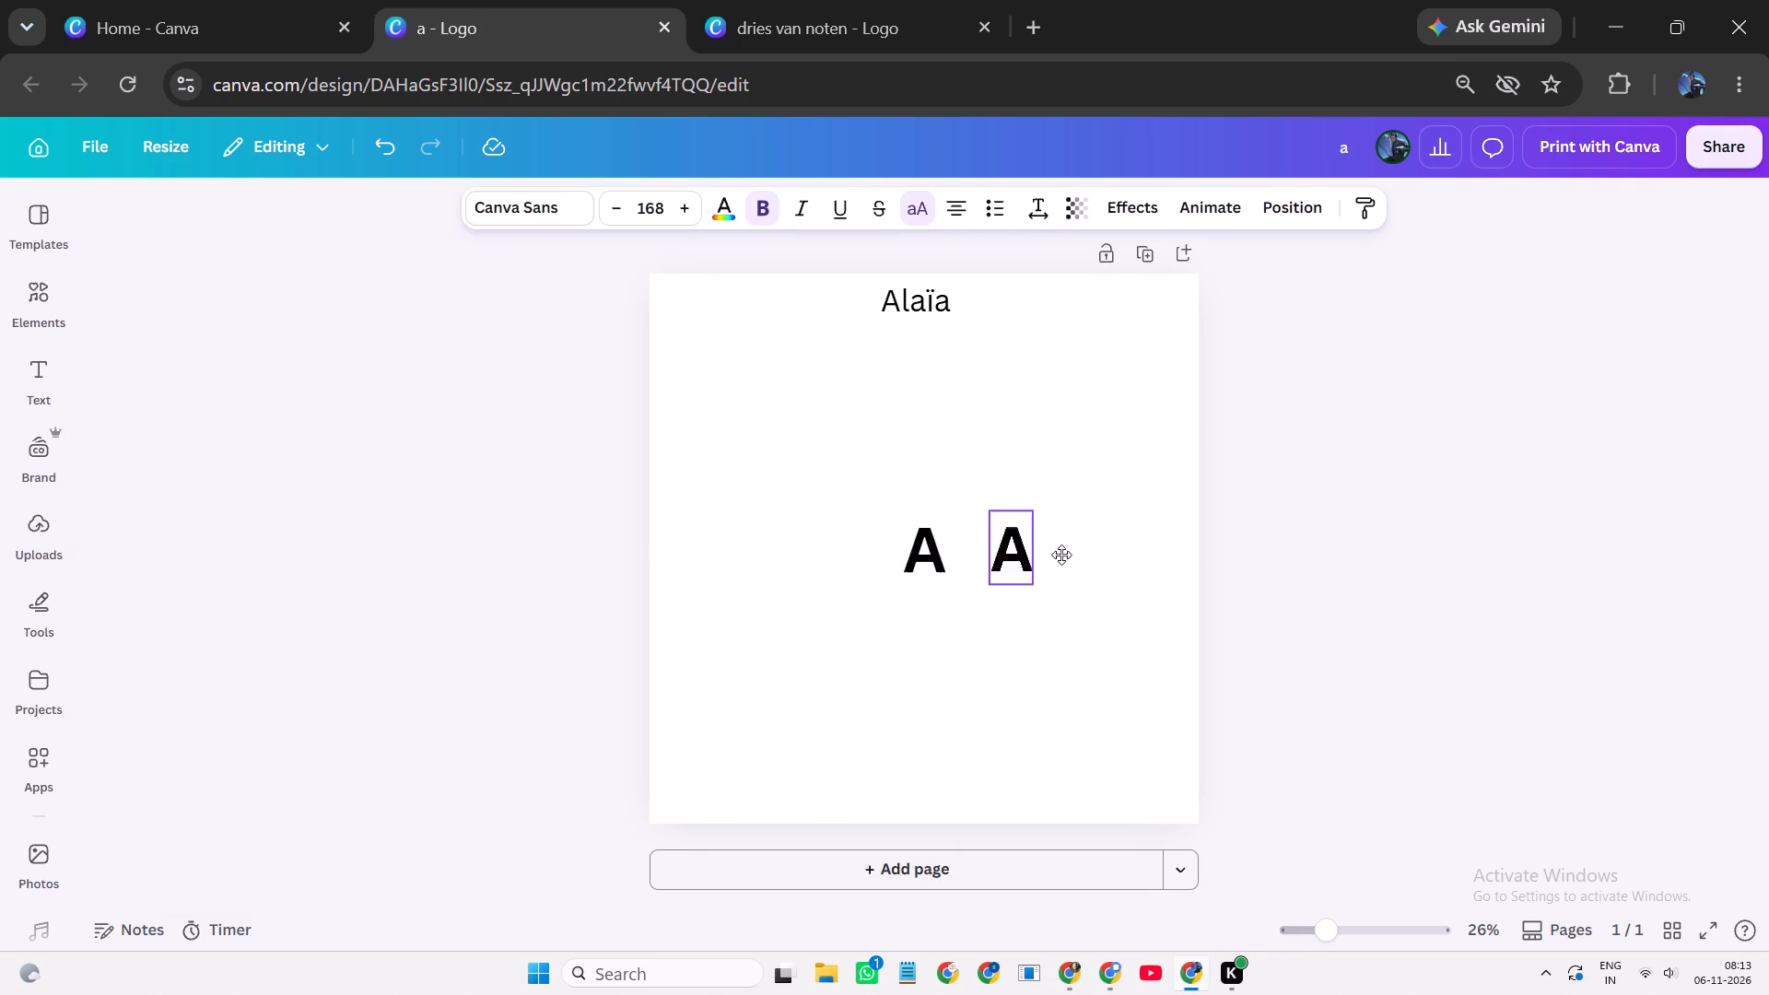
drag(1061, 555, 1066, 555)
click(1059, 559)
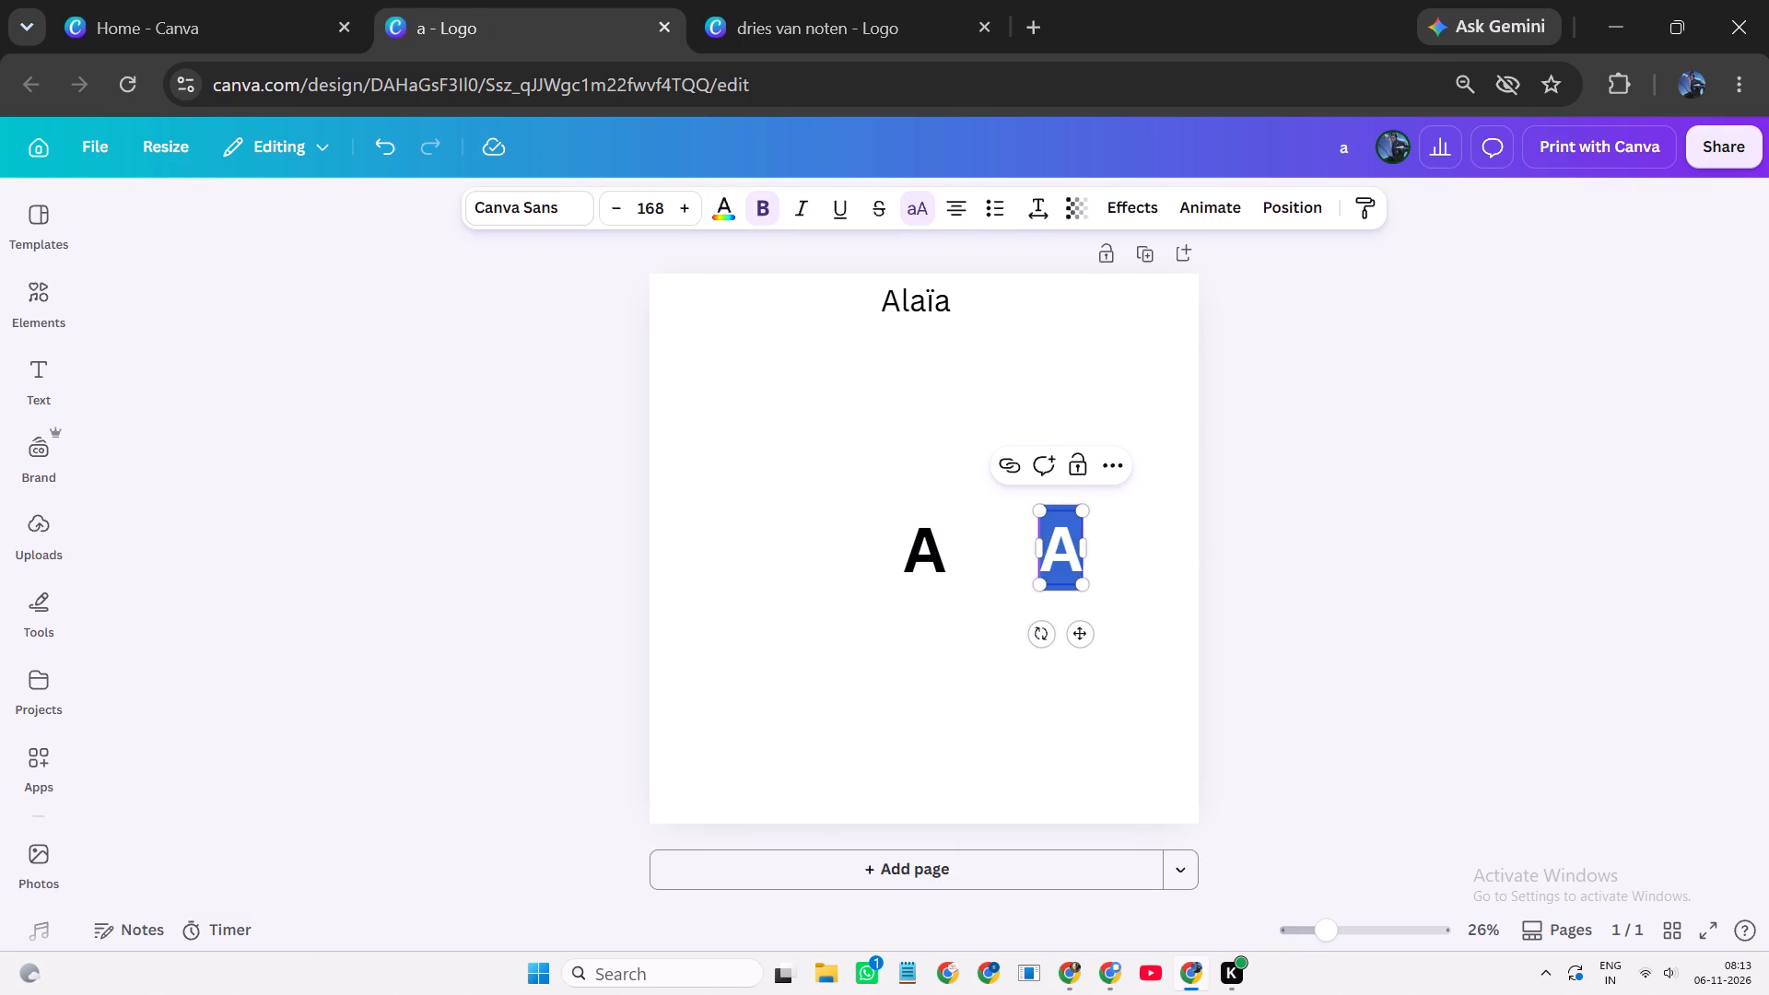
key(u)
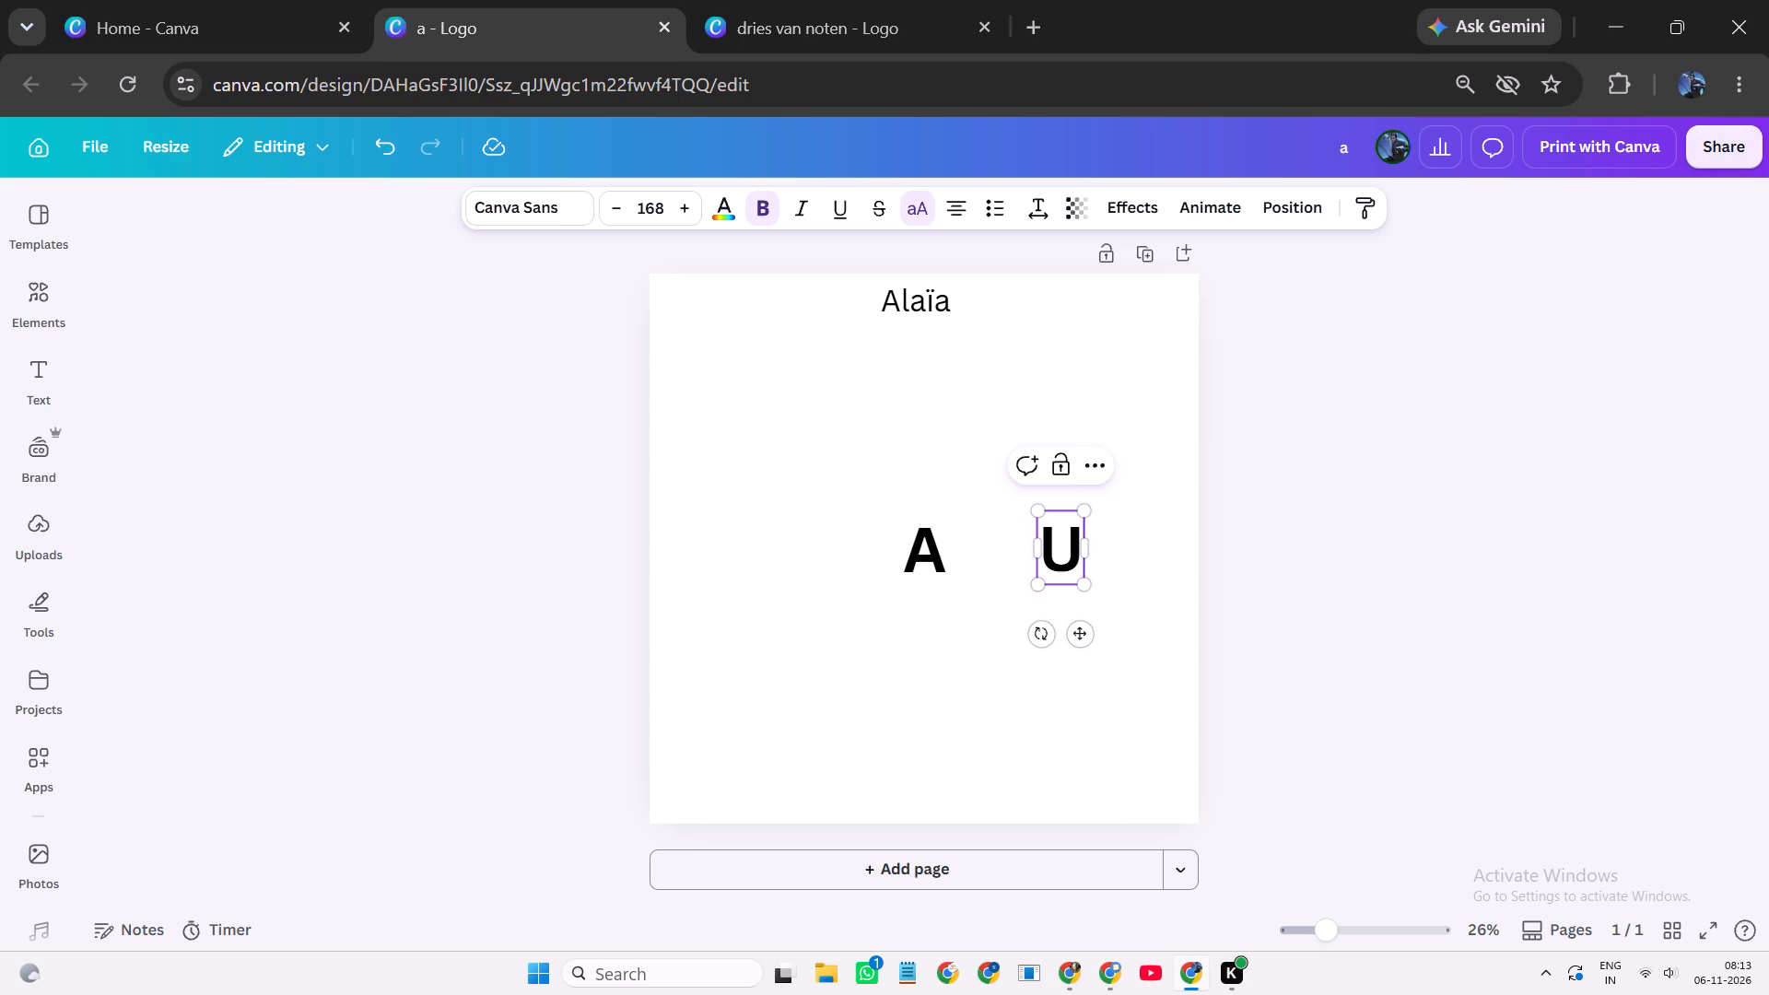
drag(1012, 598, 1009, 590)
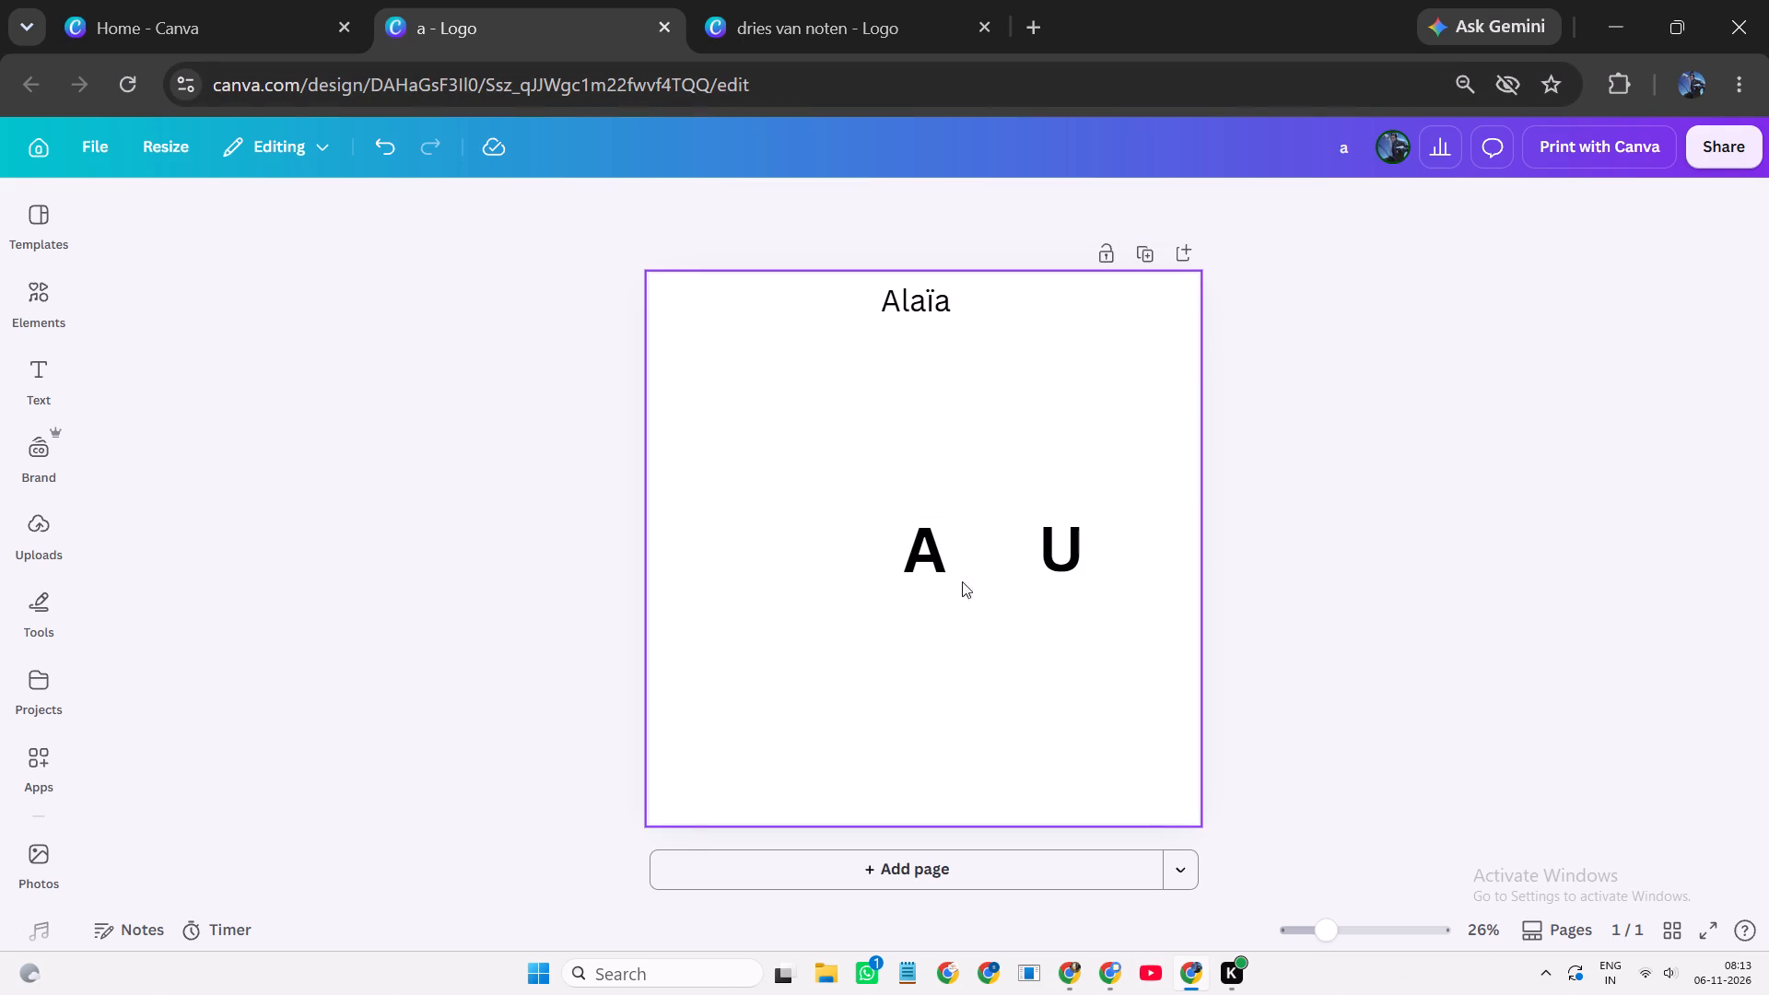
Apply the Vintage Rotter font to the letter A.
click(931, 571)
click(546, 197)
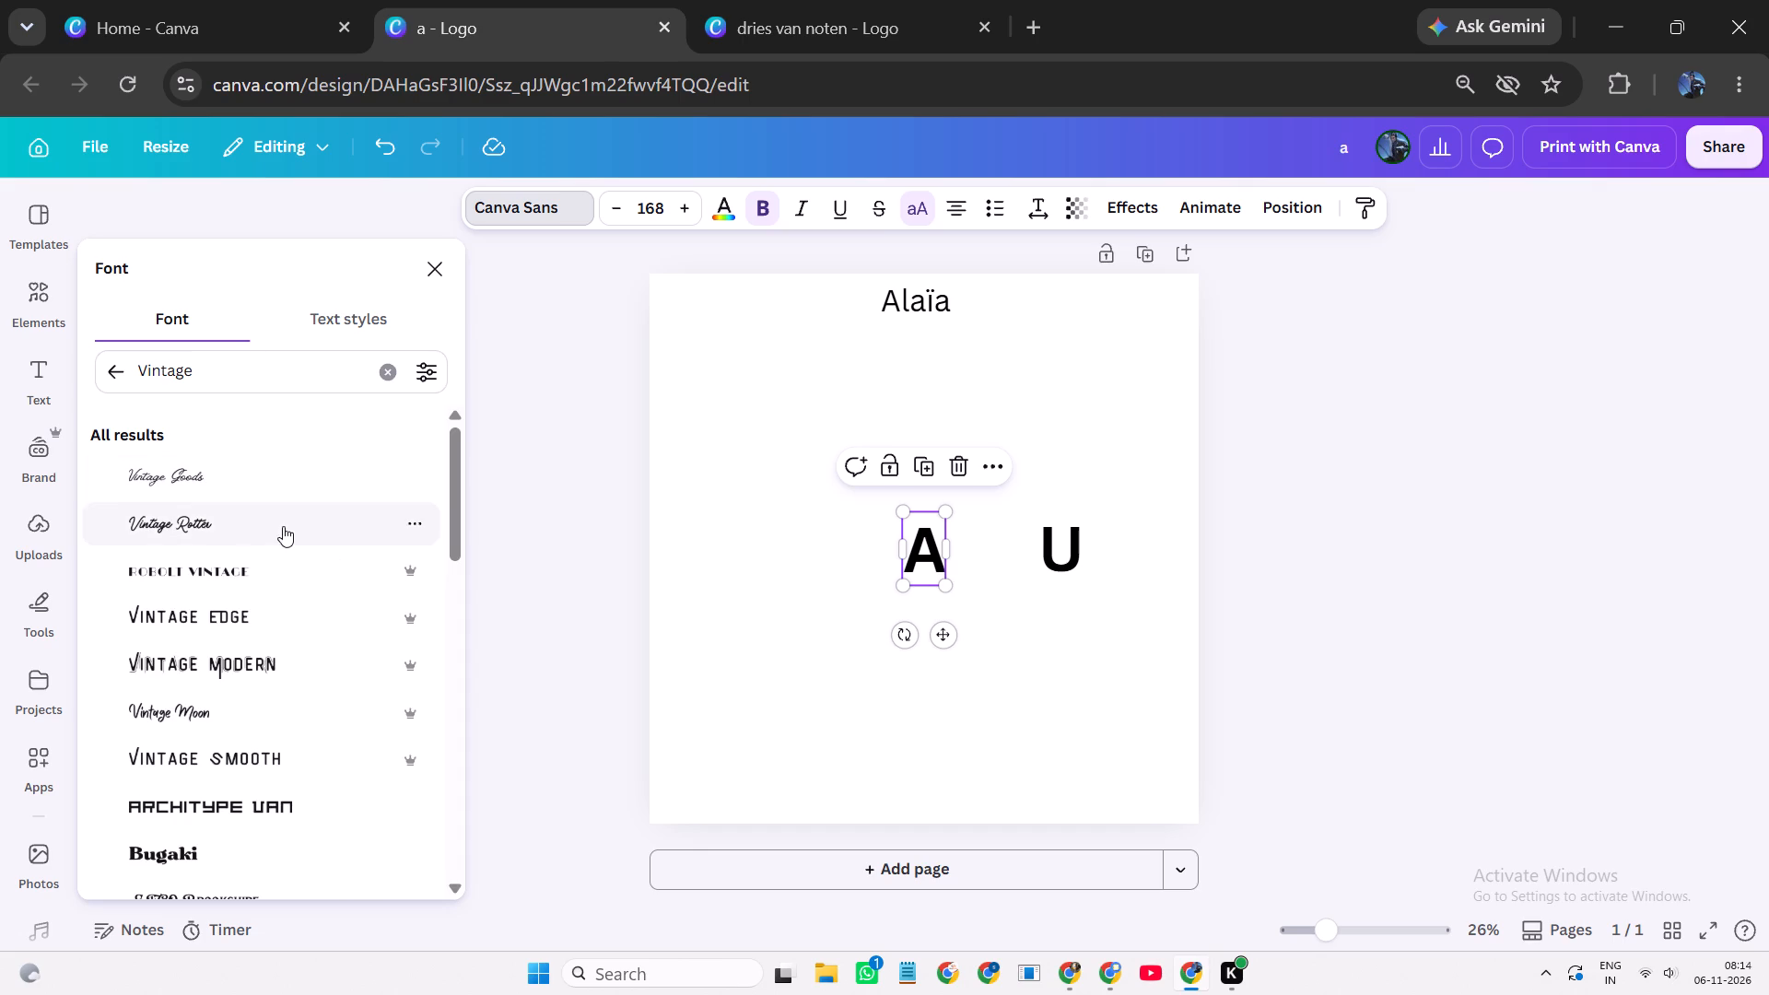
click(226, 526)
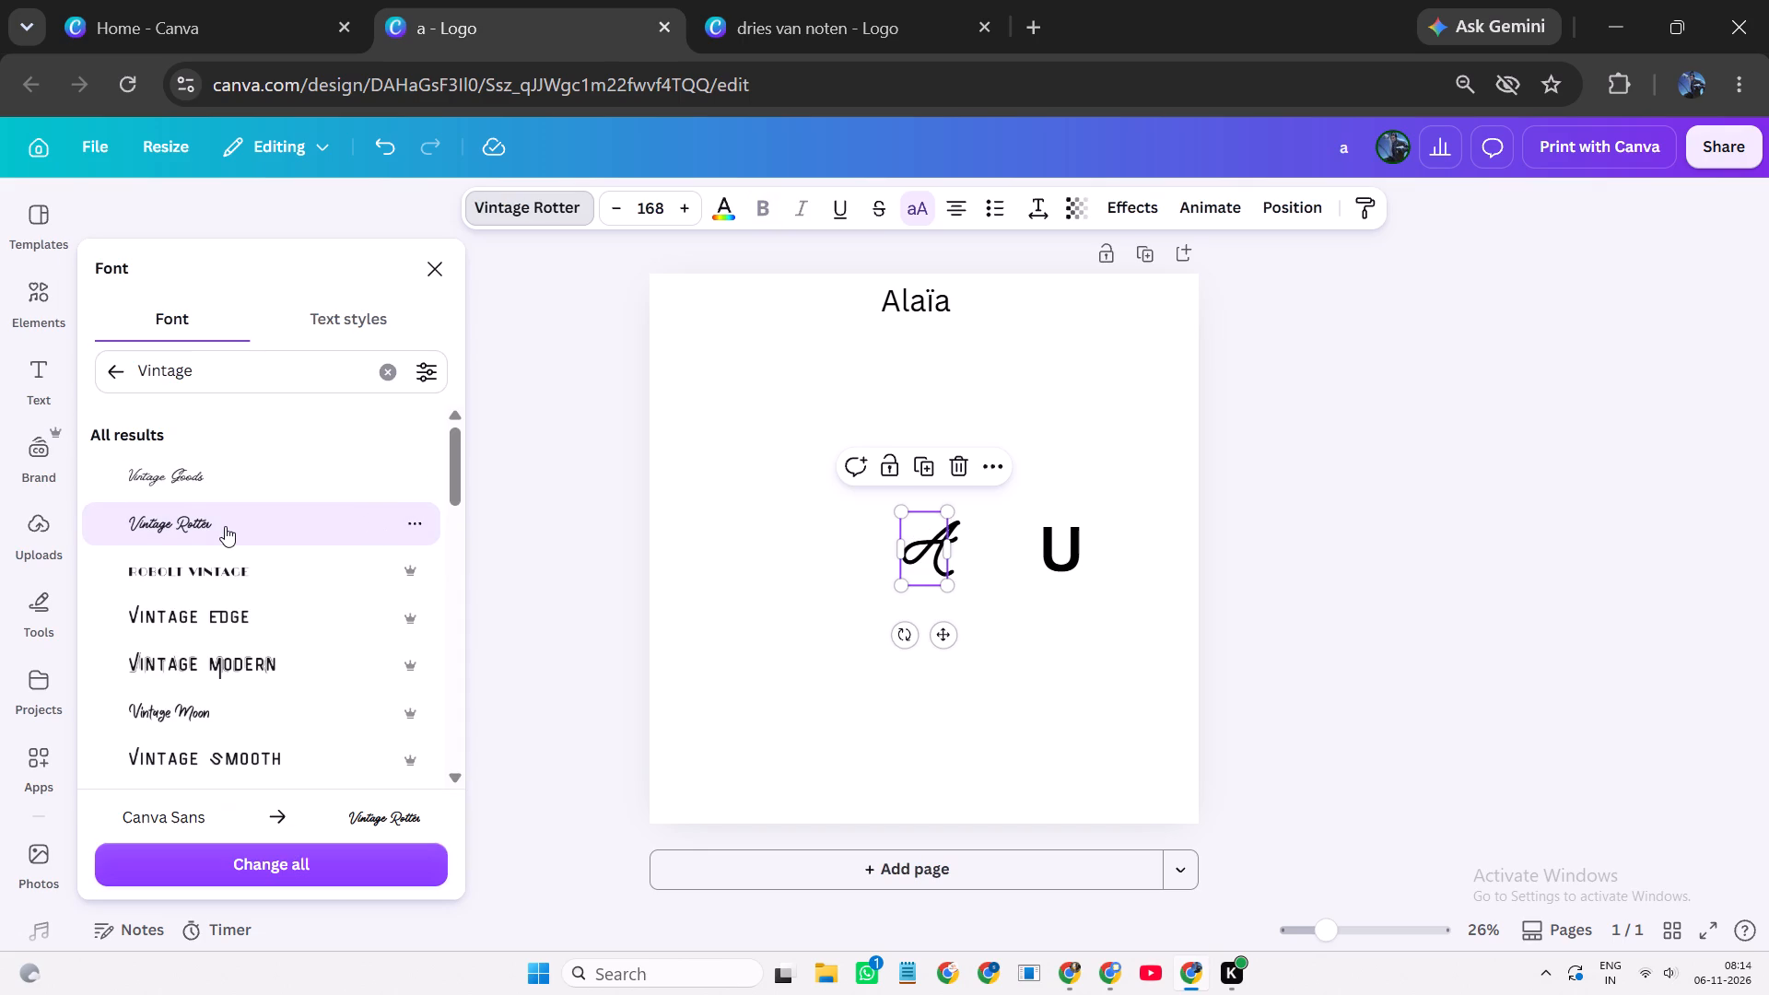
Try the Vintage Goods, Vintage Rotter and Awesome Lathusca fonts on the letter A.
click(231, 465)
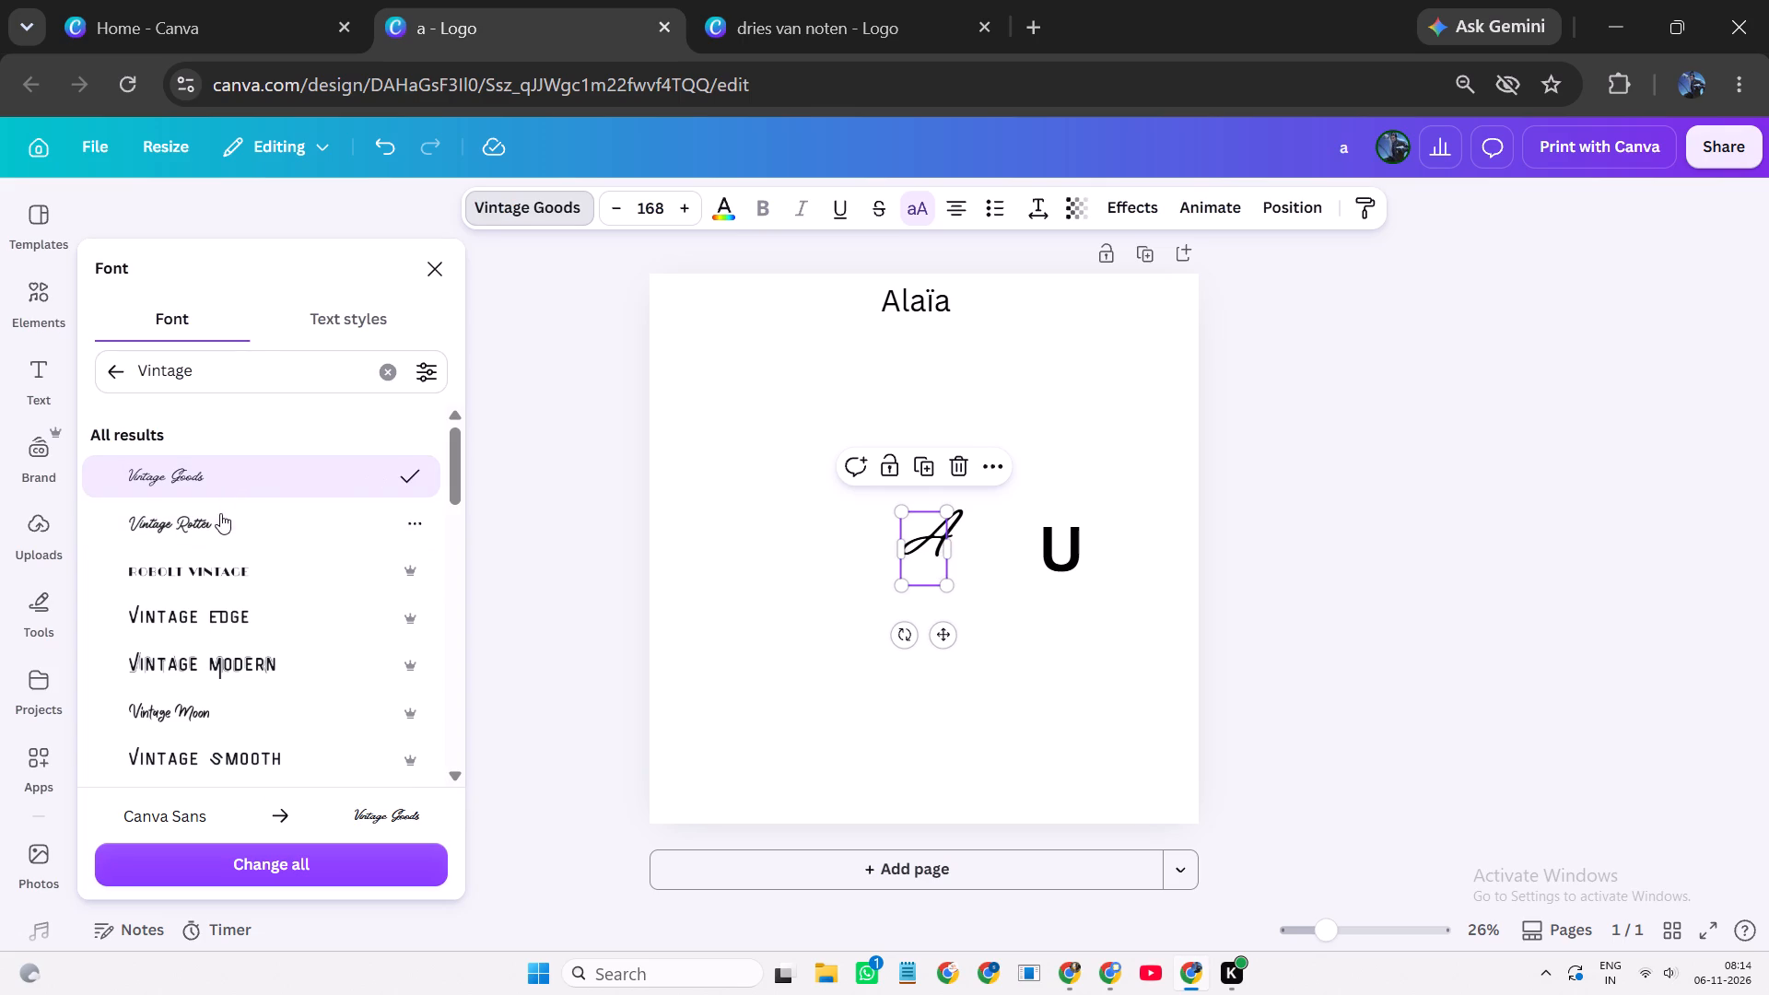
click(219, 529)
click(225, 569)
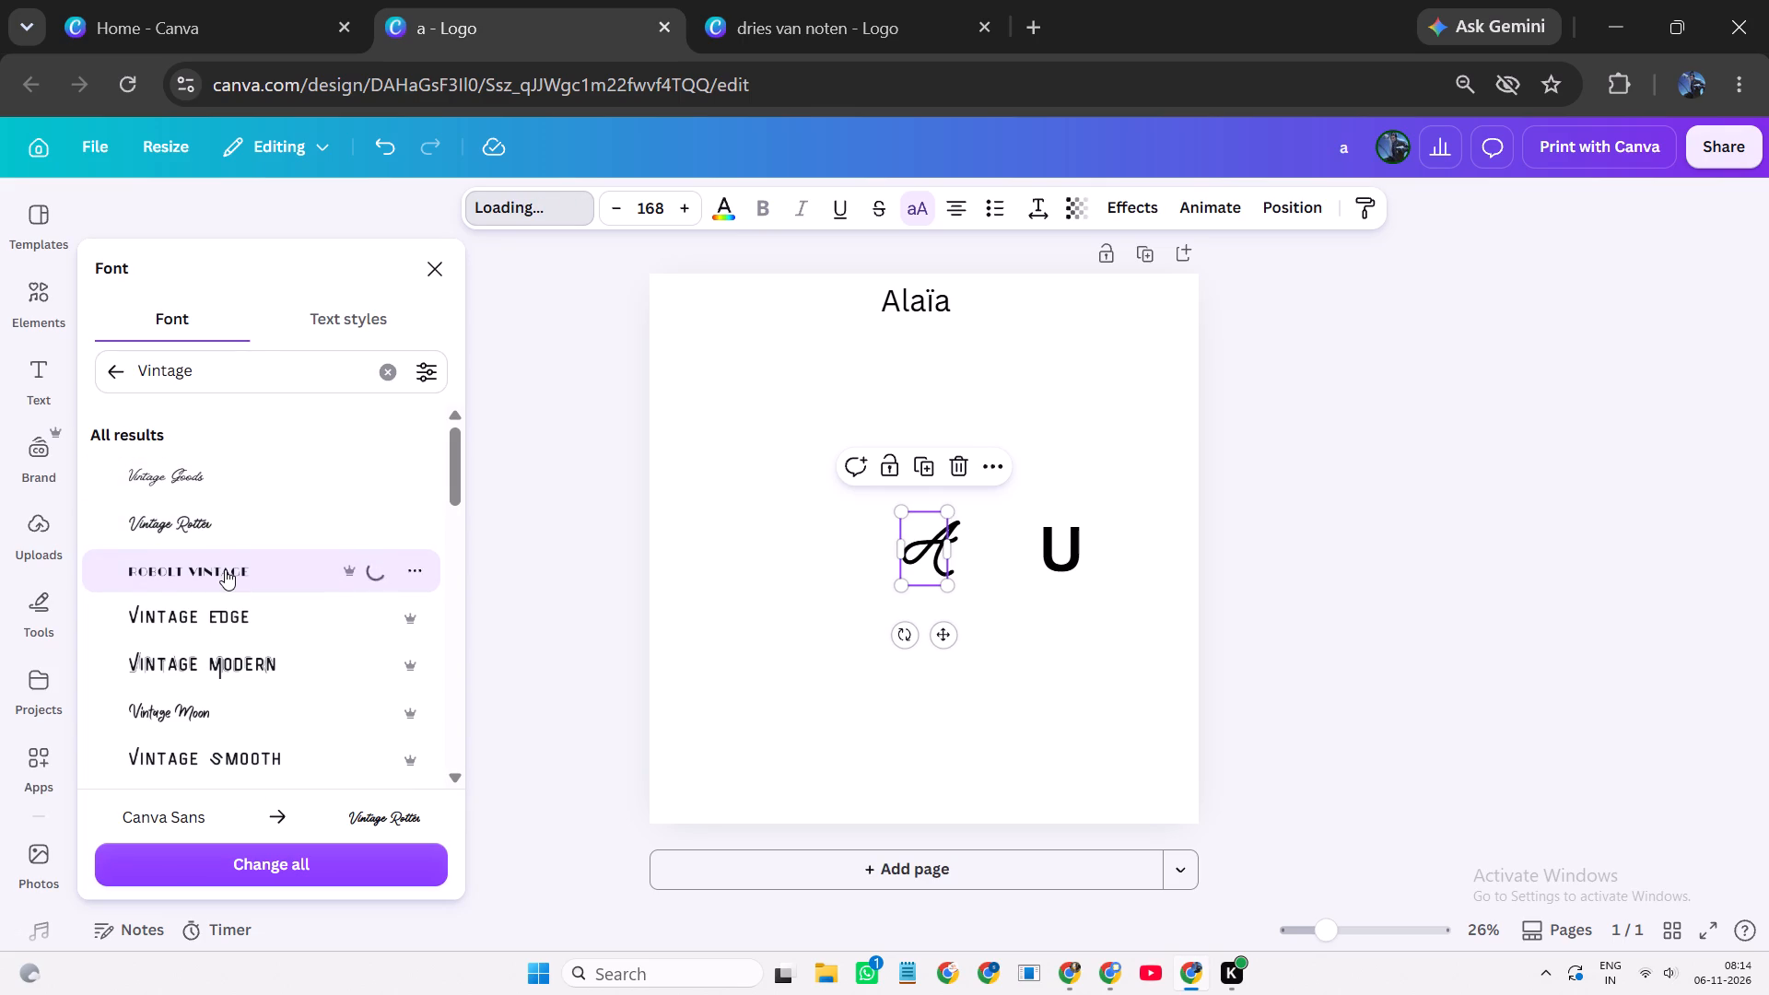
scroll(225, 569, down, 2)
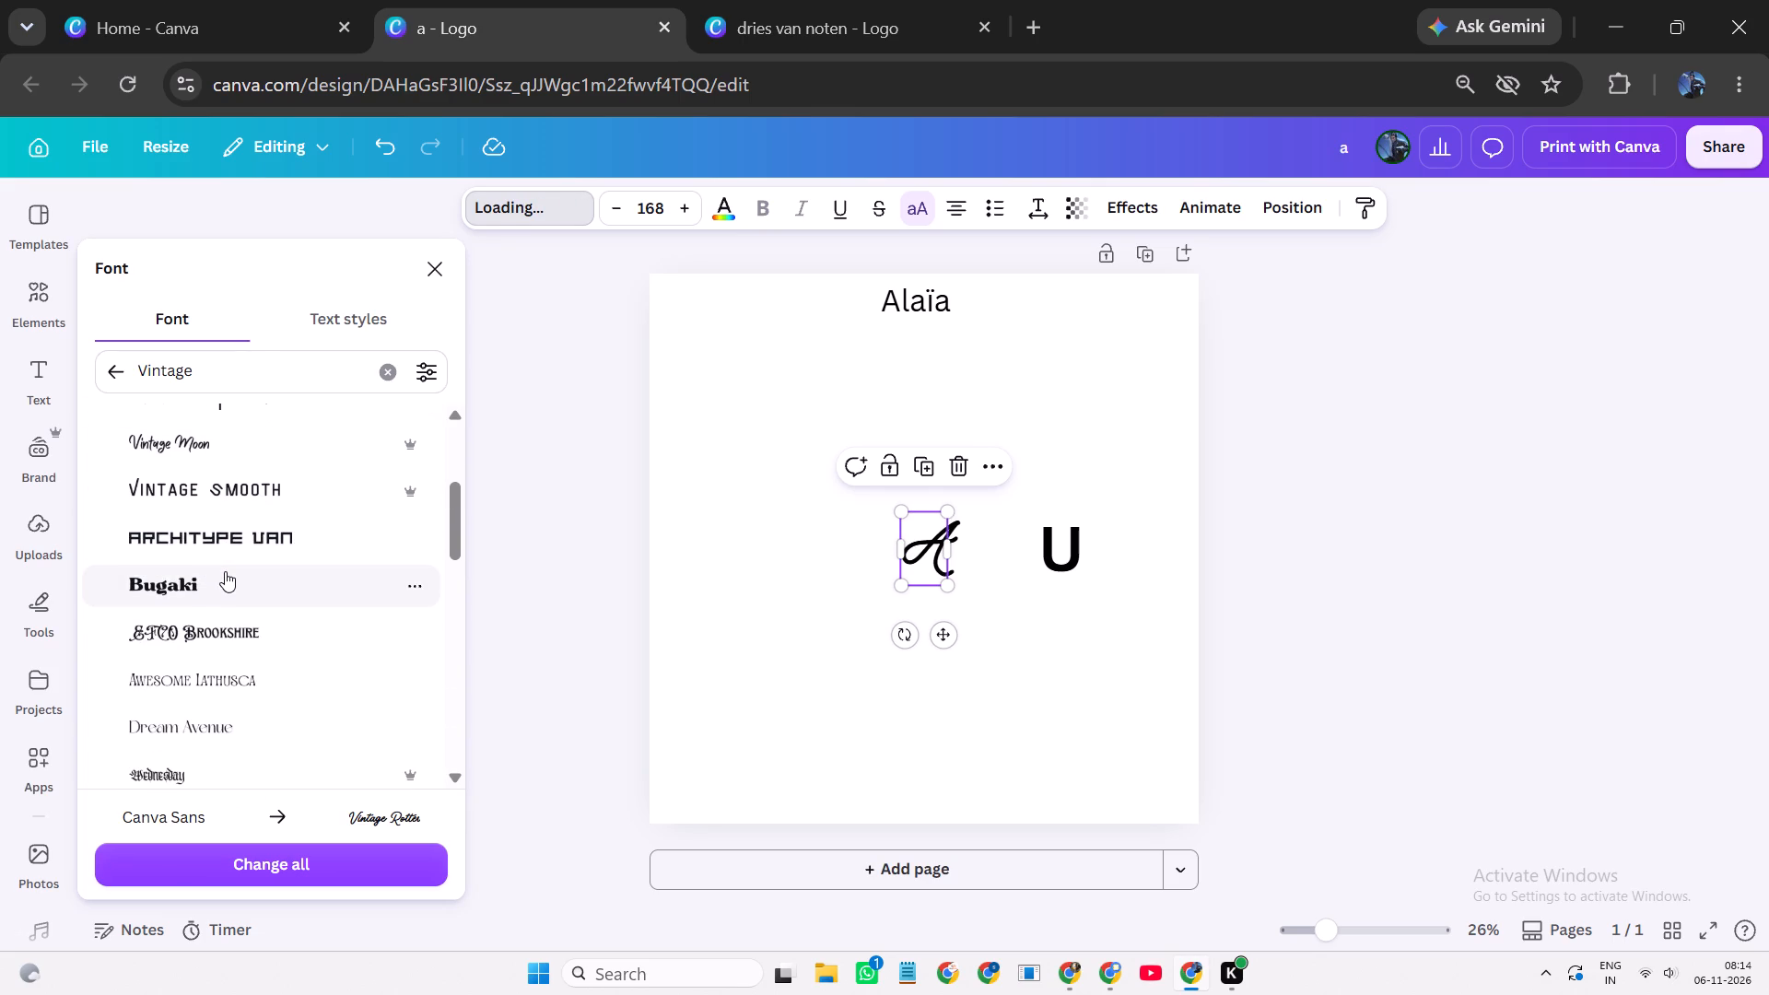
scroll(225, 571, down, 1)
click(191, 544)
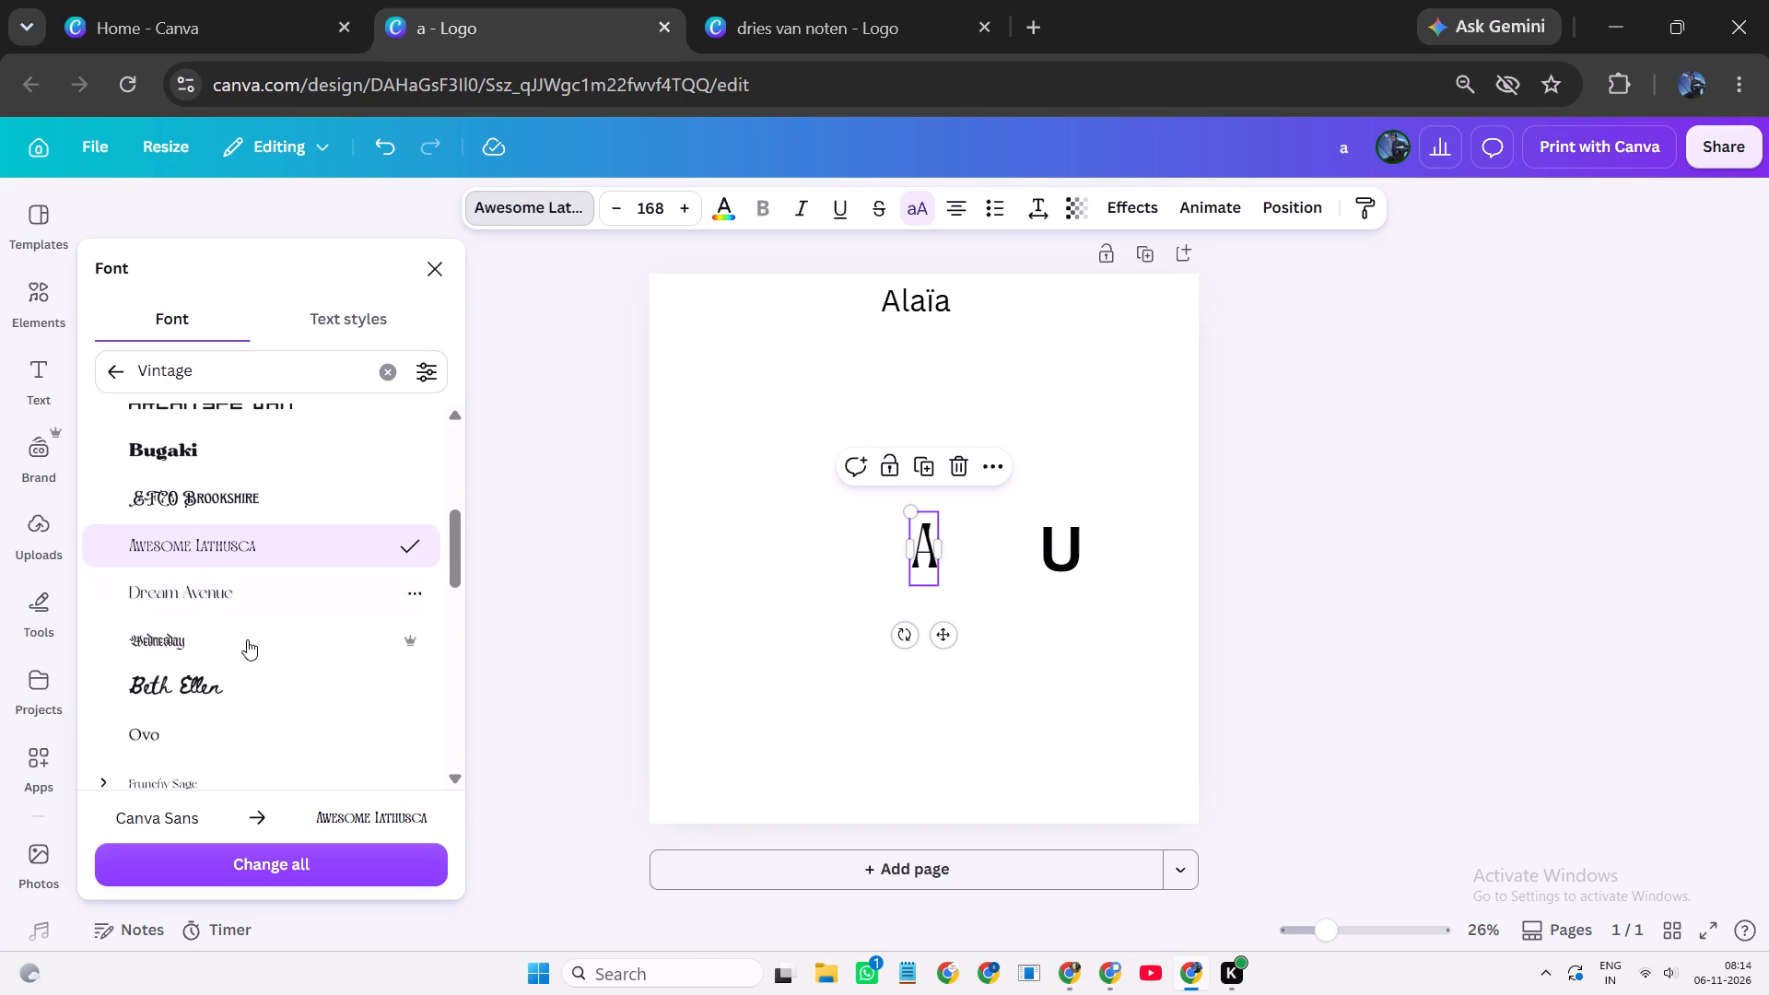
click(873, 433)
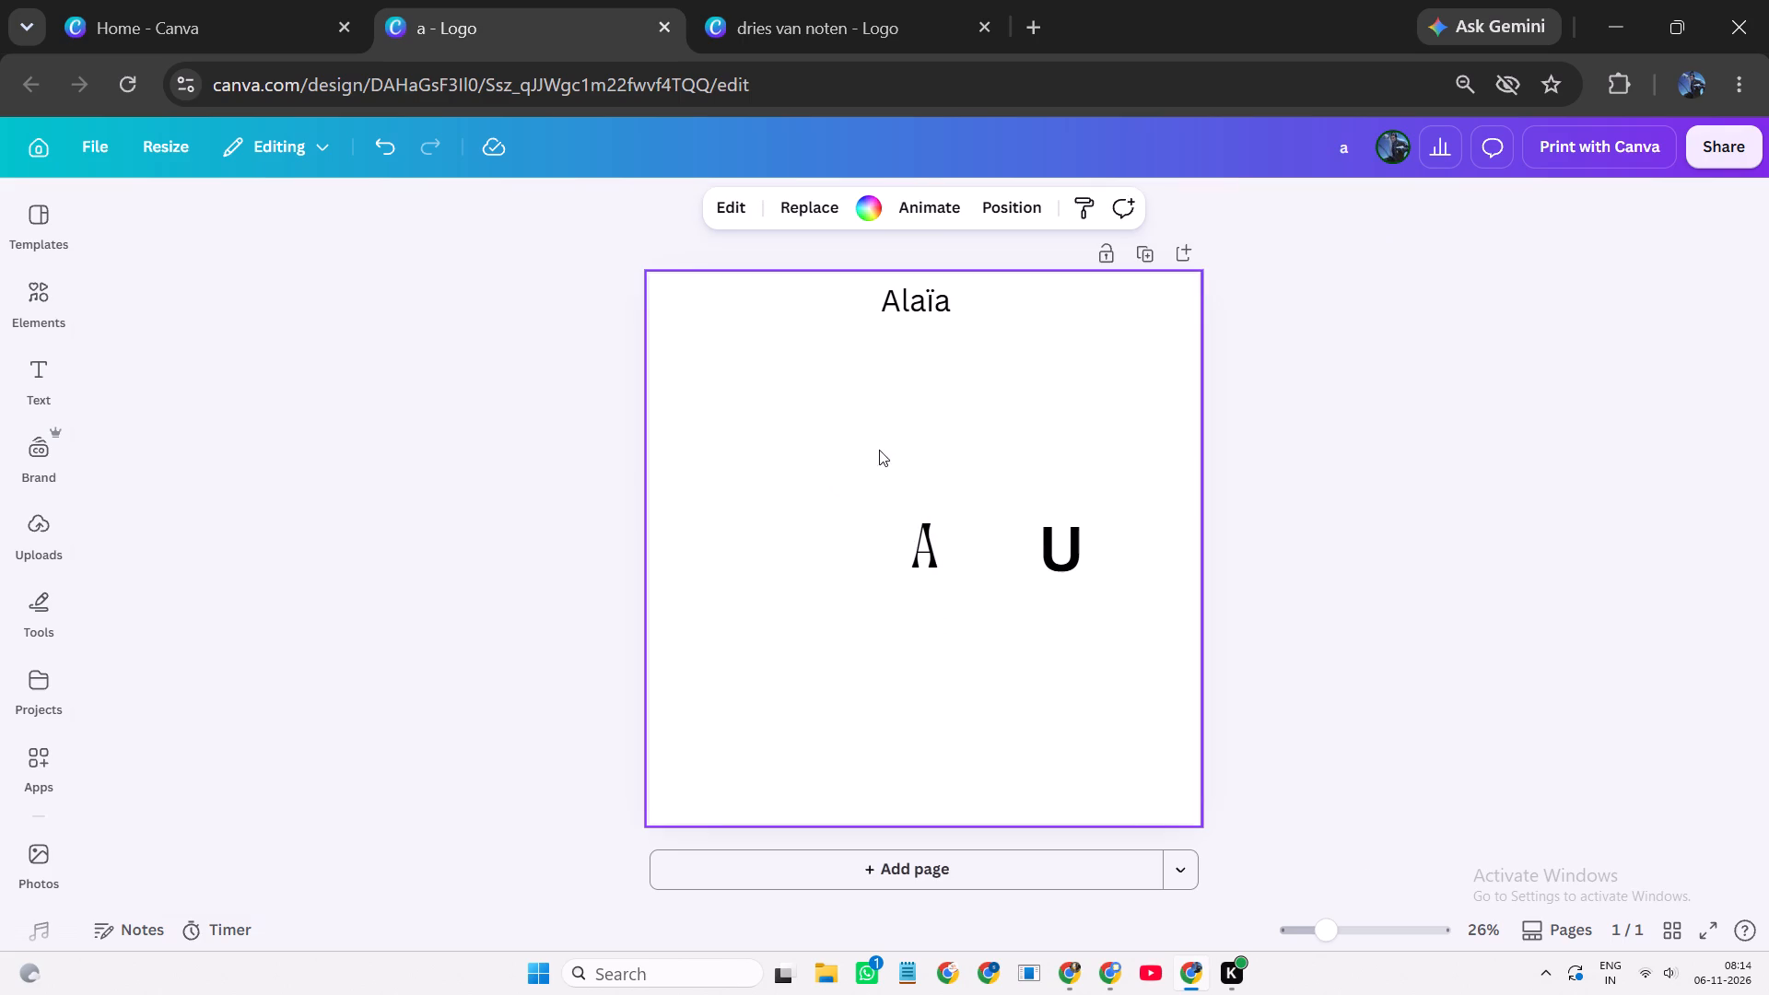
Enlarge the letter A to font size 476 and move it to the page's mid-height, just beside the centre.
click(917, 551)
drag(913, 513, 849, 431)
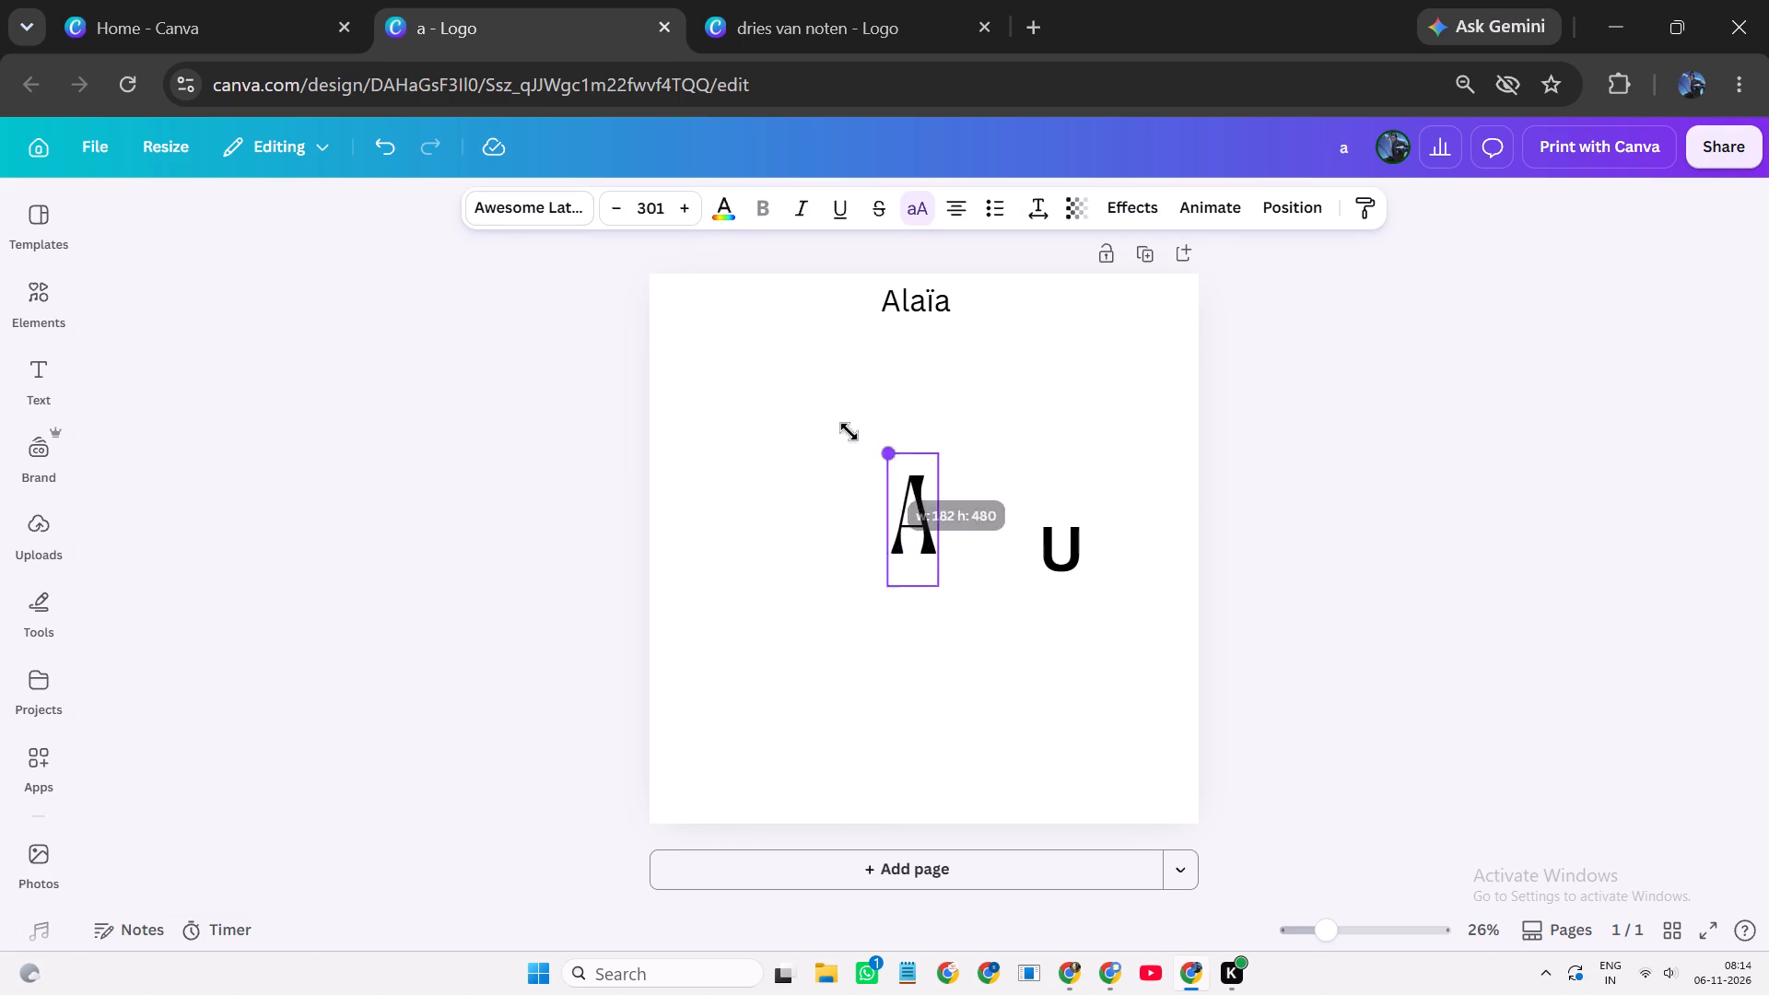
drag(849, 431, 821, 394)
click(963, 561)
drag(909, 520, 892, 560)
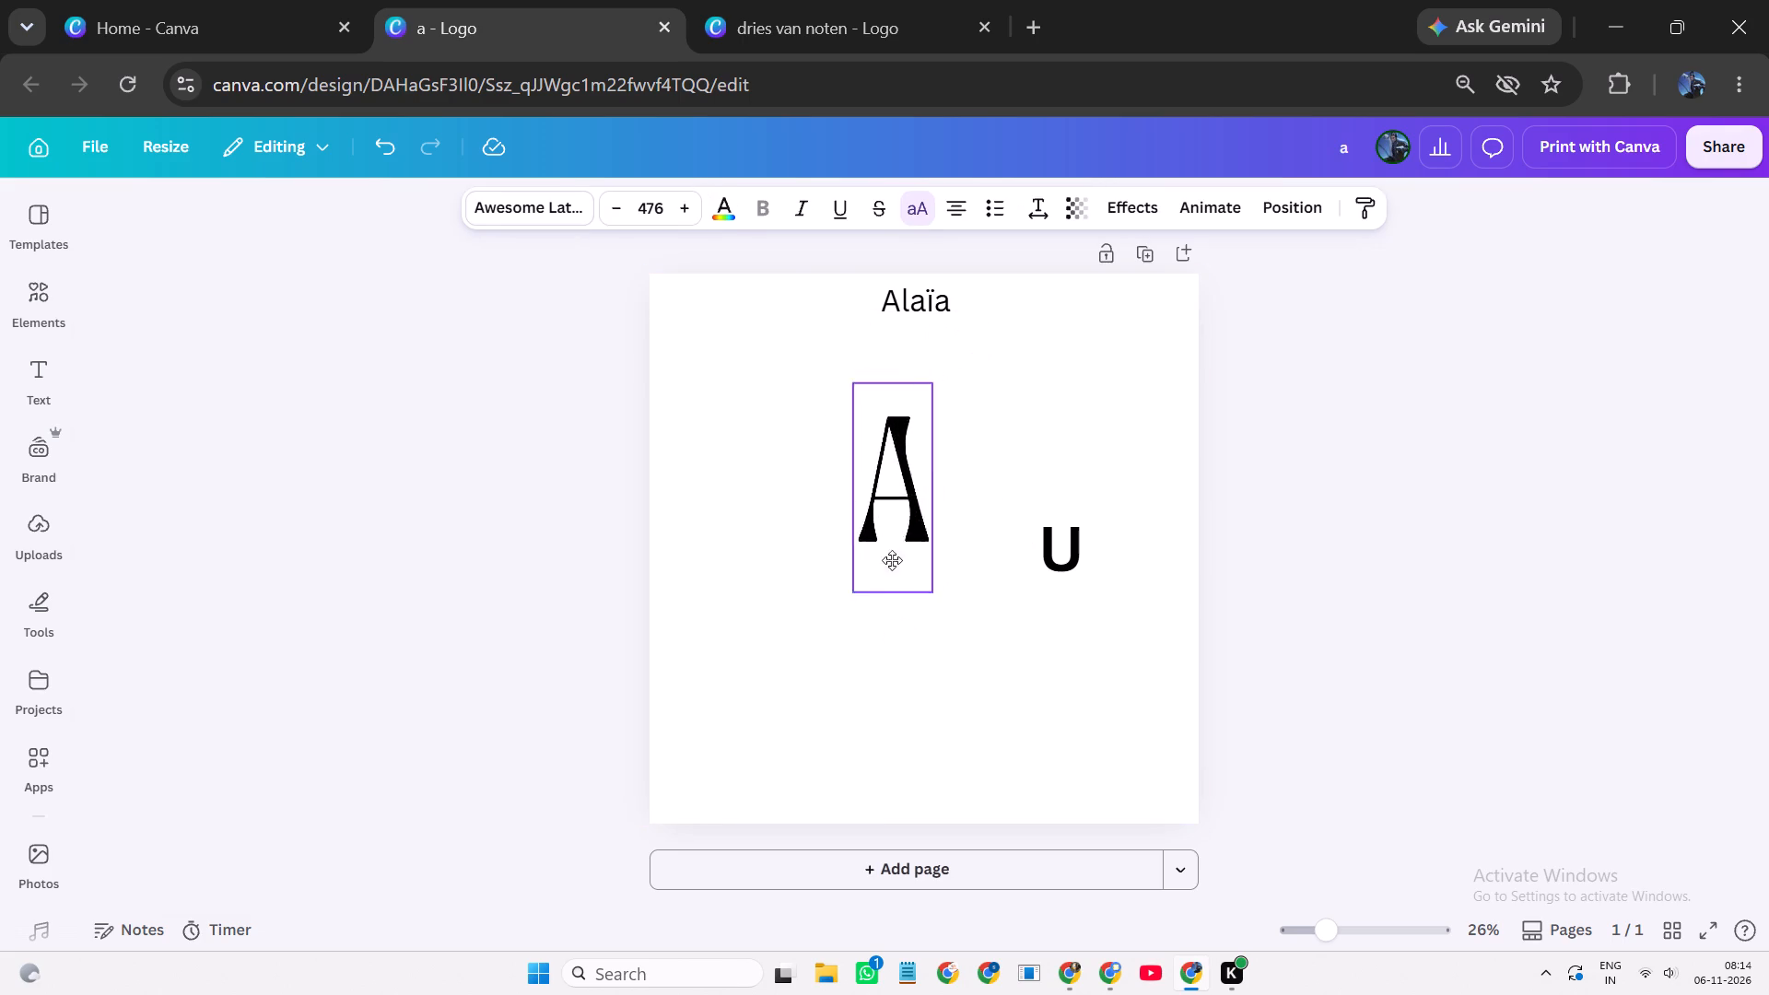
drag(892, 560, 890, 603)
click(980, 616)
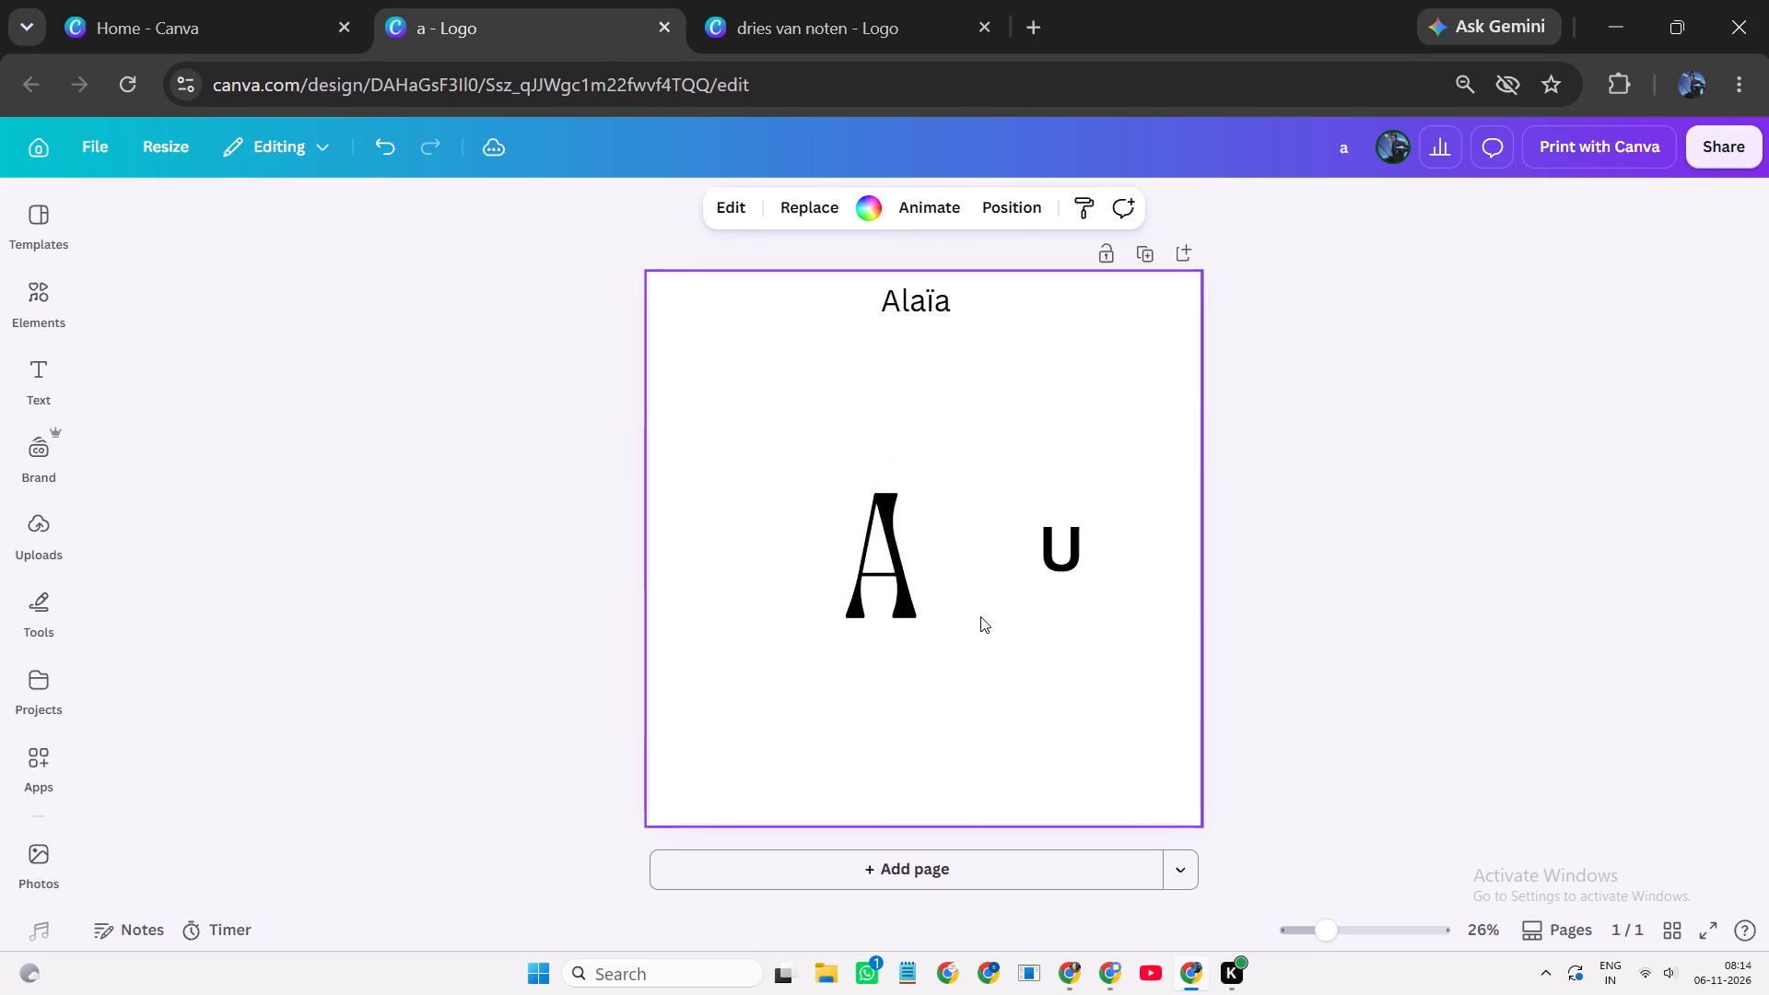
Try Dream Avenue, Brown Sugar and Metanoia on the enlarged letter A, settling on the Mickle font.
click(915, 600)
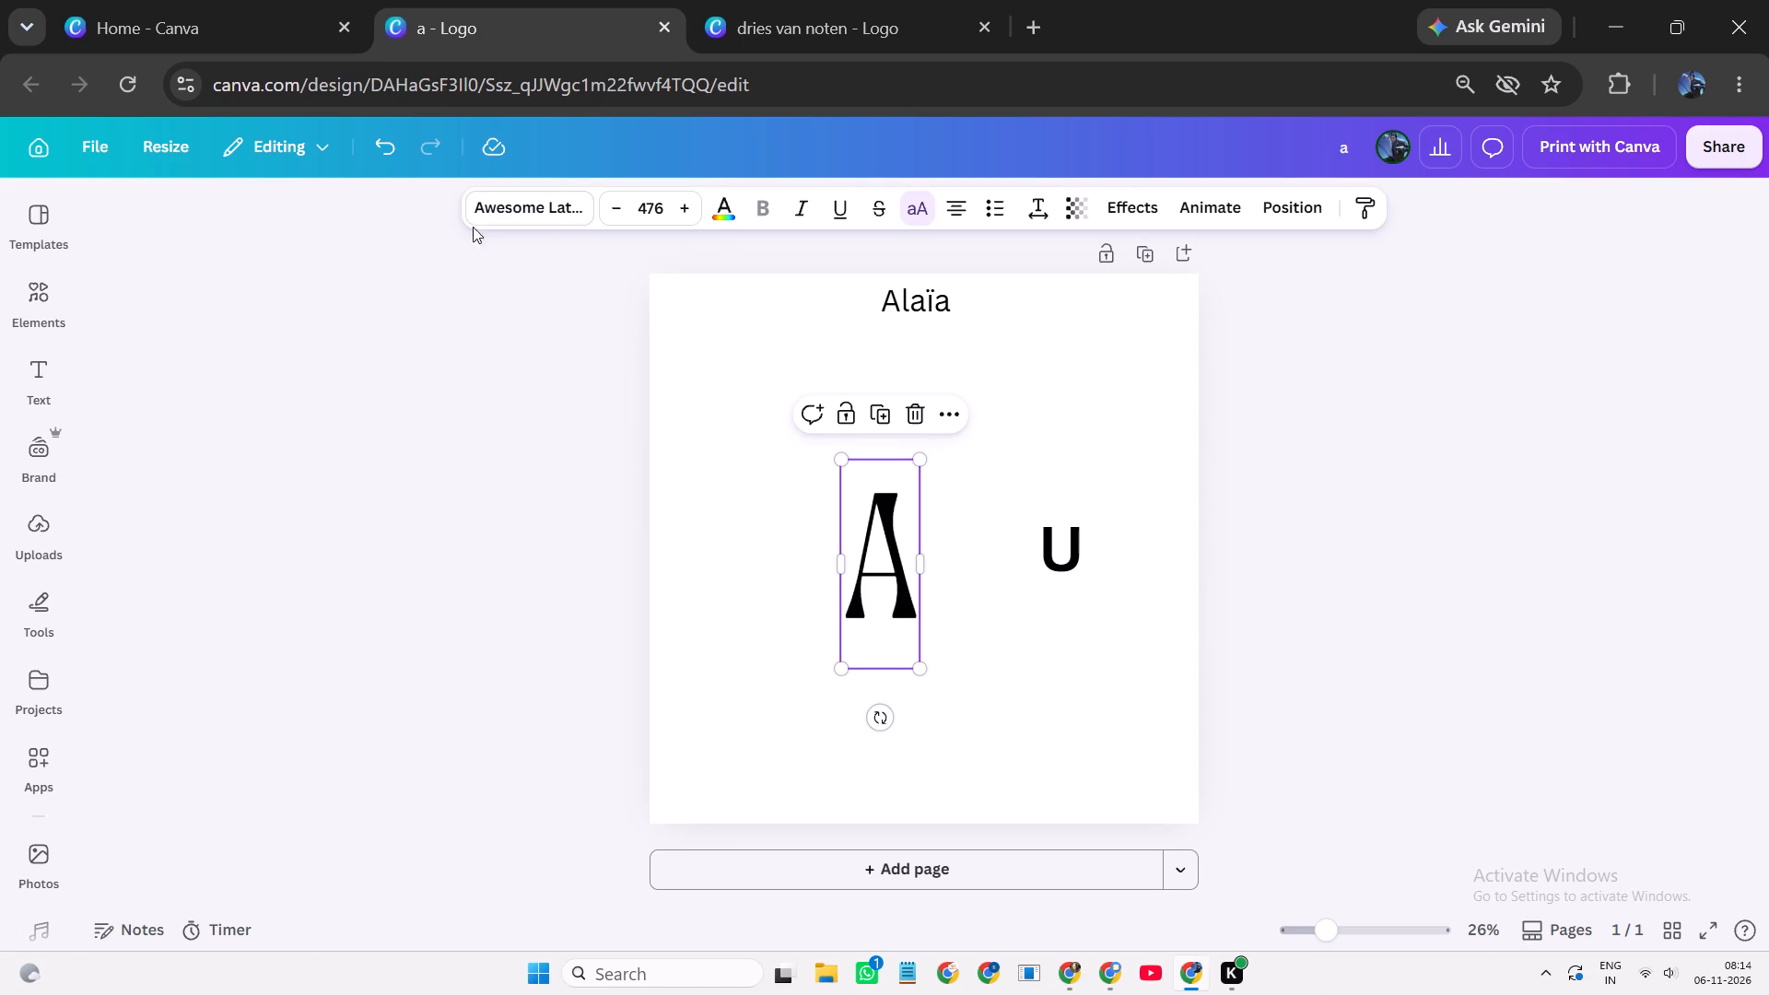
click(474, 205)
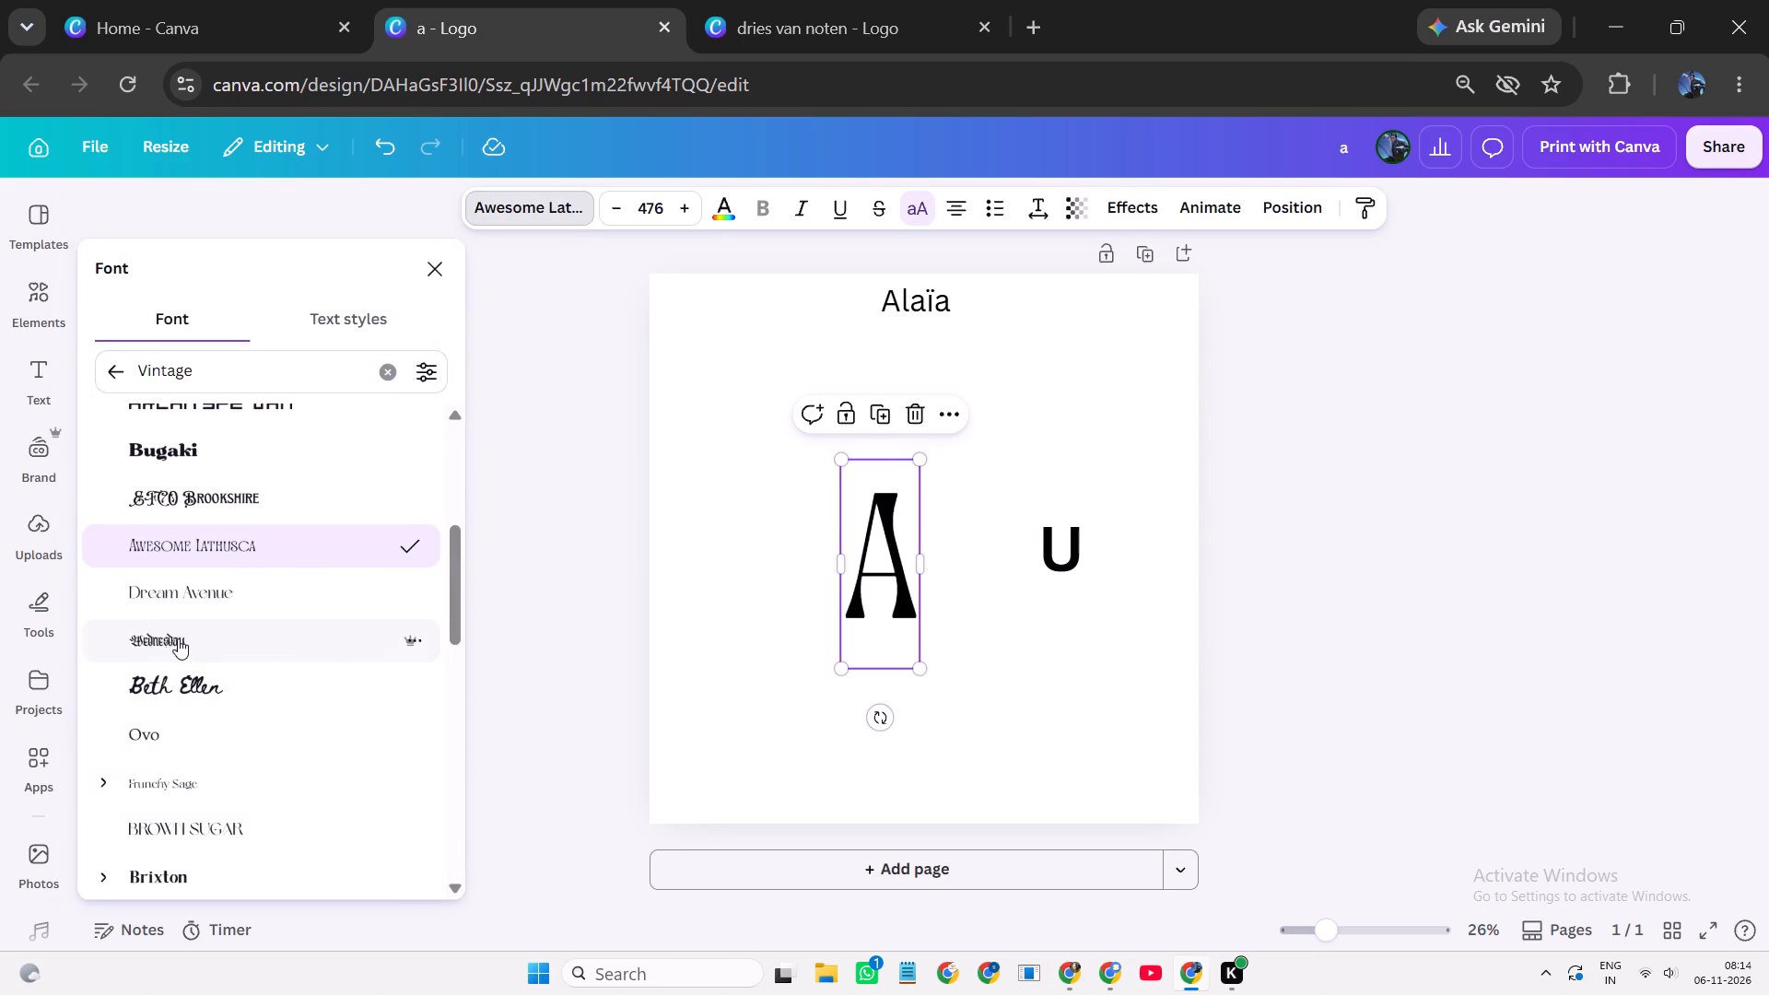
click(189, 602)
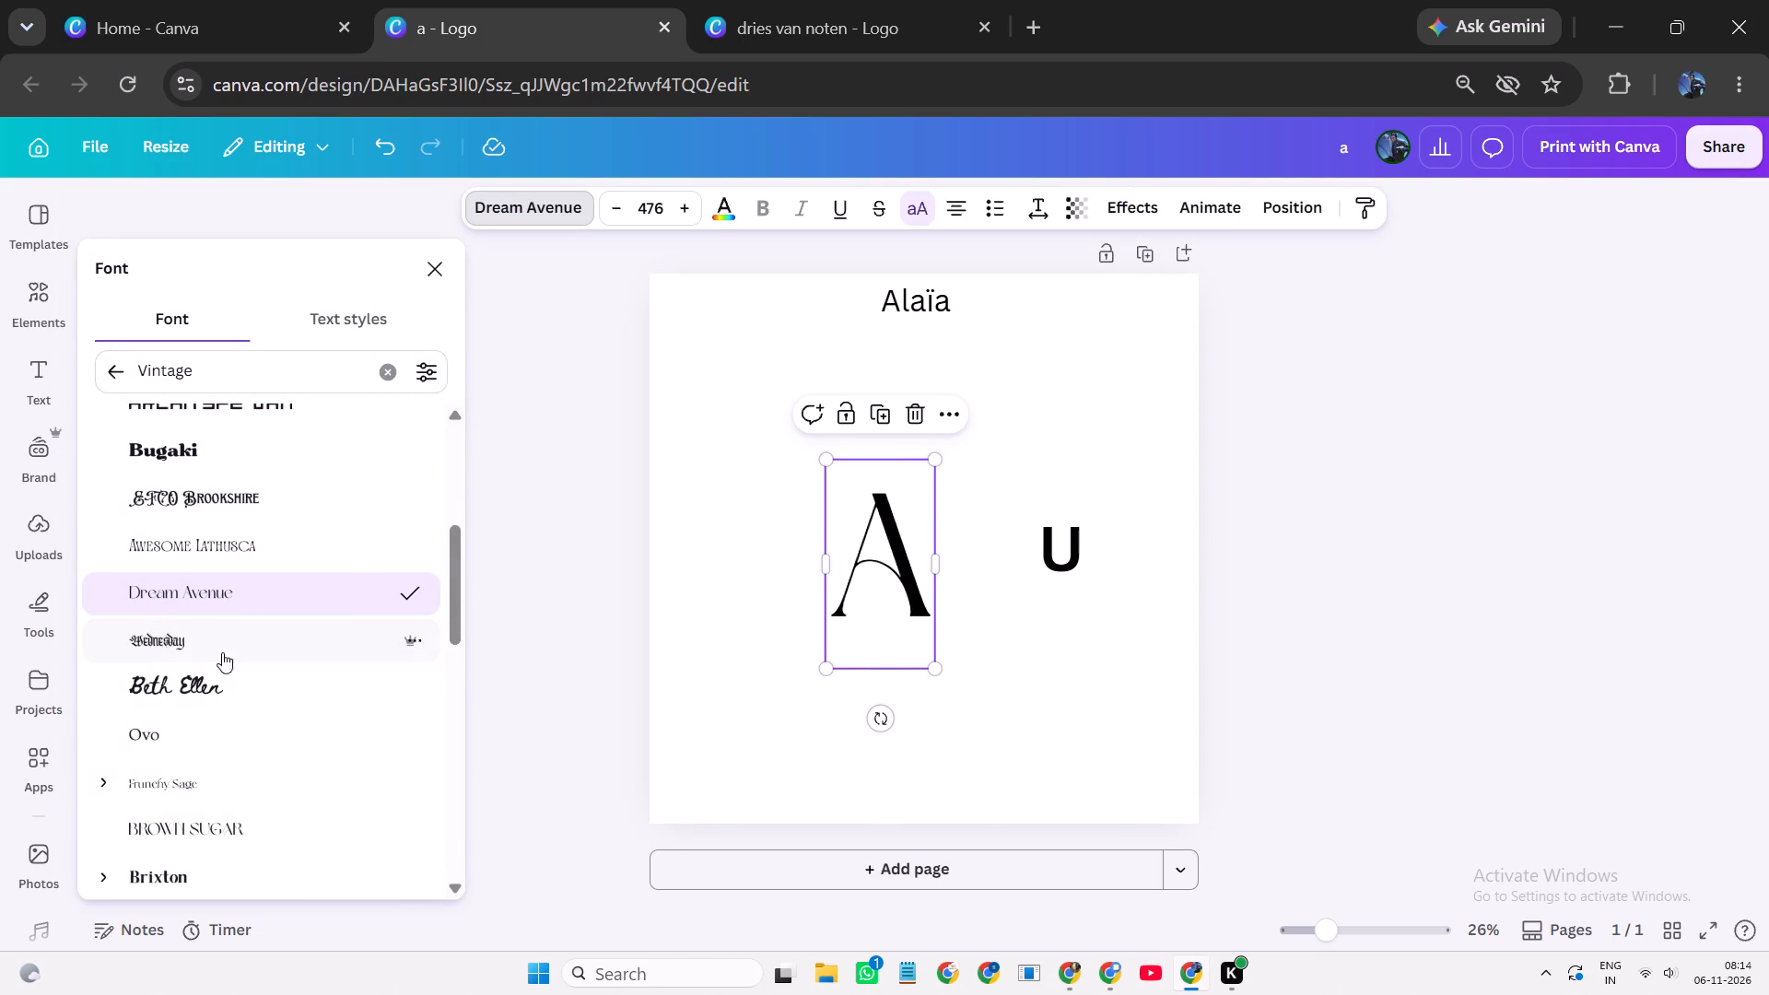
scroll(210, 744, down, 1)
click(217, 676)
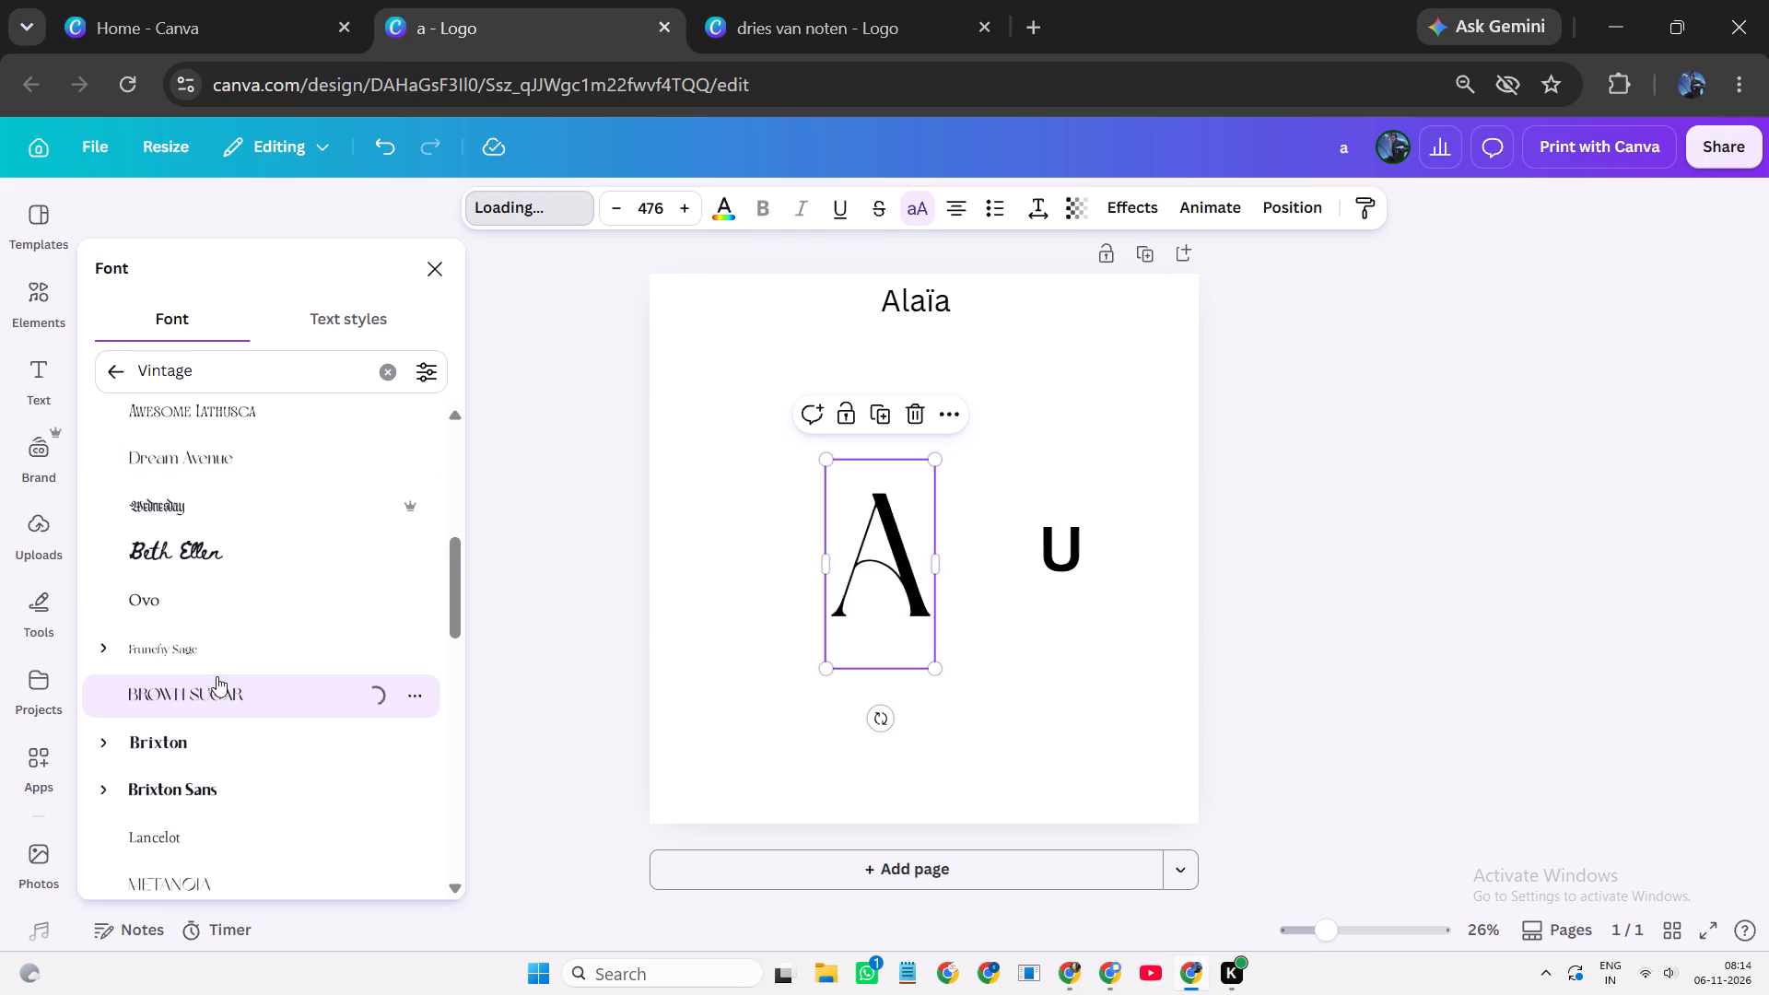
scroll(217, 681, down, 2)
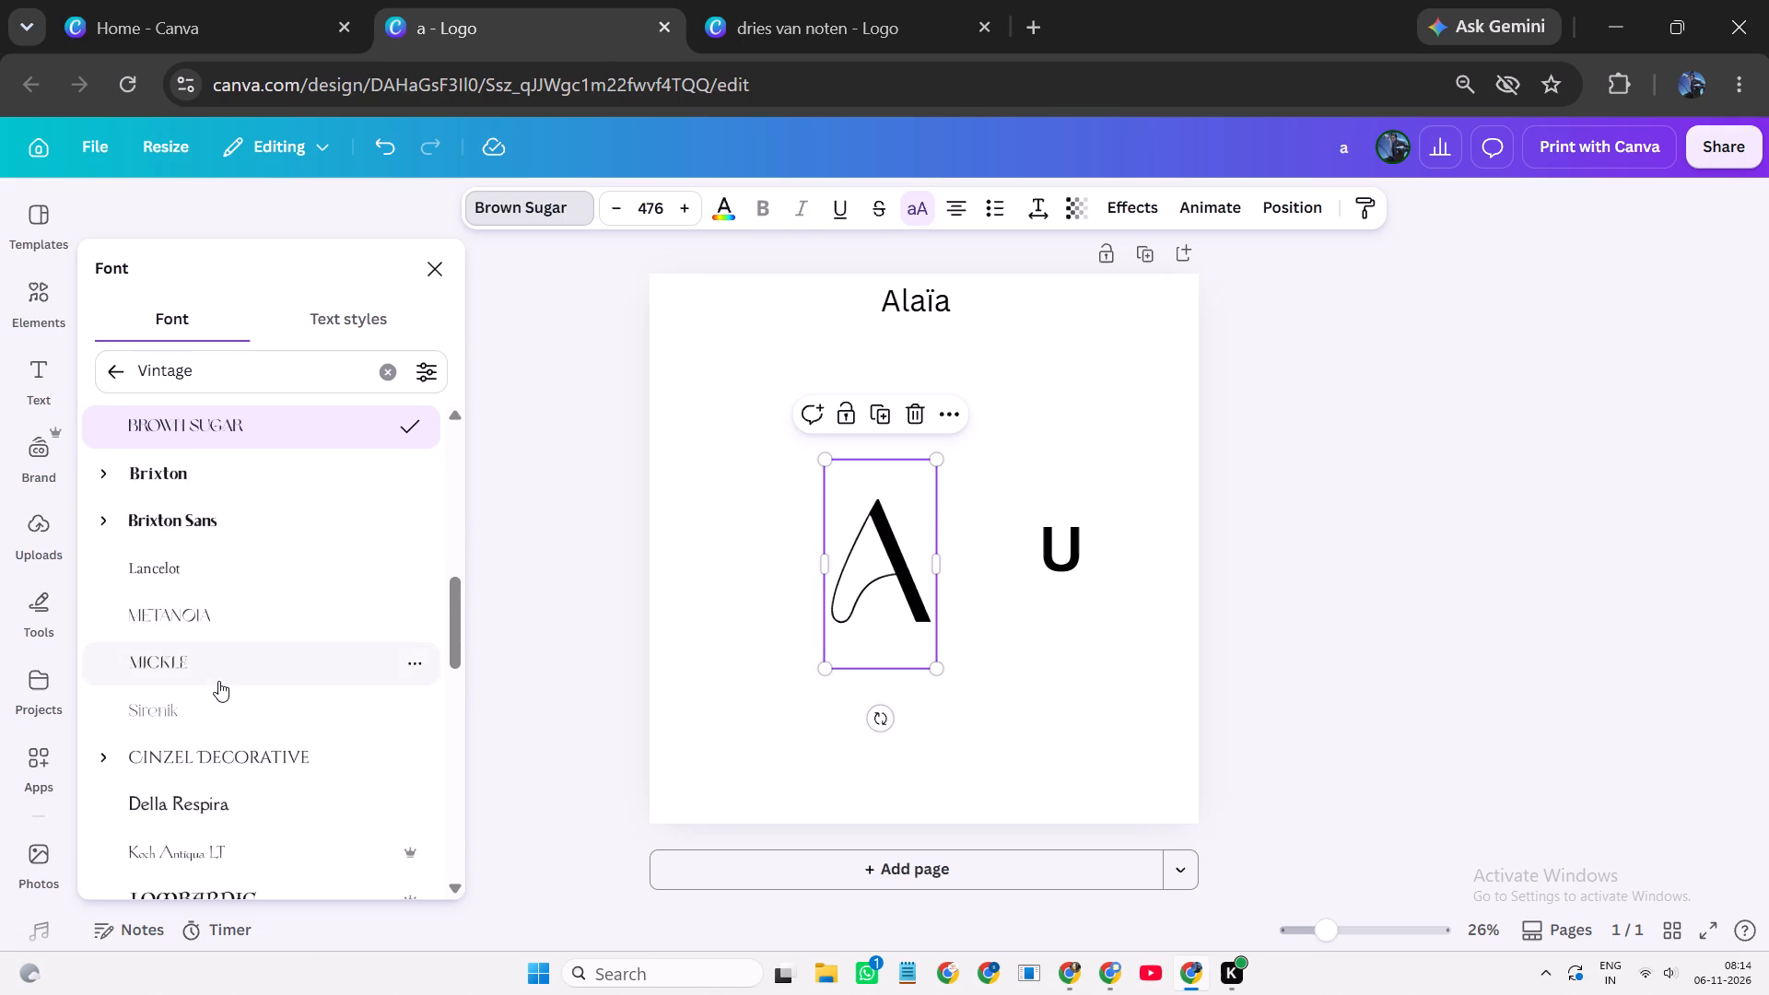
click(217, 607)
click(203, 652)
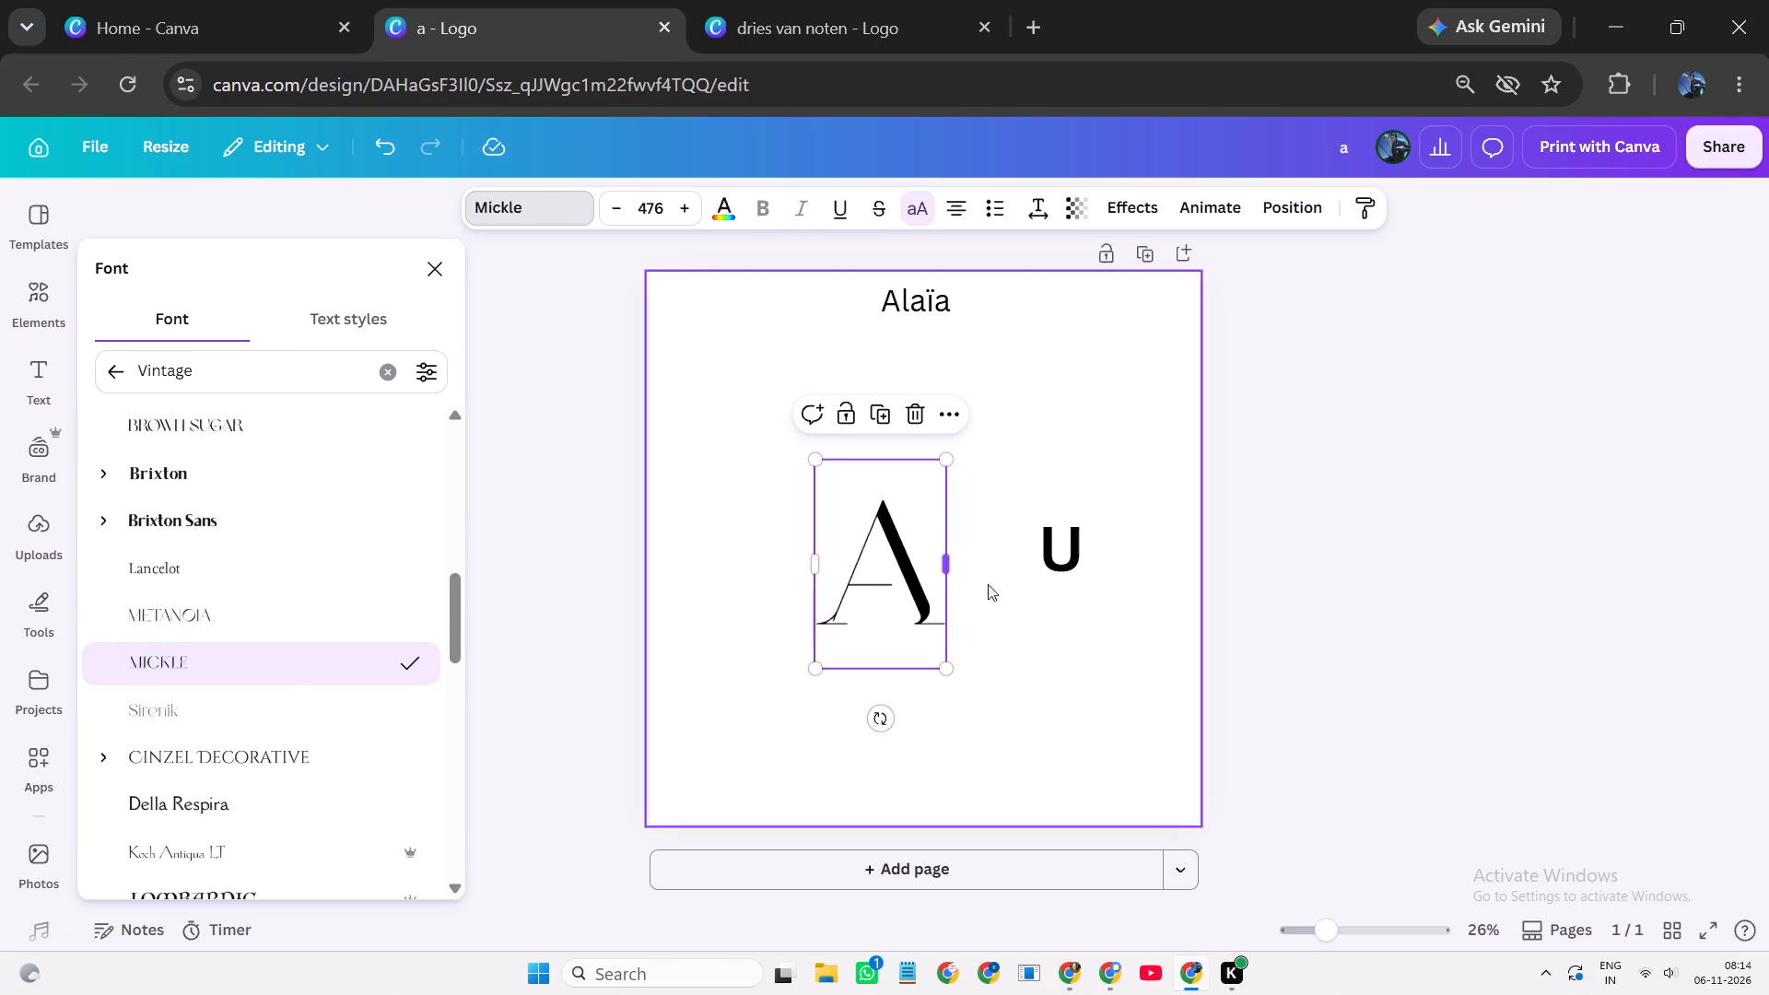
Try Metanoia on the letter U and settle on the Mickle font to match the A.
click(1040, 586)
click(159, 611)
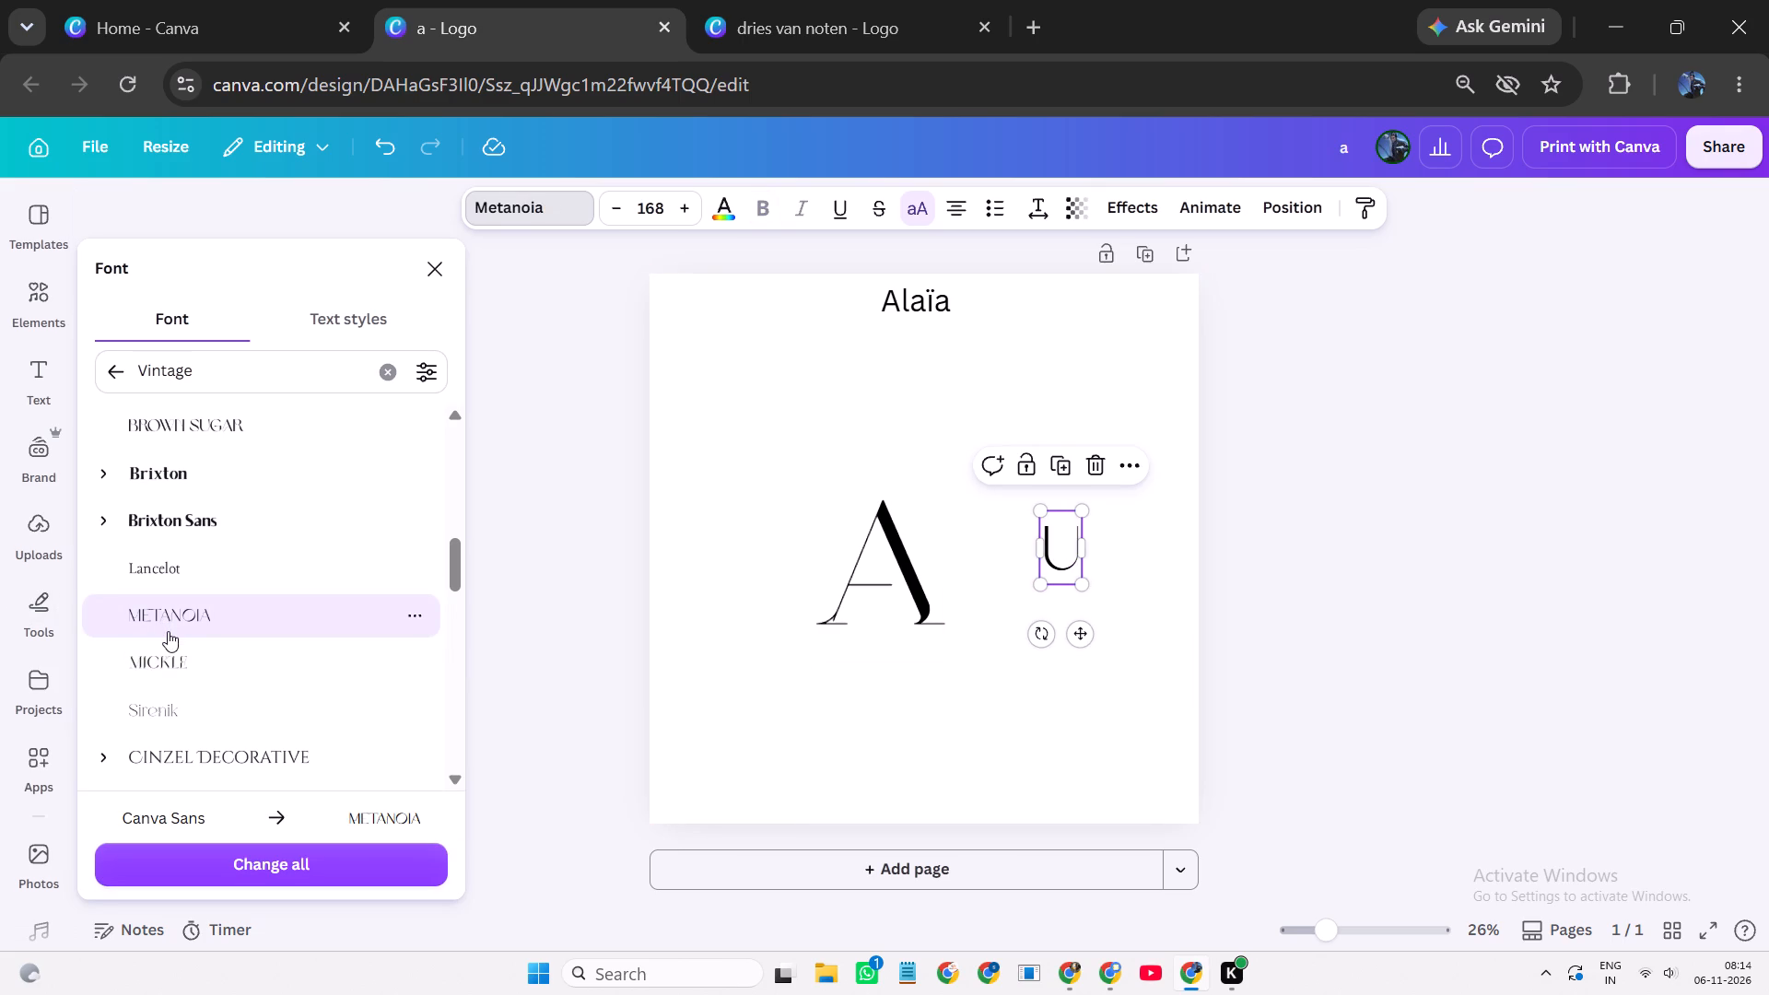
click(168, 648)
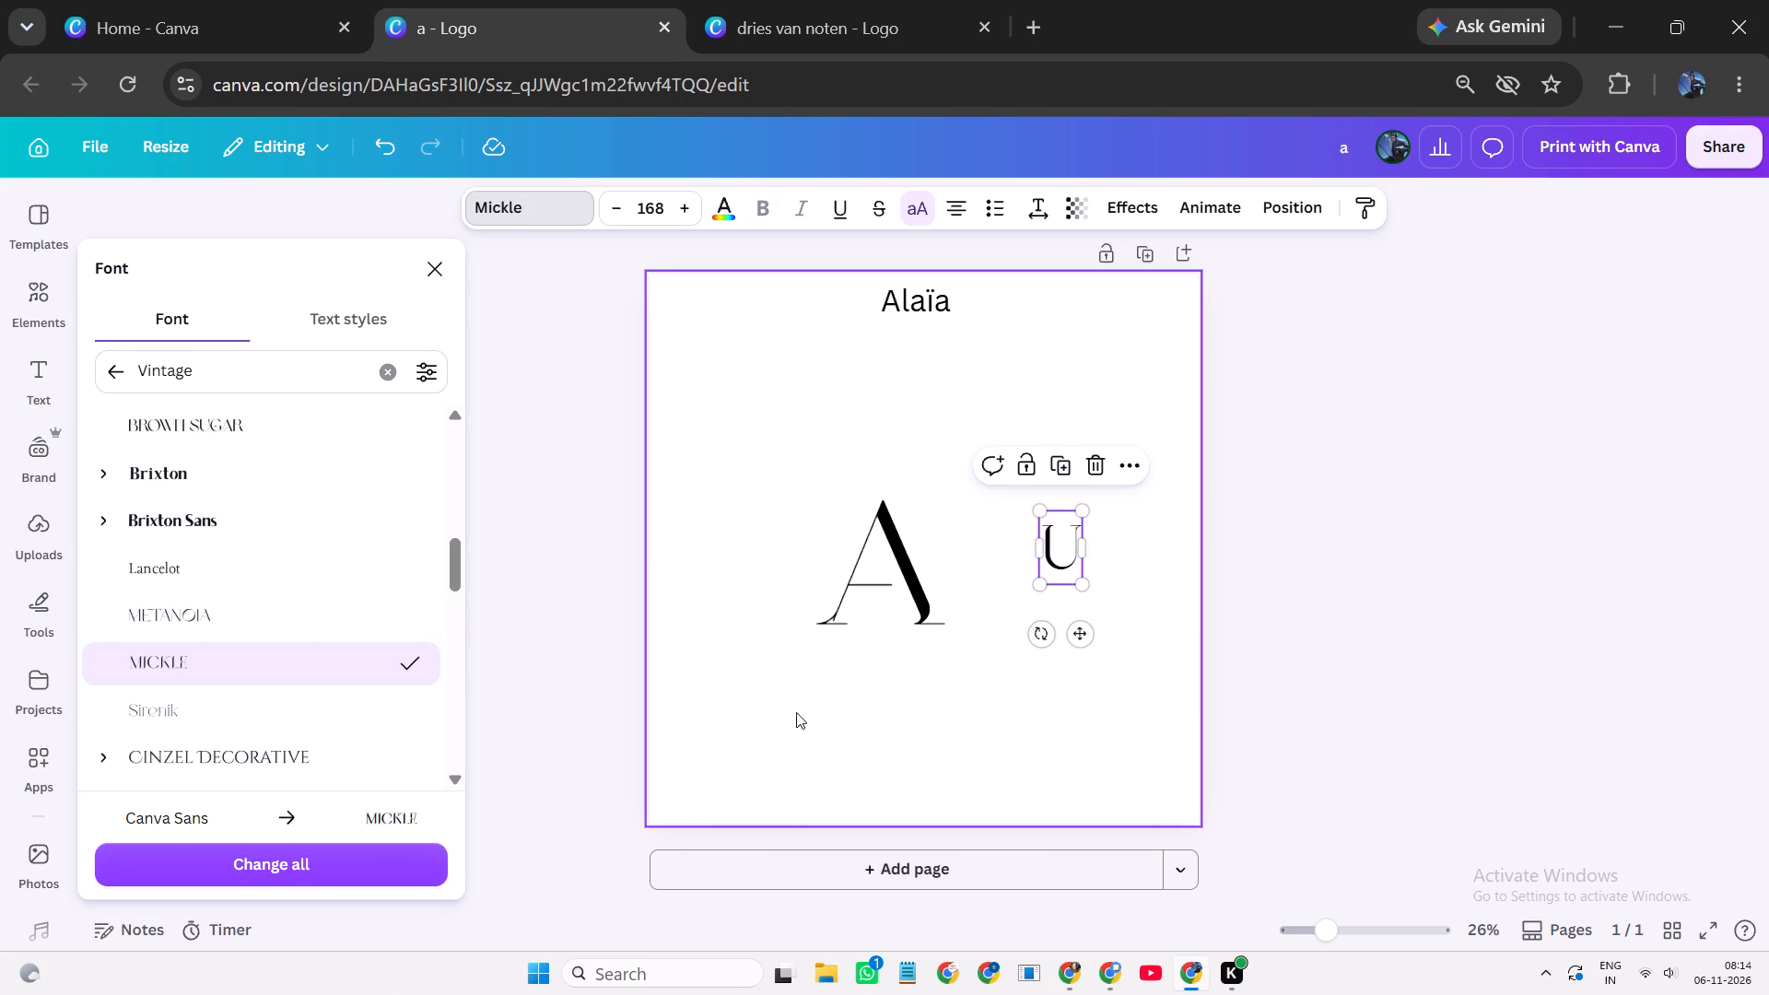
Rotate the letter U so it stands exactly upside down.
drag(1049, 639, 1066, 397)
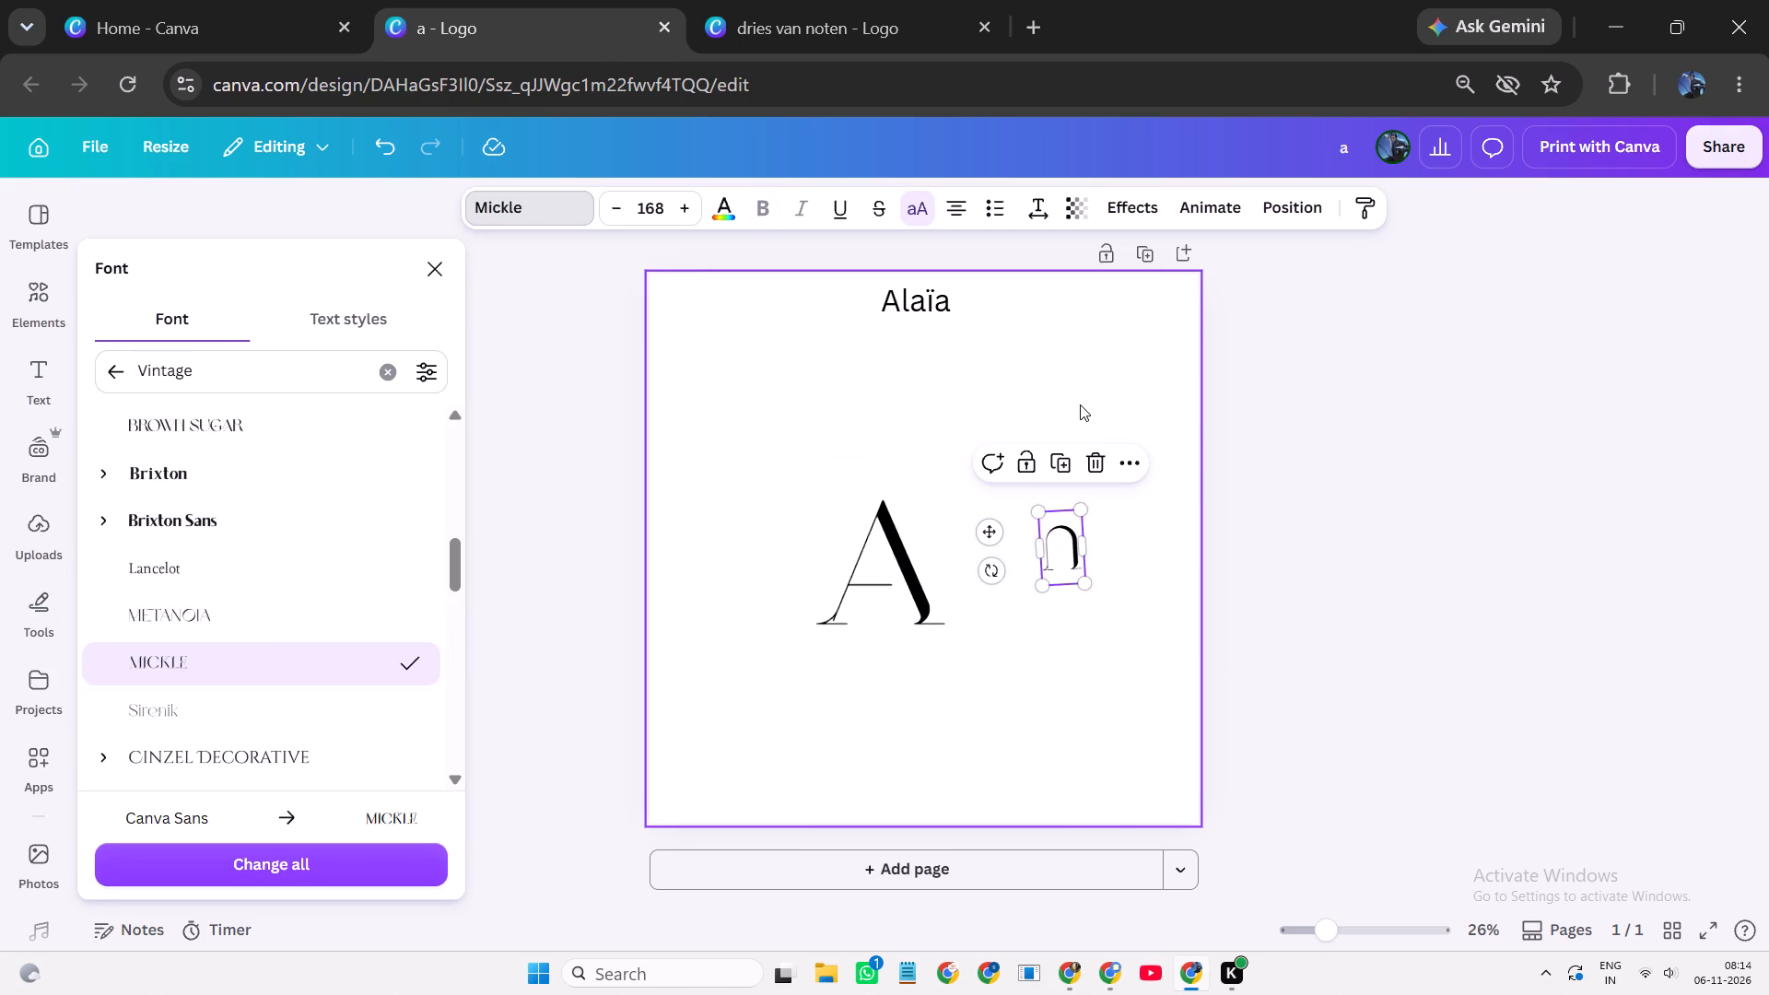
drag(995, 575, 986, 556)
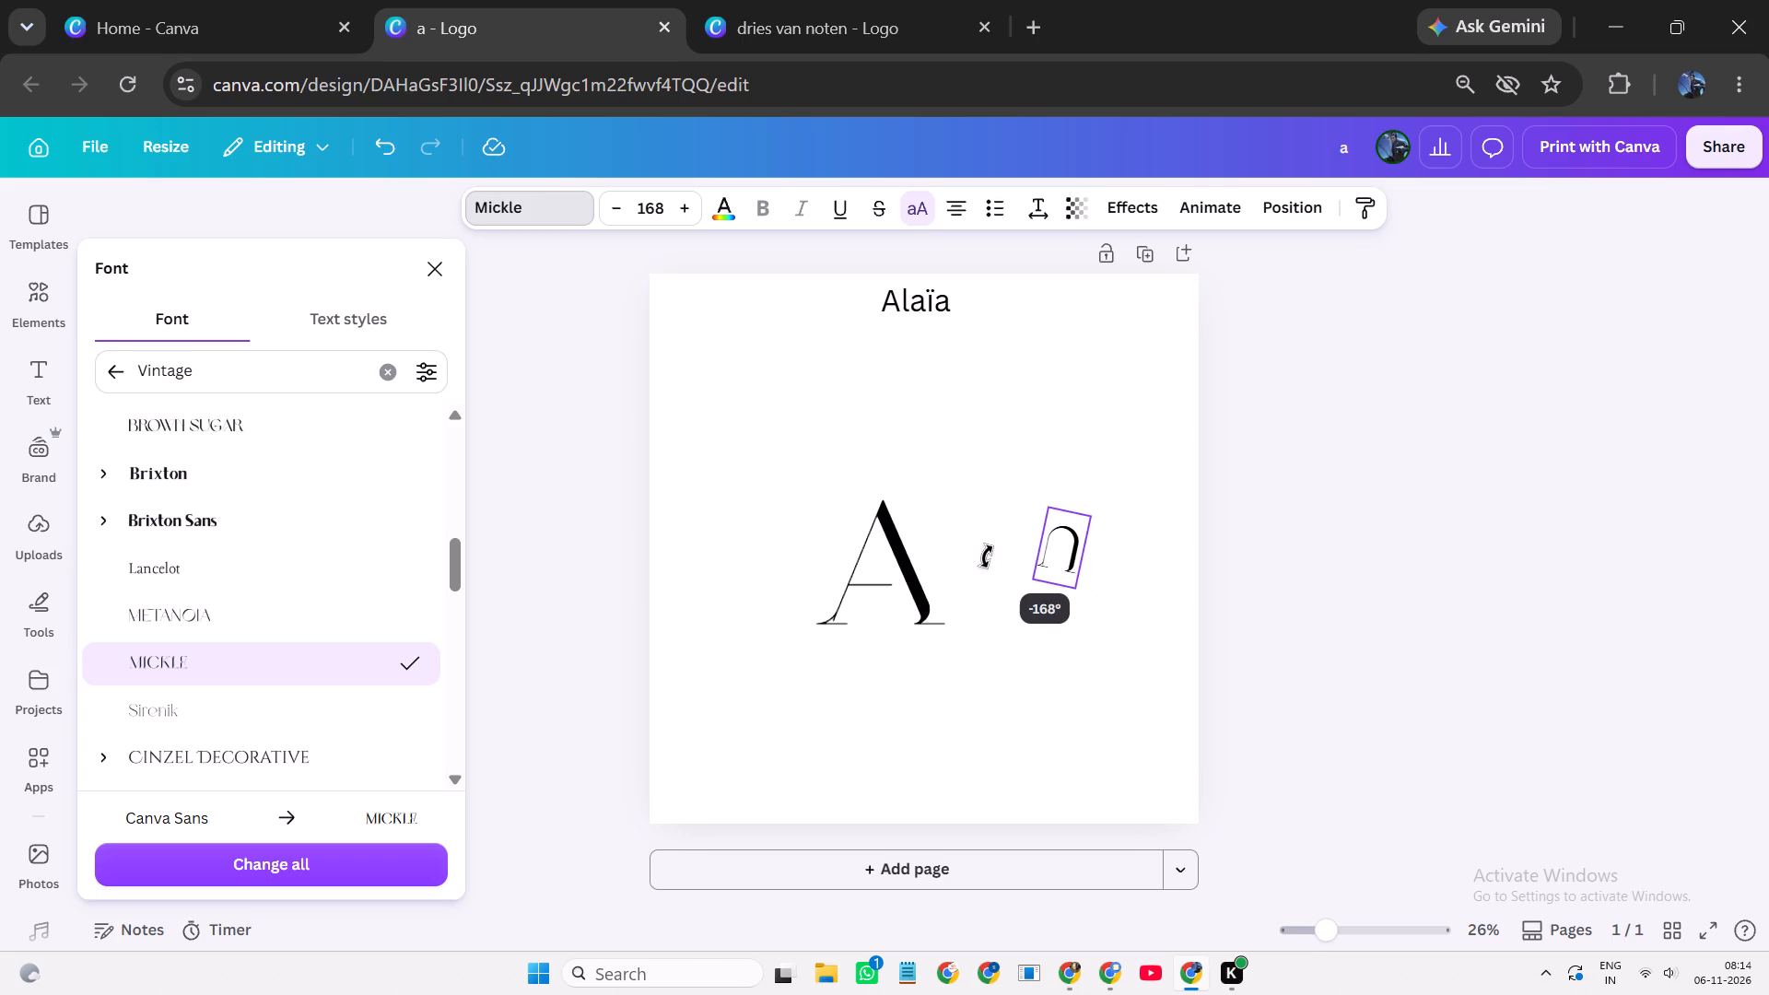
drag(986, 556, 987, 572)
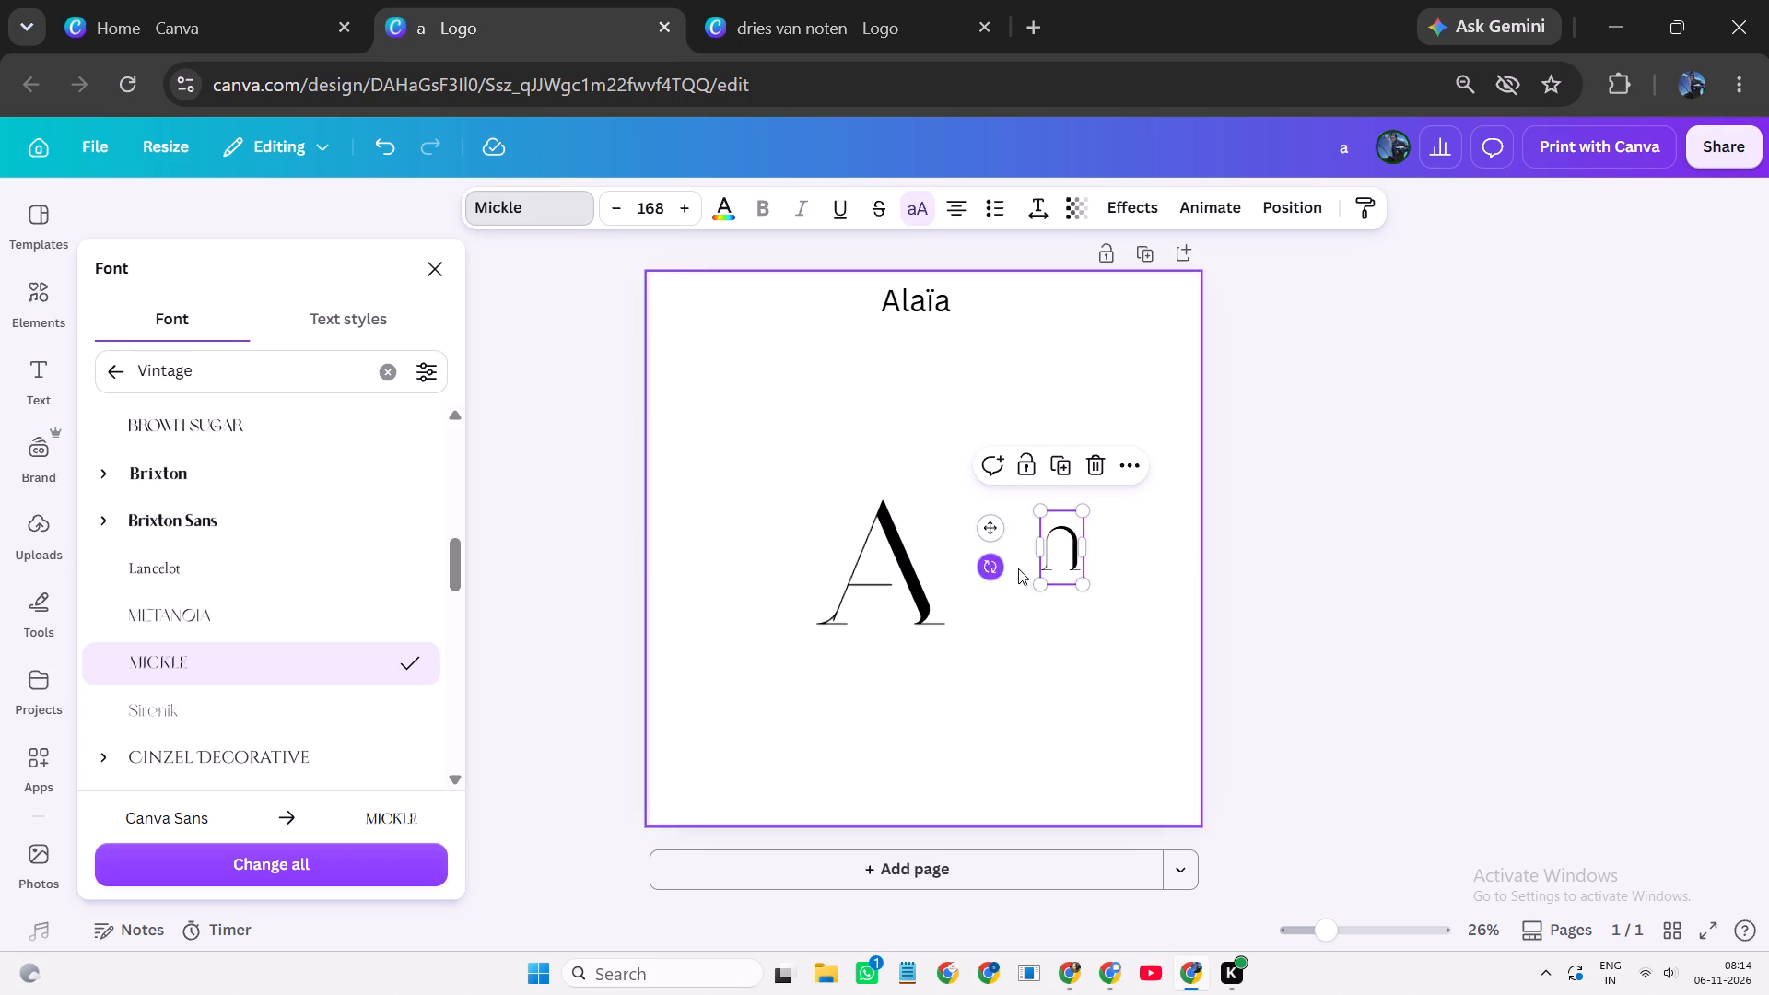
Enlarge the inverted U to font size 388 and move it closer to the A, centred at the same height.
drag(1082, 591, 1142, 685)
drag(1100, 633, 1097, 628)
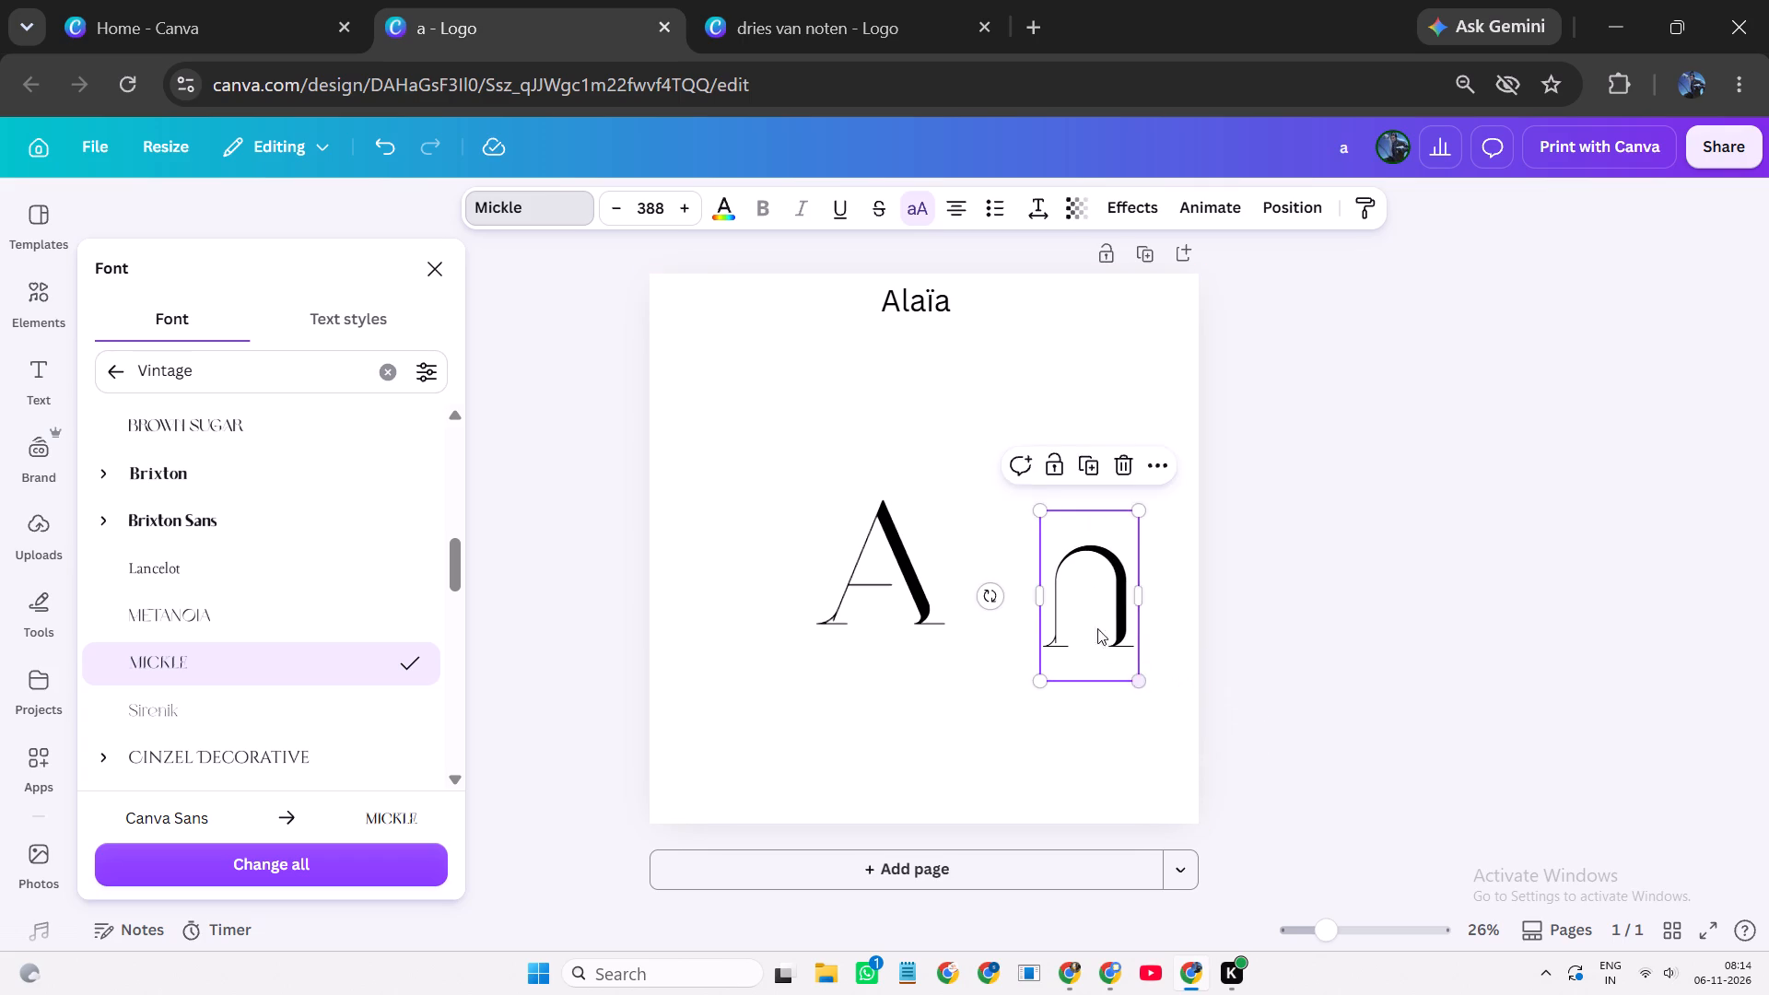
drag(1097, 628, 1062, 605)
click(990, 722)
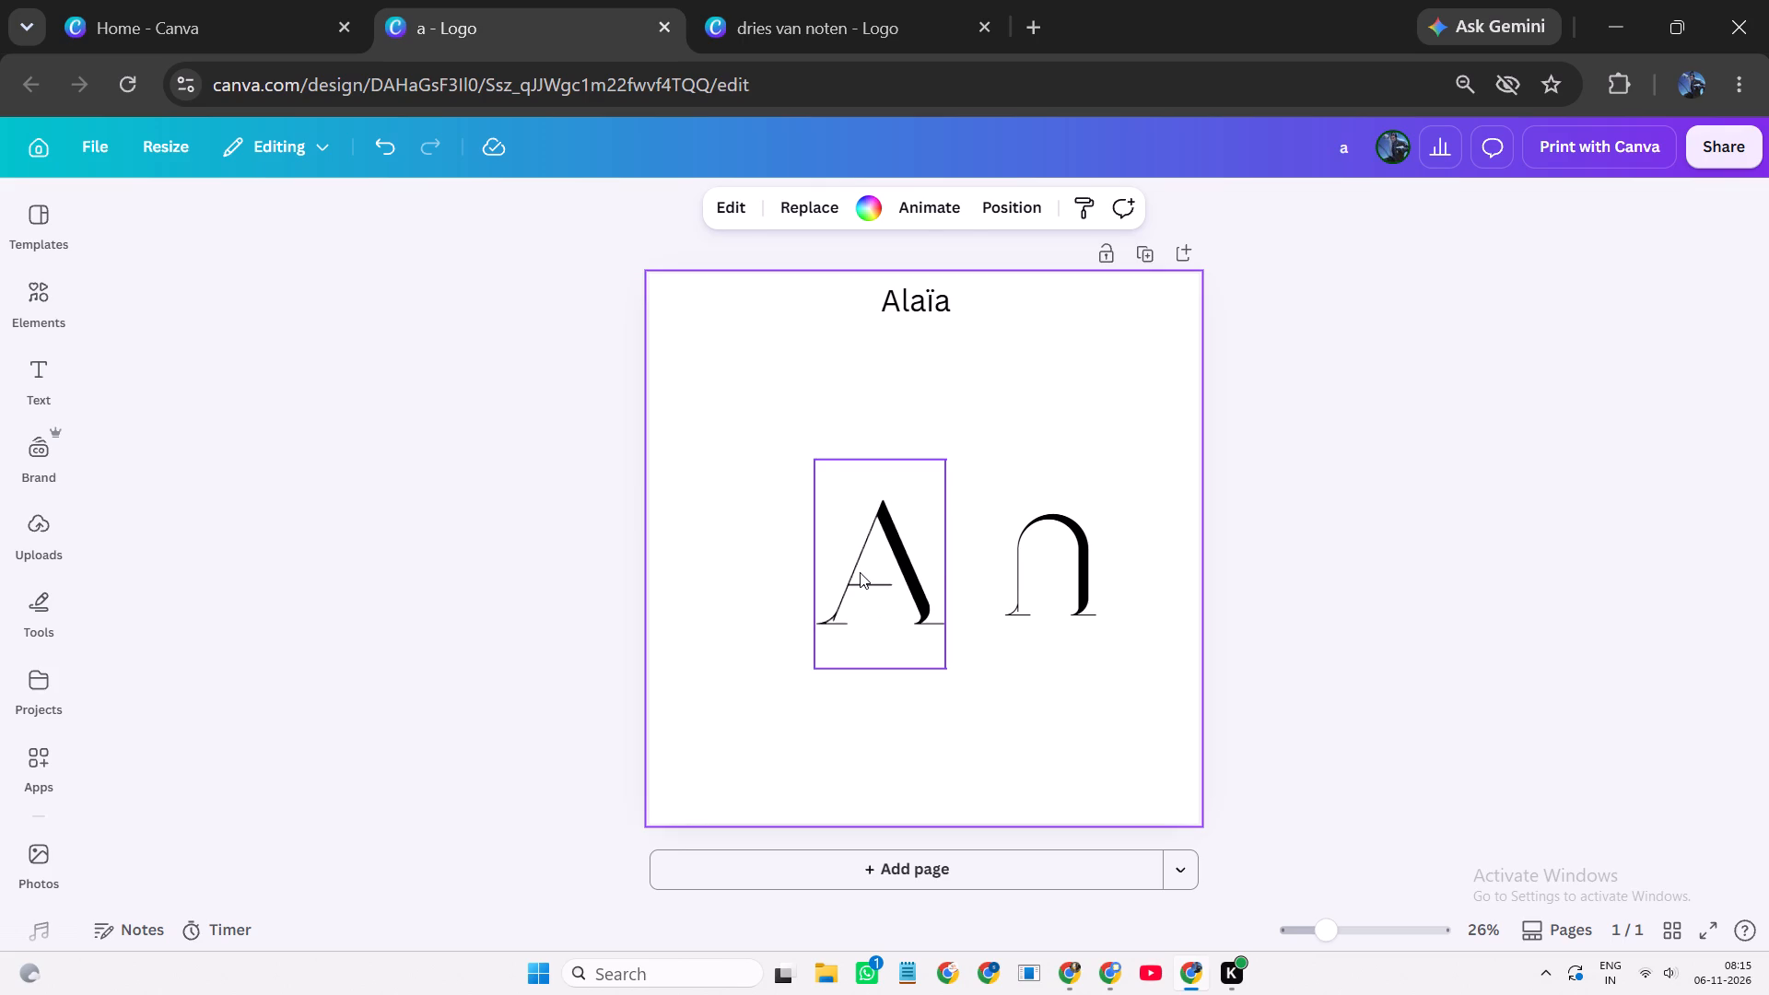
Move the letter A farther from the inverted U, keeping it at the page's mid-height.
drag(860, 572, 801, 561)
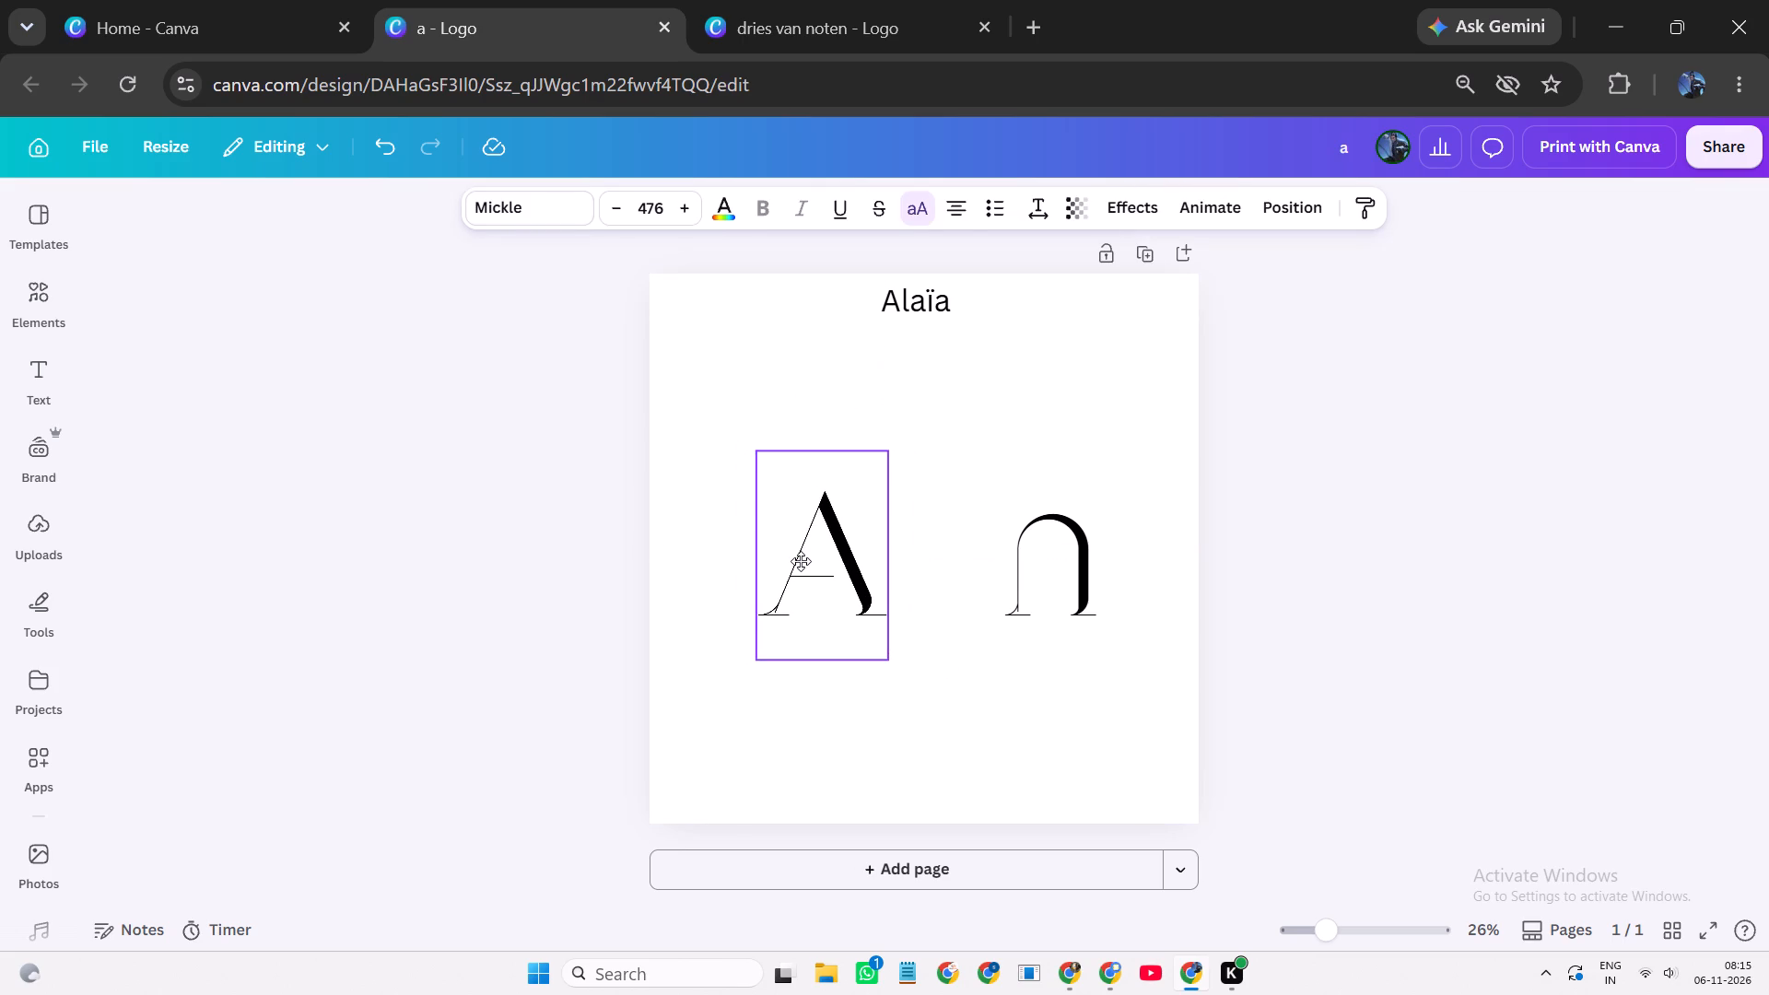
drag(801, 561, 803, 568)
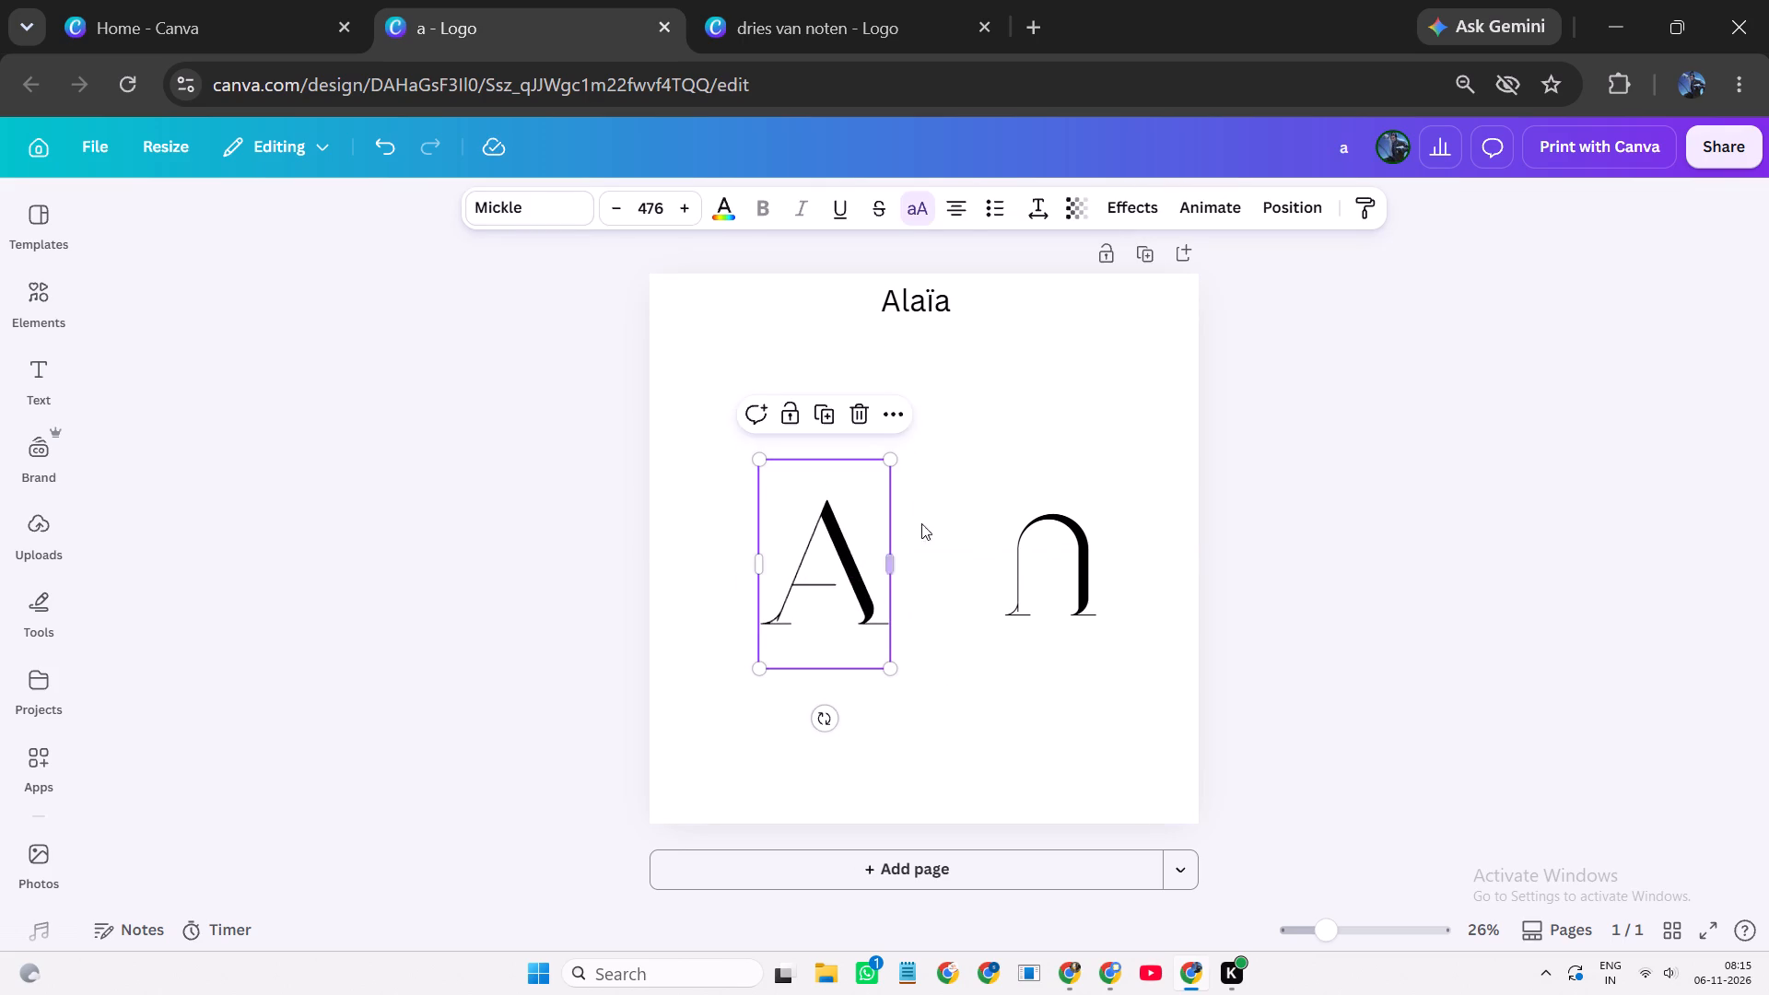
click(945, 504)
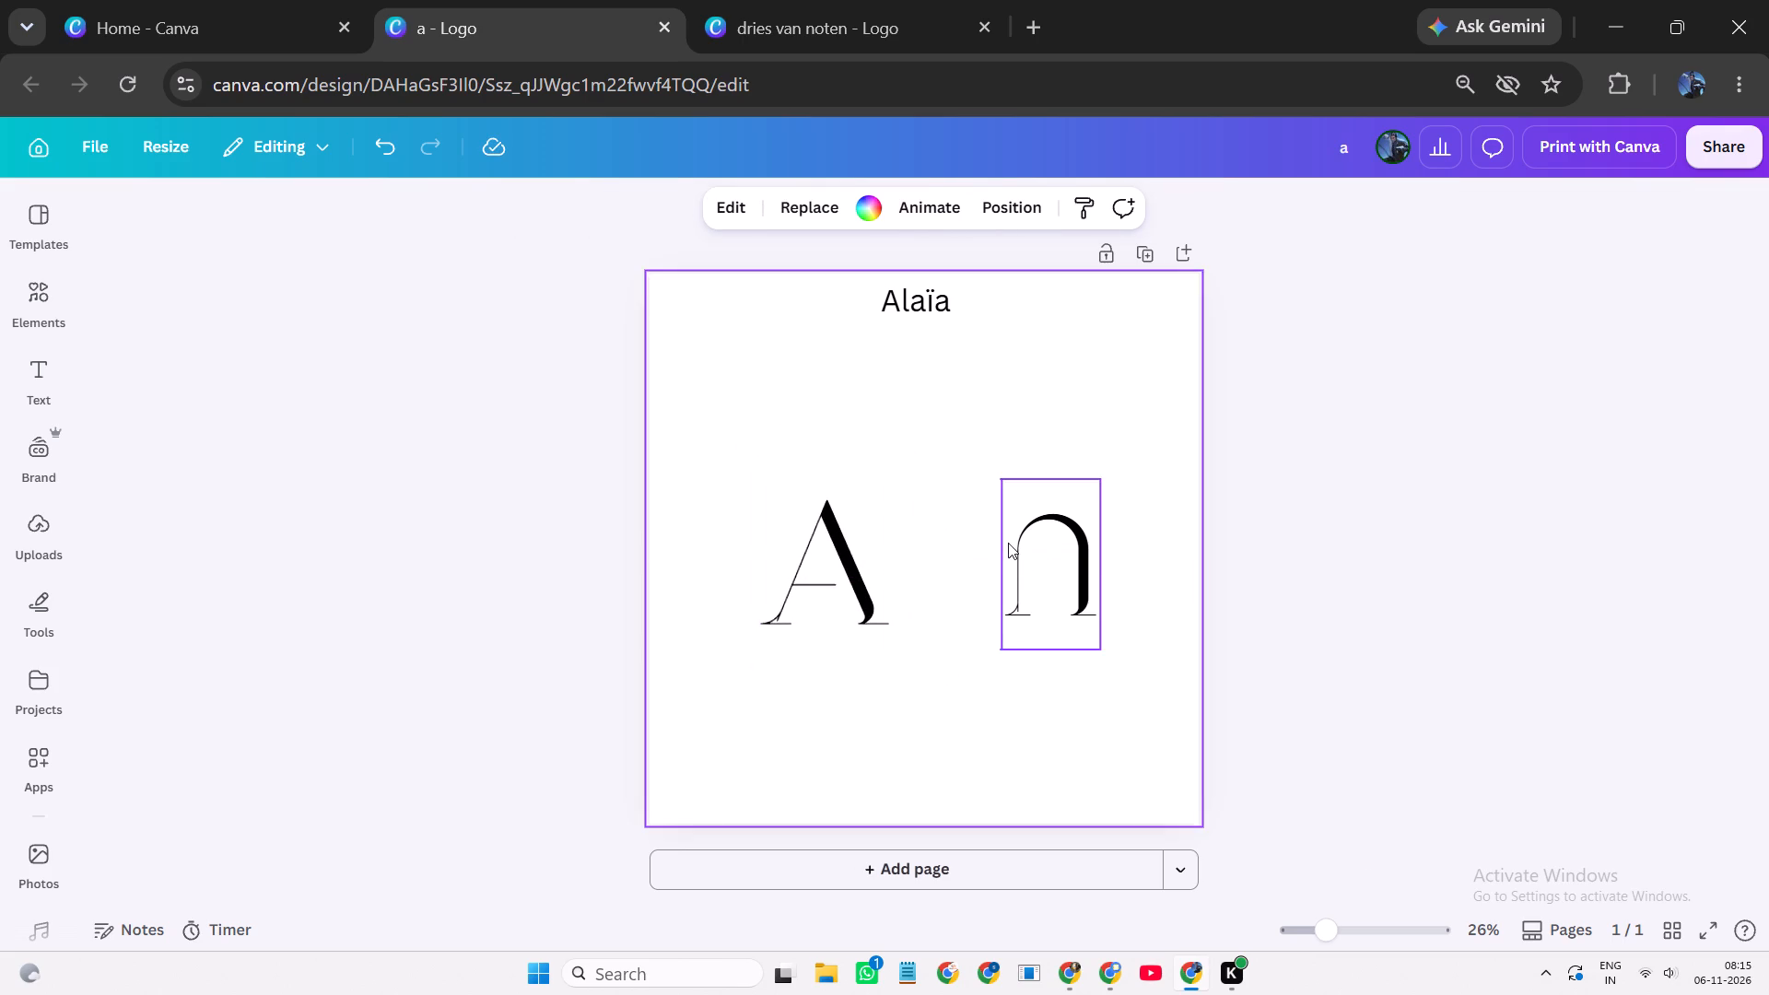
Duplicate the inverted U and place the copy above the gap between the A and the original.
click(1022, 552)
click(1053, 427)
drag(1074, 530, 990, 423)
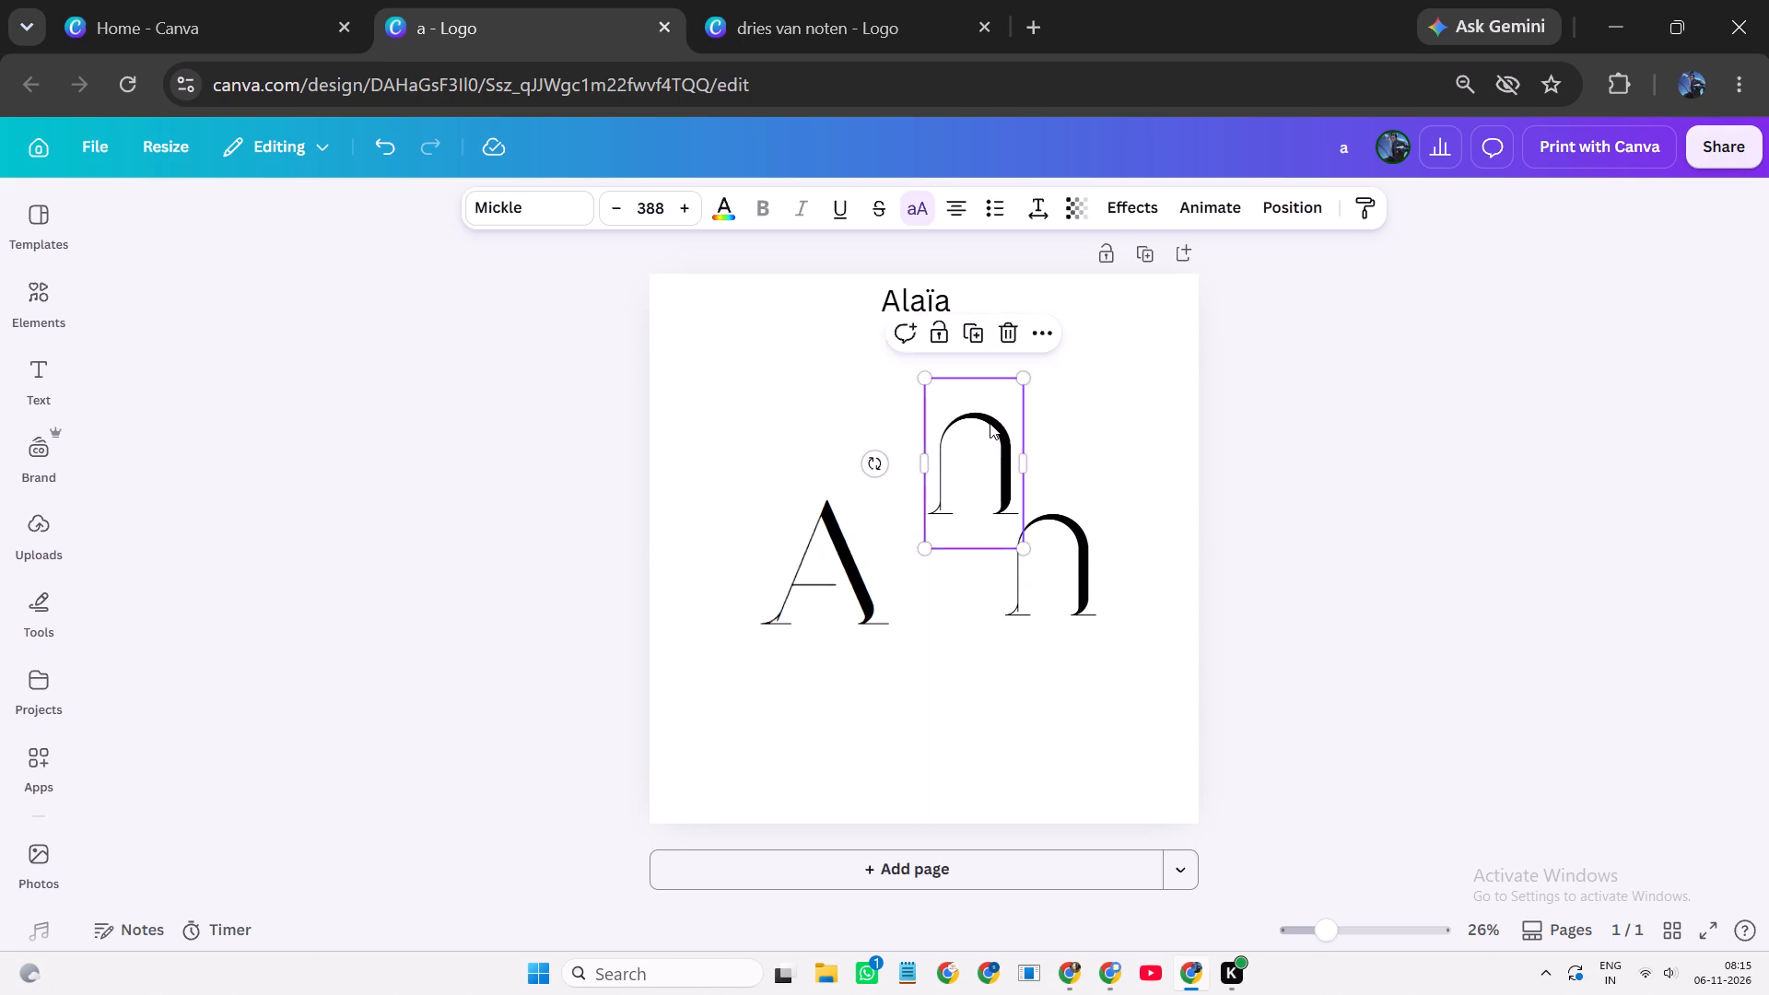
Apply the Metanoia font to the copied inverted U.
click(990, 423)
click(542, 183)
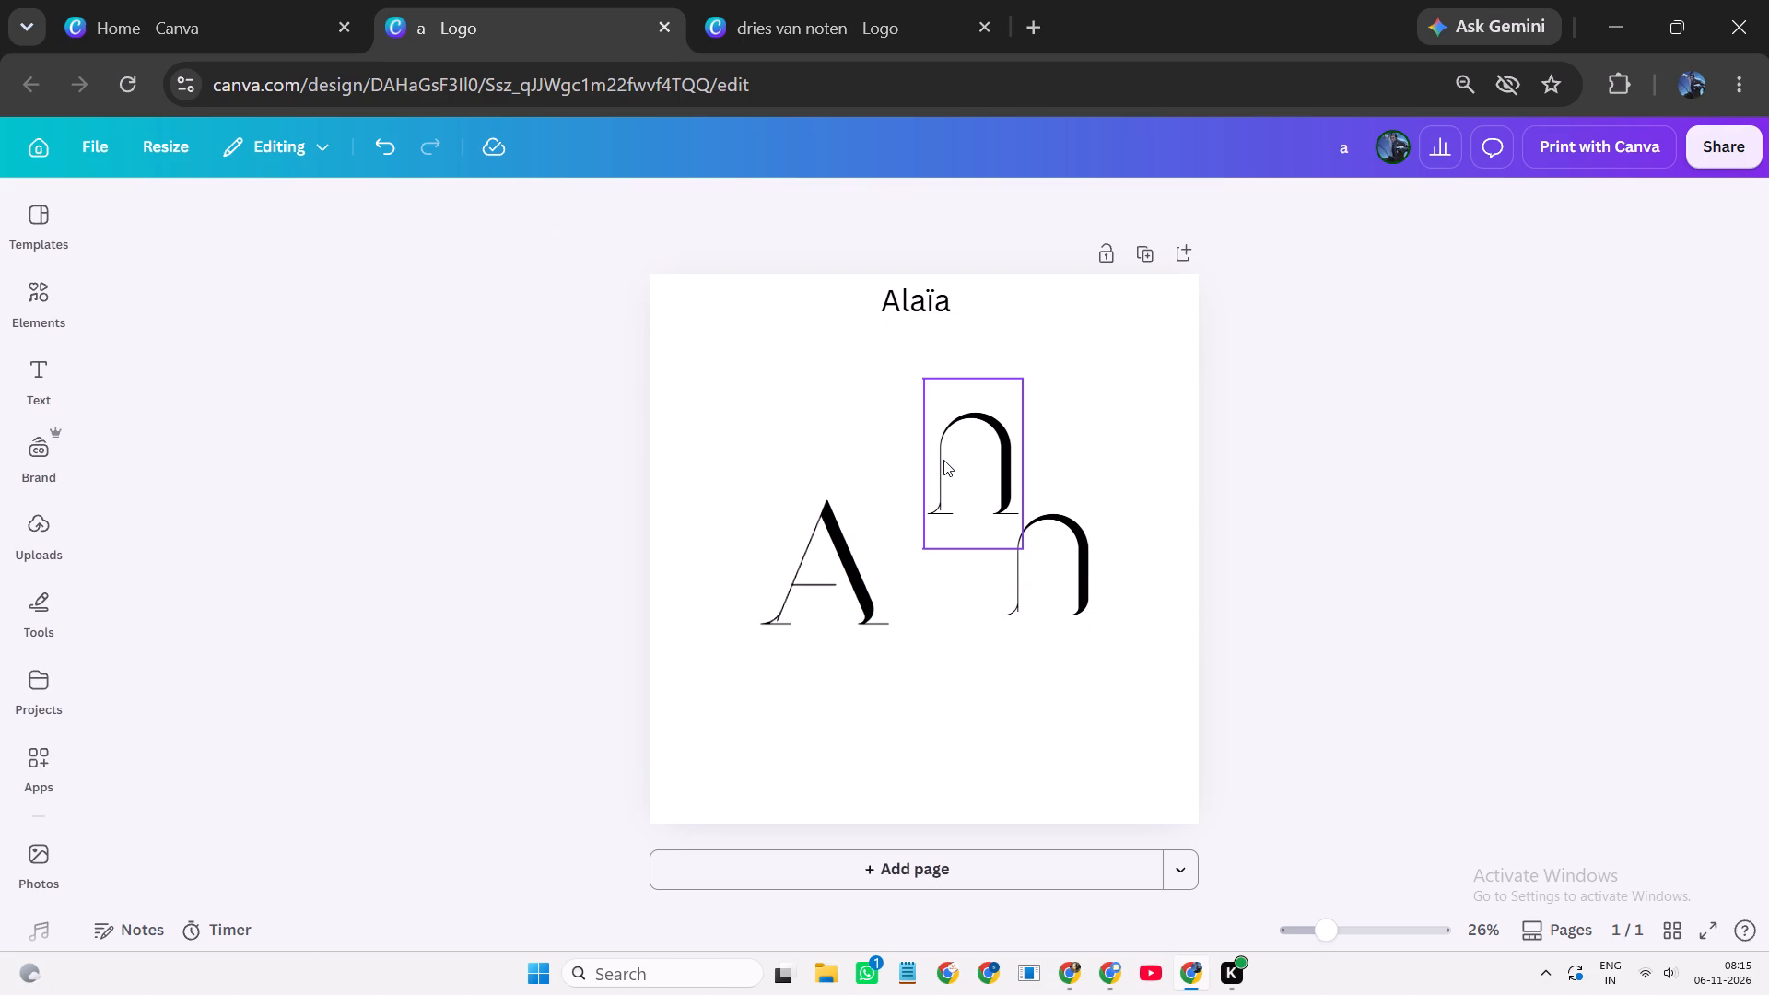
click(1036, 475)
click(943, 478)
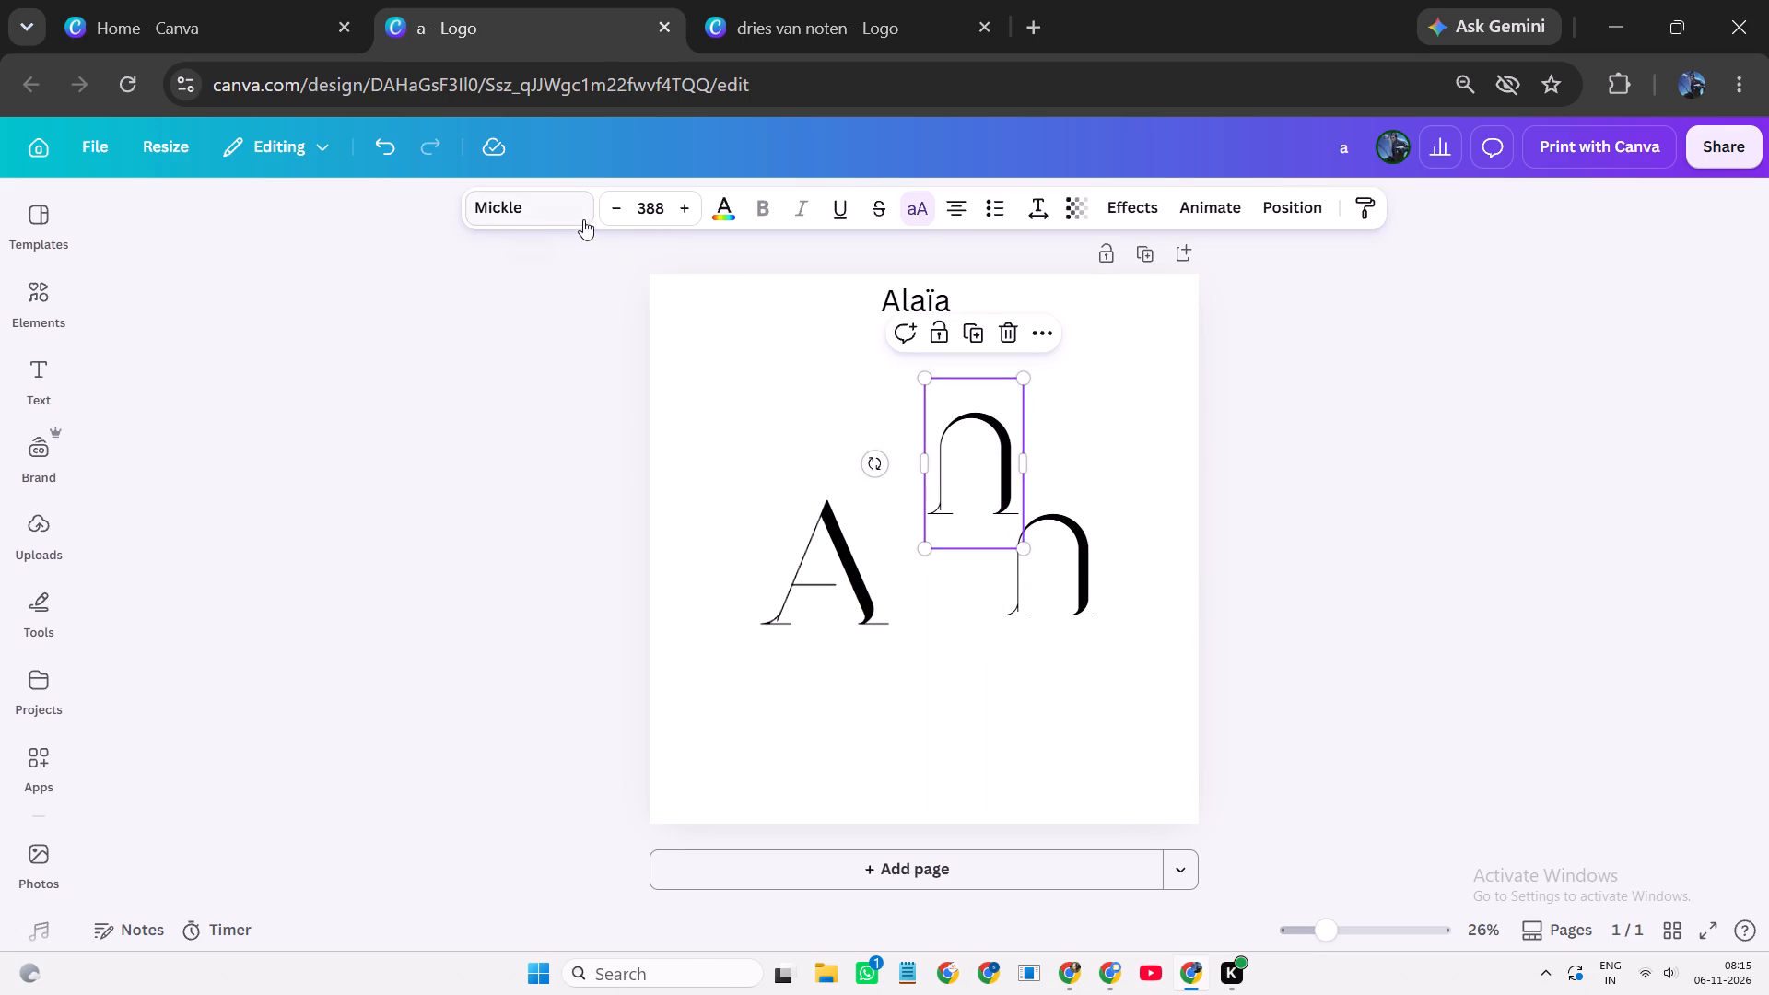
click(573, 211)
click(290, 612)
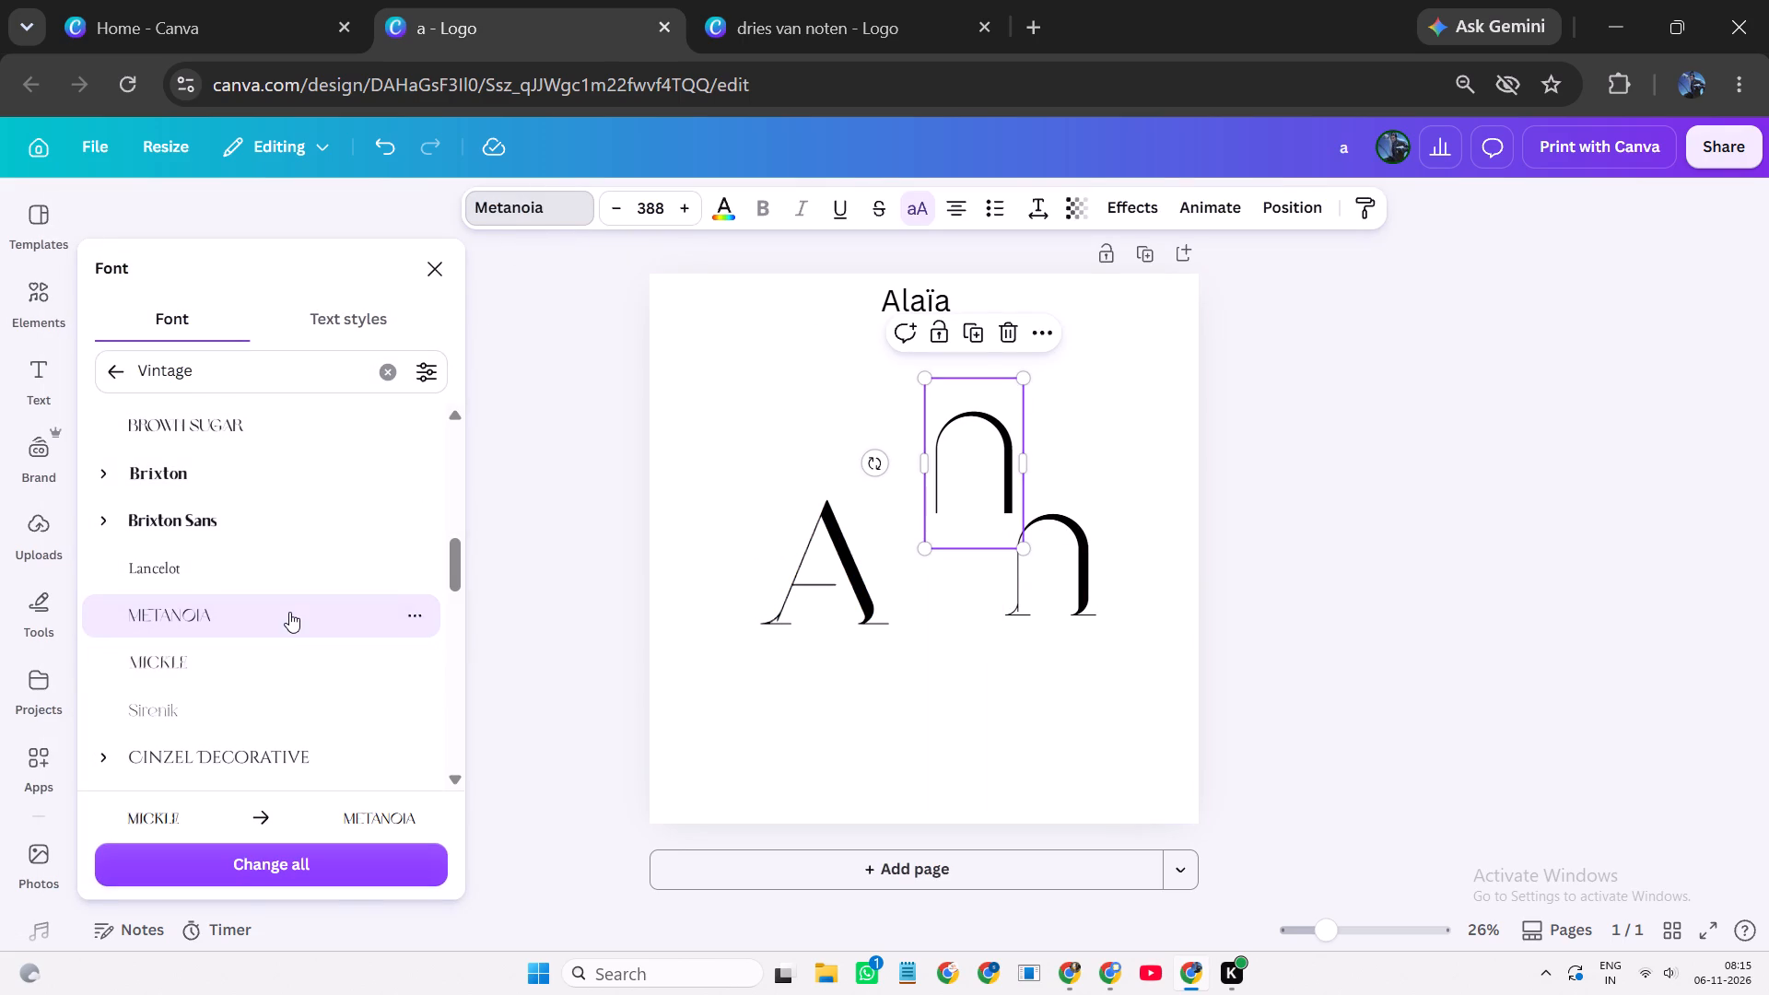
Replace the copied letter's text with "L" and rotate it upright.
click(978, 452)
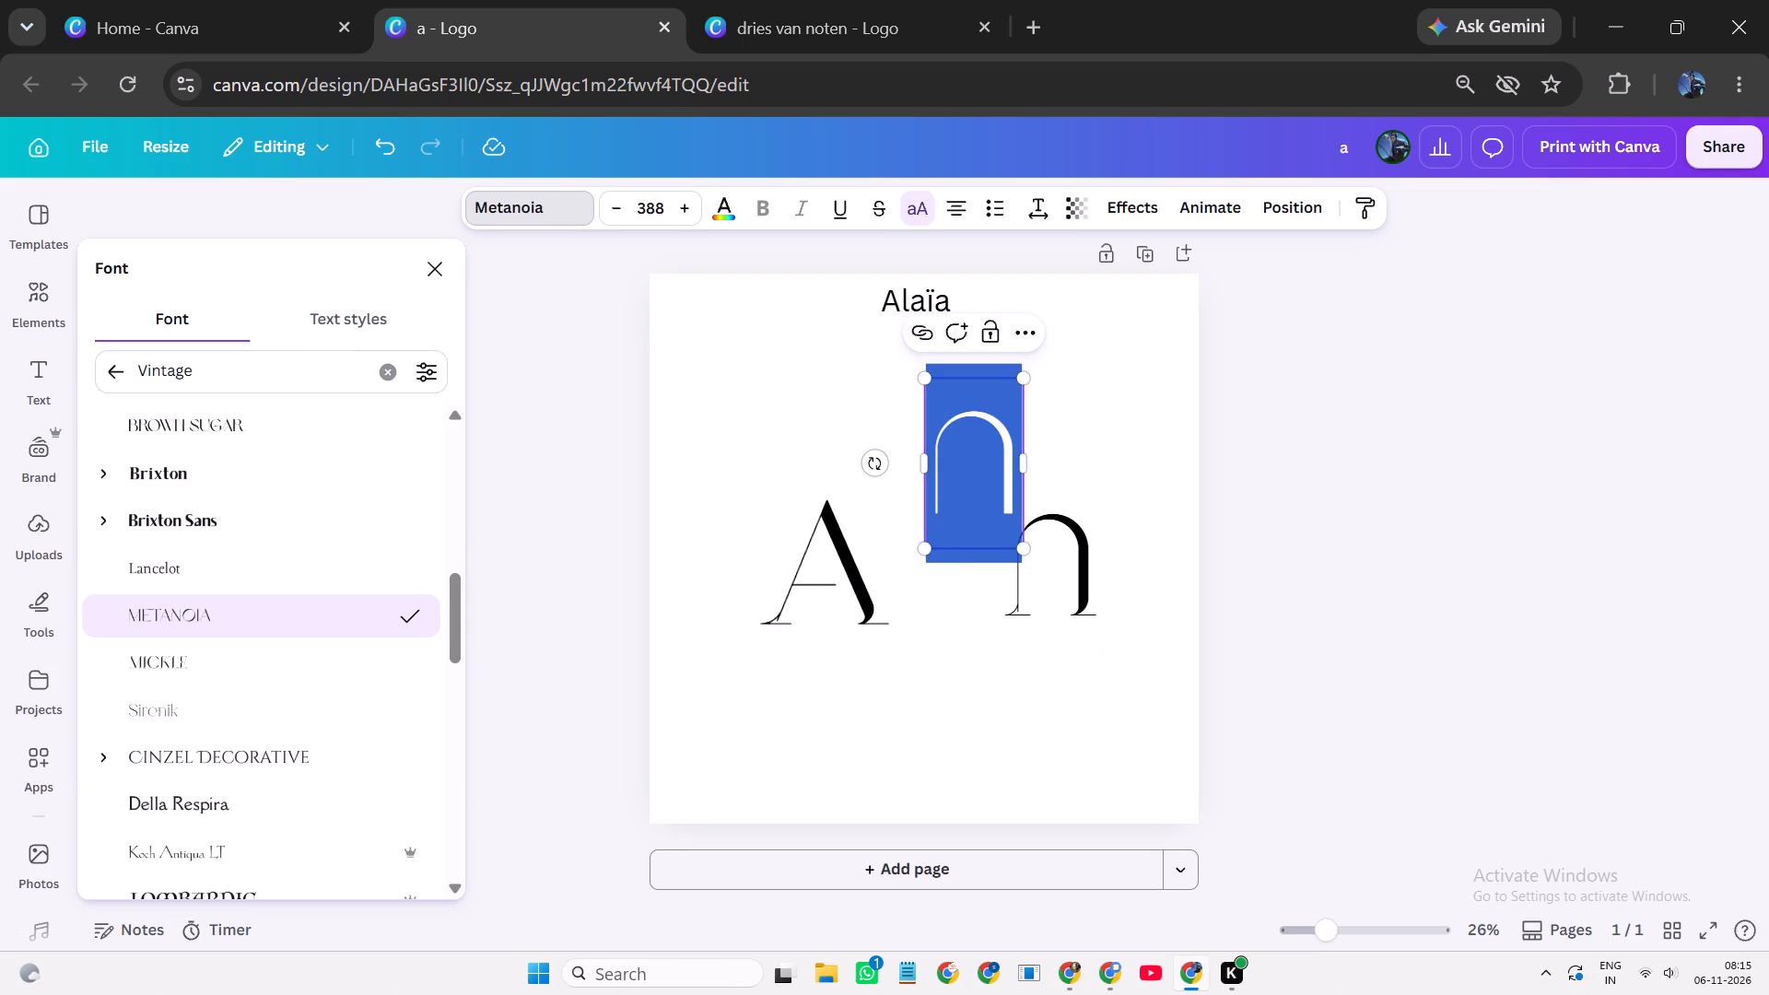
key(l)
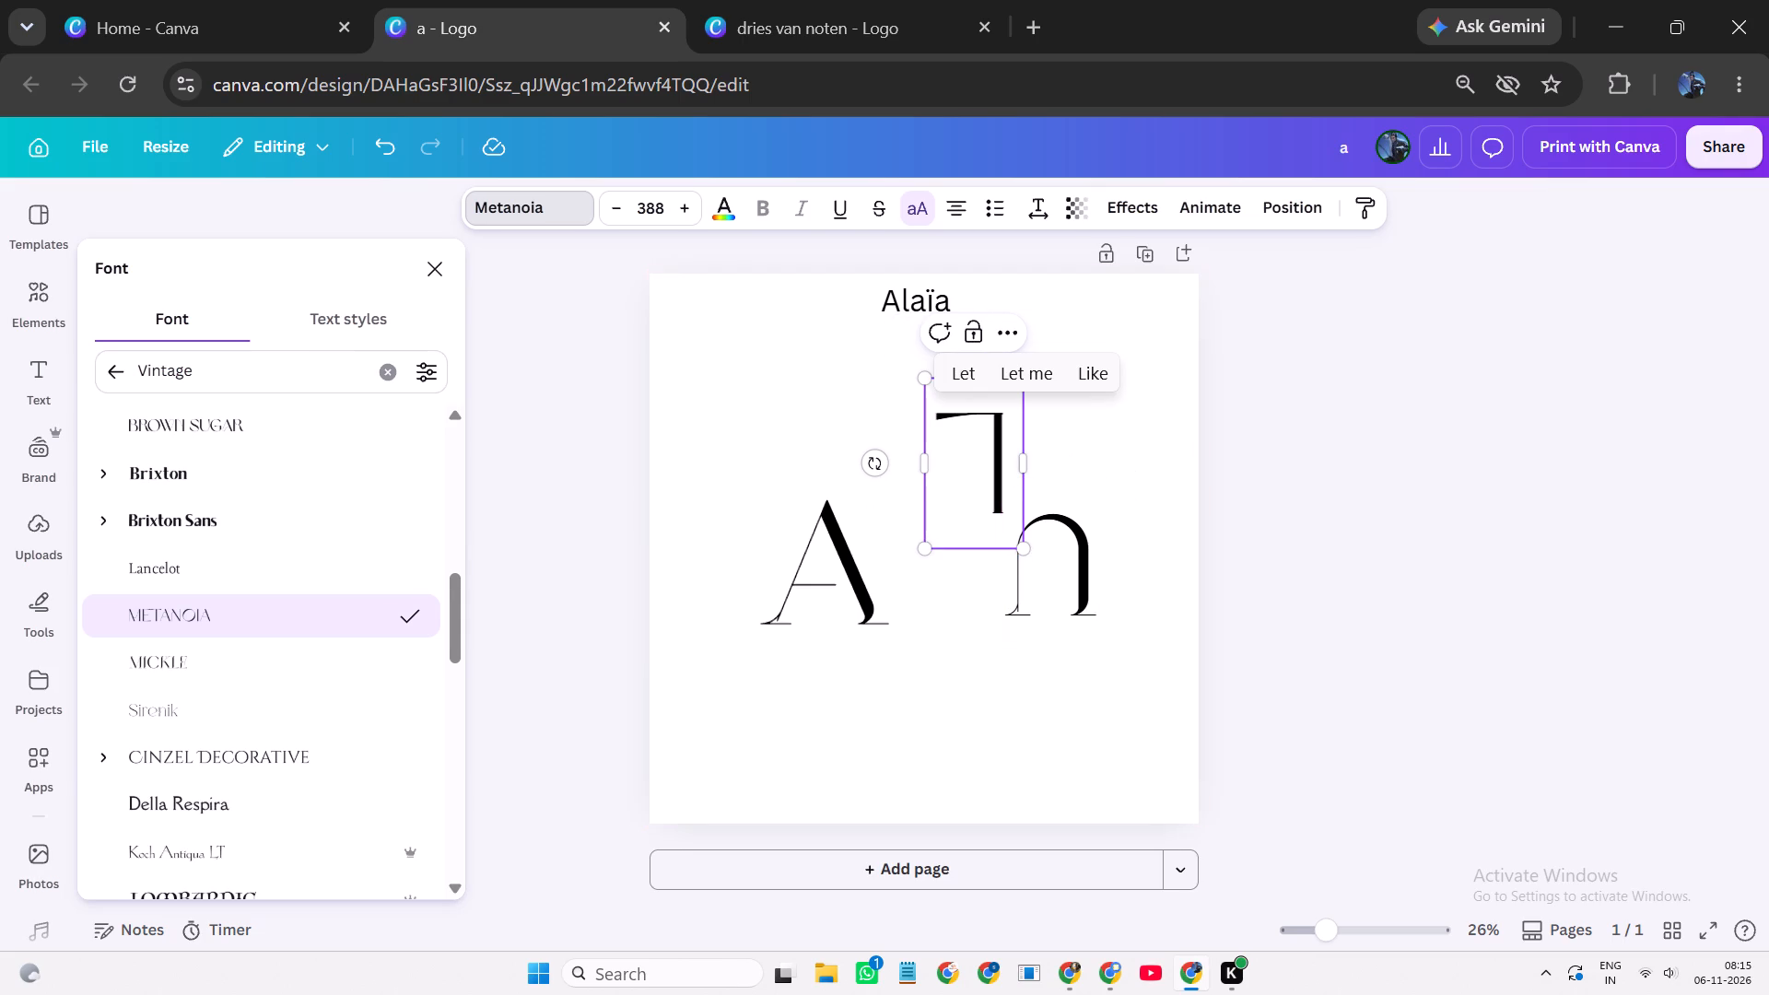
drag(872, 463, 1117, 469)
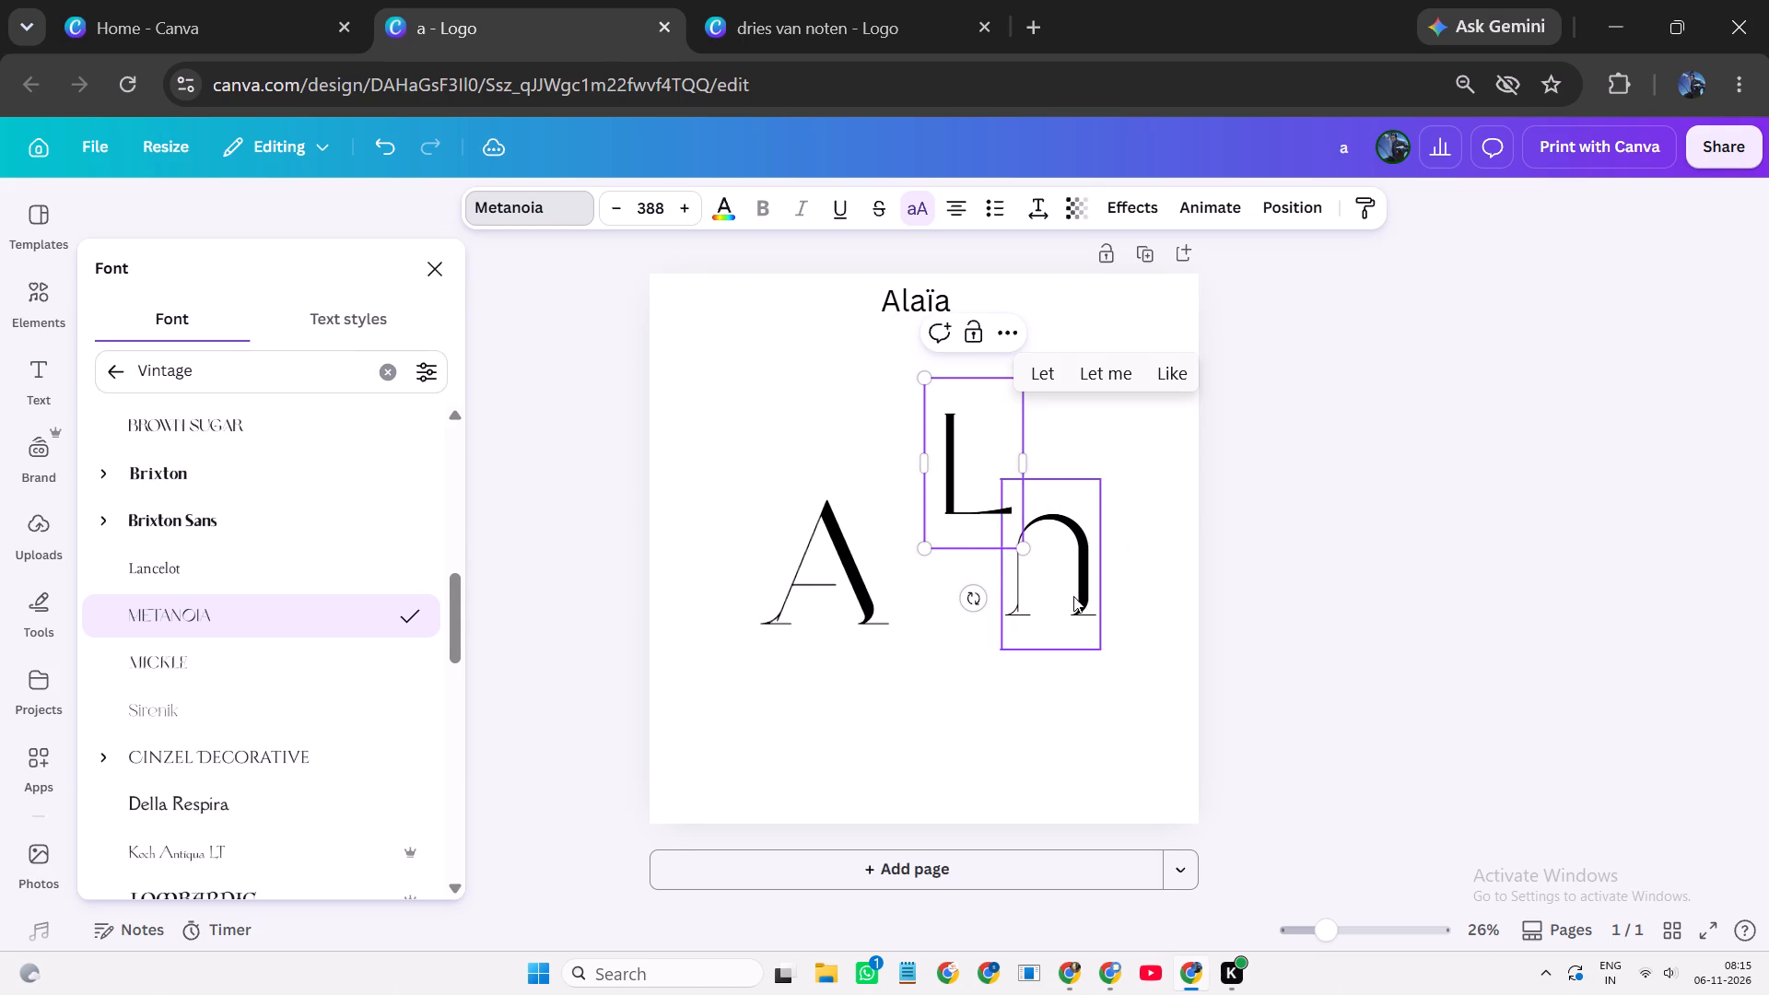
click(748, 896)
click(806, 377)
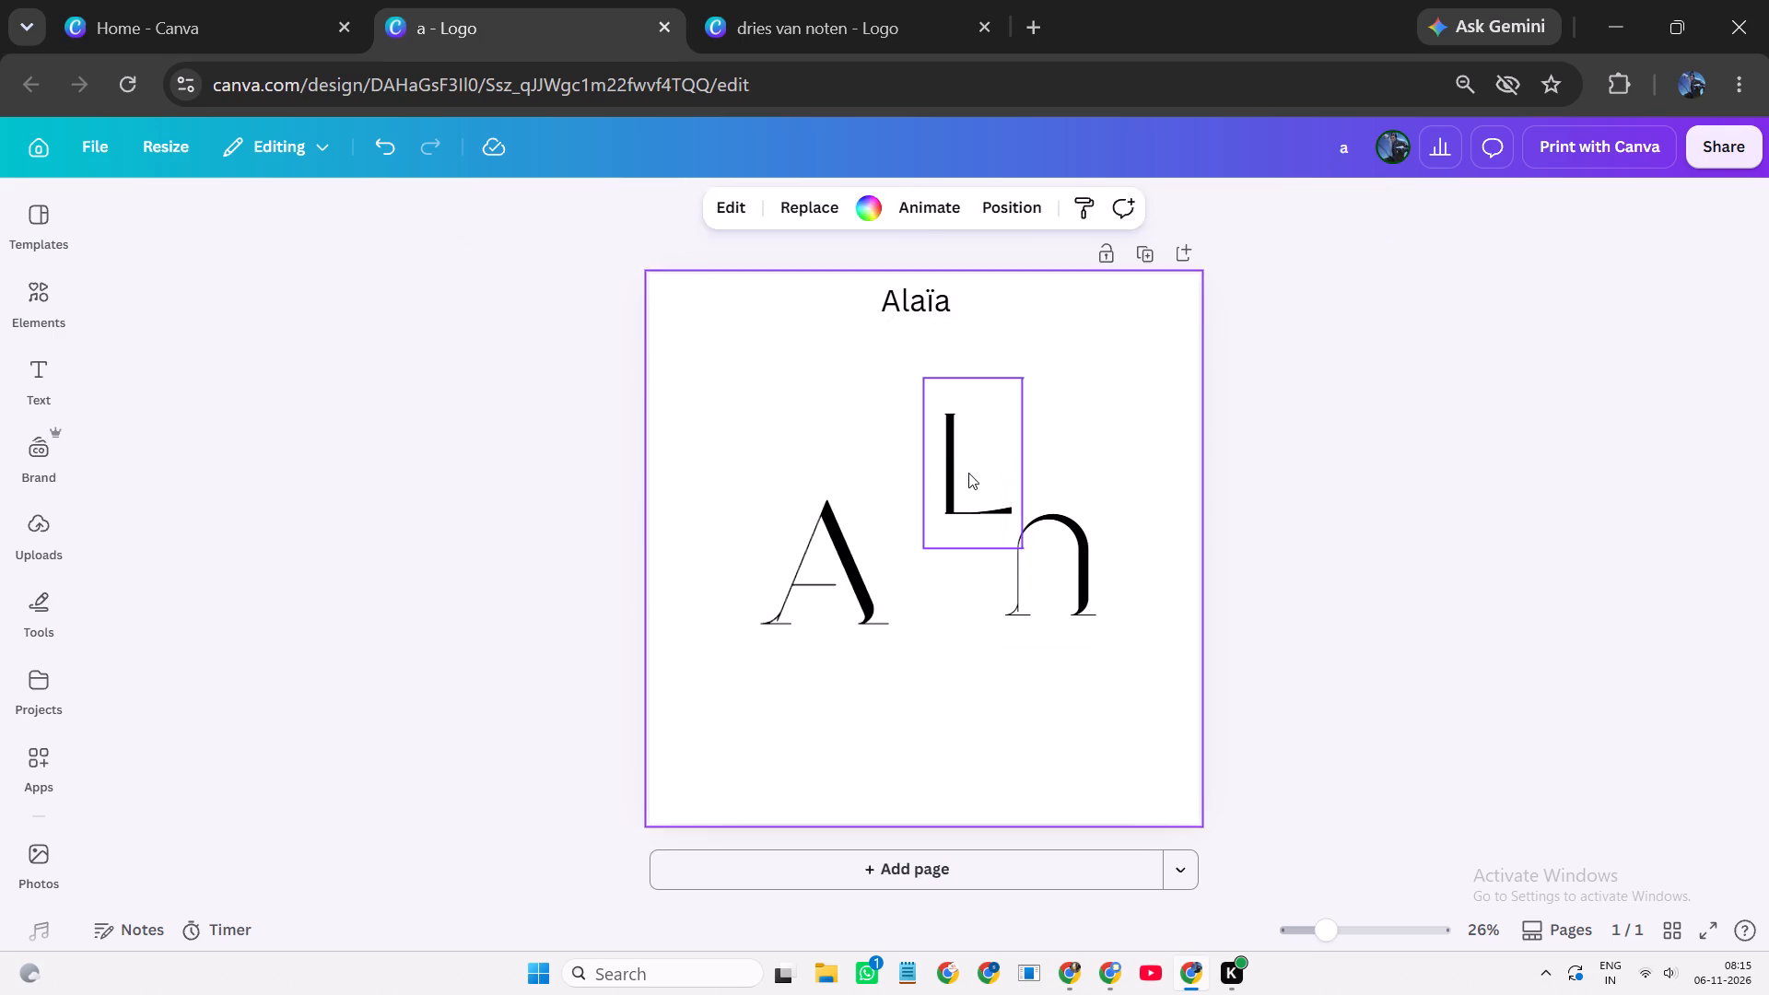
Try Sirenik on the letter L and settle on the Mickle font to match the other letters.
click(968, 473)
click(557, 215)
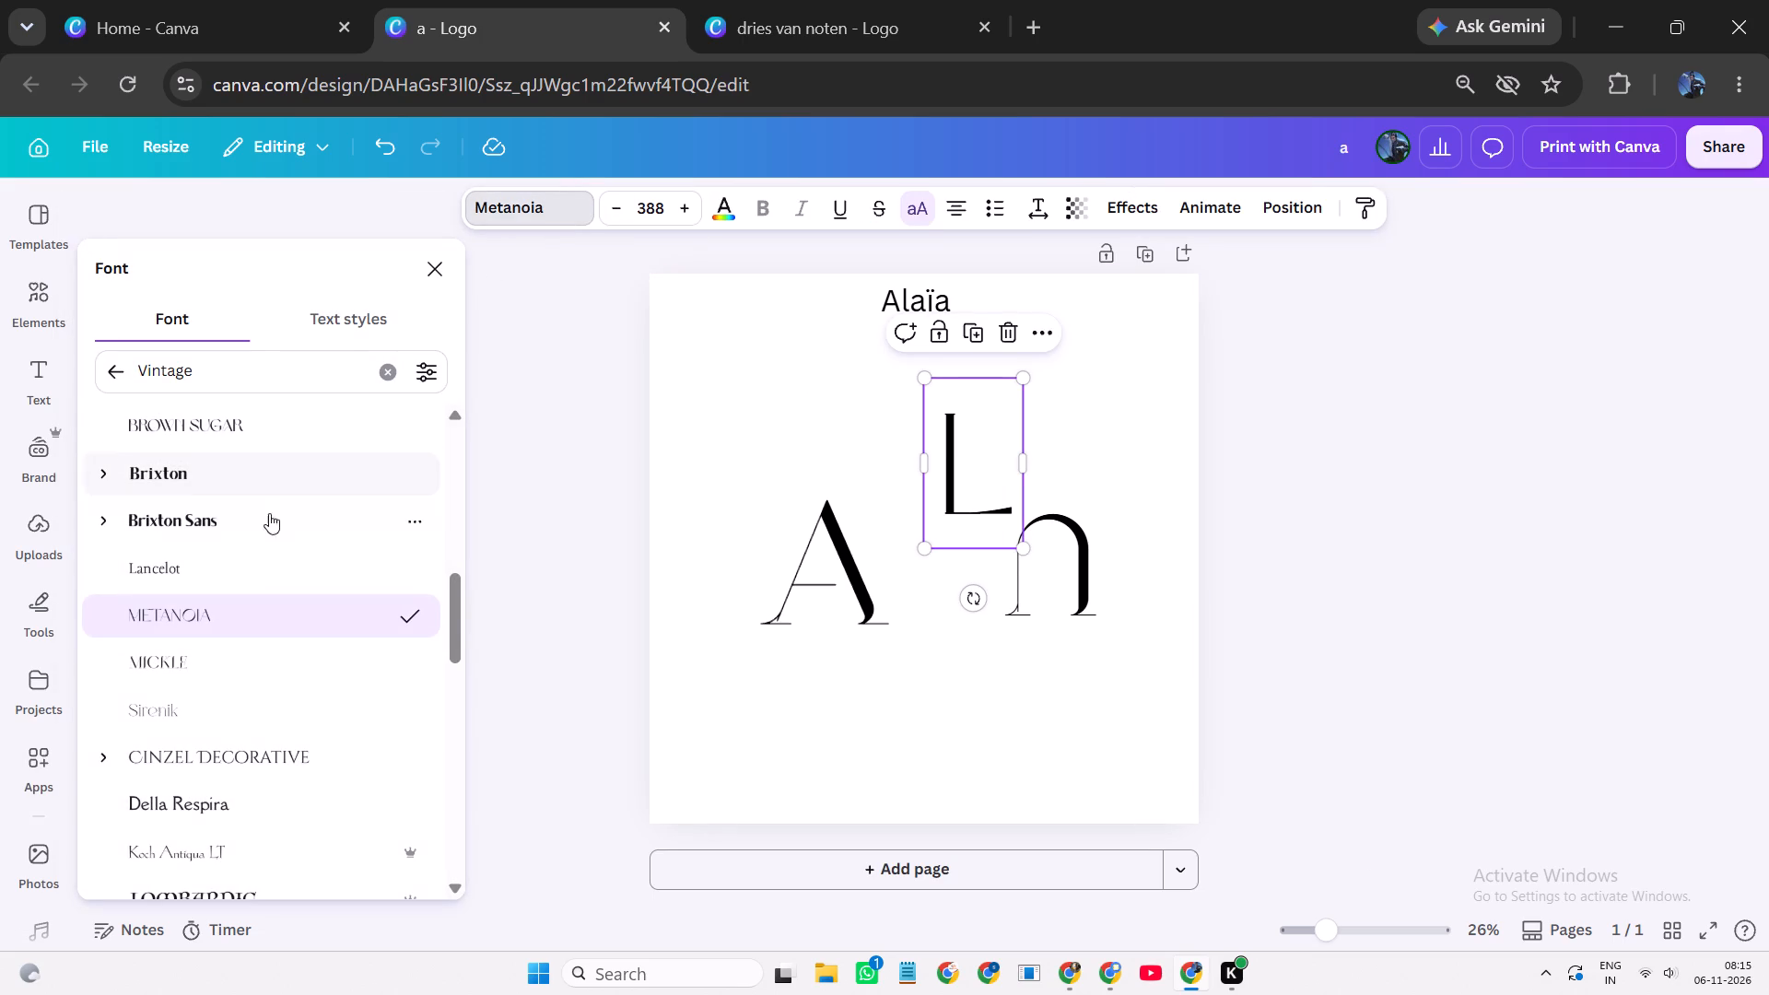
click(191, 710)
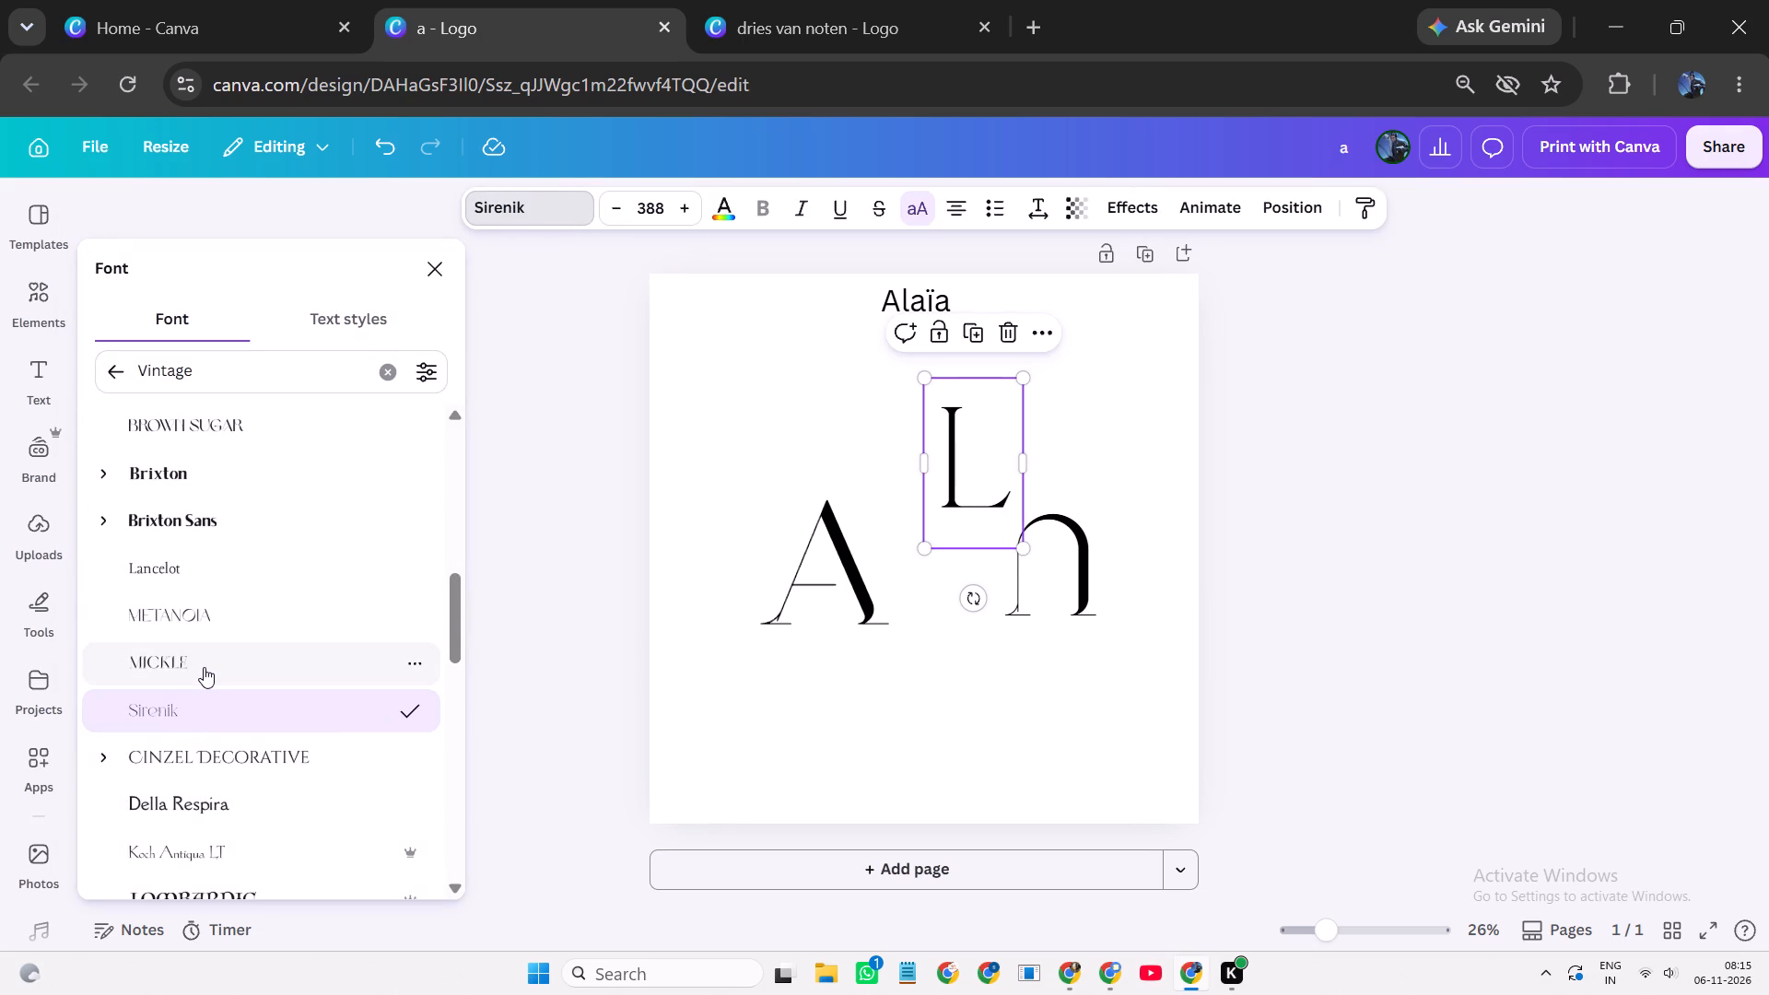
click(204, 667)
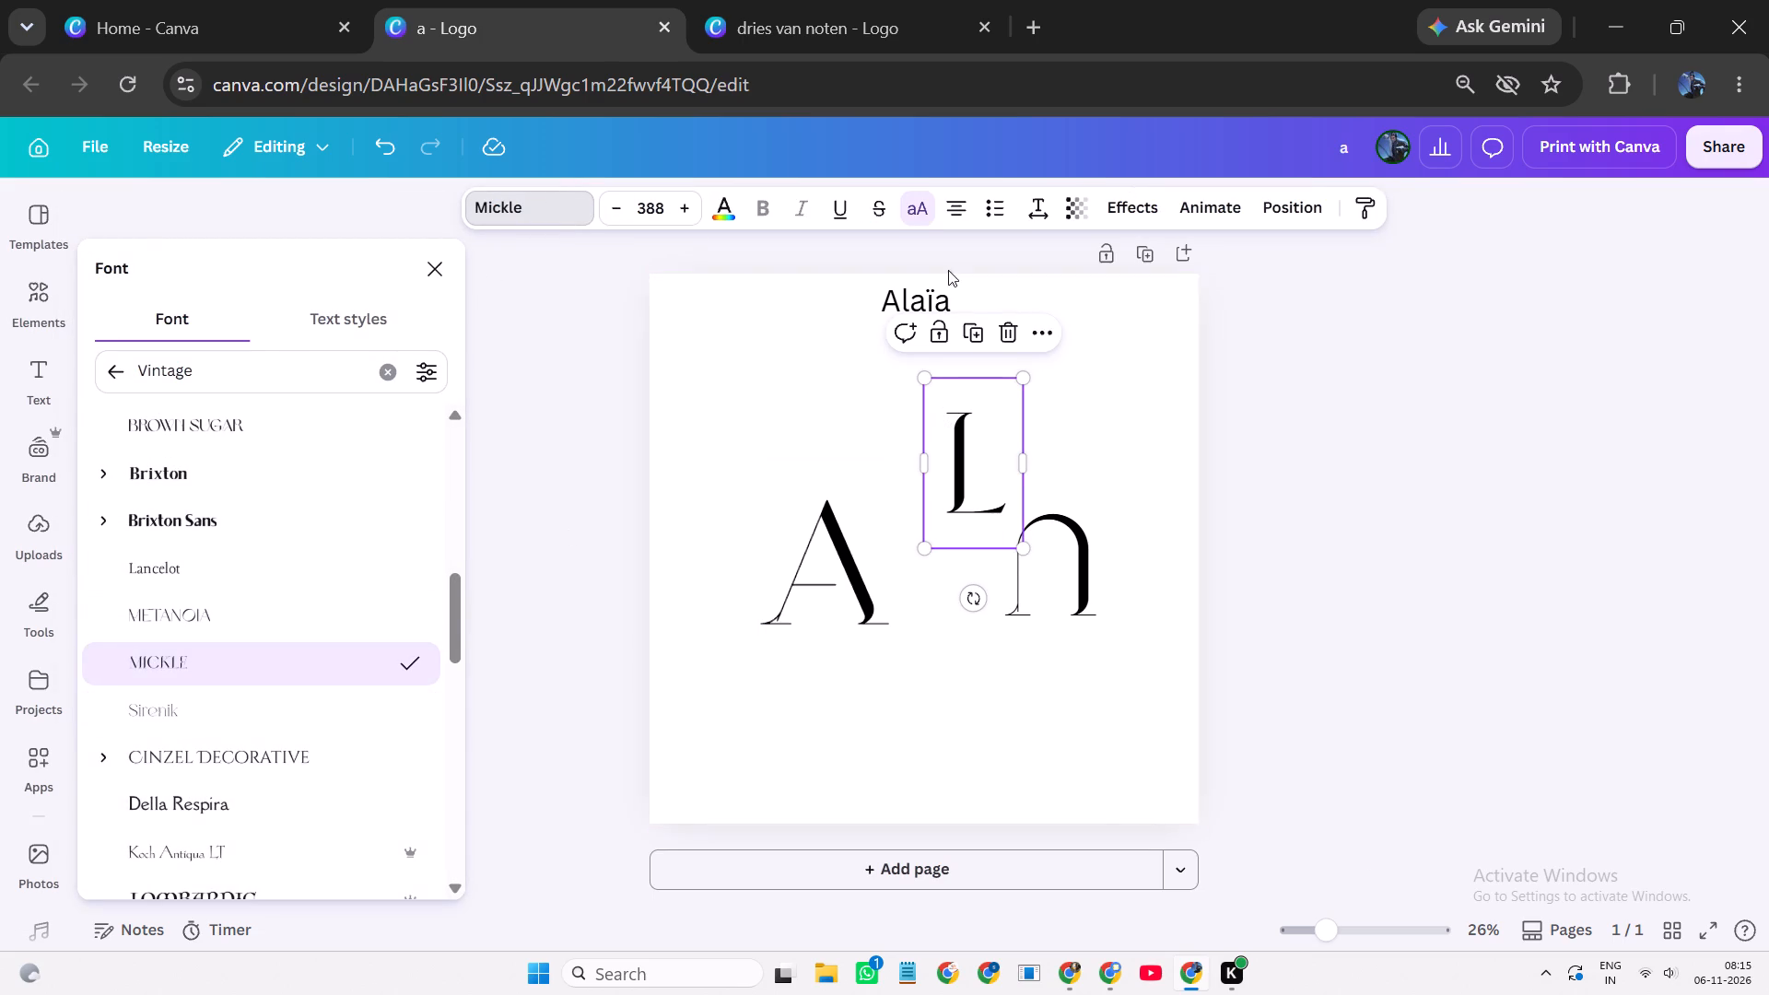
Switch off the uppercase setting on the letter L.
click(919, 199)
click(919, 199)
click(919, 199)
click(1093, 466)
Move the L onto the inverted U so their stems overlap and their bases line up.
click(967, 509)
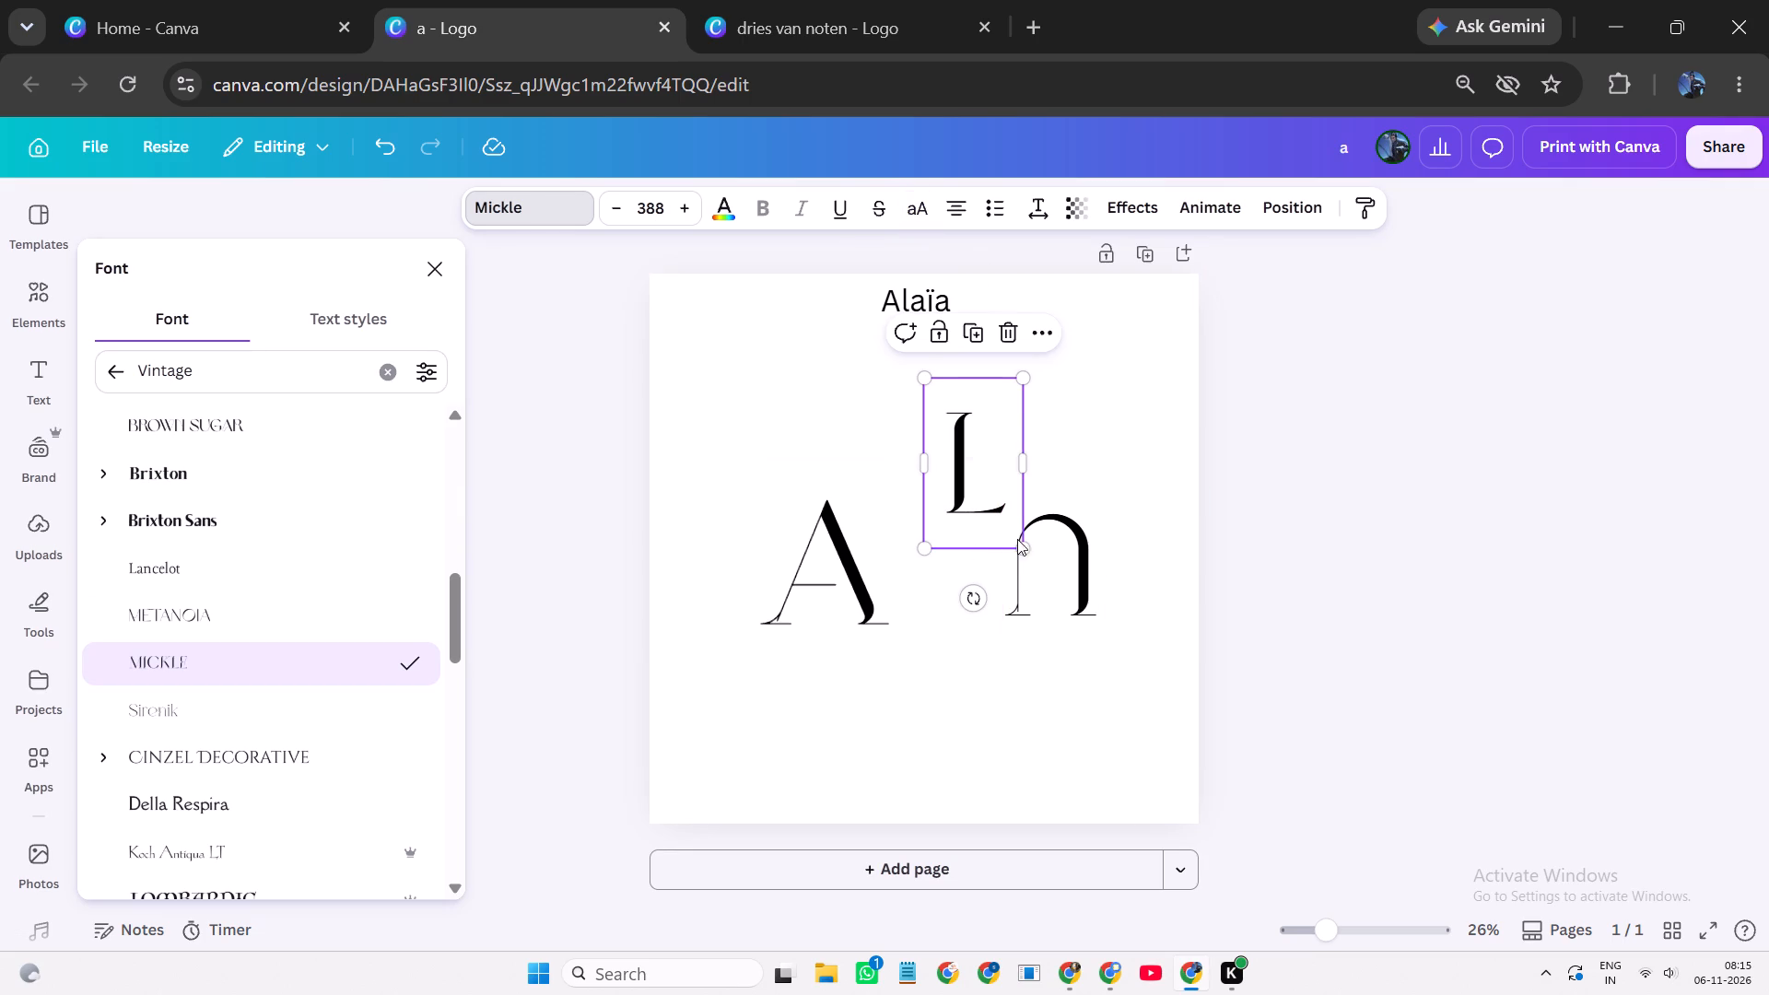
drag(994, 491, 1037, 583)
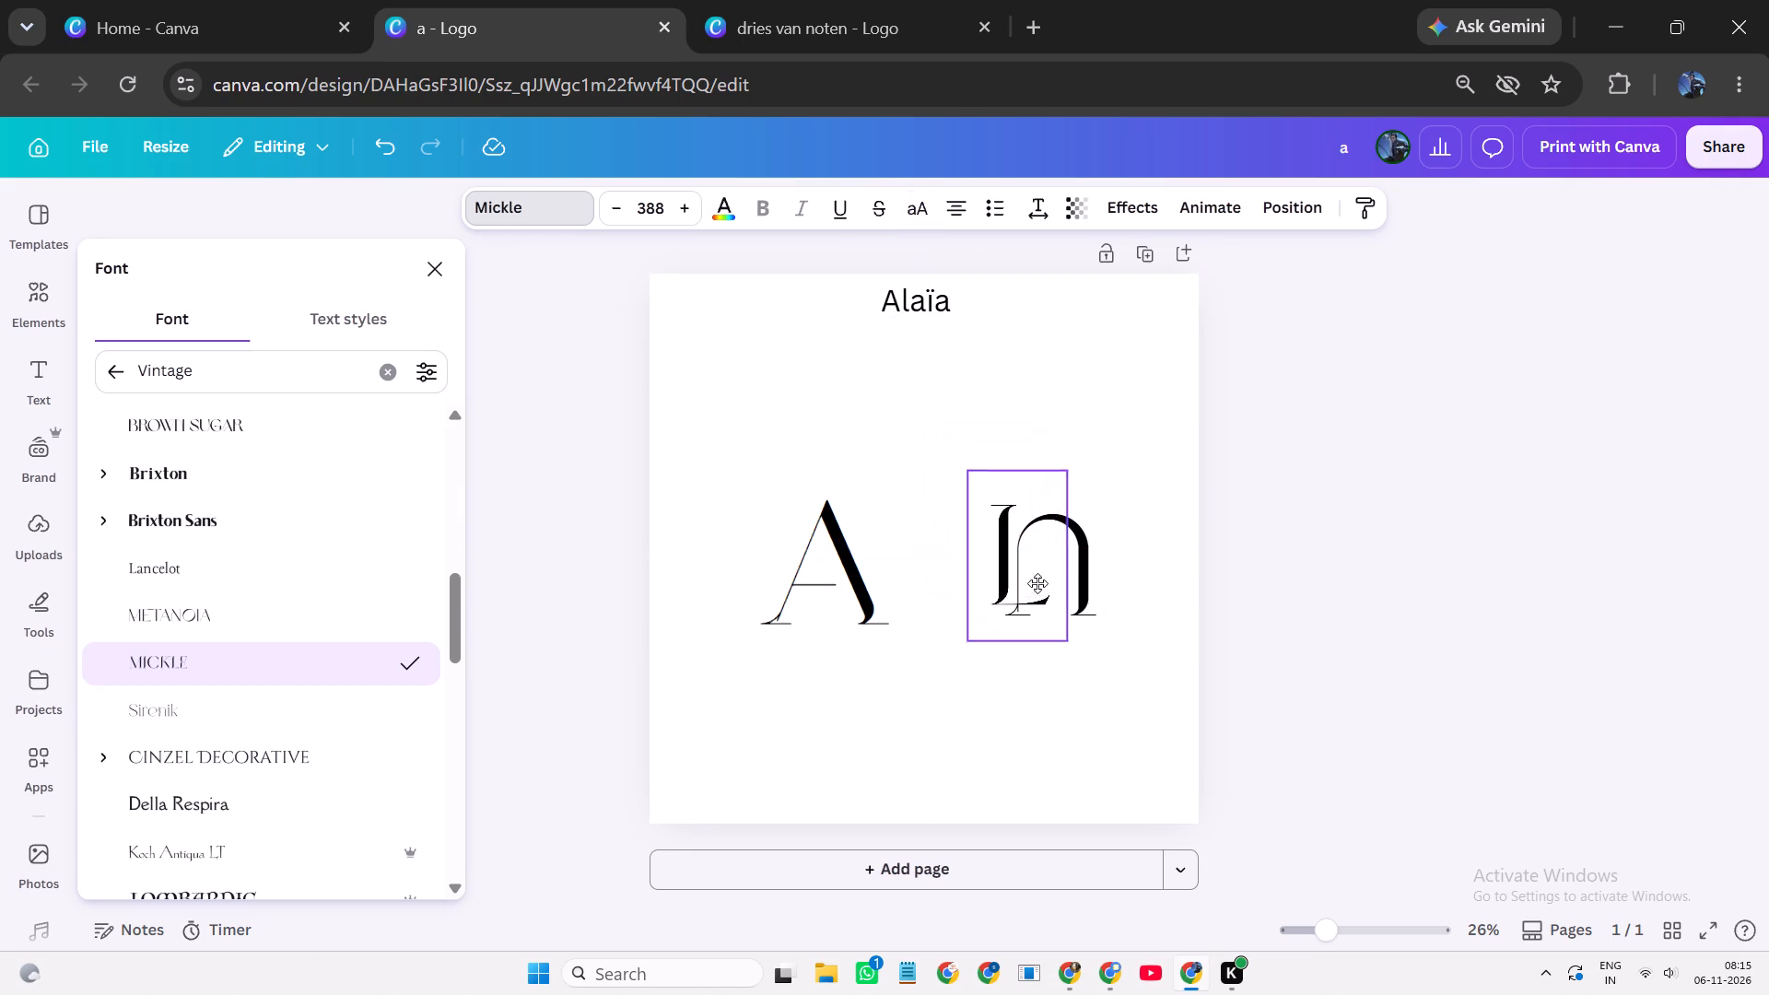
drag(1037, 583, 1053, 596)
click(1072, 661)
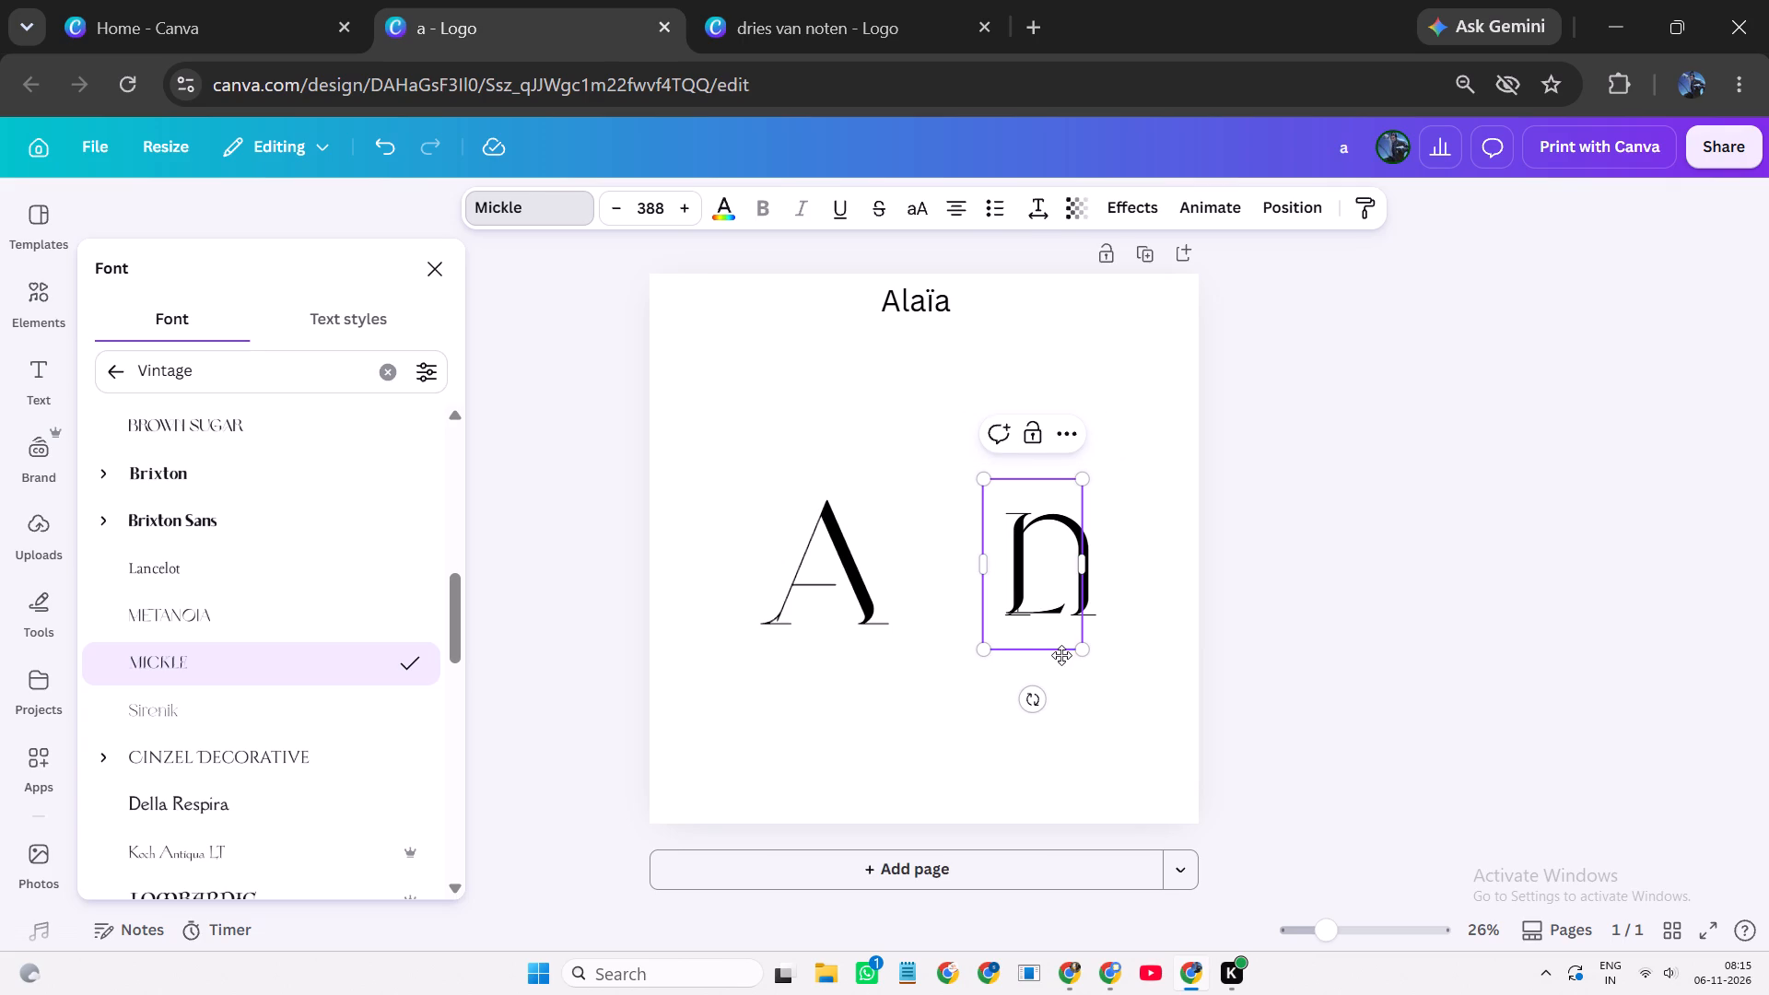
click(1128, 686)
ctrl+scroll(1120, 682, up, 4)
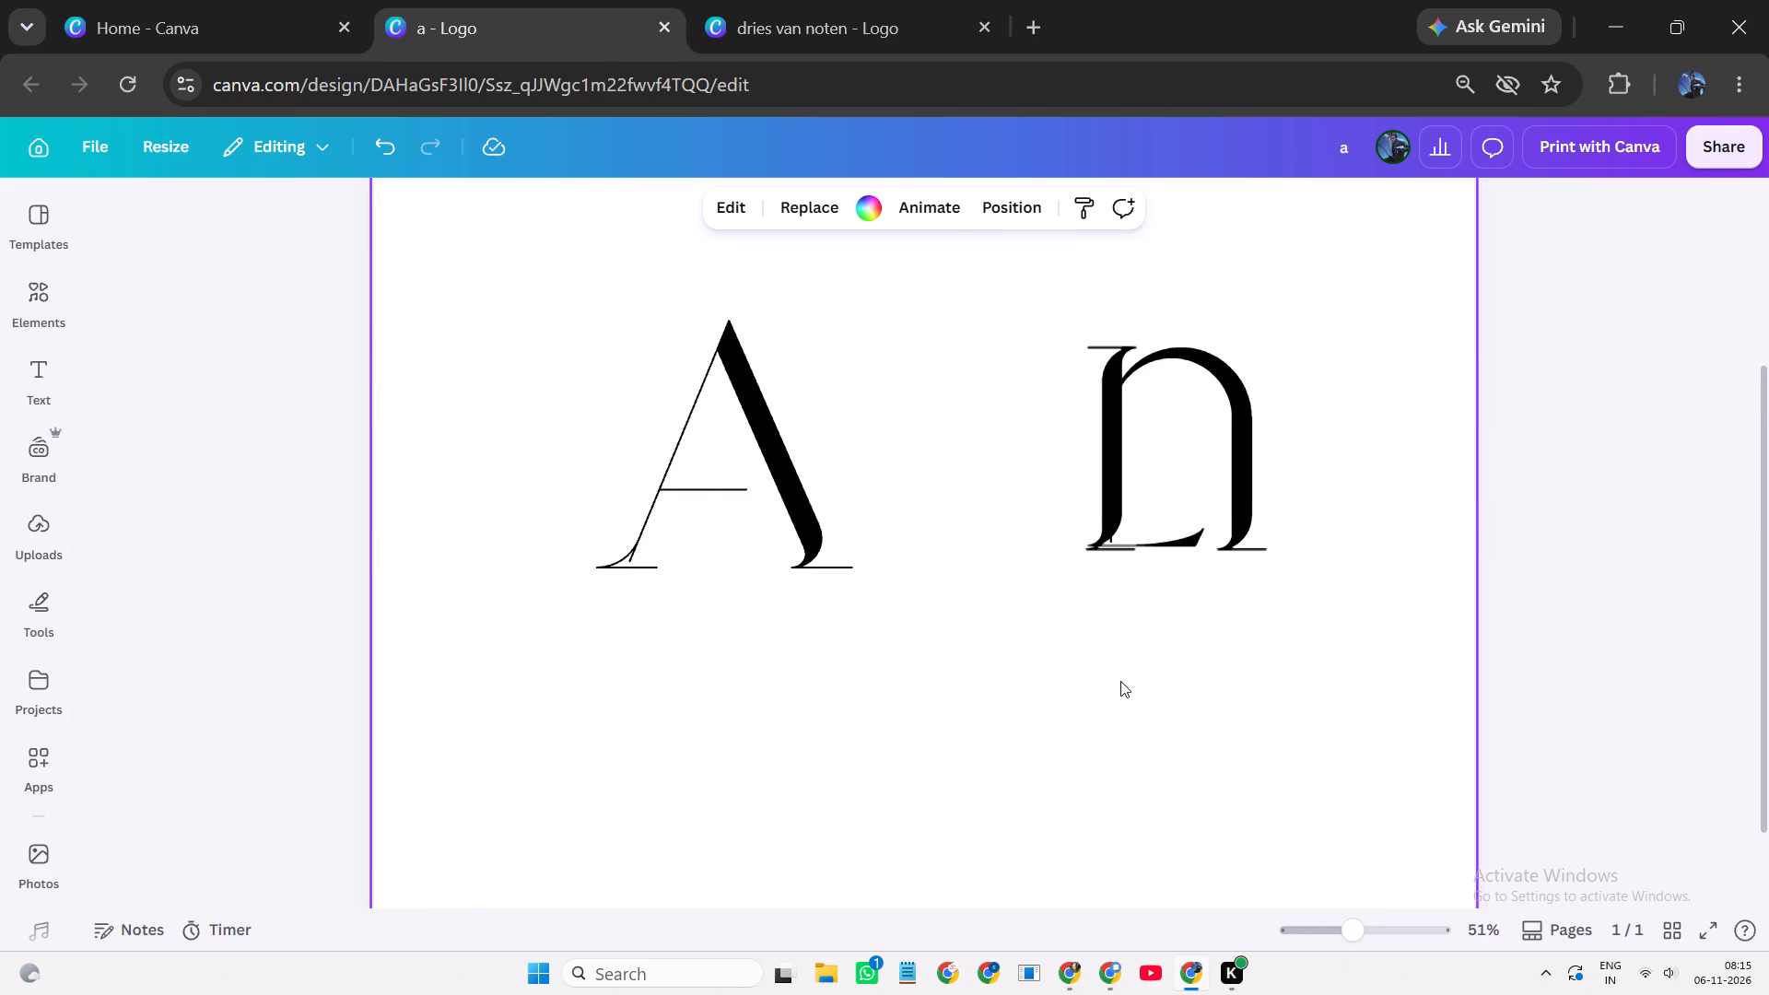
ctrl+scroll(1120, 681, up, 4)
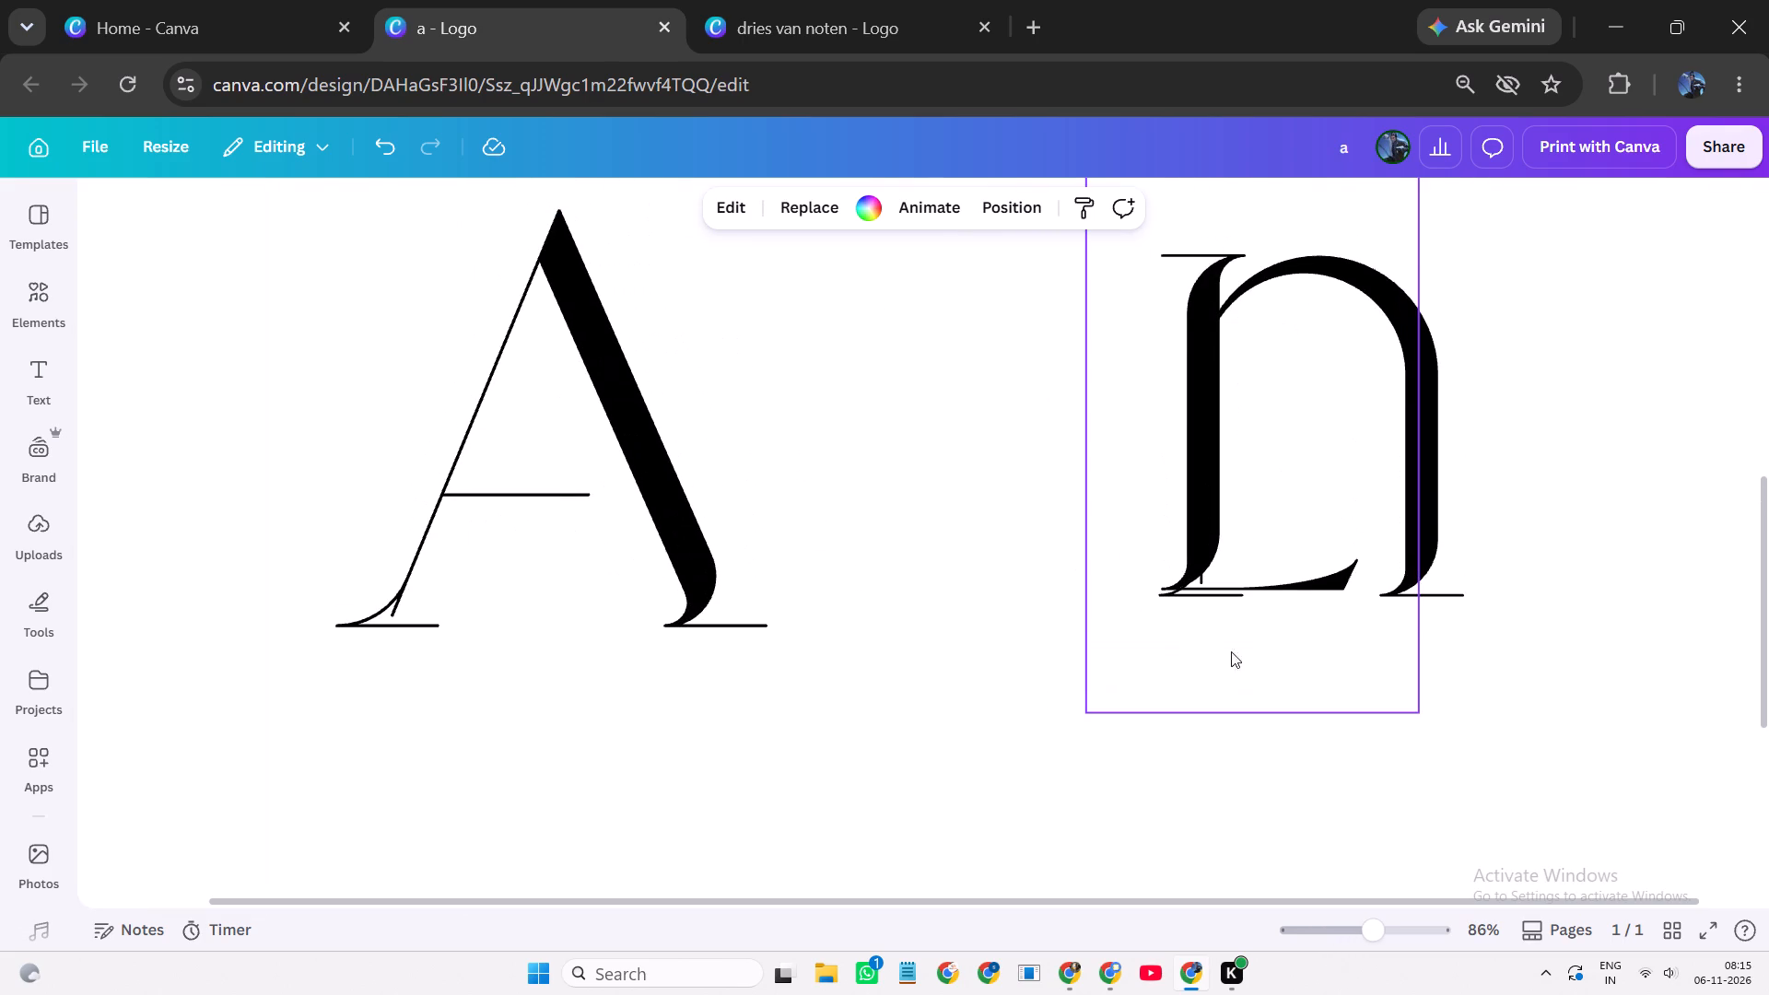
drag(1293, 565, 1289, 573)
Duplicate the L and place the copy over the left foot of the letter A.
ctrl+scroll(960, 678, down, 1)
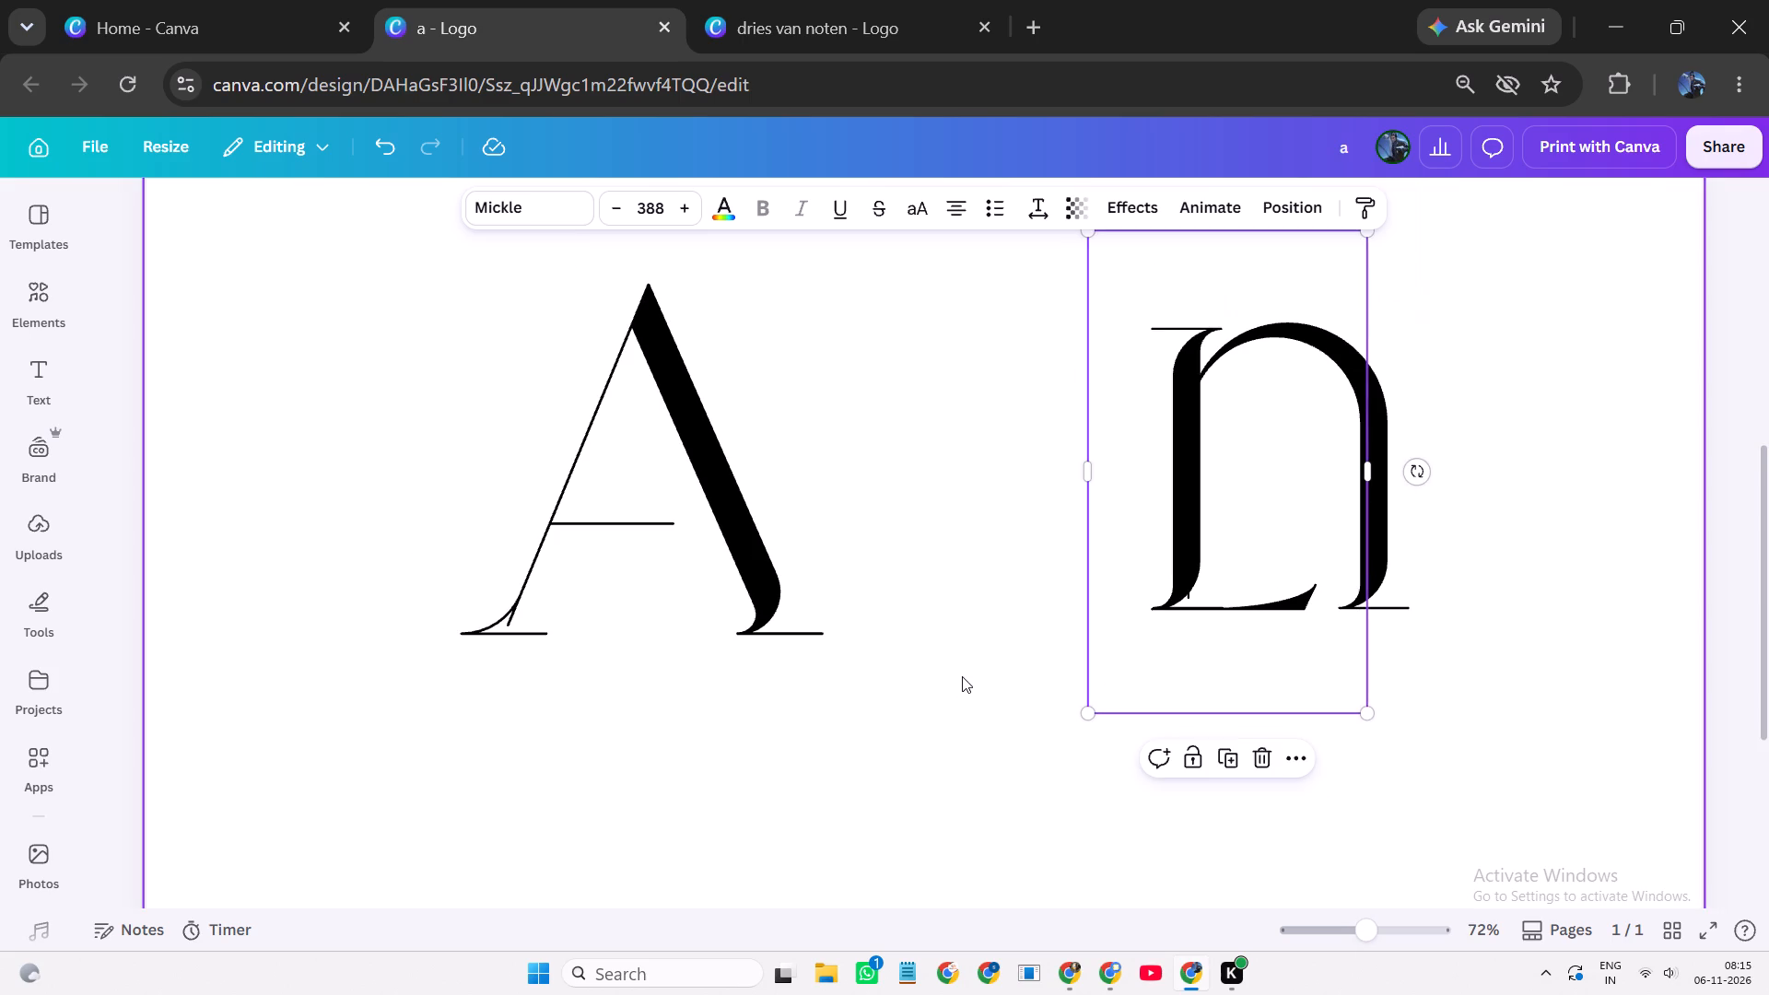
click(1225, 758)
drag(1253, 678, 905, 607)
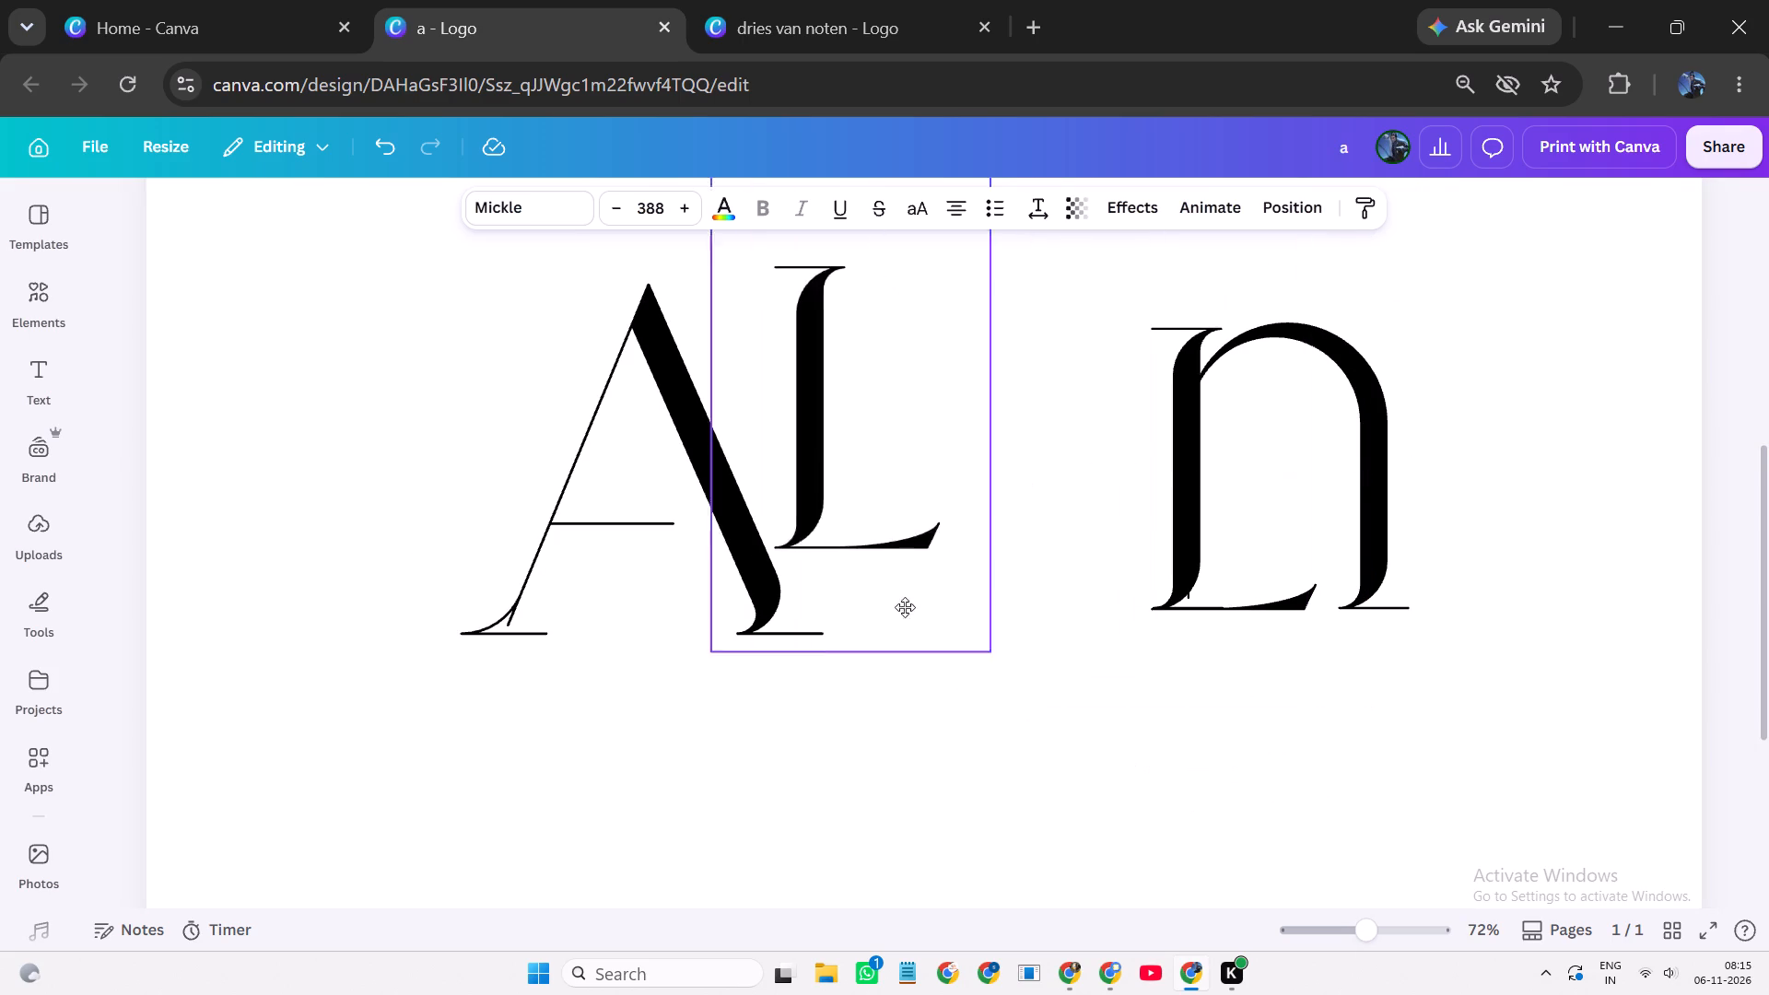
drag(905, 607, 645, 684)
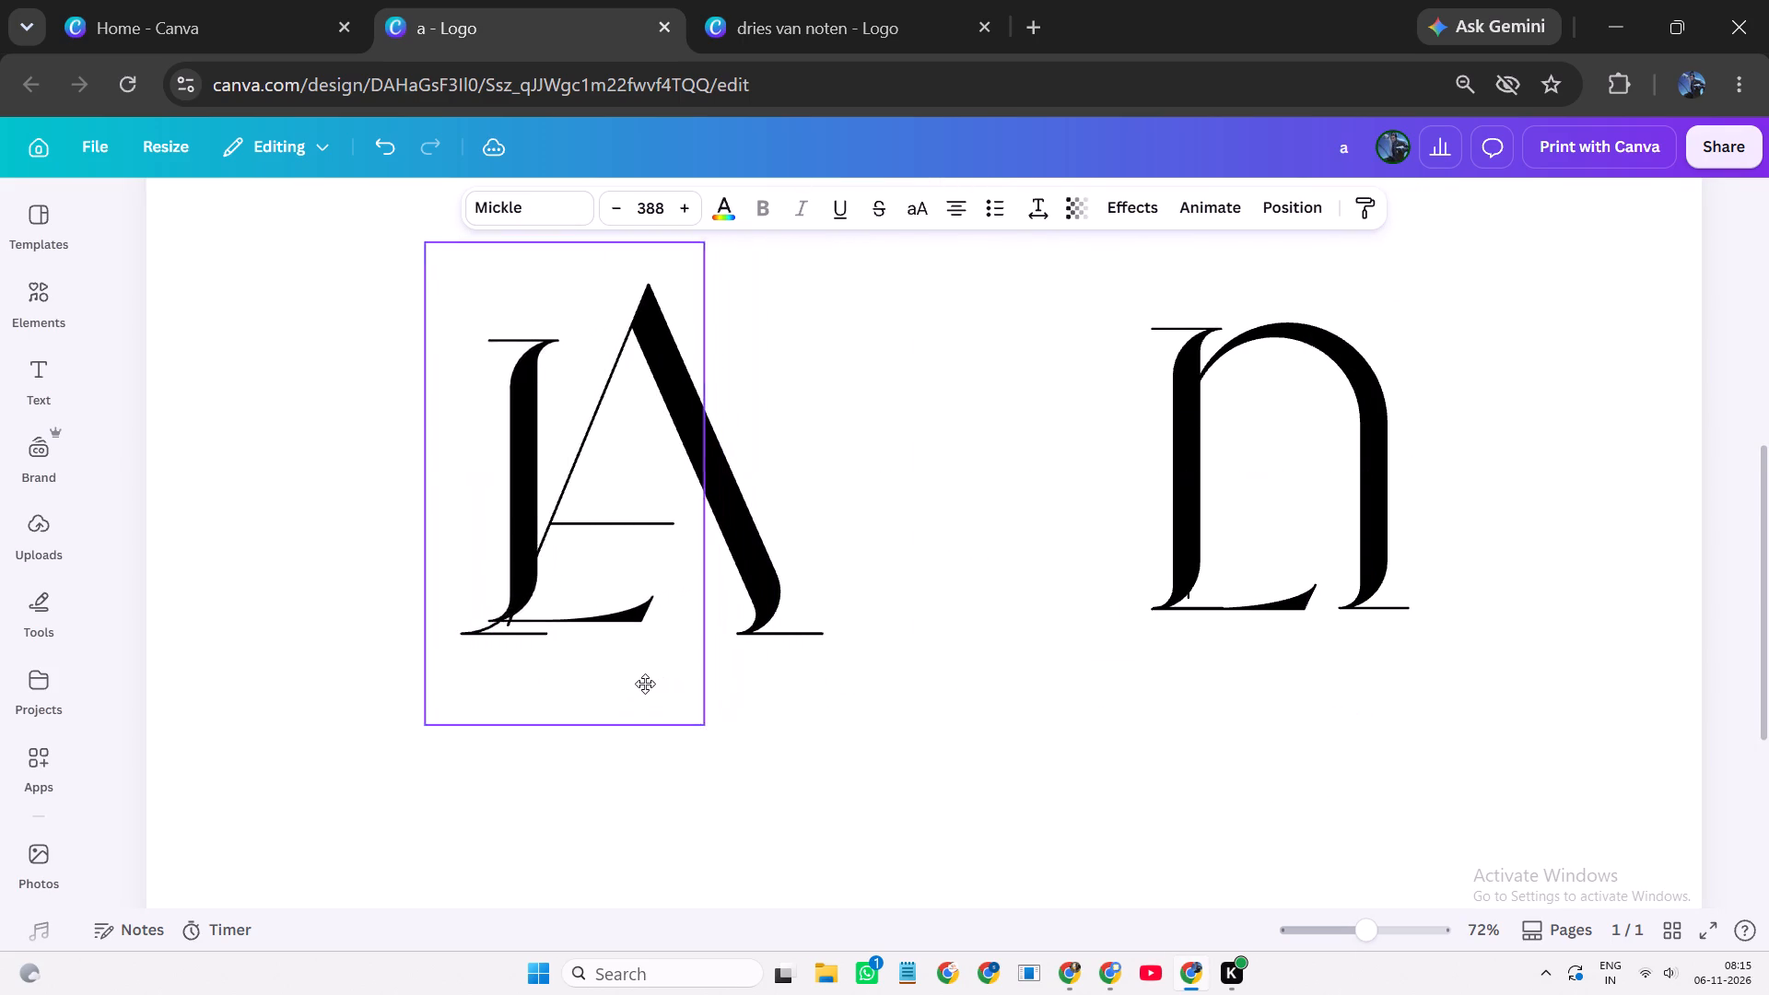
drag(645, 684, 616, 694)
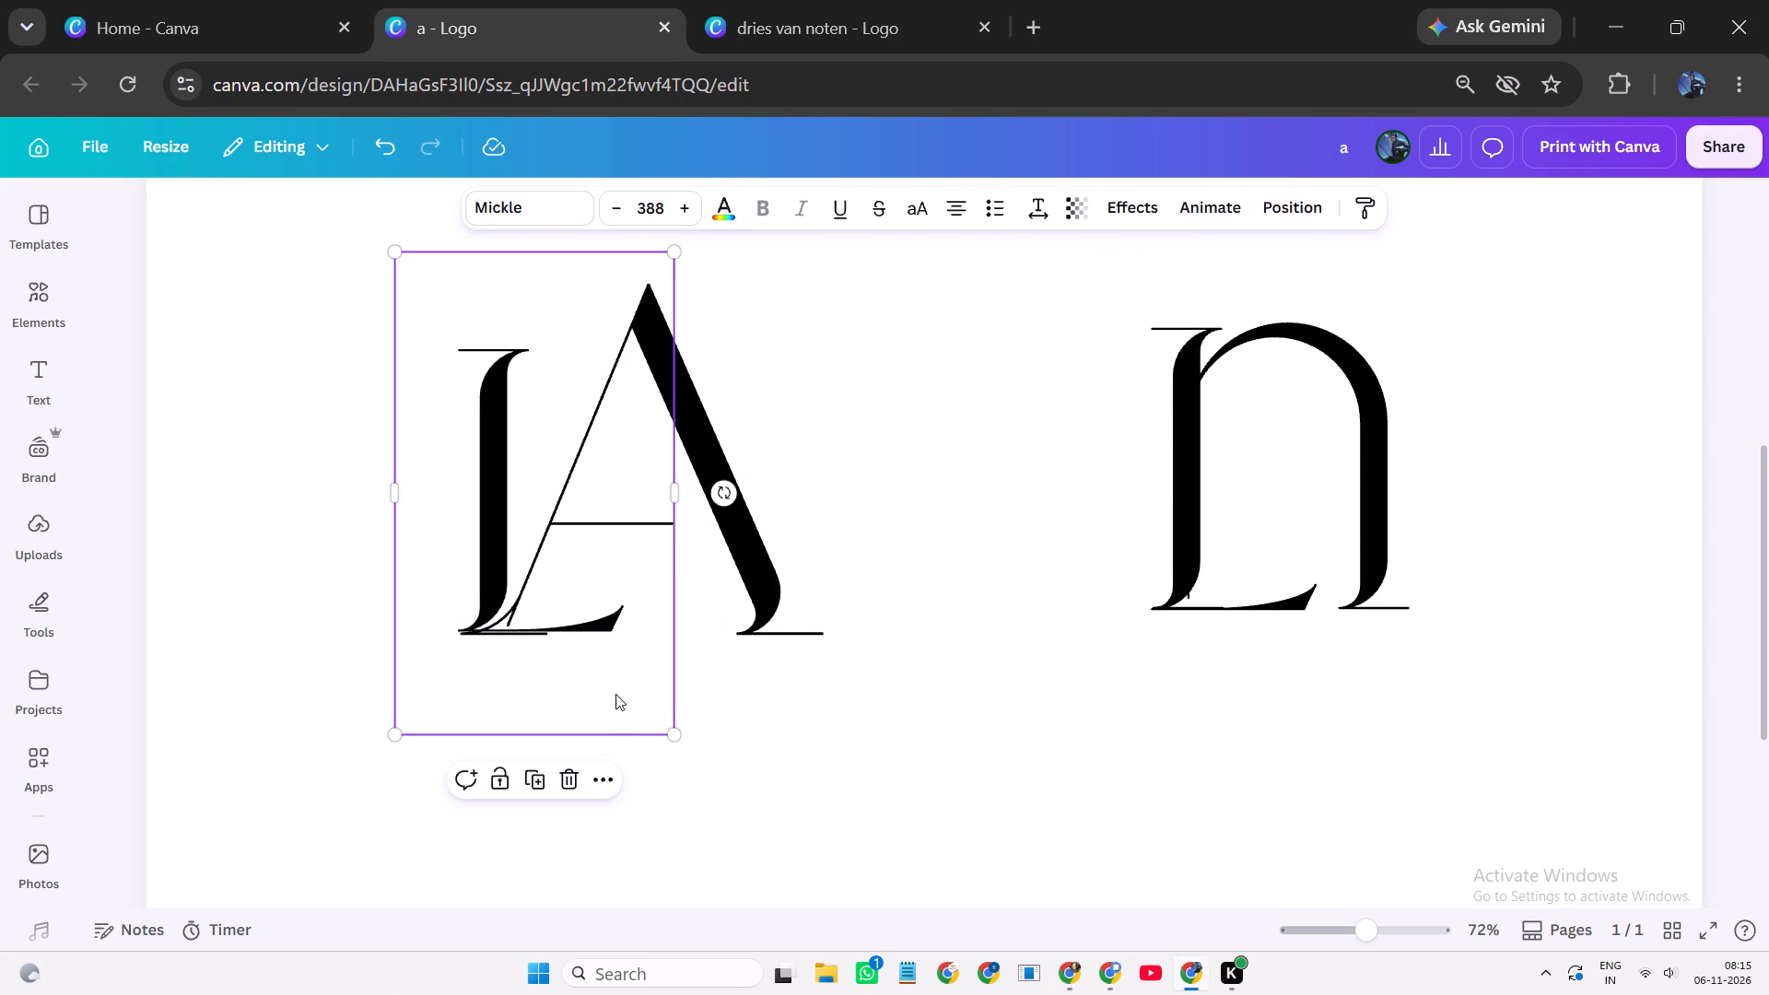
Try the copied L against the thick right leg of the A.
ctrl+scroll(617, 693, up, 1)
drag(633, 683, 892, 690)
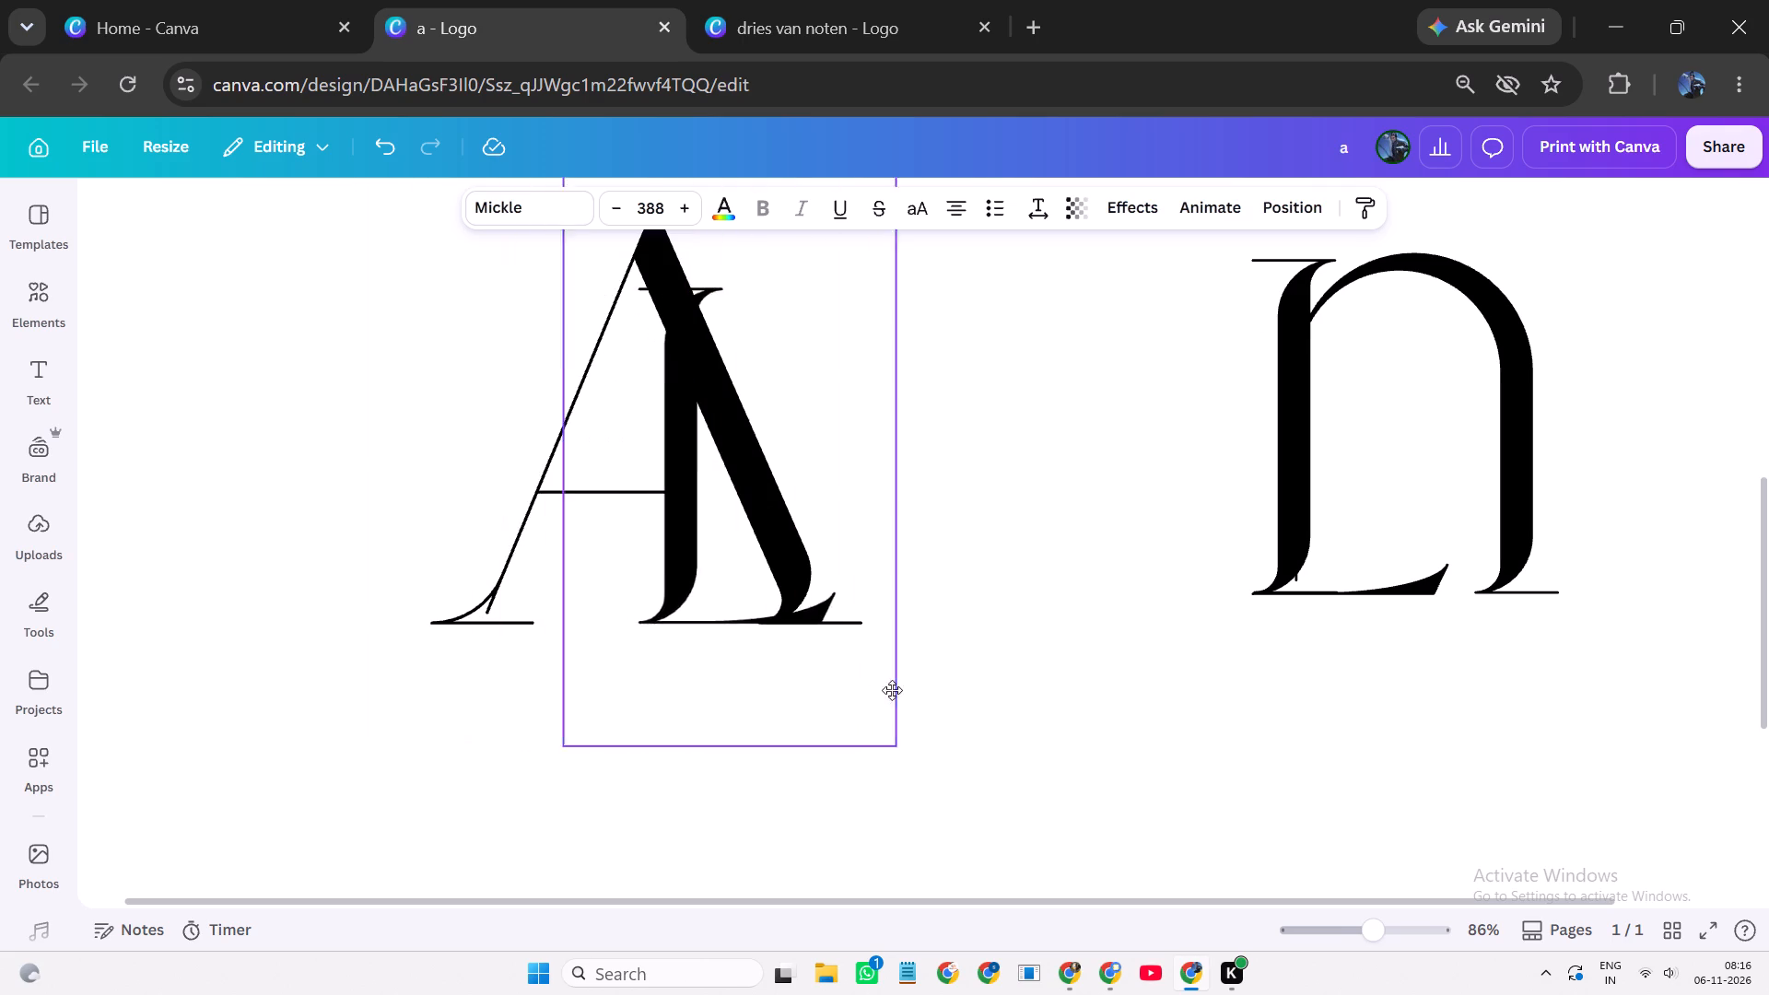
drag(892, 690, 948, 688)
Try the copied L at several spots on the A and settle it on the A's left foot, with the bases aligned.
ctrl+scroll(1081, 728, down, 3)
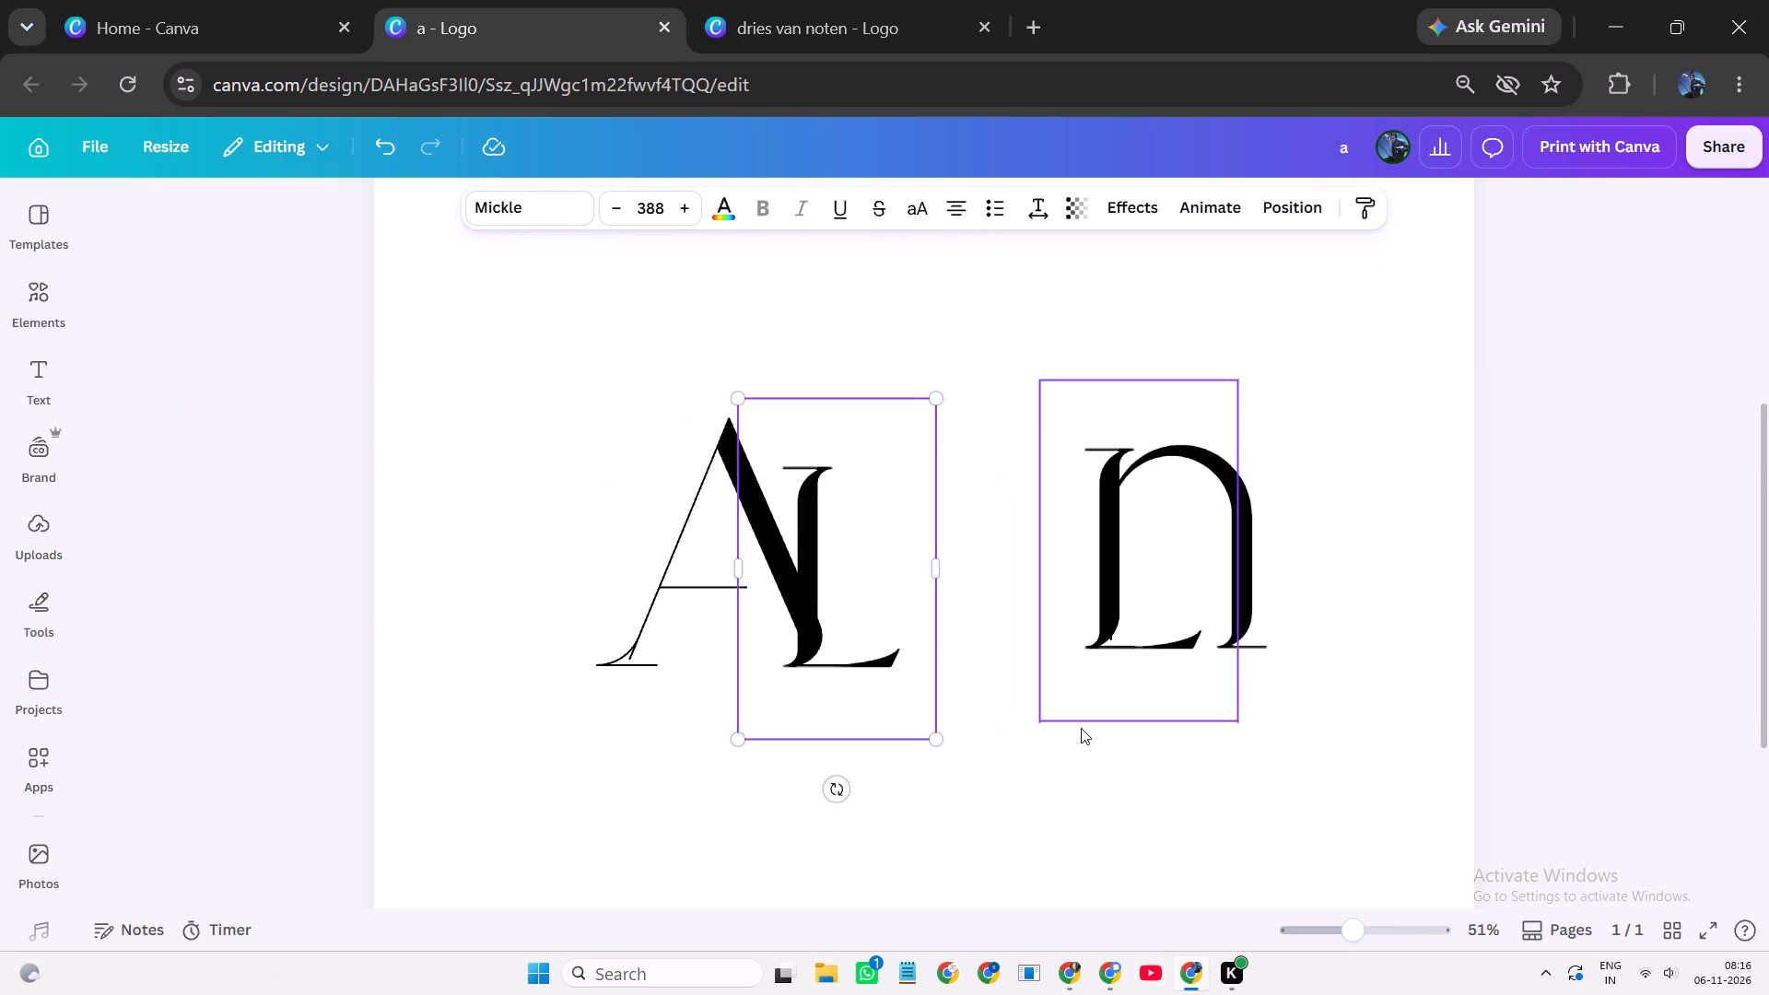
drag(826, 693, 816, 689)
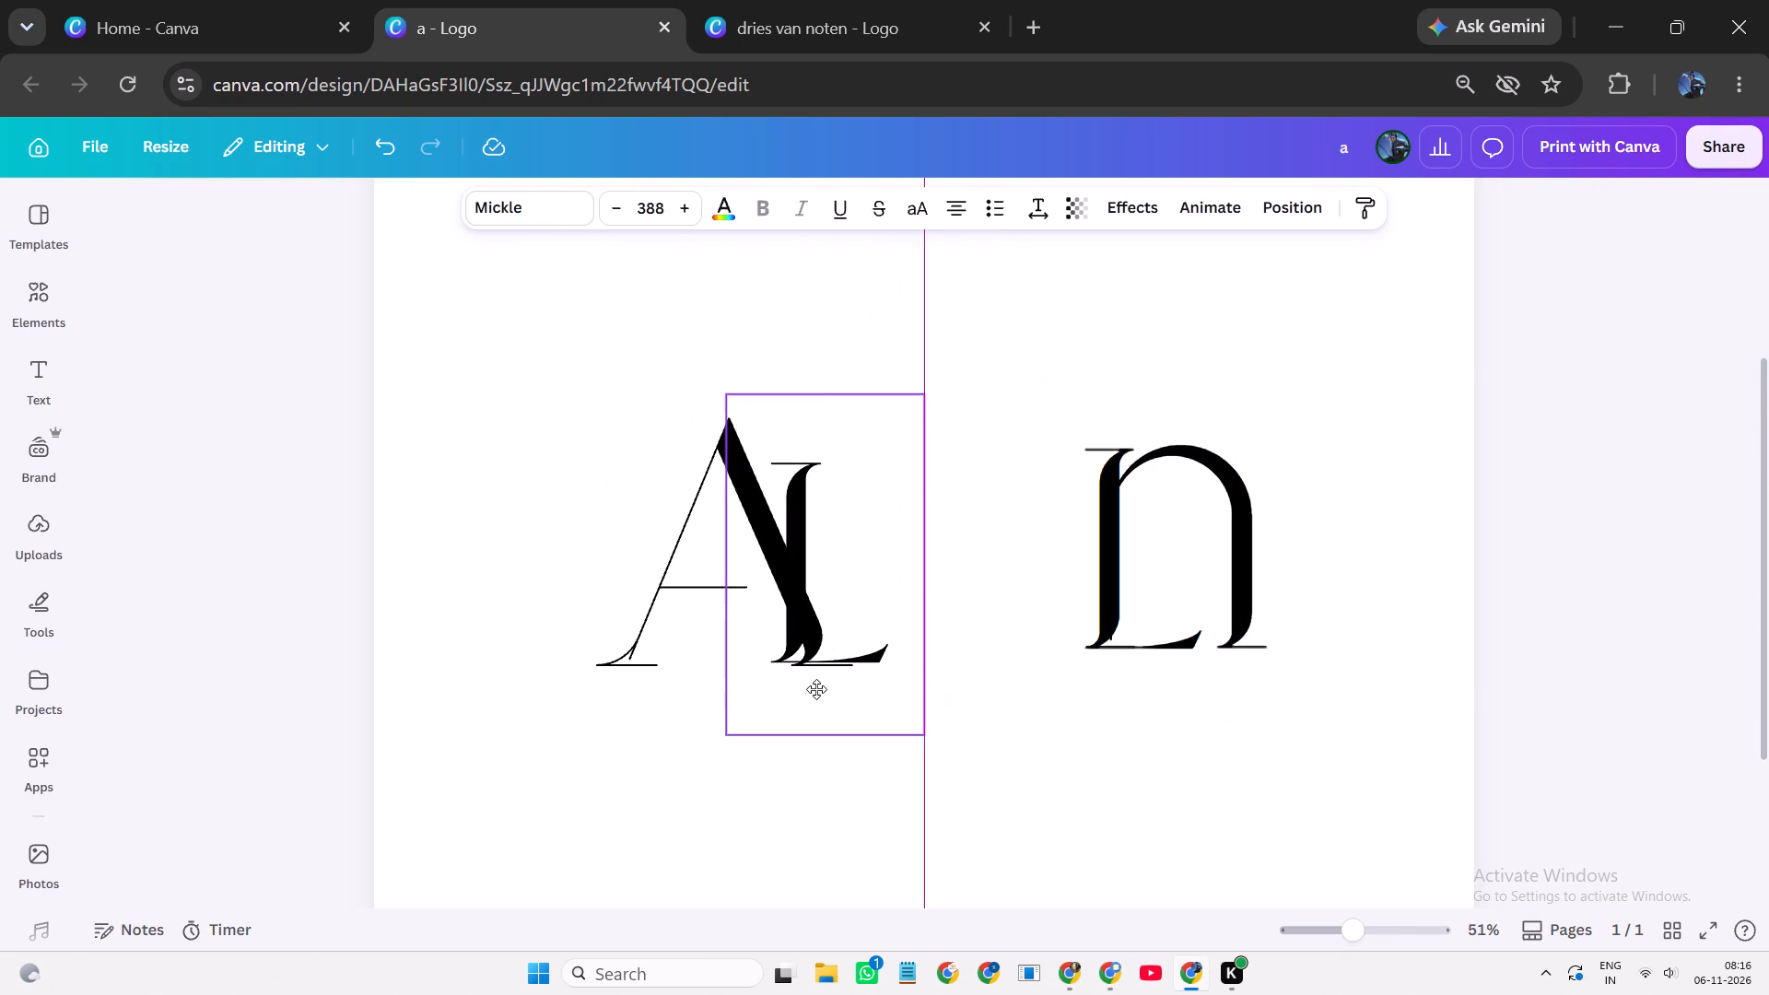
drag(816, 689, 723, 629)
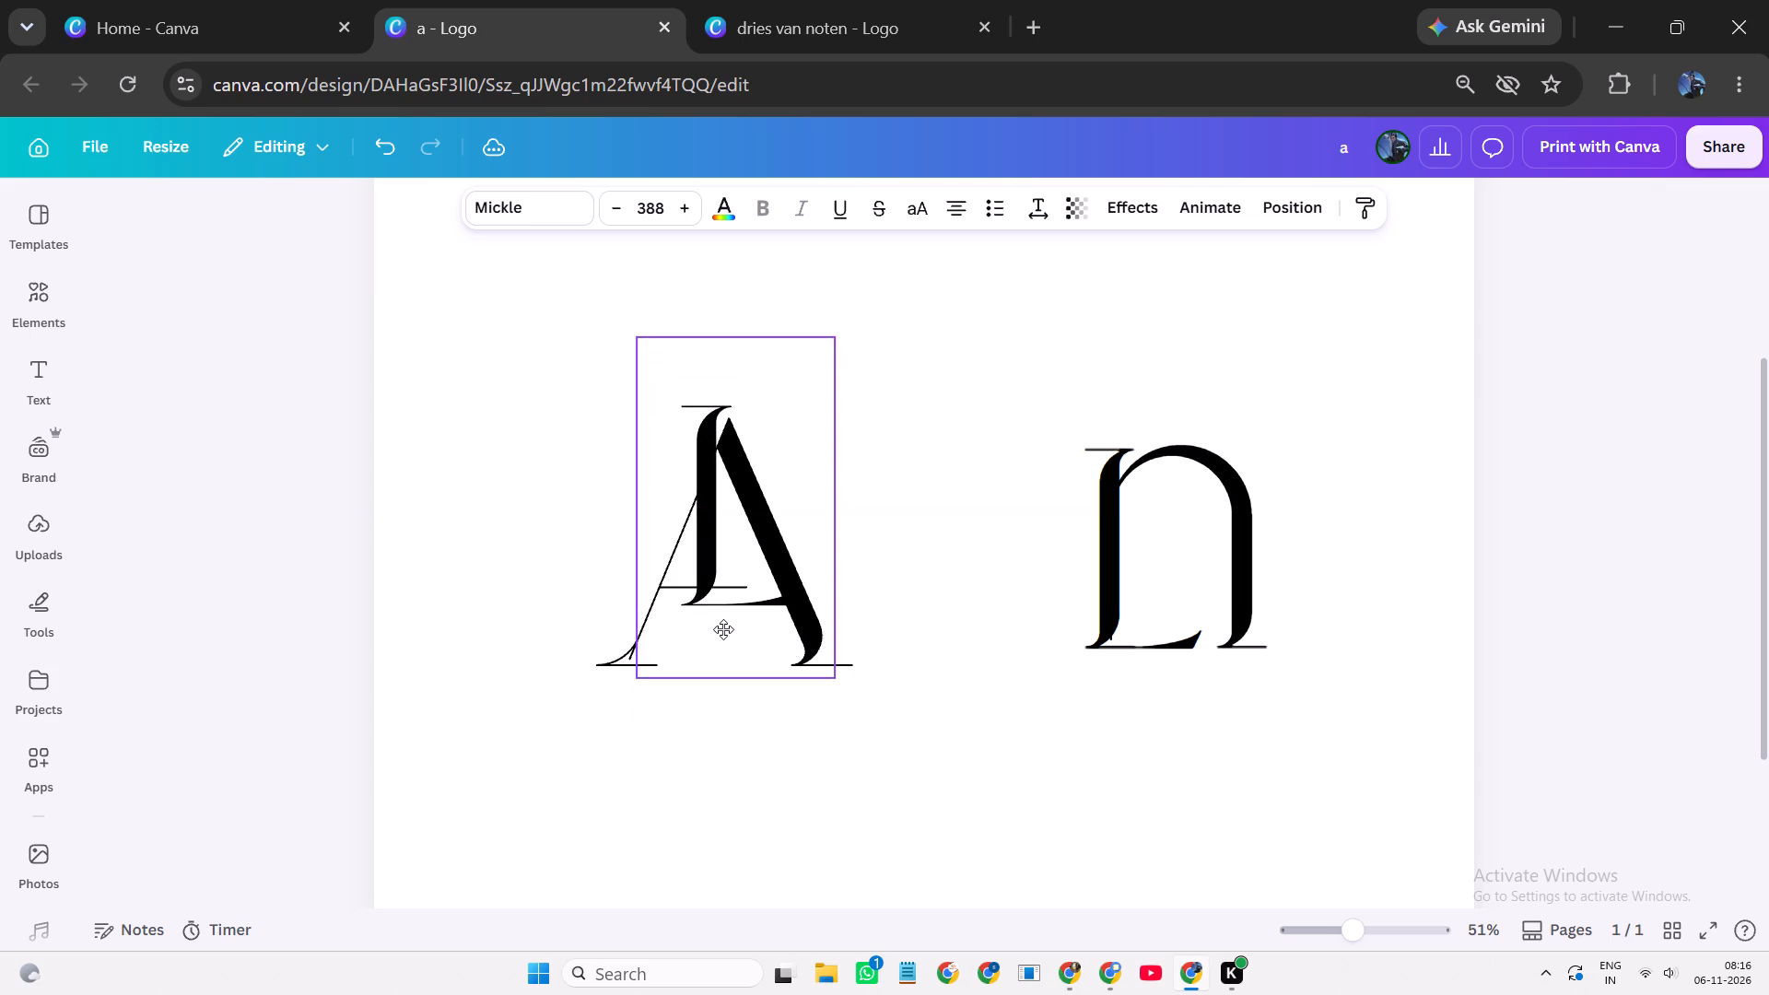
drag(723, 629, 703, 617)
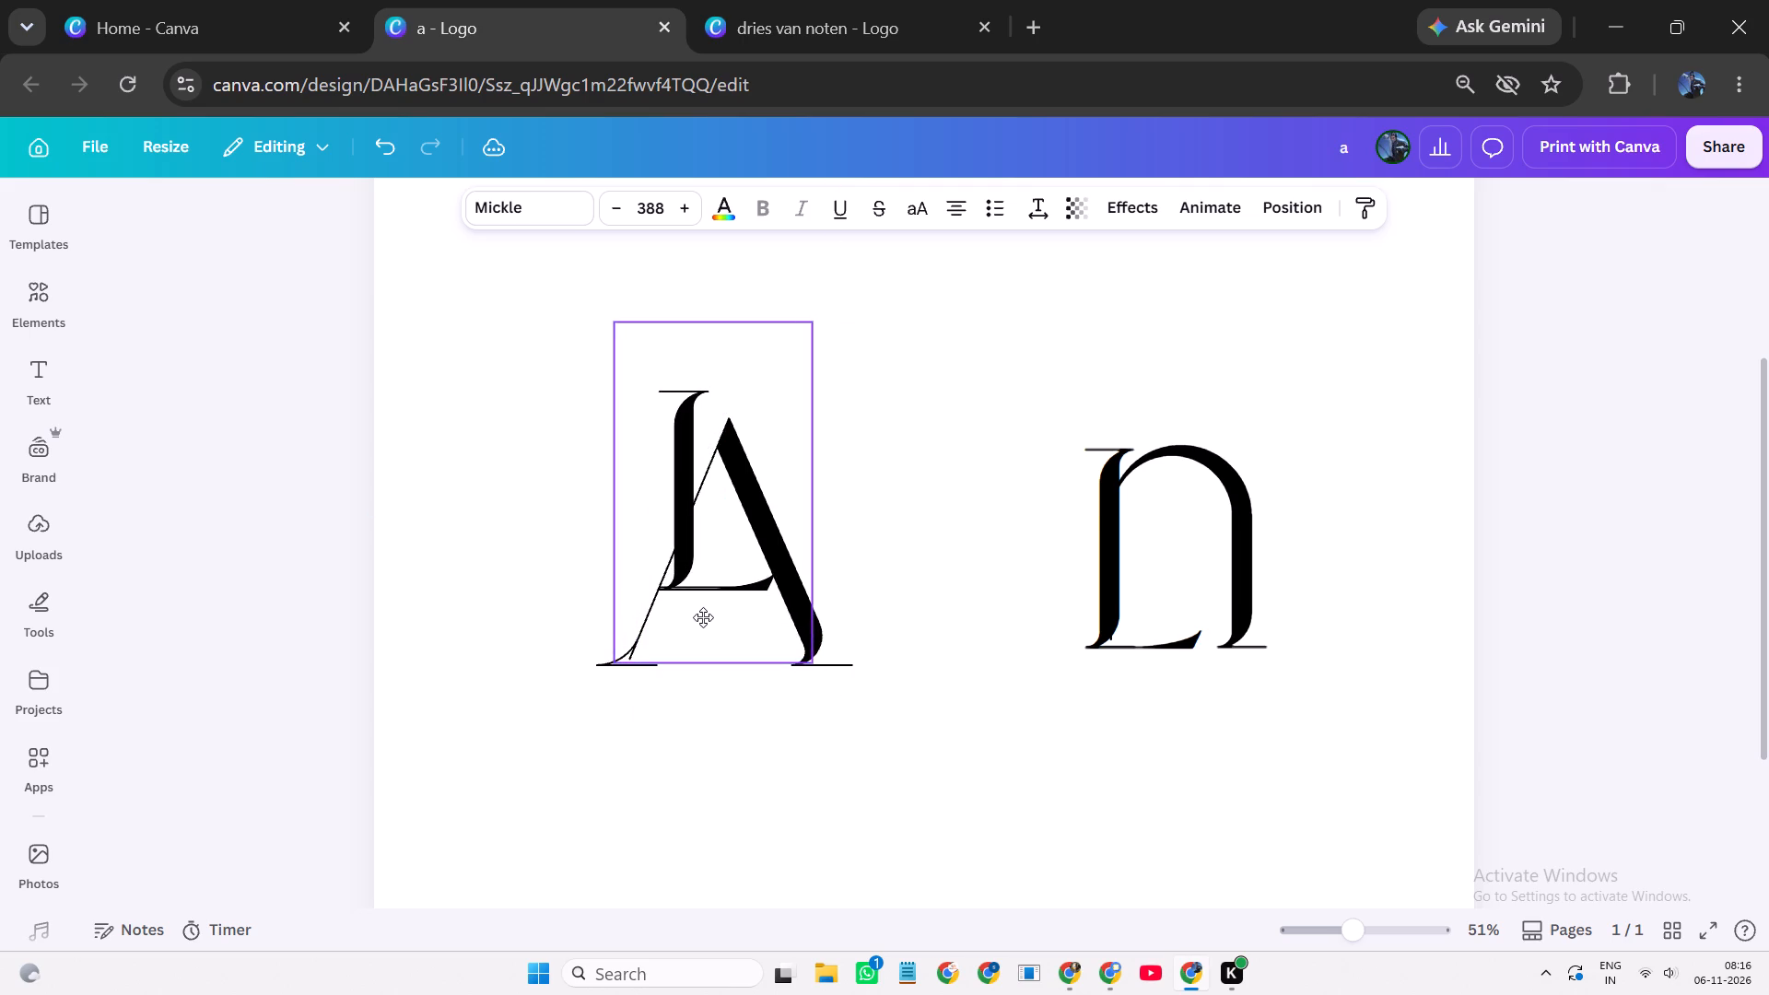
drag(703, 617, 668, 688)
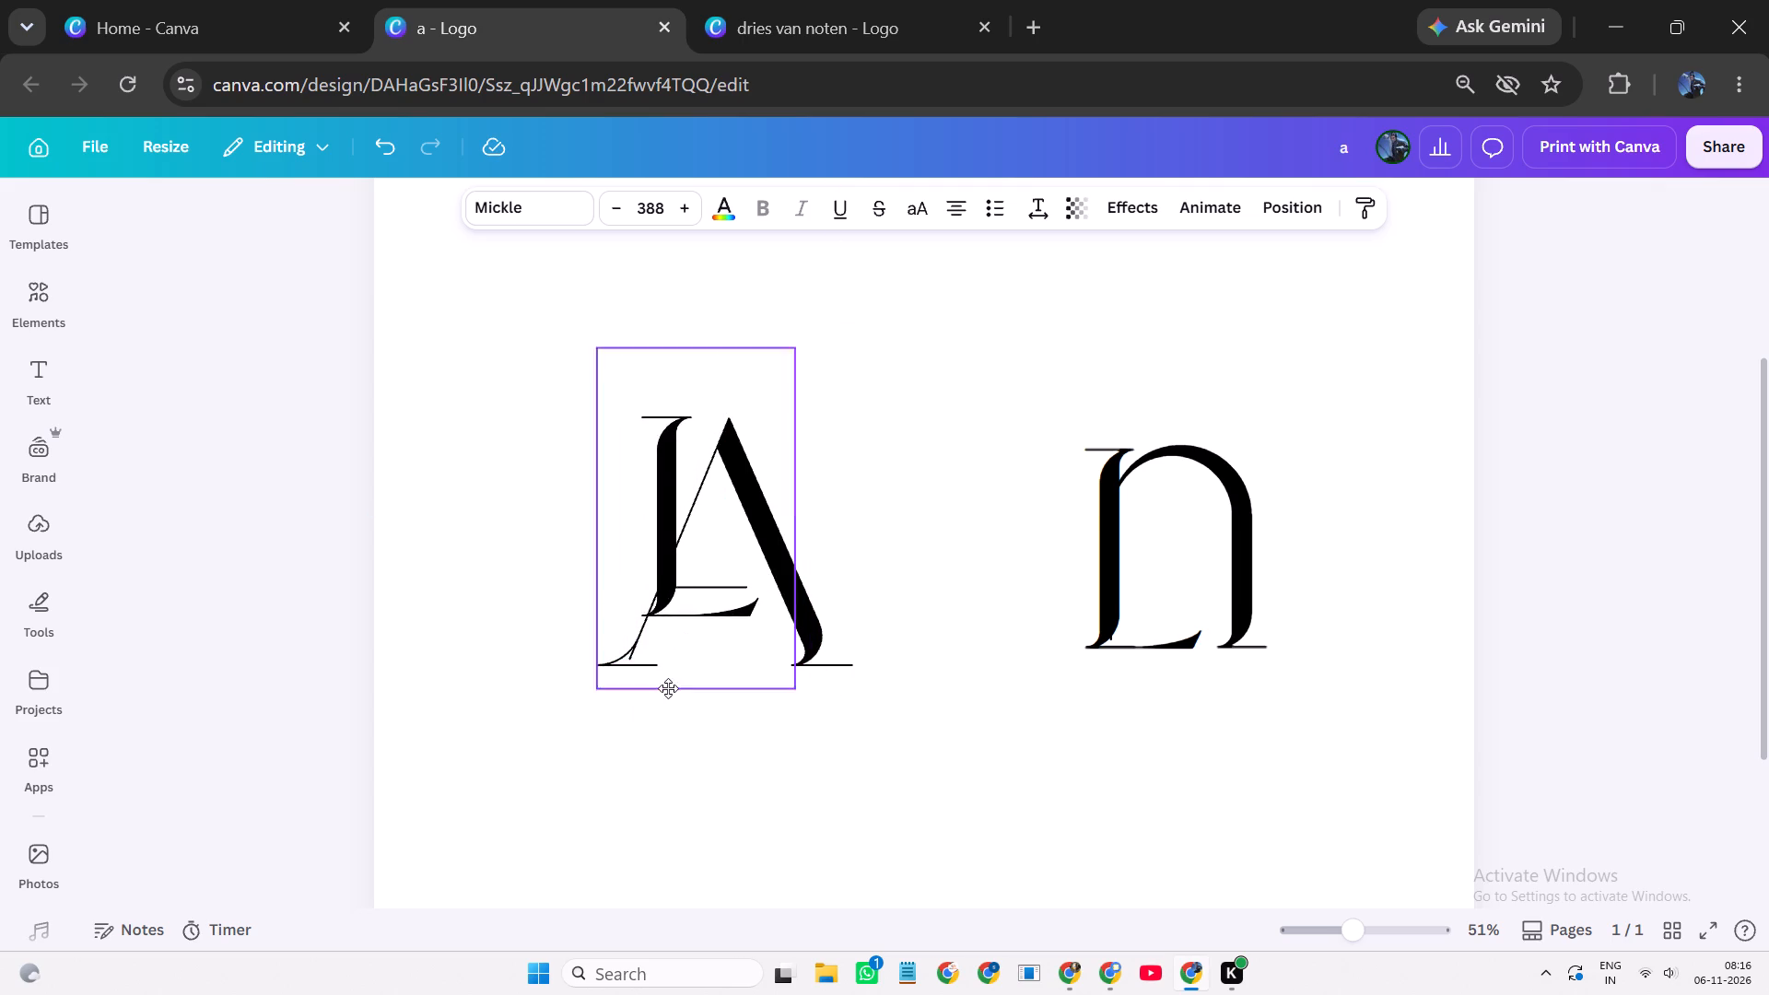
drag(668, 688, 642, 692)
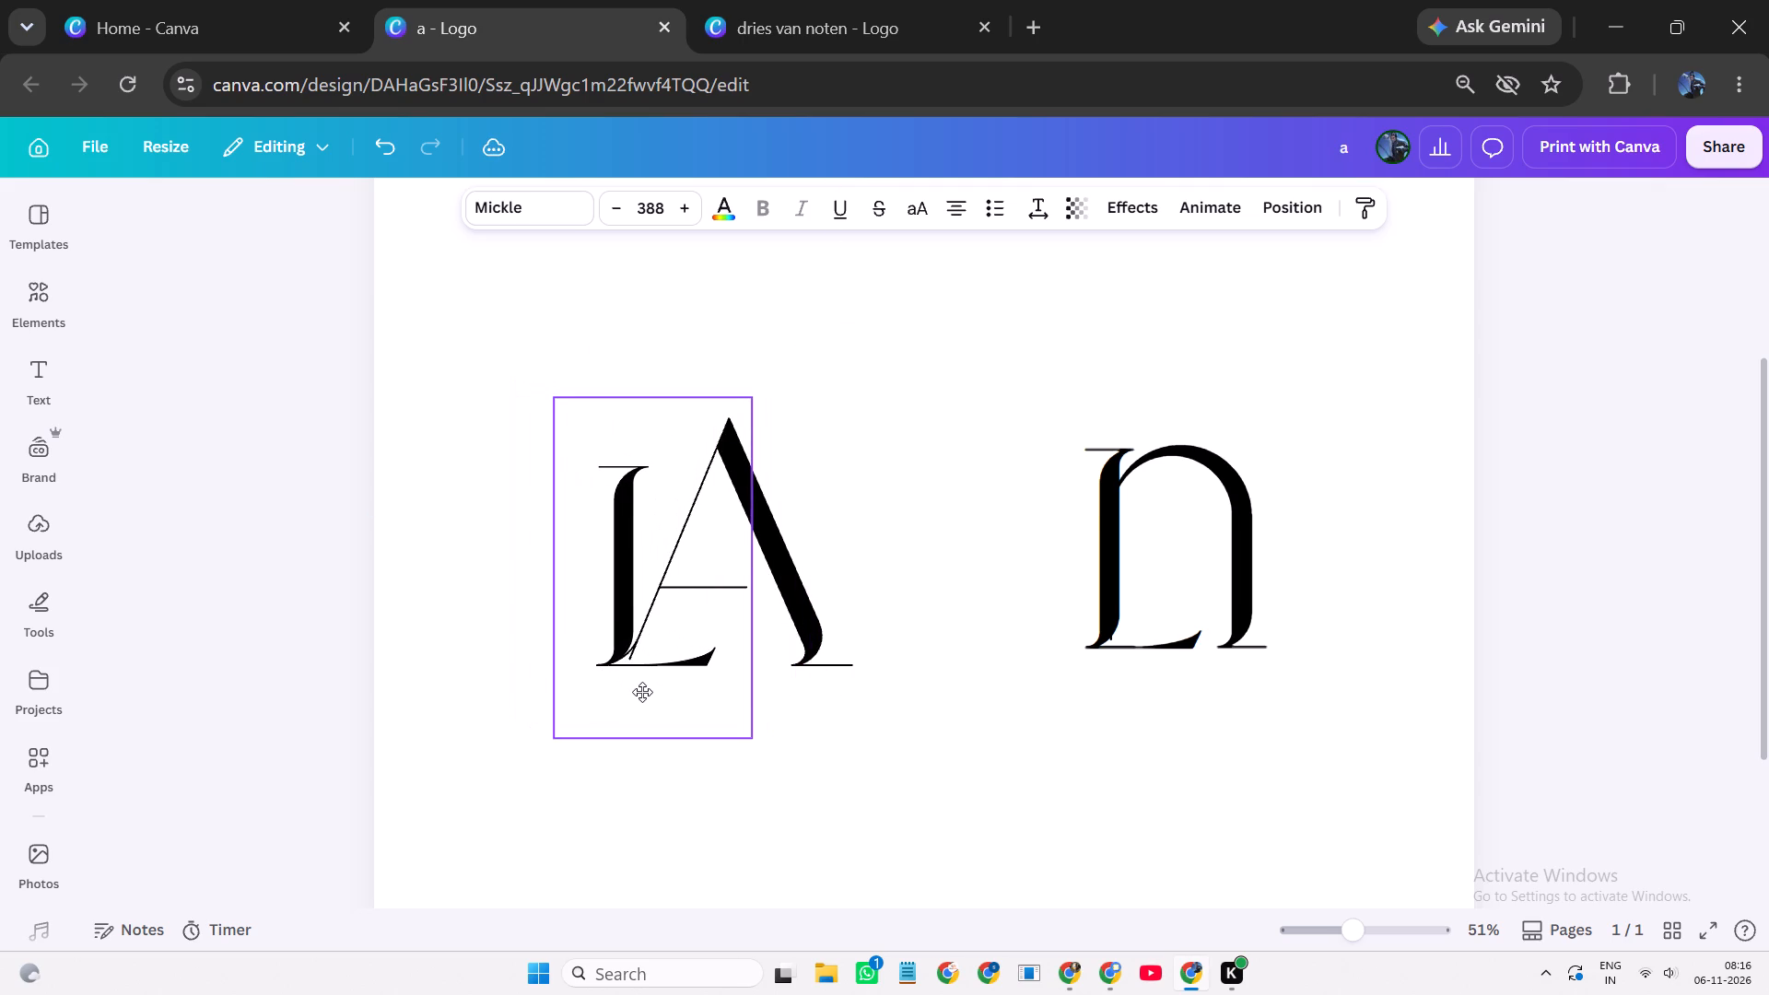
drag(642, 692, 640, 692)
click(841, 729)
ctrl+scroll(841, 728, down, 1)
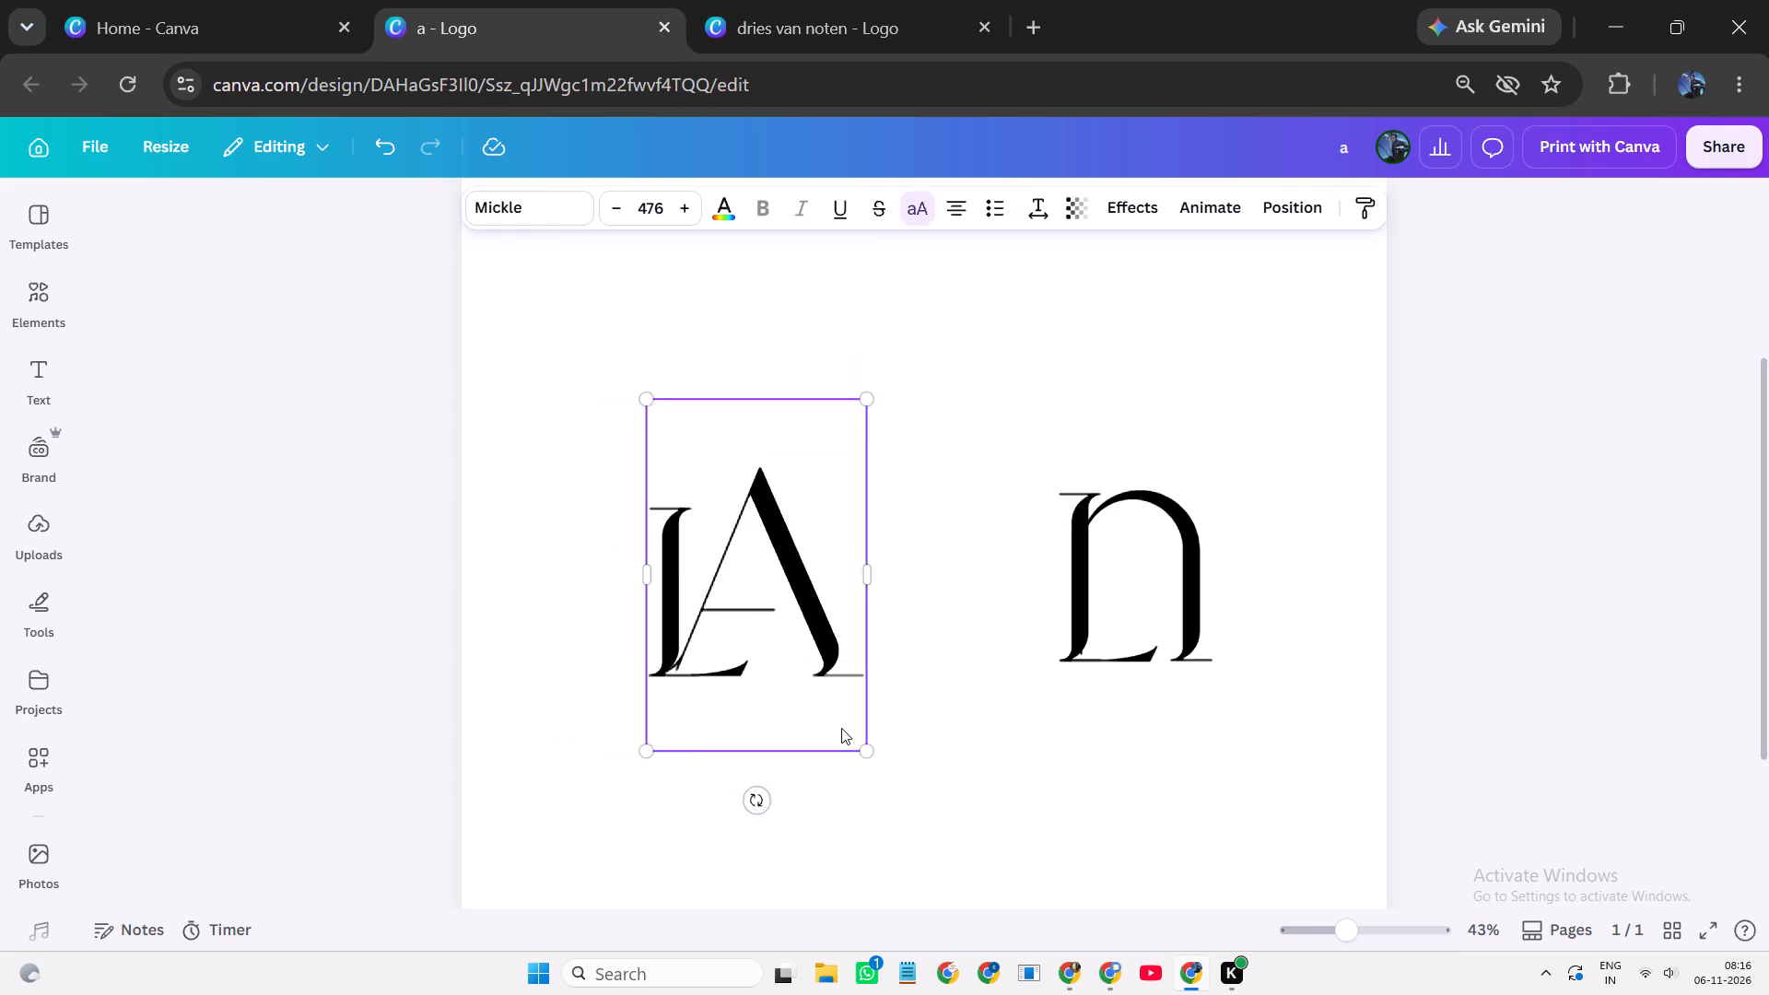
ctrl+scroll(841, 728, down, 3)
click(1022, 718)
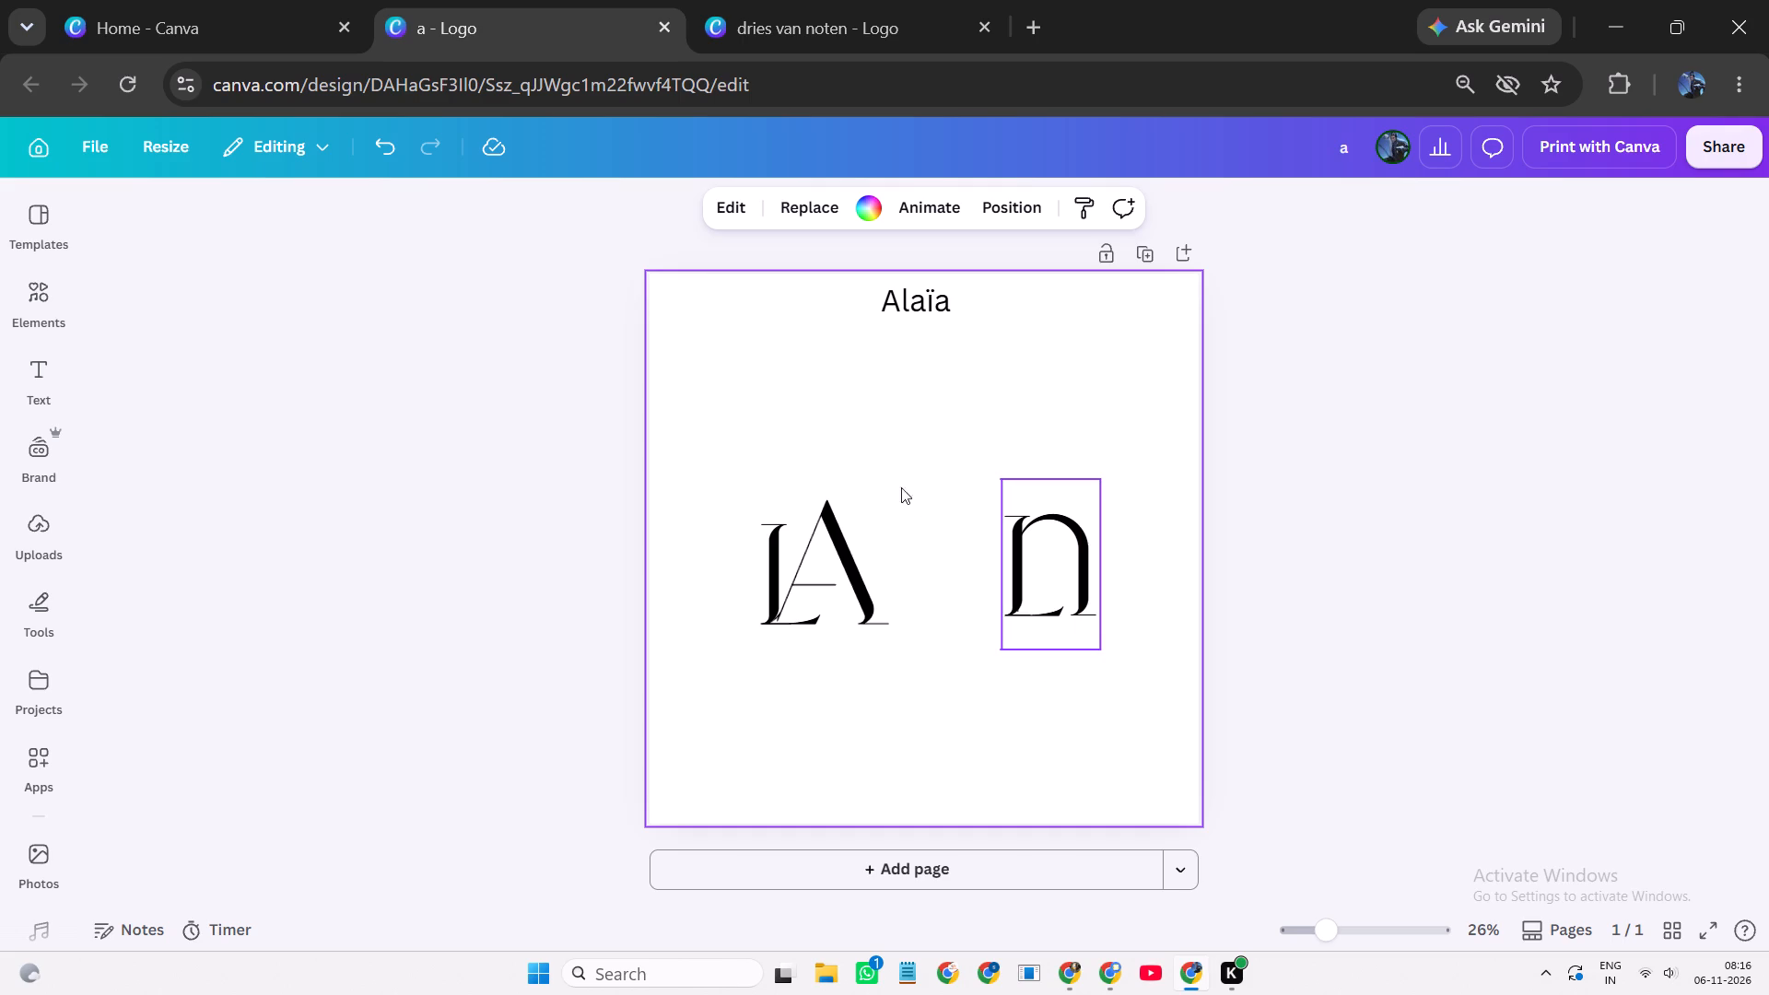
Duplicate the page with both letter combinations.
click(1136, 269)
click(1148, 257)
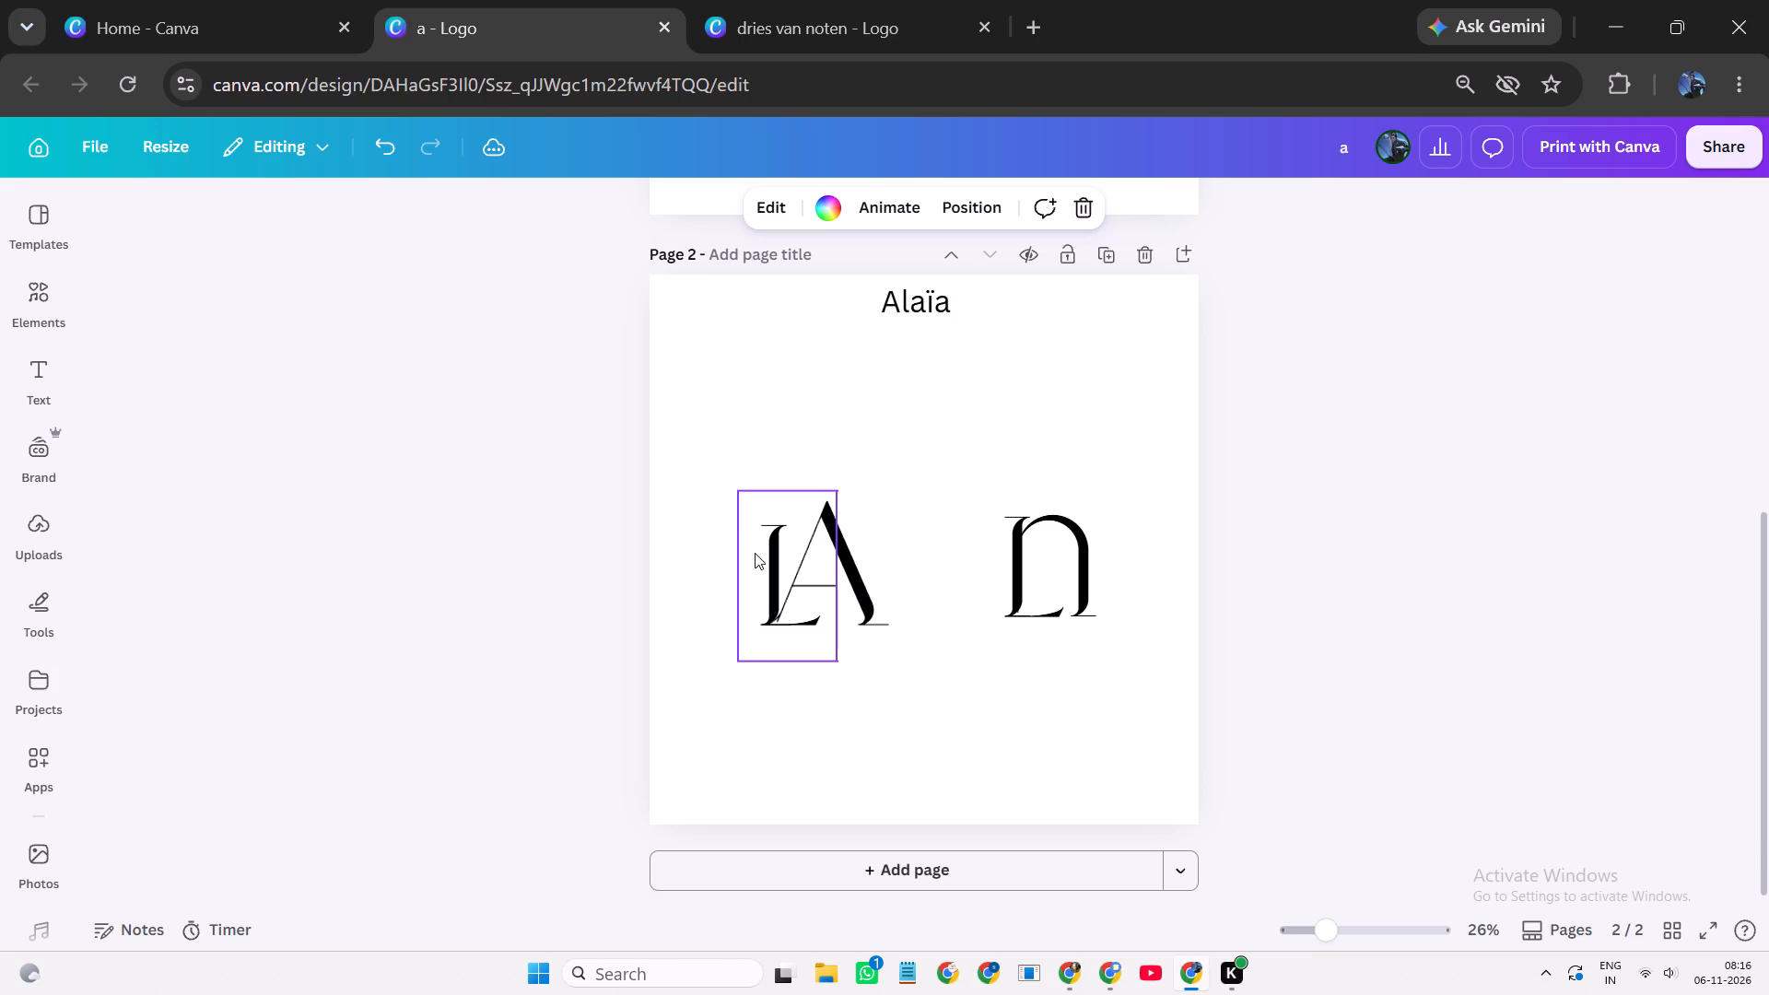
On page 2, select the L and A together and move them up and slightly toward the page centre.
drag(902, 483, 741, 555)
drag(797, 609, 834, 559)
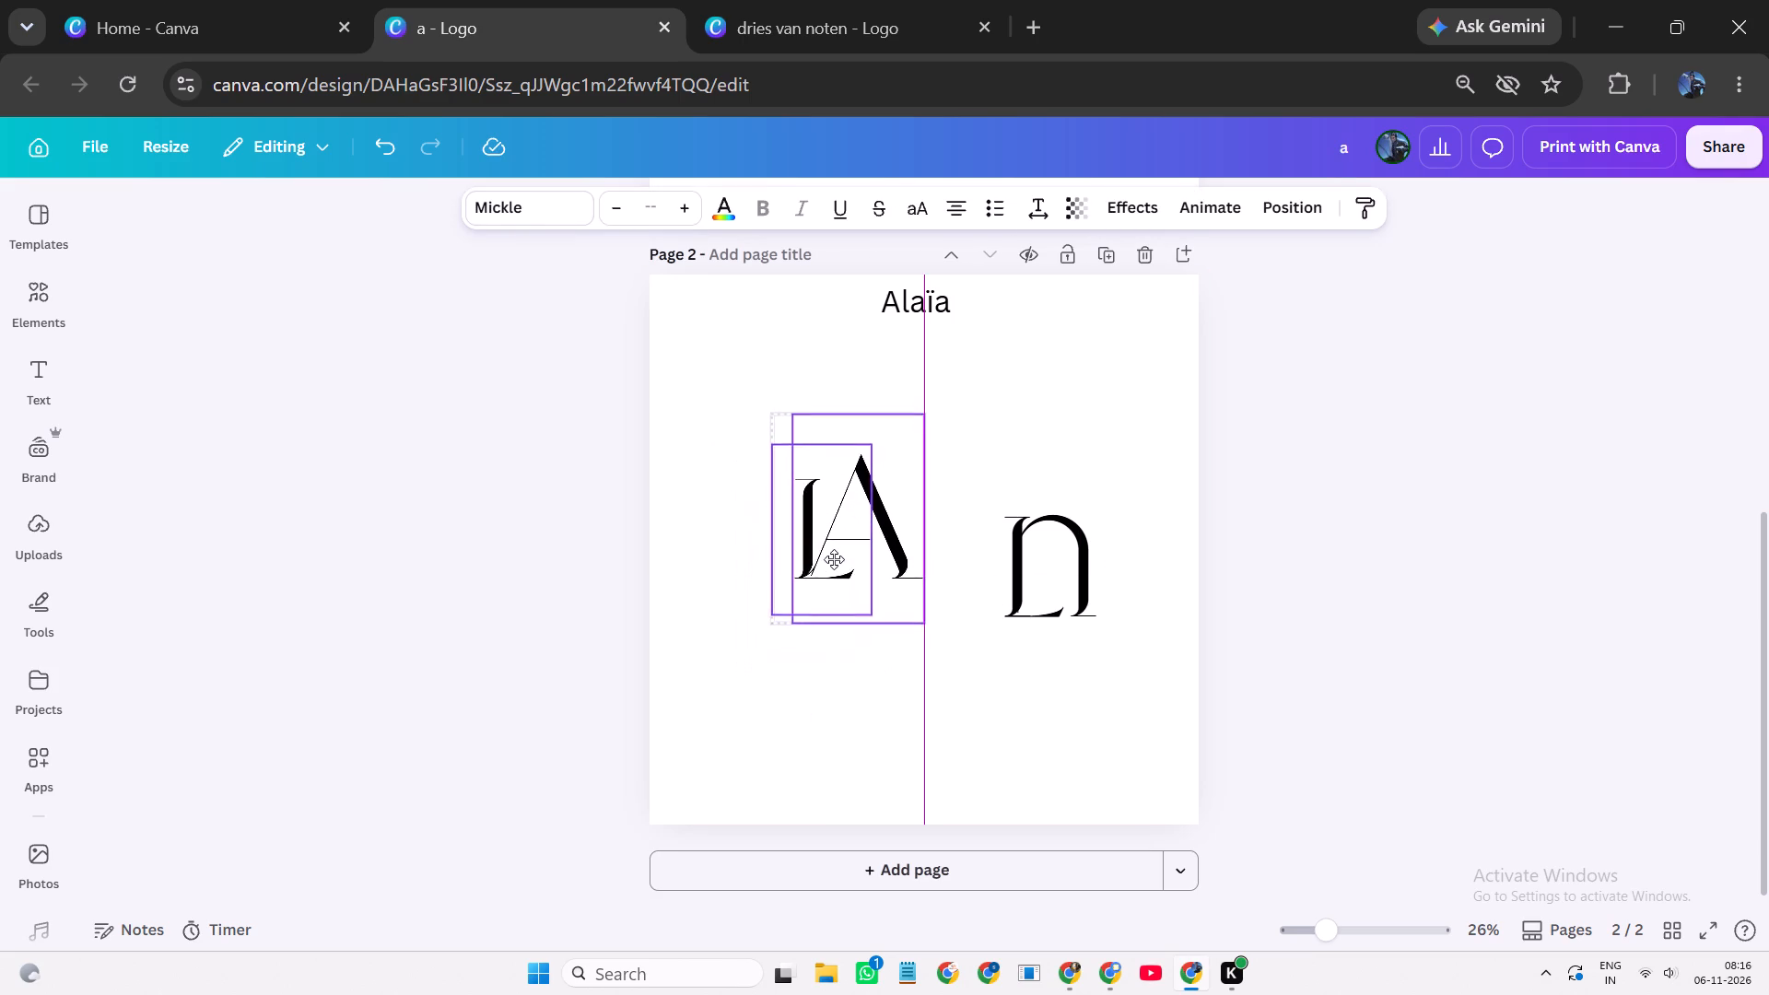
drag(834, 559, 815, 543)
Select the L and inverted U pair on page 2 and nudge it slightly down.
drag(1148, 493, 1065, 553)
drag(1055, 567, 1055, 577)
click(902, 653)
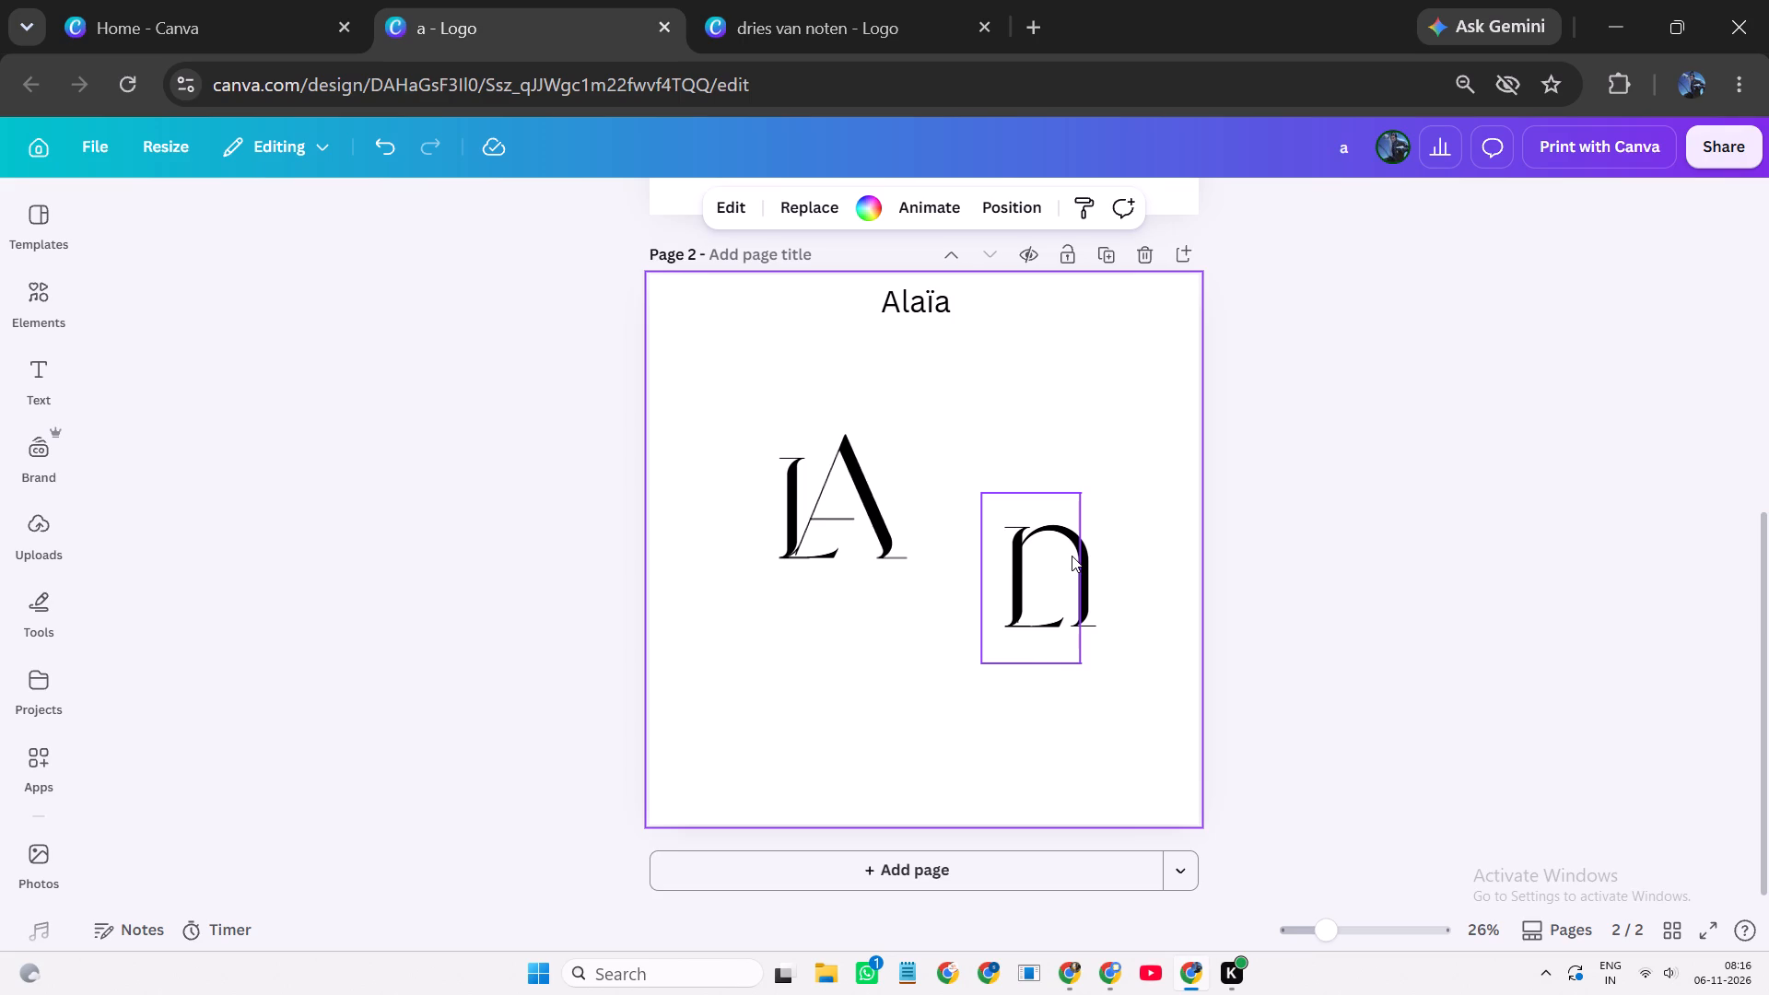
Duplicate the A on page 2, place the copy below the L and A pair, and rotate it upside down.
click(864, 512)
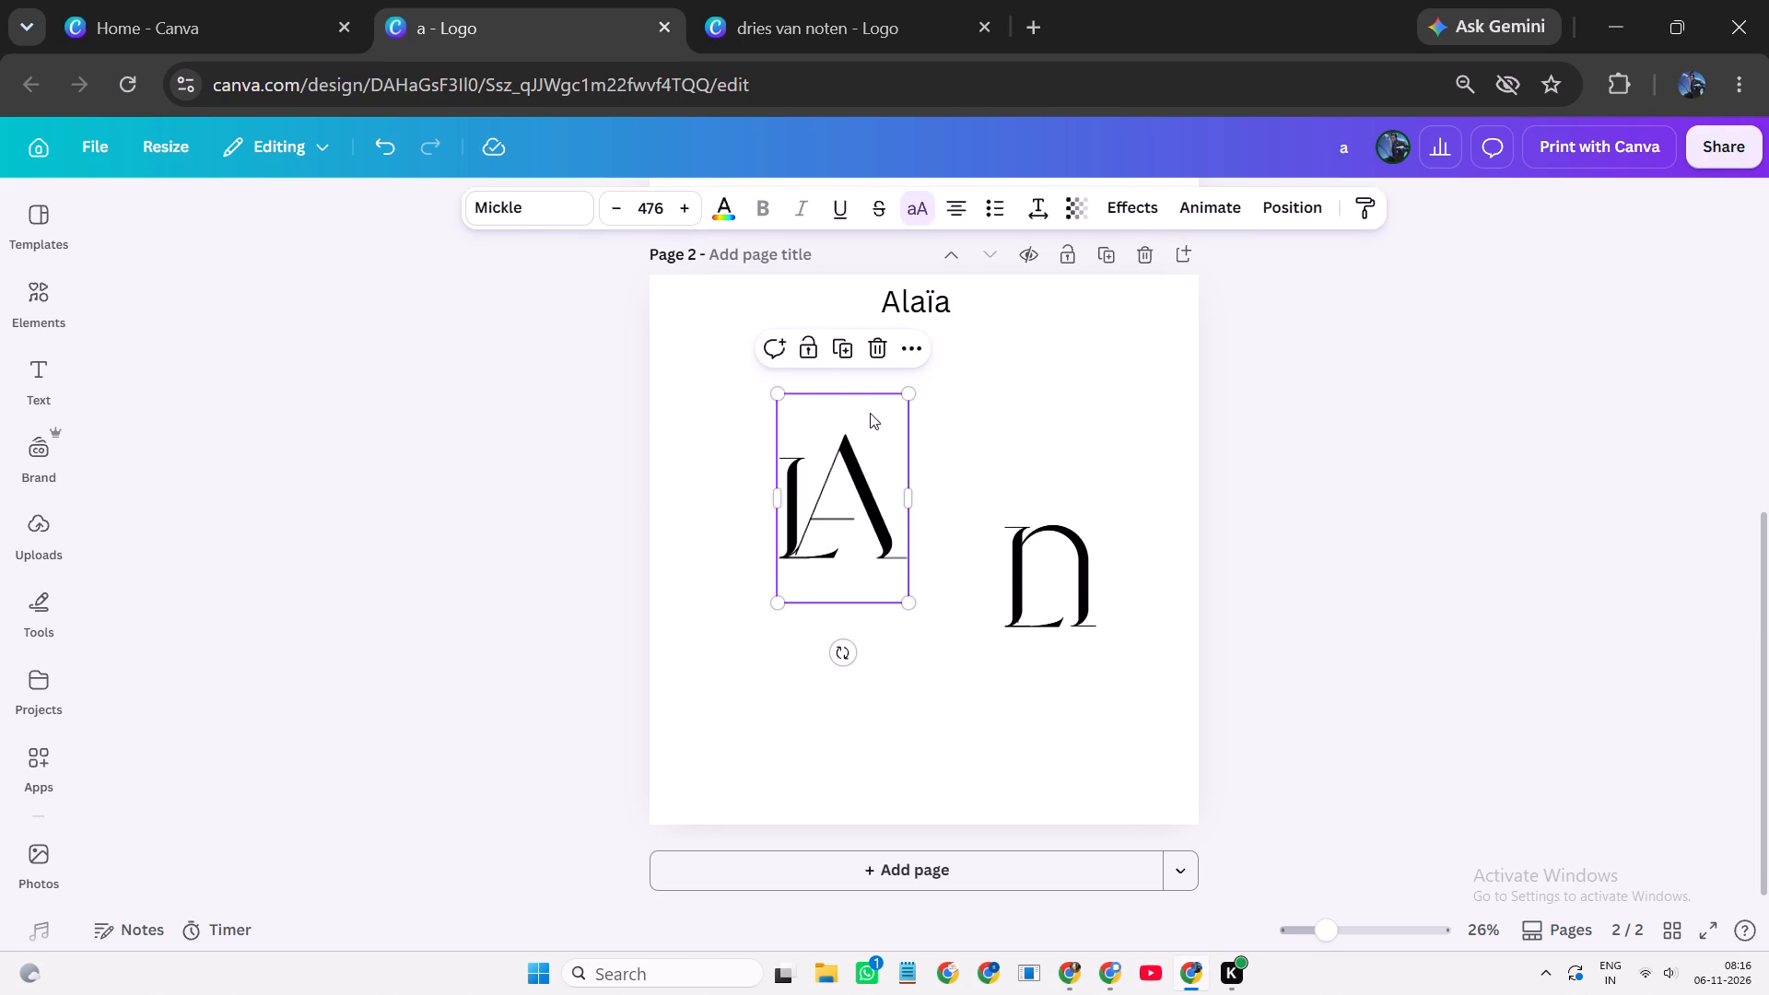
click(841, 359)
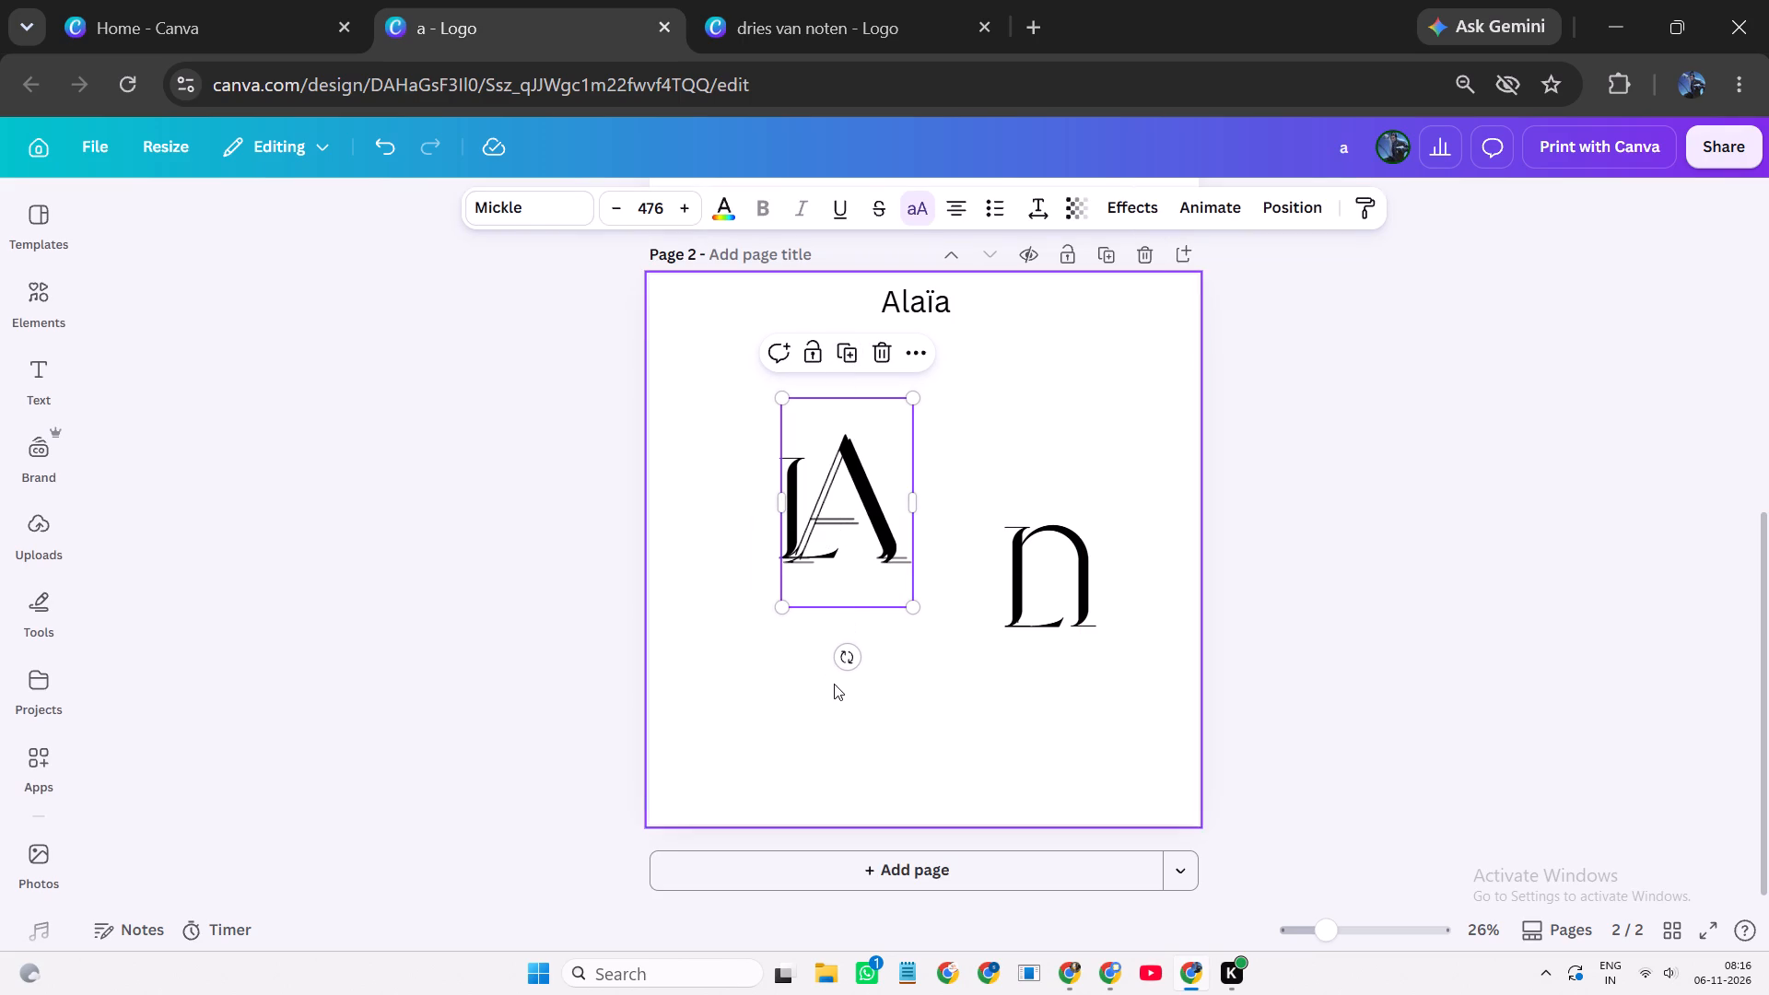
drag(849, 664, 885, 500)
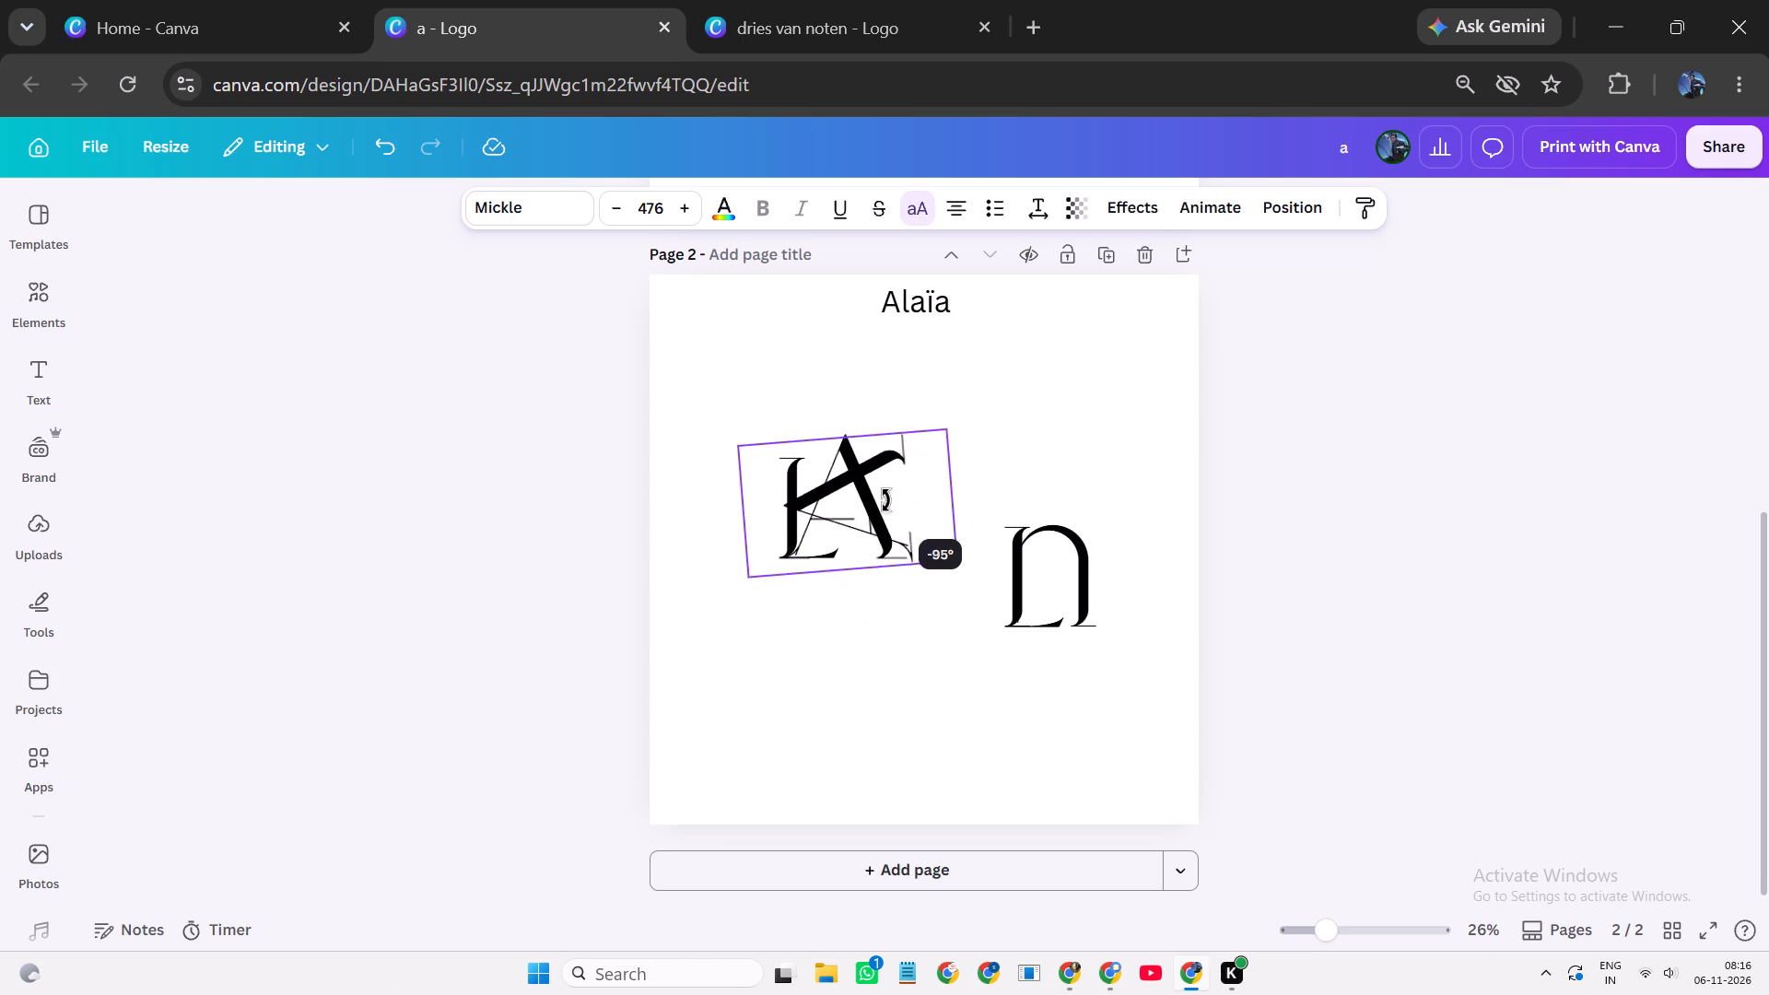
drag(885, 500, 881, 498)
drag(881, 498, 955, 736)
click(953, 735)
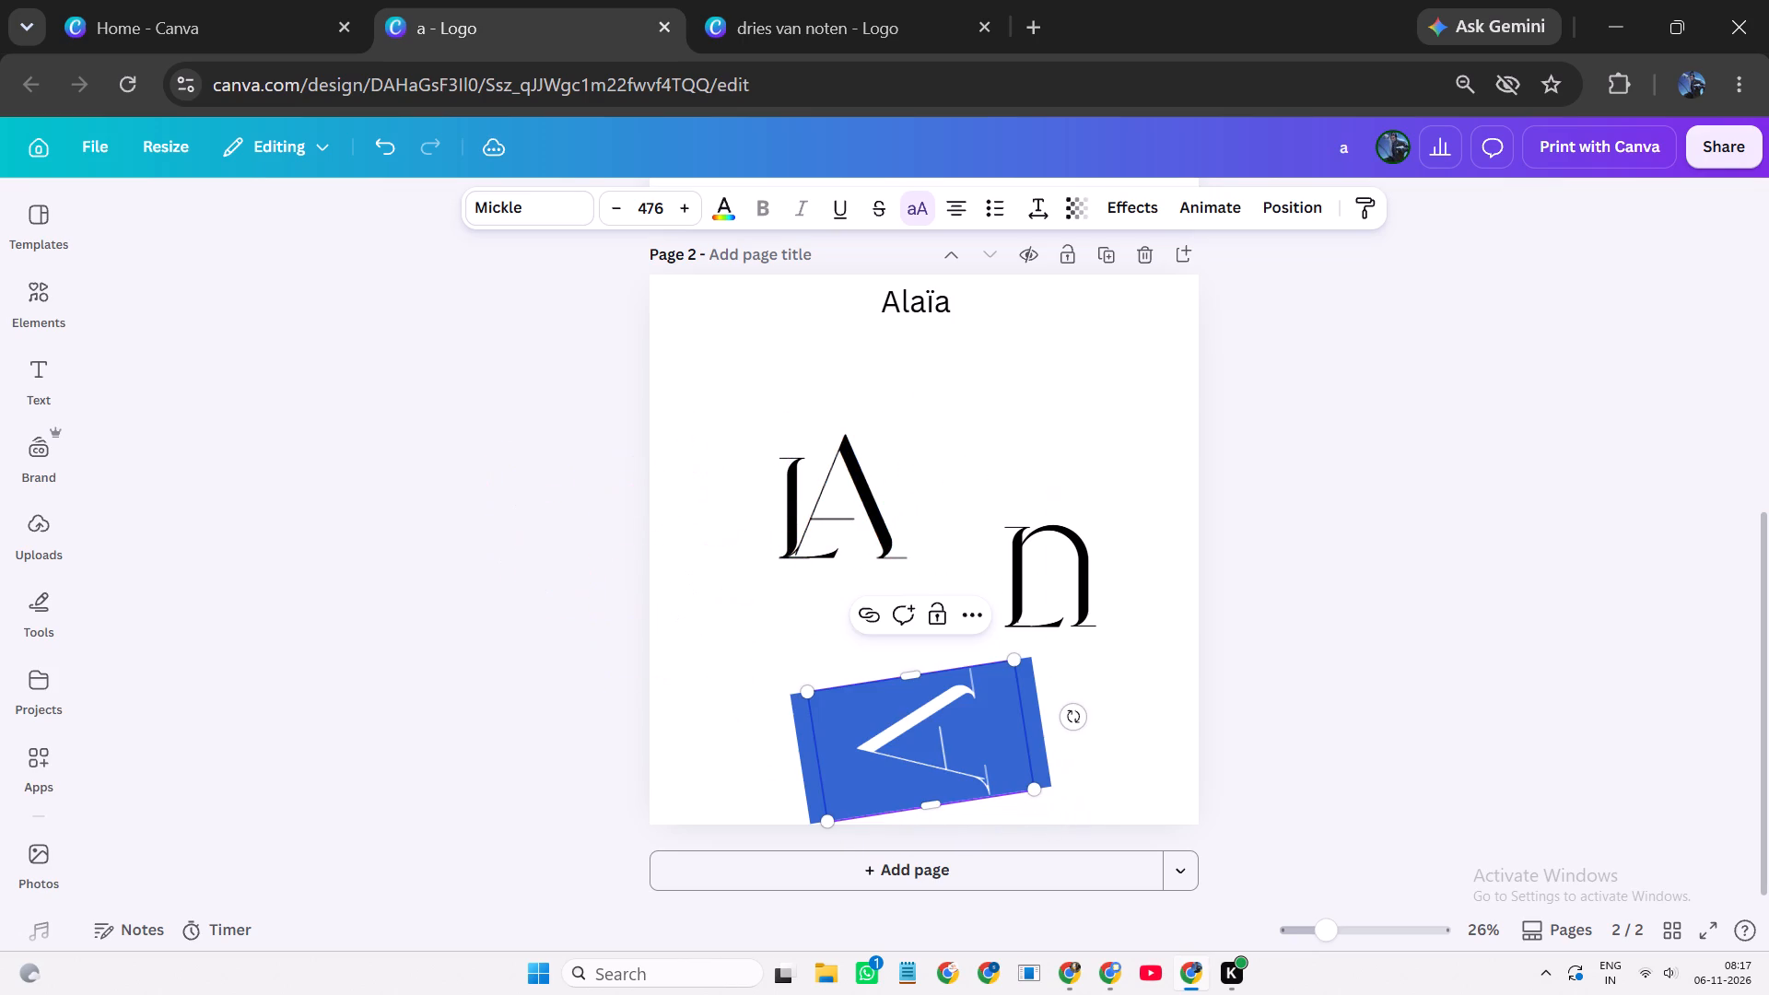
click(1144, 720)
click(976, 732)
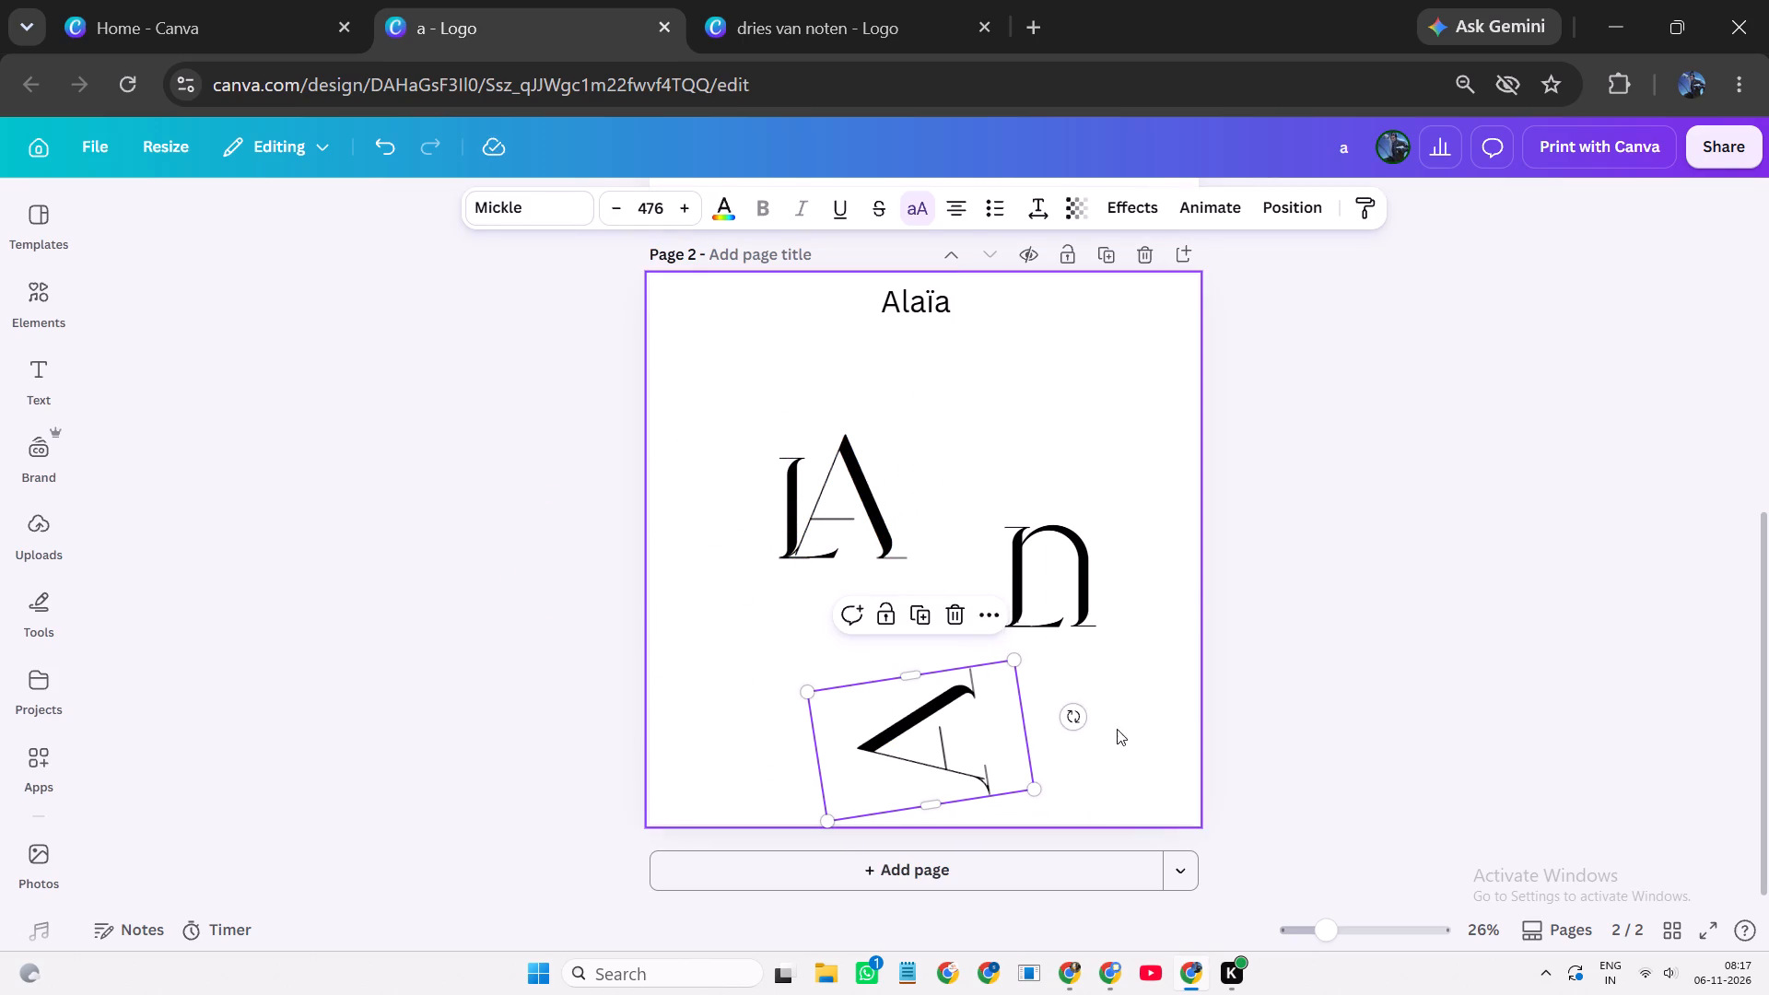
drag(1075, 726, 924, 641)
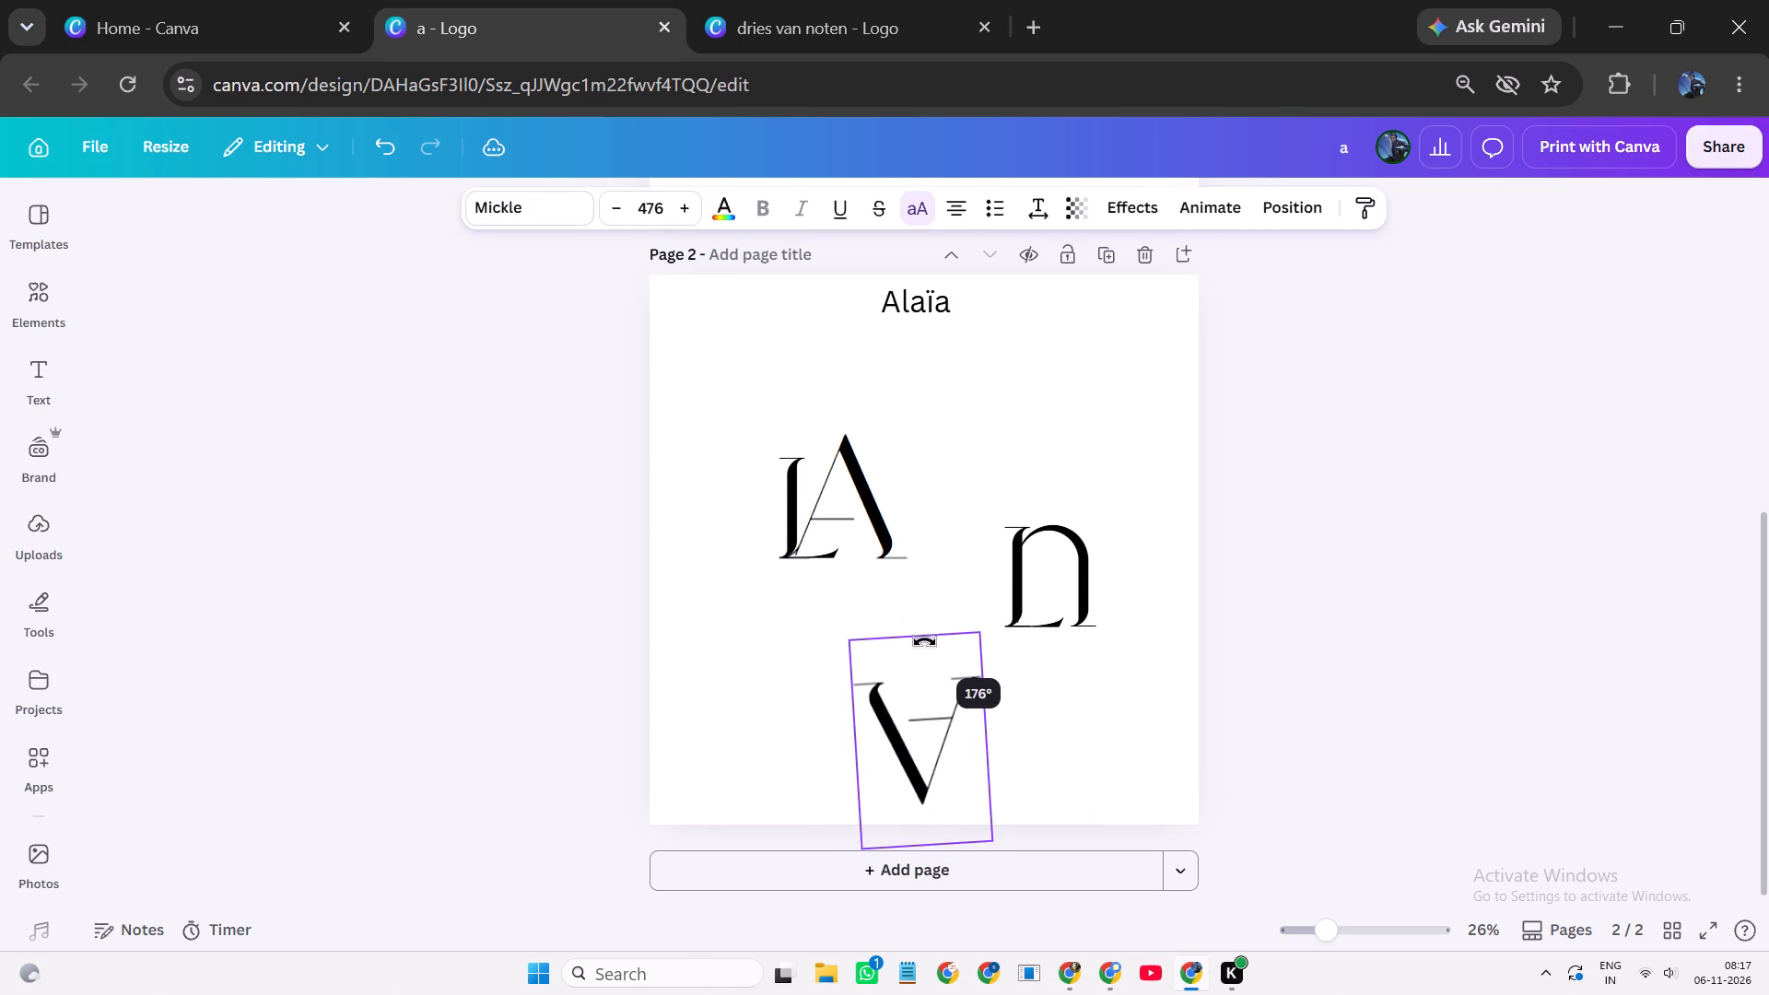
drag(924, 641, 930, 649)
Move the upside-down A over the L and A pair so that the letters interlock.
drag(923, 713, 881, 529)
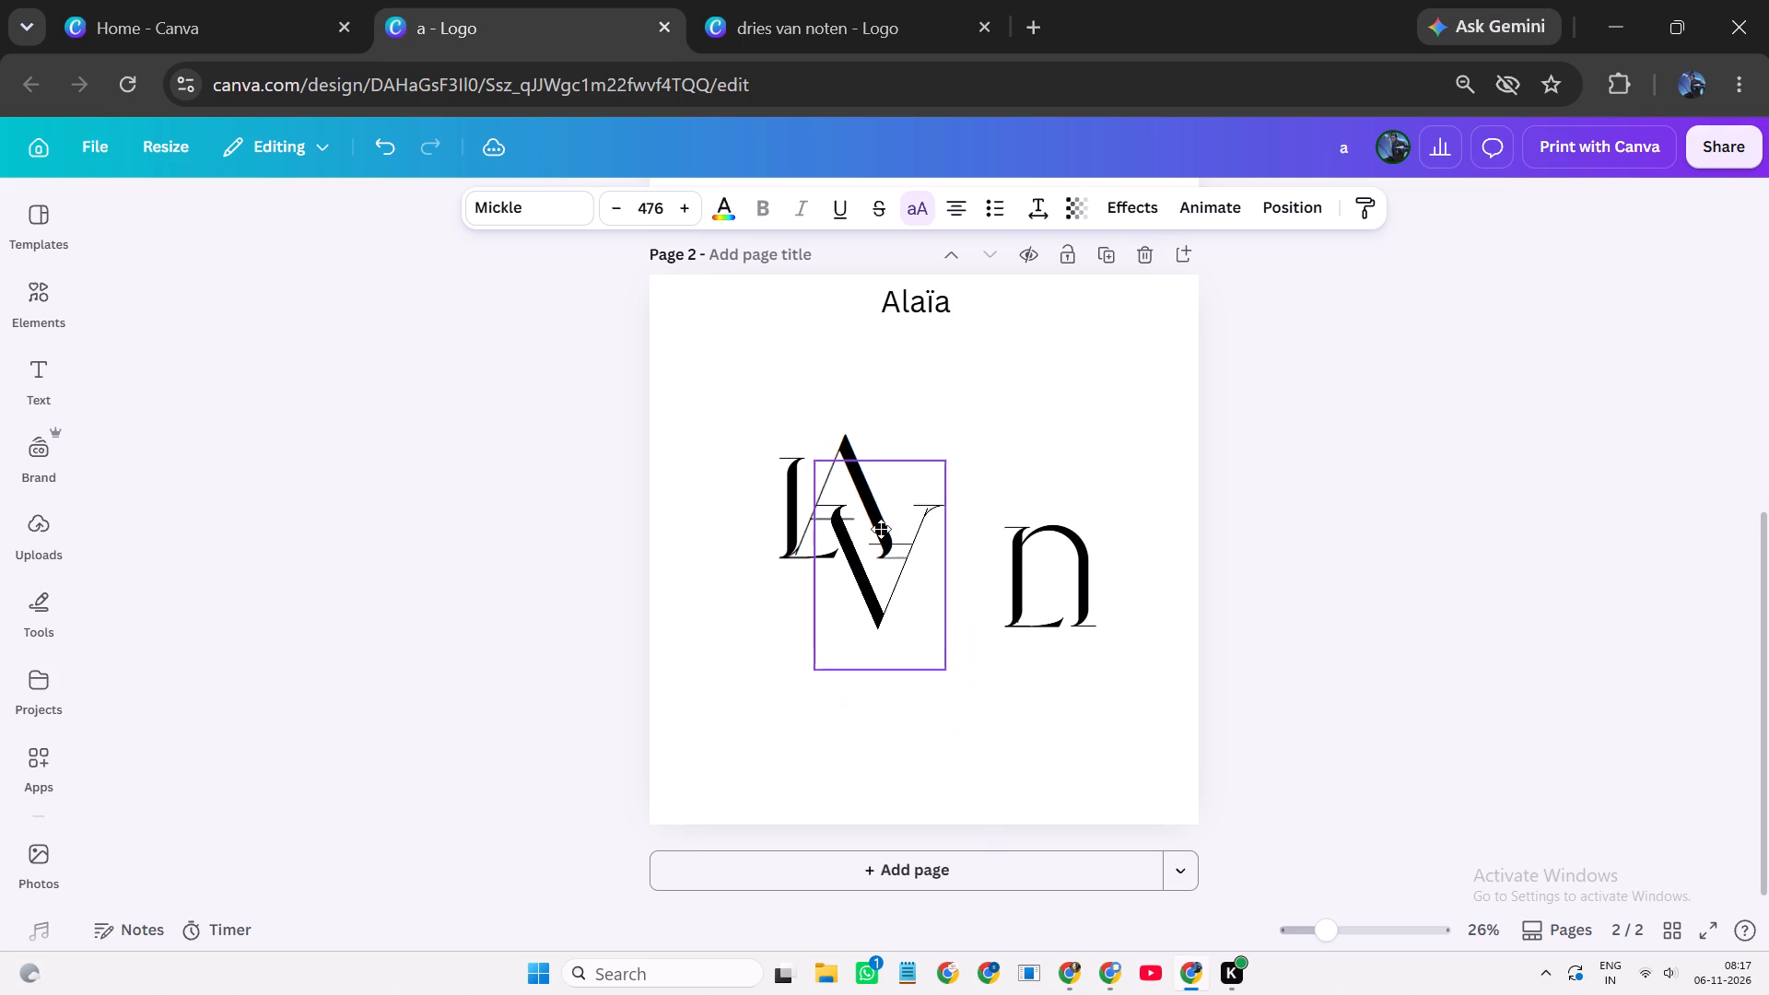
drag(881, 529, 855, 499)
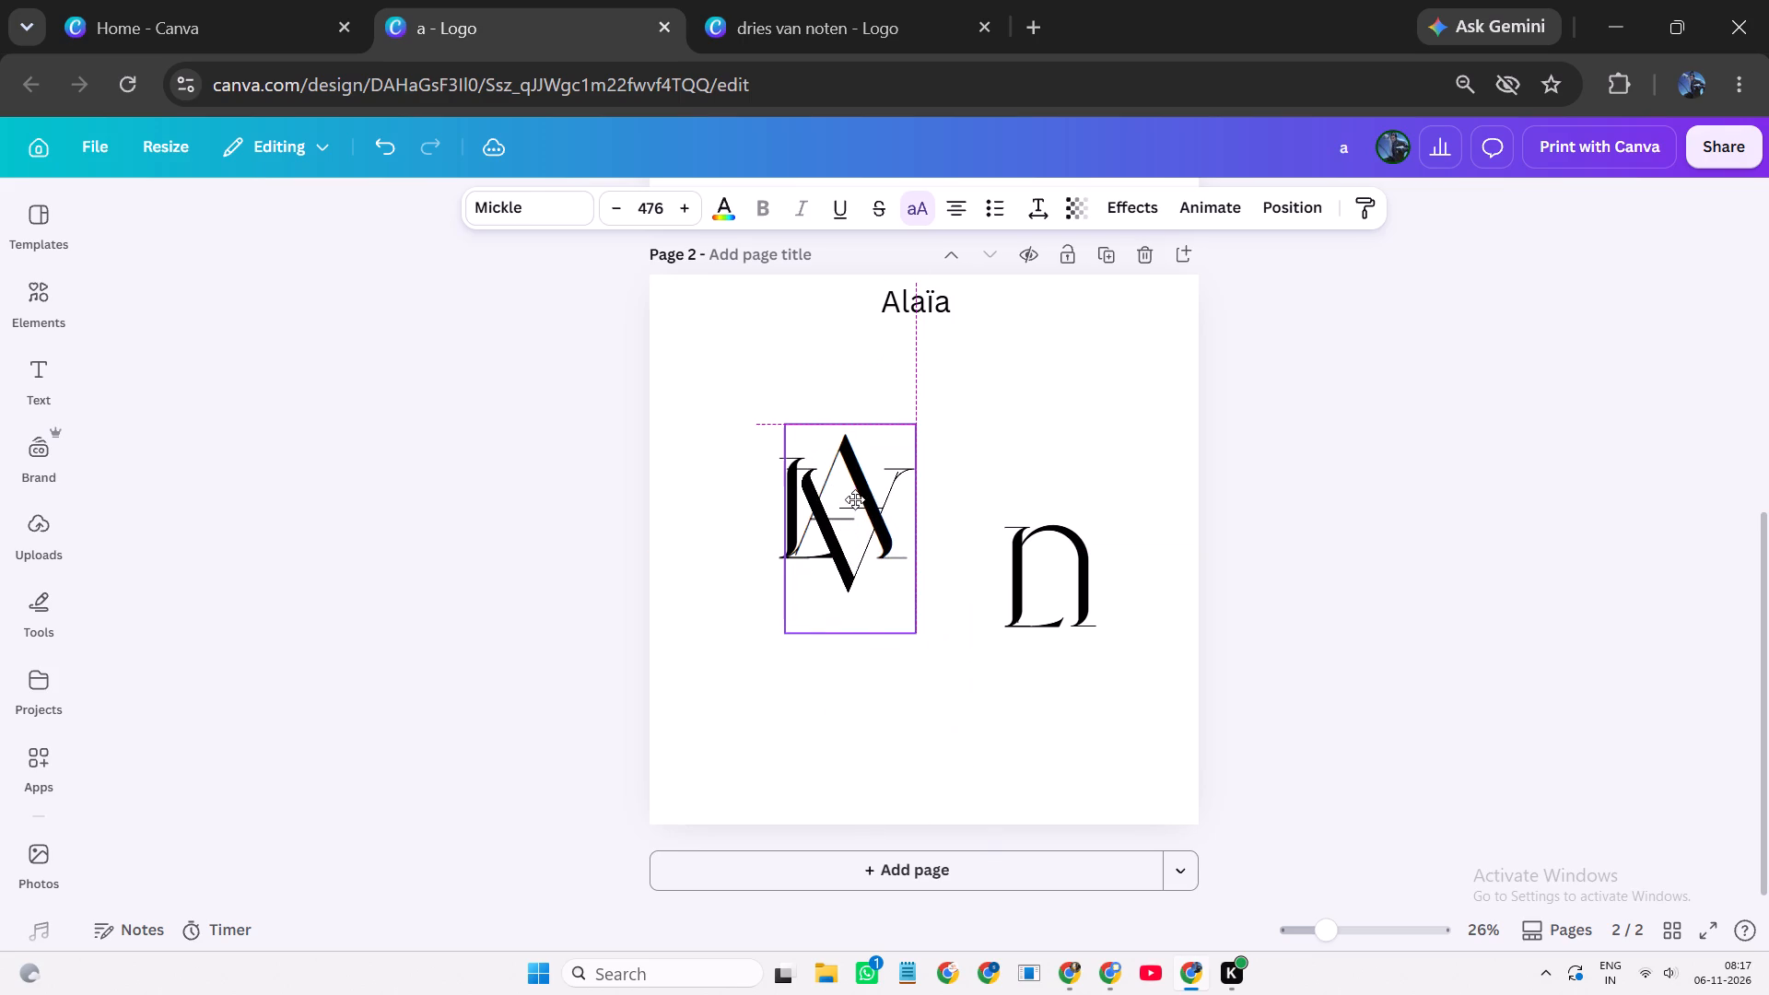
drag(855, 499, 838, 491)
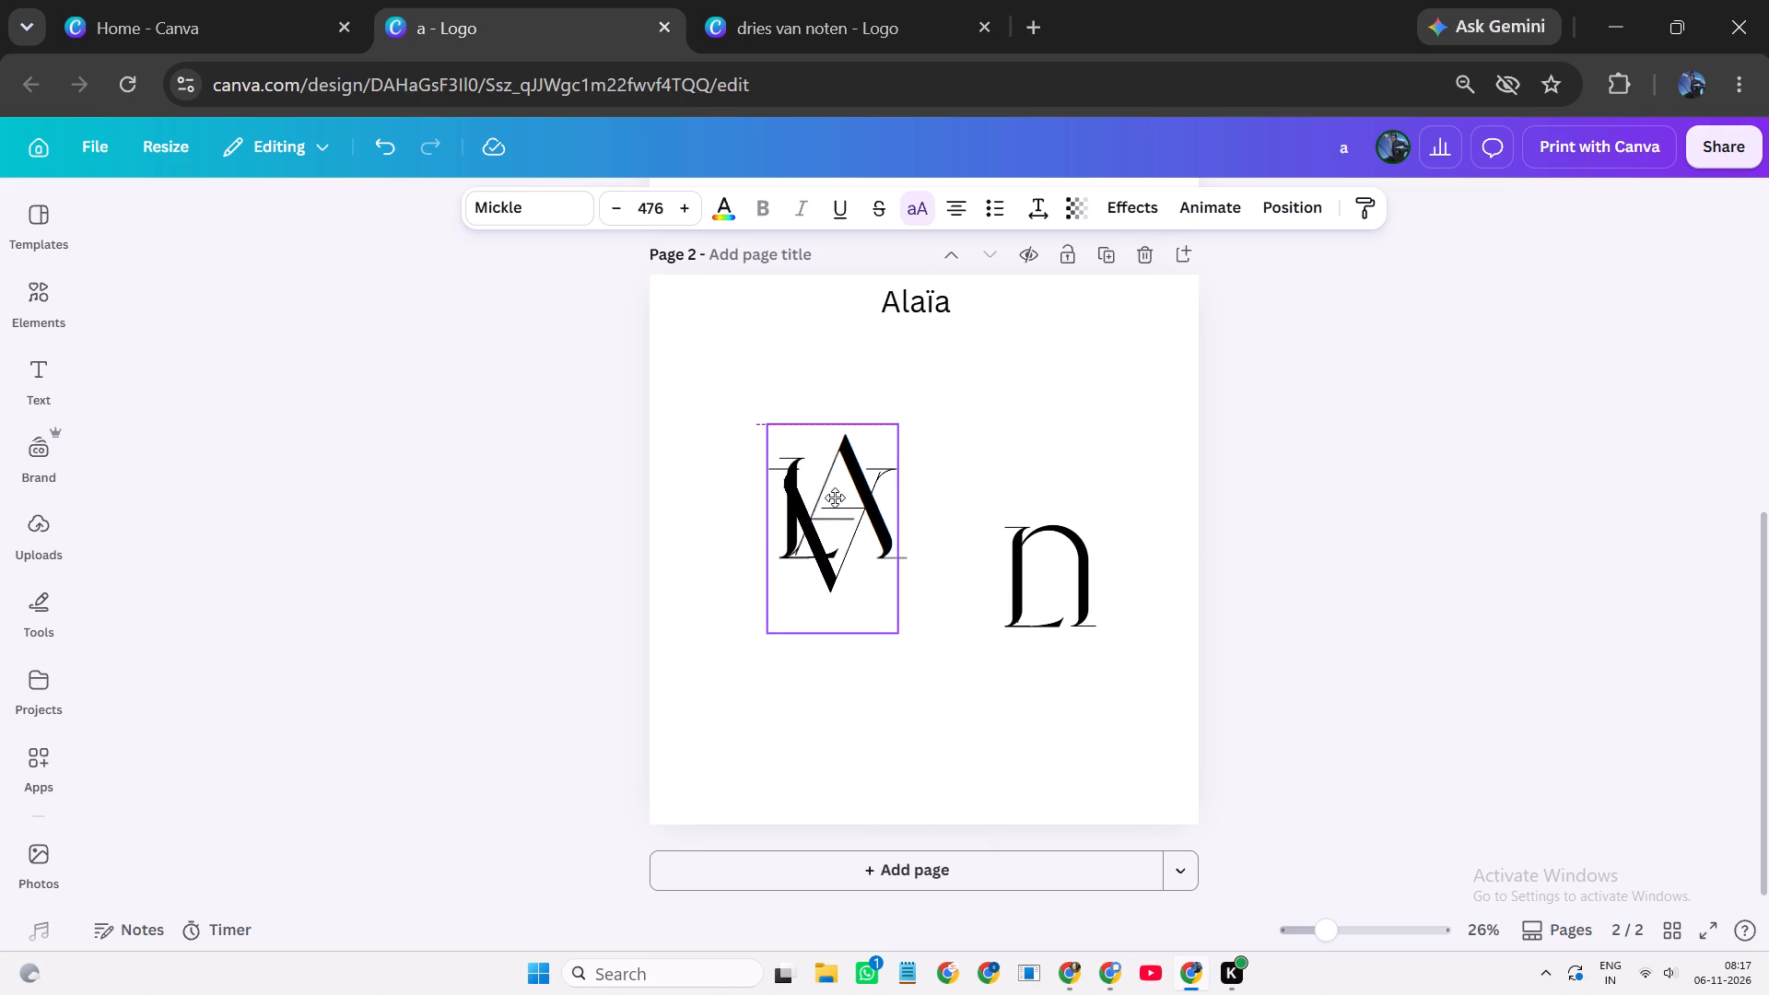
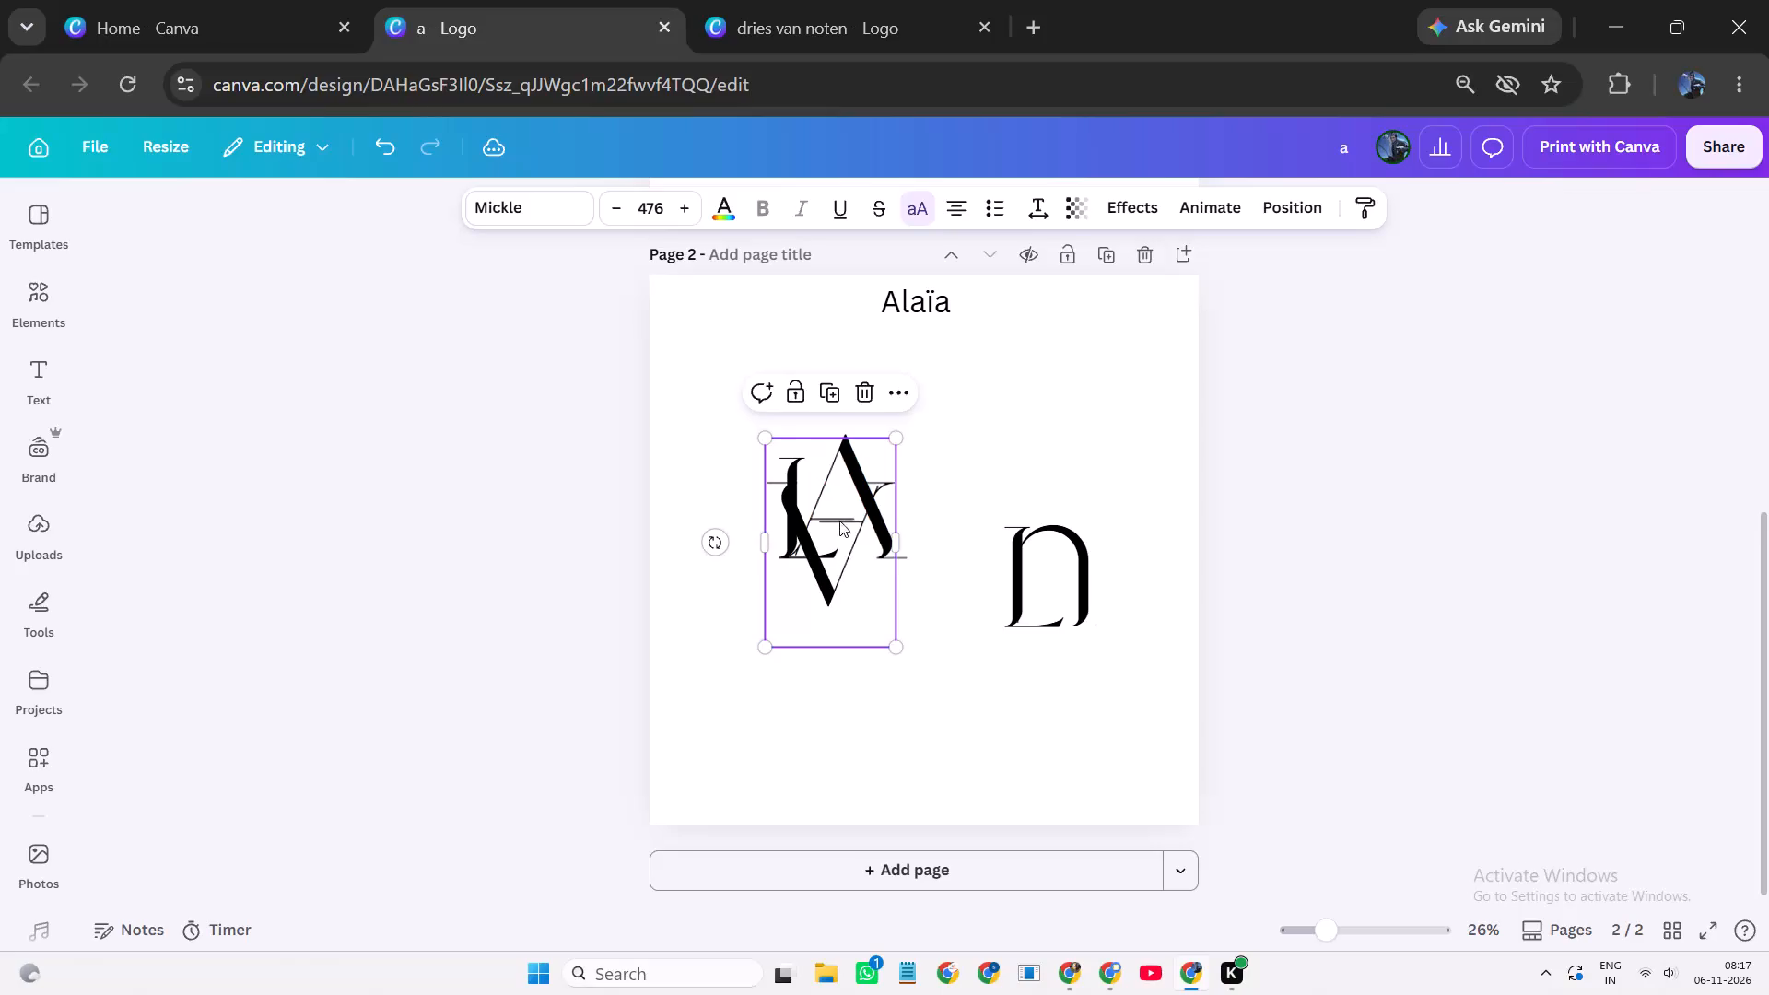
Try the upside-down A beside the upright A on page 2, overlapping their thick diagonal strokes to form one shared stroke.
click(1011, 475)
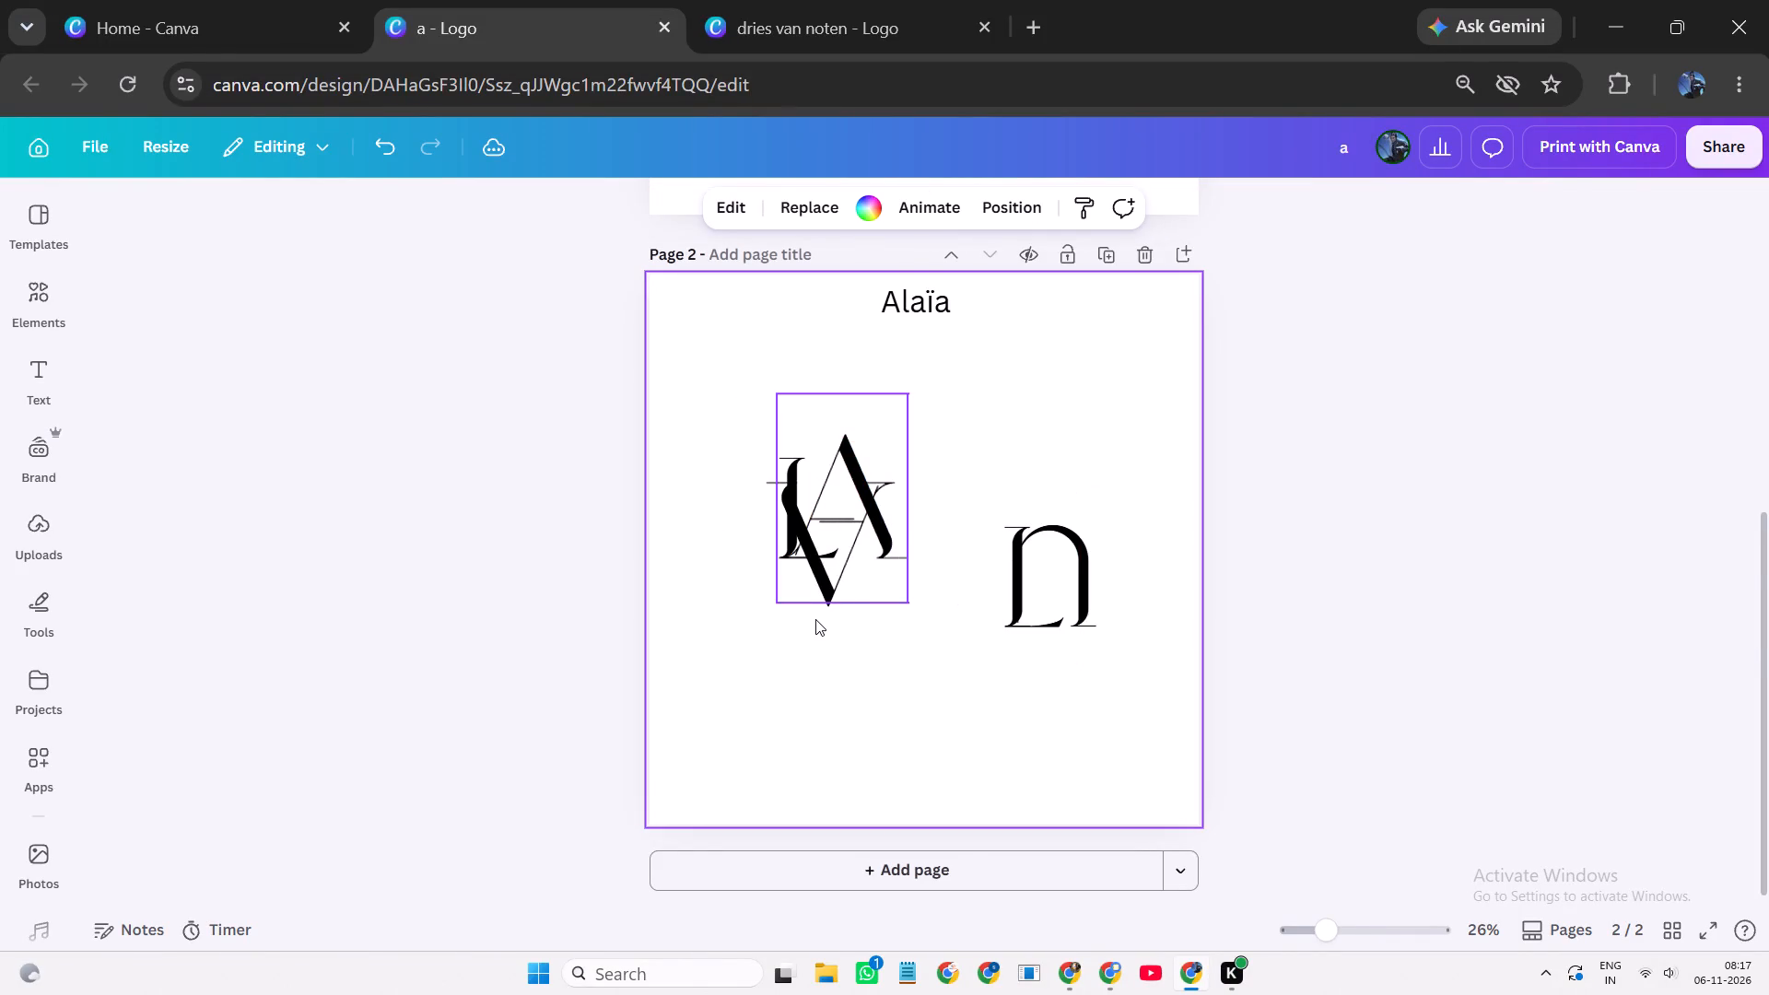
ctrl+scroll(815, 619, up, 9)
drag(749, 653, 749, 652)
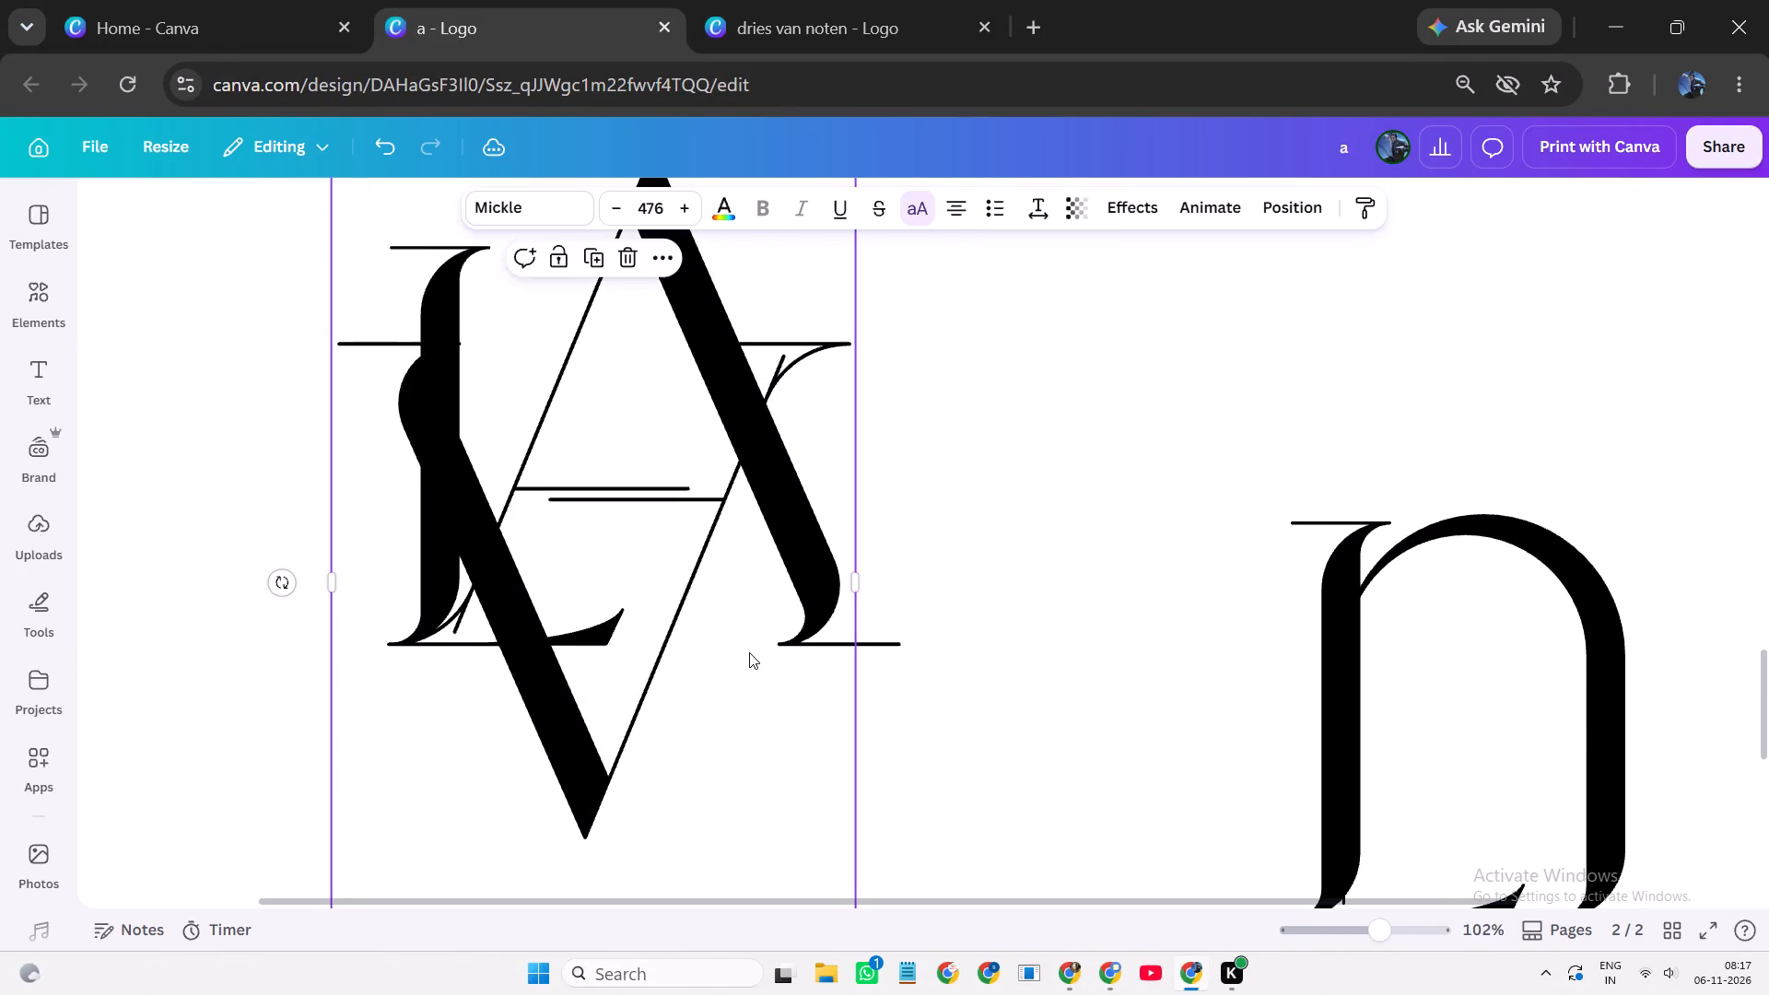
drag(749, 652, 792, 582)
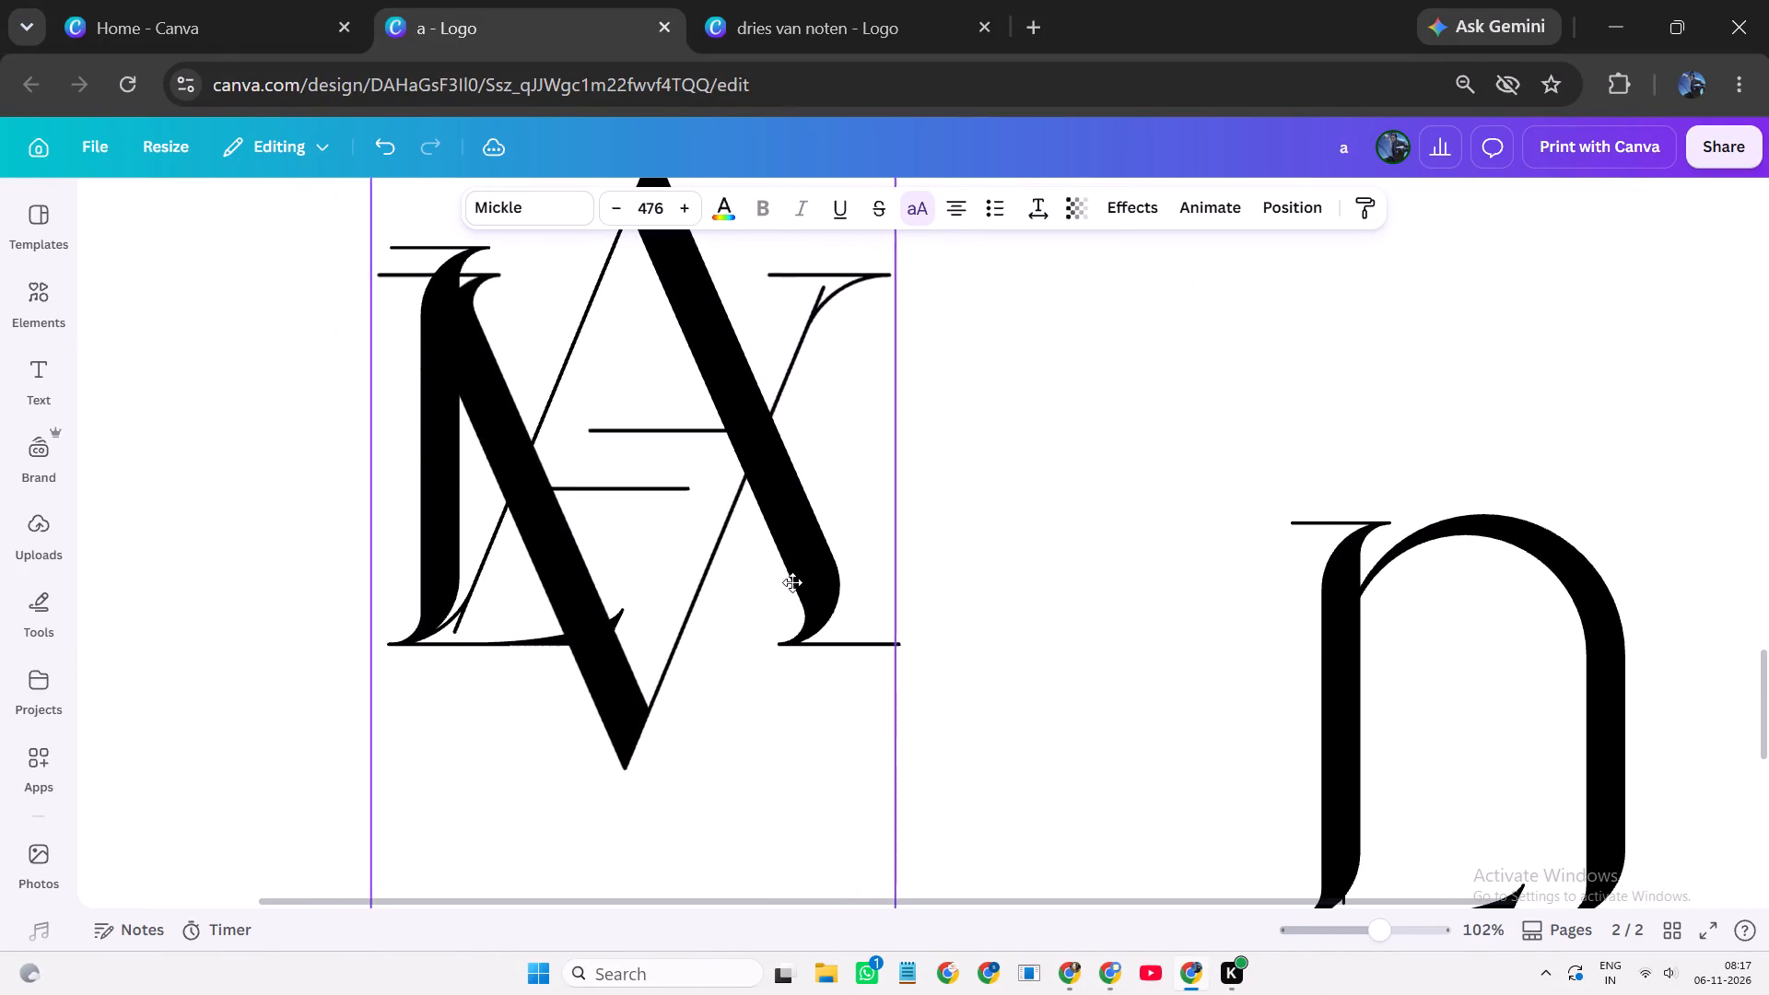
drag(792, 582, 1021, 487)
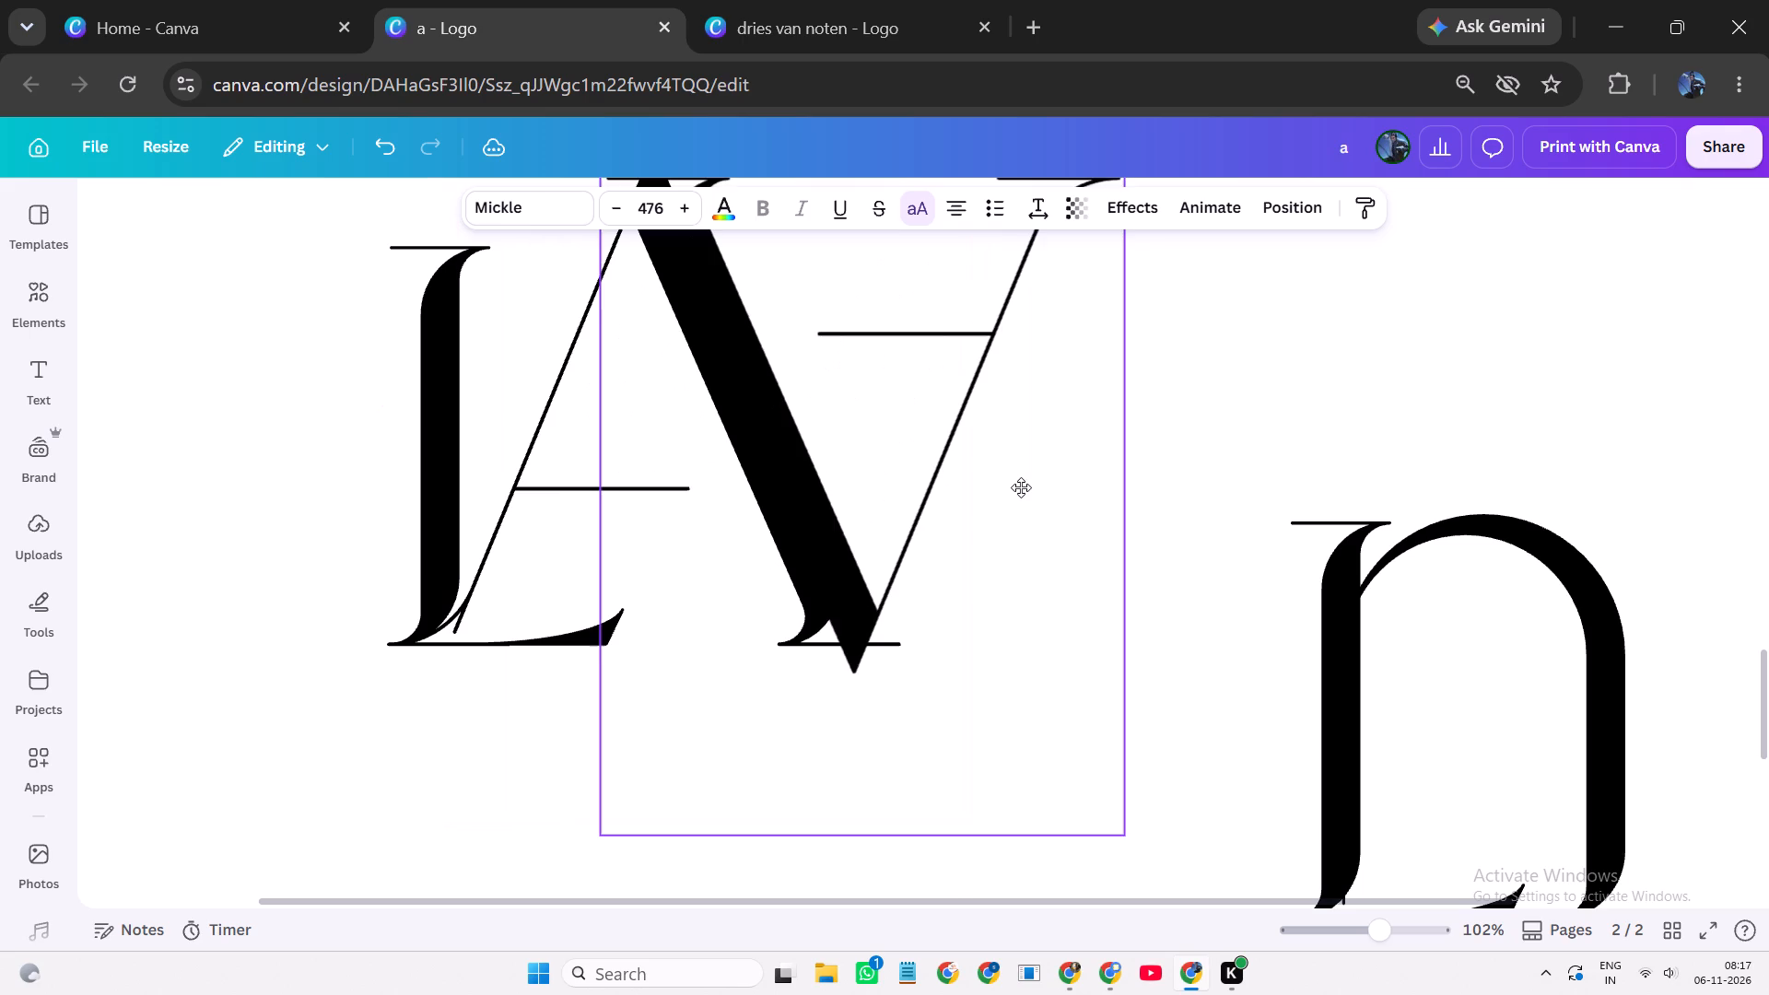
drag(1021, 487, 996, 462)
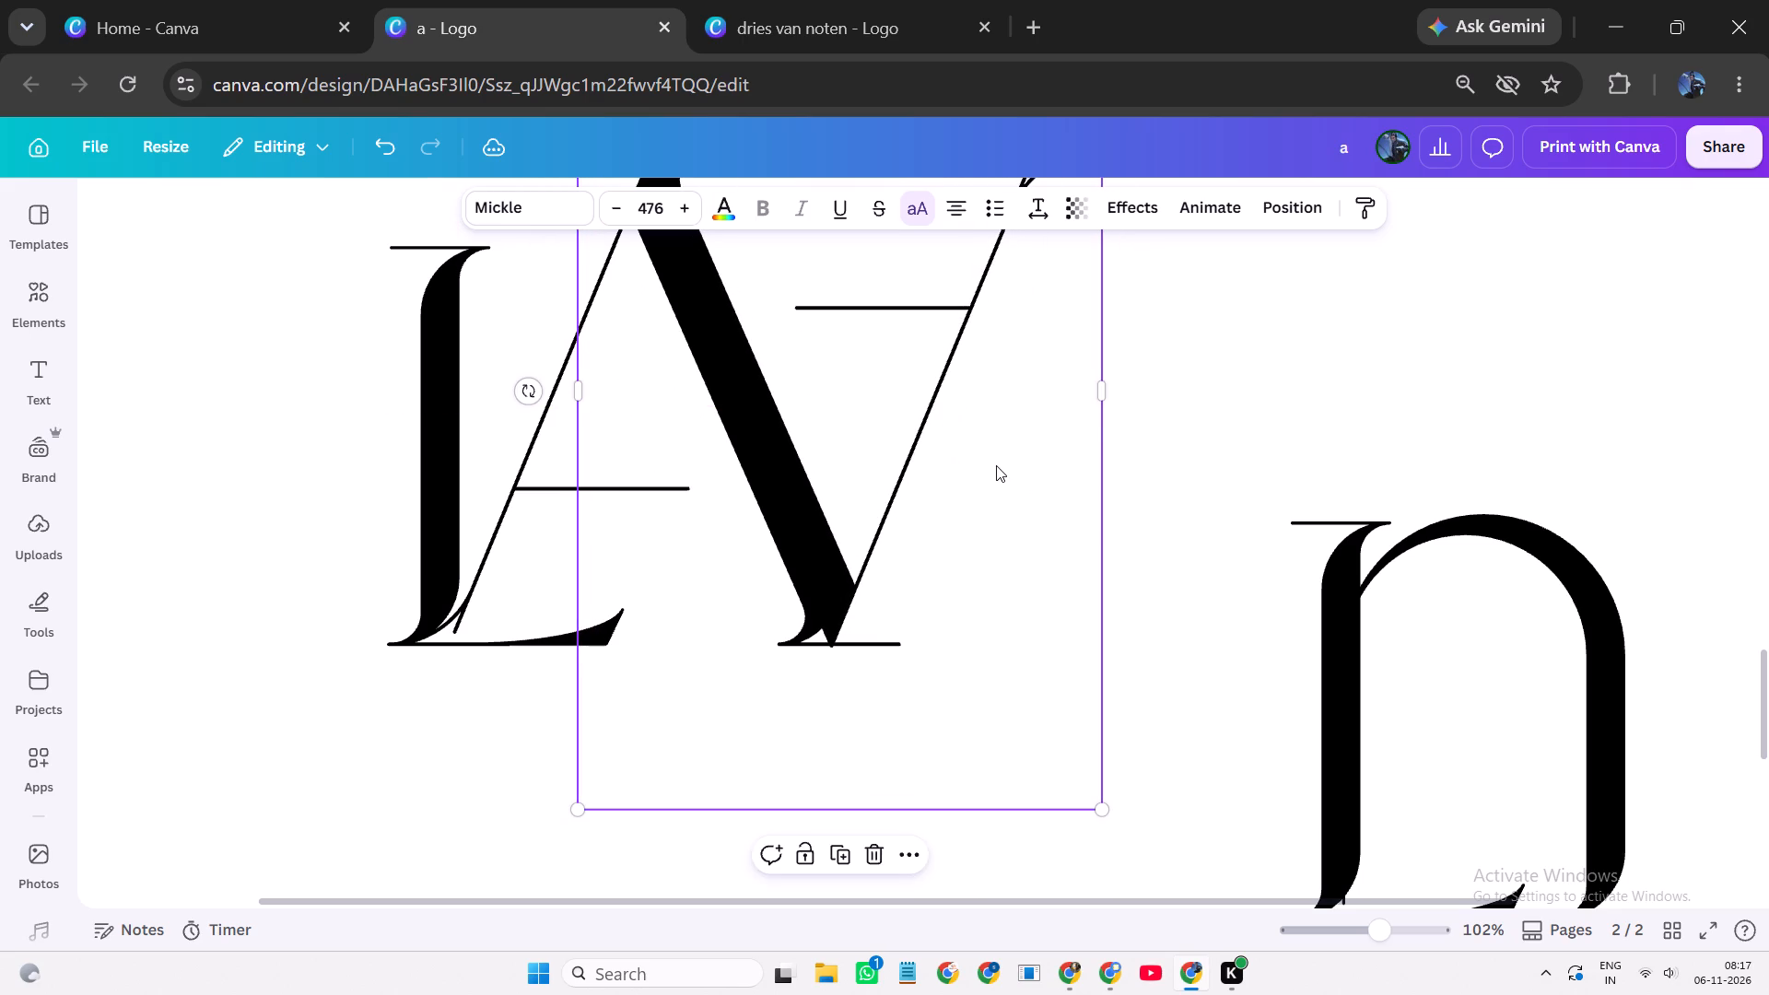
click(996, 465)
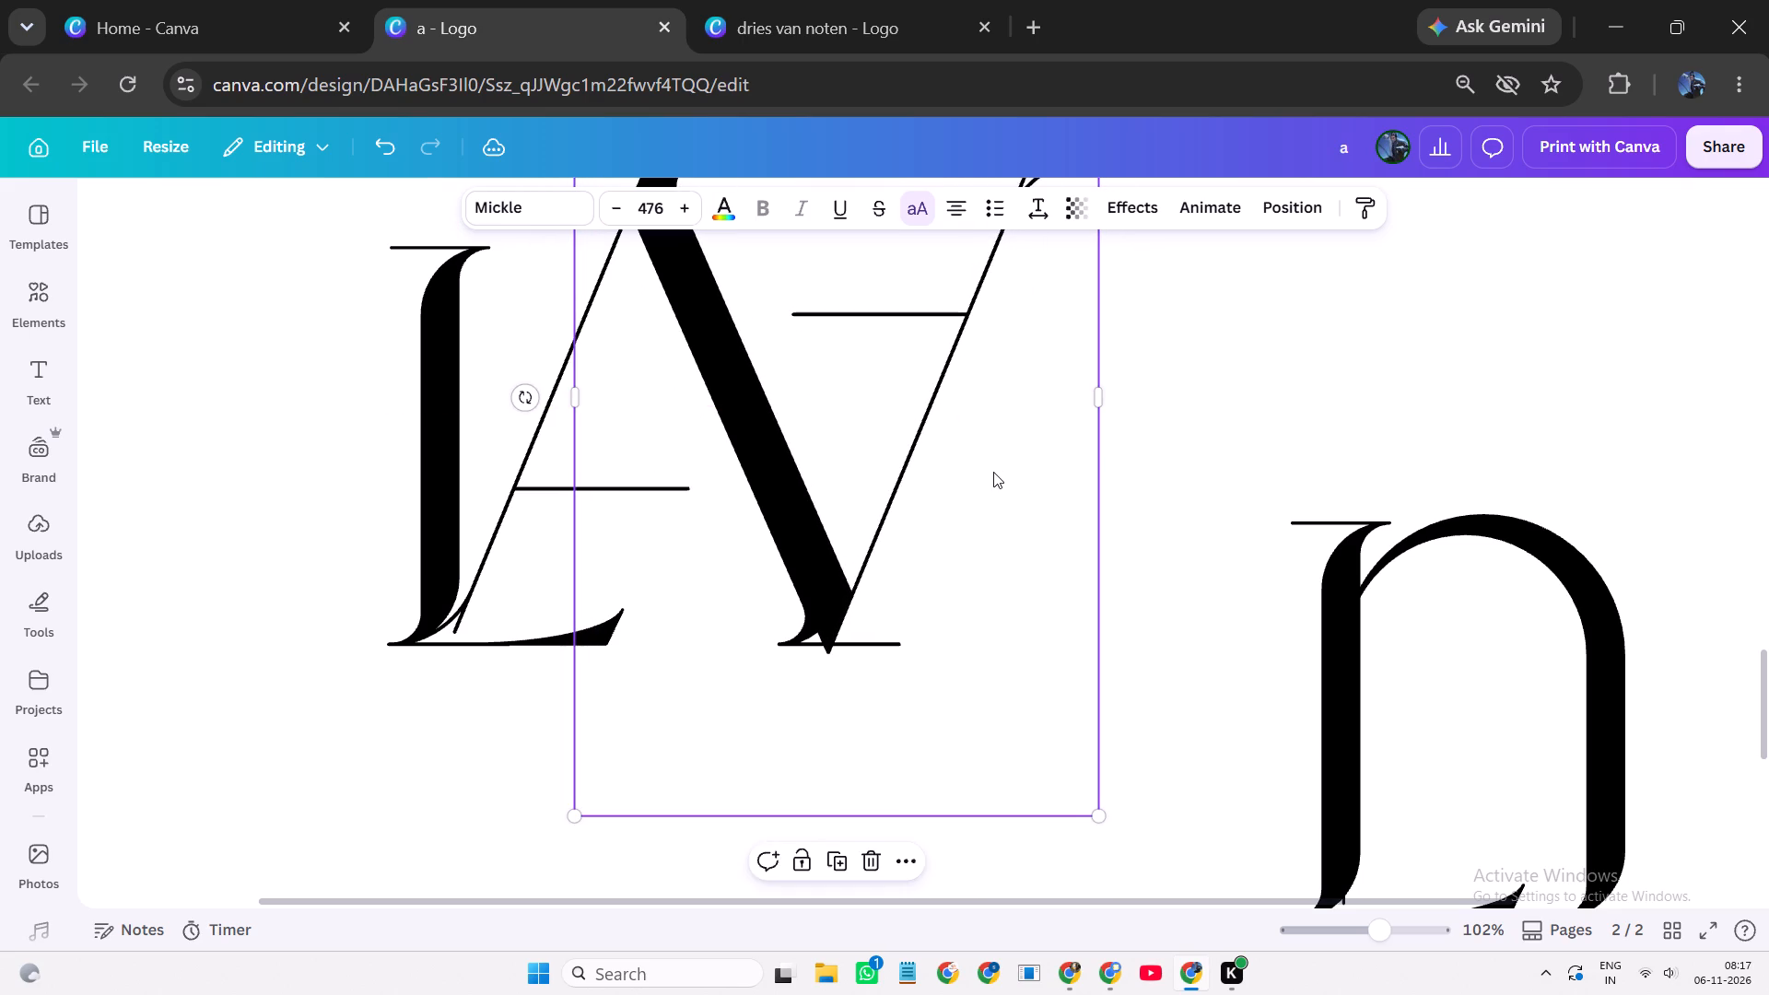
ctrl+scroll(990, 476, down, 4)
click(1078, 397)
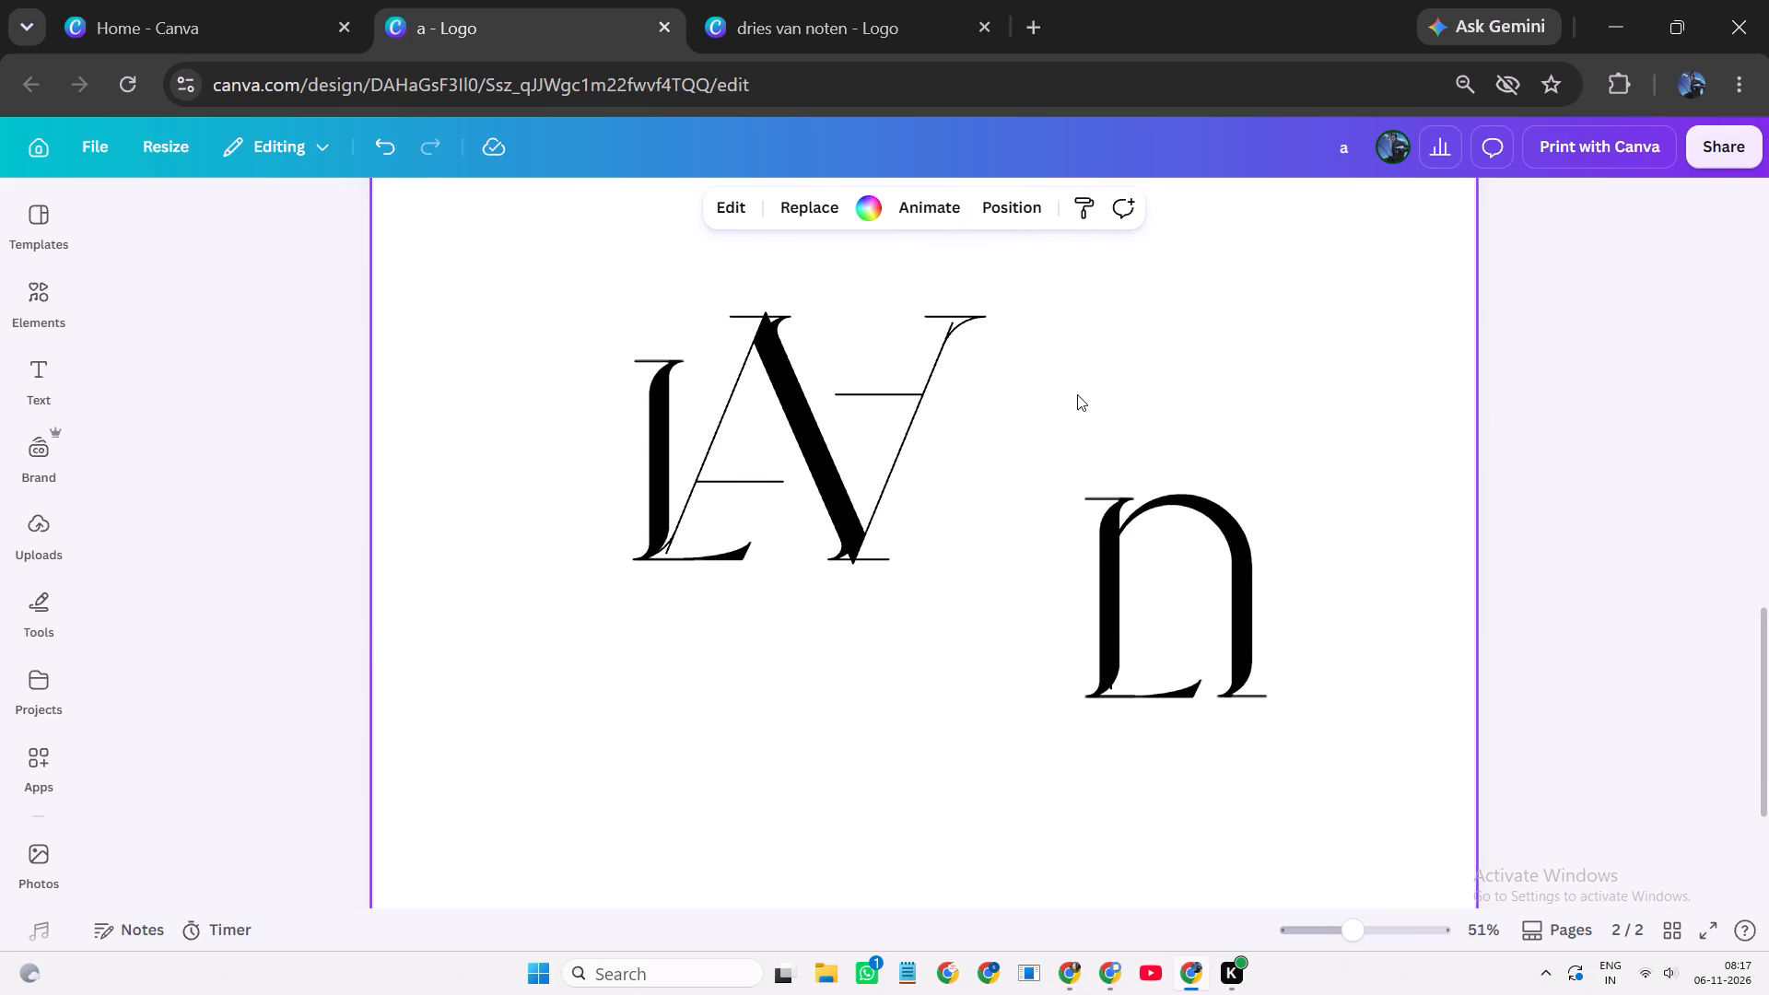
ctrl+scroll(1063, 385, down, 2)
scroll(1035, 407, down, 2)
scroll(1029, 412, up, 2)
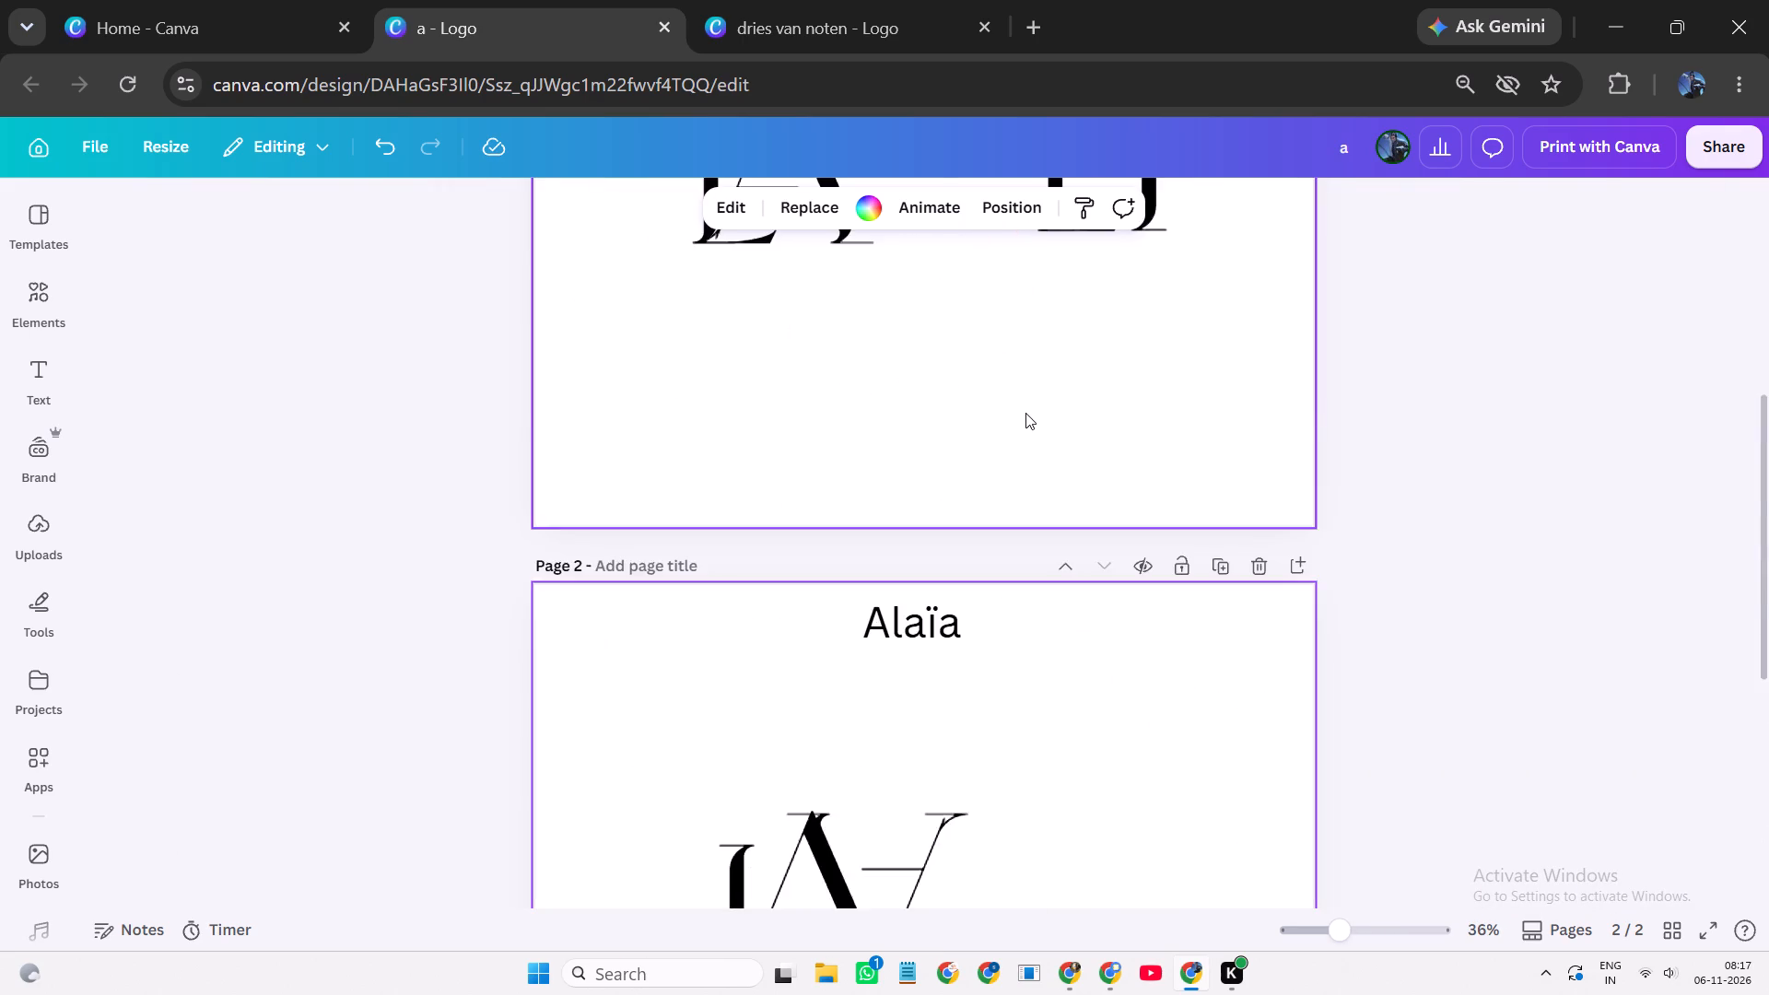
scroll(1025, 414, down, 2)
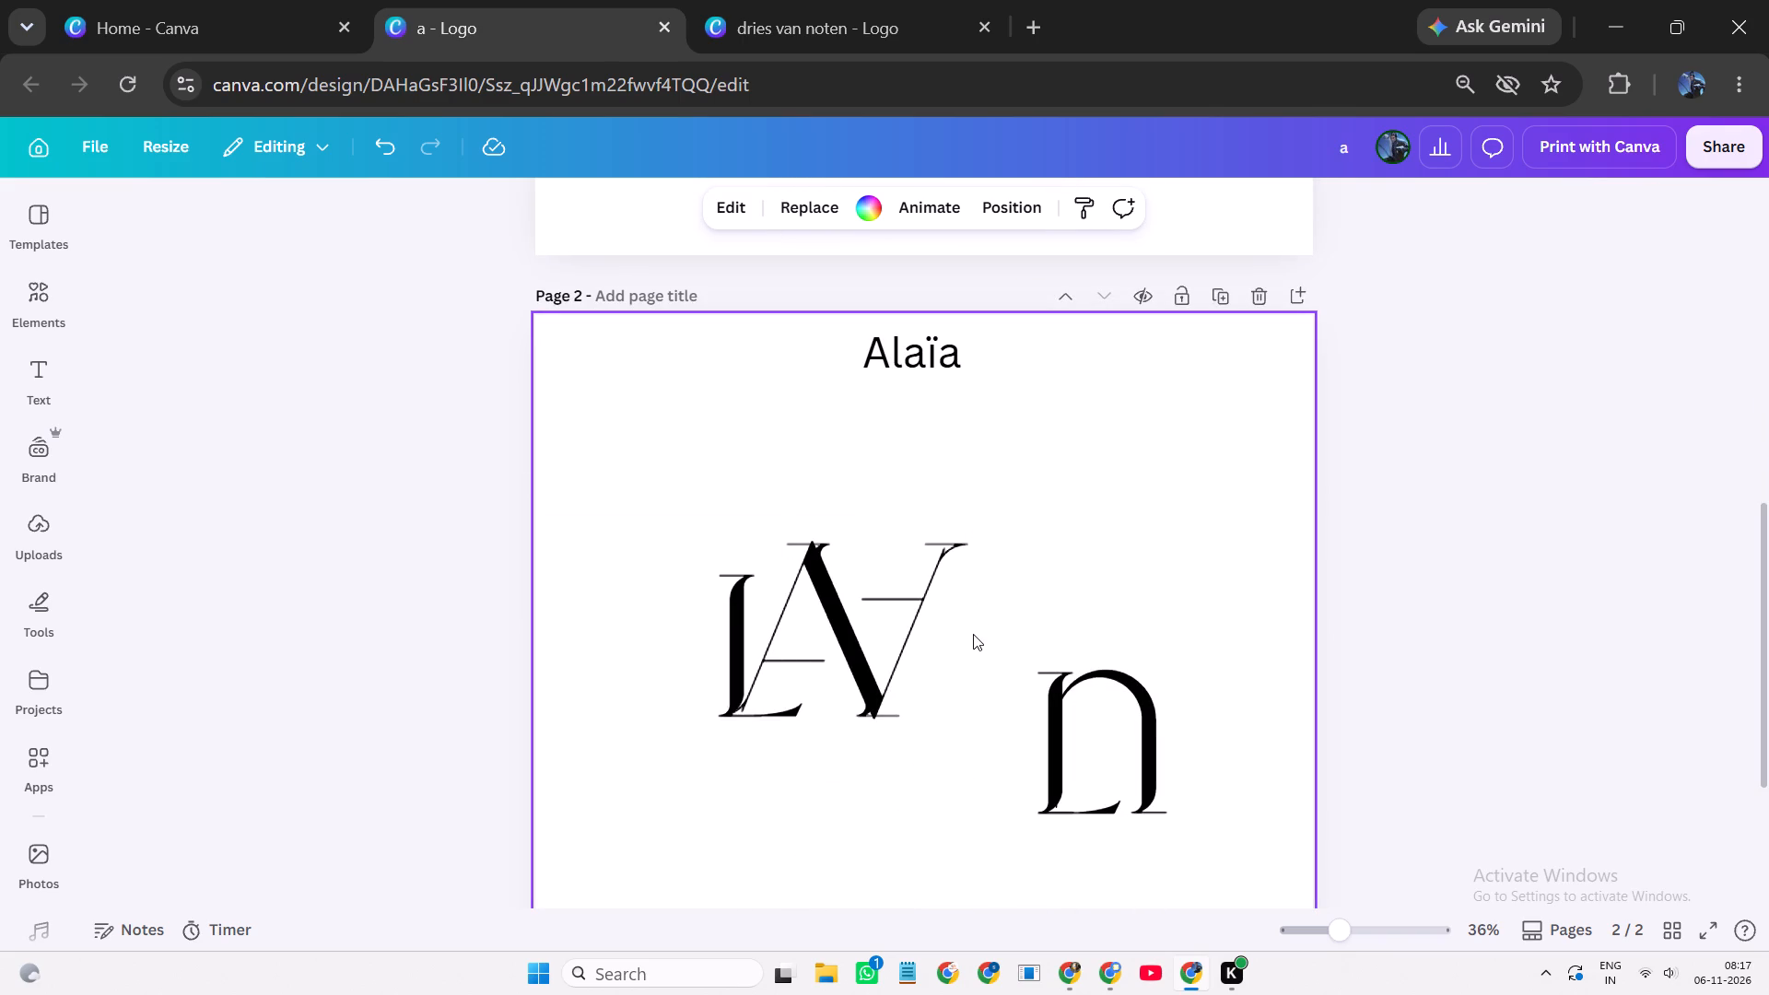
Delete the upside-down A from the monogram on page 2.
click(881, 609)
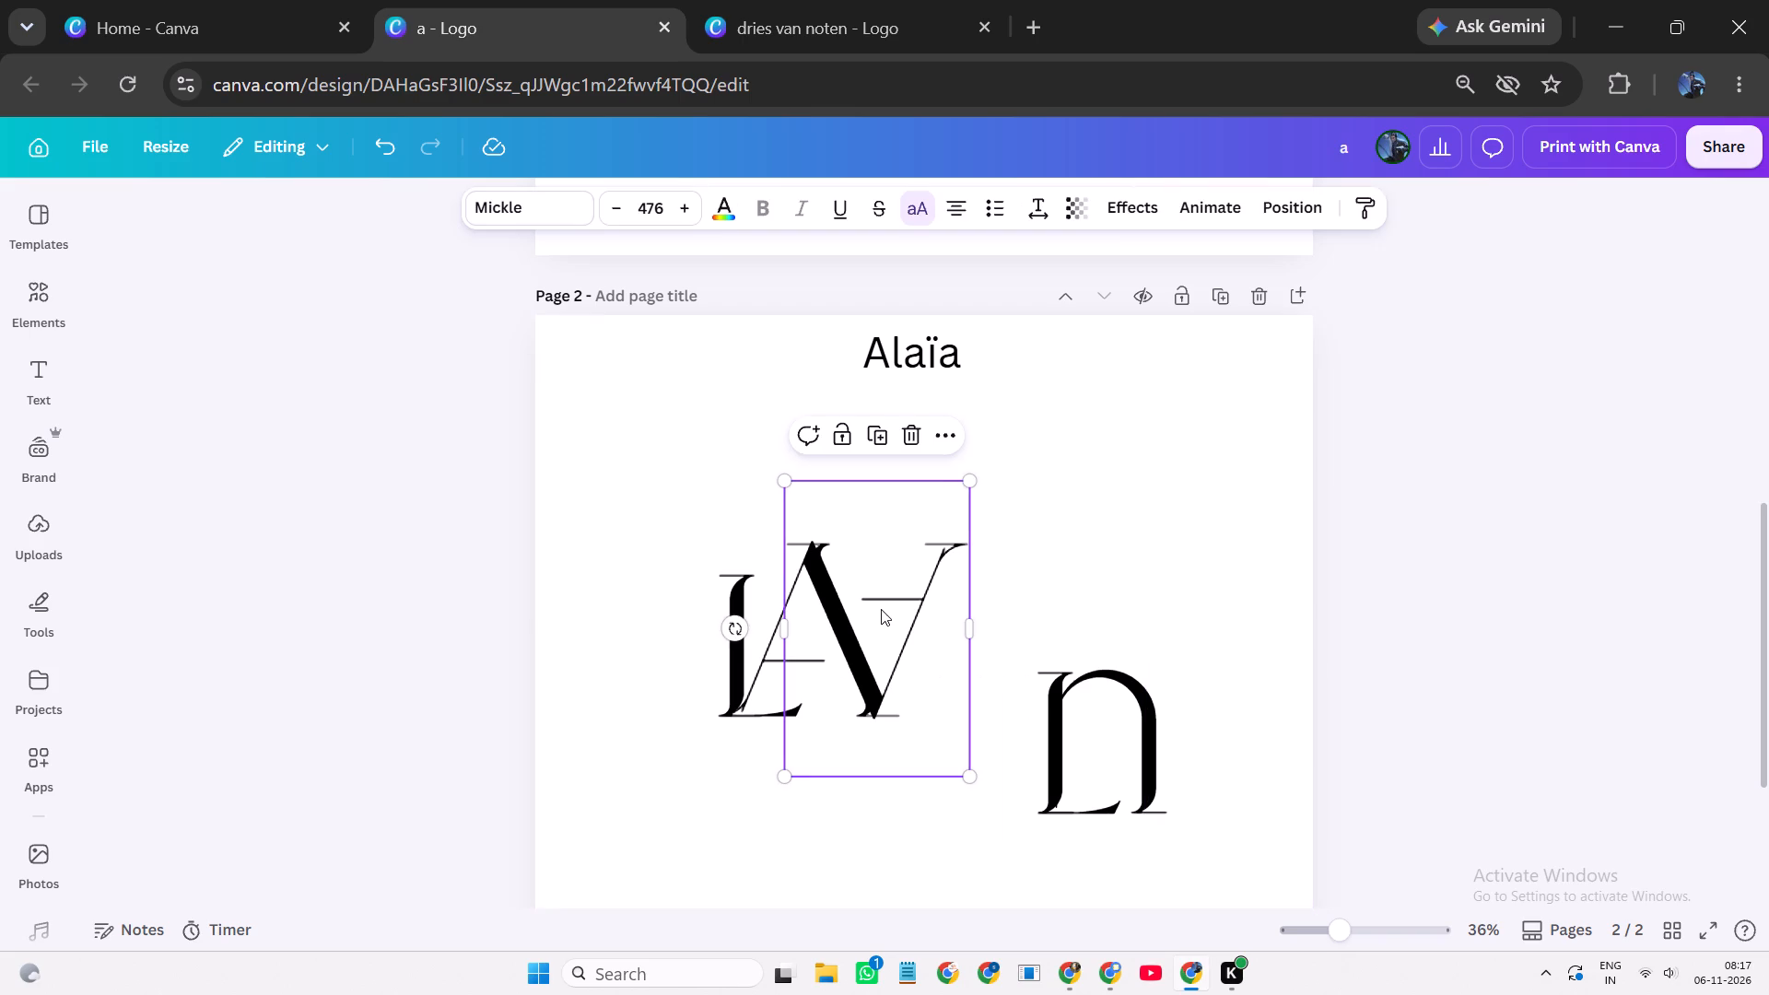
click(922, 442)
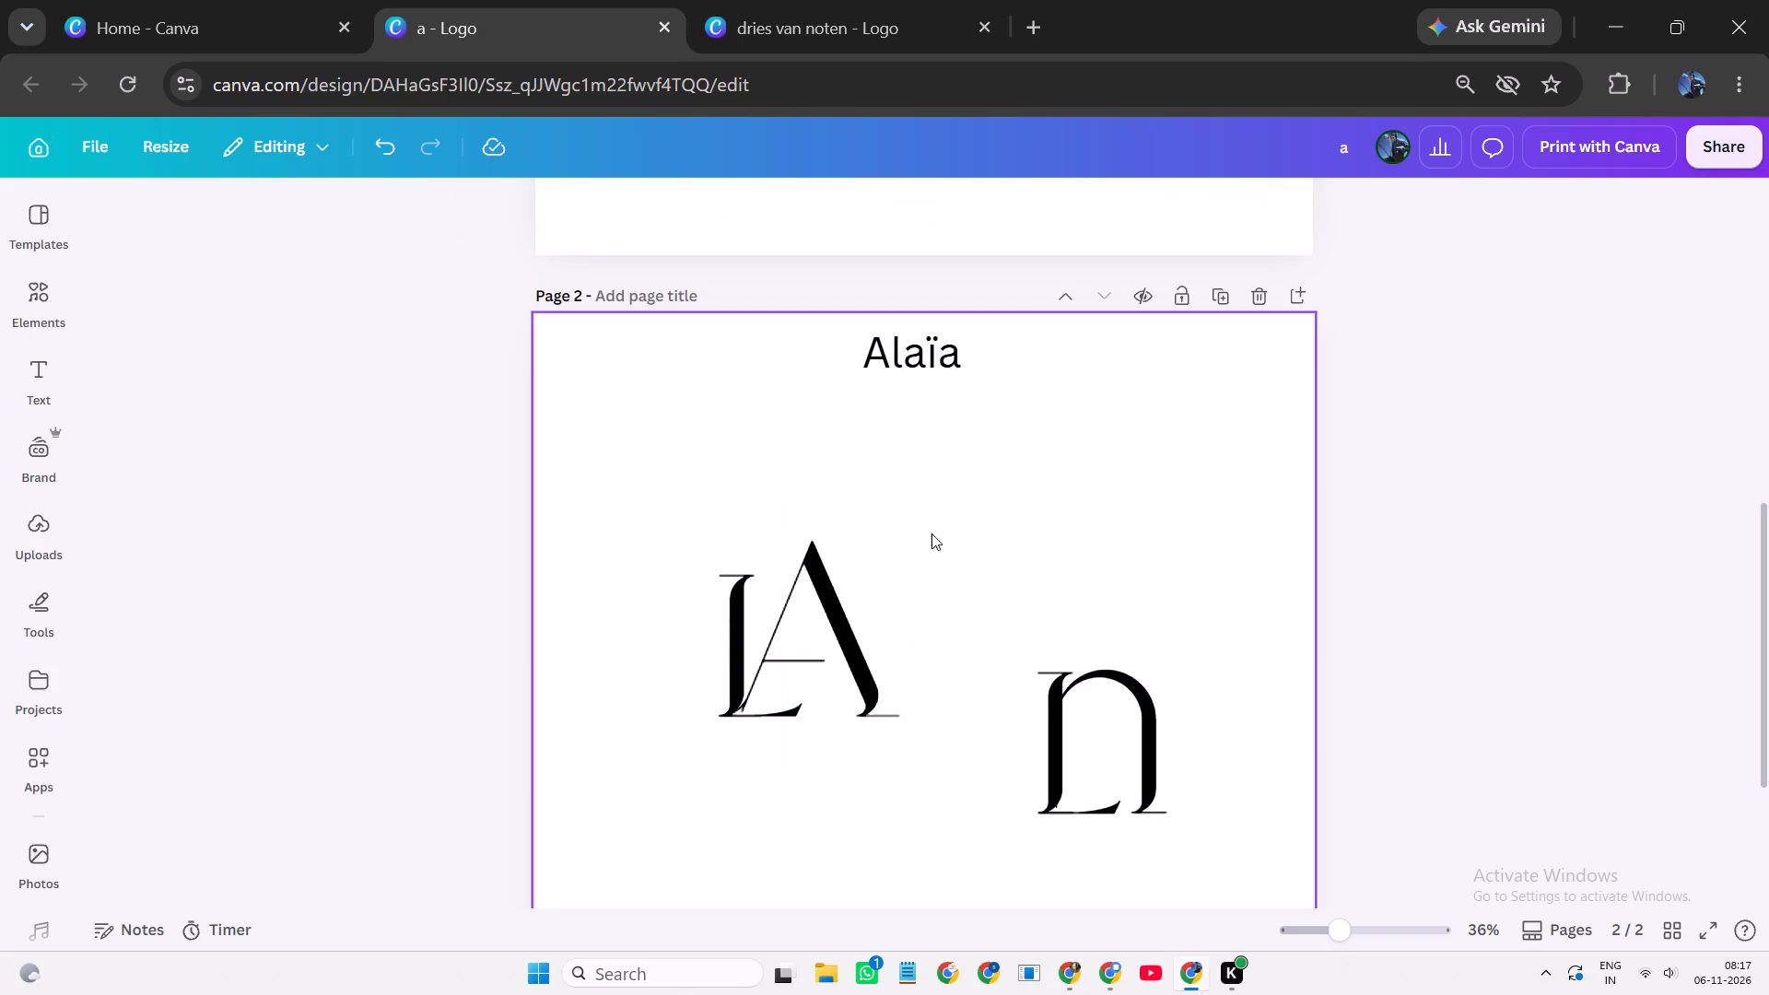
Separate the L from the inverted U on page 2, nudge the U slightly down and tilt it clockwise.
scroll(928, 594, down, 1)
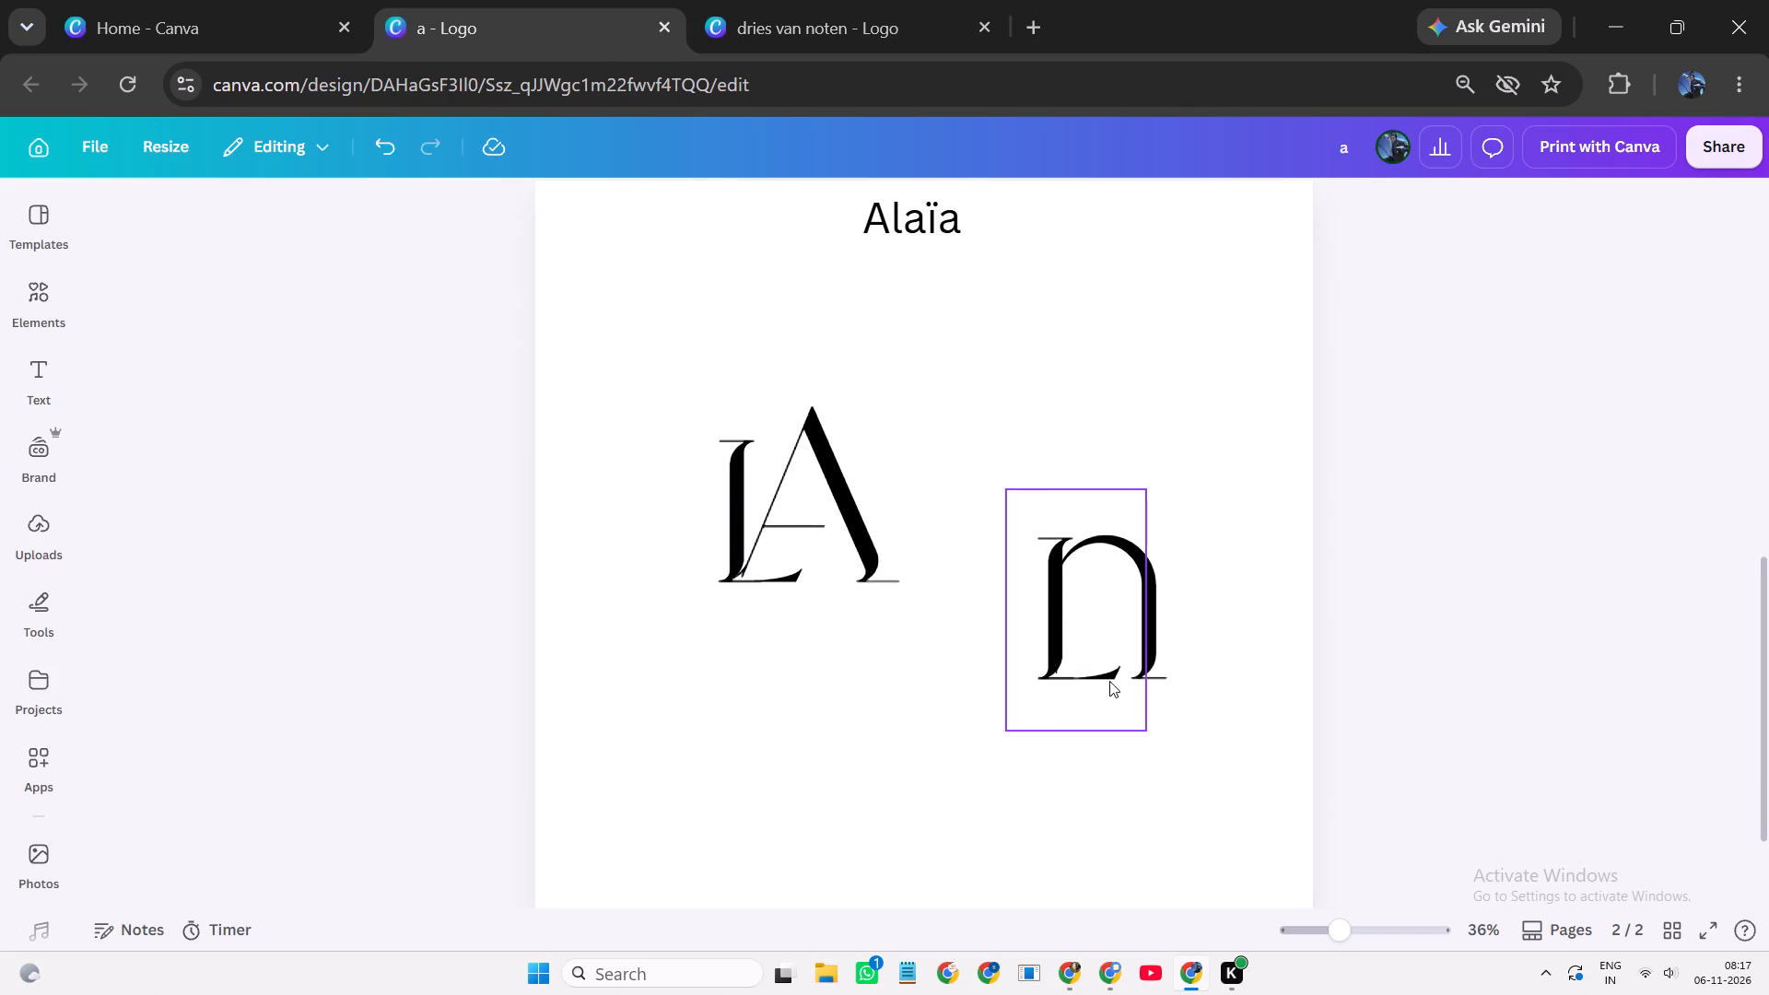
drag(1065, 681, 965, 701)
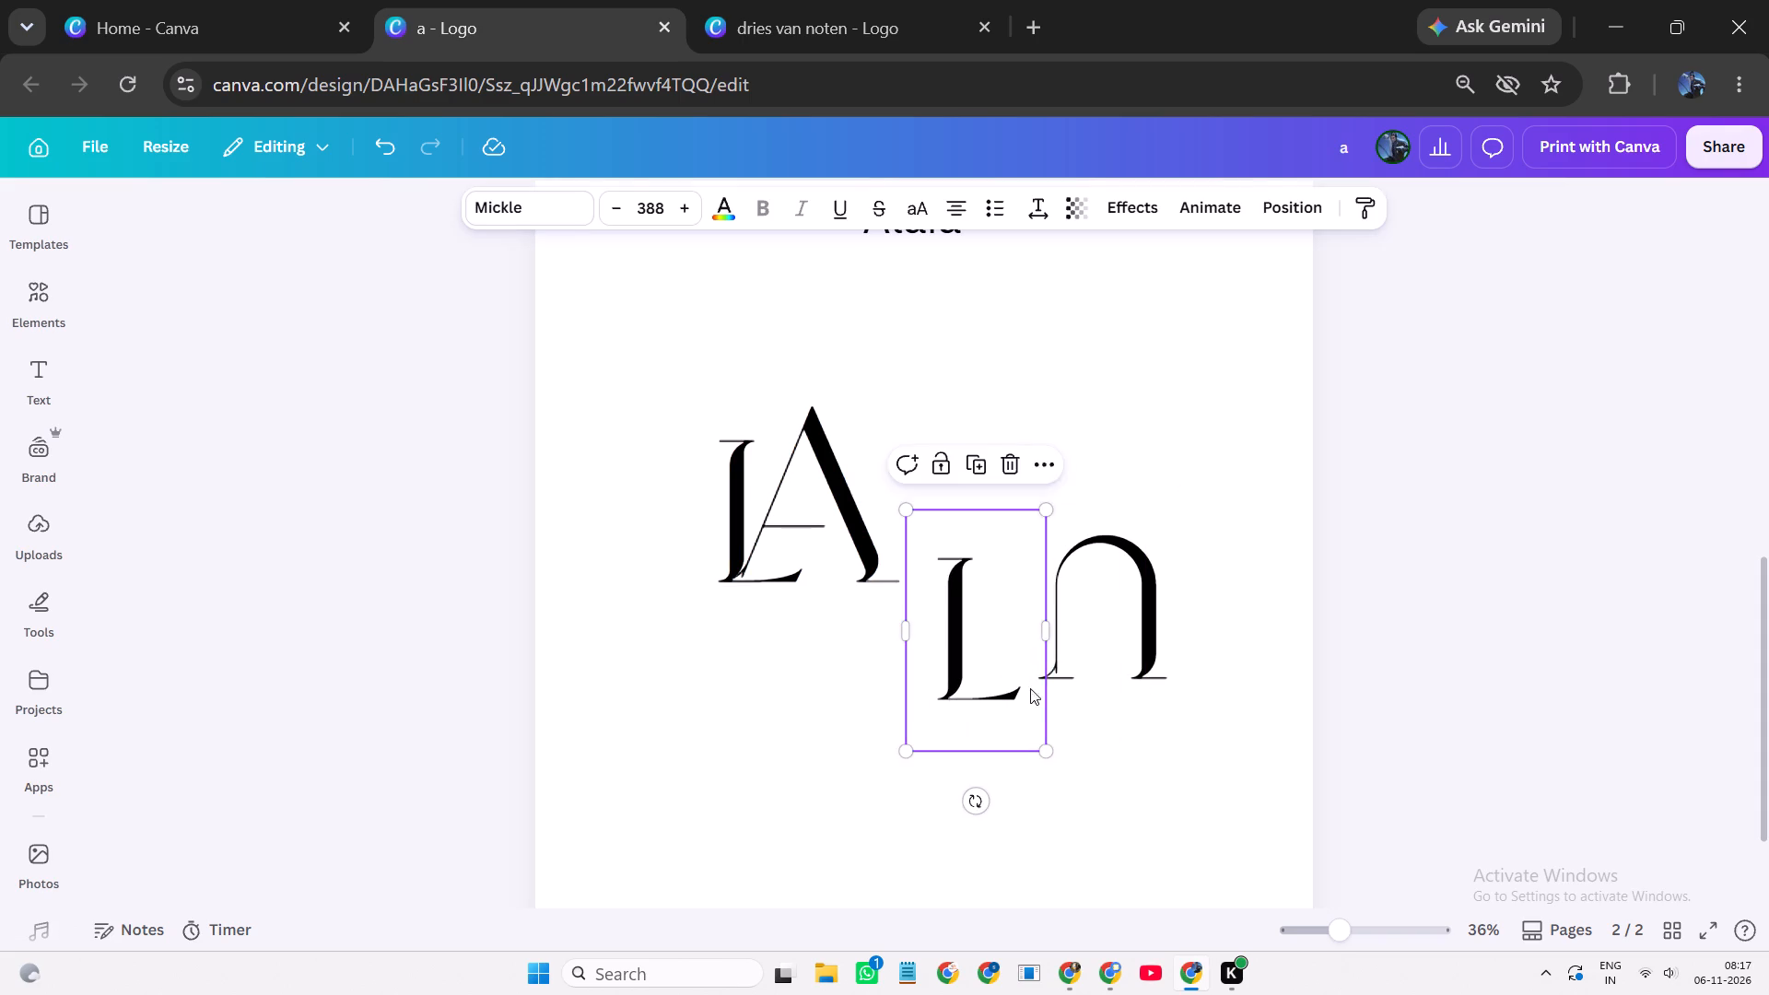
click(1119, 660)
click(994, 629)
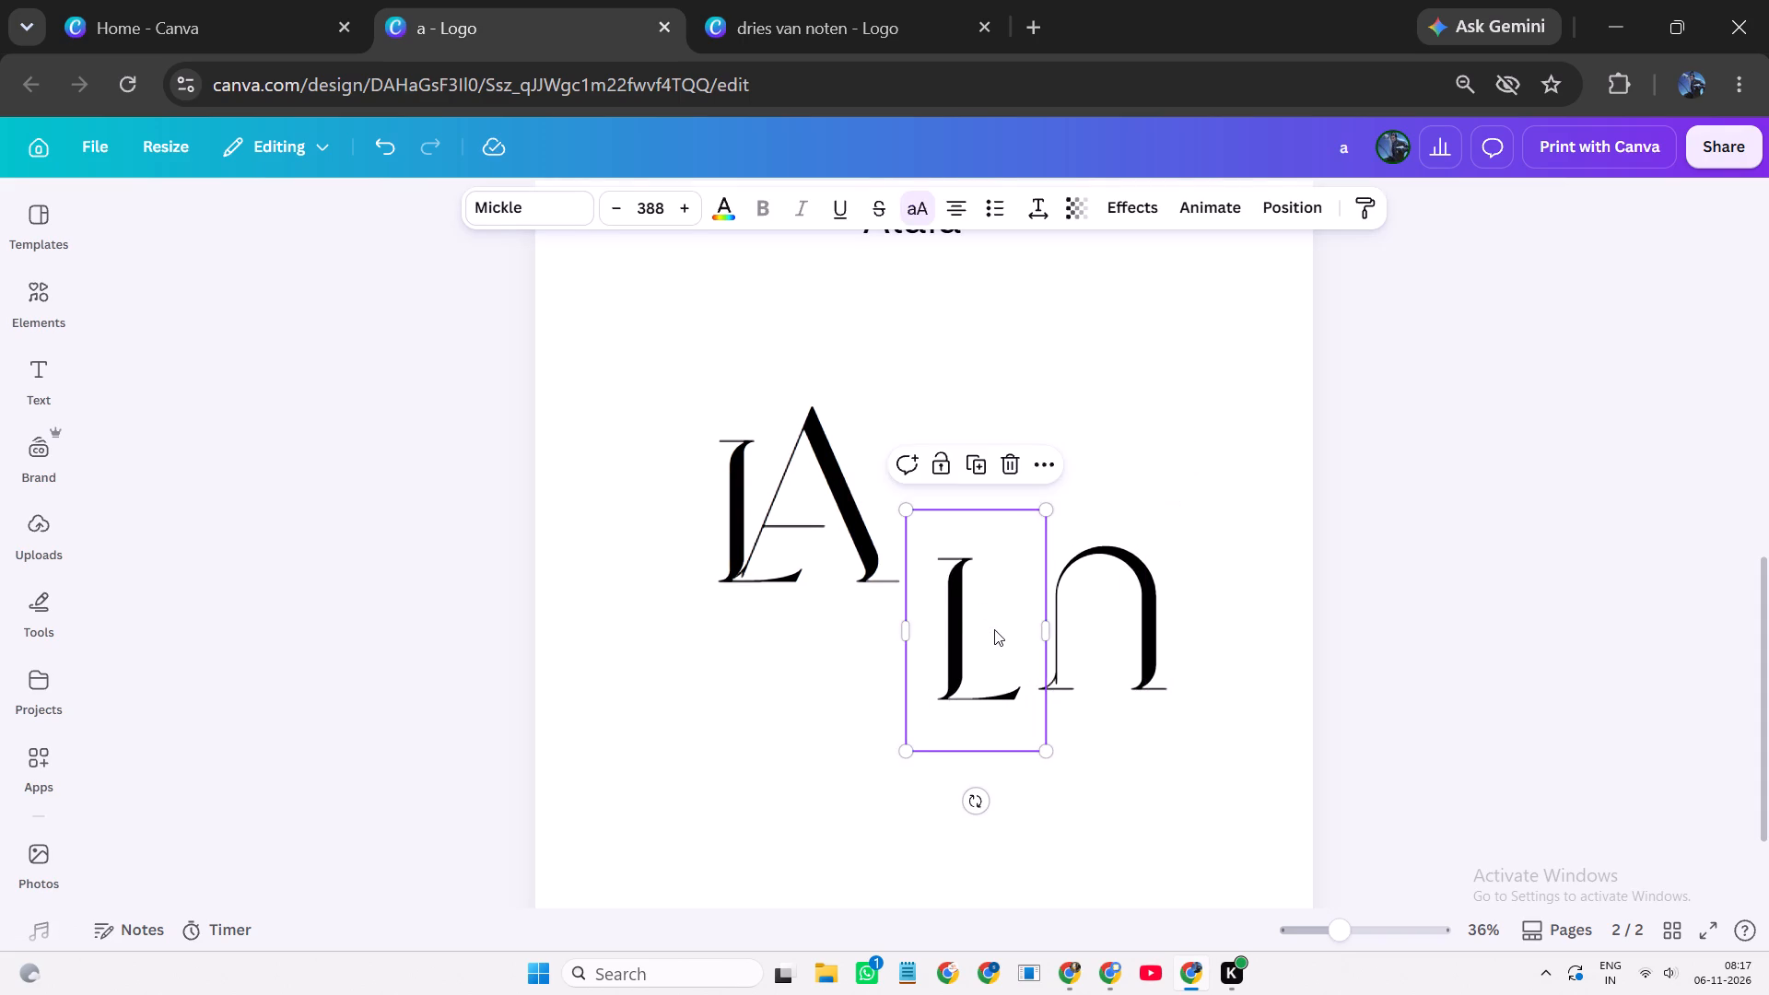
click(1112, 646)
click(997, 615)
drag(997, 615, 996, 611)
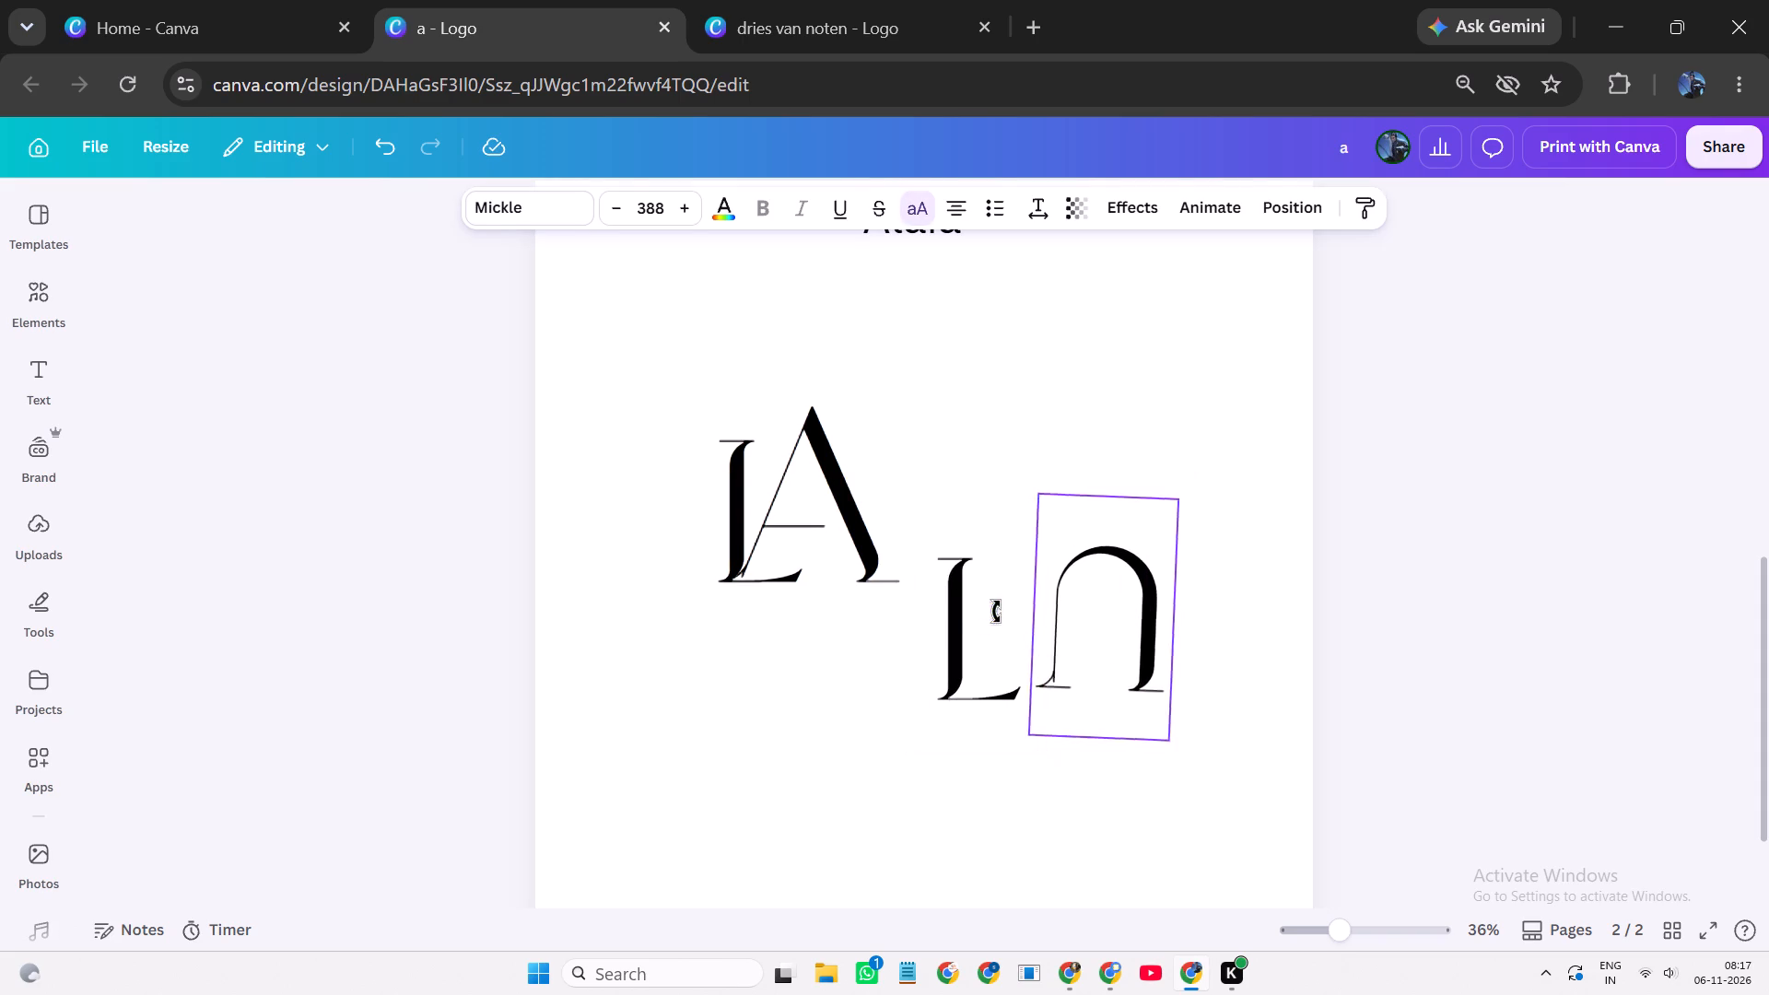
drag(996, 611, 994, 579)
Move the L back over the tilted inverted U and adjust it so its stem crosses the U's thin leg.
drag(955, 642, 1038, 619)
click(1039, 618)
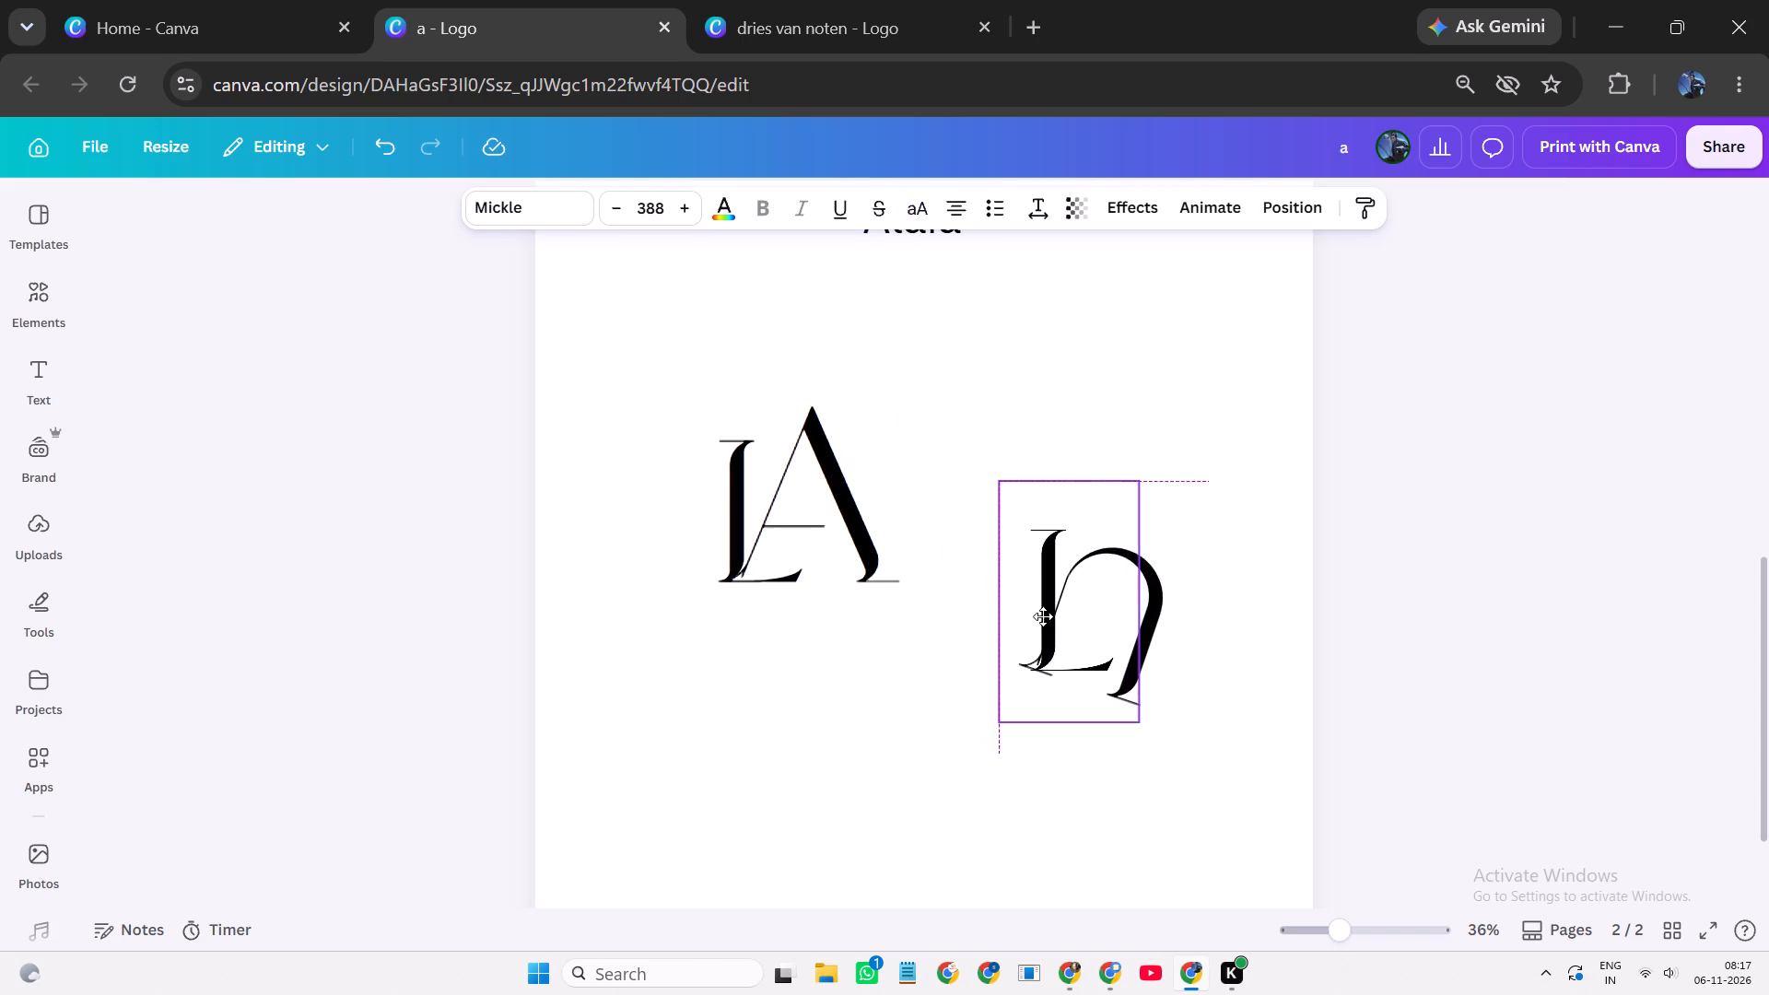
click(1043, 613)
click(941, 716)
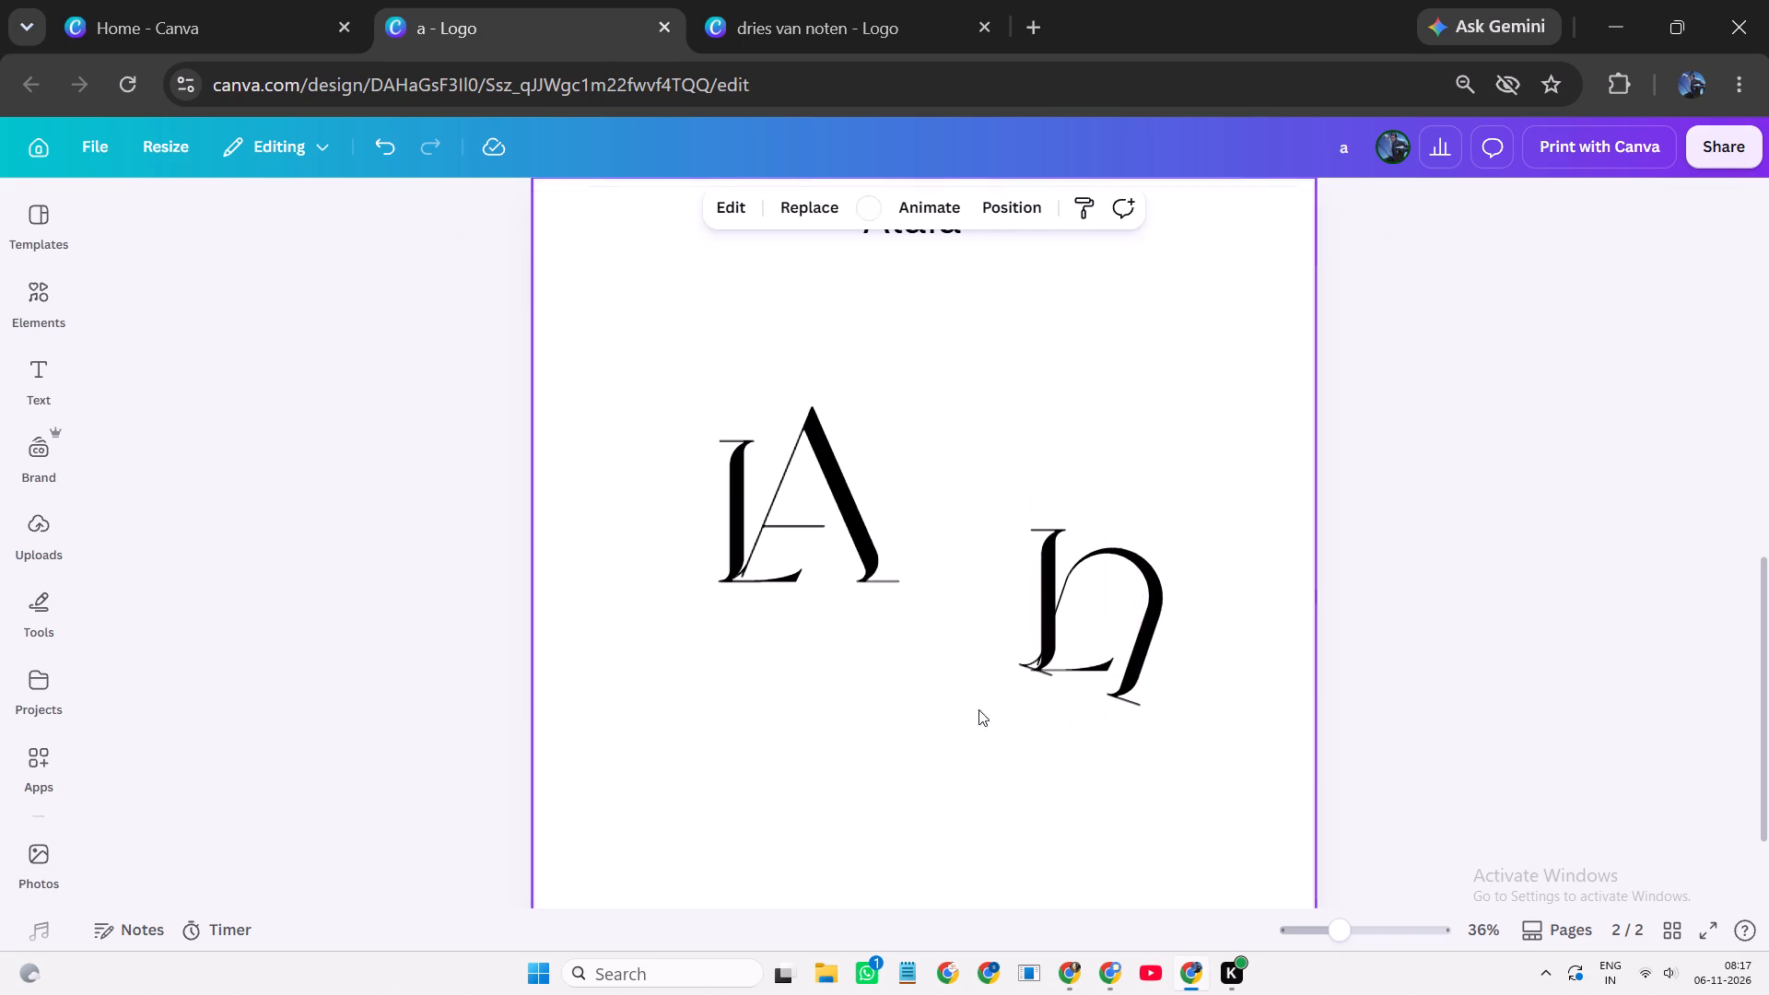
drag(1079, 681, 1071, 668)
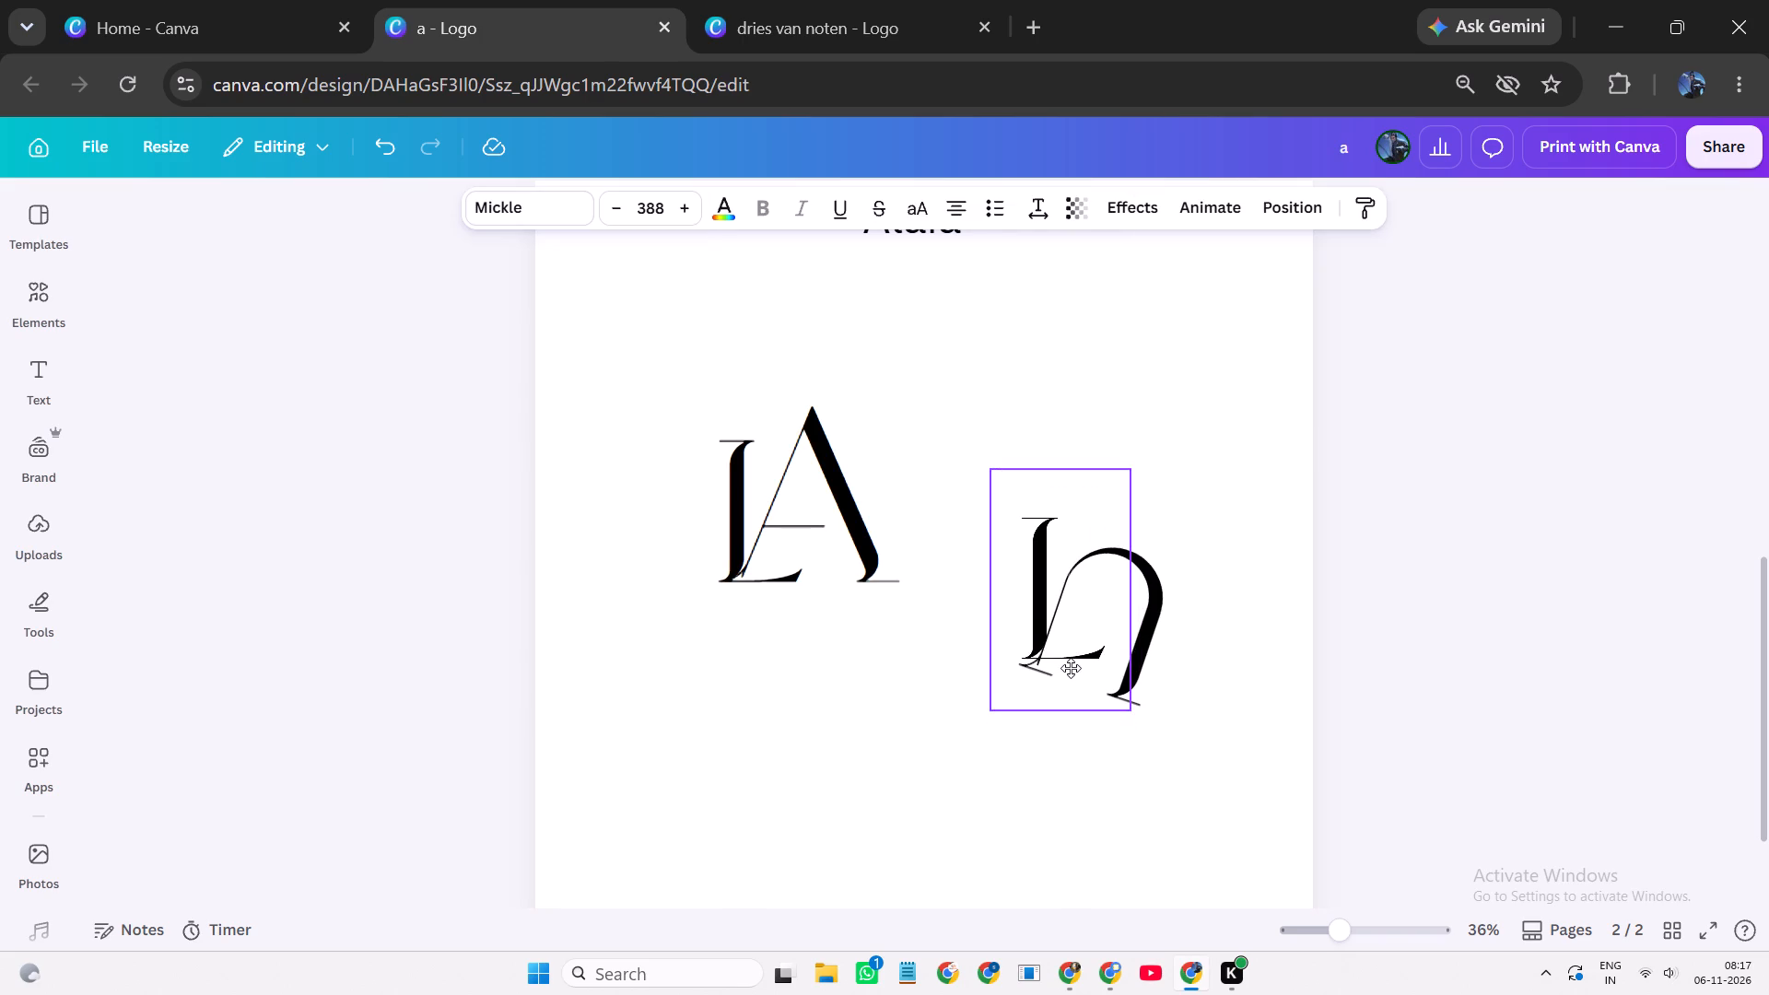
drag(1071, 668, 1068, 675)
click(1068, 675)
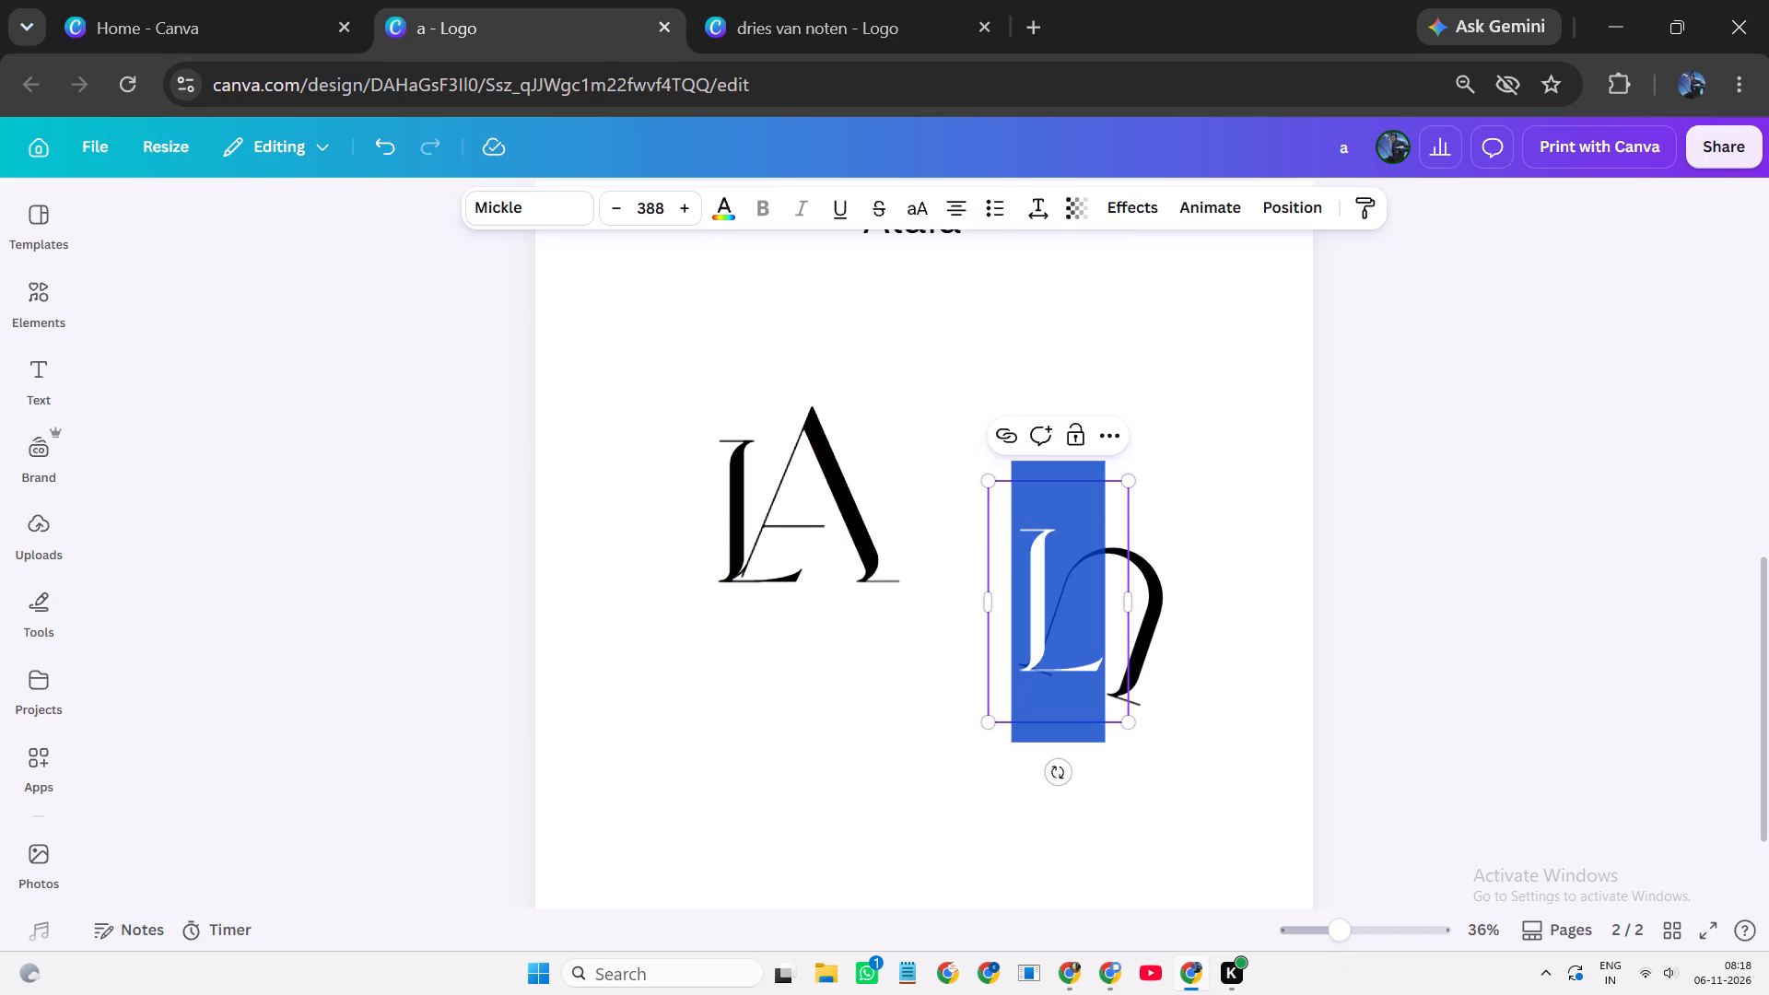
click(874, 840)
drag(1067, 694, 1075, 659)
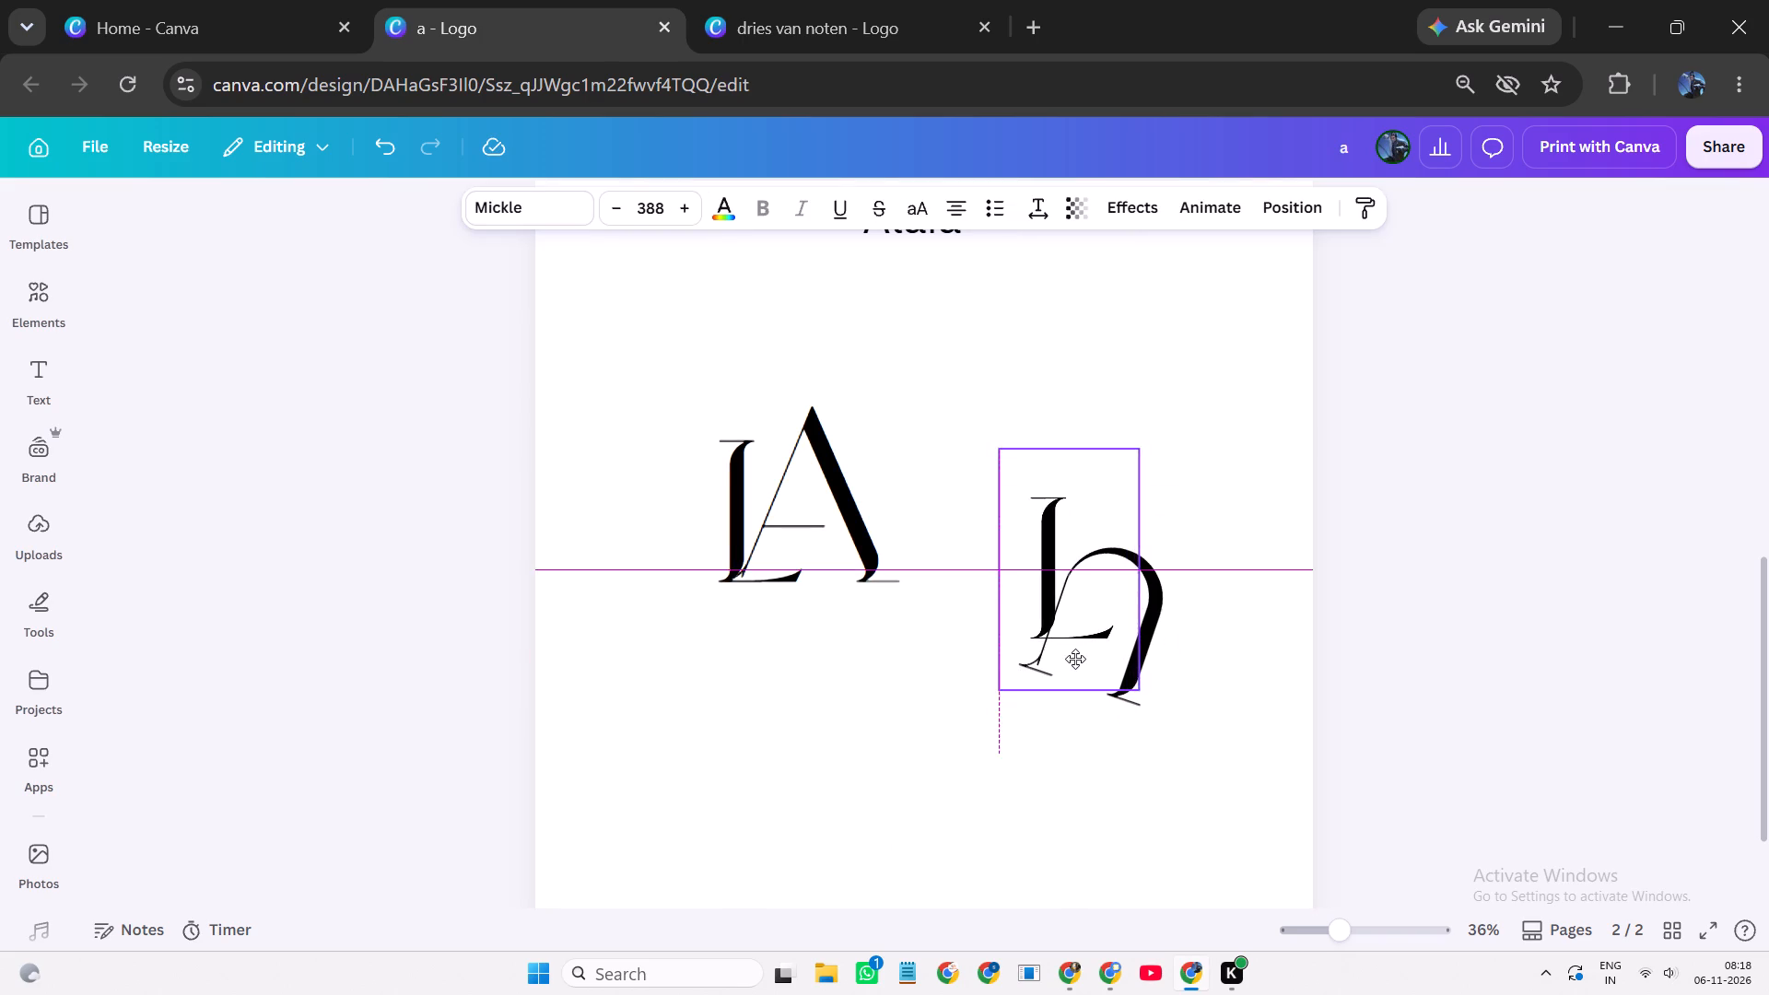
drag(1075, 659, 1077, 658)
drag(1086, 651, 1106, 654)
triple_click(1106, 654)
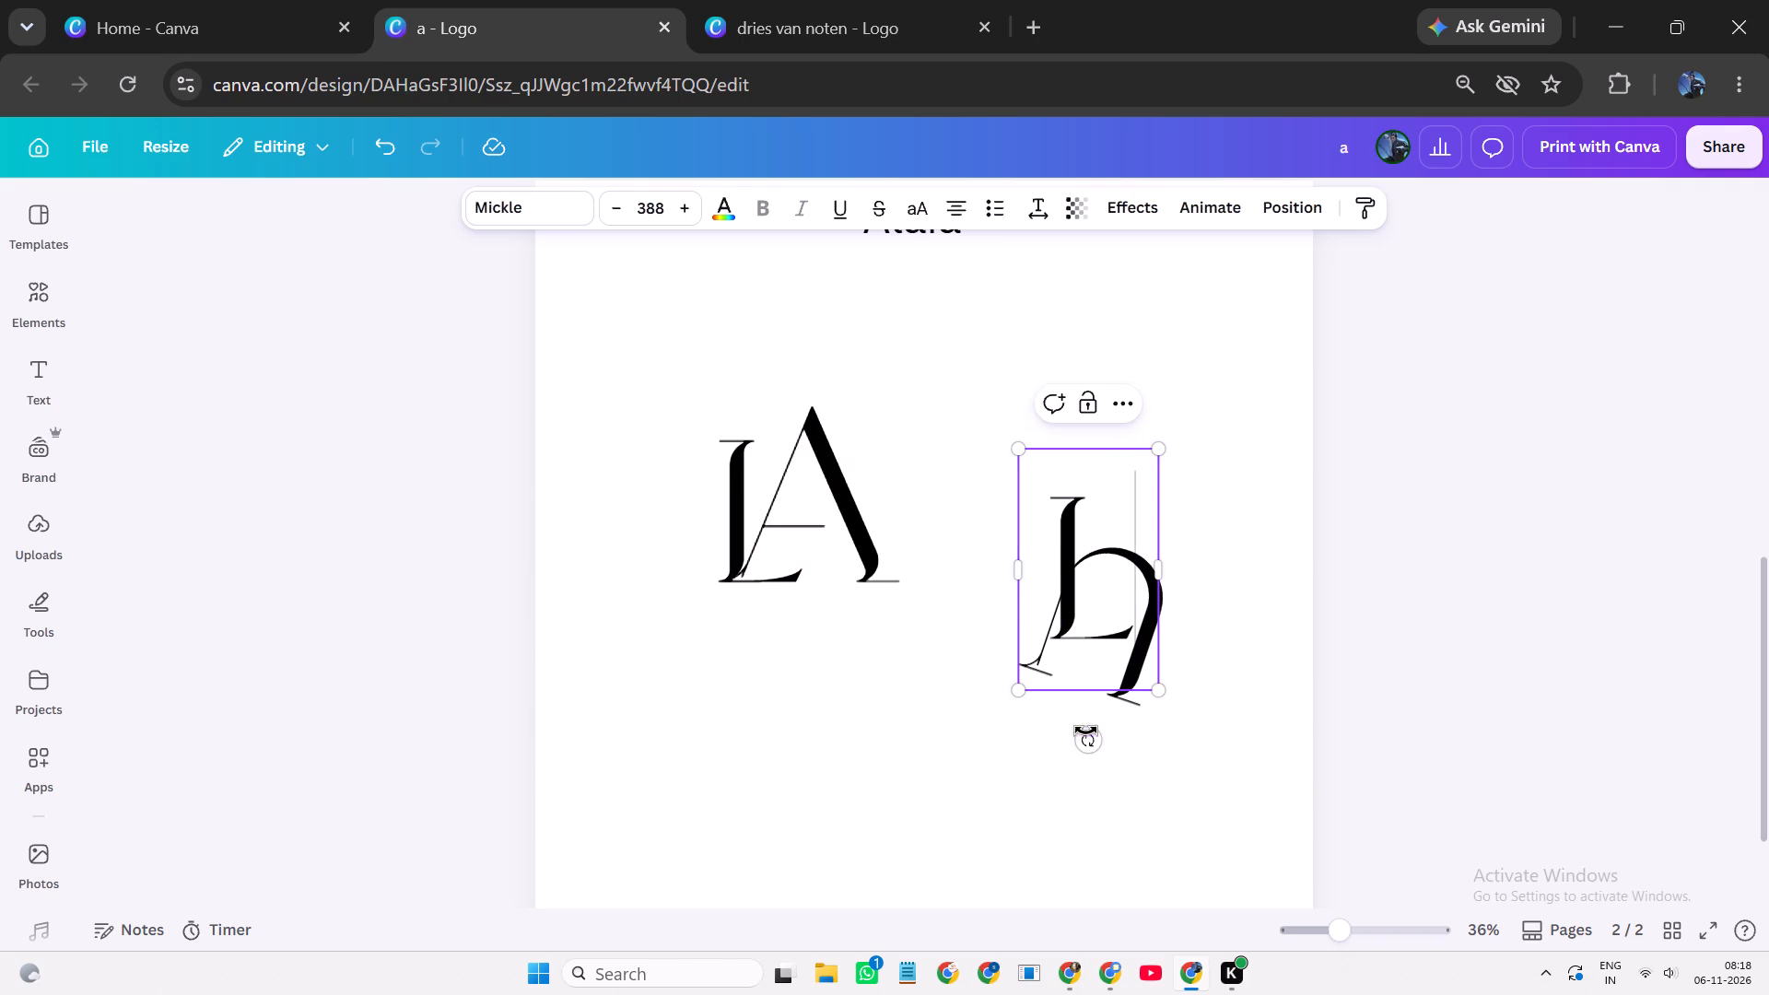
drag(1080, 655, 1058, 667)
click(999, 727)
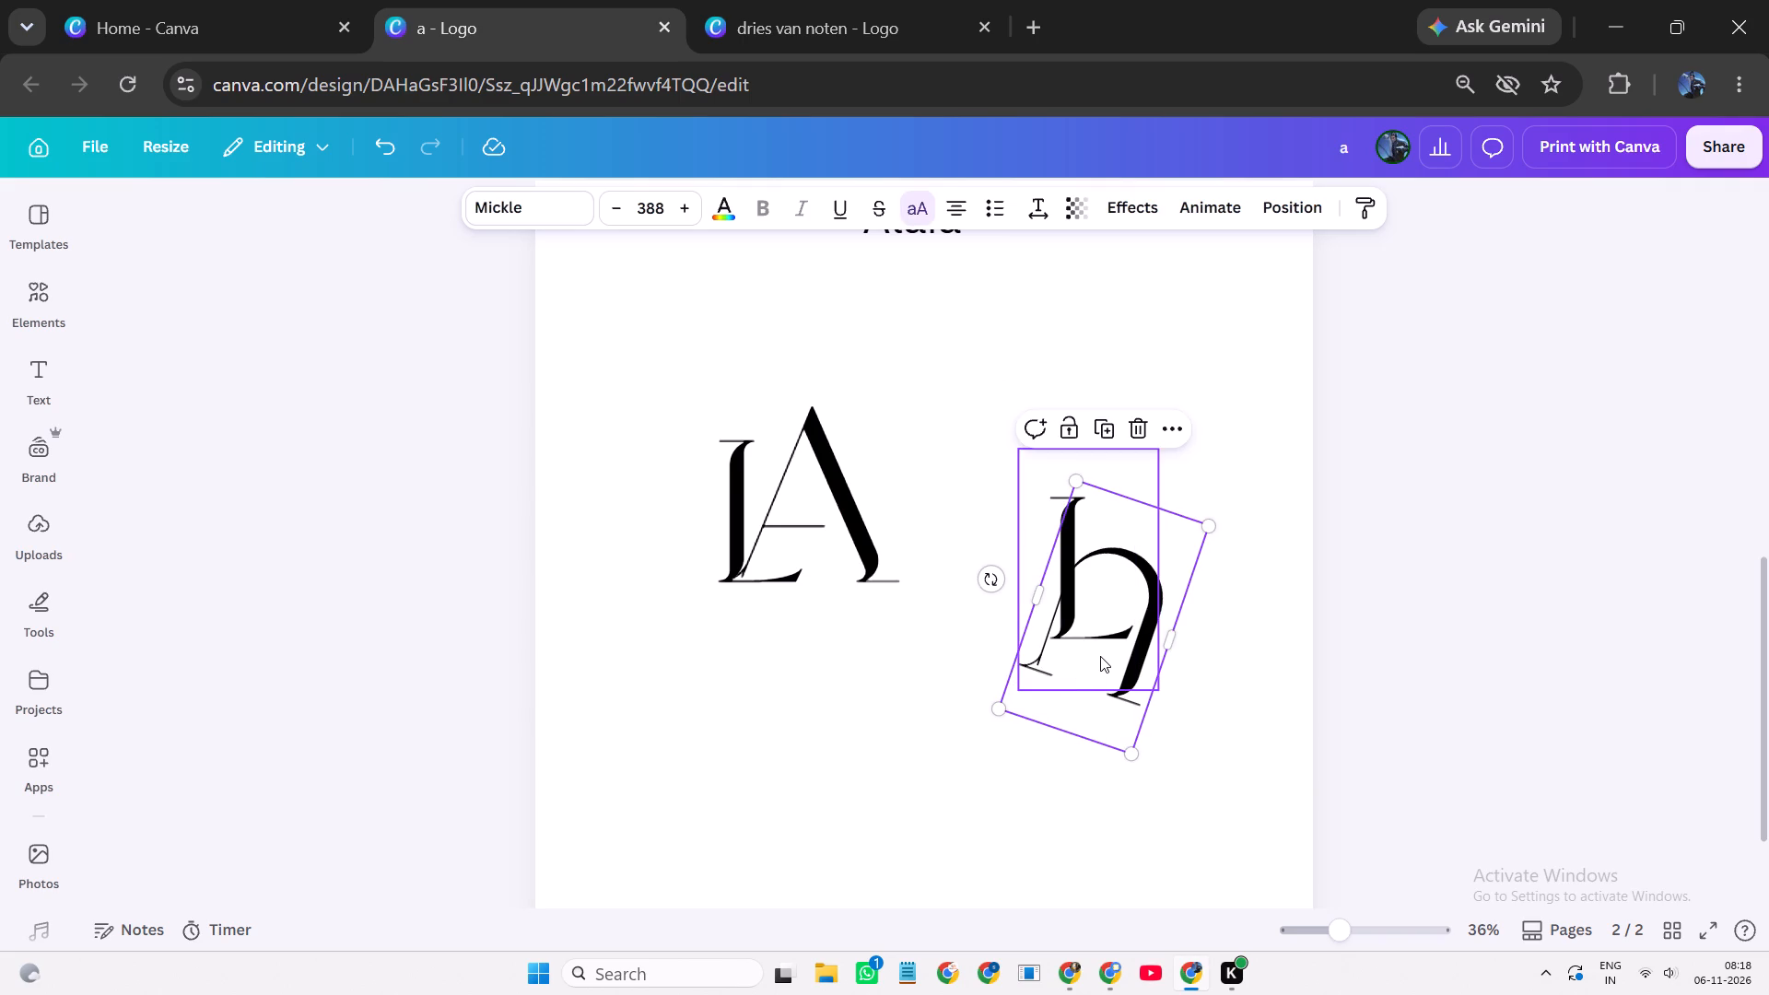
Shift the tilted inverted U slightly right and up relative to the overlapping L.
drag(1100, 656, 1135, 652)
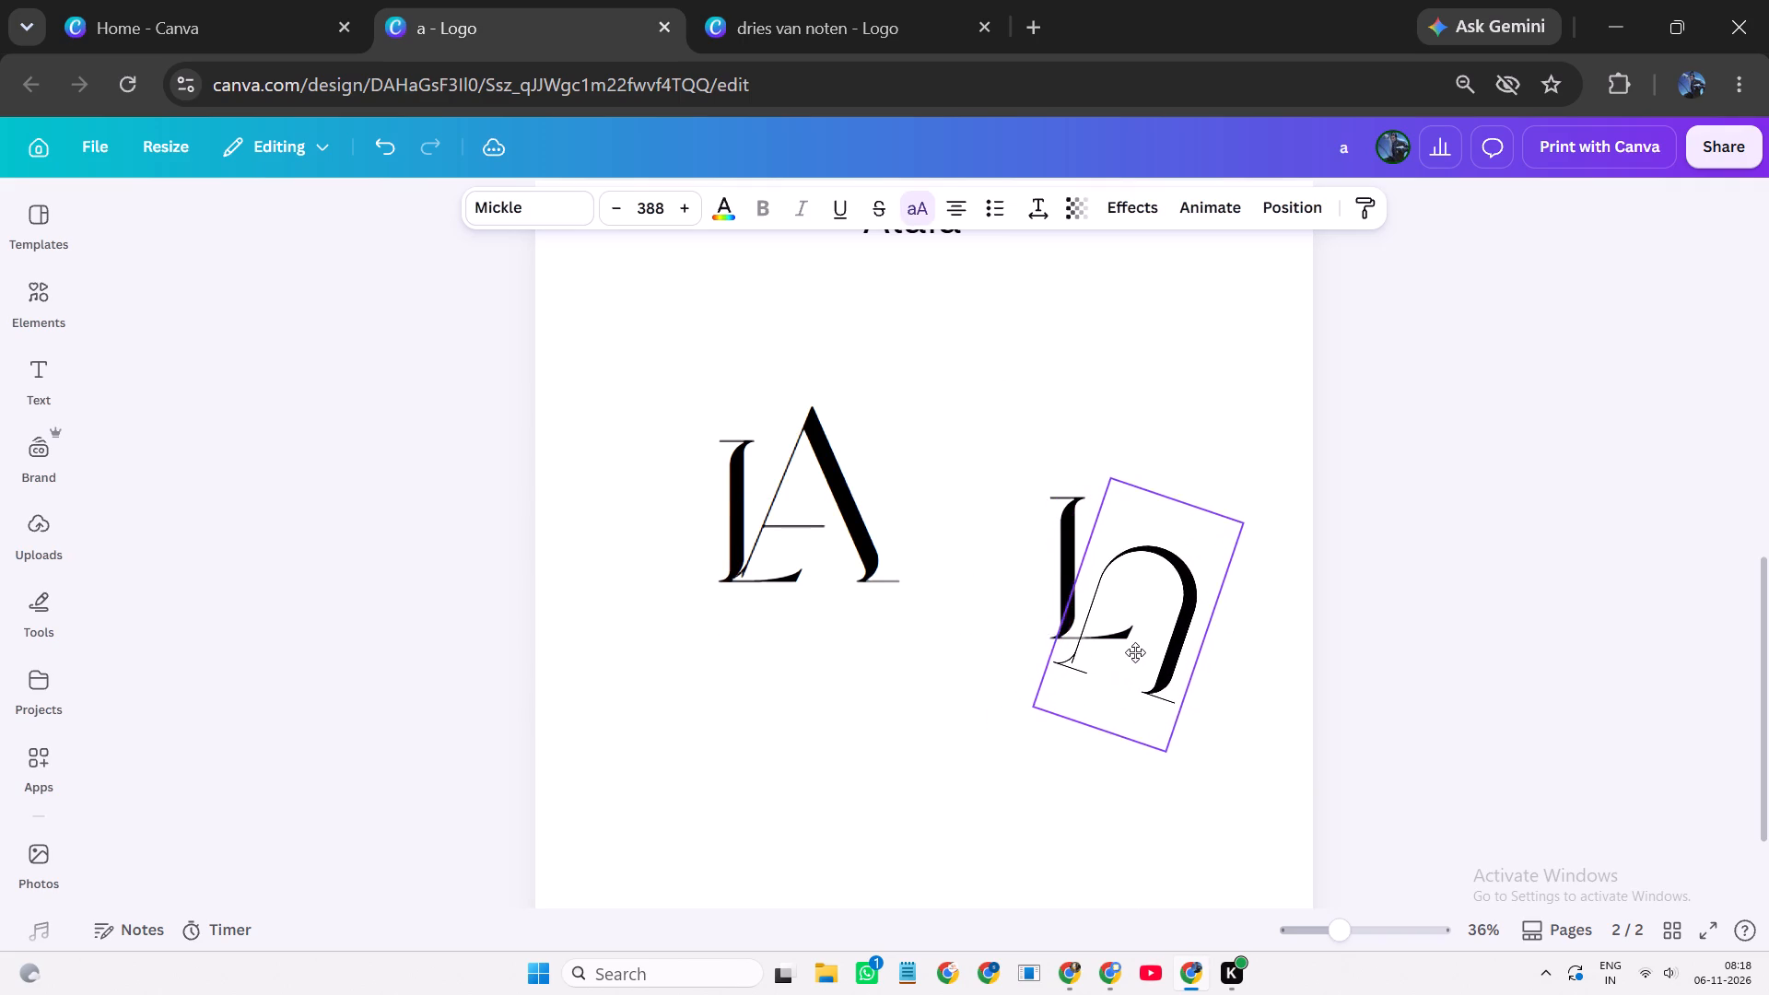
drag(1135, 652, 1118, 649)
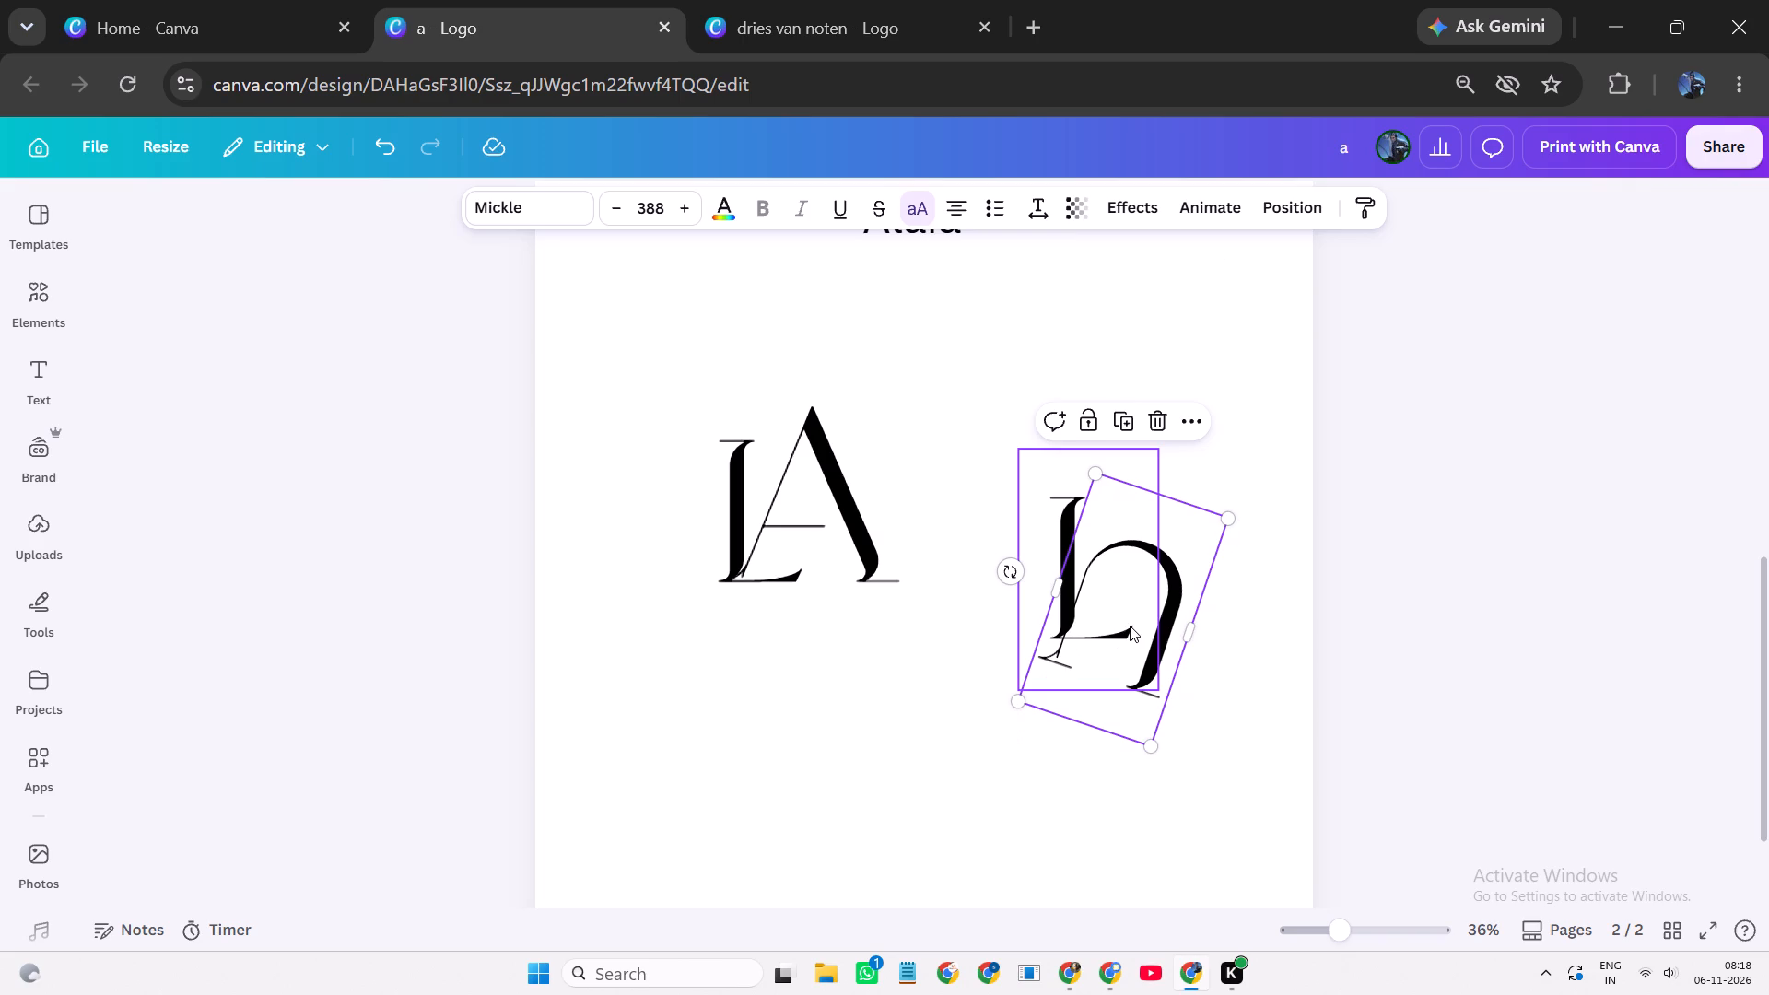
click(1189, 726)
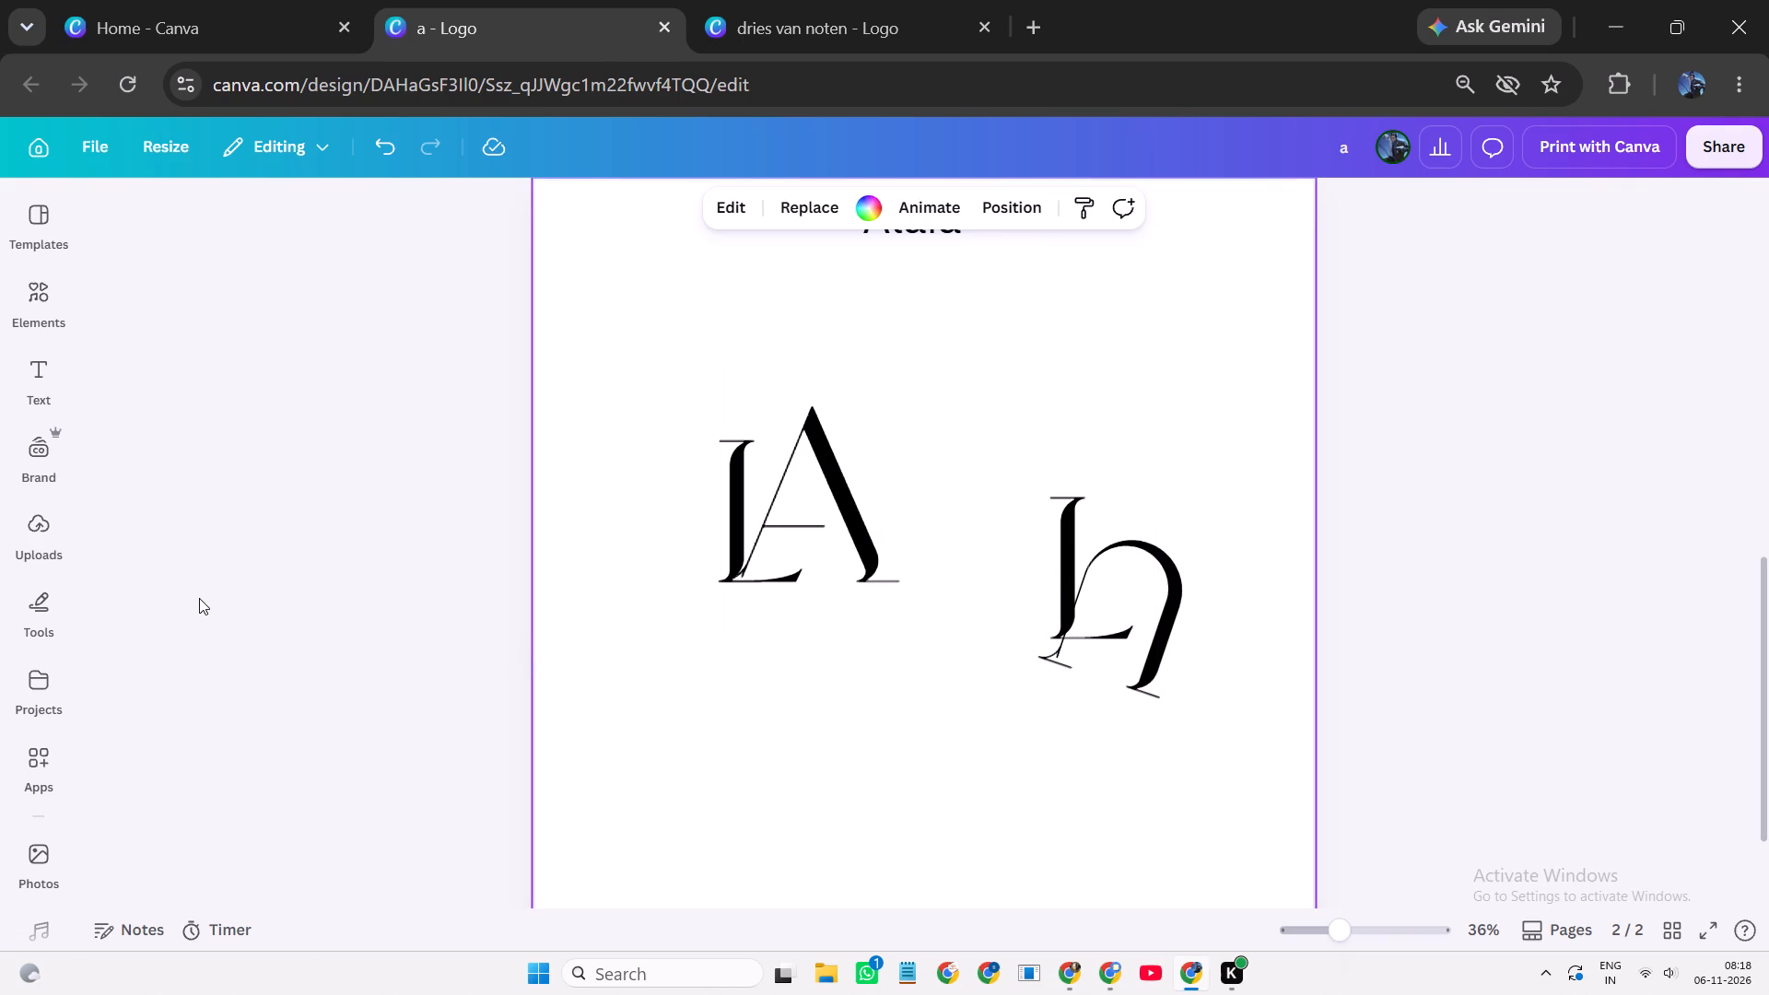
Browse the ready-made font combinations for lettering ideas suited to the monogram.
click(0, 365)
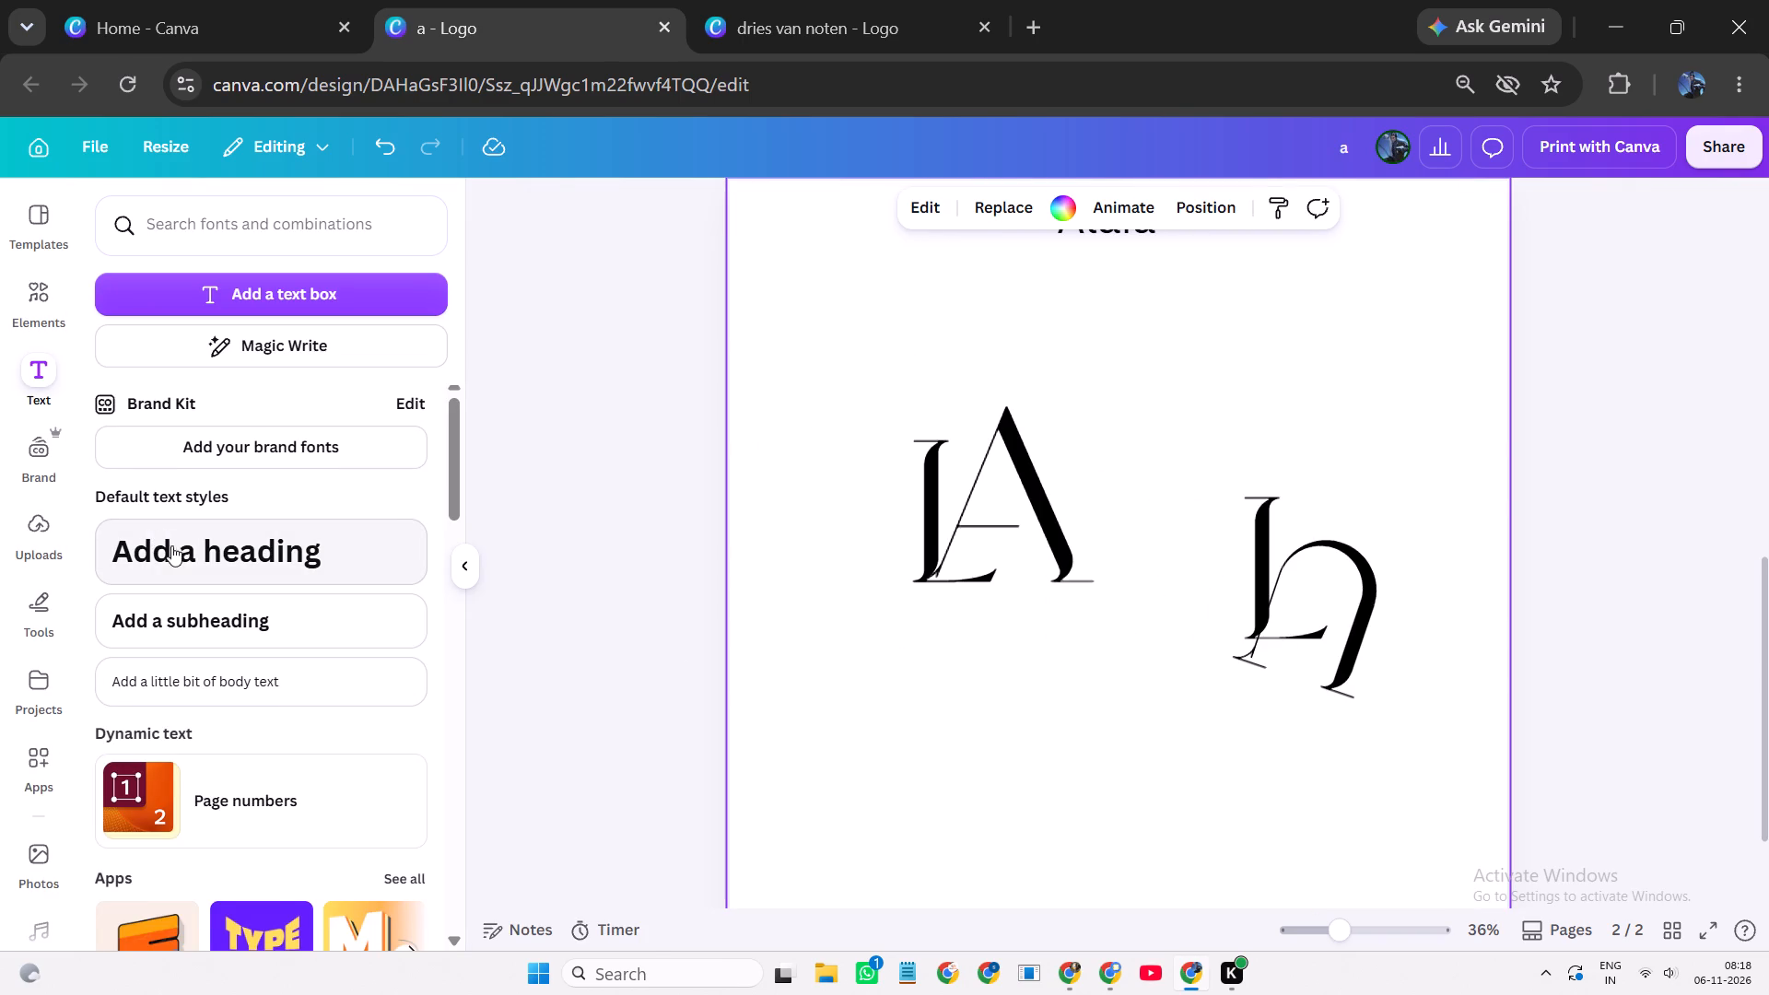
scroll(197, 579, down, 5)
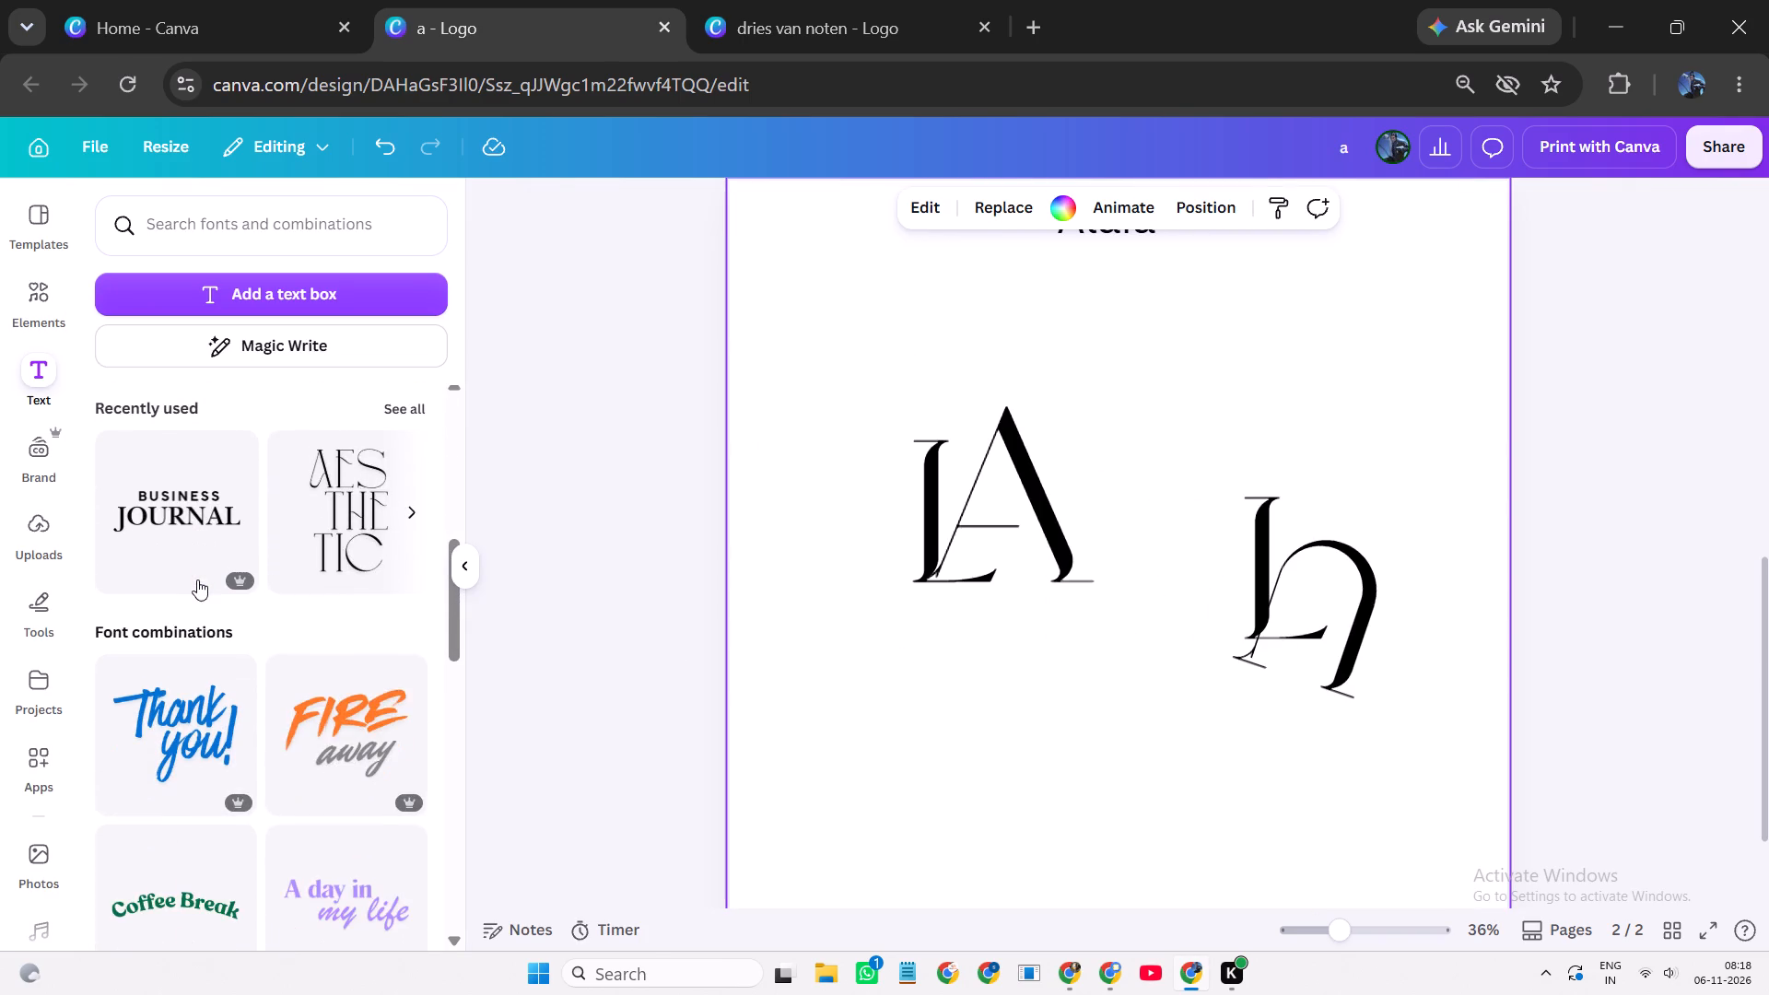
scroll(198, 579, down, 5)
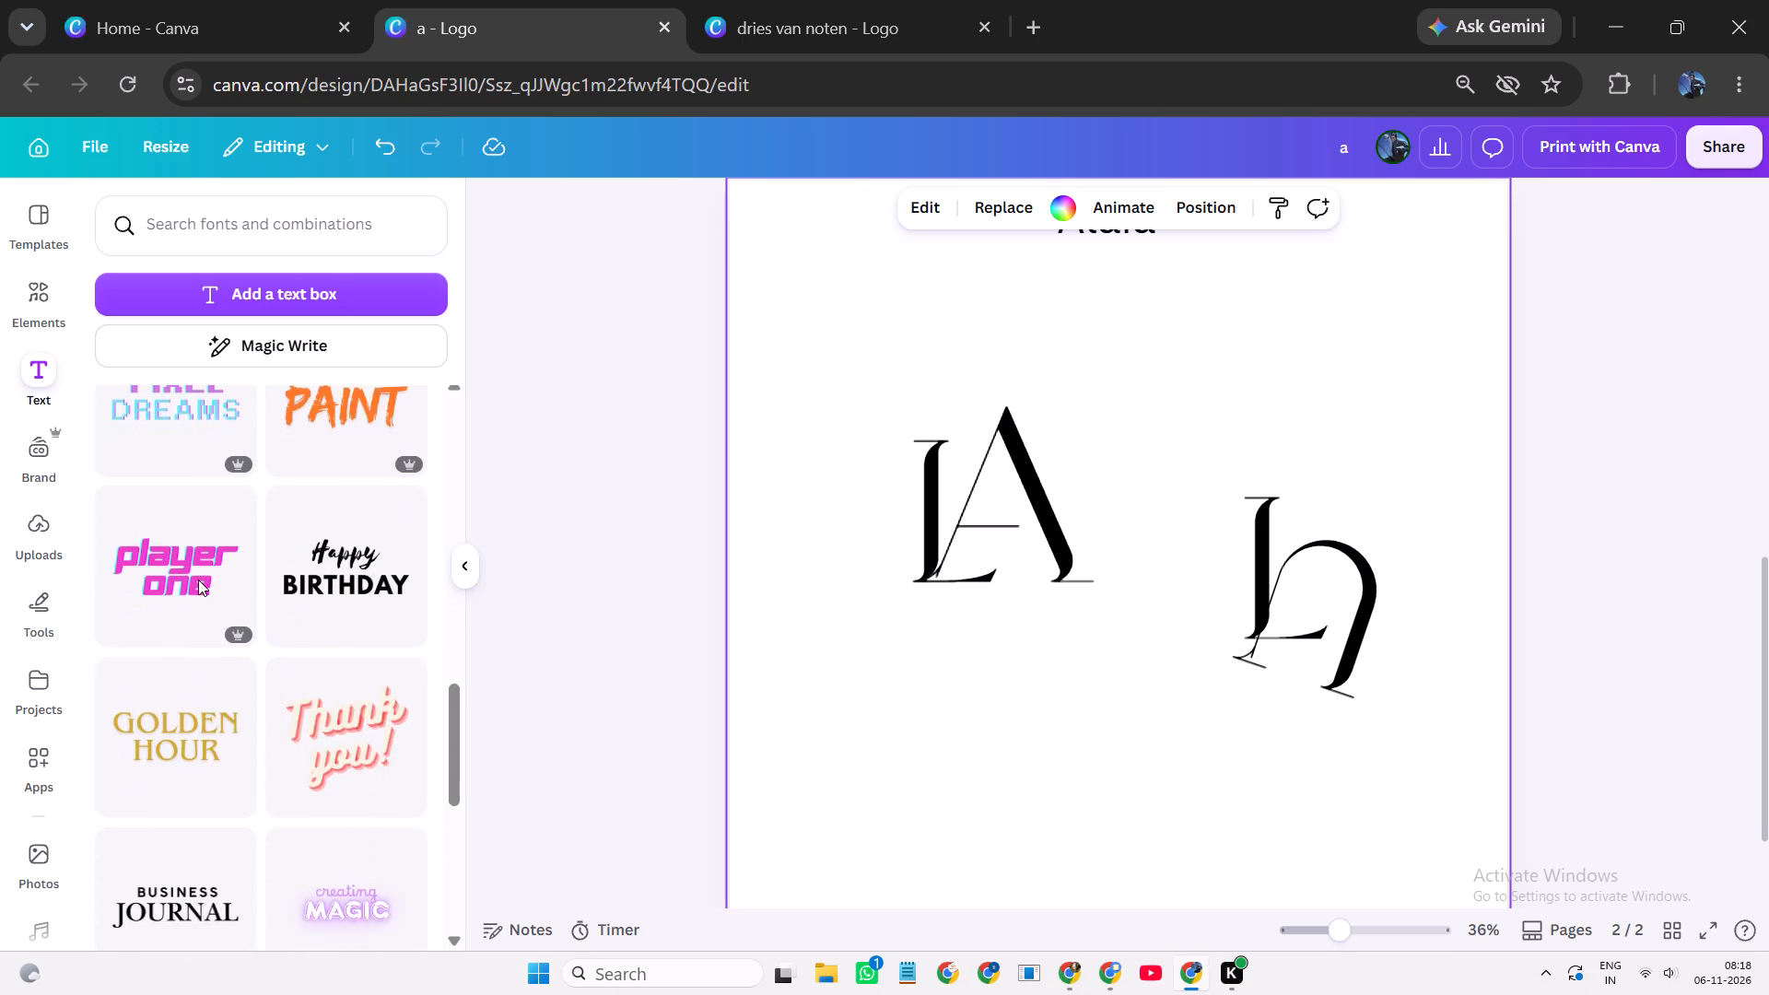
scroll(198, 579, down, 6)
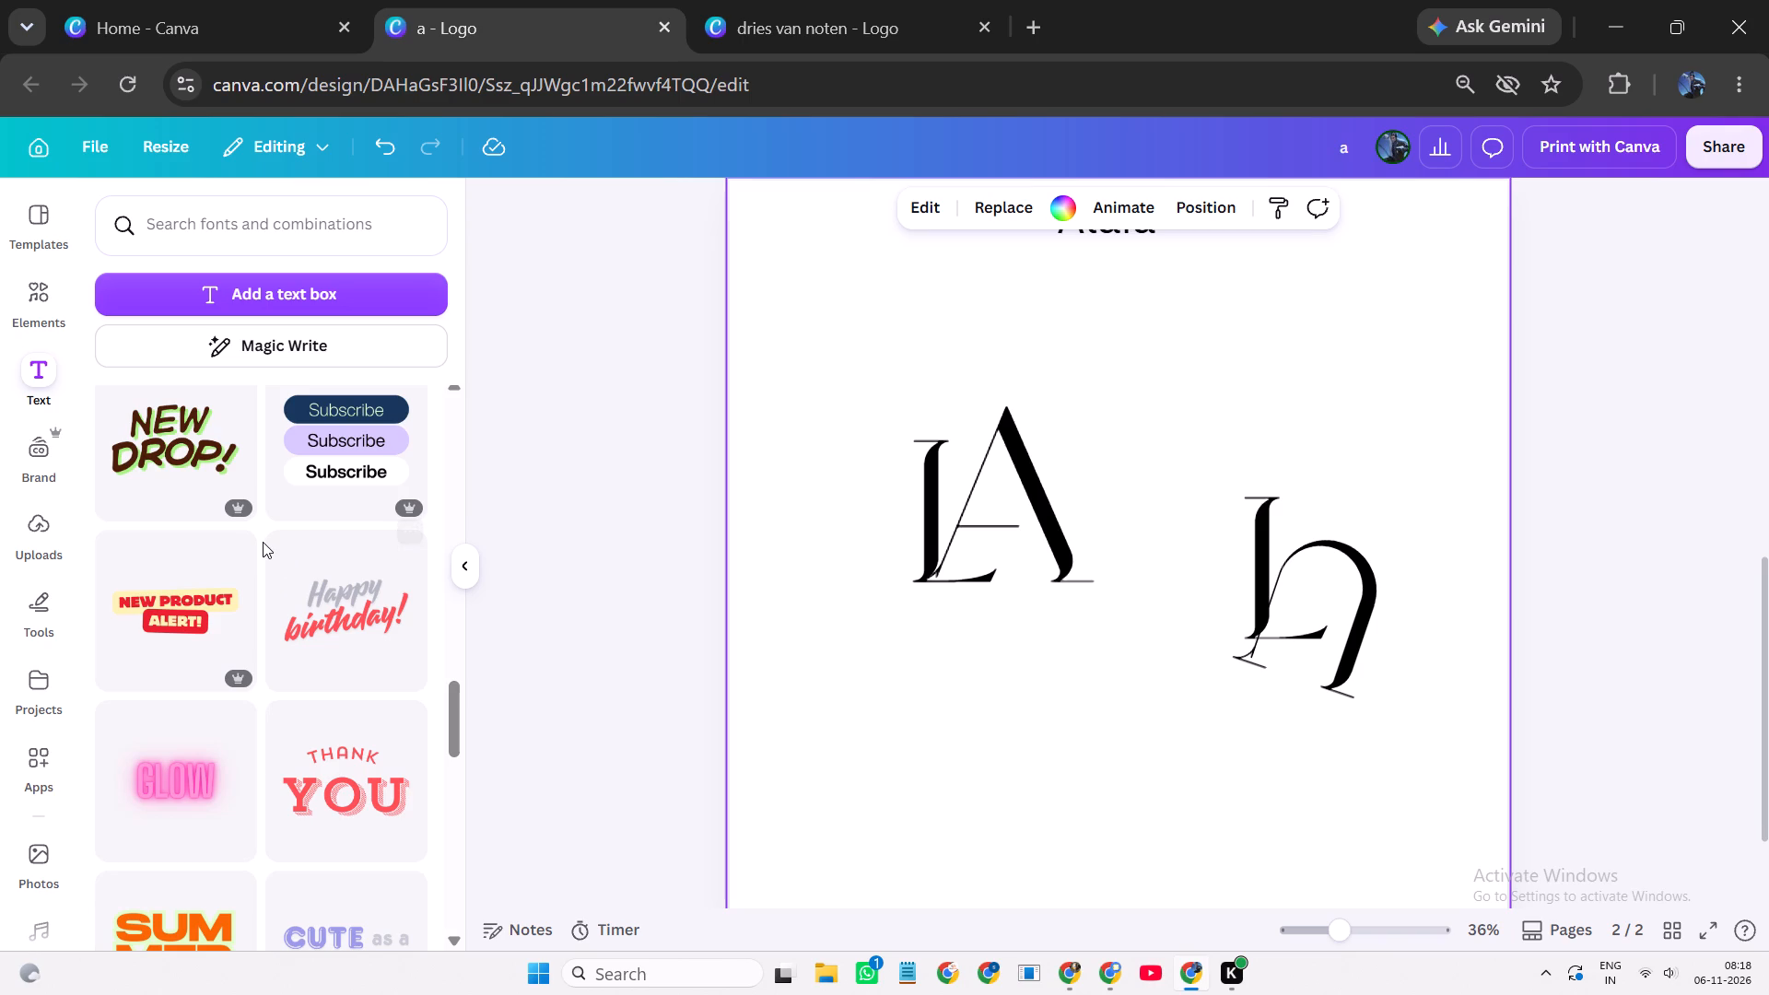
scroll(201, 630, down, 1)
scroll(356, 708, down, 2)
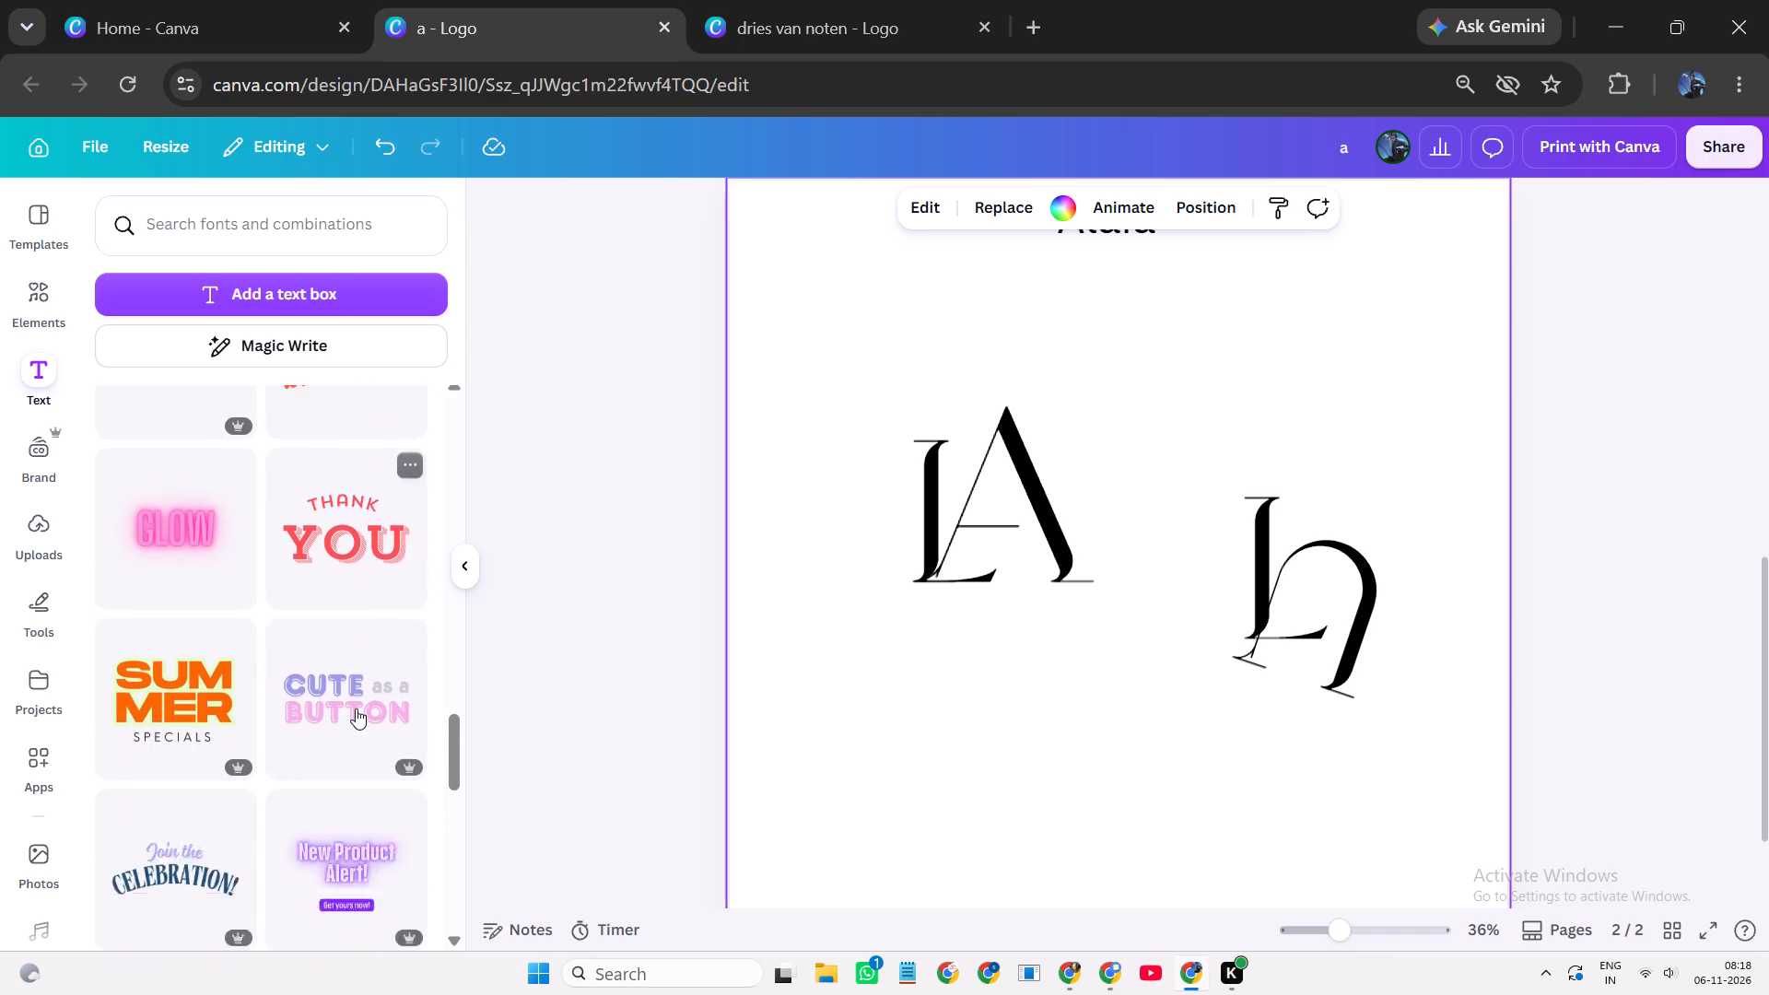
scroll(356, 708, down, 1)
click(454, 573)
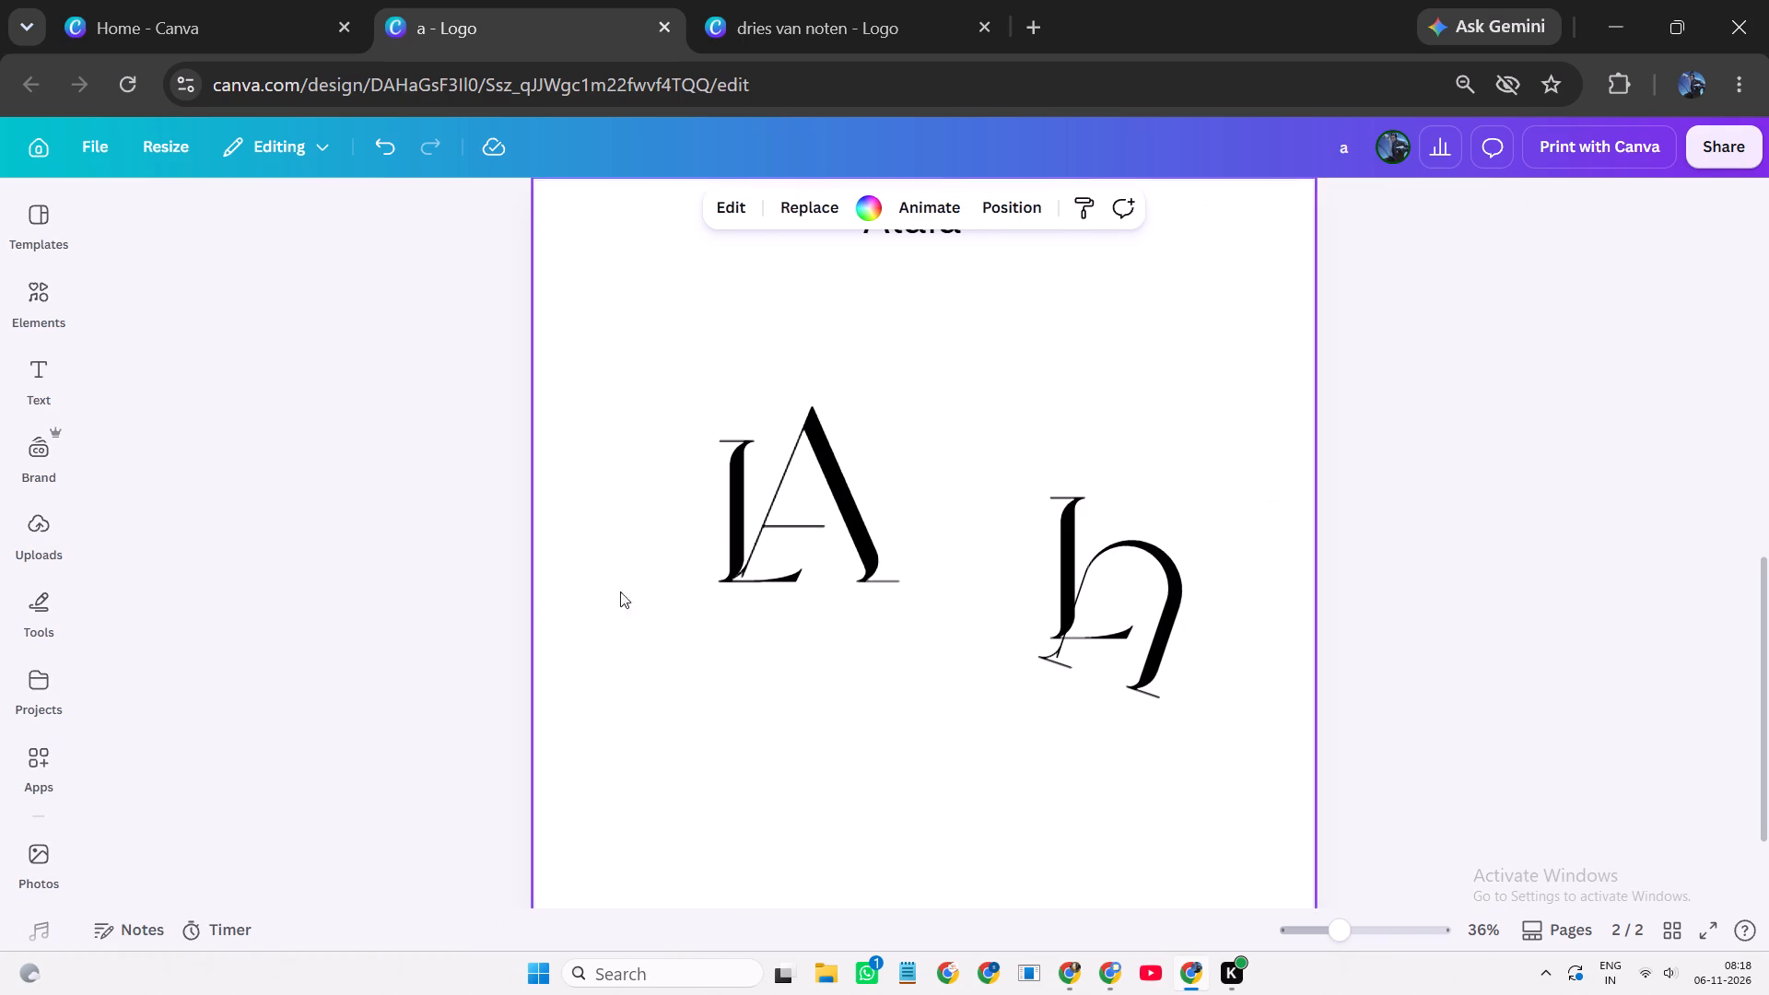
Slightly narrow the text box of the L that overlaps the tilted U, and move that L up clear of the U.
click(792, 592)
drag(1153, 587, 1180, 565)
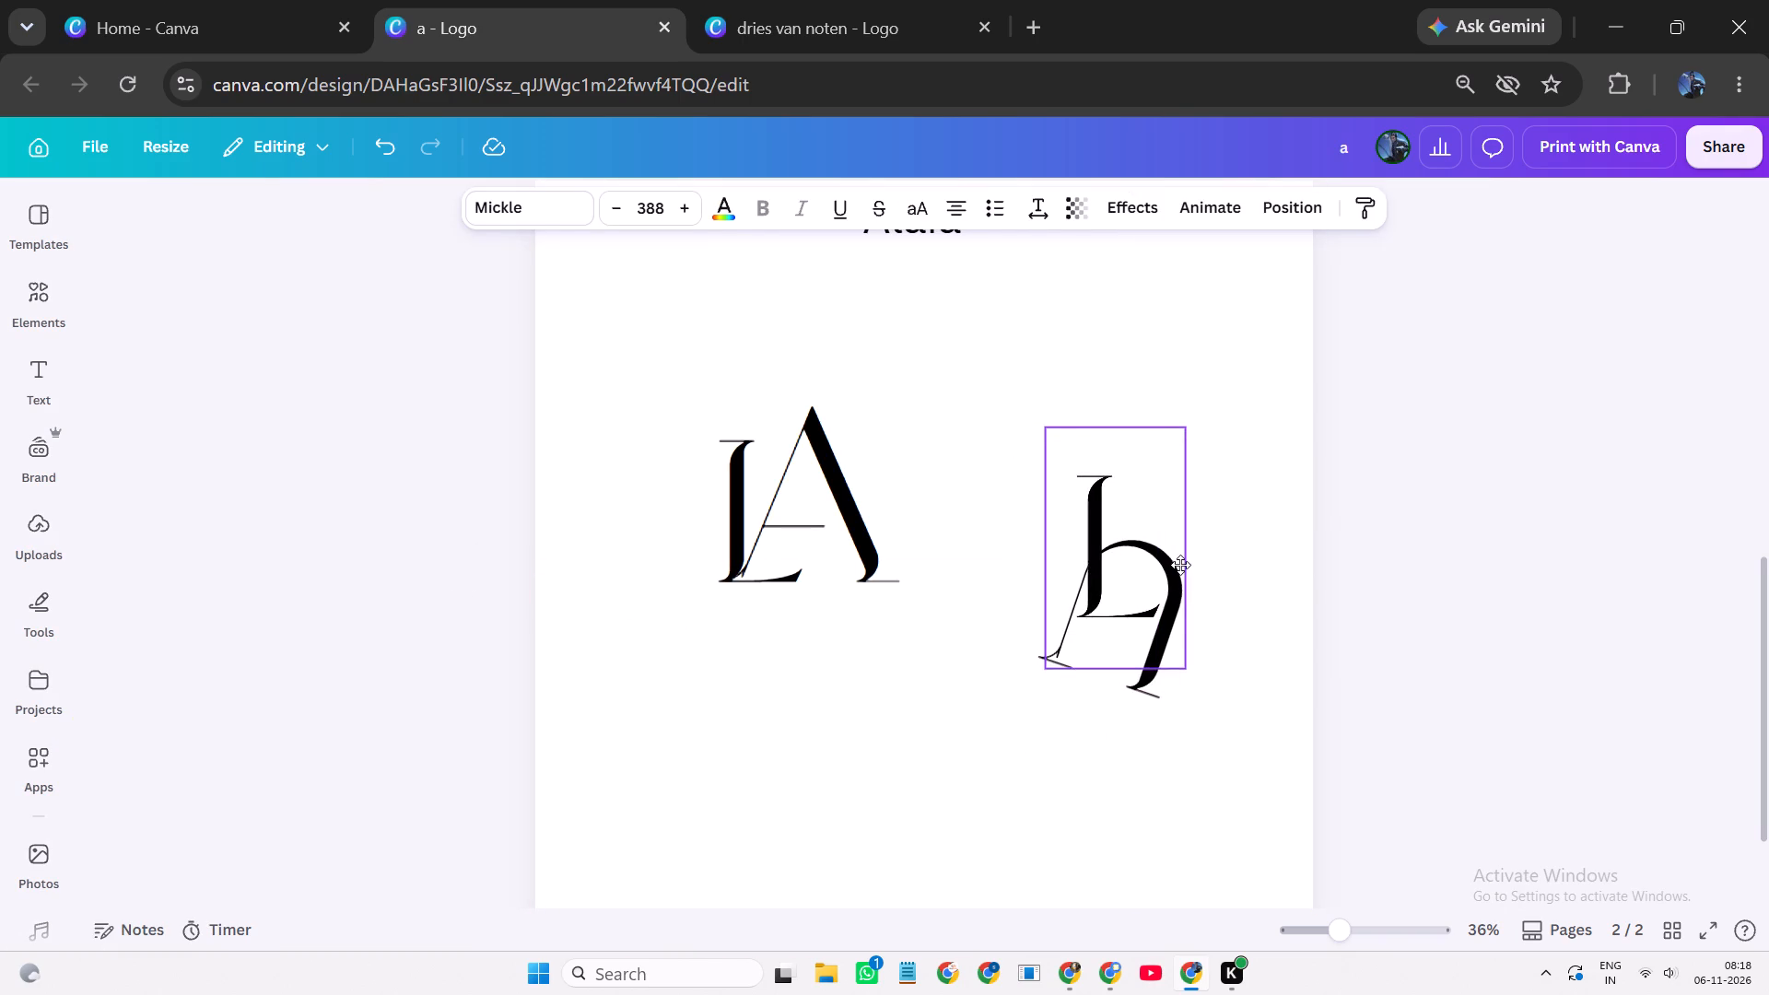
drag(1180, 565, 1161, 591)
drag(1014, 590, 1022, 574)
click(1020, 556)
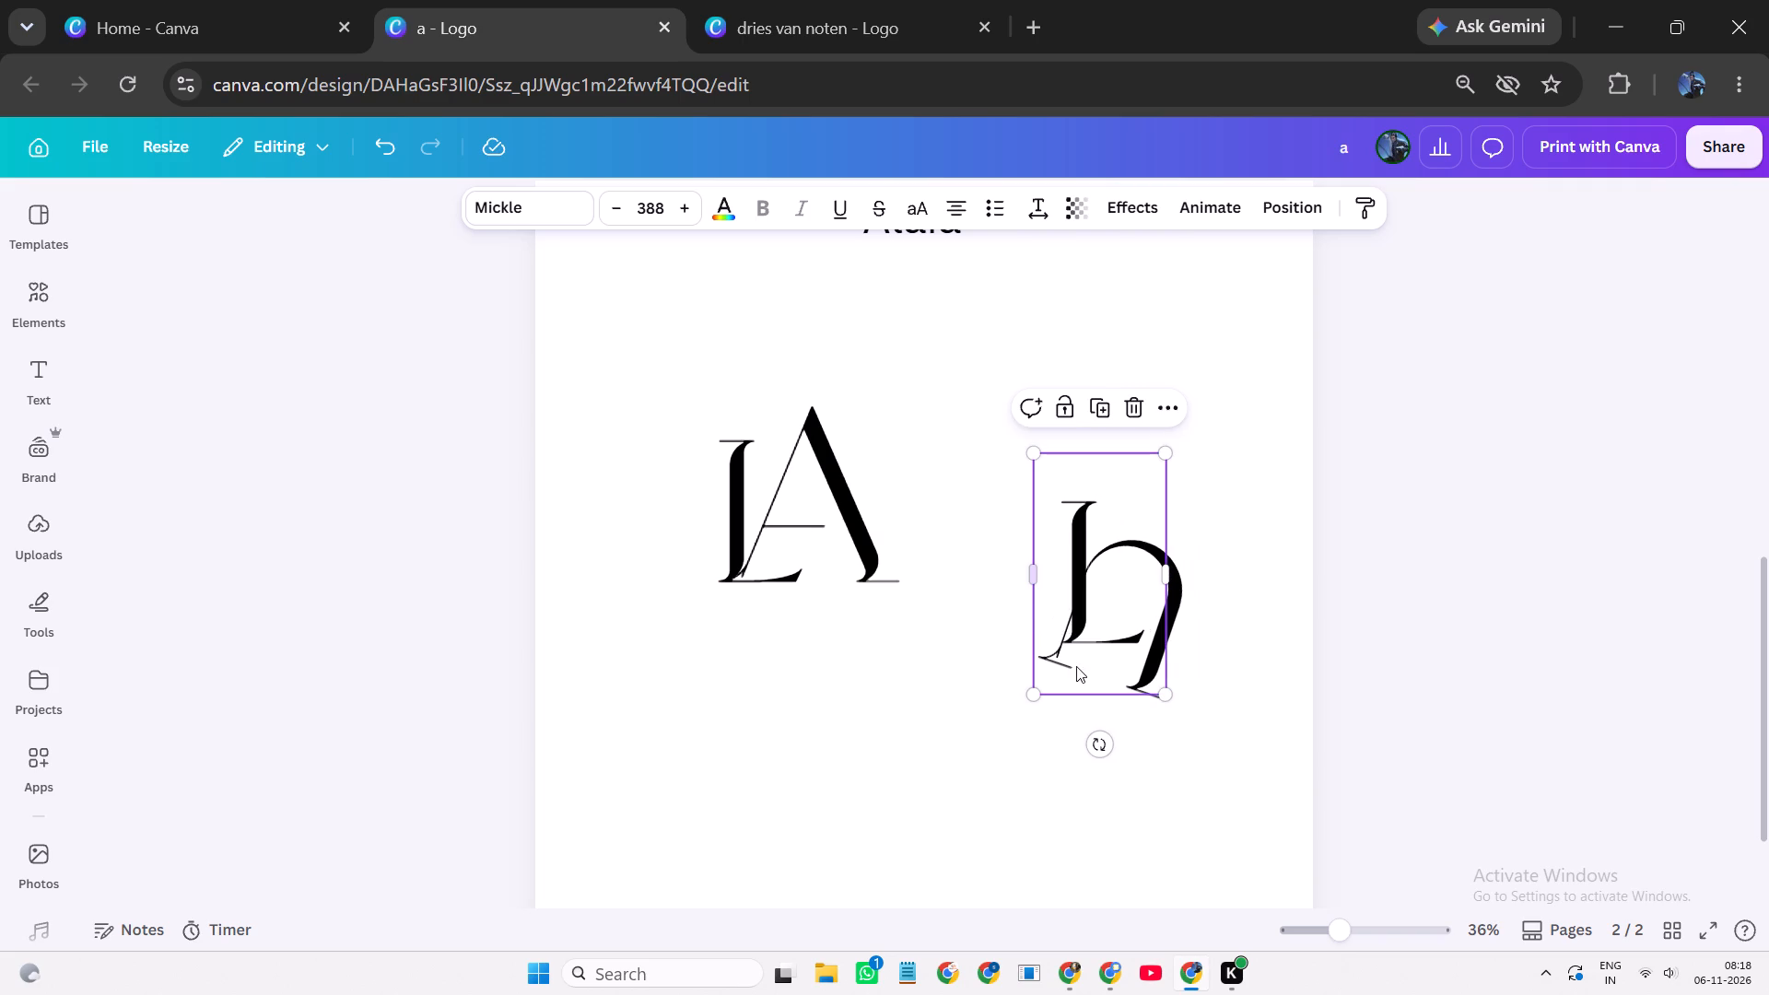
drag(1063, 595, 1023, 445)
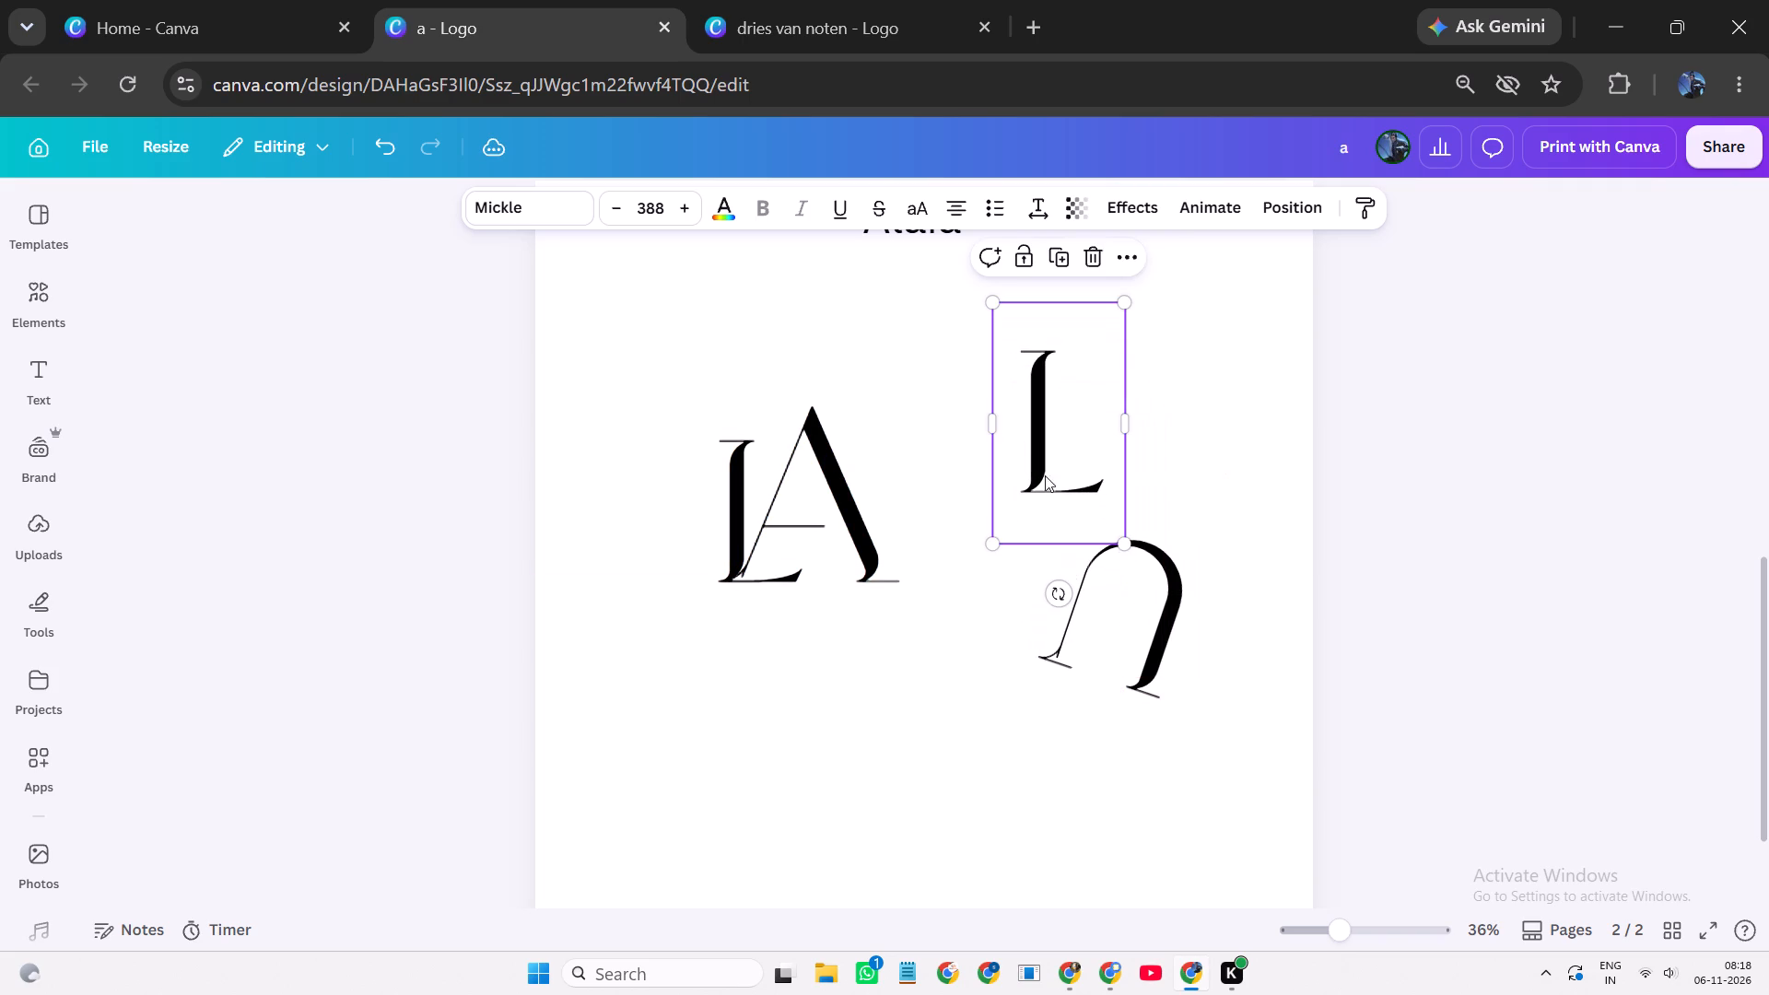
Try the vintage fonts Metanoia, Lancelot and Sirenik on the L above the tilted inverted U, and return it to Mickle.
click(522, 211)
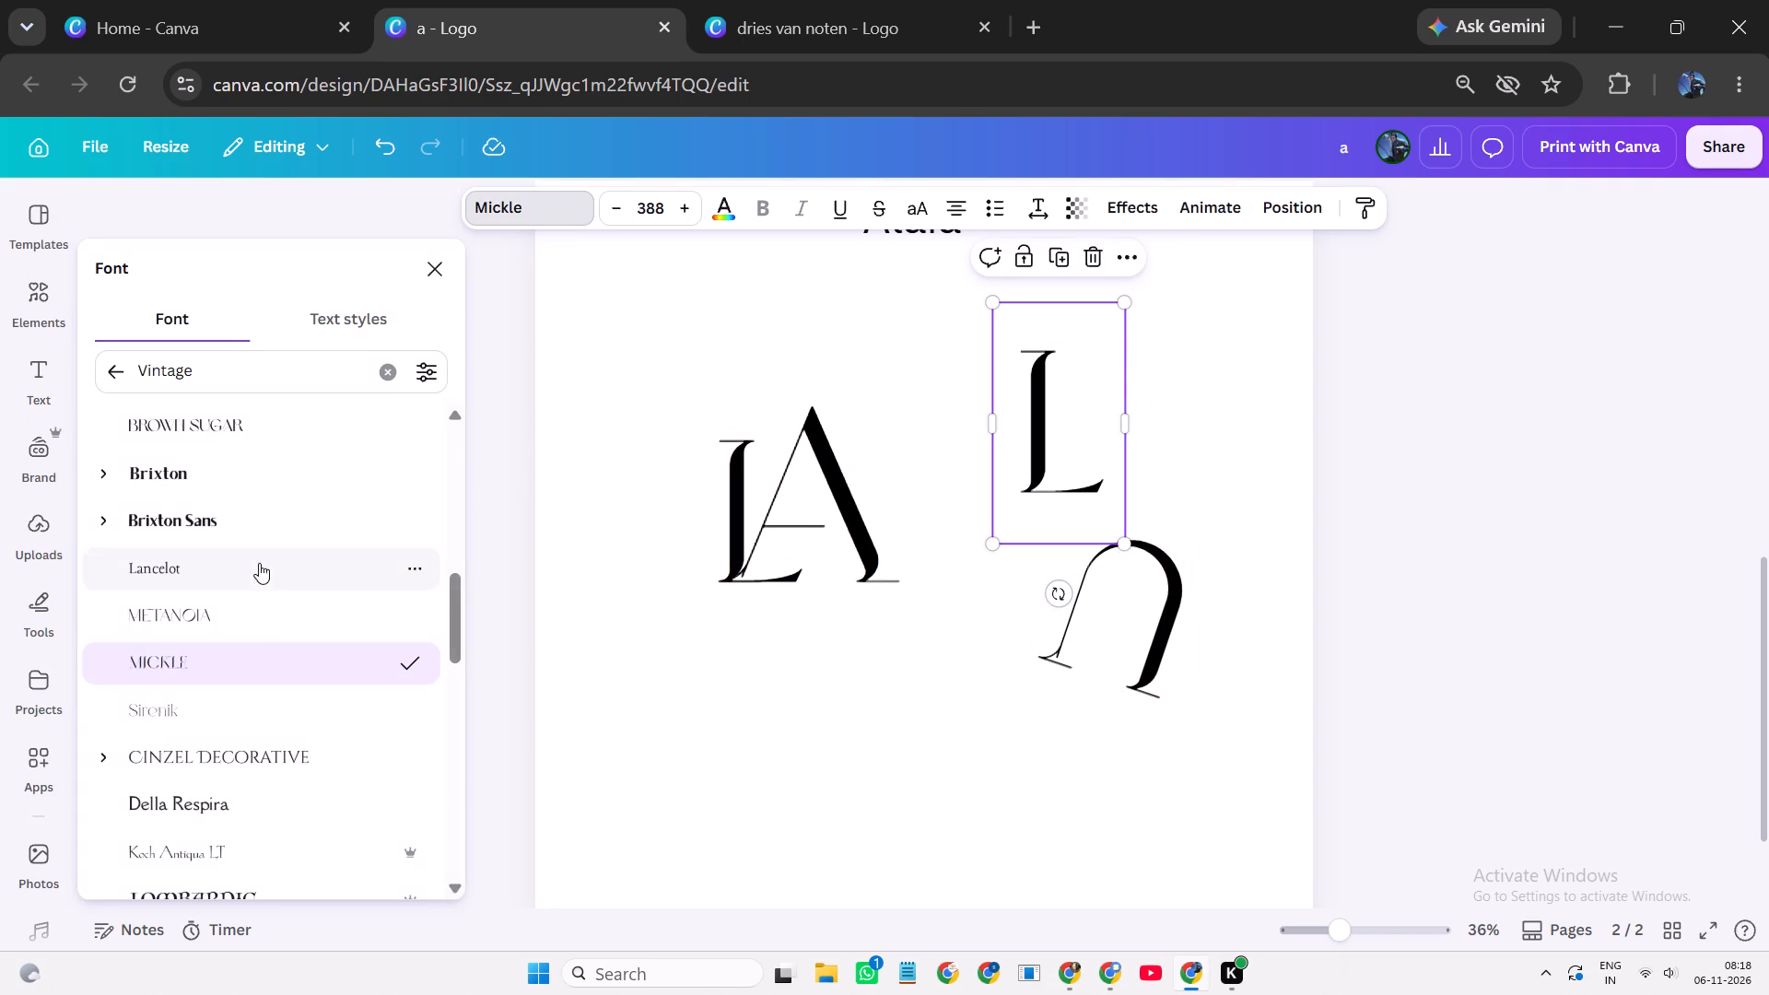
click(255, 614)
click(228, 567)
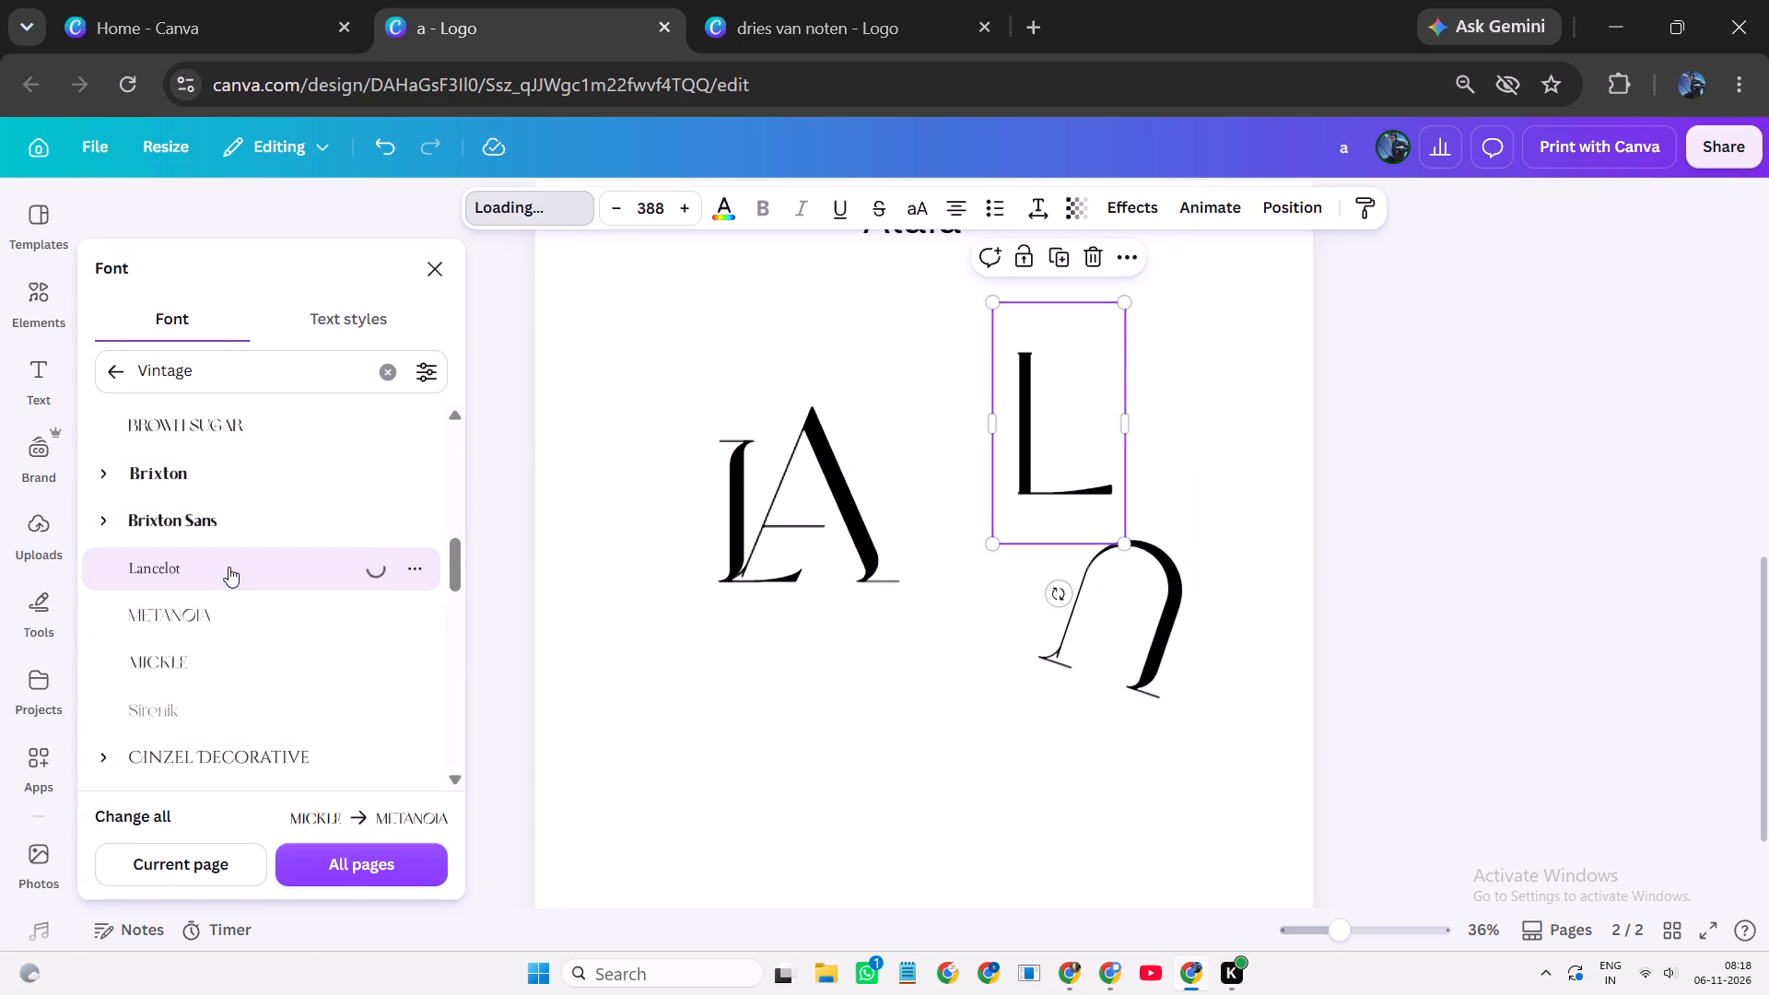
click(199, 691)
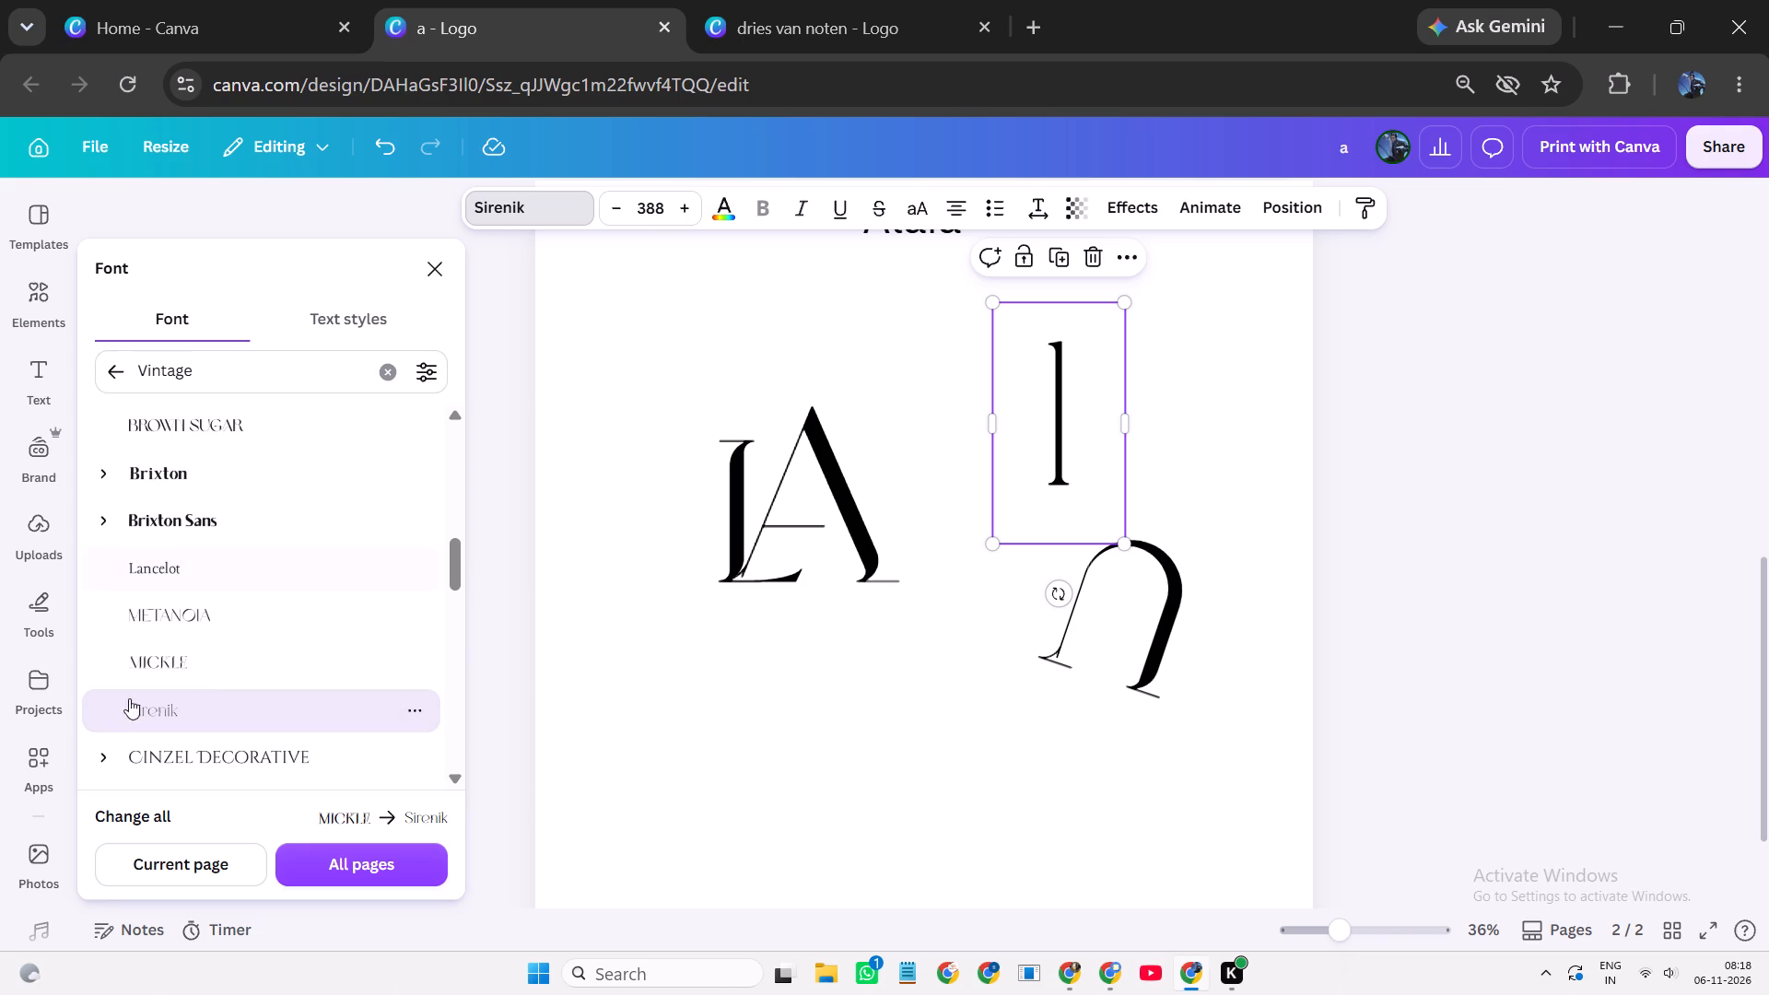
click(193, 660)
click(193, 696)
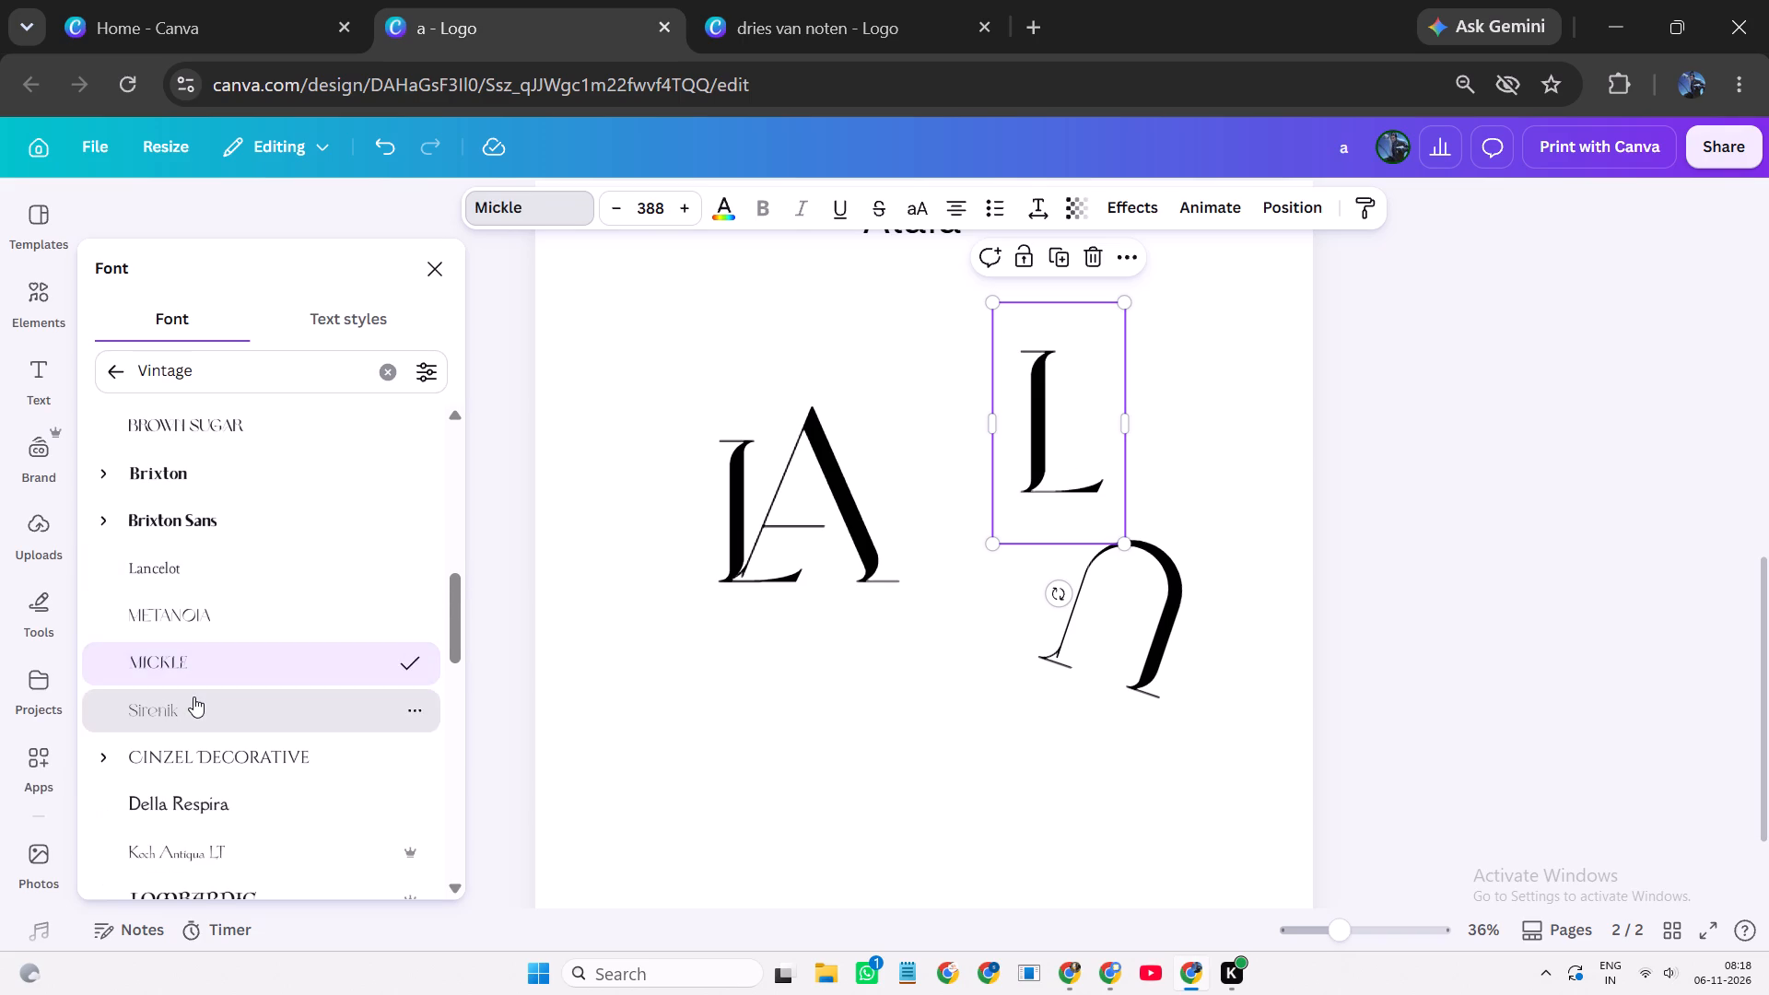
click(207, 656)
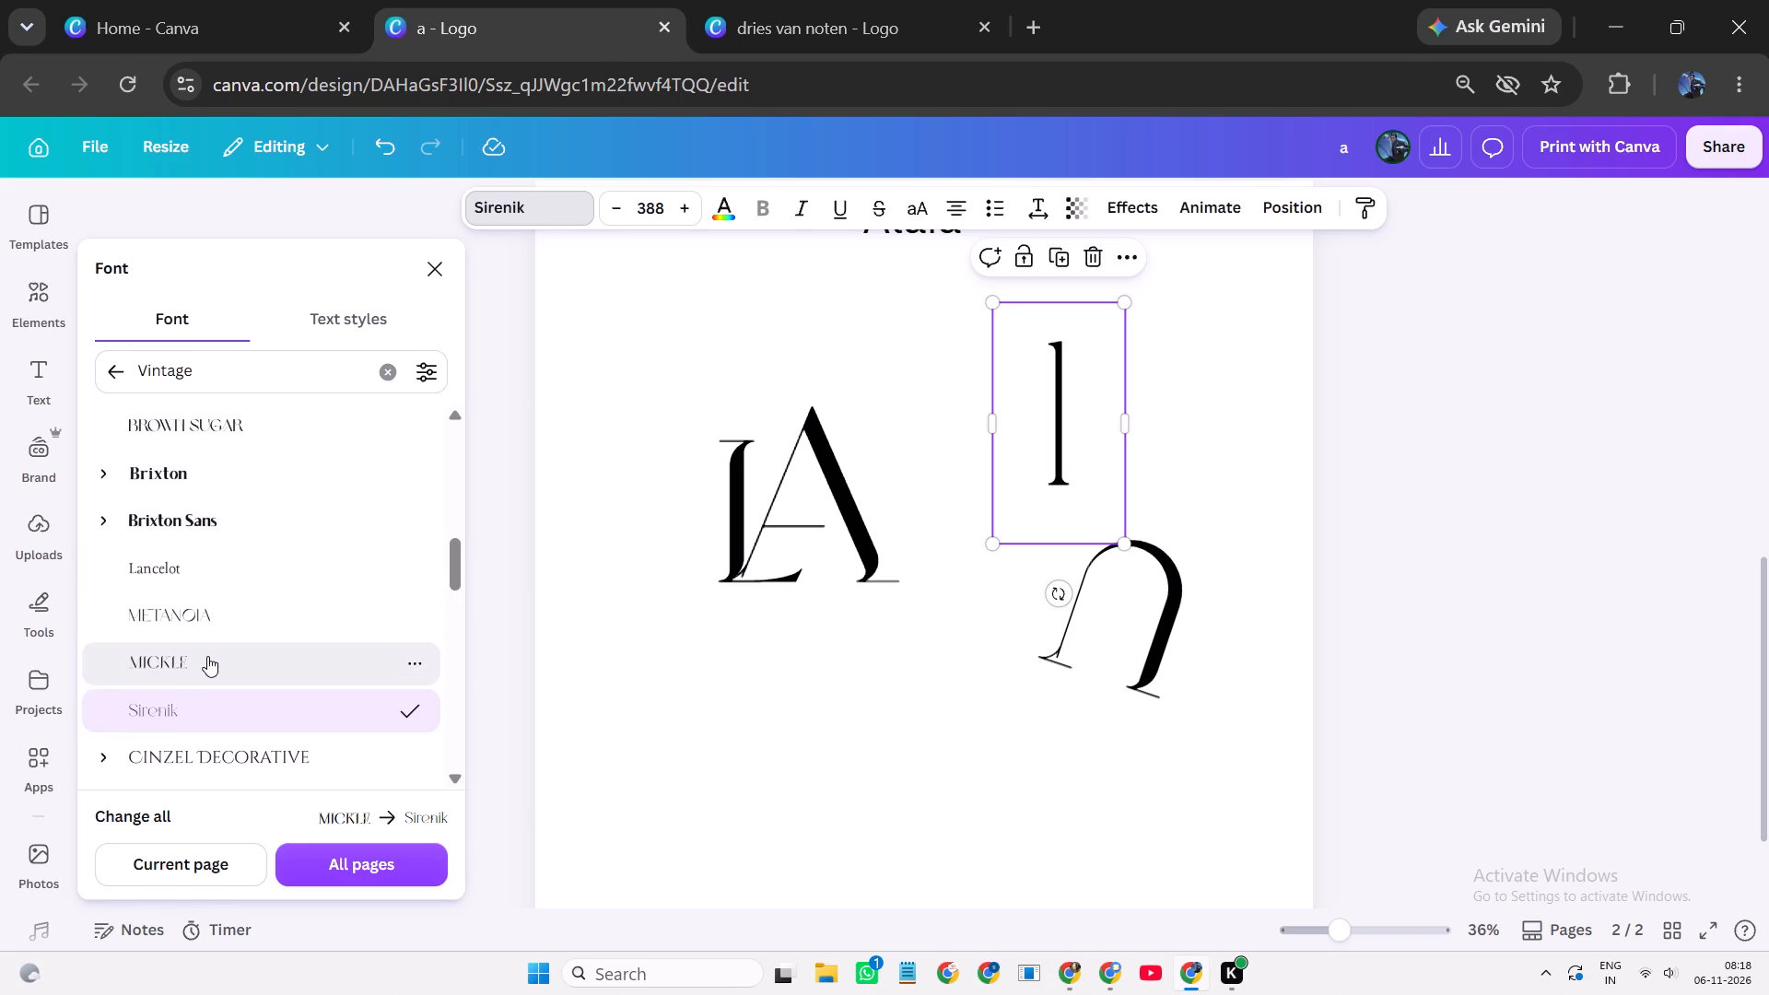
Compare Belina, Zenaida and Moonlight on the same L above the tilted U, and set it in Zenaida.
scroll(208, 656, down, 2)
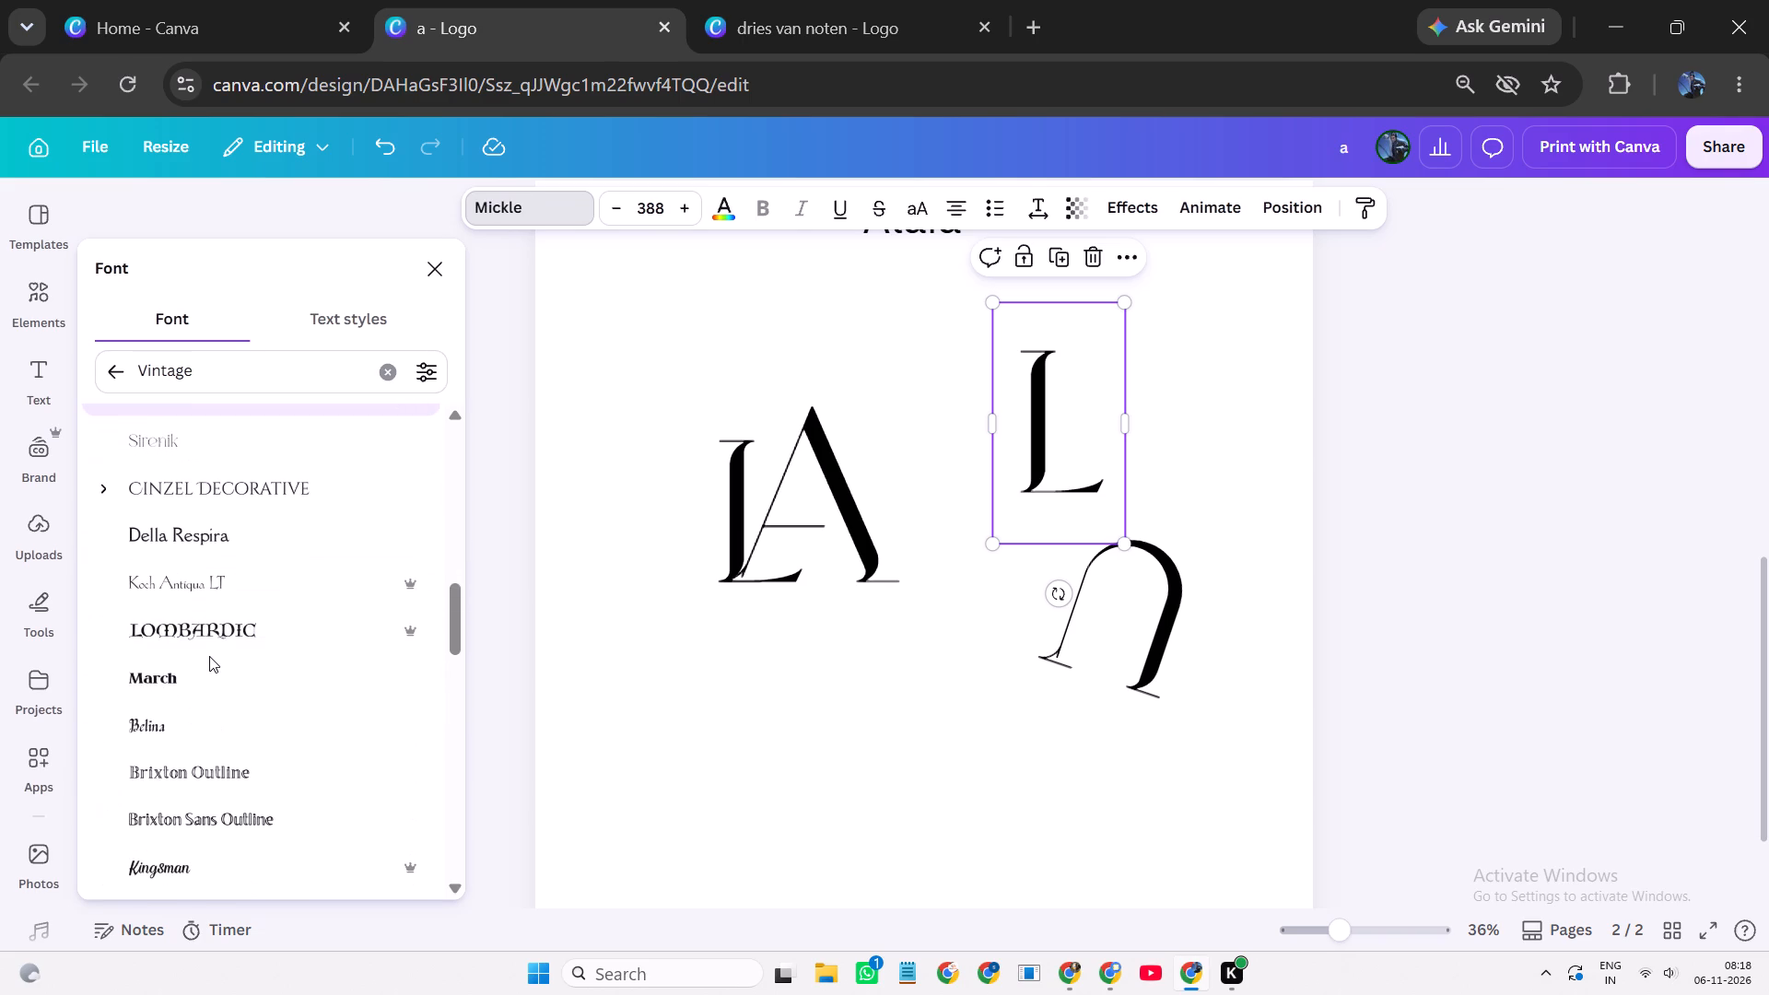
click(204, 723)
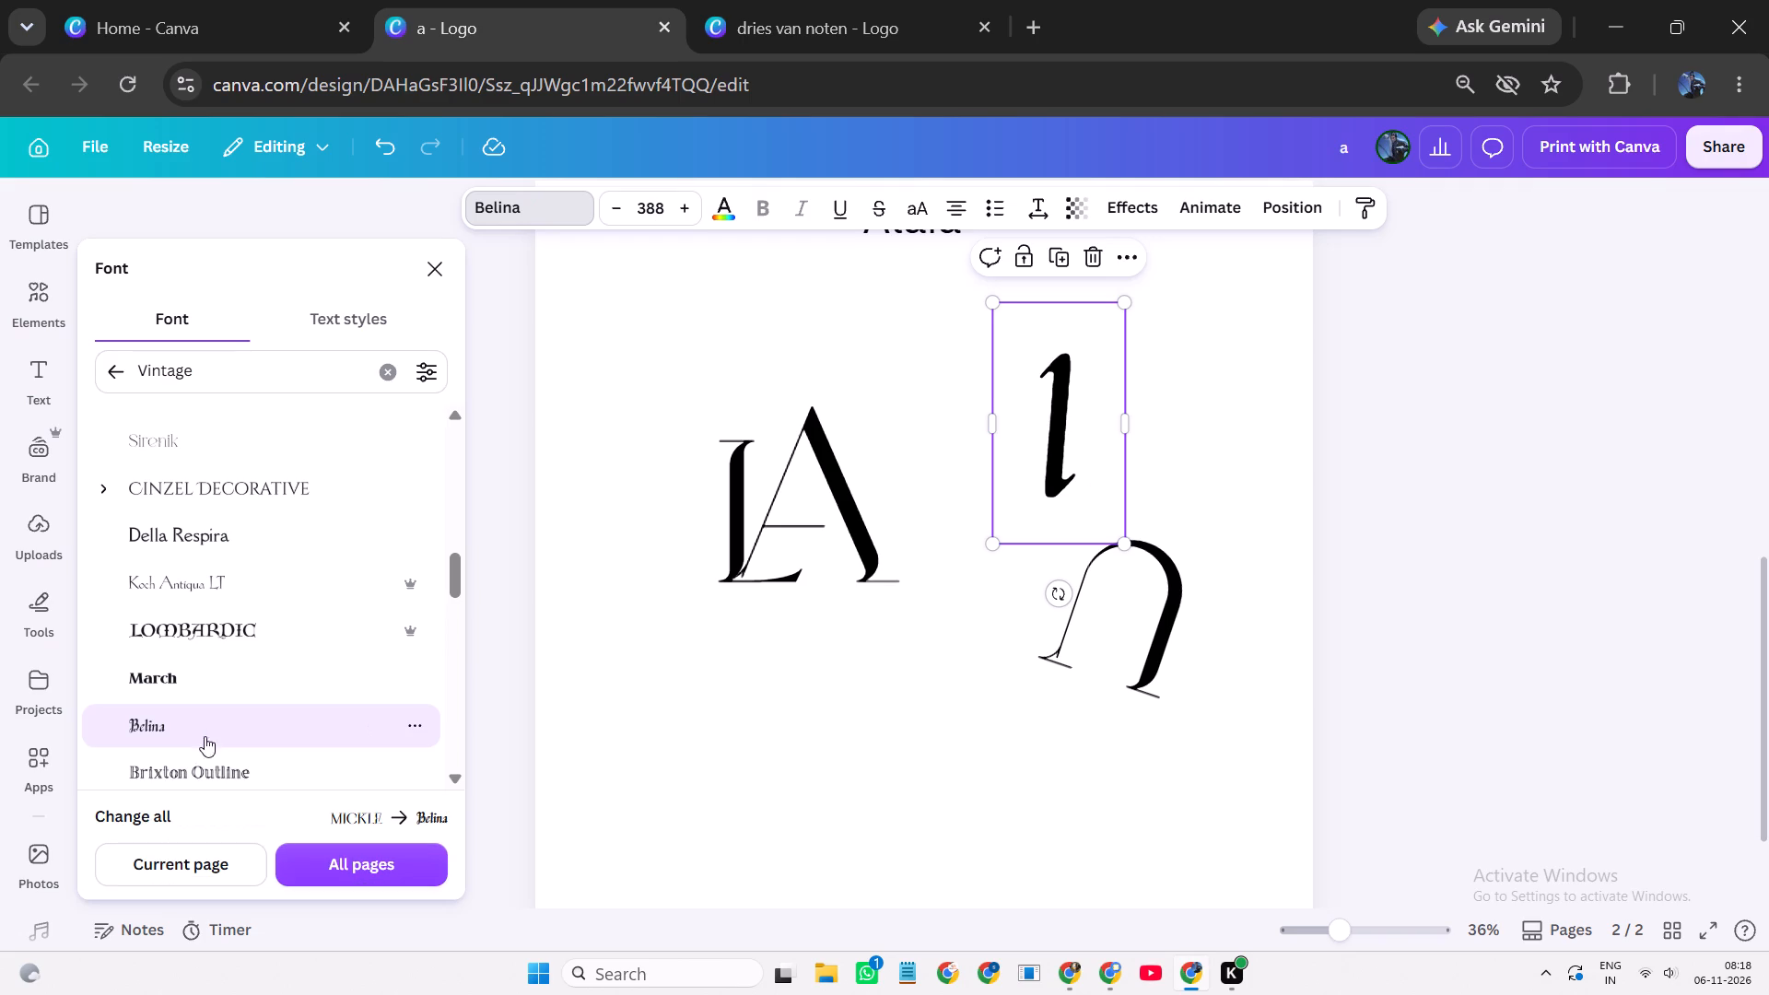
scroll(238, 748, down, 5)
click(334, 486)
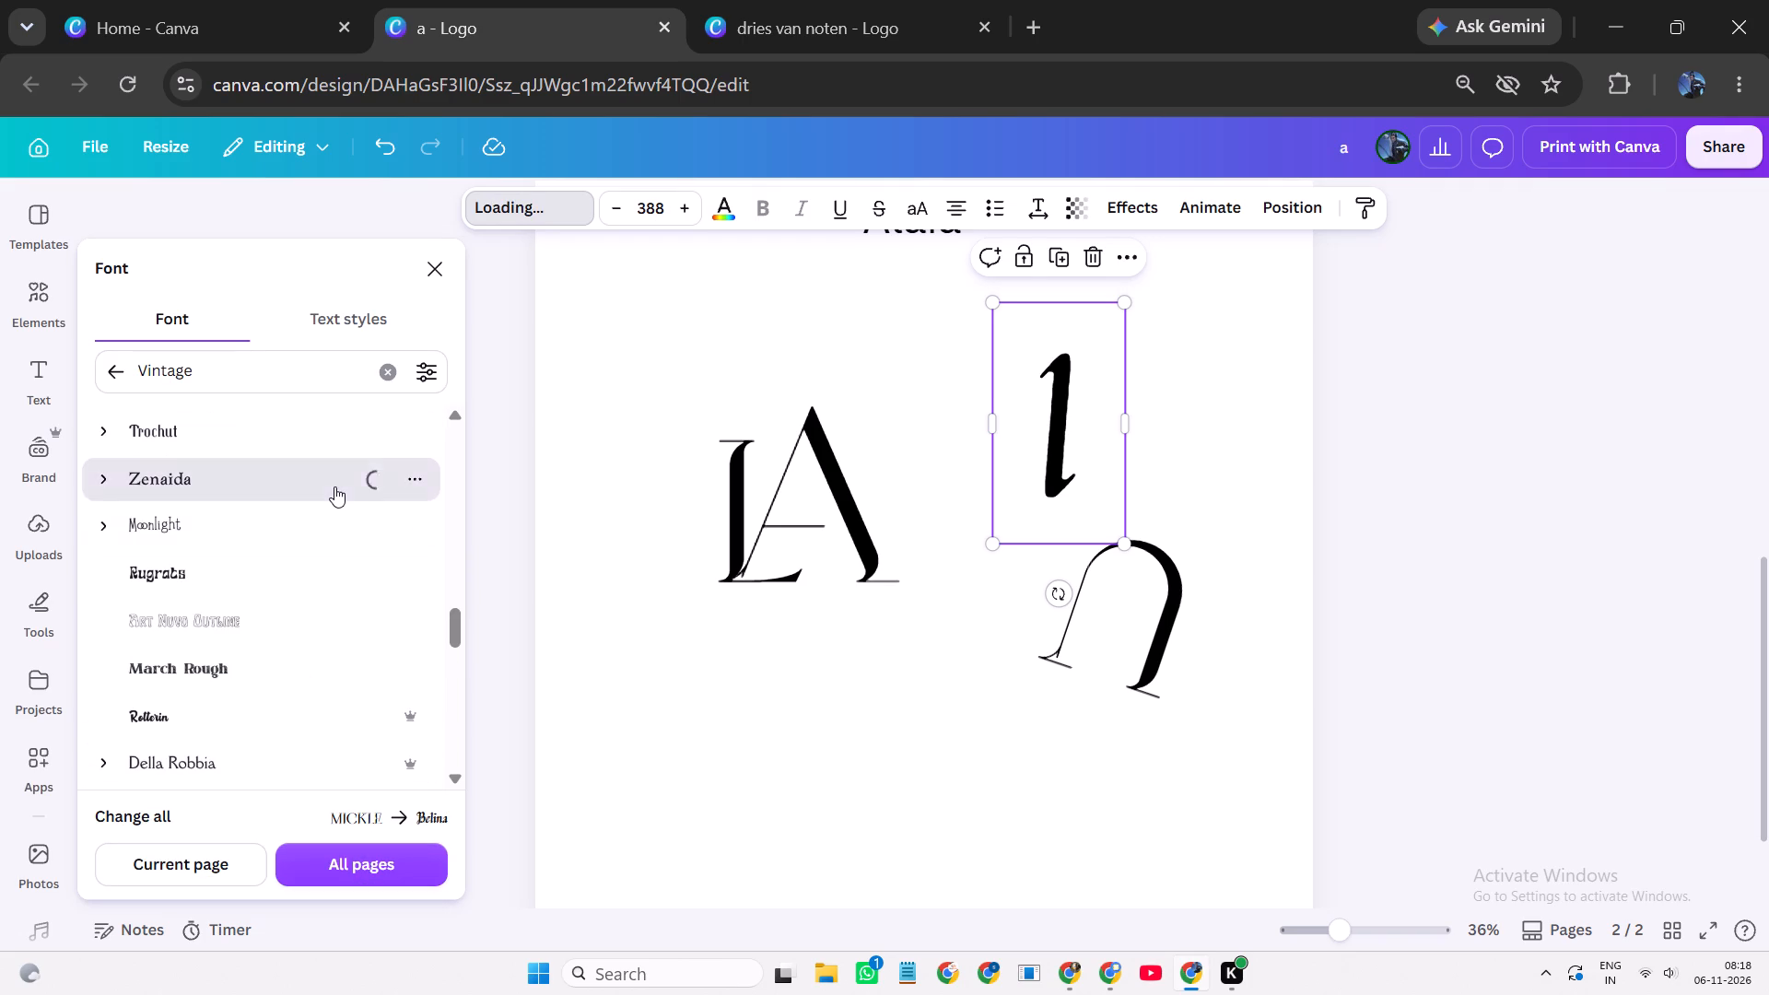
click(282, 533)
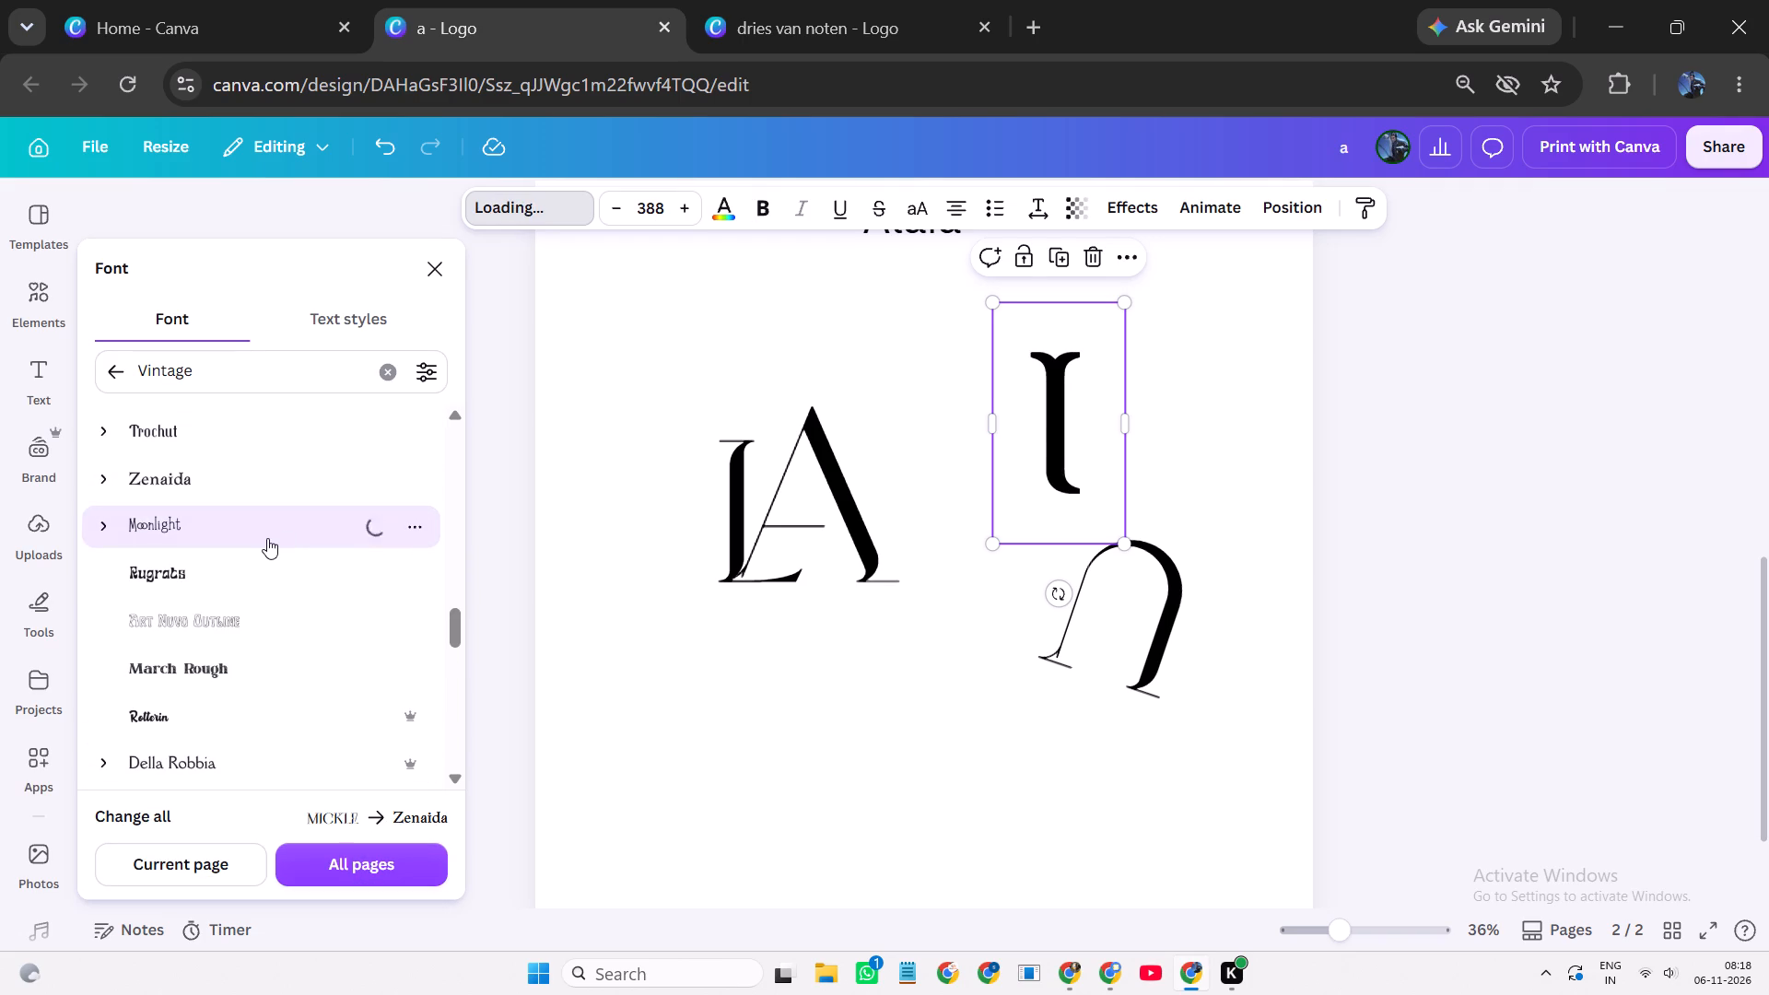
click(262, 488)
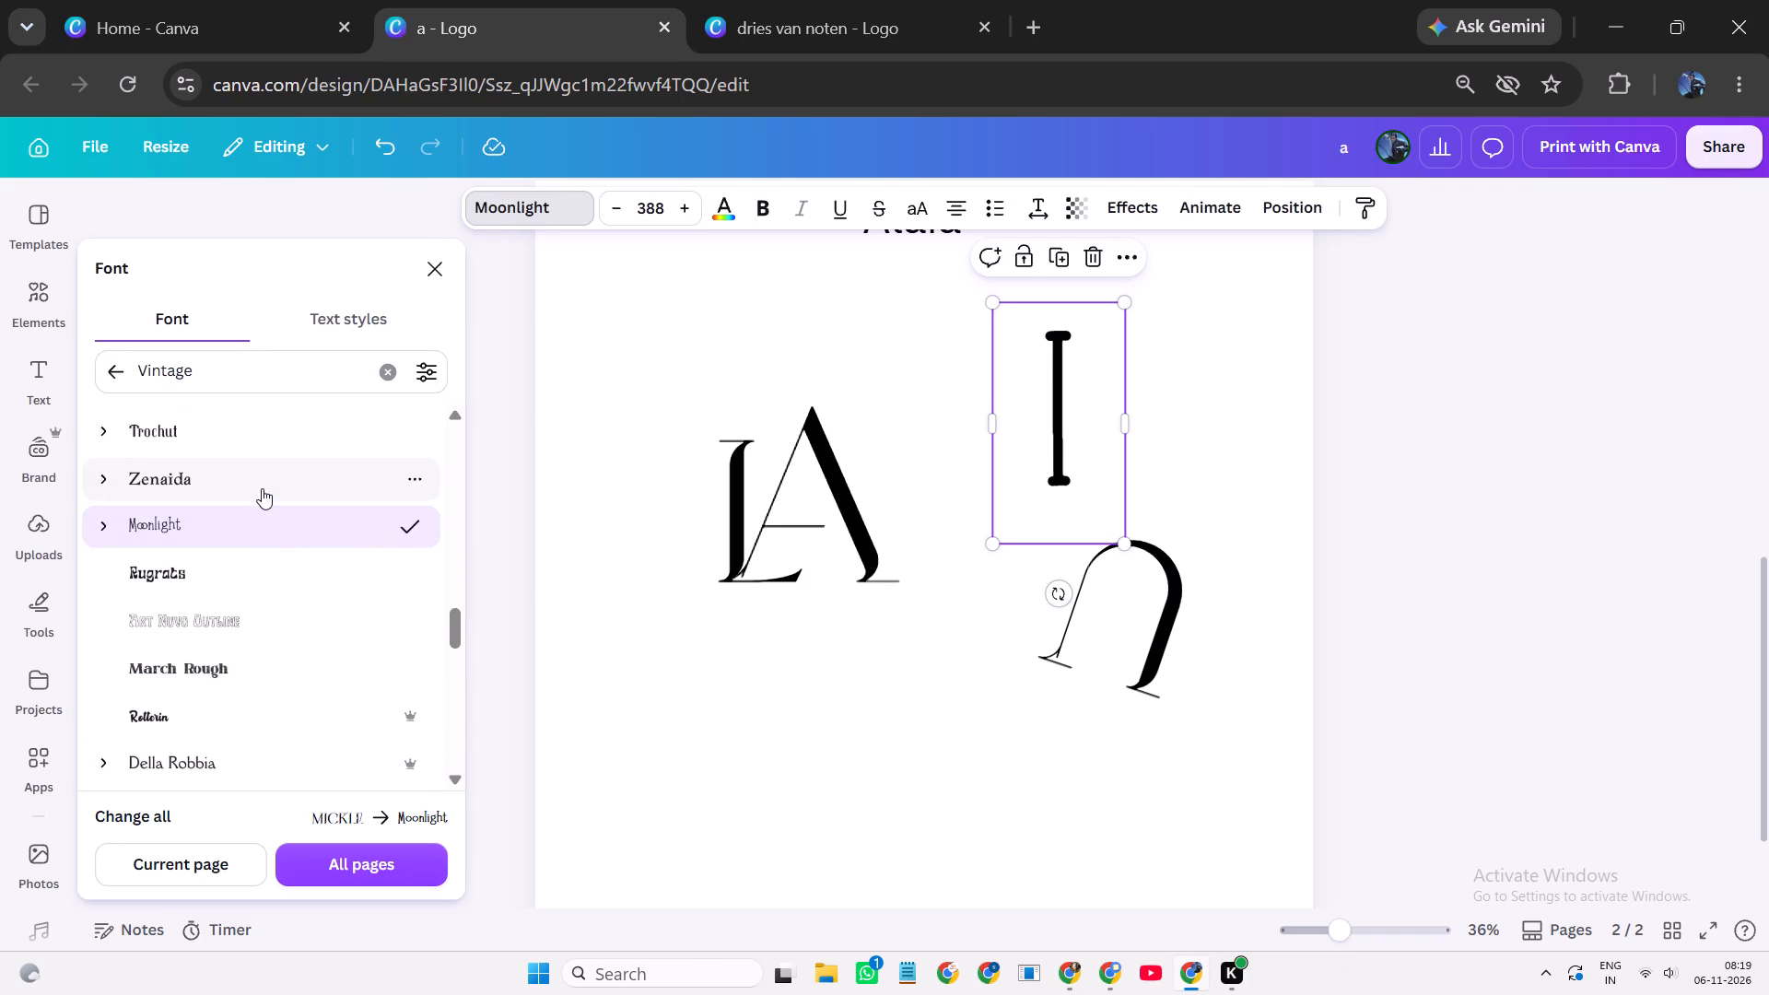
click(946, 675)
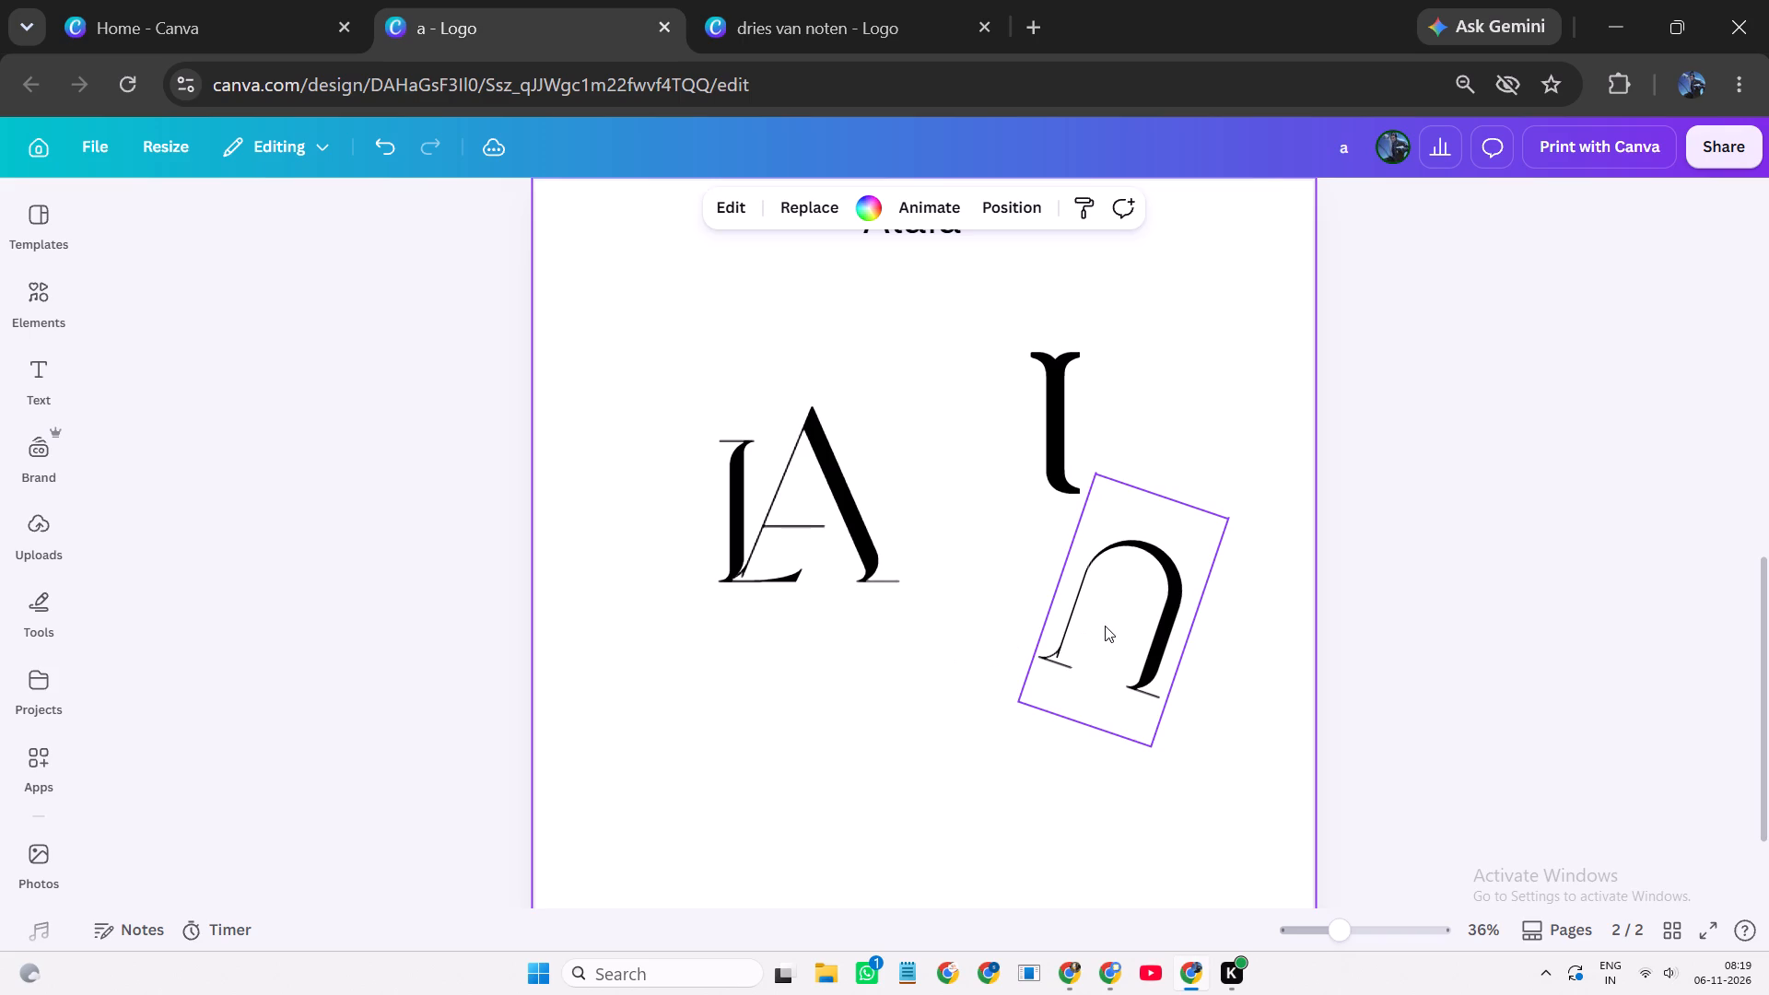
Shift the tilted inverted U slightly left and down, and rotate it until it stands upright.
drag(1106, 626, 1078, 637)
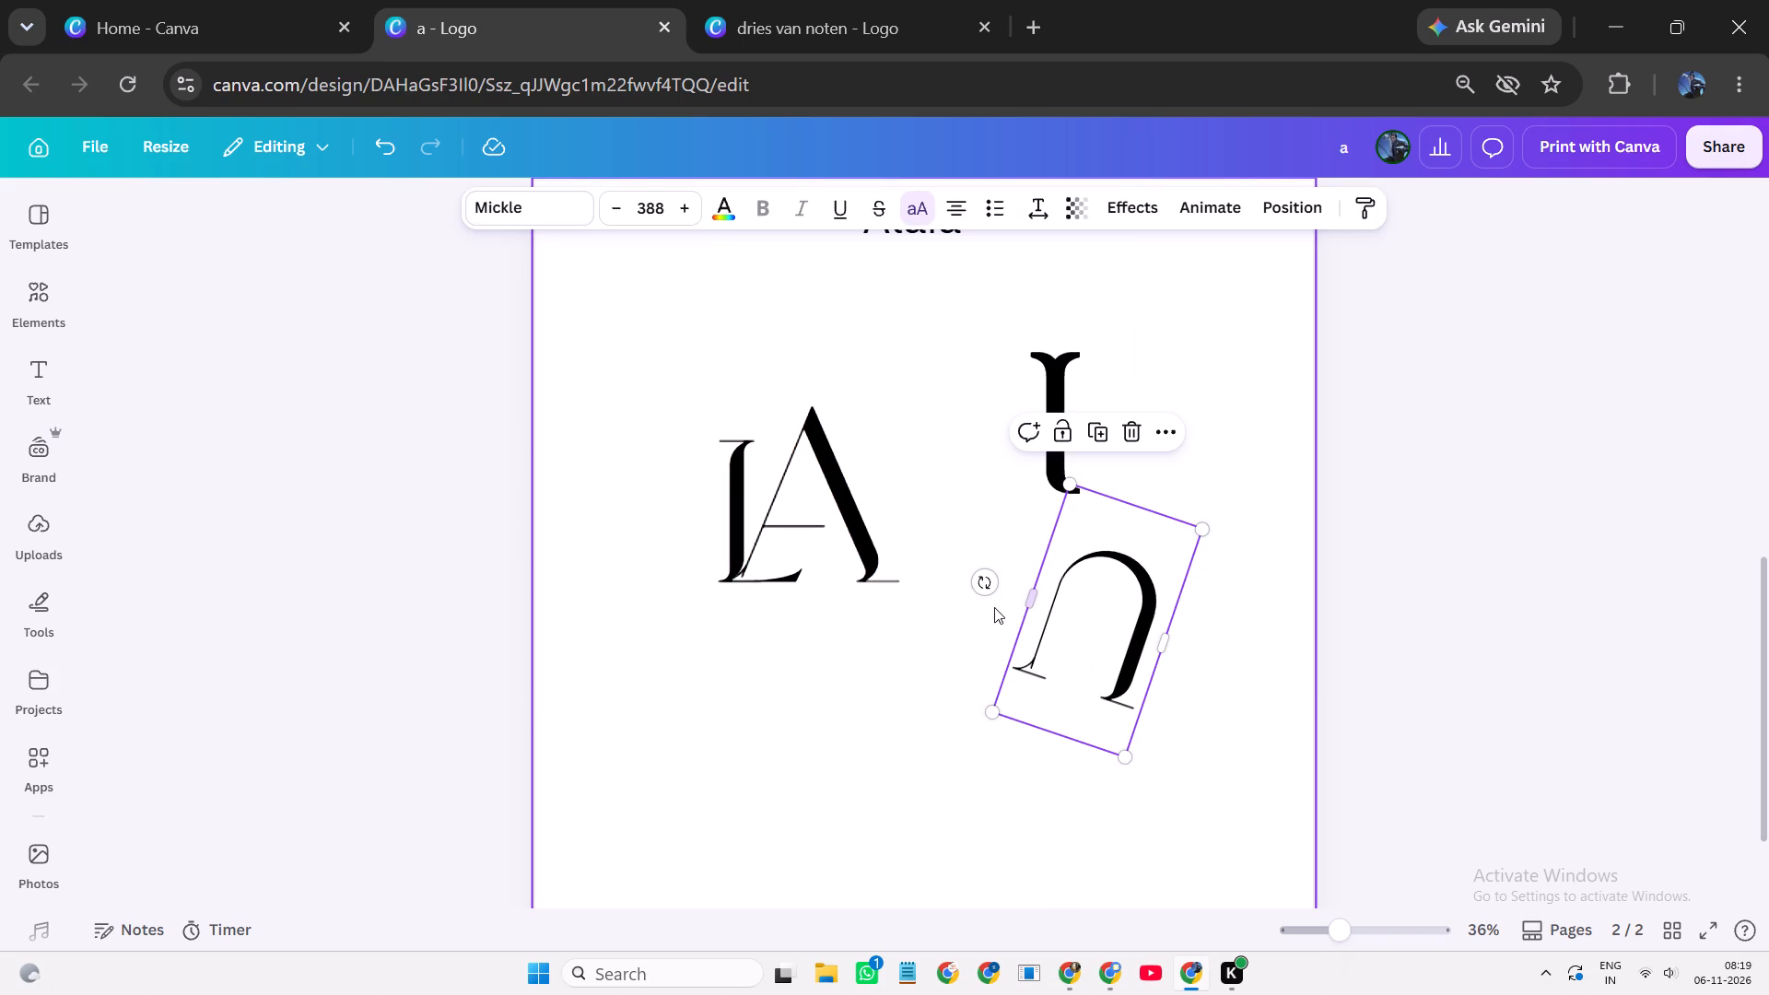
drag(991, 591, 983, 629)
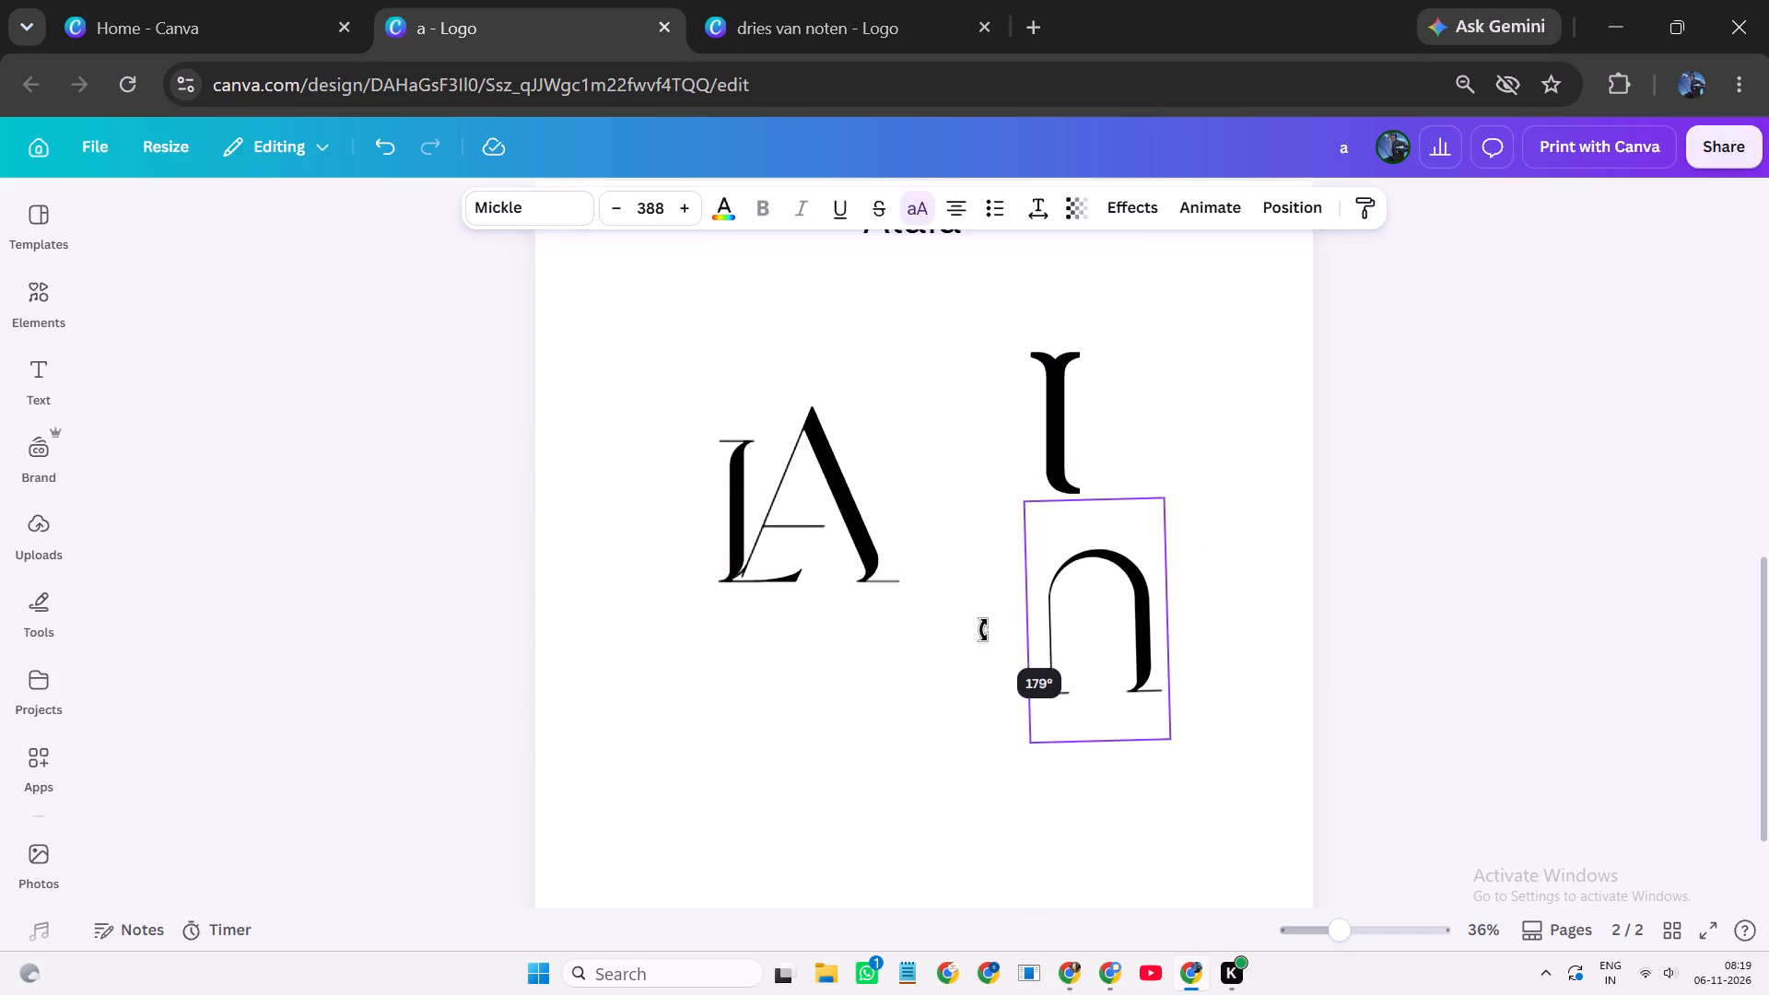
drag(983, 629, 984, 626)
Move the Zenaida letter down over the inverted U's thick right leg, aligning their tops and bases.
drag(1079, 419, 1081, 420)
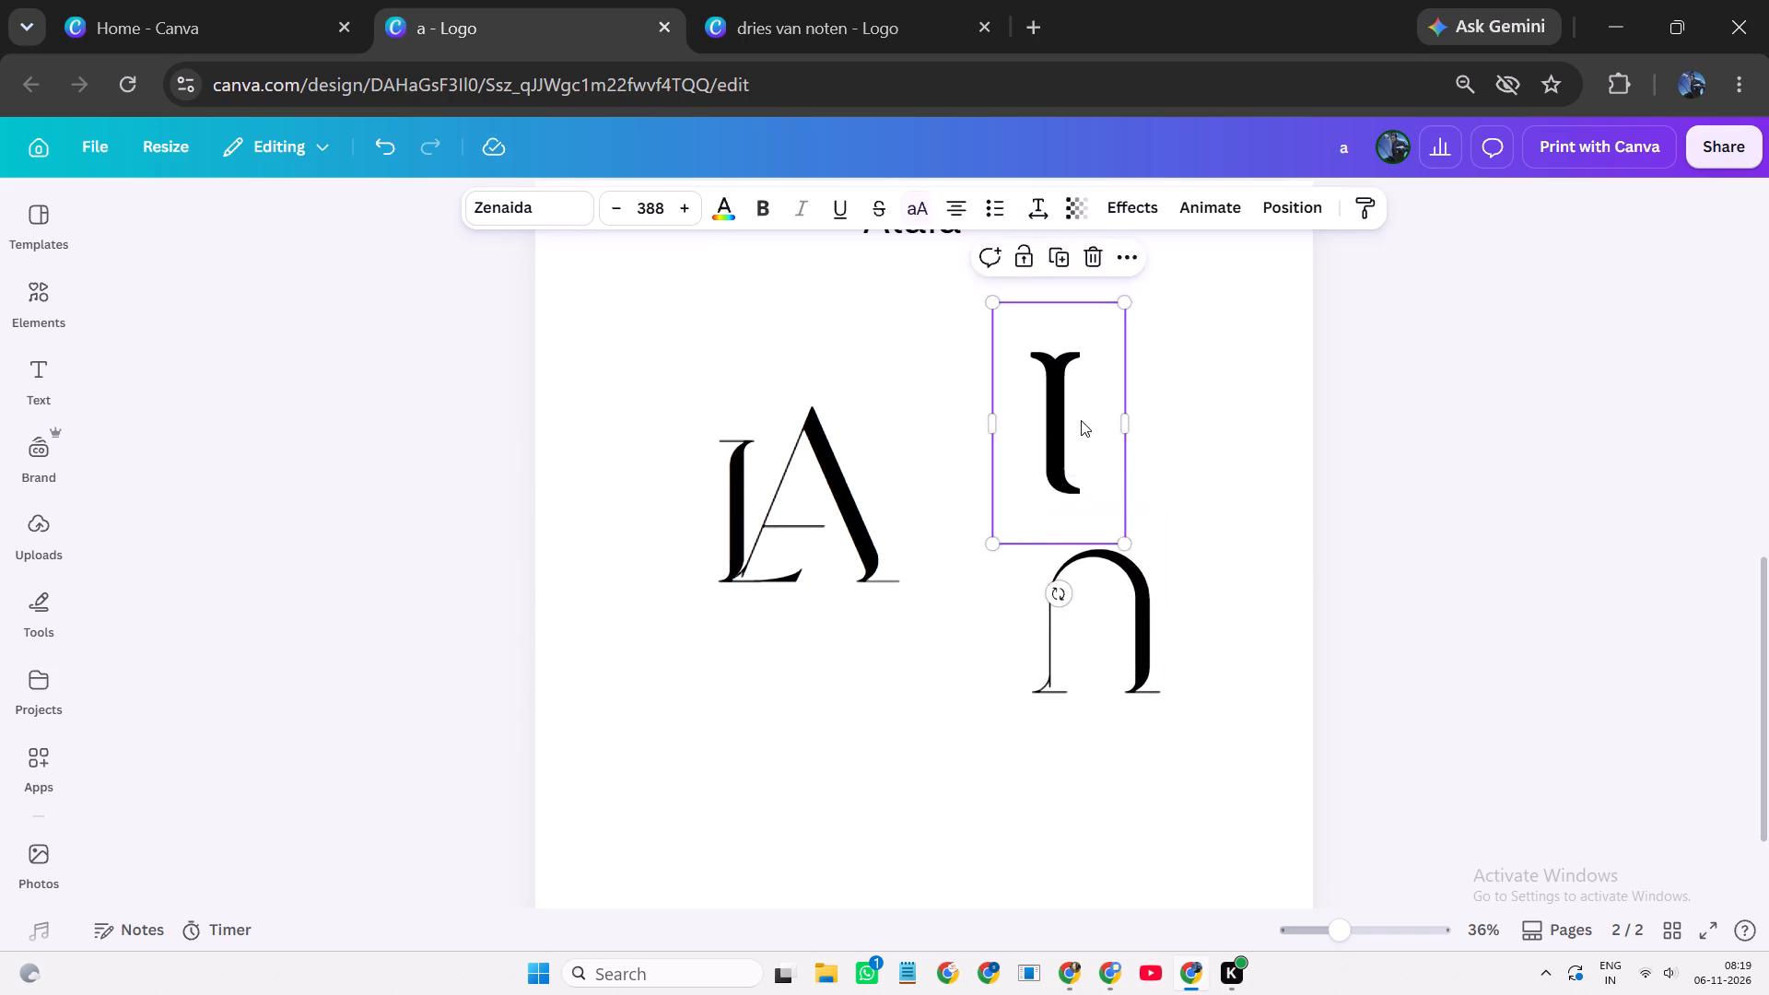
drag(1081, 420, 1175, 614)
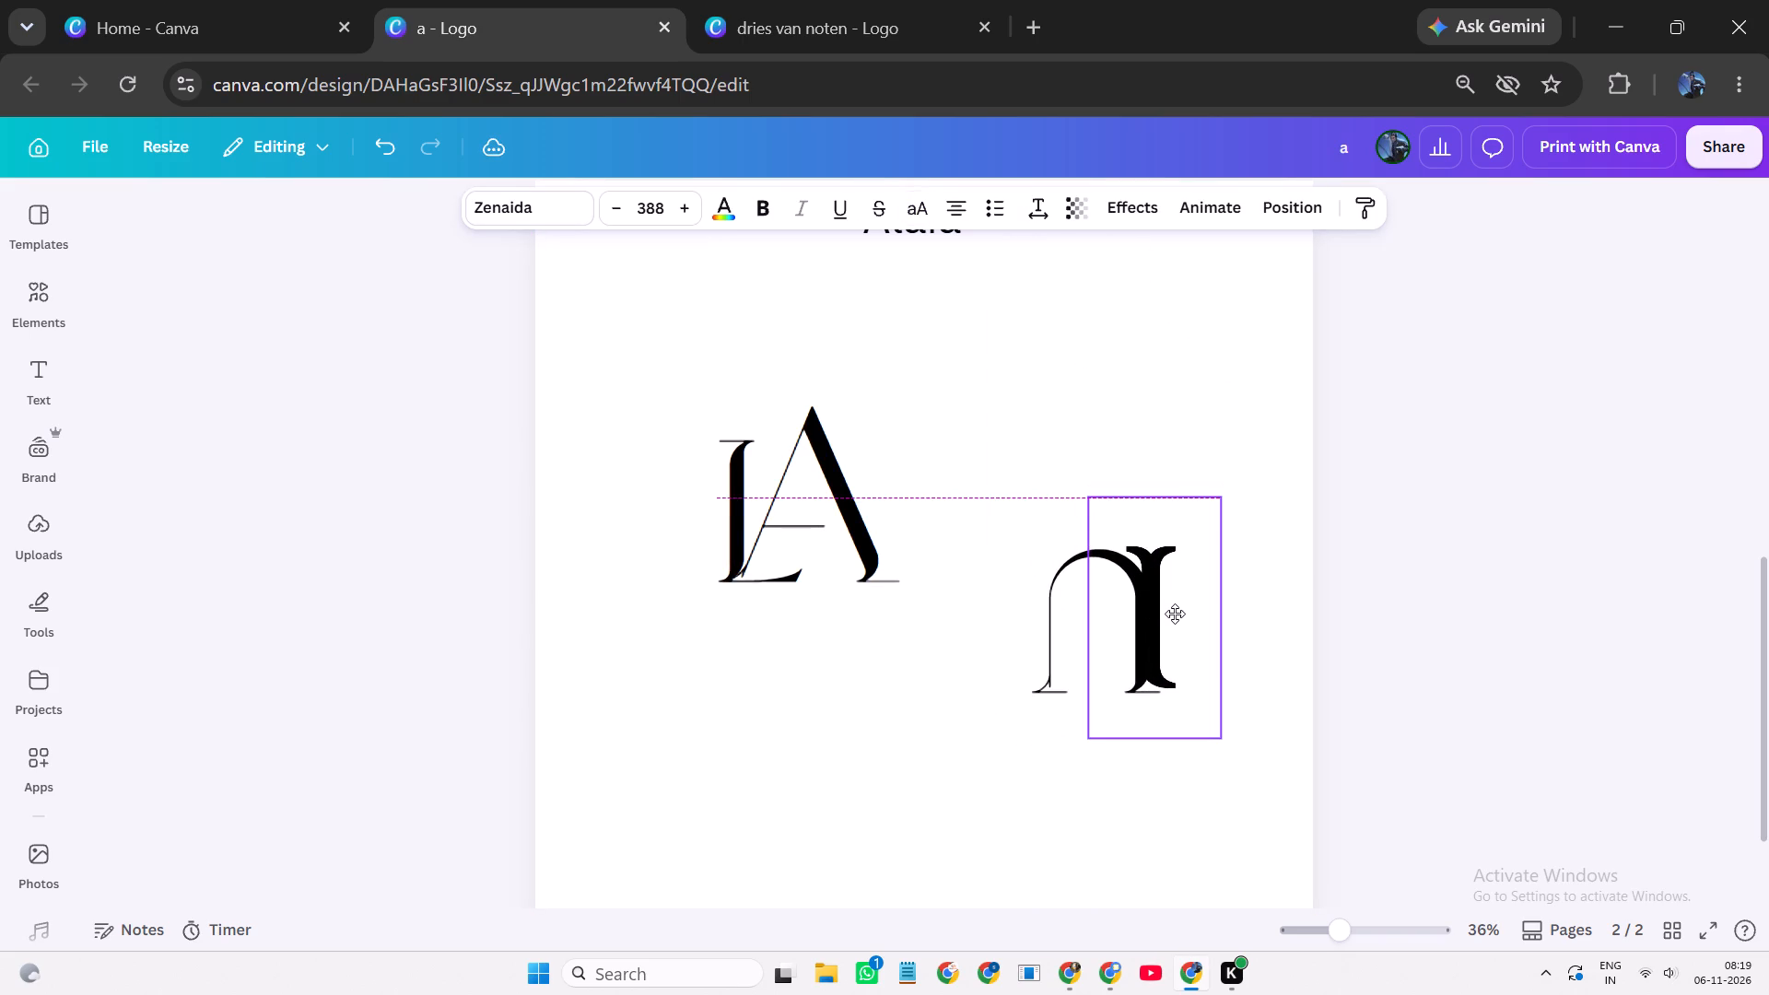
drag(1175, 614, 1173, 616)
click(996, 671)
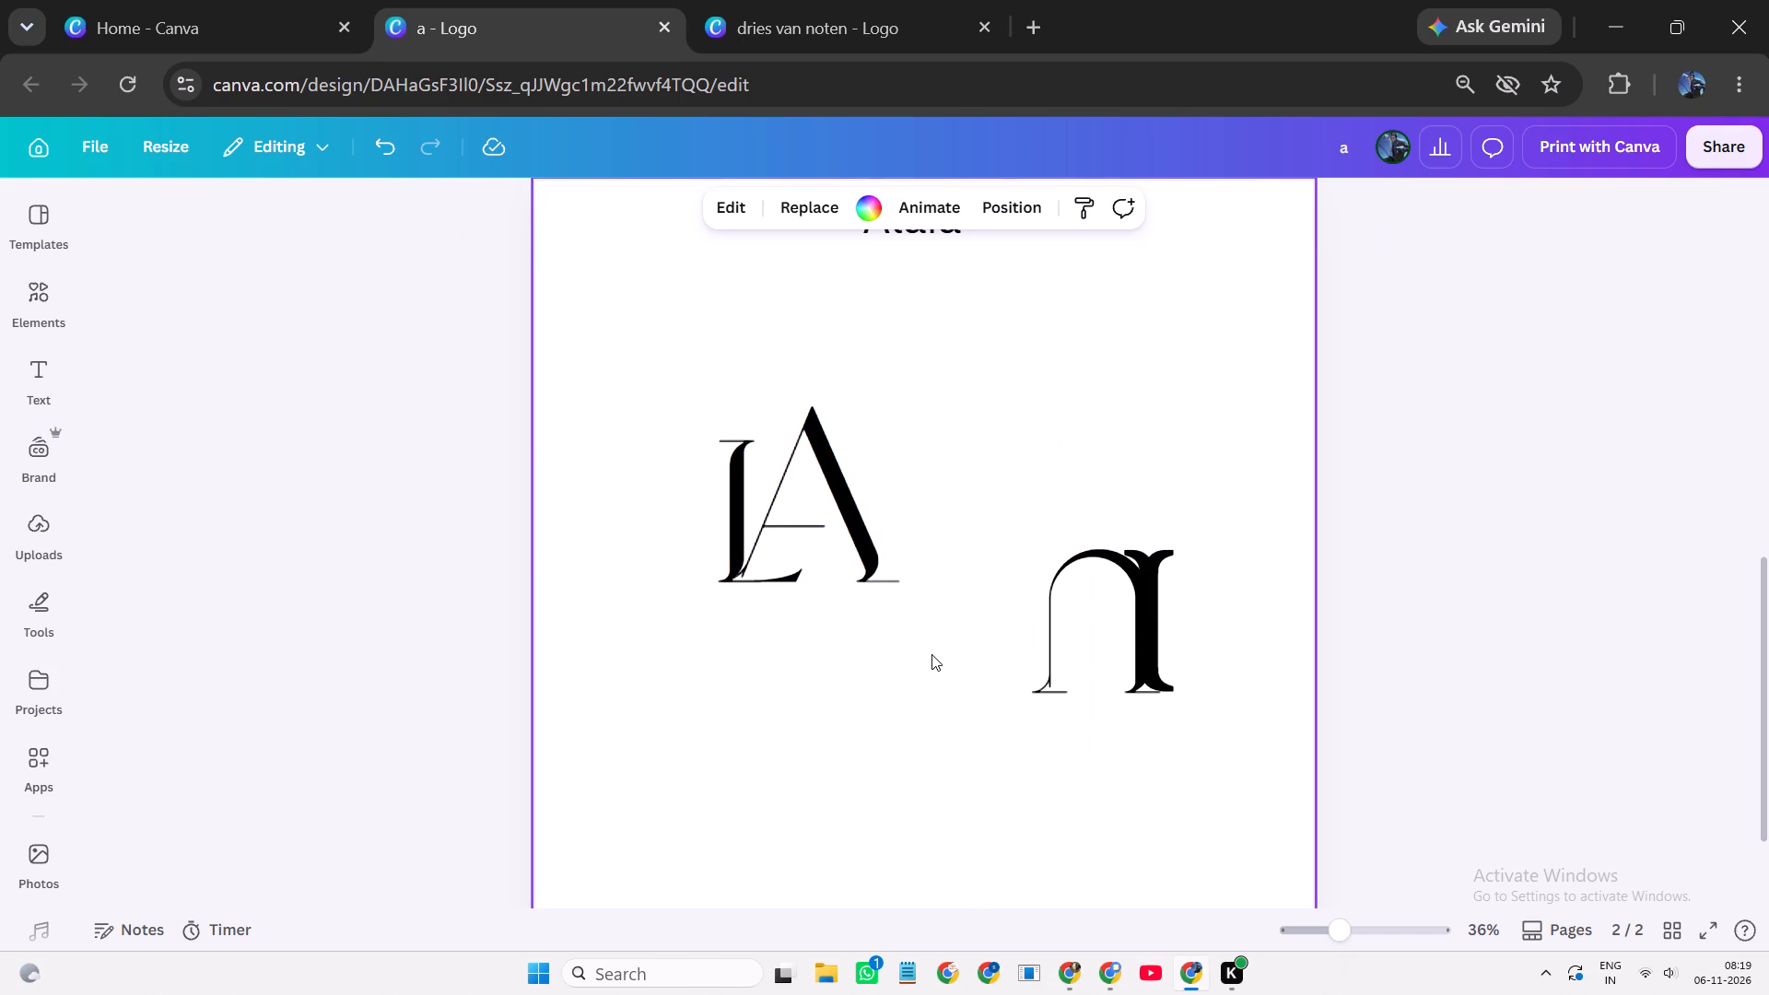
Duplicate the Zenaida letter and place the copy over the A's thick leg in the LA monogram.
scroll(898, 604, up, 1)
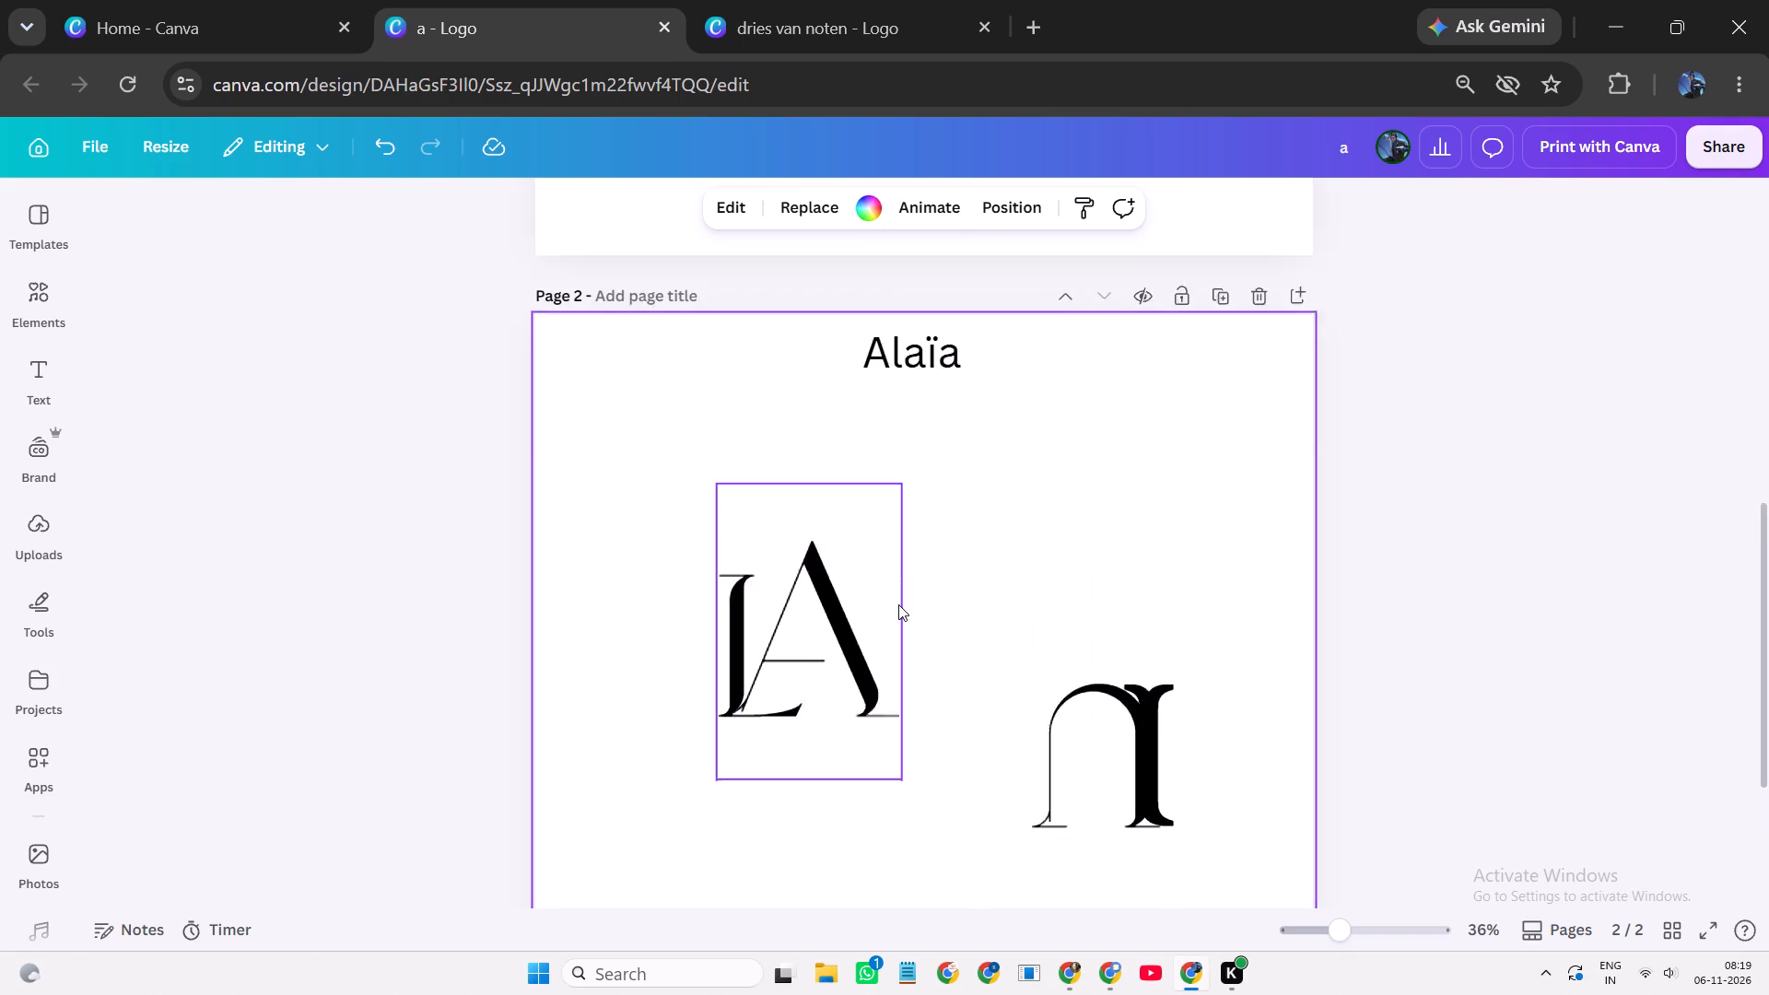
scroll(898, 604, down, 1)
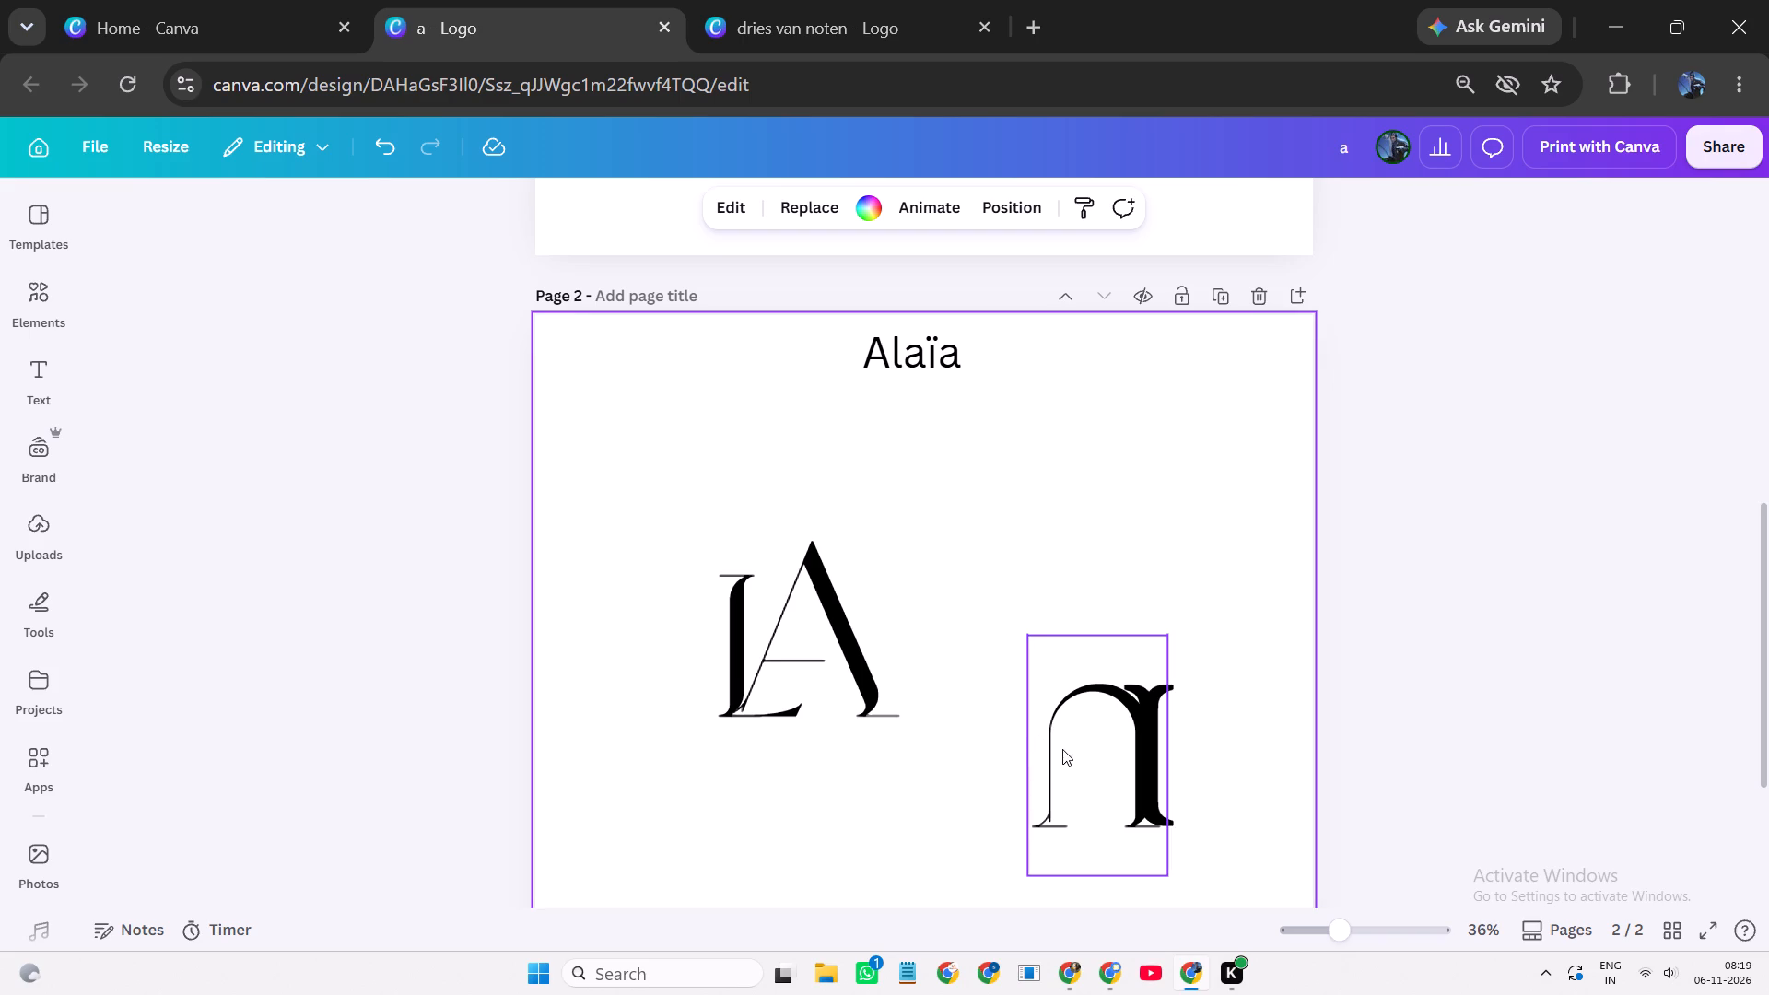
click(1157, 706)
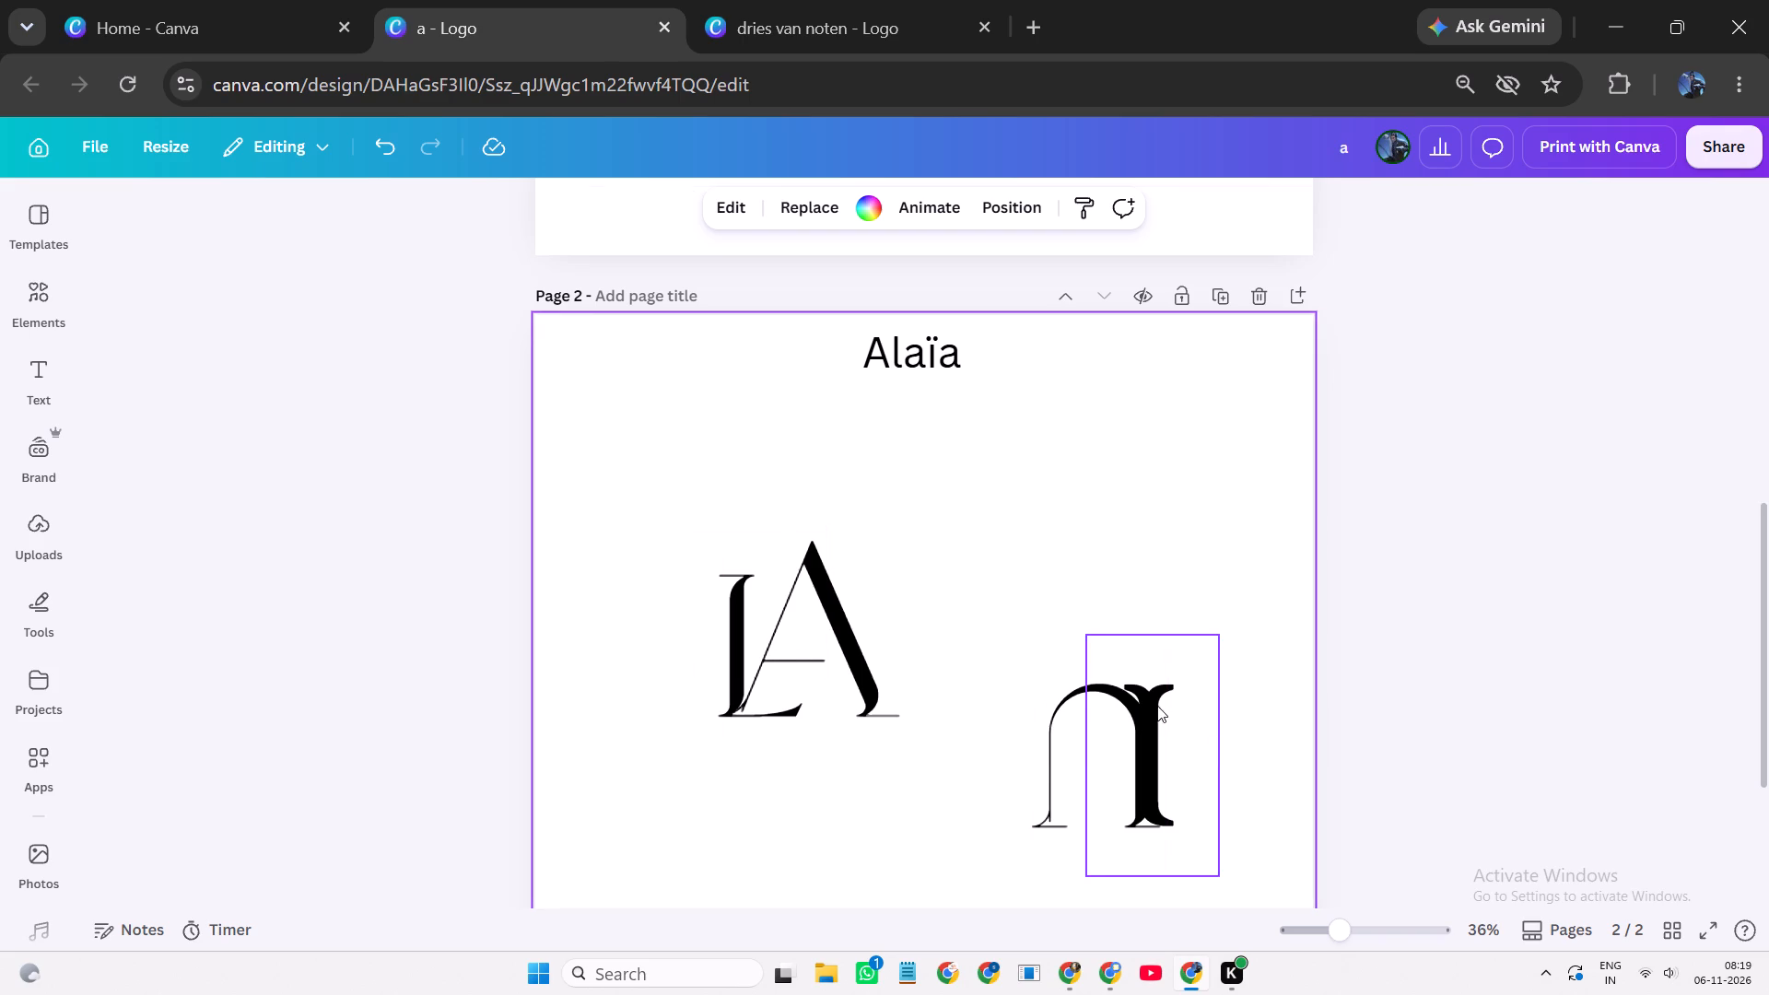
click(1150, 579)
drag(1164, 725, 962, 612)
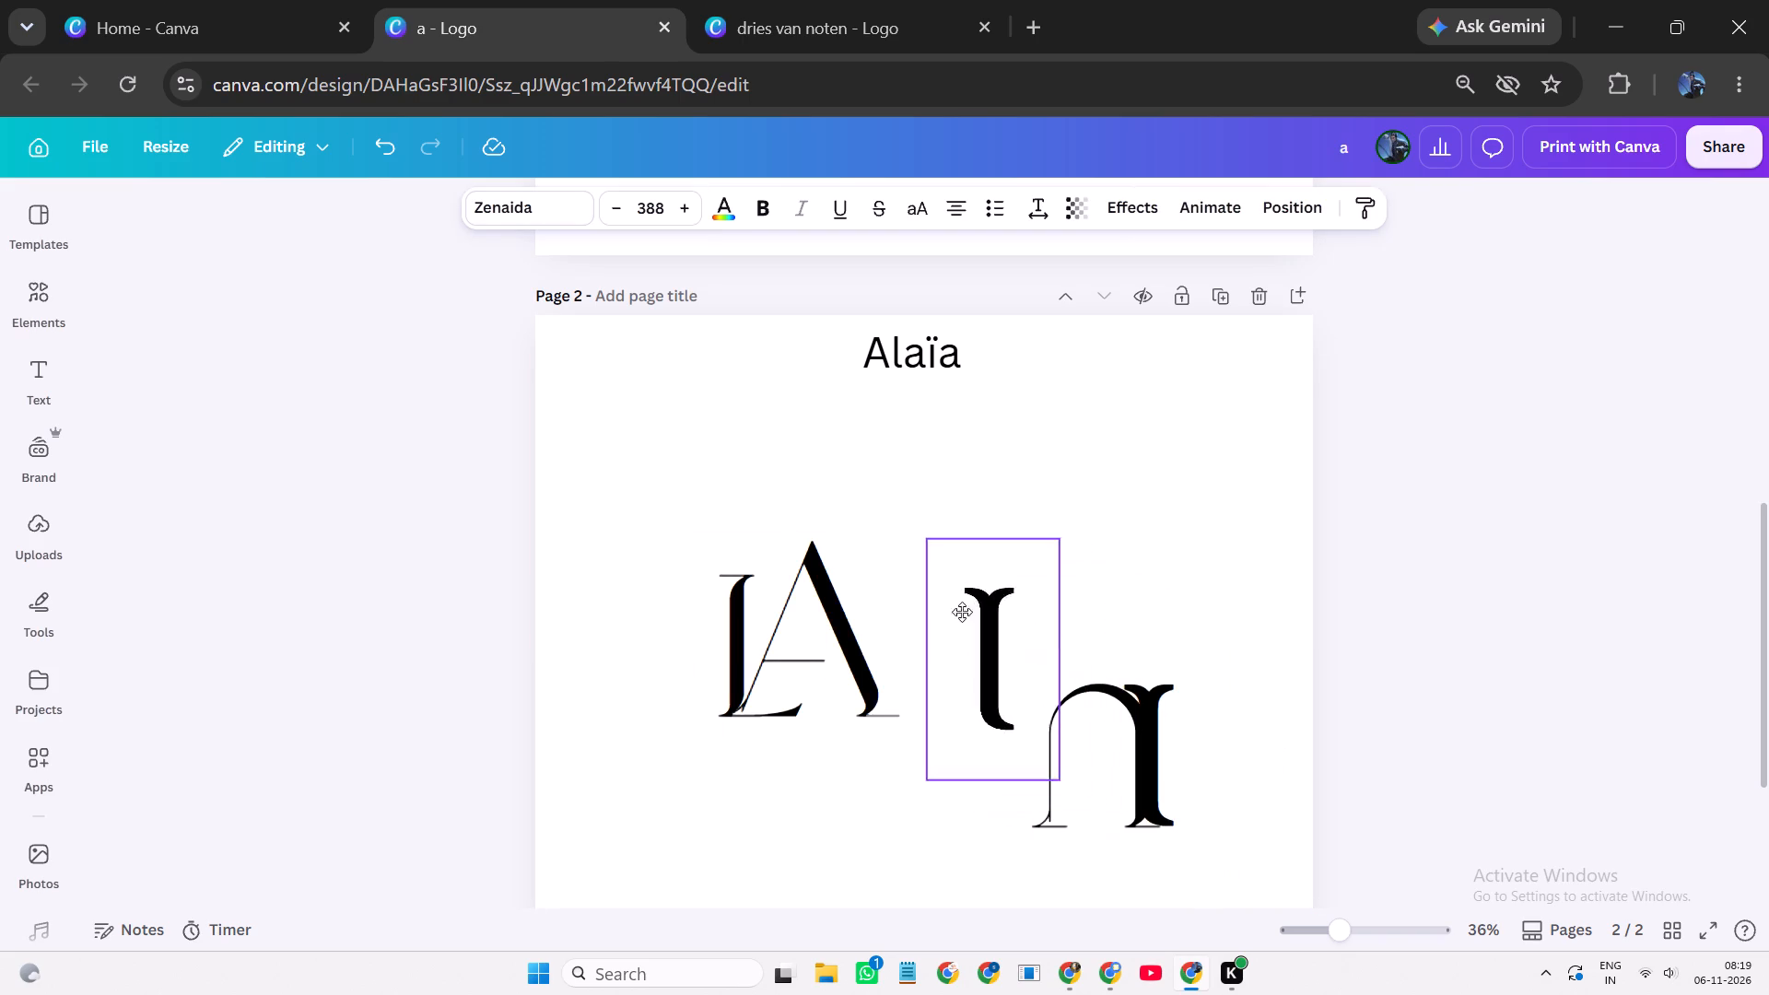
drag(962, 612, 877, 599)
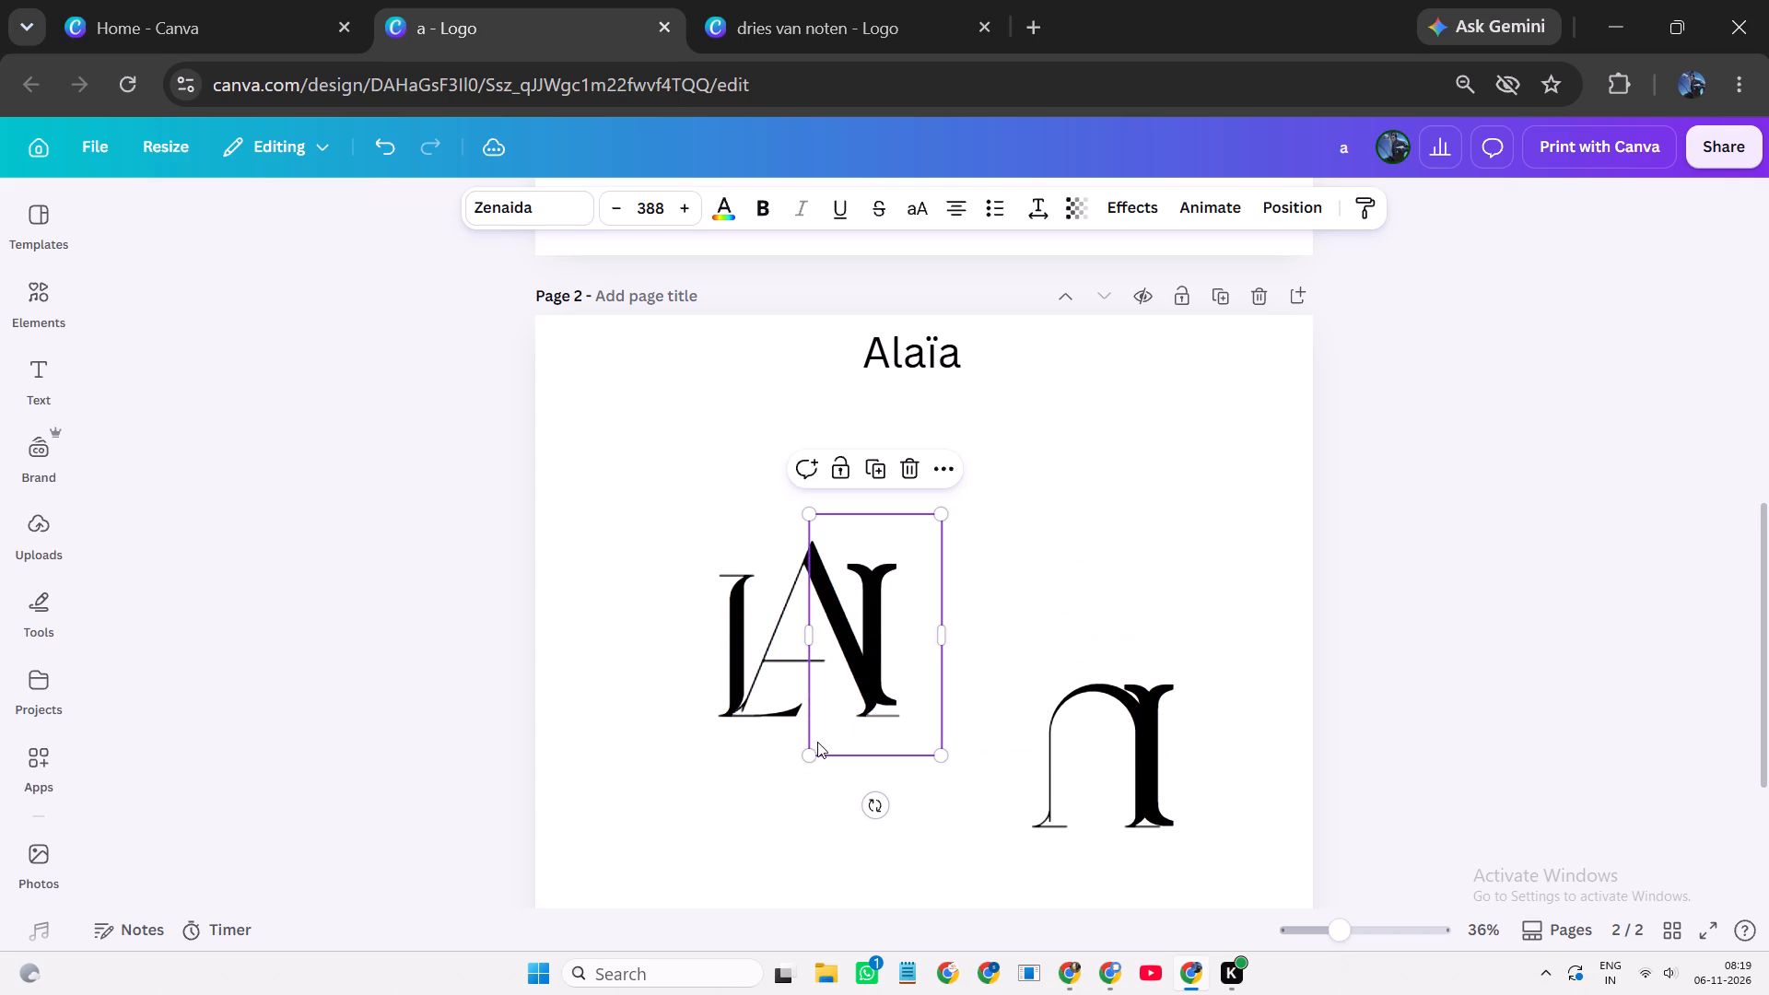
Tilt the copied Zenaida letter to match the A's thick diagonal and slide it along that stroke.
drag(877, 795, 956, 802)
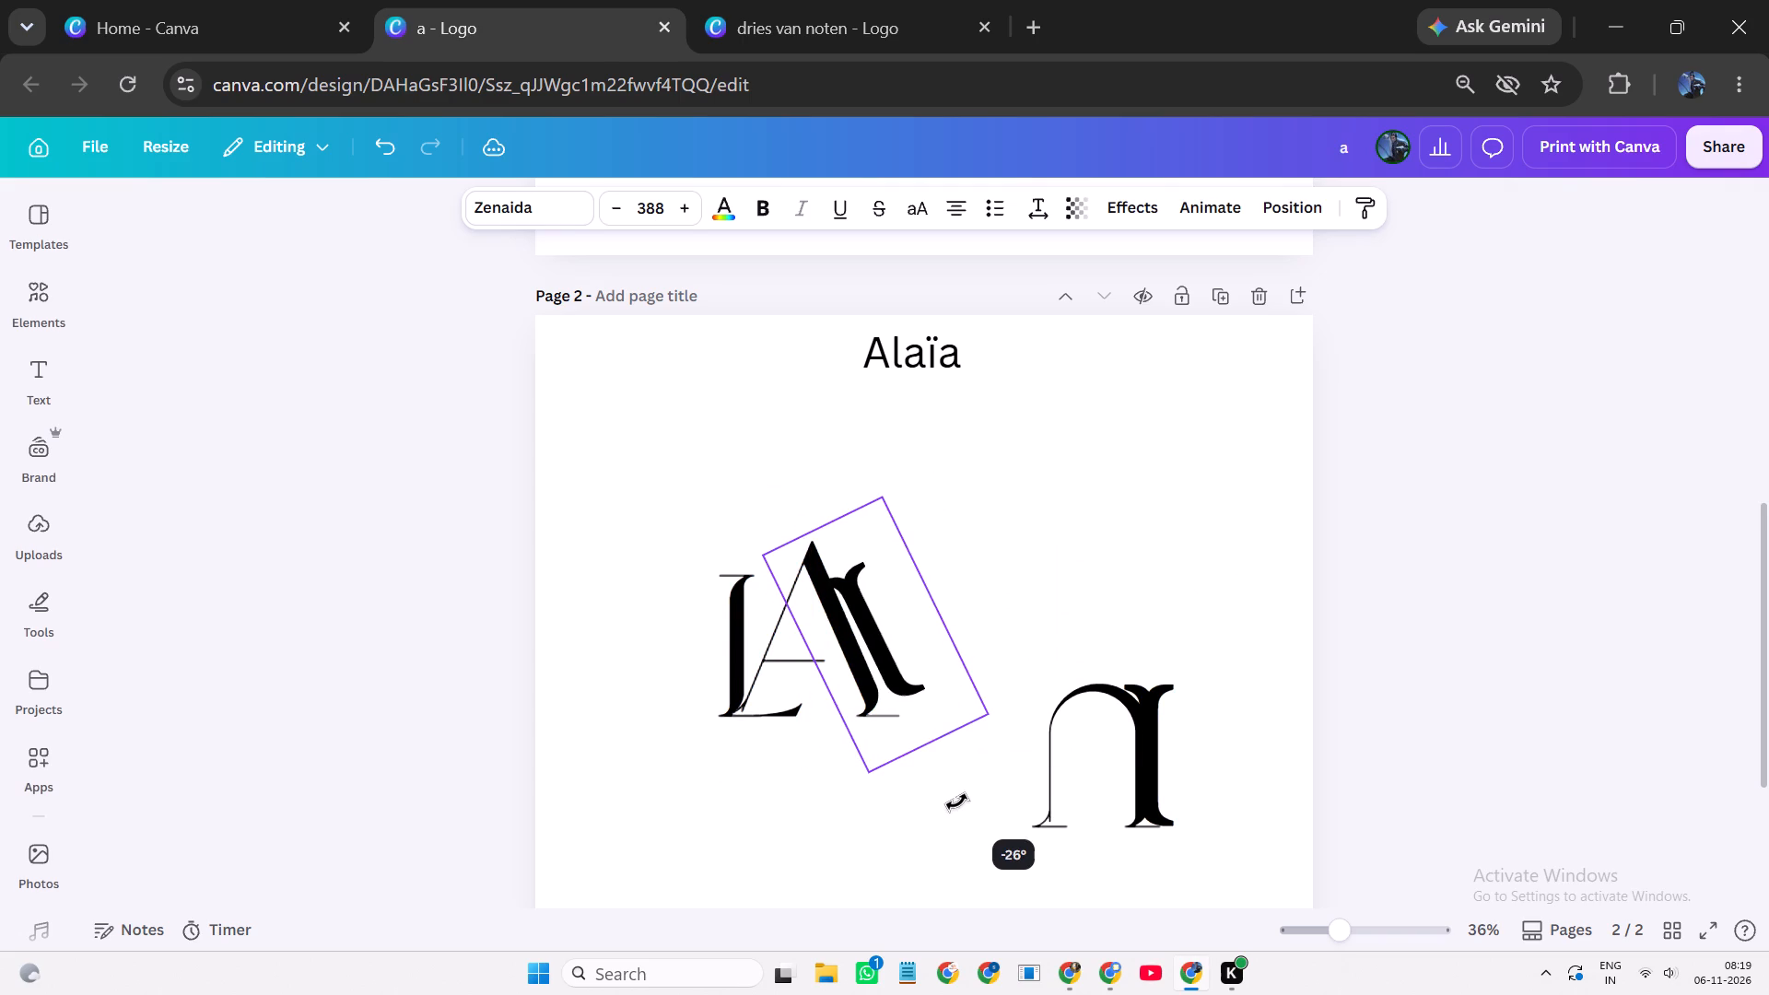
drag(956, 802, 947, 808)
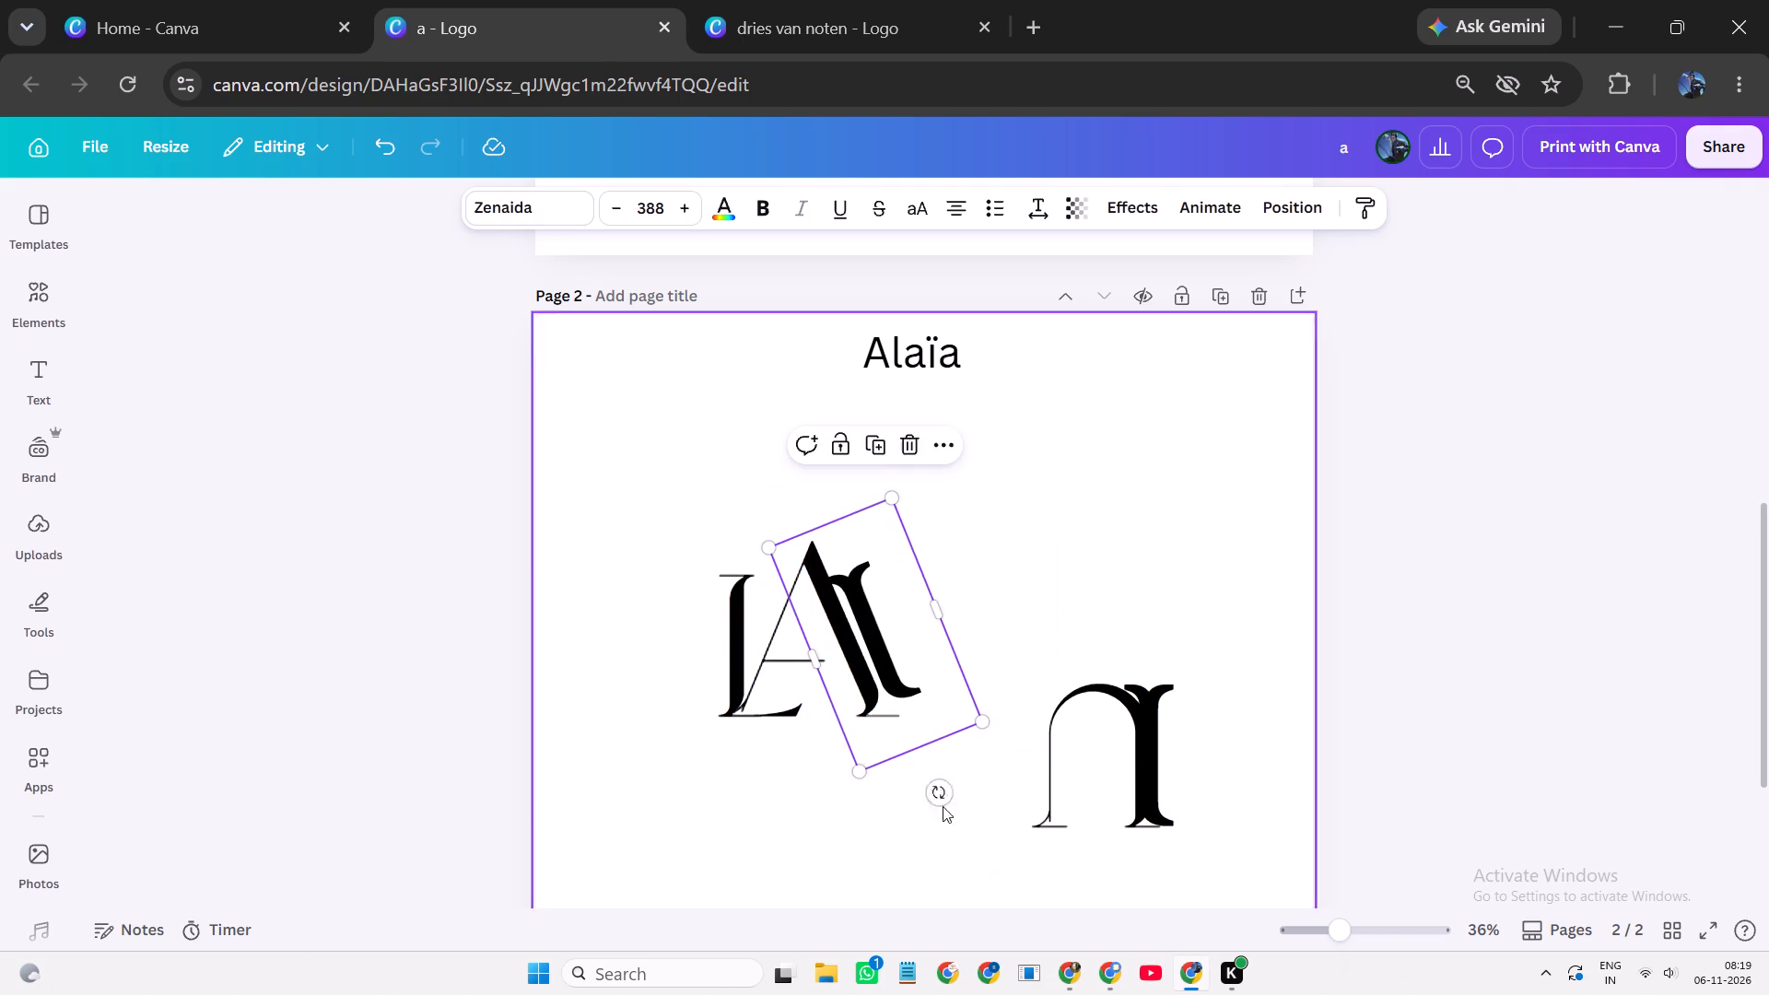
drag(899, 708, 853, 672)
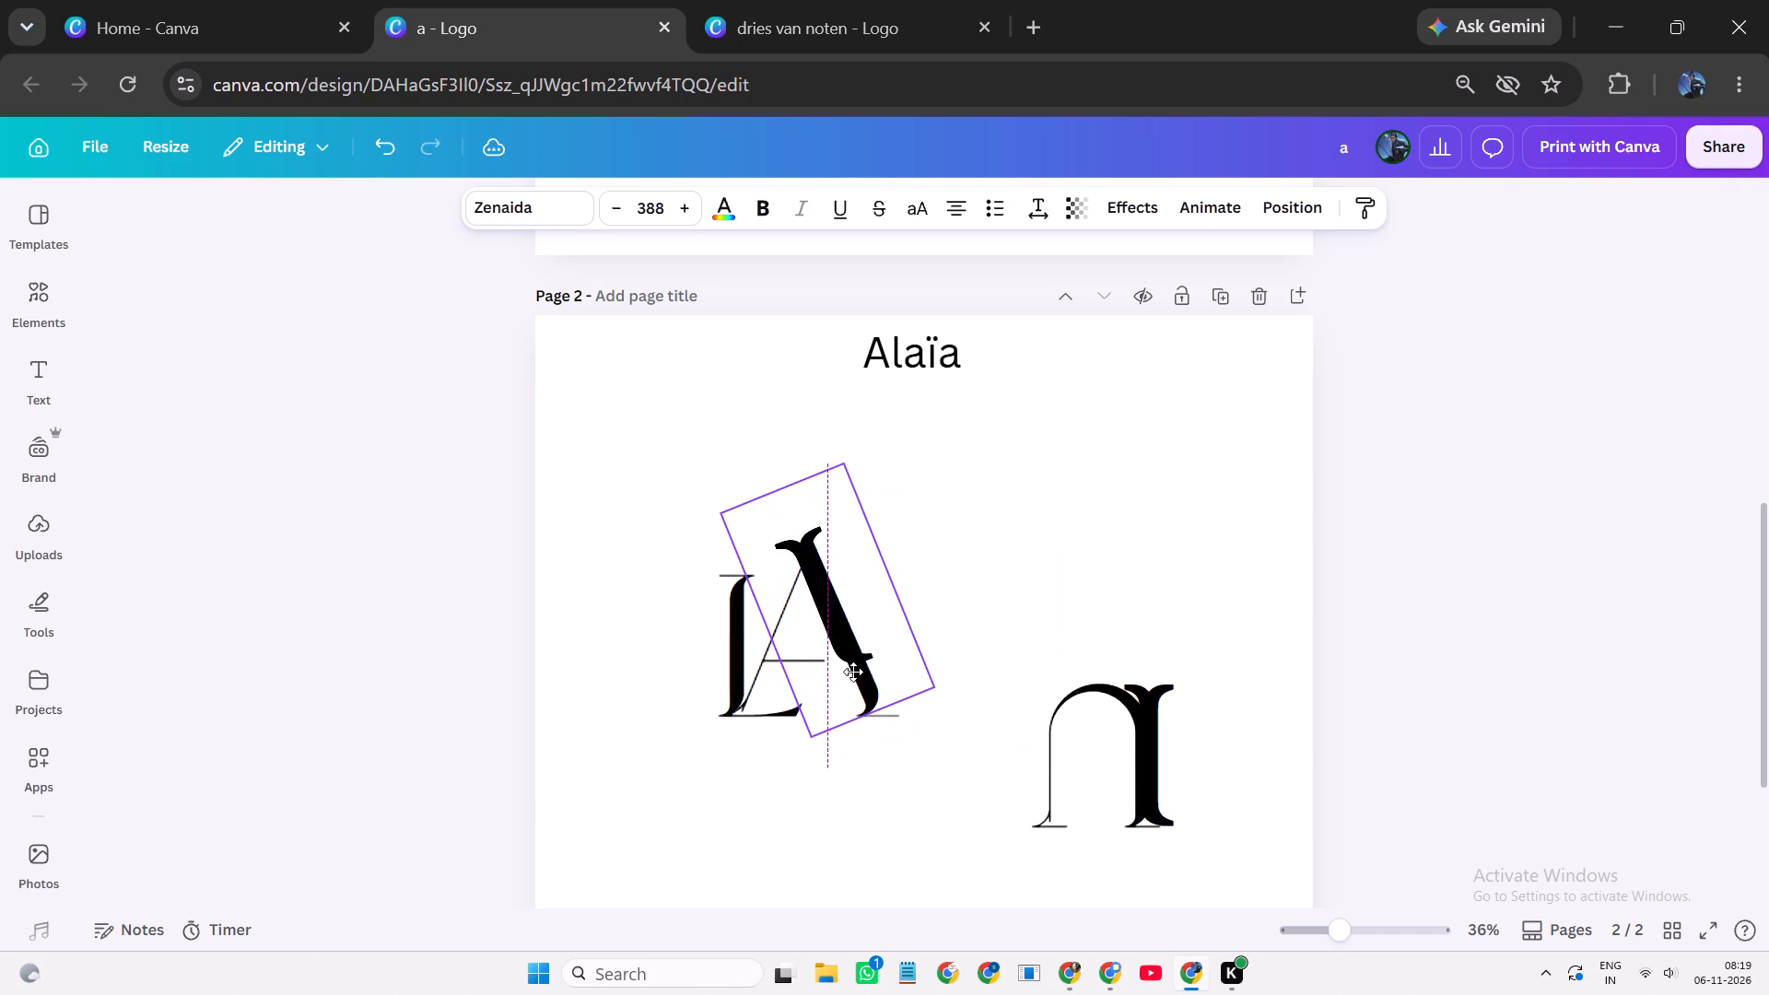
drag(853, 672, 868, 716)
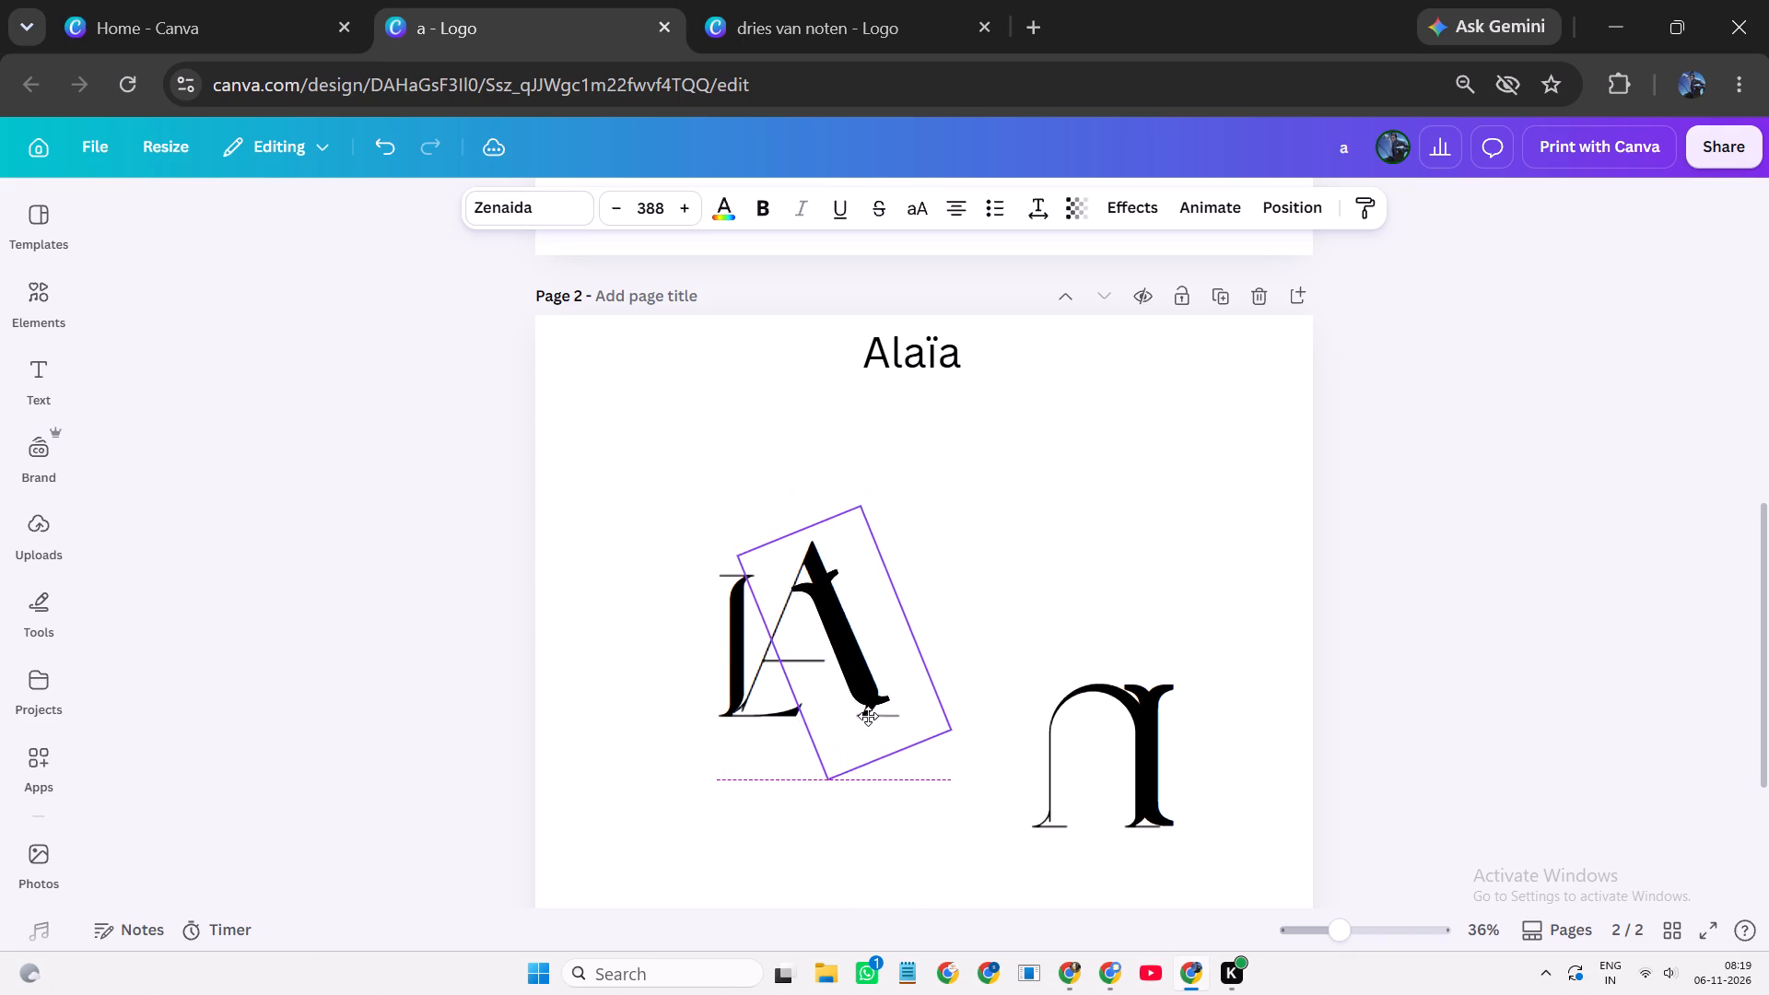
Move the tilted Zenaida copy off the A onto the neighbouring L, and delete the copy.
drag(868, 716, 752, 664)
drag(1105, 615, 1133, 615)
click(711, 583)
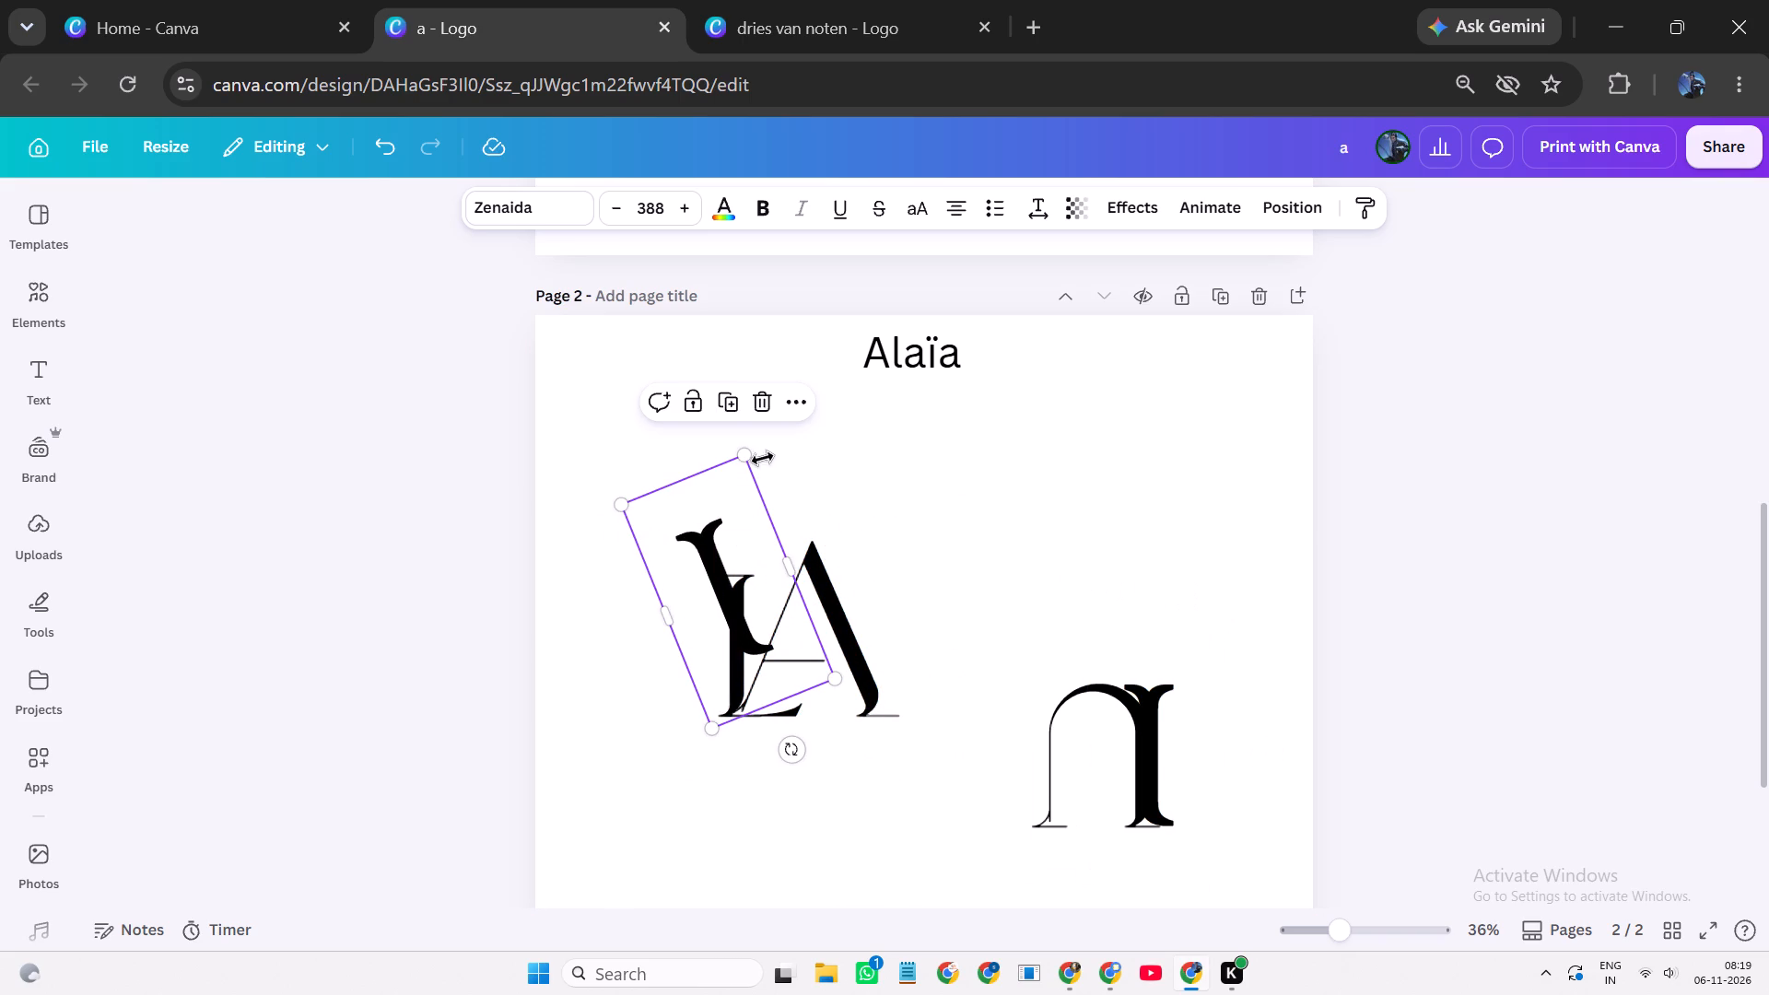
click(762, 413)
Duplicate the Mickle L from the LA monogram and place the copy over the inverted U's thin left leg.
click(715, 605)
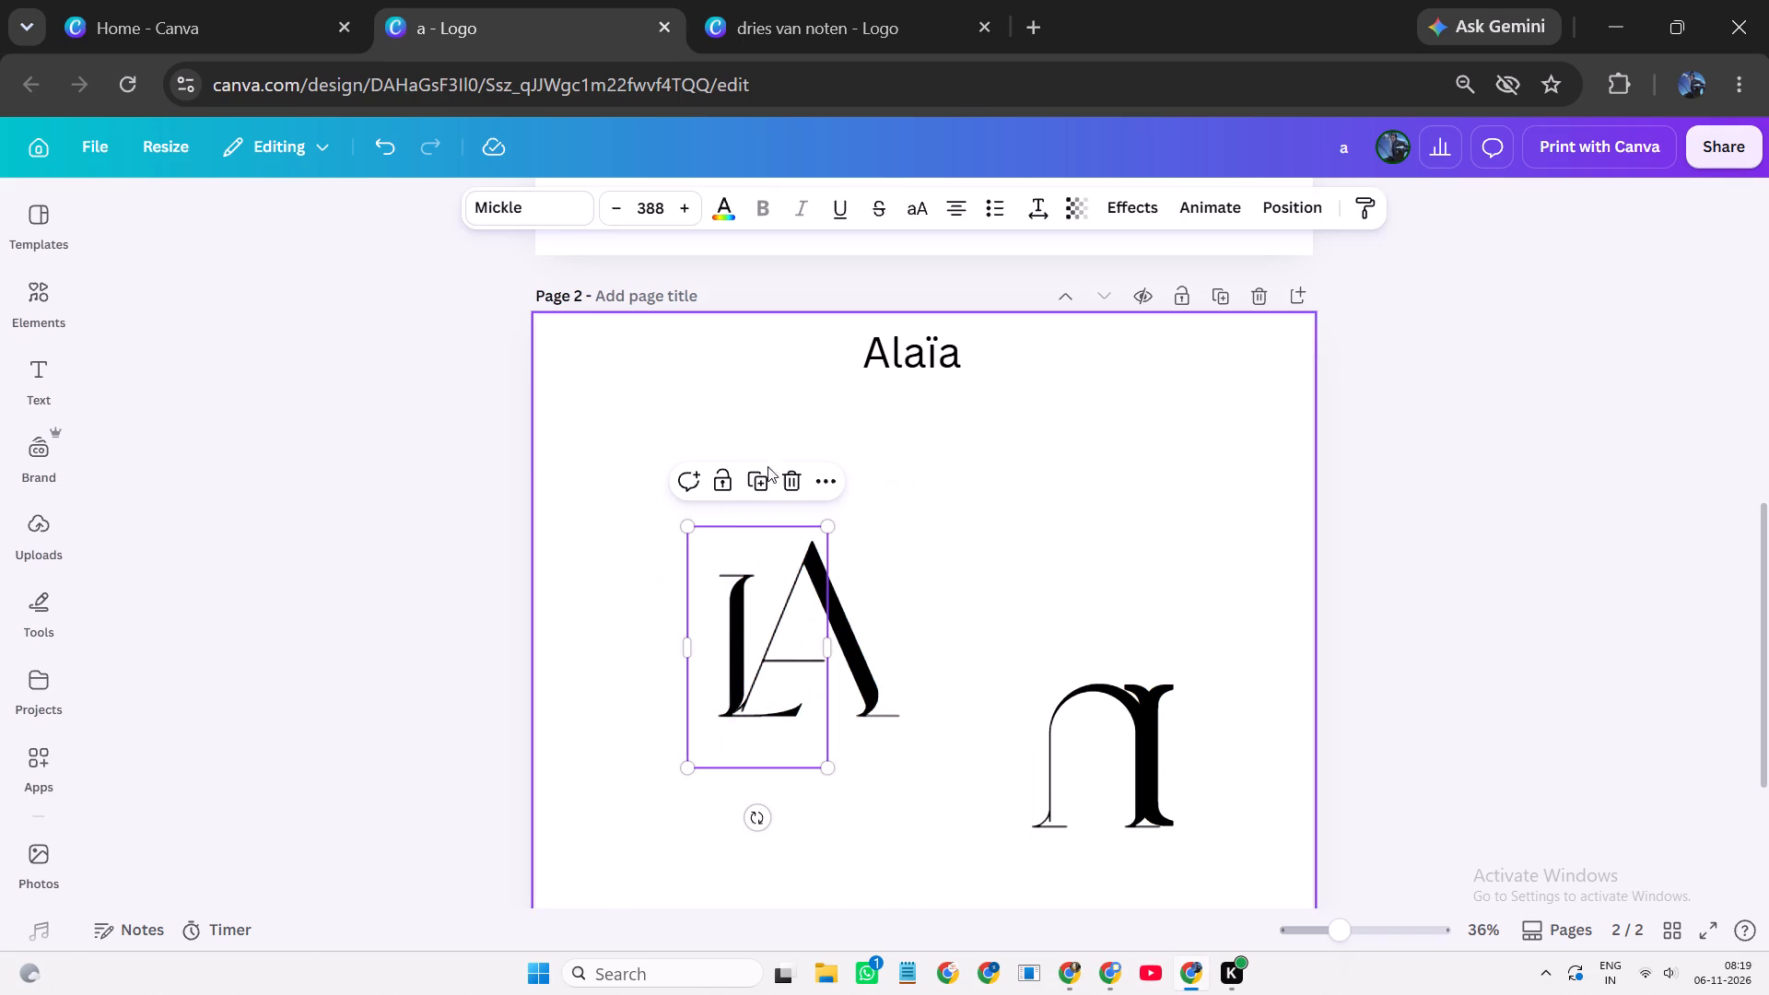
click(752, 489)
drag(744, 654, 1049, 761)
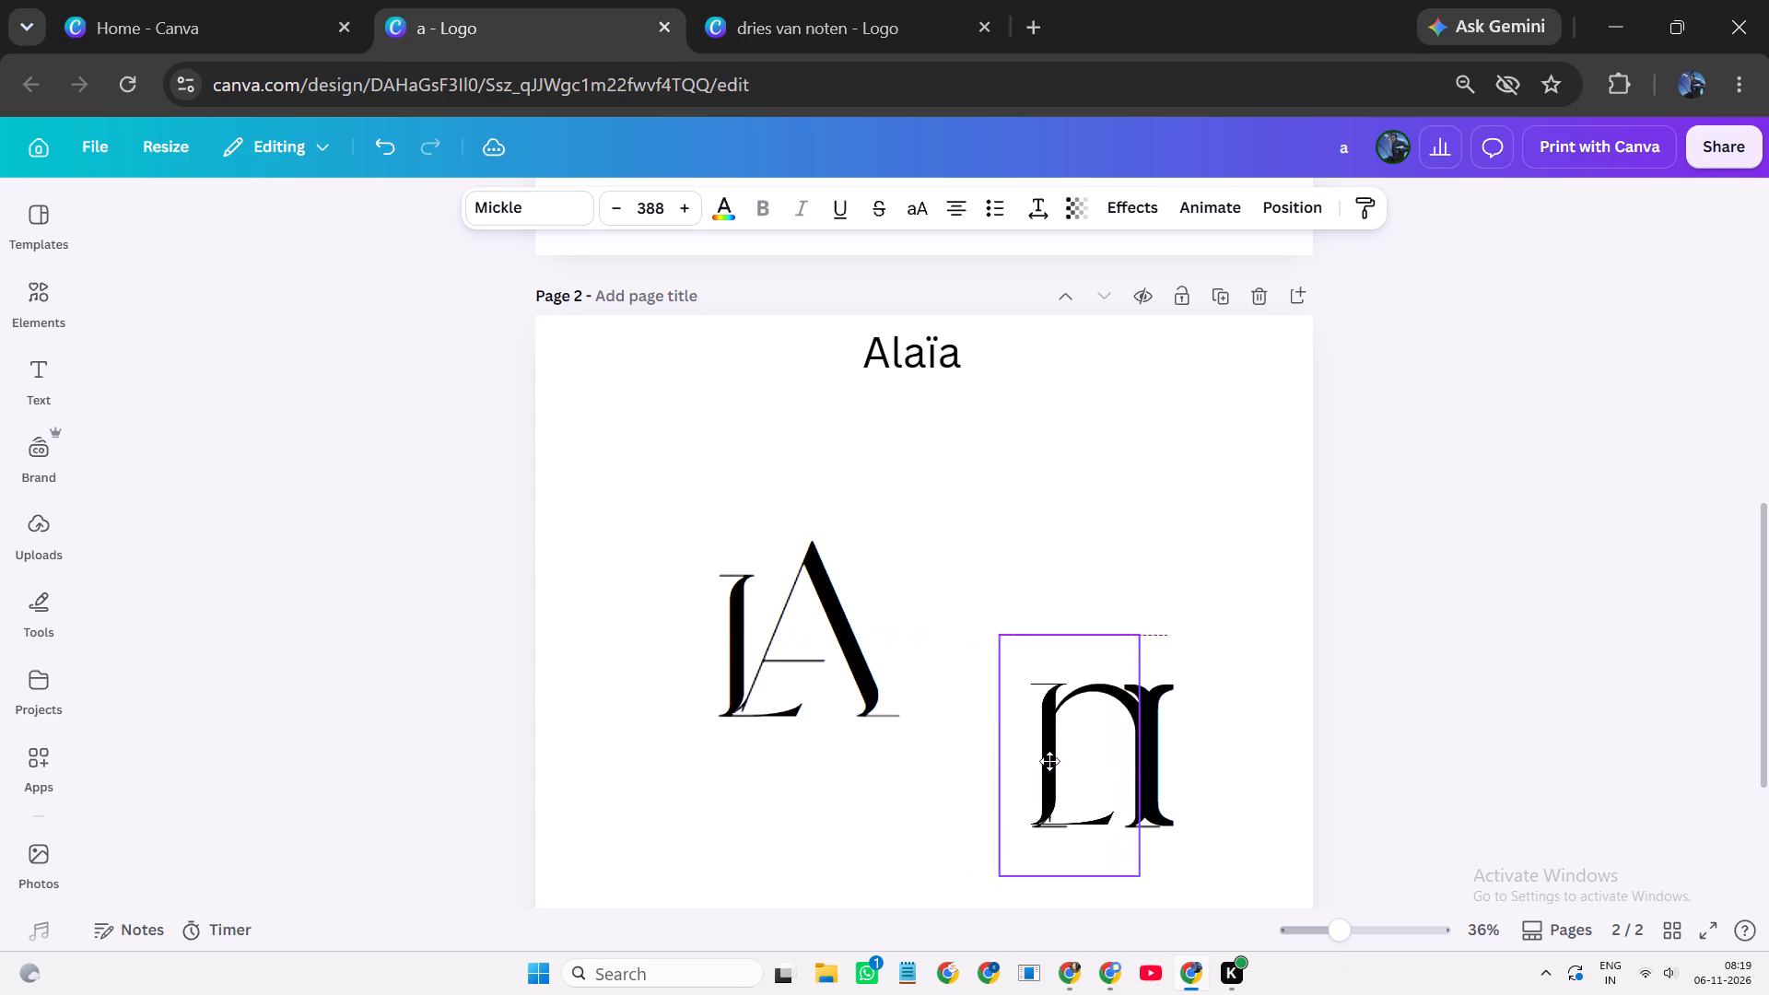
drag(1049, 761, 1047, 759)
click(1047, 758)
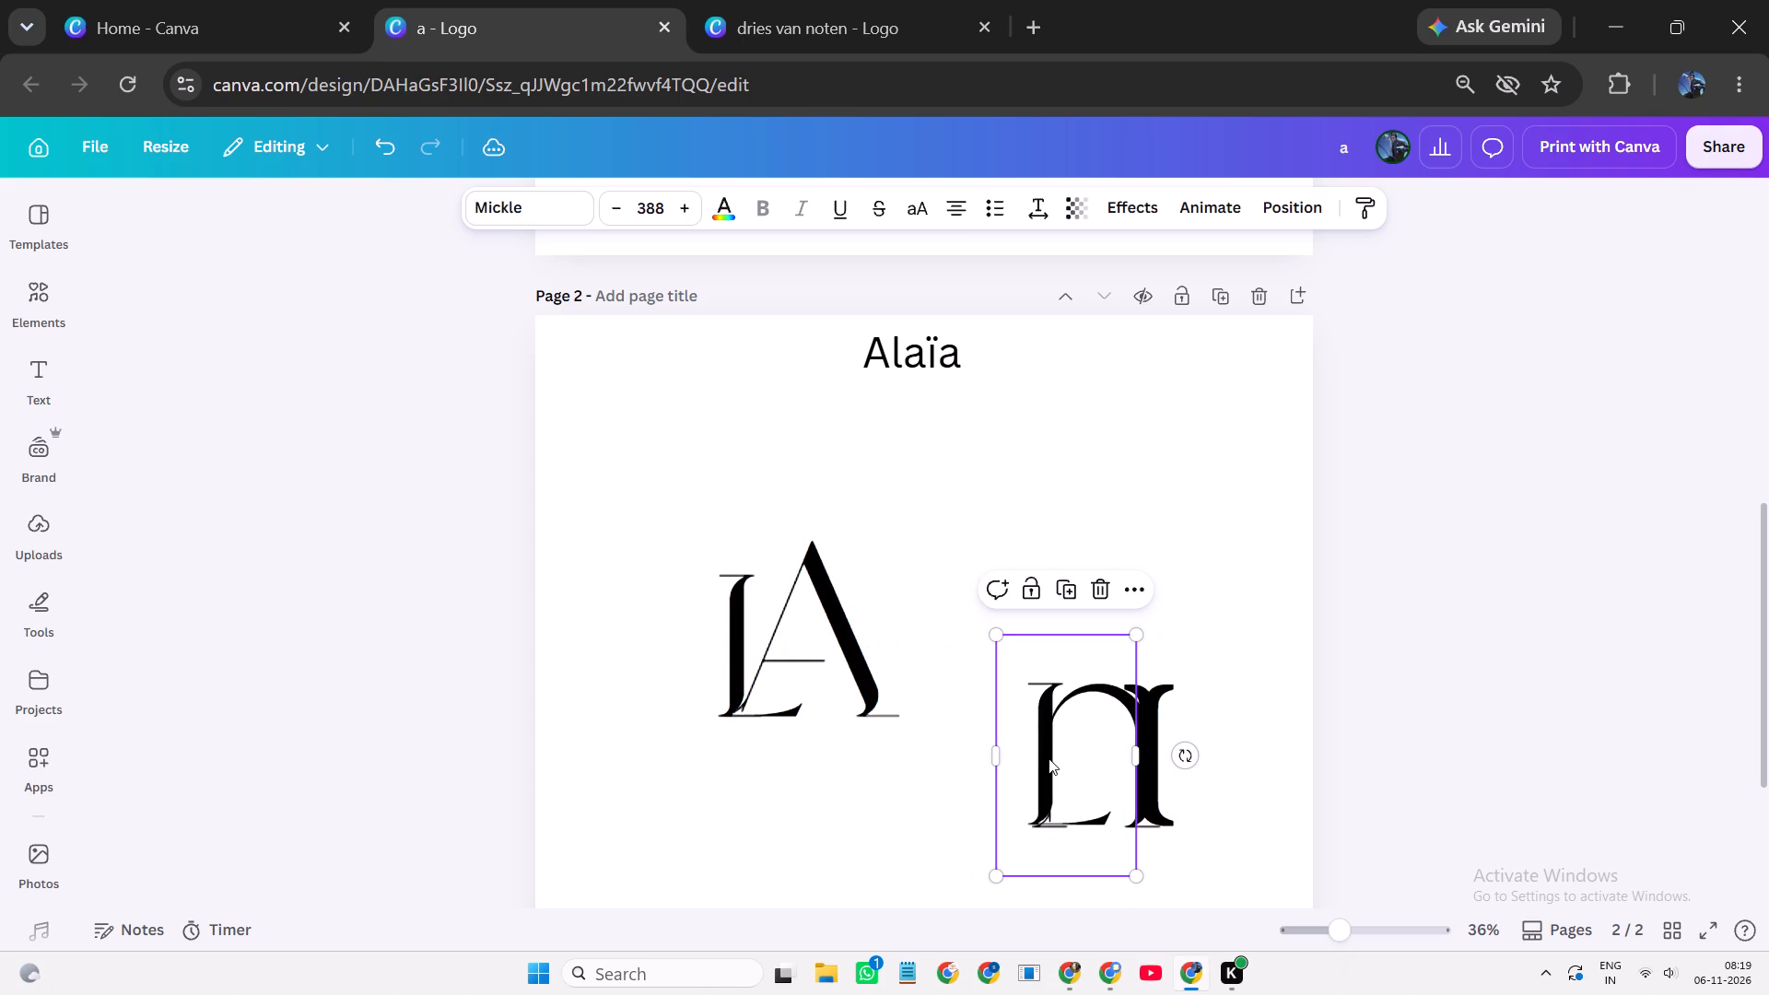
click(1049, 758)
click(945, 809)
drag(1062, 787, 1068, 787)
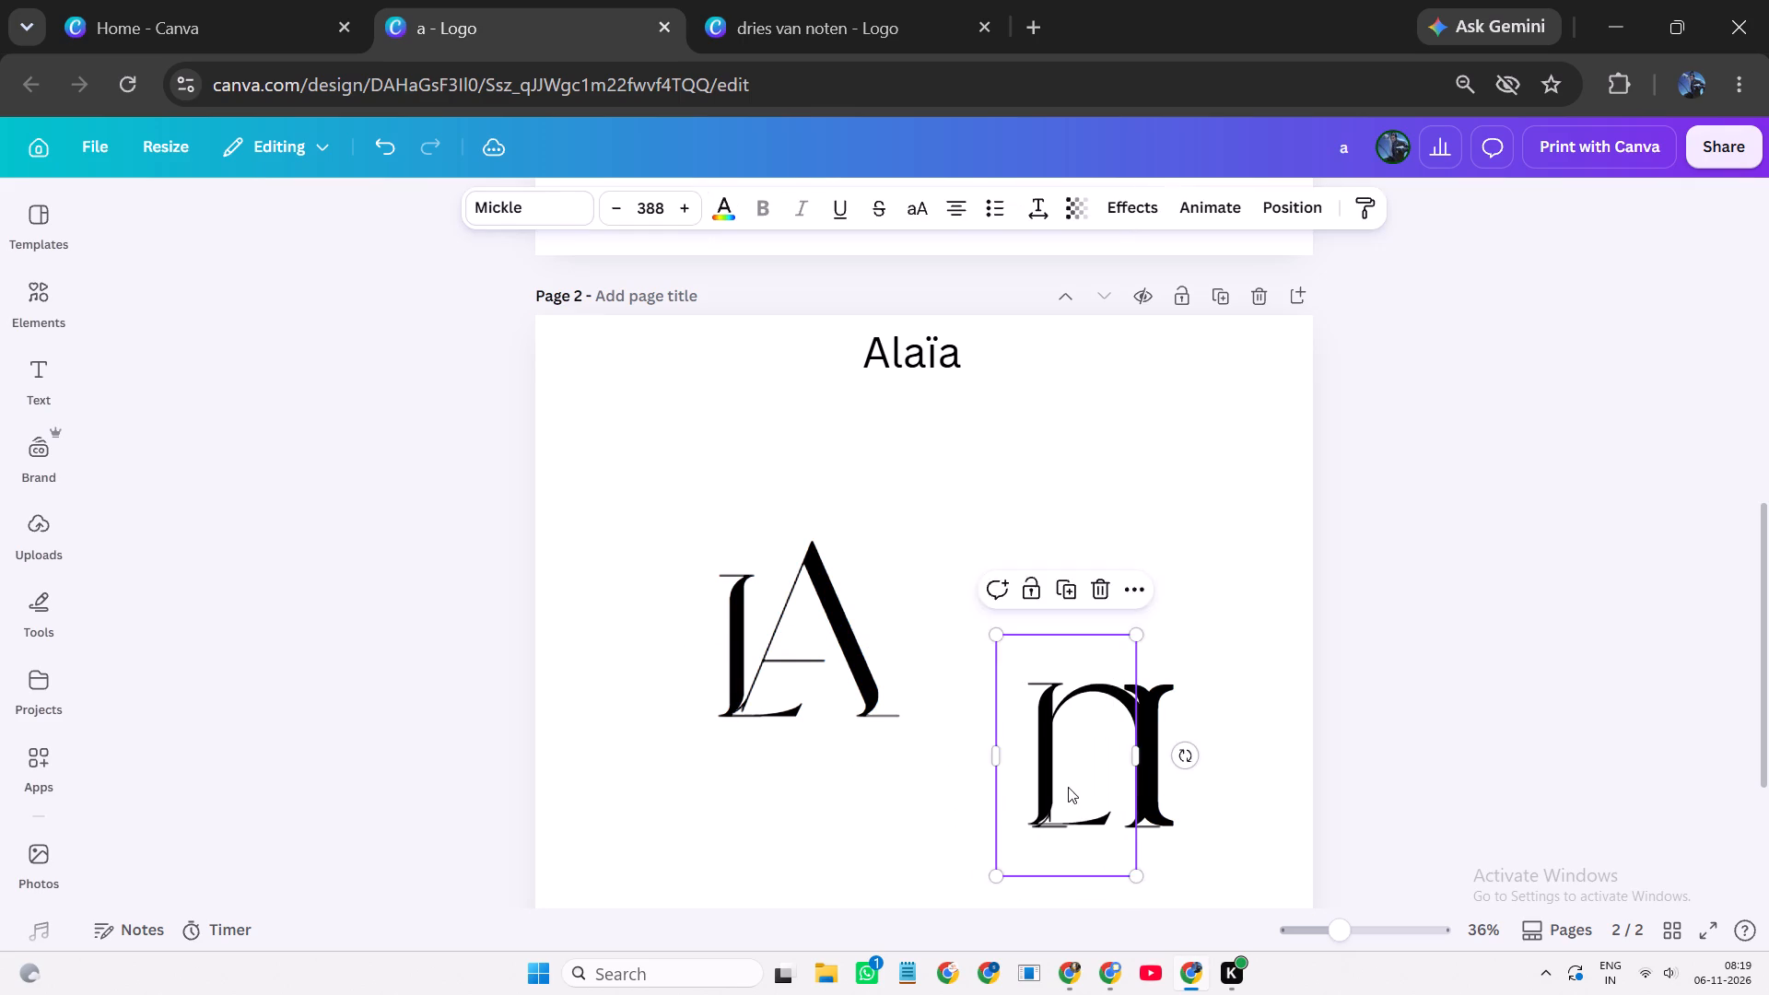
drag(1068, 787, 1069, 795)
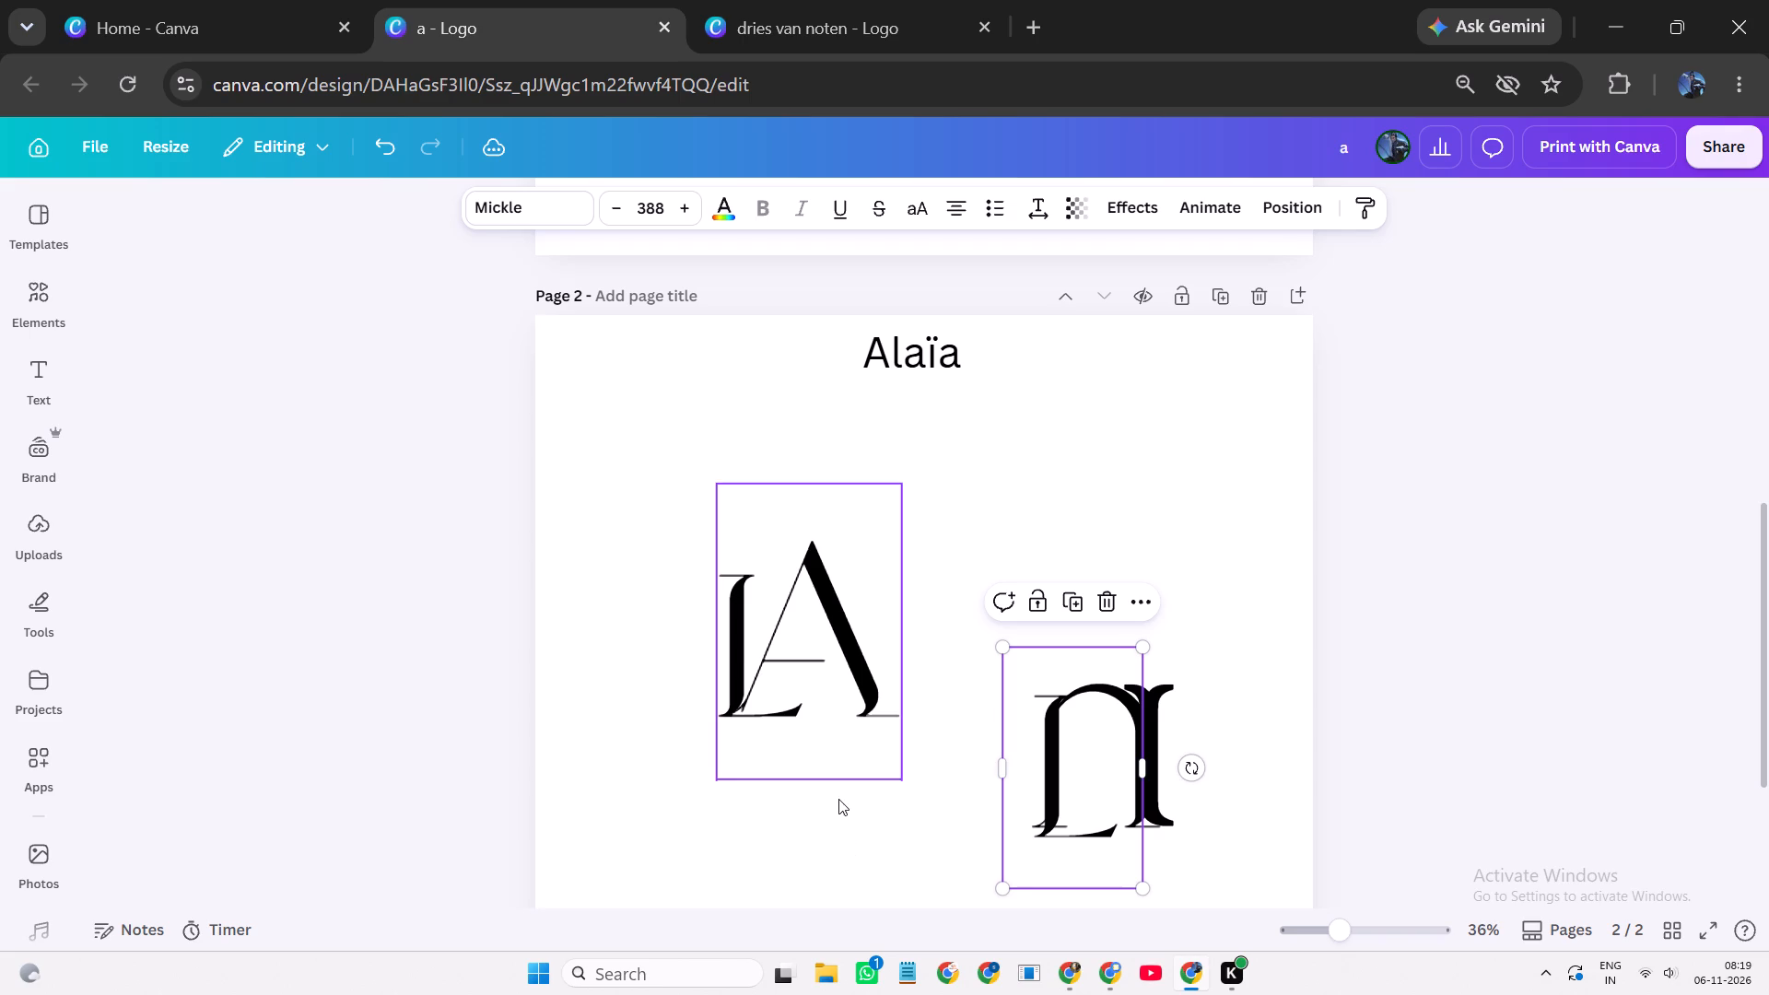
Fine-tune the copied L so its base lines up with the foot of the inverted U's thin leg.
ctrl+scroll(1166, 789, up, 5)
ctrl+scroll(1189, 741, down, 1)
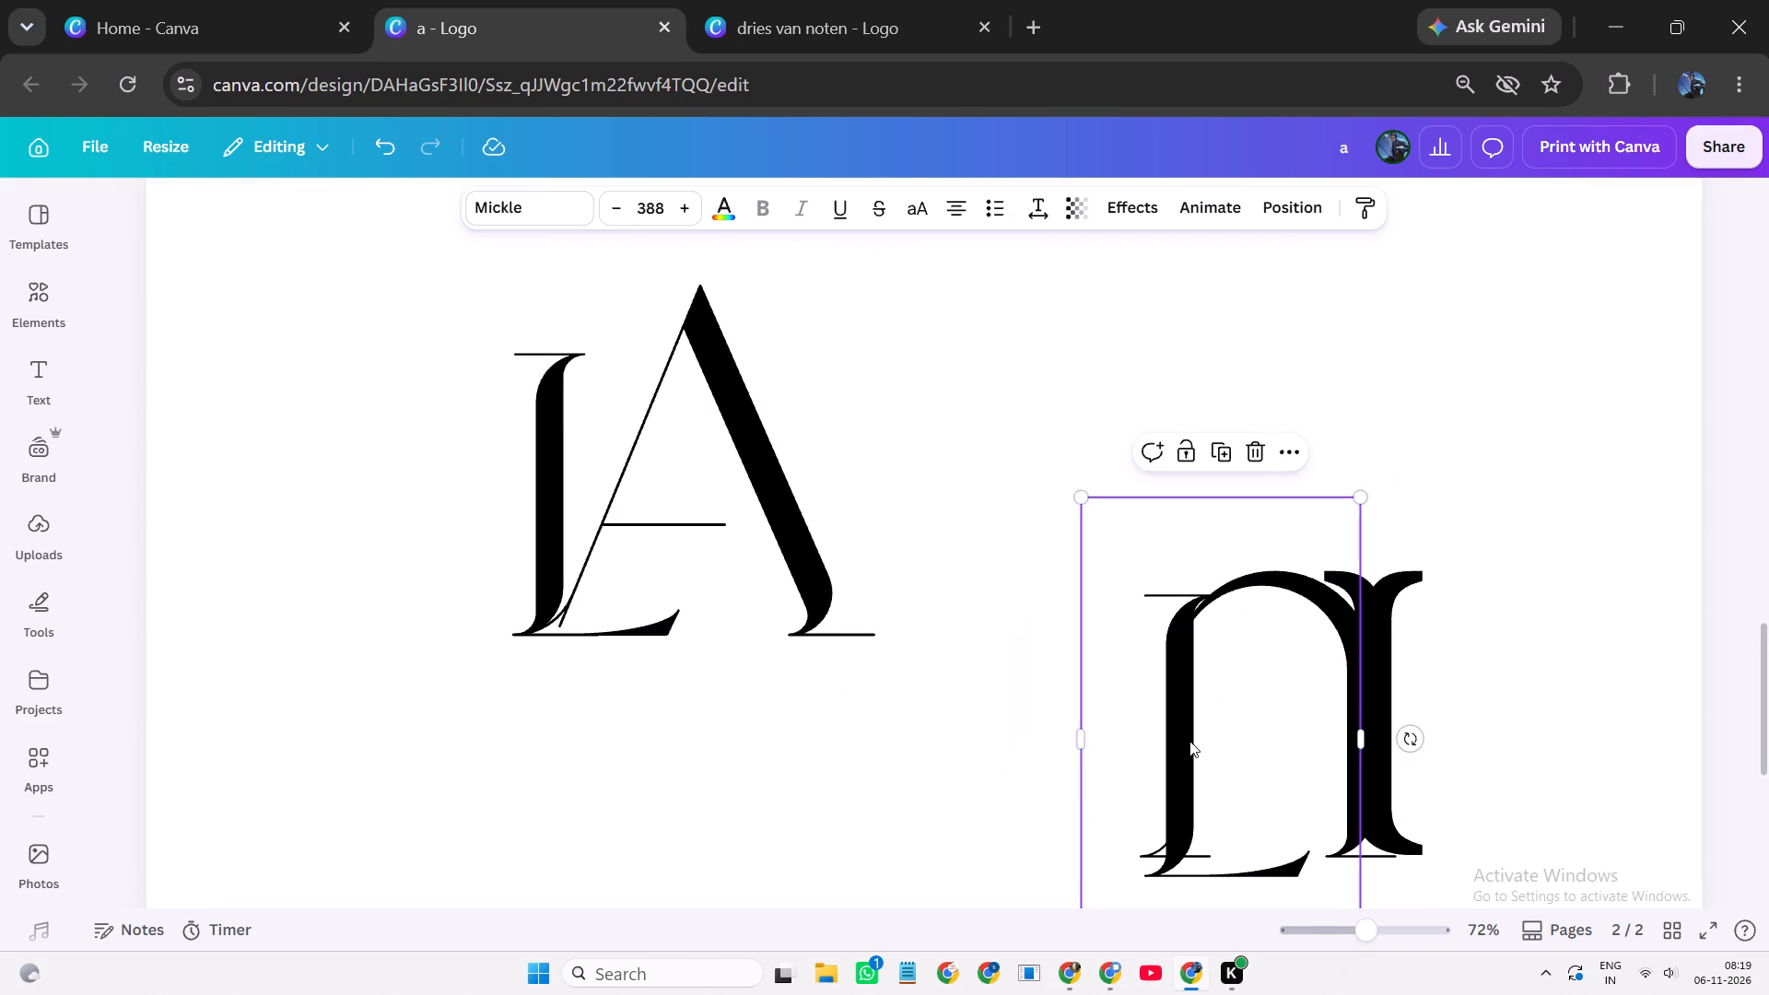
ctrl+scroll(1189, 741, up, 2)
scroll(1193, 739, up, 1)
scroll(1193, 738, down, 4)
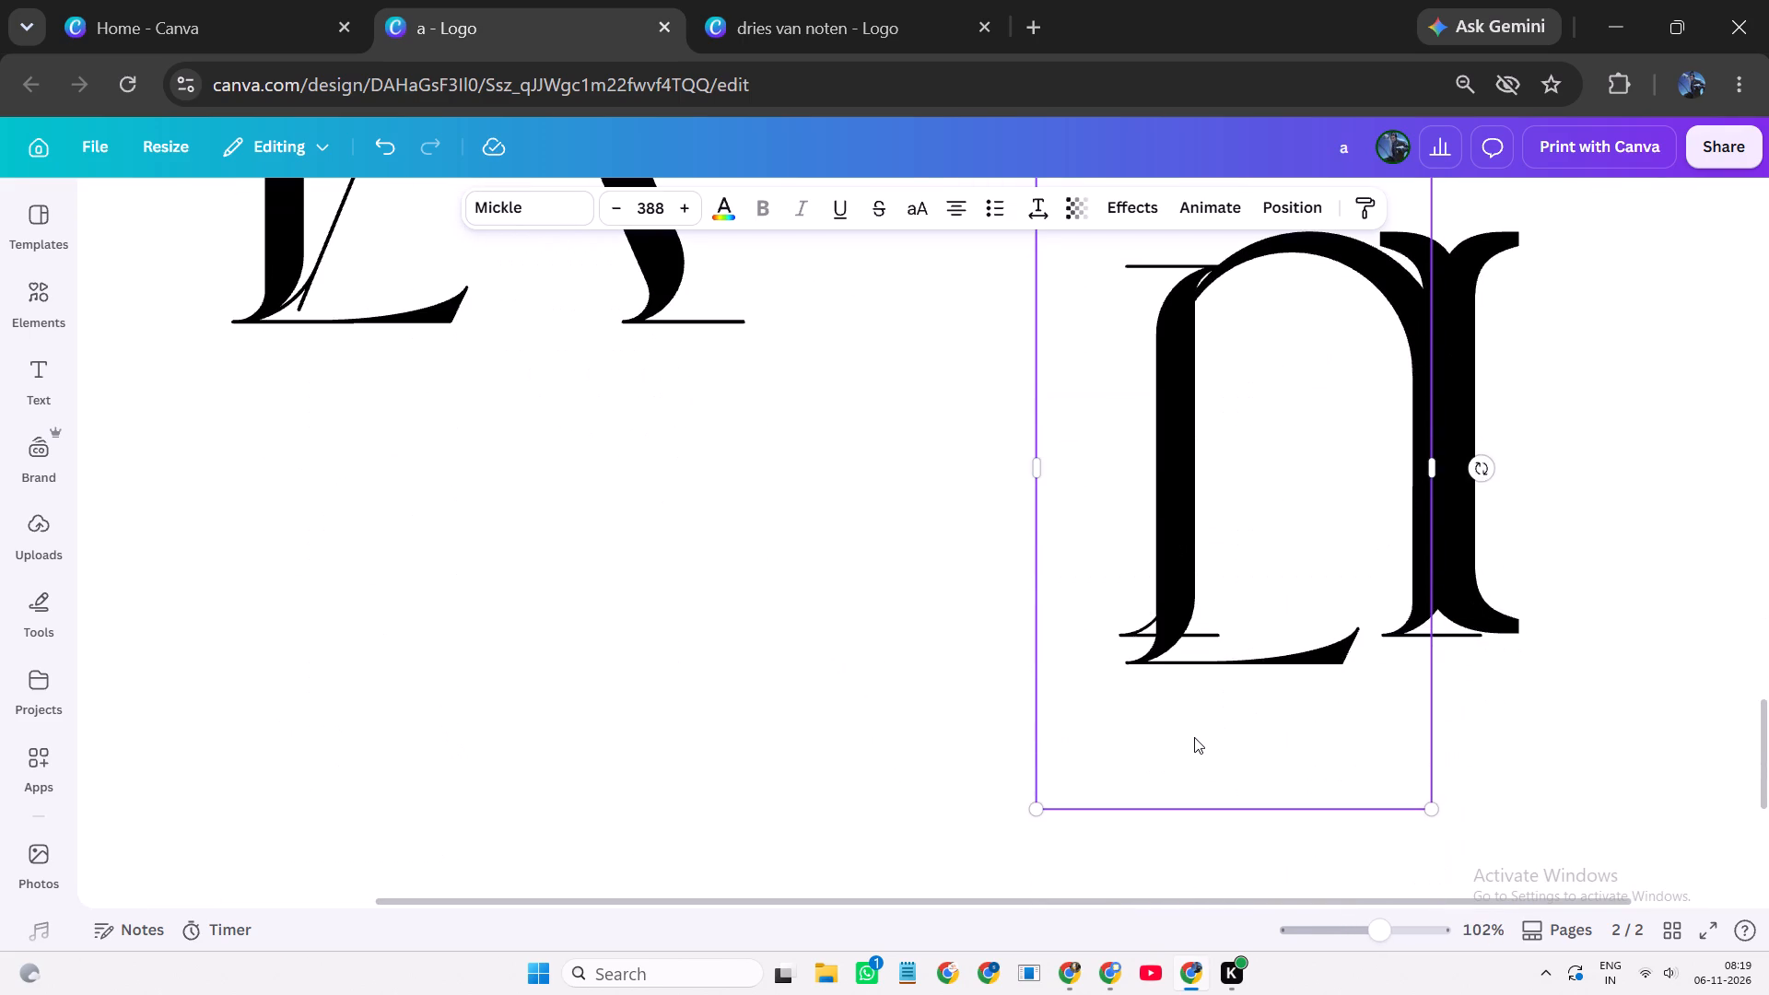
drag(1205, 695, 1196, 669)
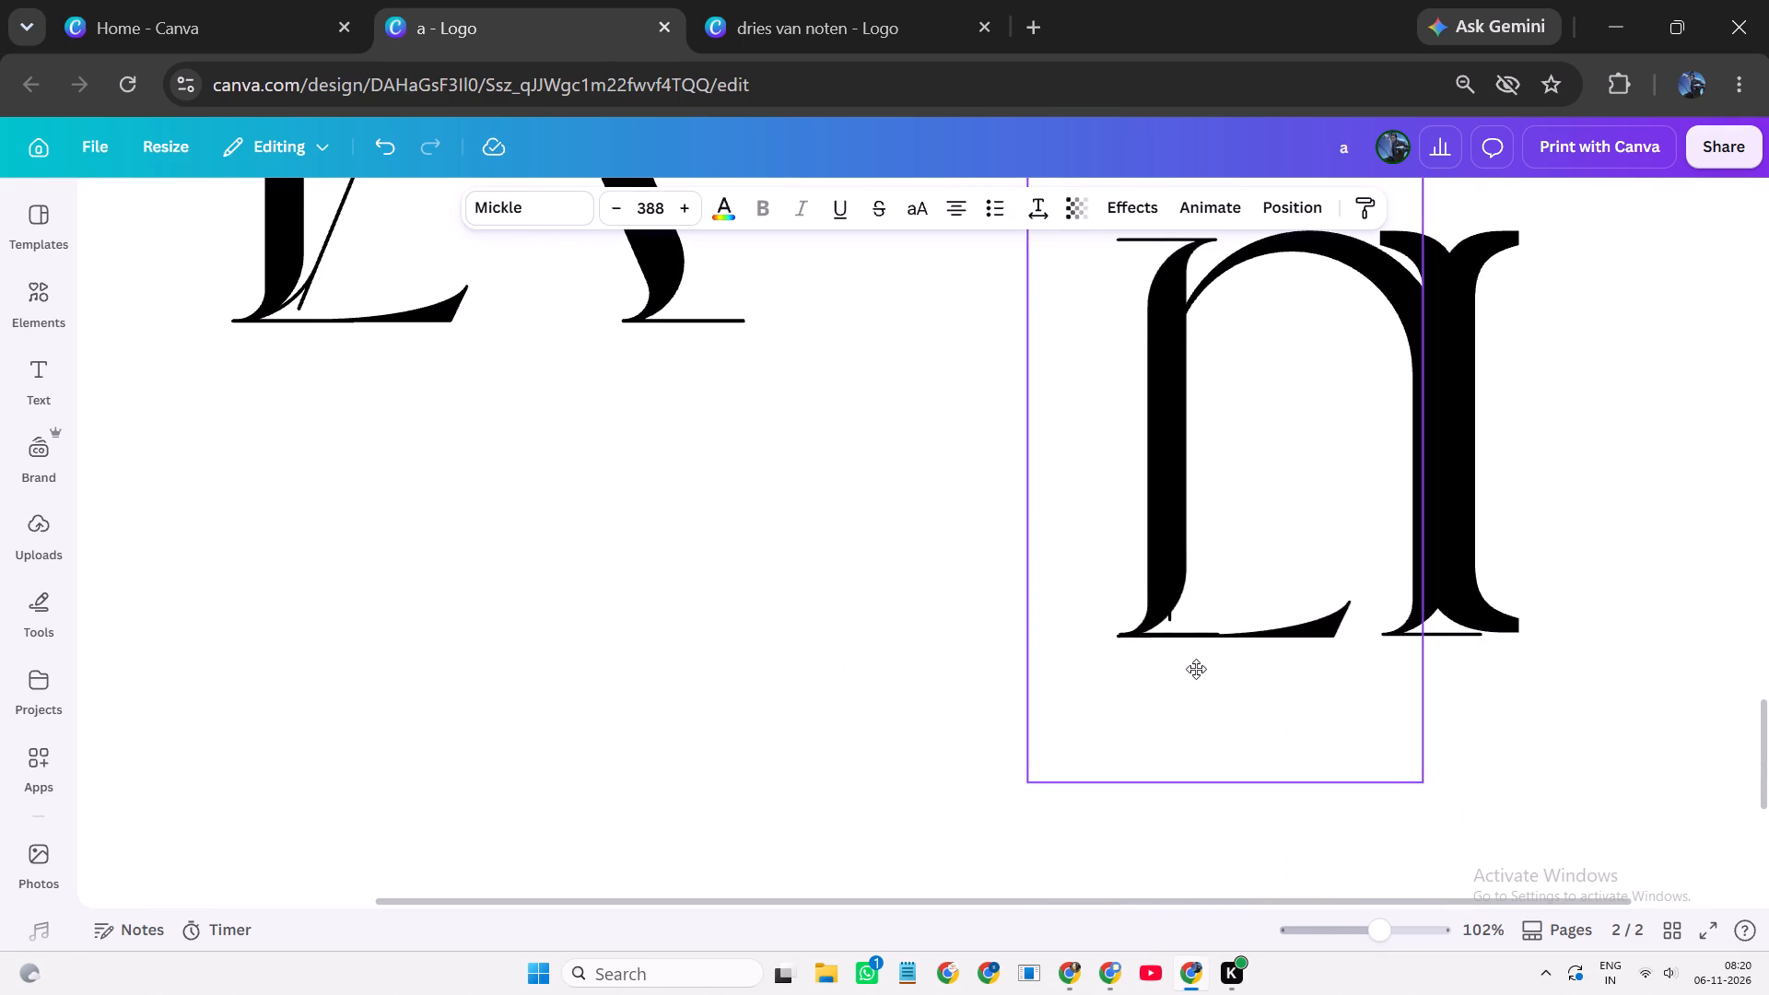
drag(1196, 669, 1200, 666)
click(870, 690)
ctrl+scroll(866, 686, down, 1)
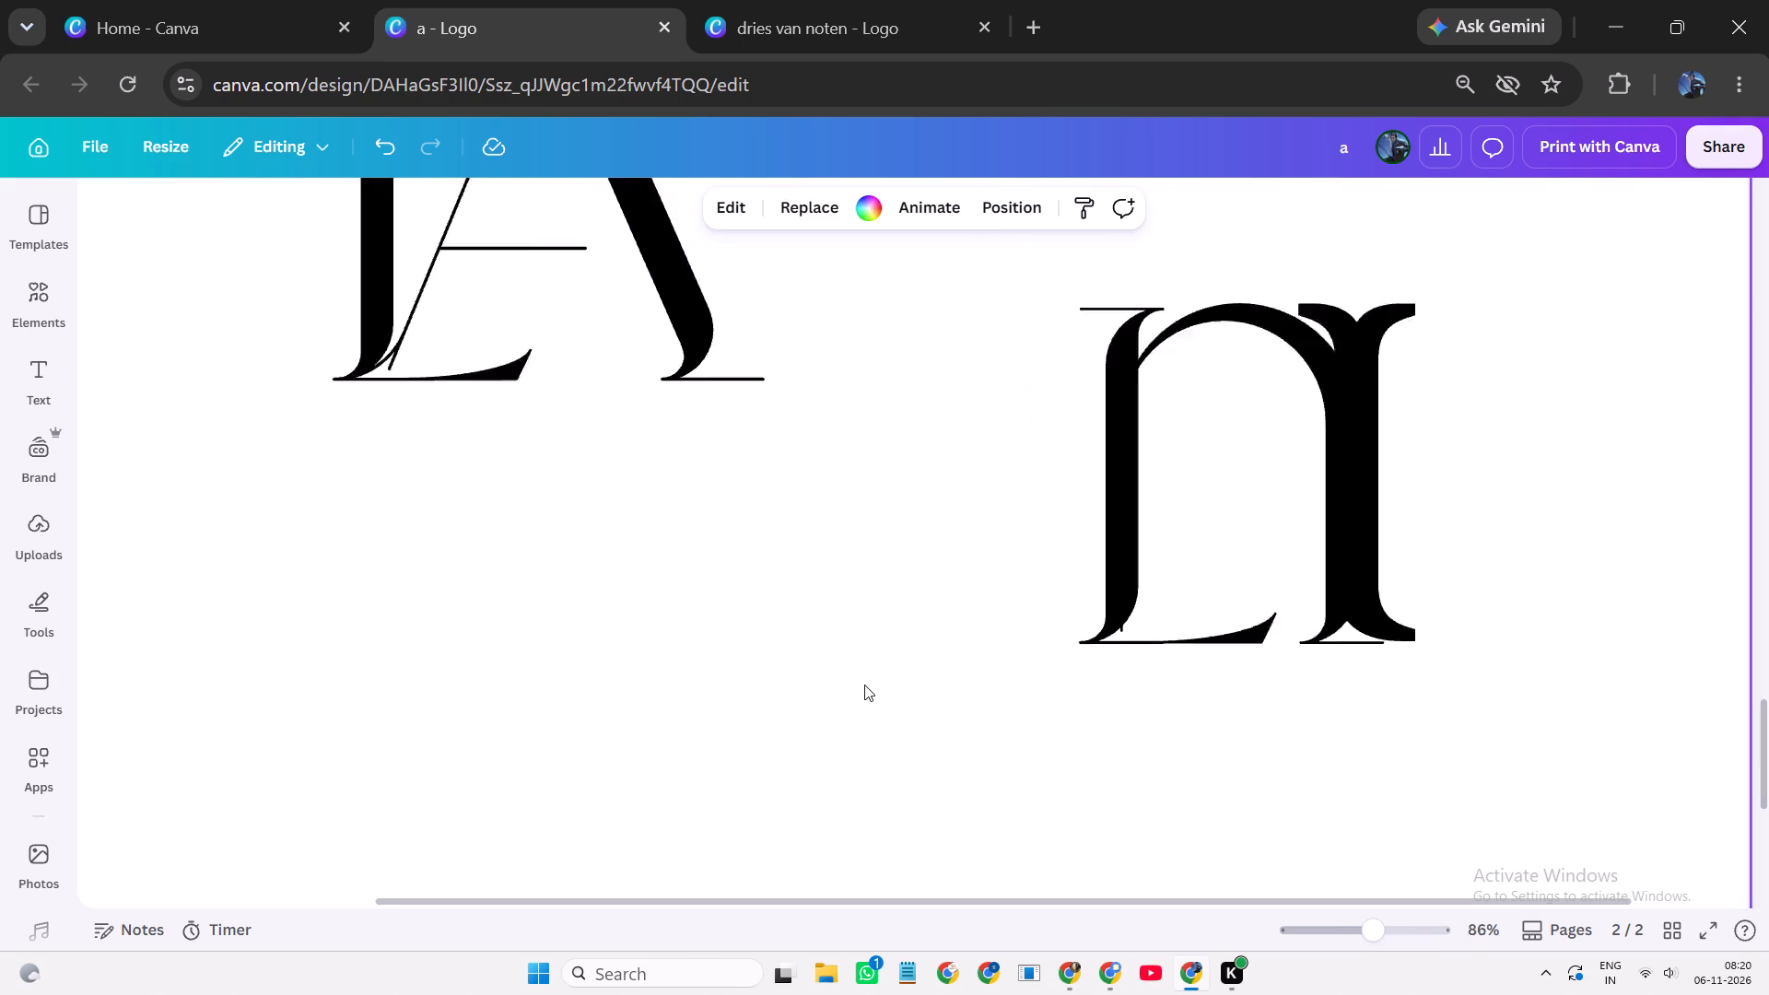
Pull the Zenaida letter away from the inverted U's thick leg and delete it.
ctrl+scroll(864, 685, down, 4)
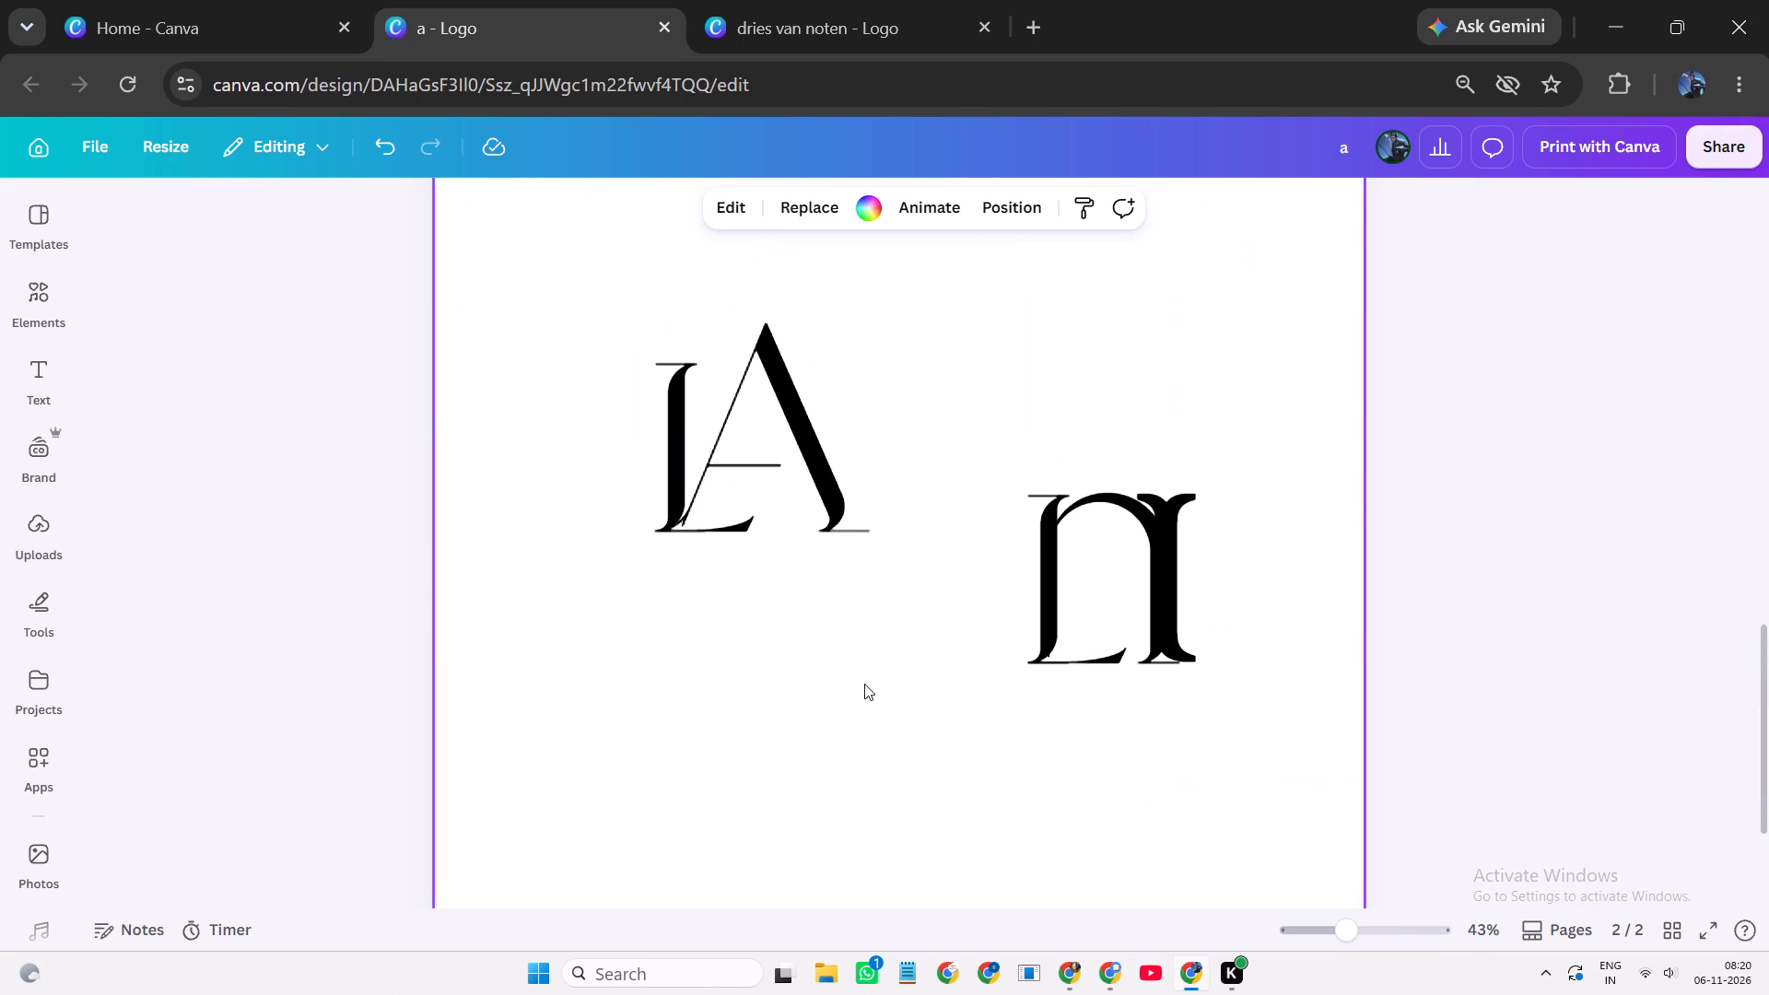
drag(1189, 489, 1218, 483)
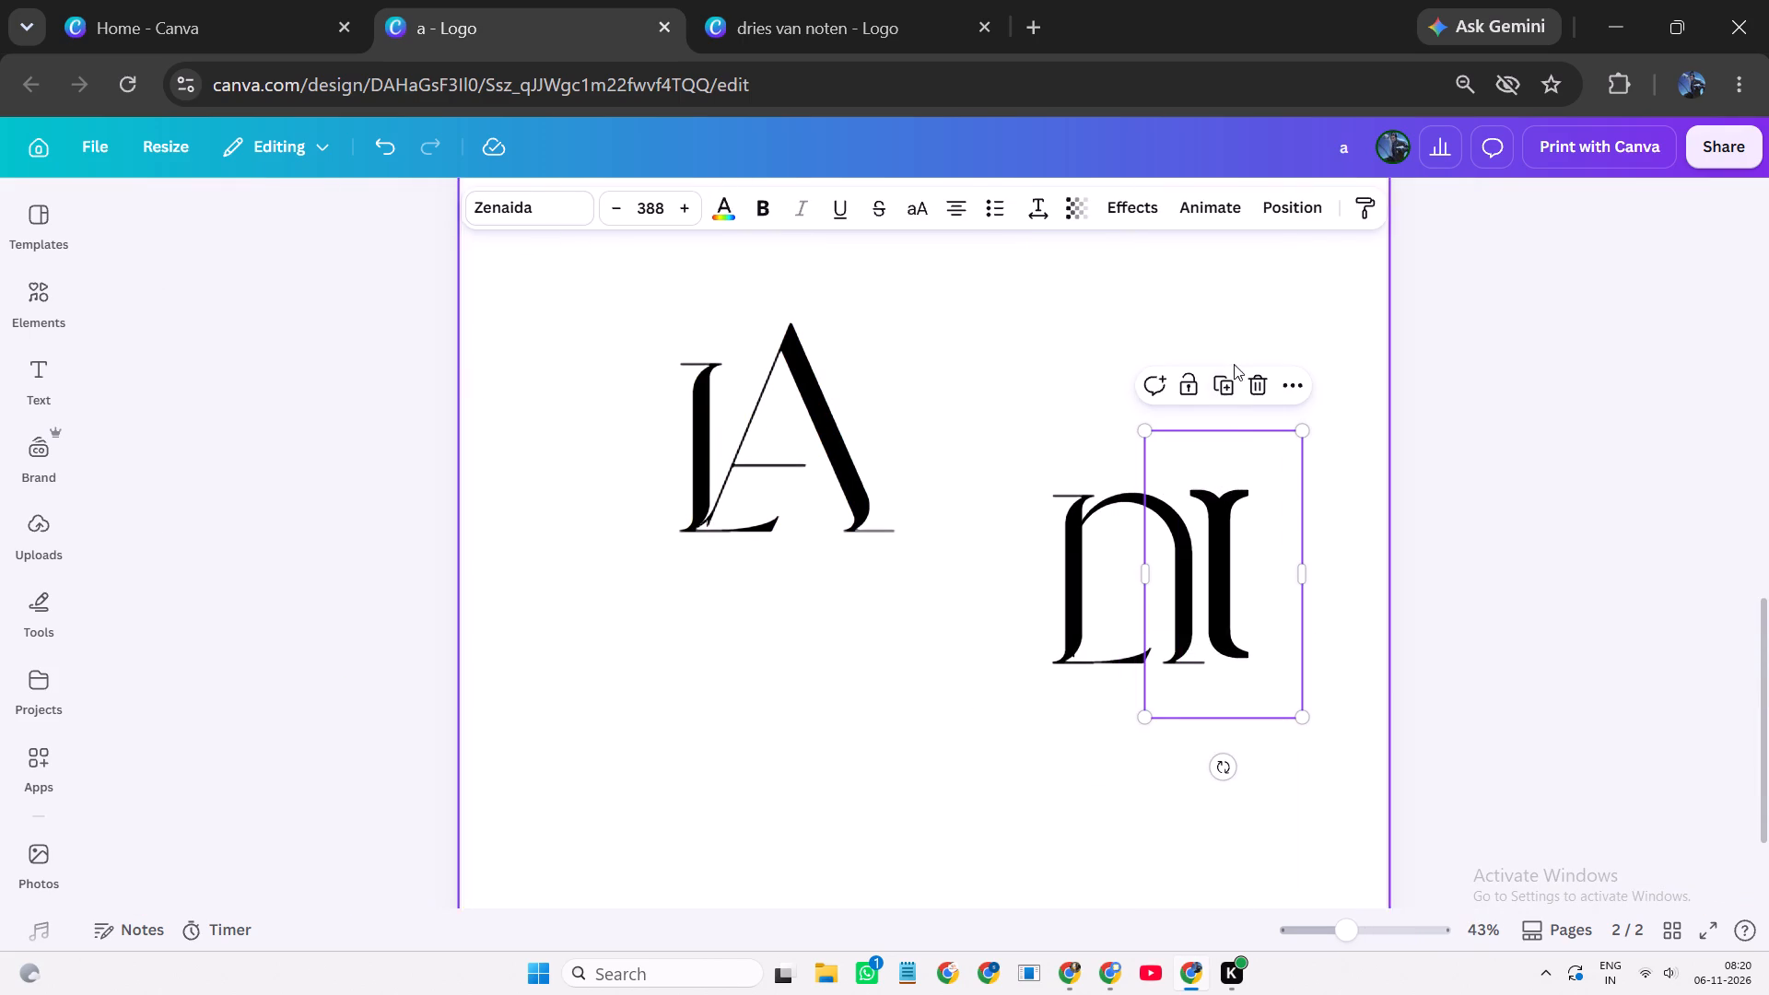
click(1259, 380)
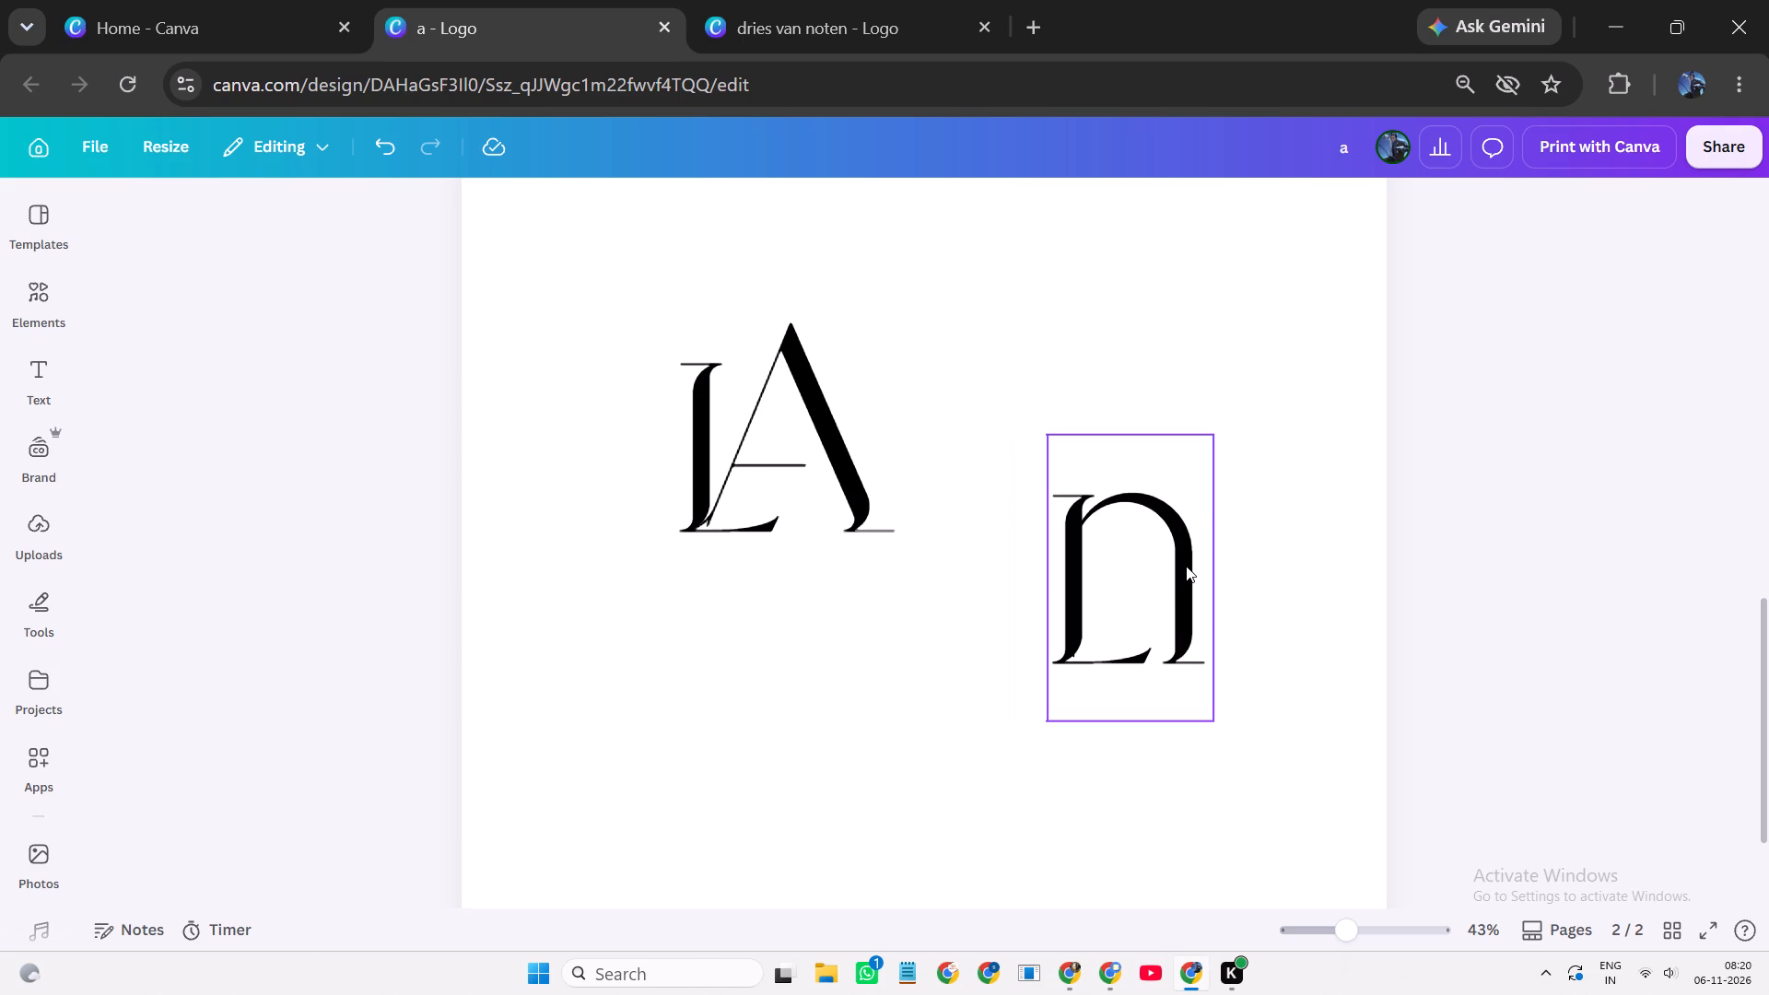
Add a solid black circle to the page and shrink it to roughly a third of its default width.
scroll(1186, 566, up, 1)
scroll(1186, 566, down, 1)
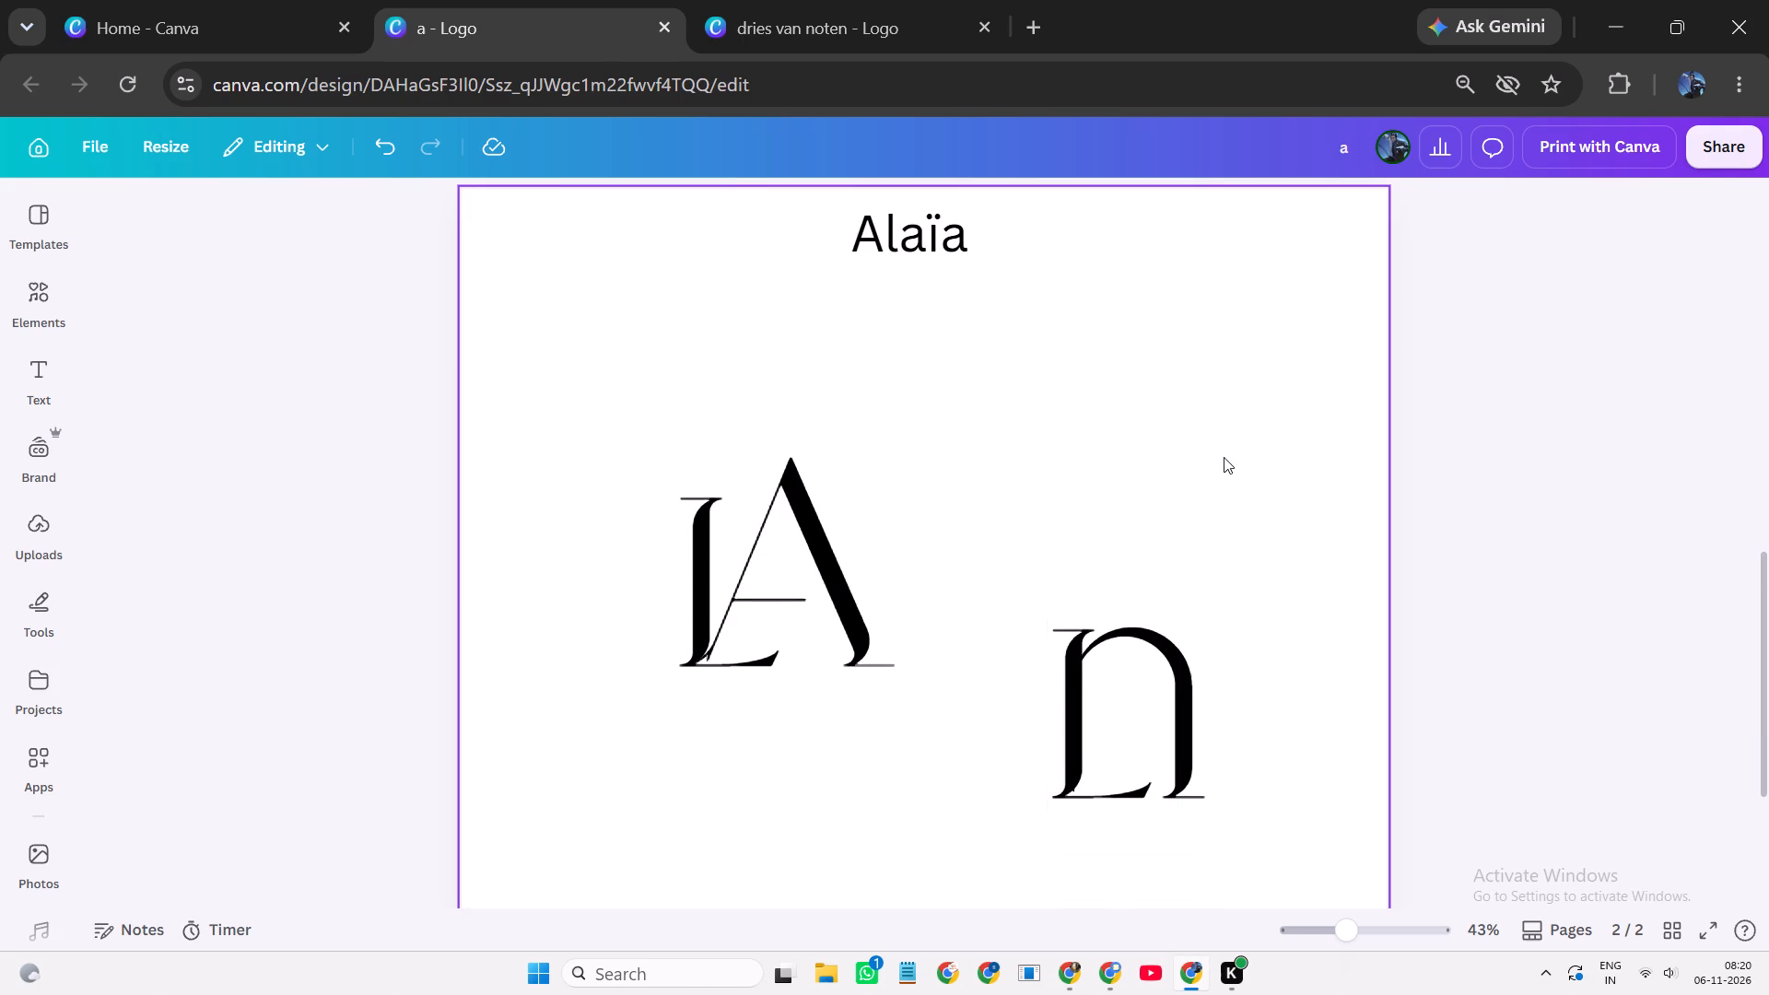
click(1161, 537)
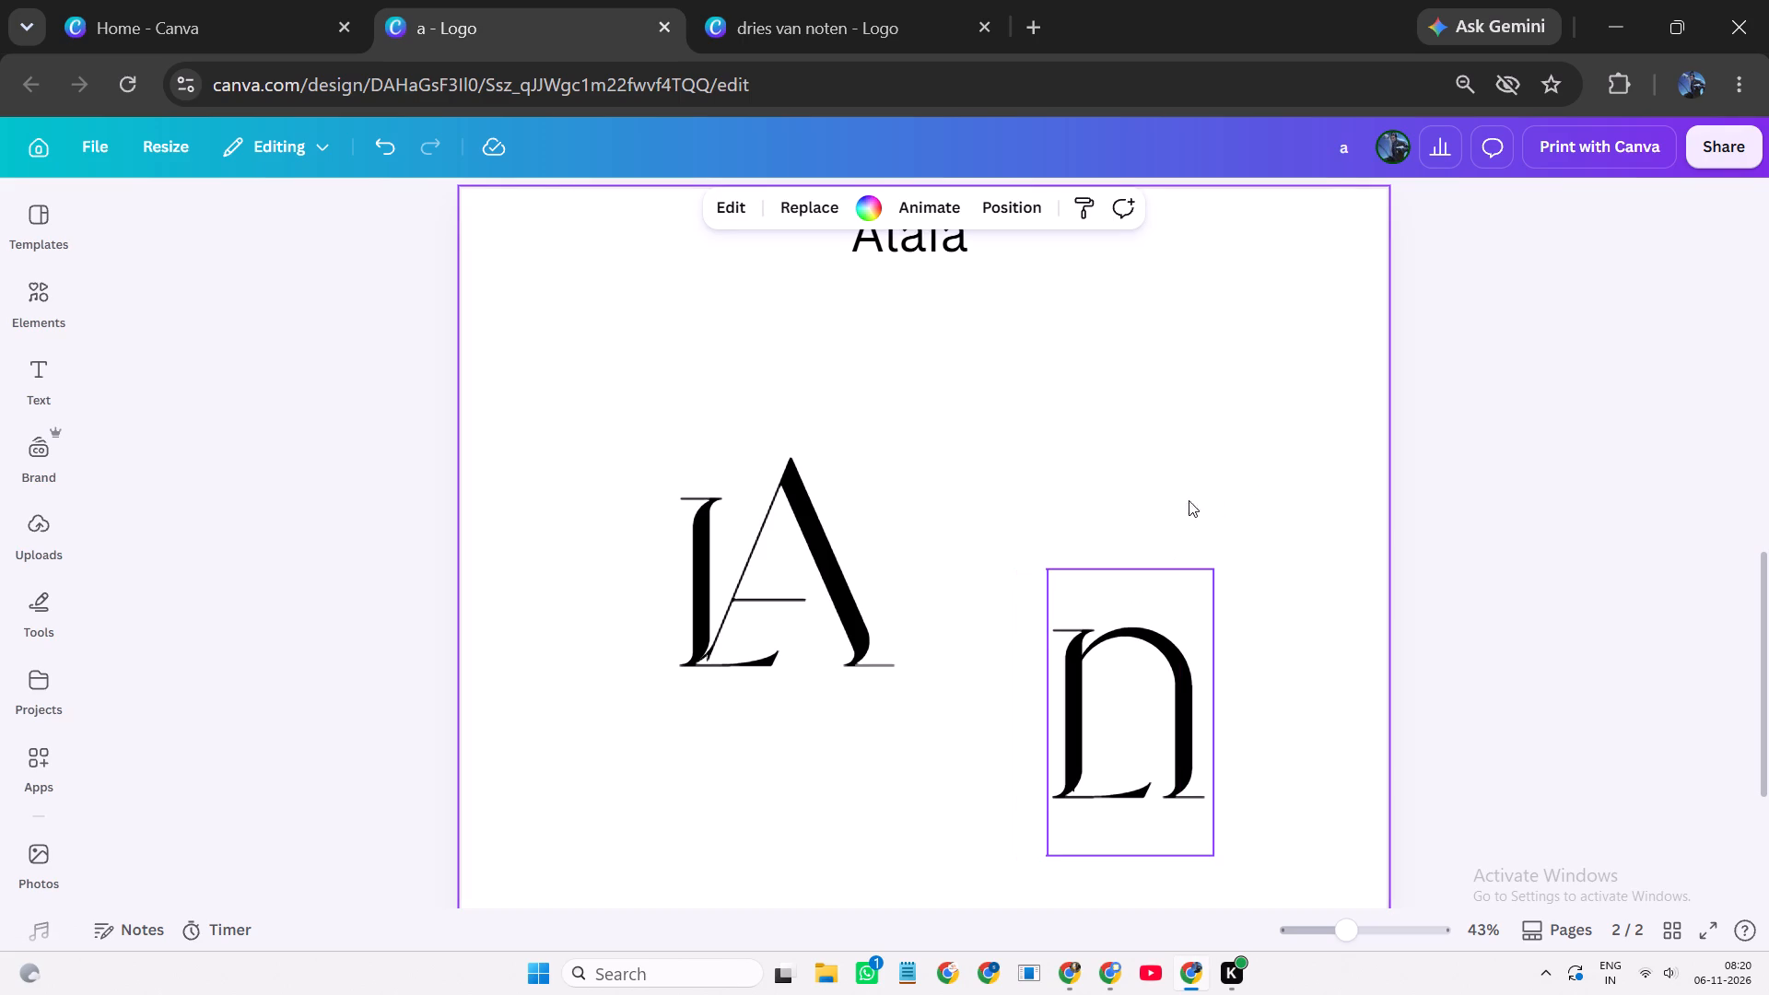
key(c)
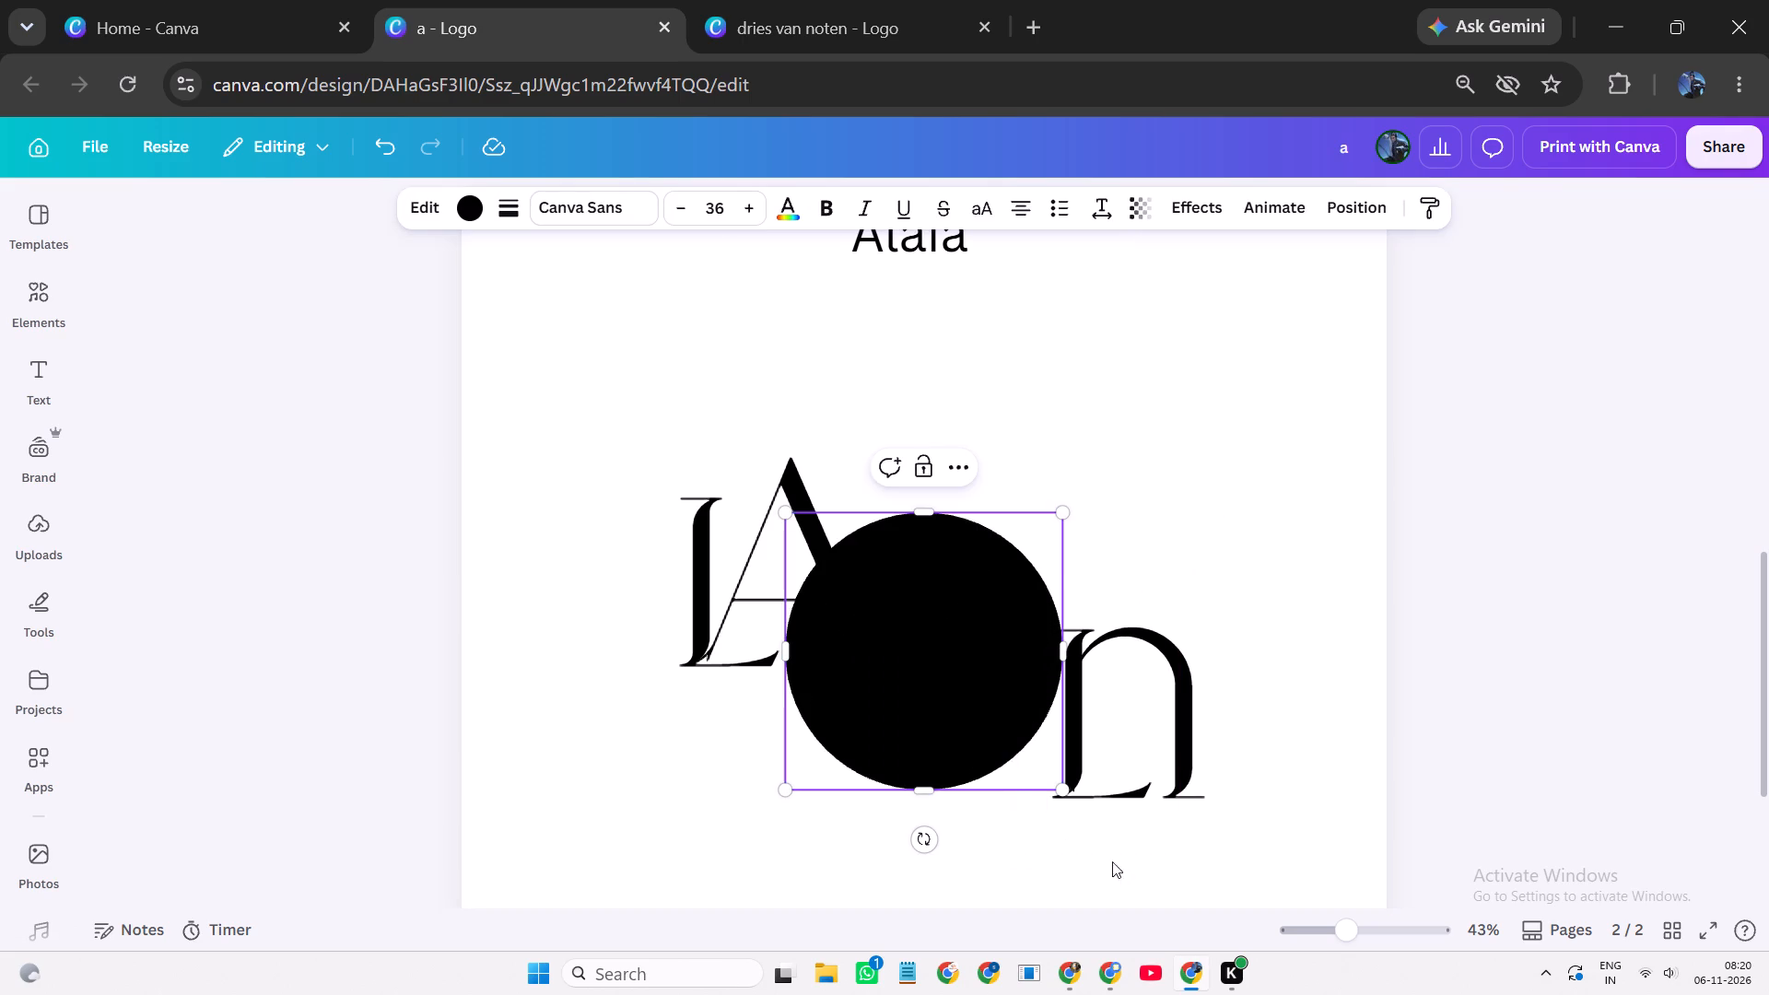
drag(1063, 785, 864, 607)
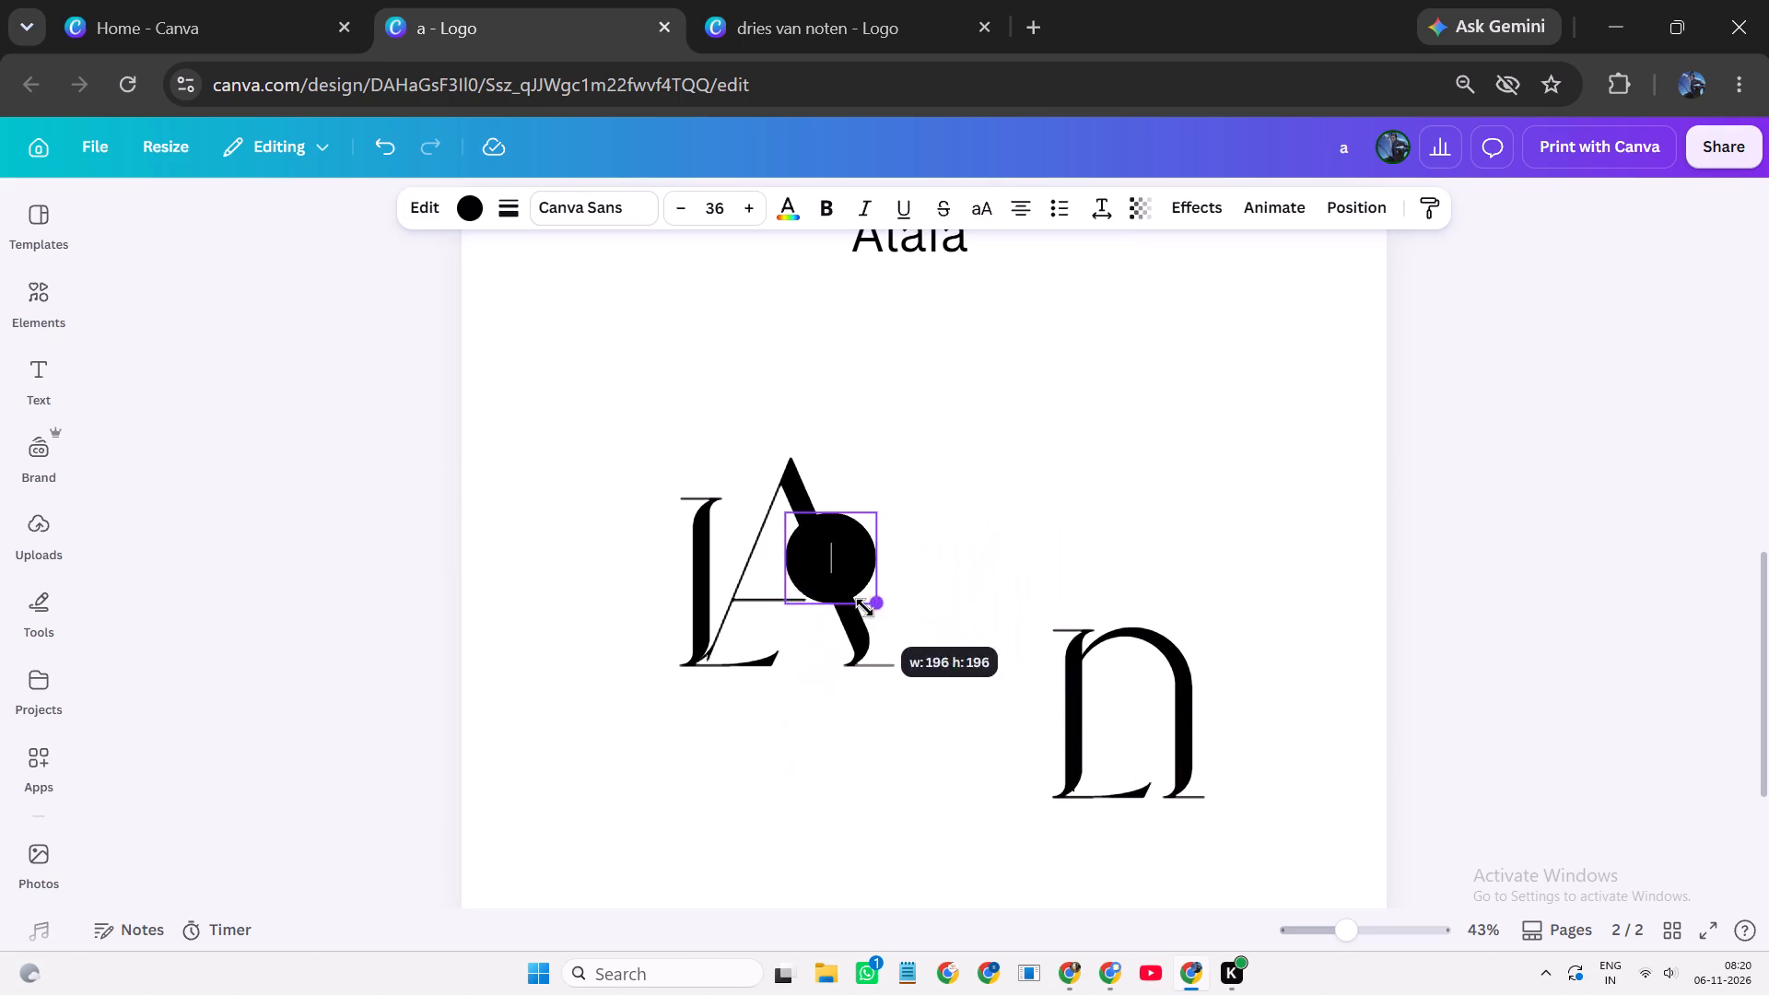
drag(864, 607, 861, 603)
Shift the monogram's A up and to the left across the L, clear of most of the circle.
click(873, 603)
click(899, 626)
click(838, 571)
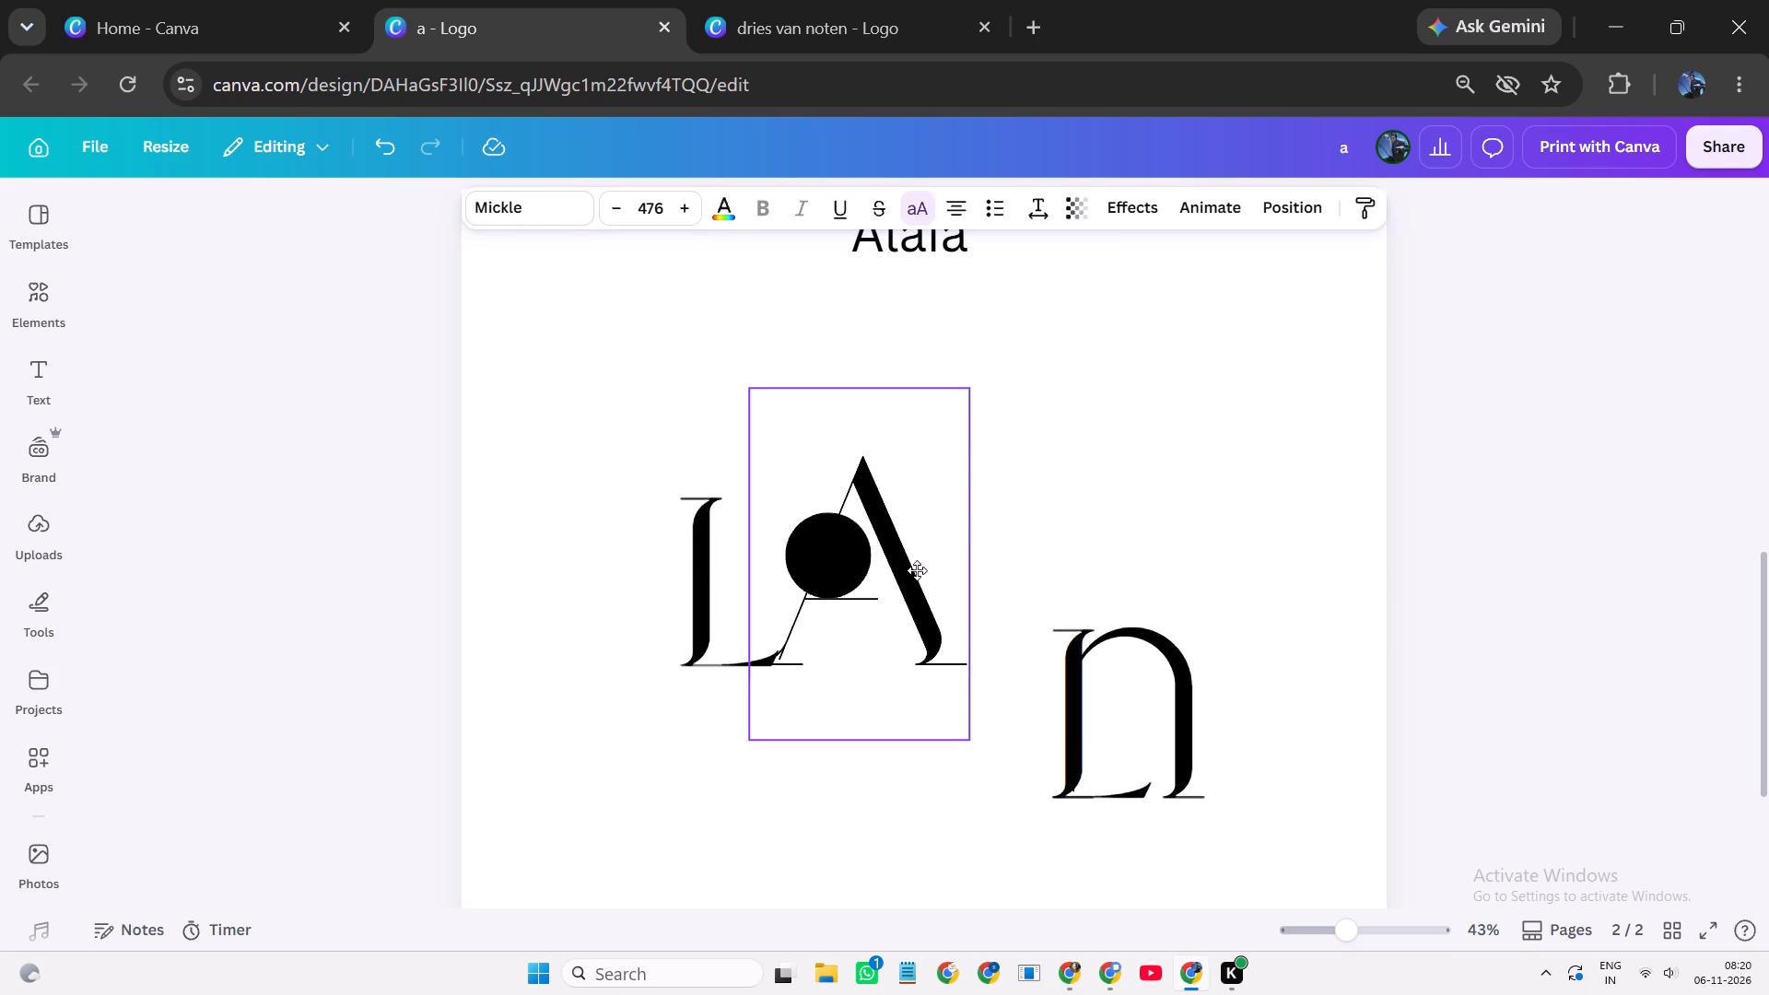
click(840, 565)
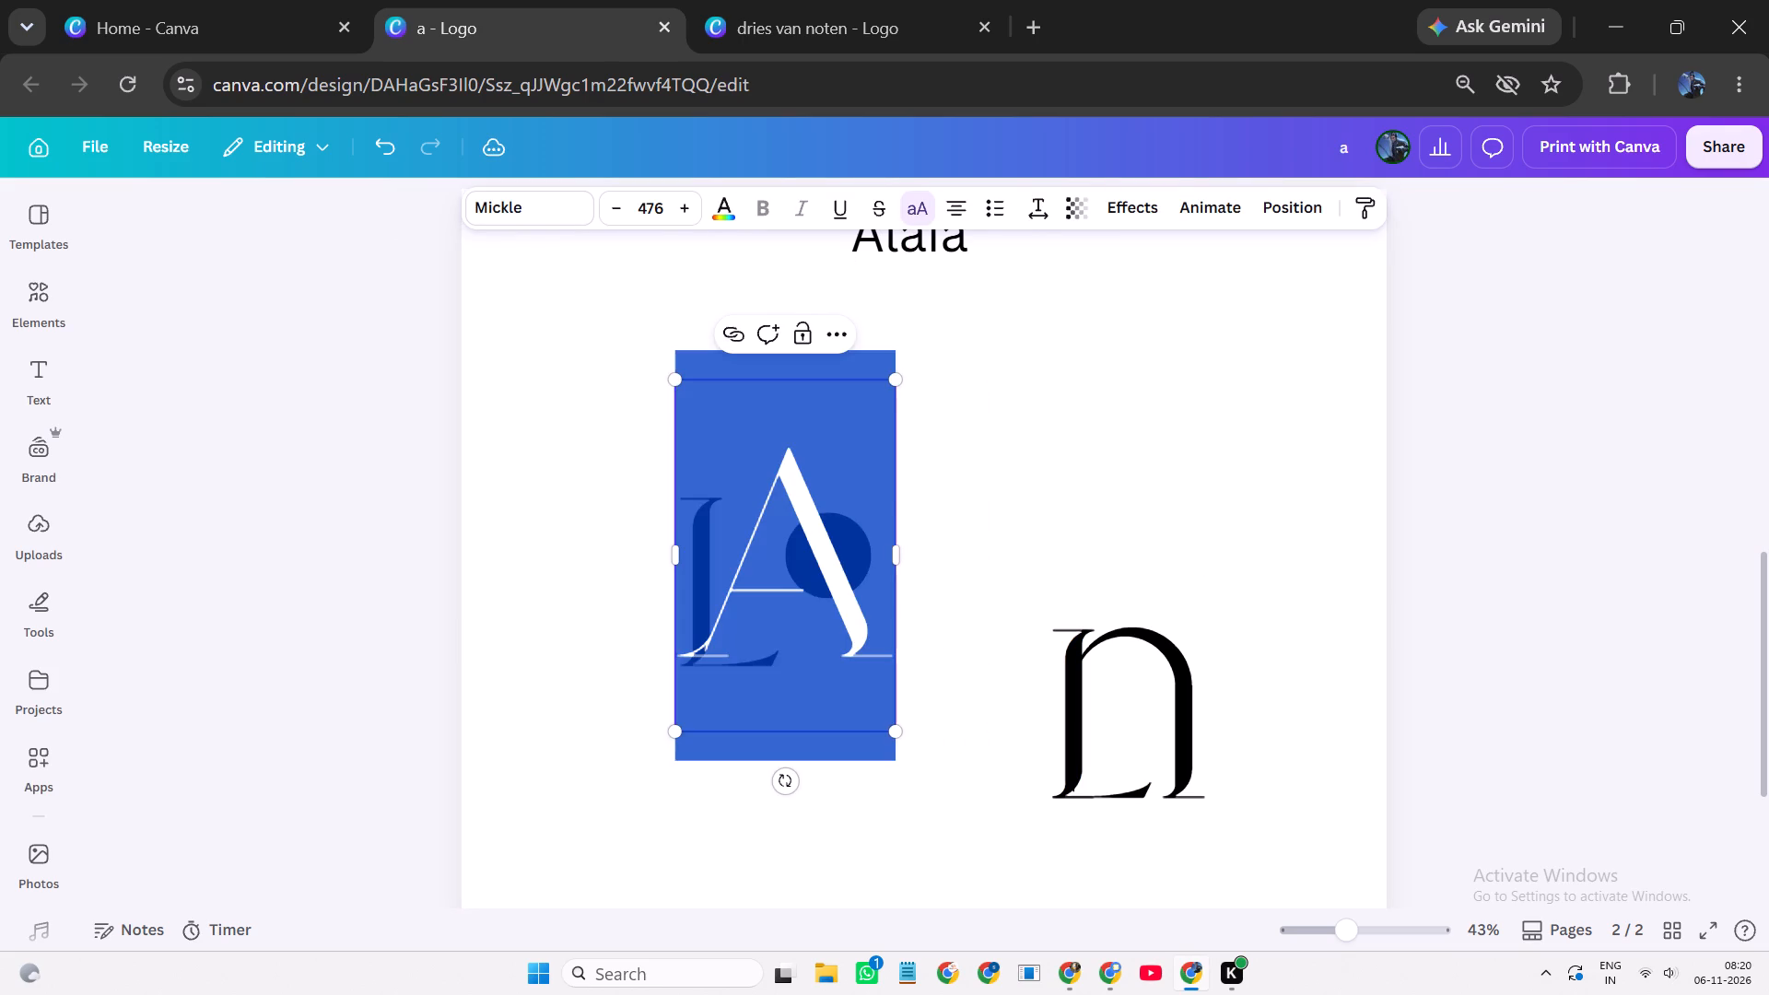
click(937, 521)
drag(853, 544, 853, 525)
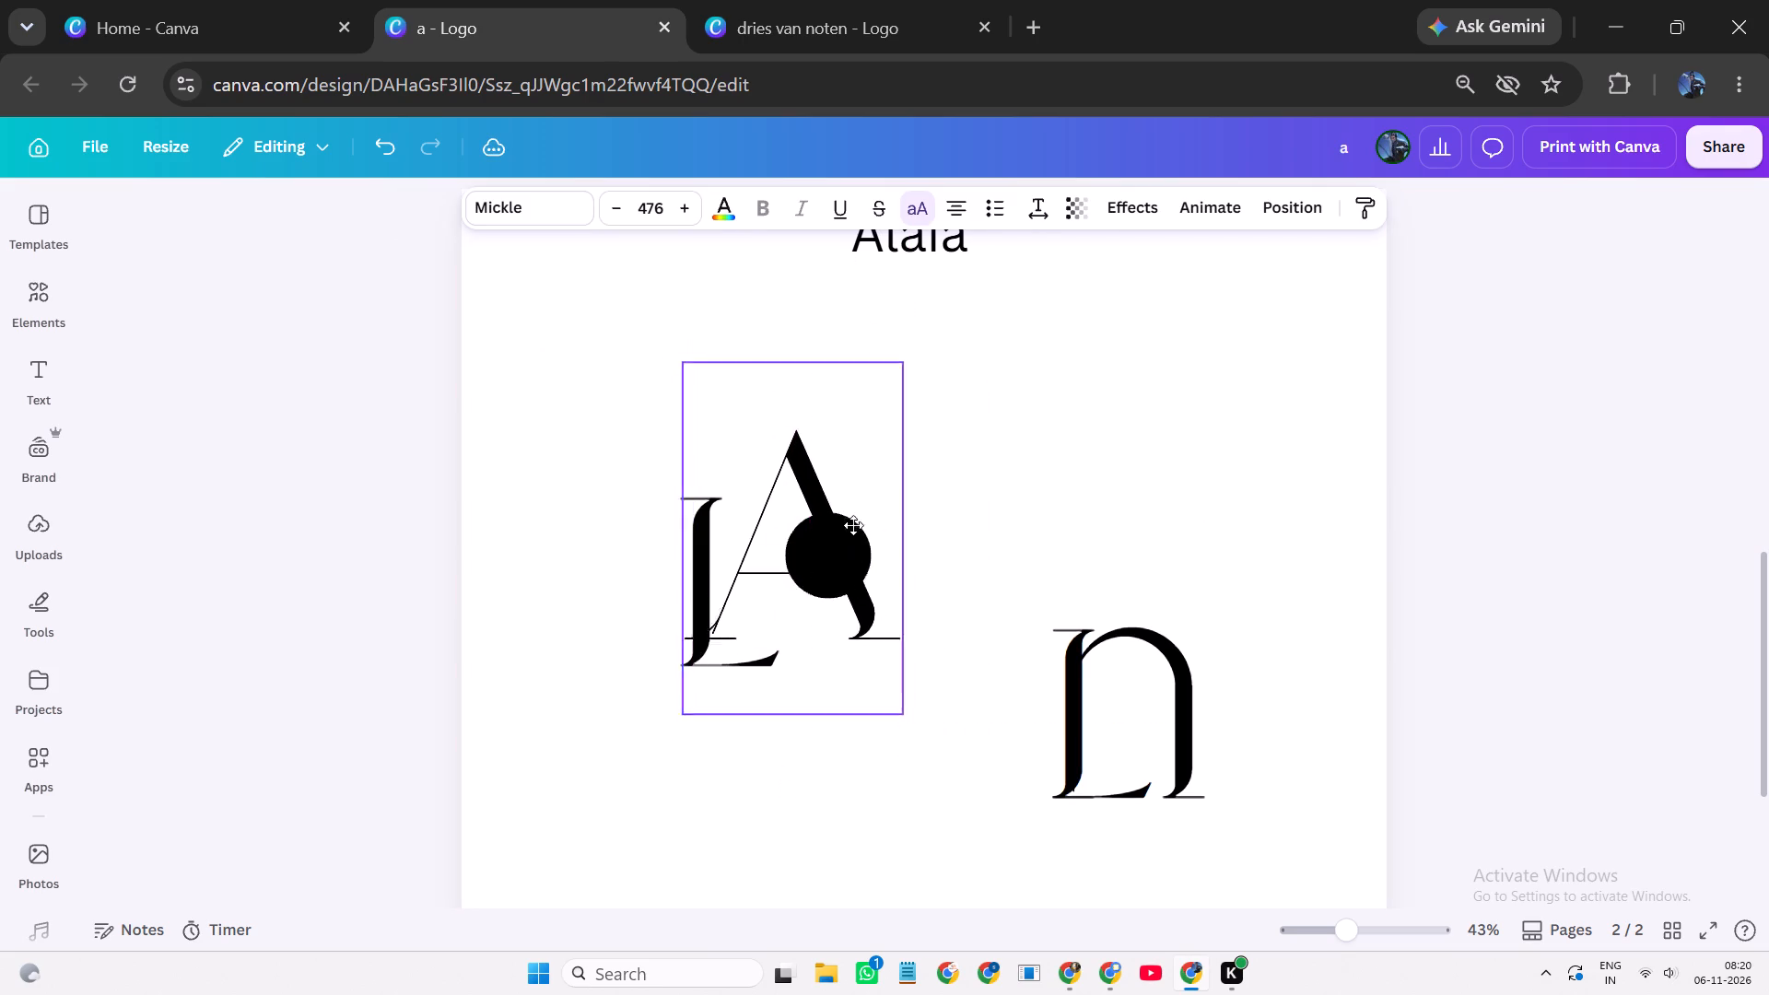
drag(853, 525, 792, 502)
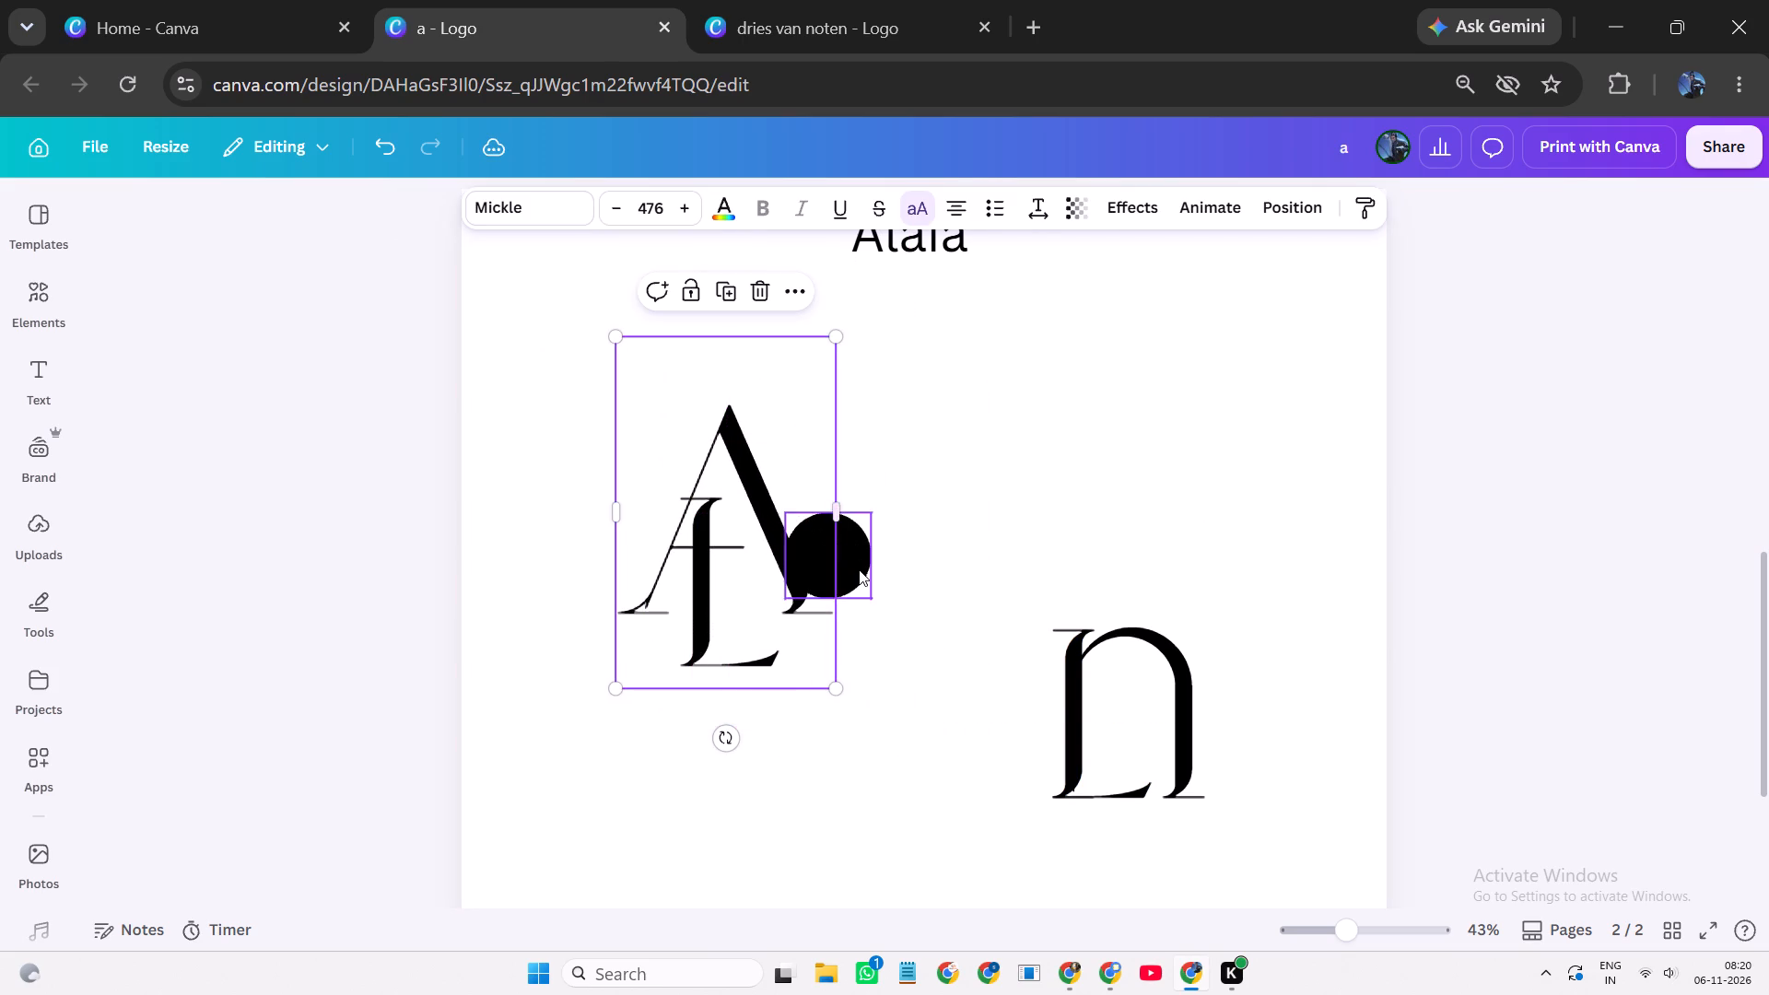
Move the circle above the inverted U, shrink it to a small dot, and place a duplicate beside it.
drag(859, 569, 1125, 586)
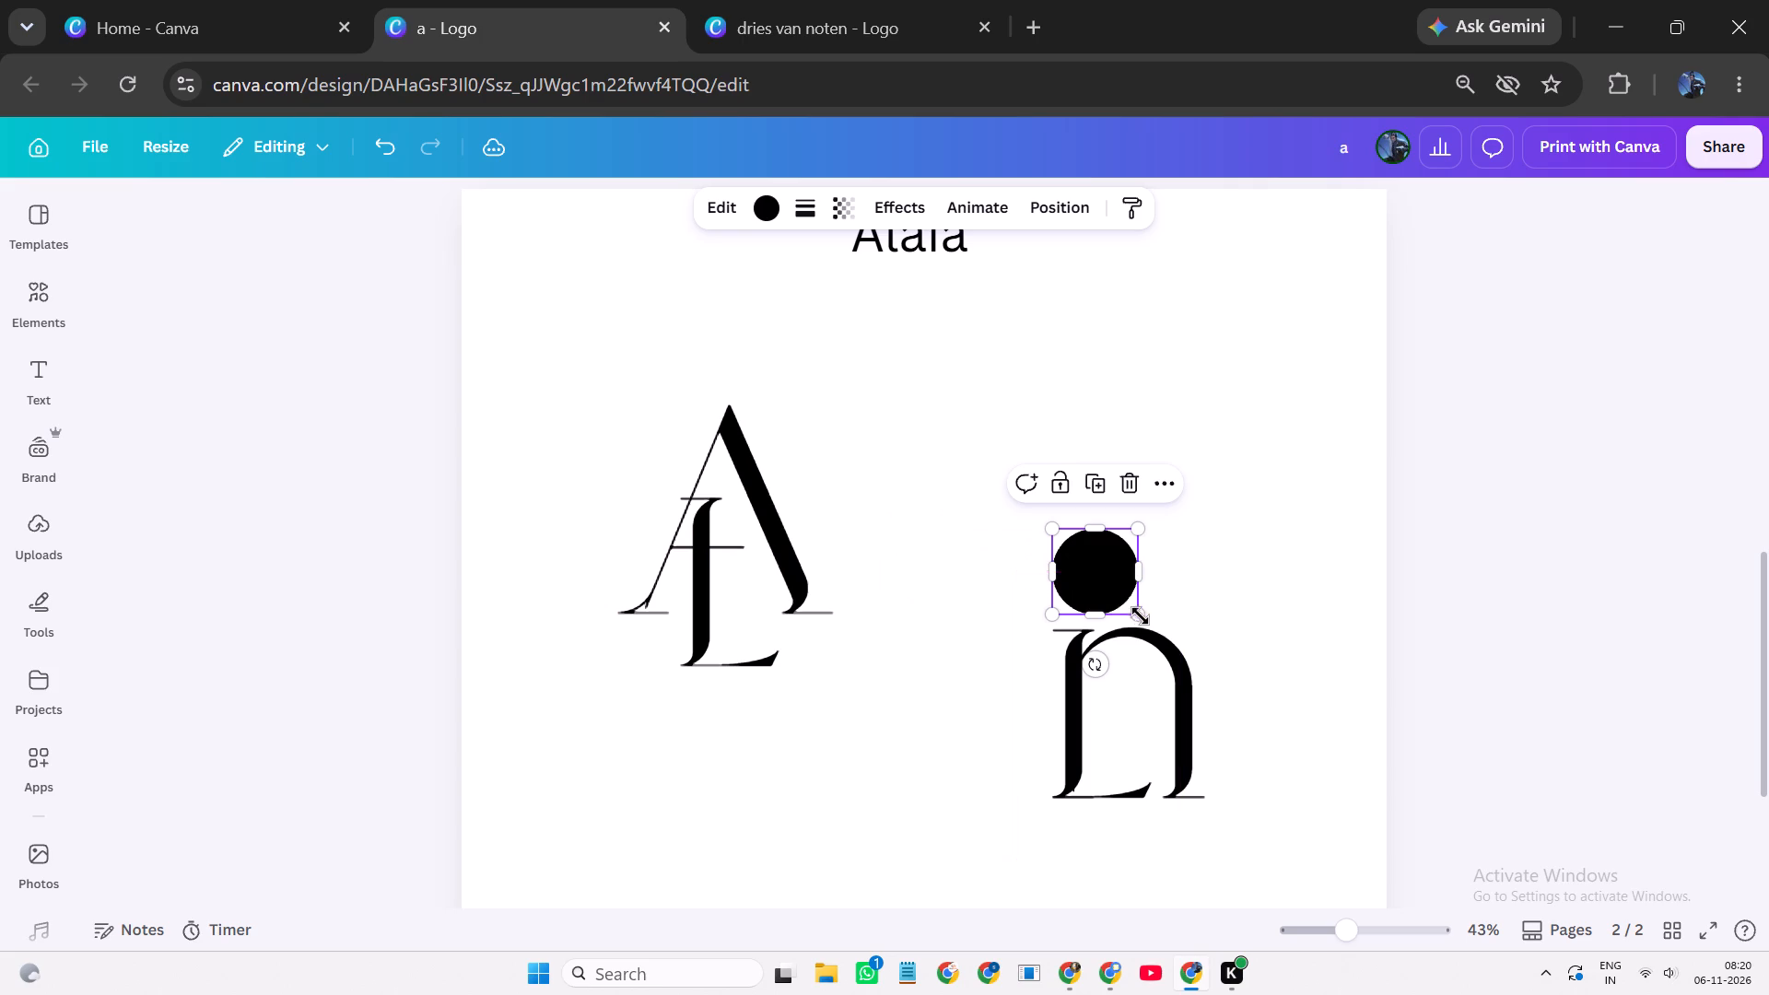
drag(1136, 615, 1090, 556)
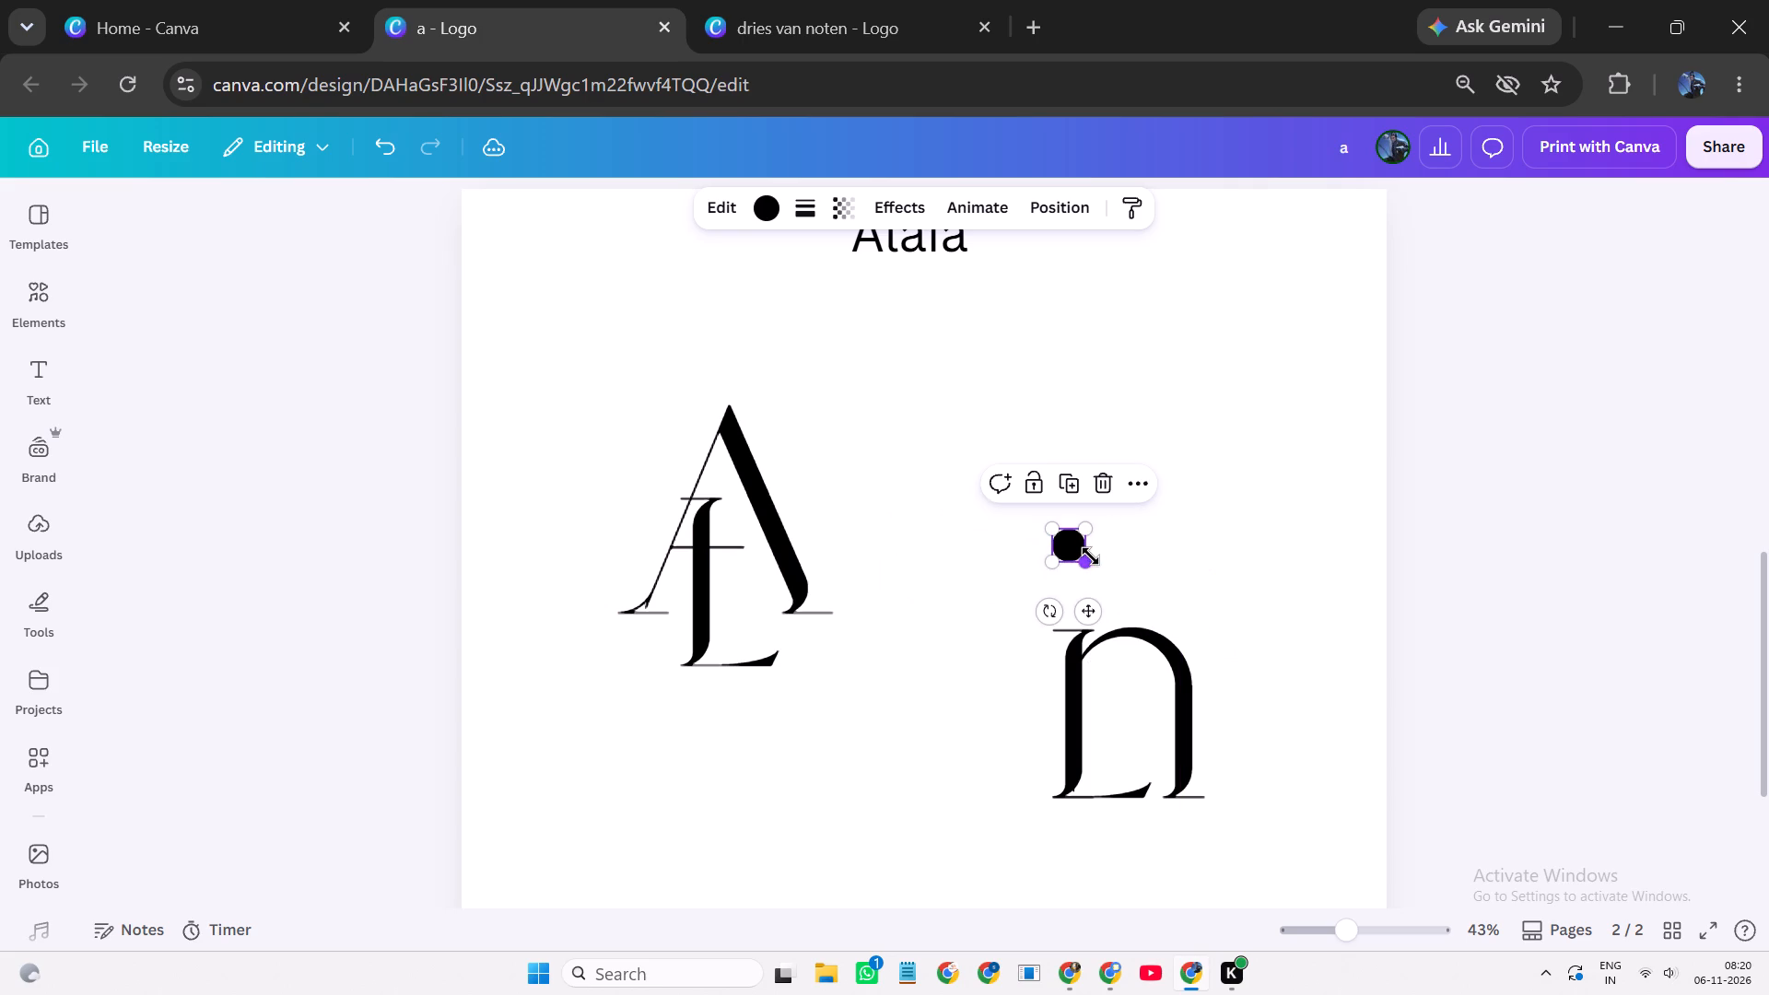
drag(1079, 603, 1060, 662)
click(1056, 535)
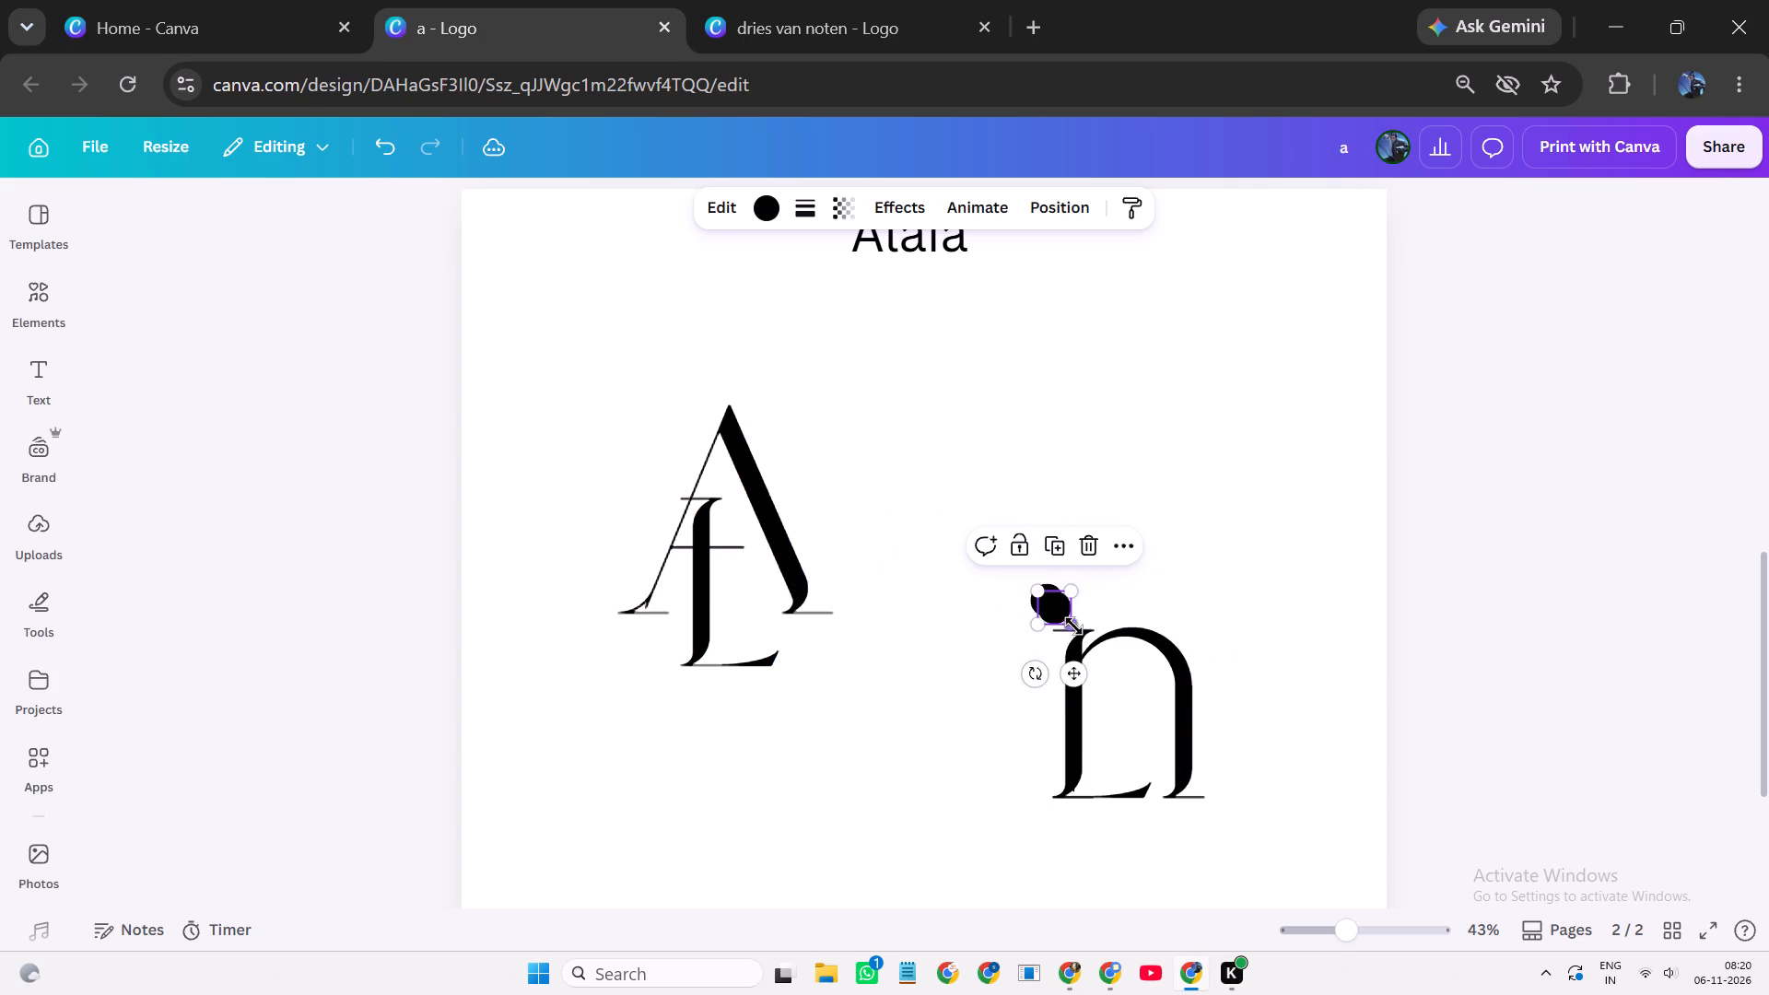
drag(1073, 663, 1120, 634)
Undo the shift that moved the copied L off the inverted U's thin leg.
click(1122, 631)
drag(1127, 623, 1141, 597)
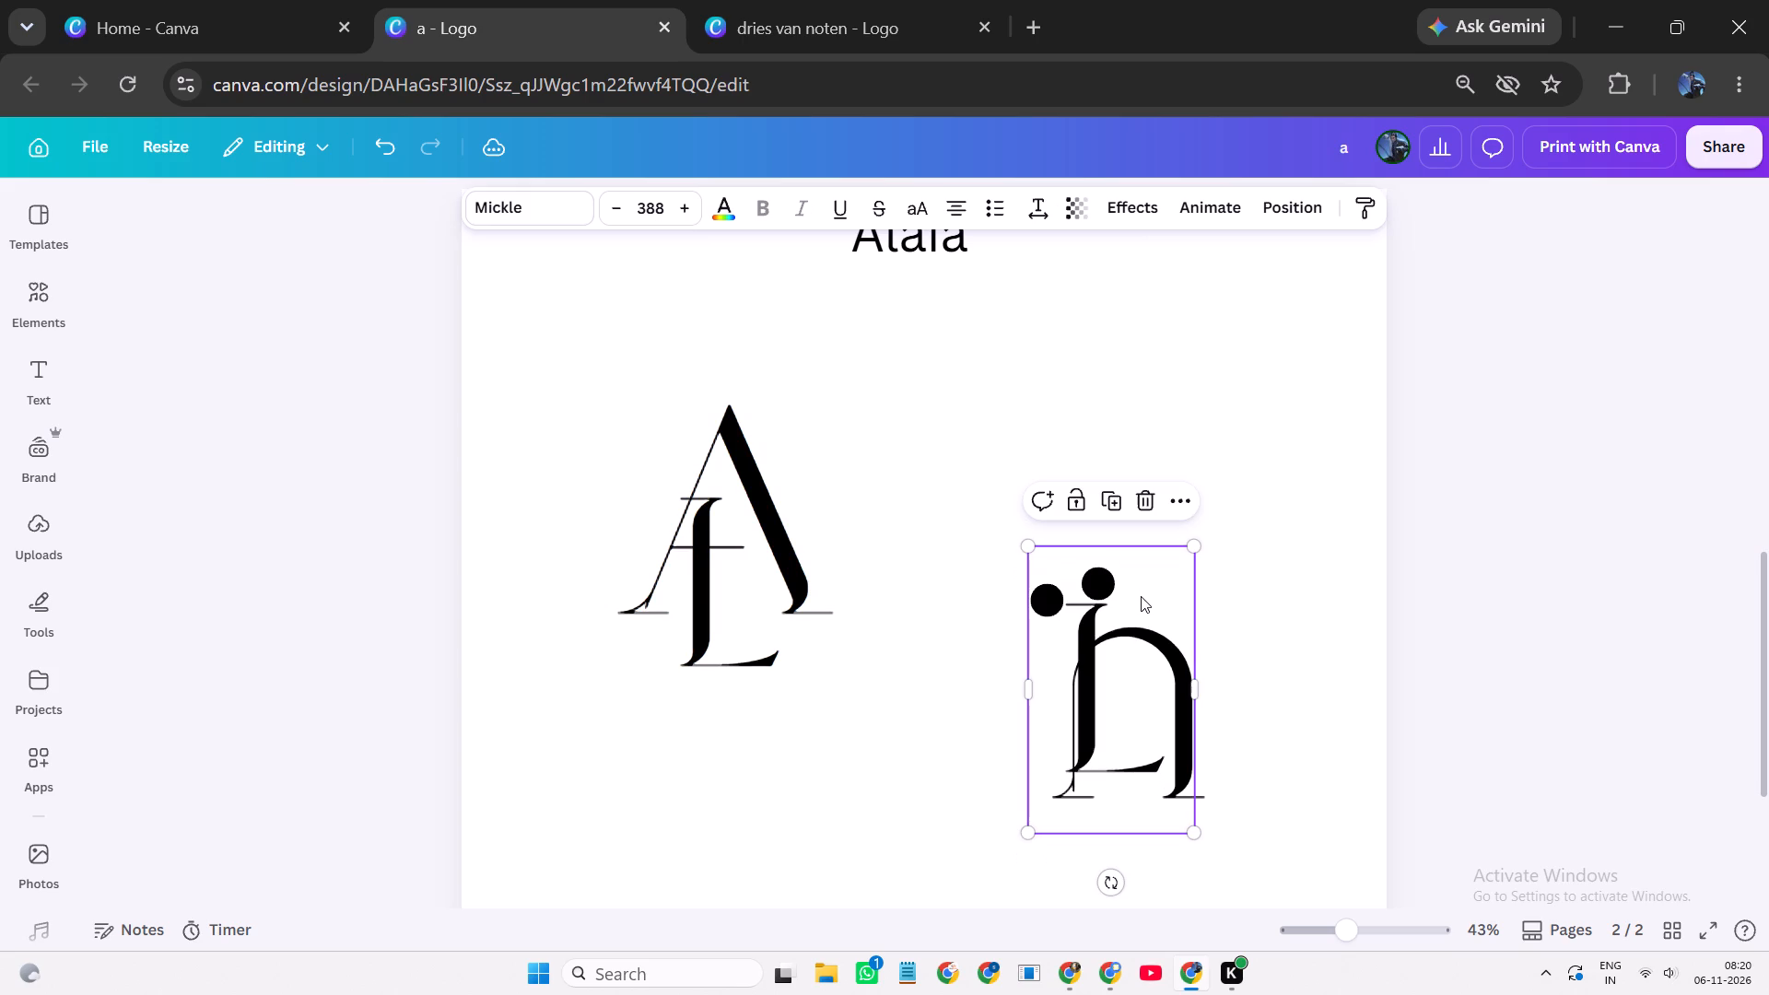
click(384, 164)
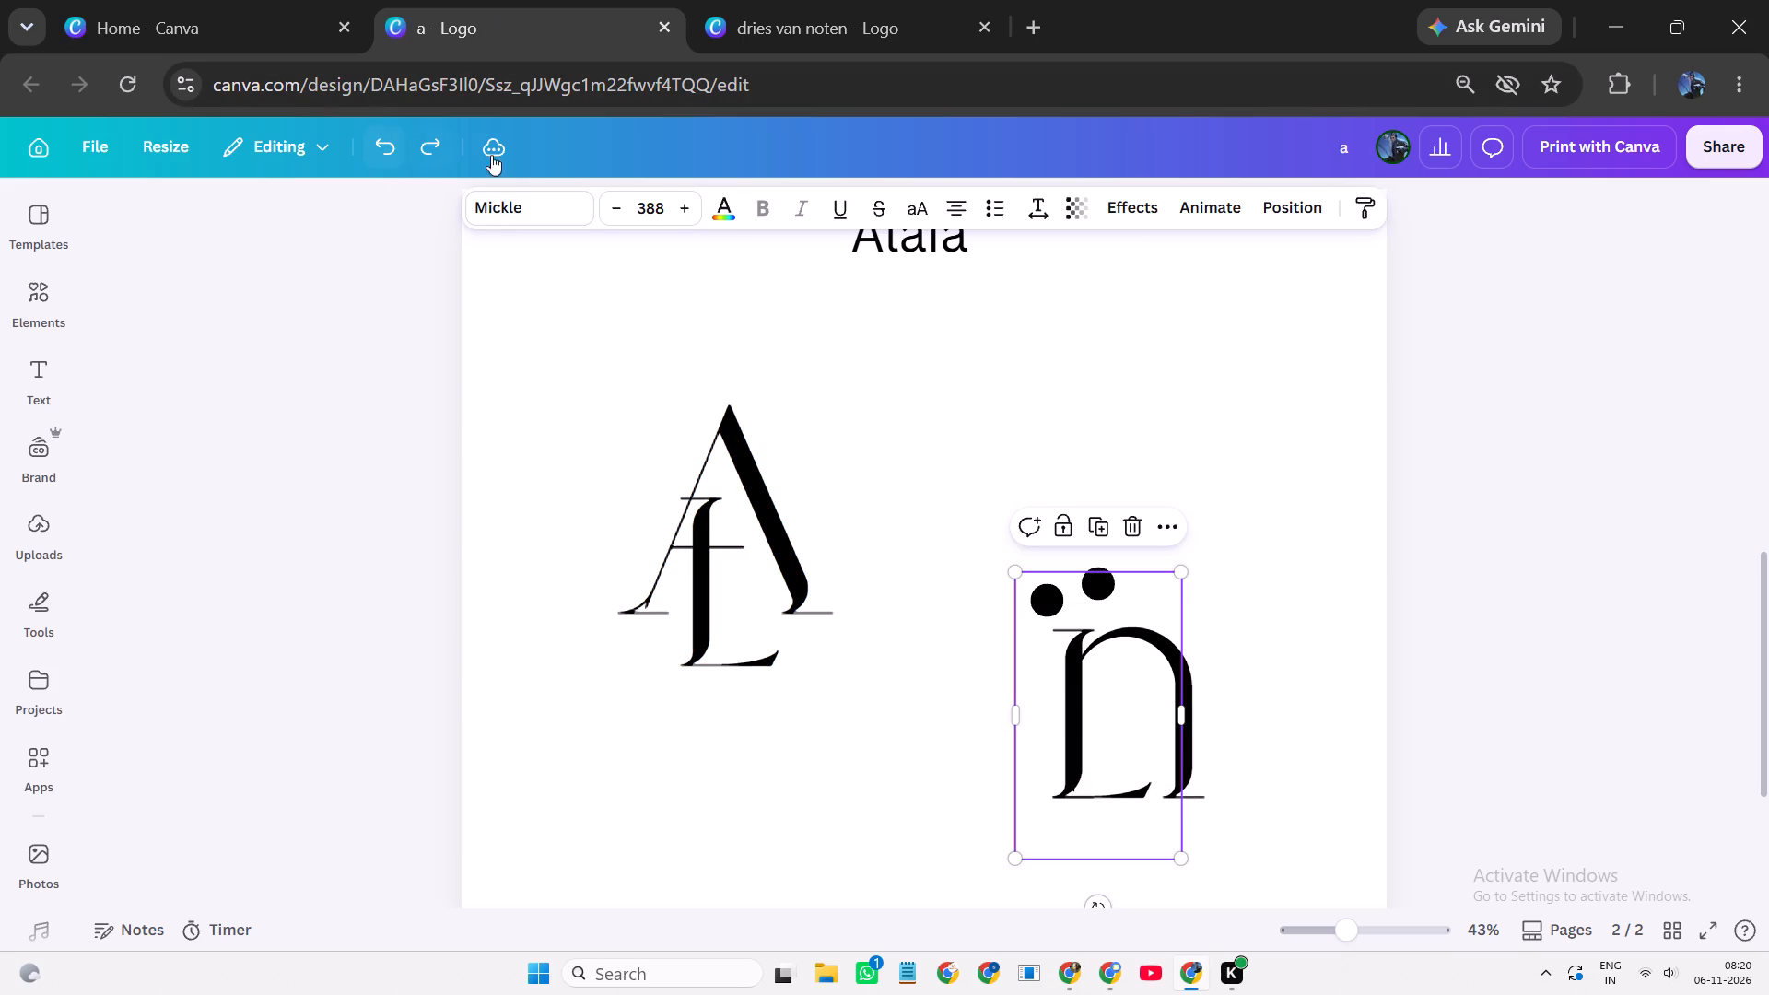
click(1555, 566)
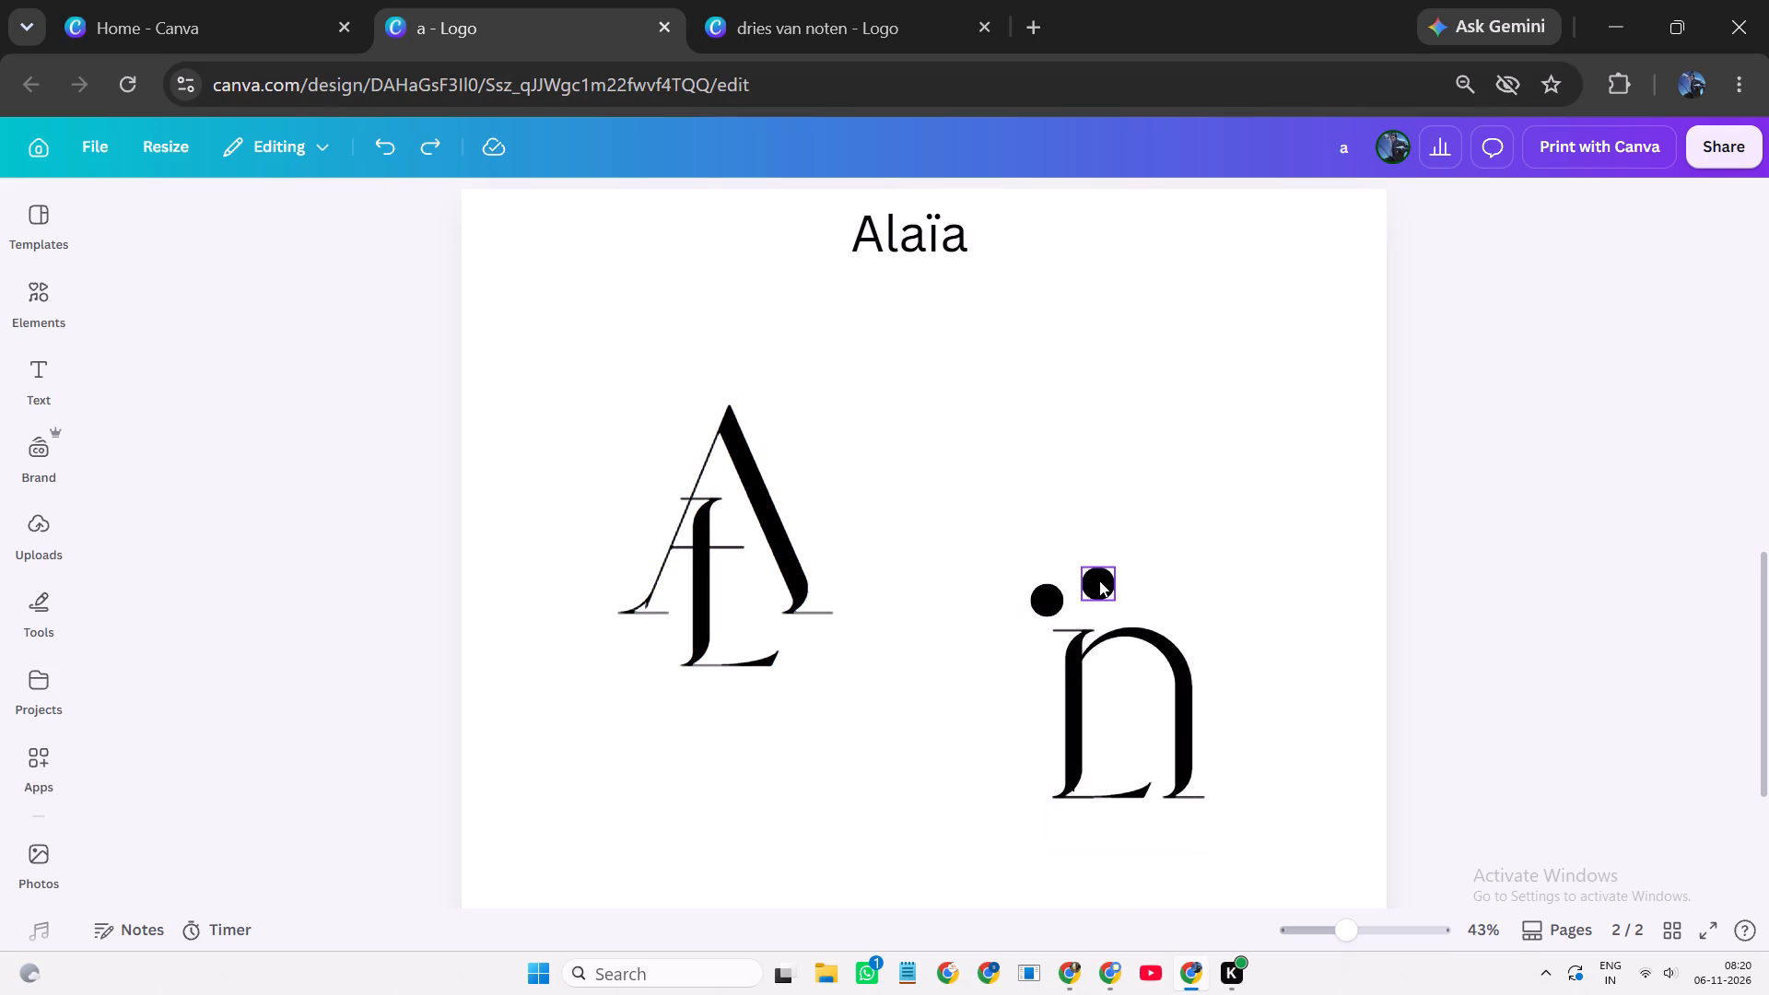
Shrink the duplicated dot above the inverted U to about 36 px wide.
click(1099, 580)
drag(1110, 598, 1092, 579)
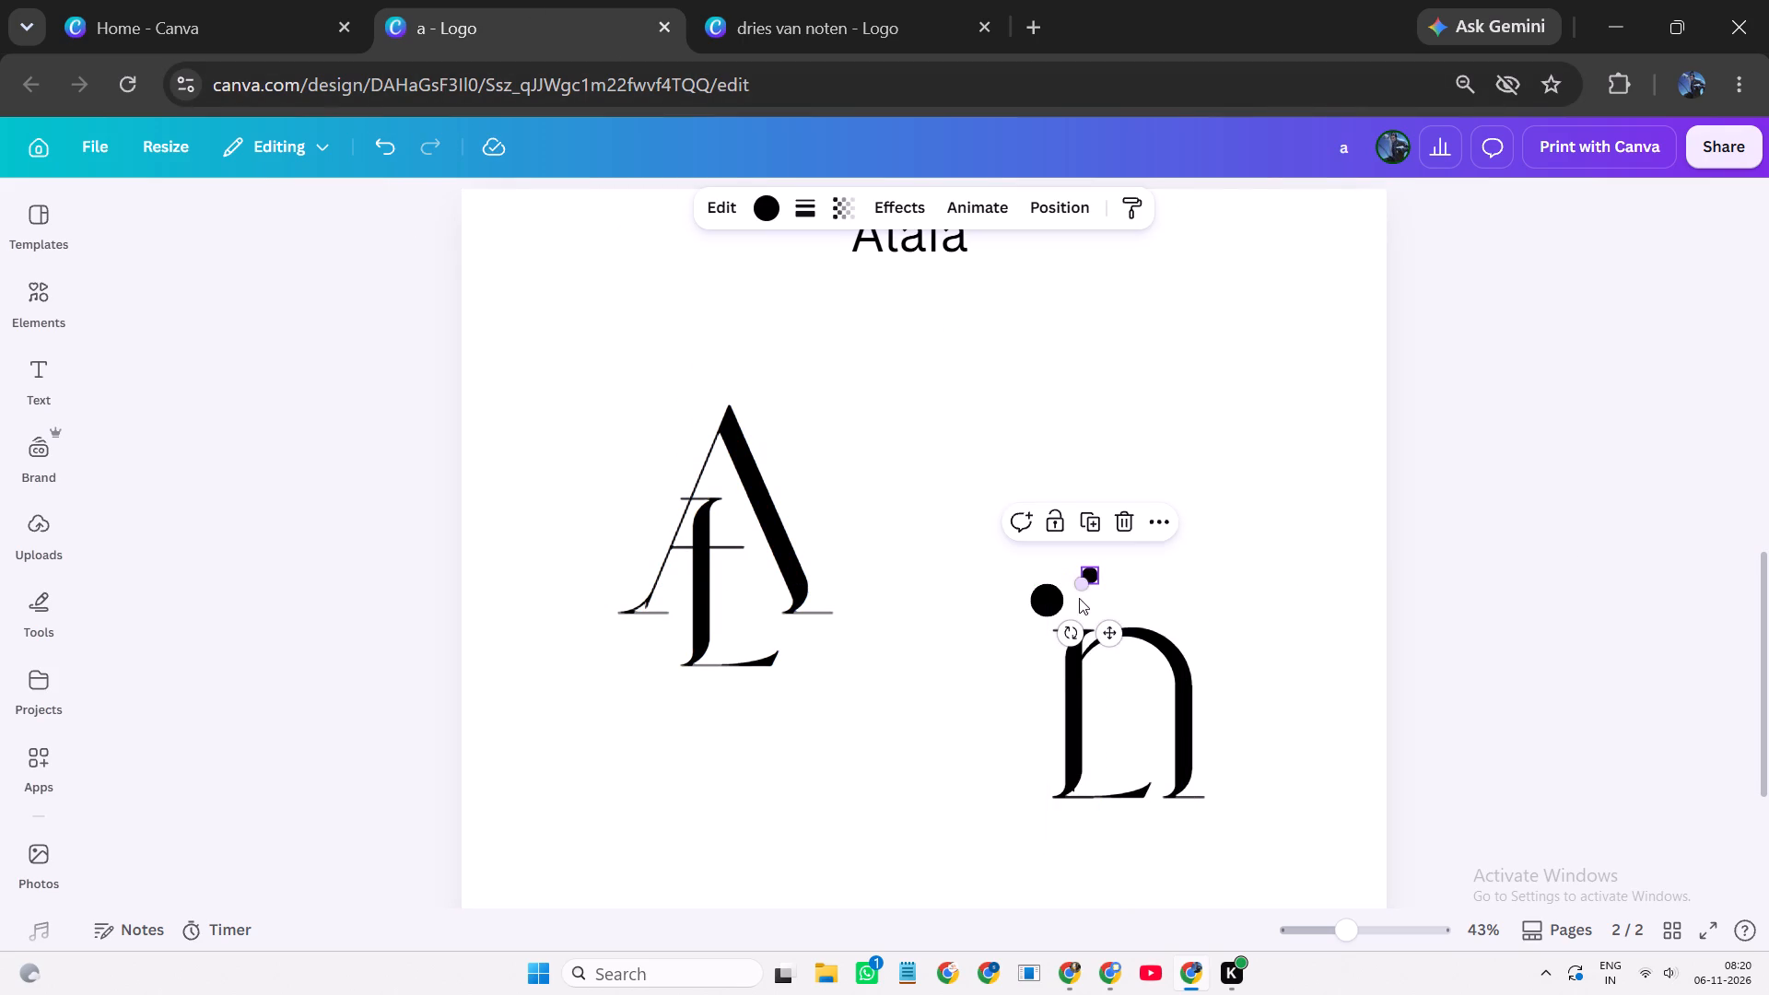
Bring the larger dot forward from the bottom of the layer order, above all the letters.
click(1053, 595)
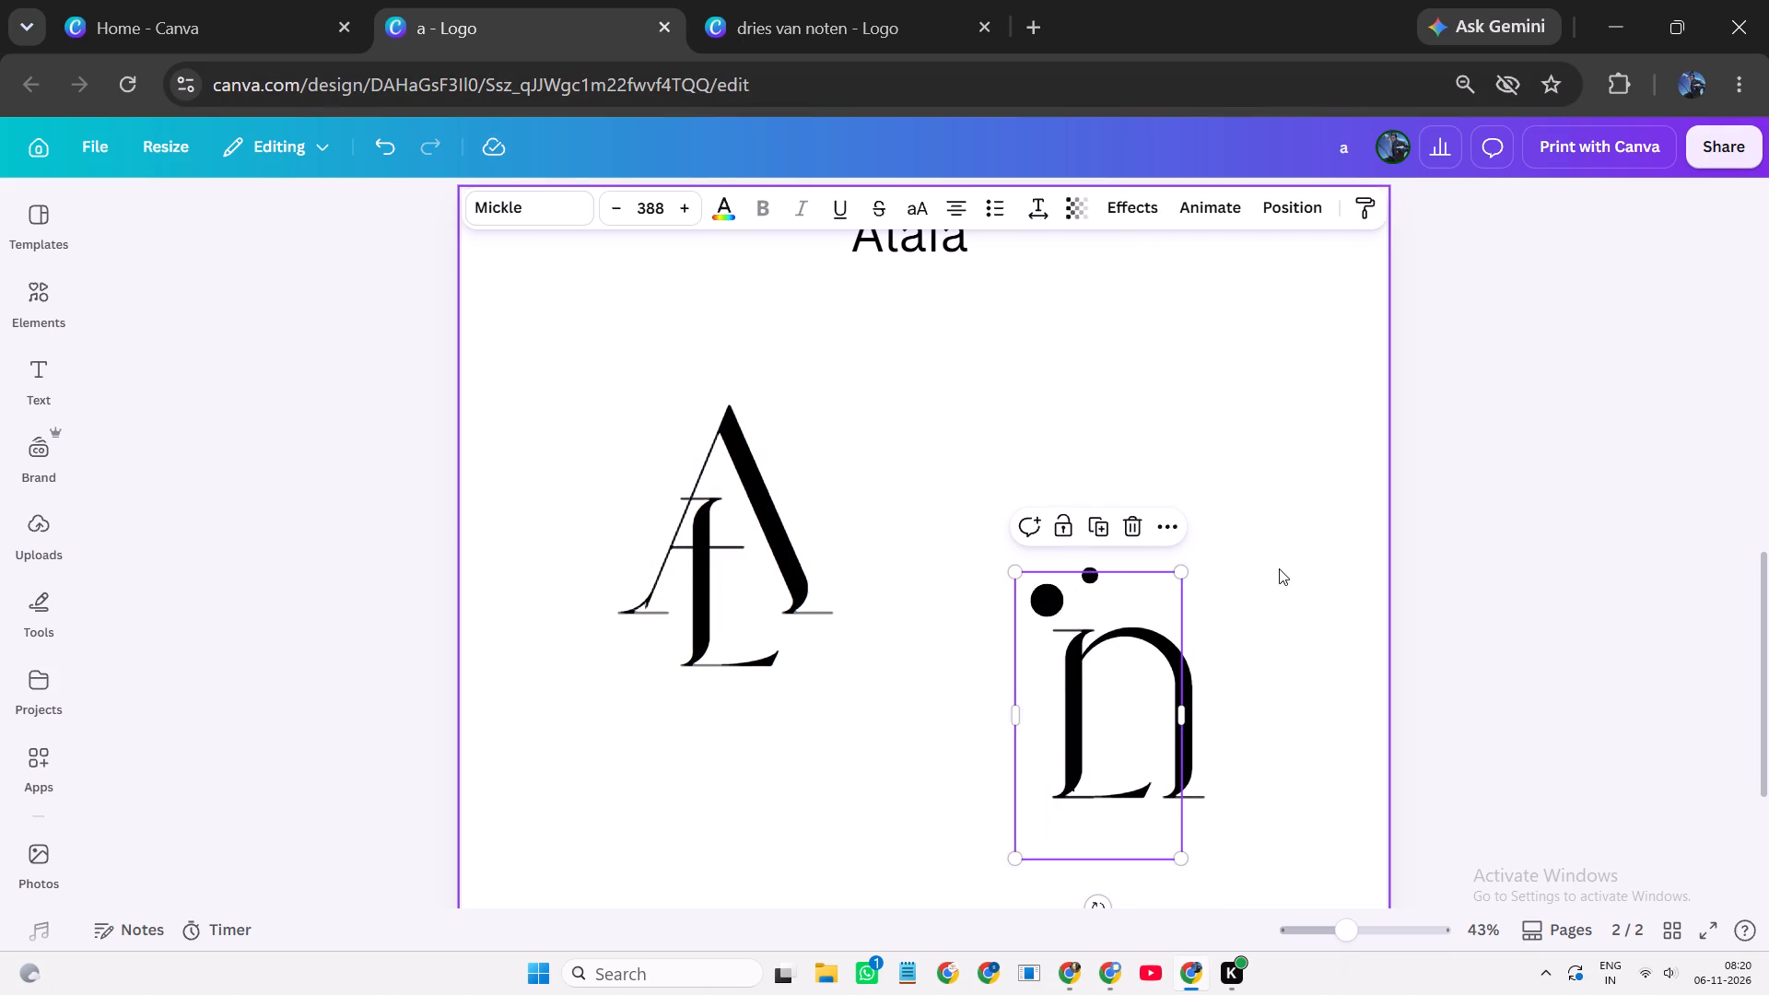
click(1285, 566)
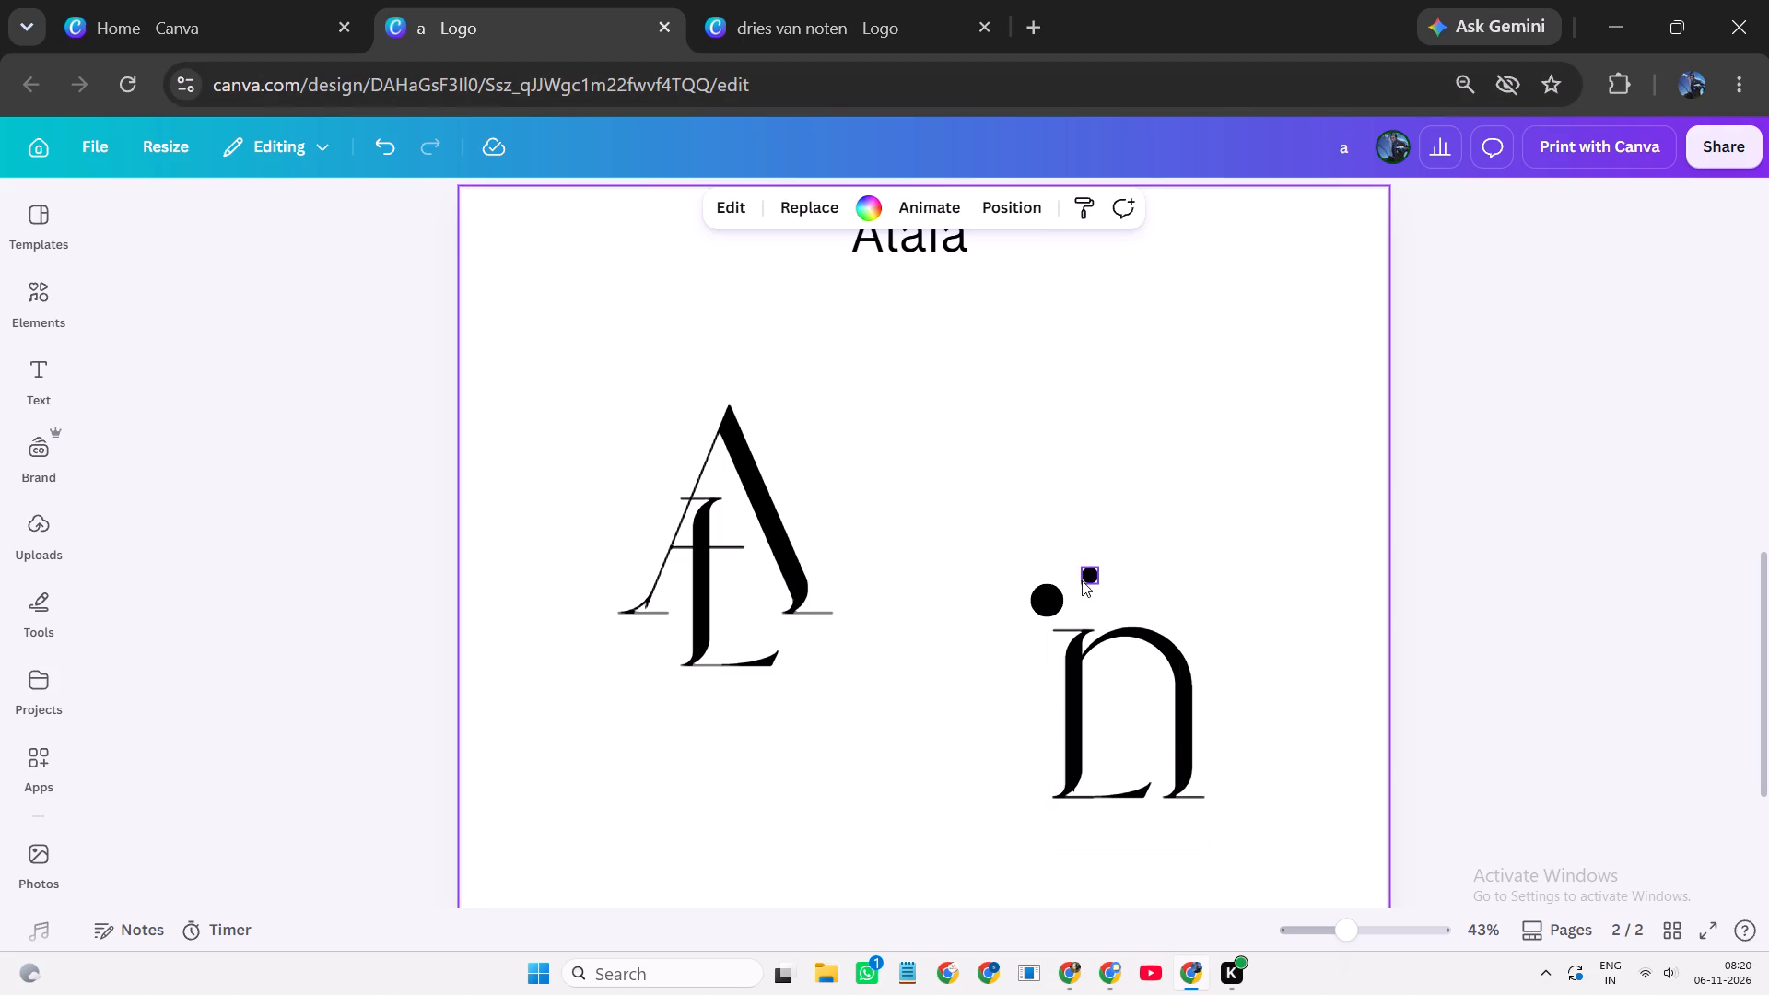
triple_click(1051, 603)
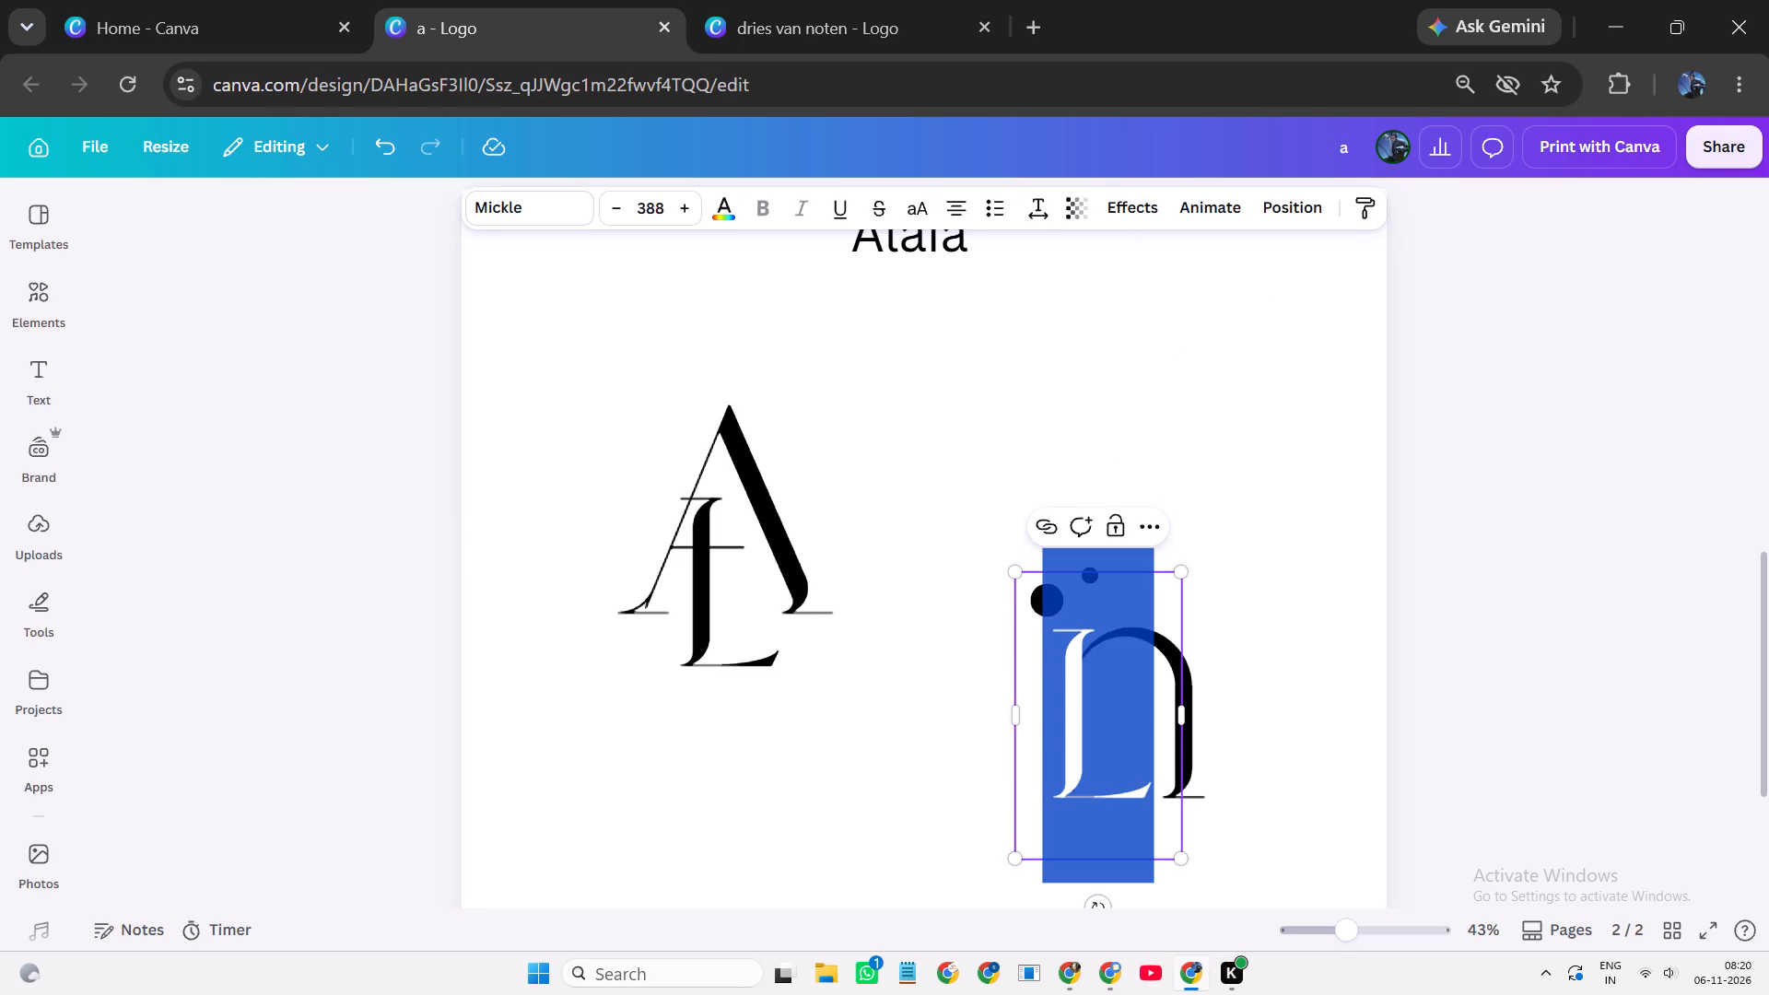
click(1049, 603)
click(1350, 565)
click(1091, 579)
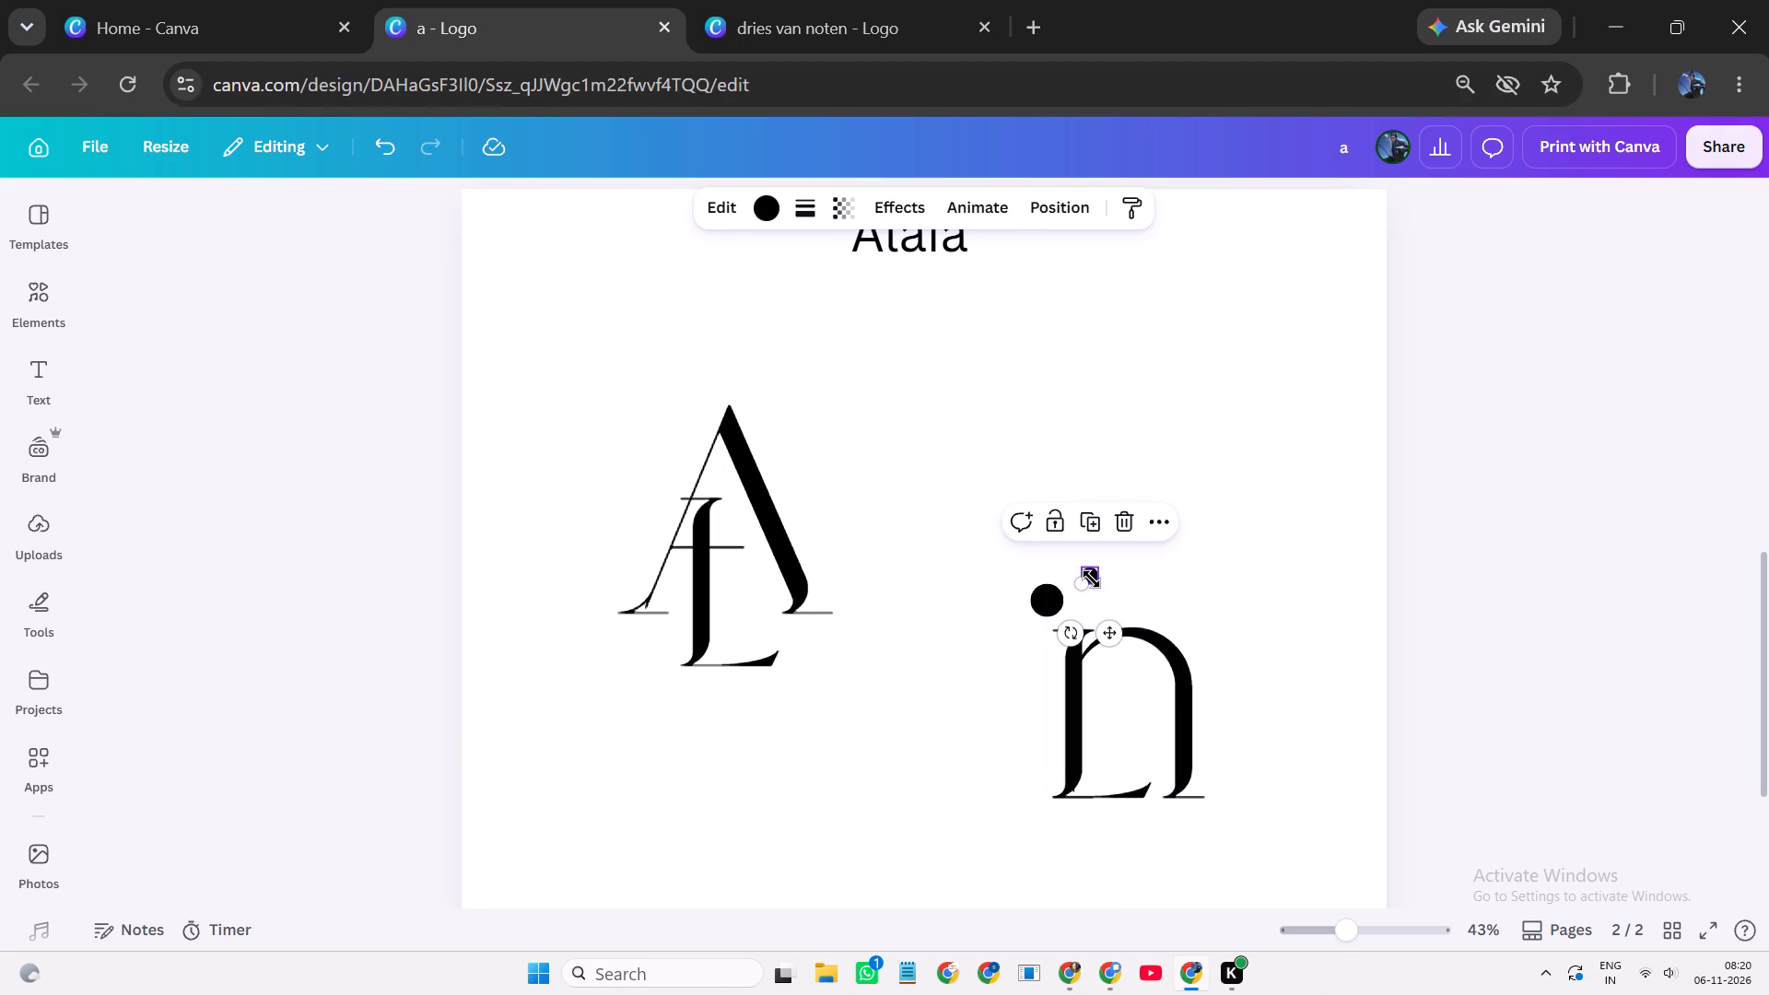
click(1087, 213)
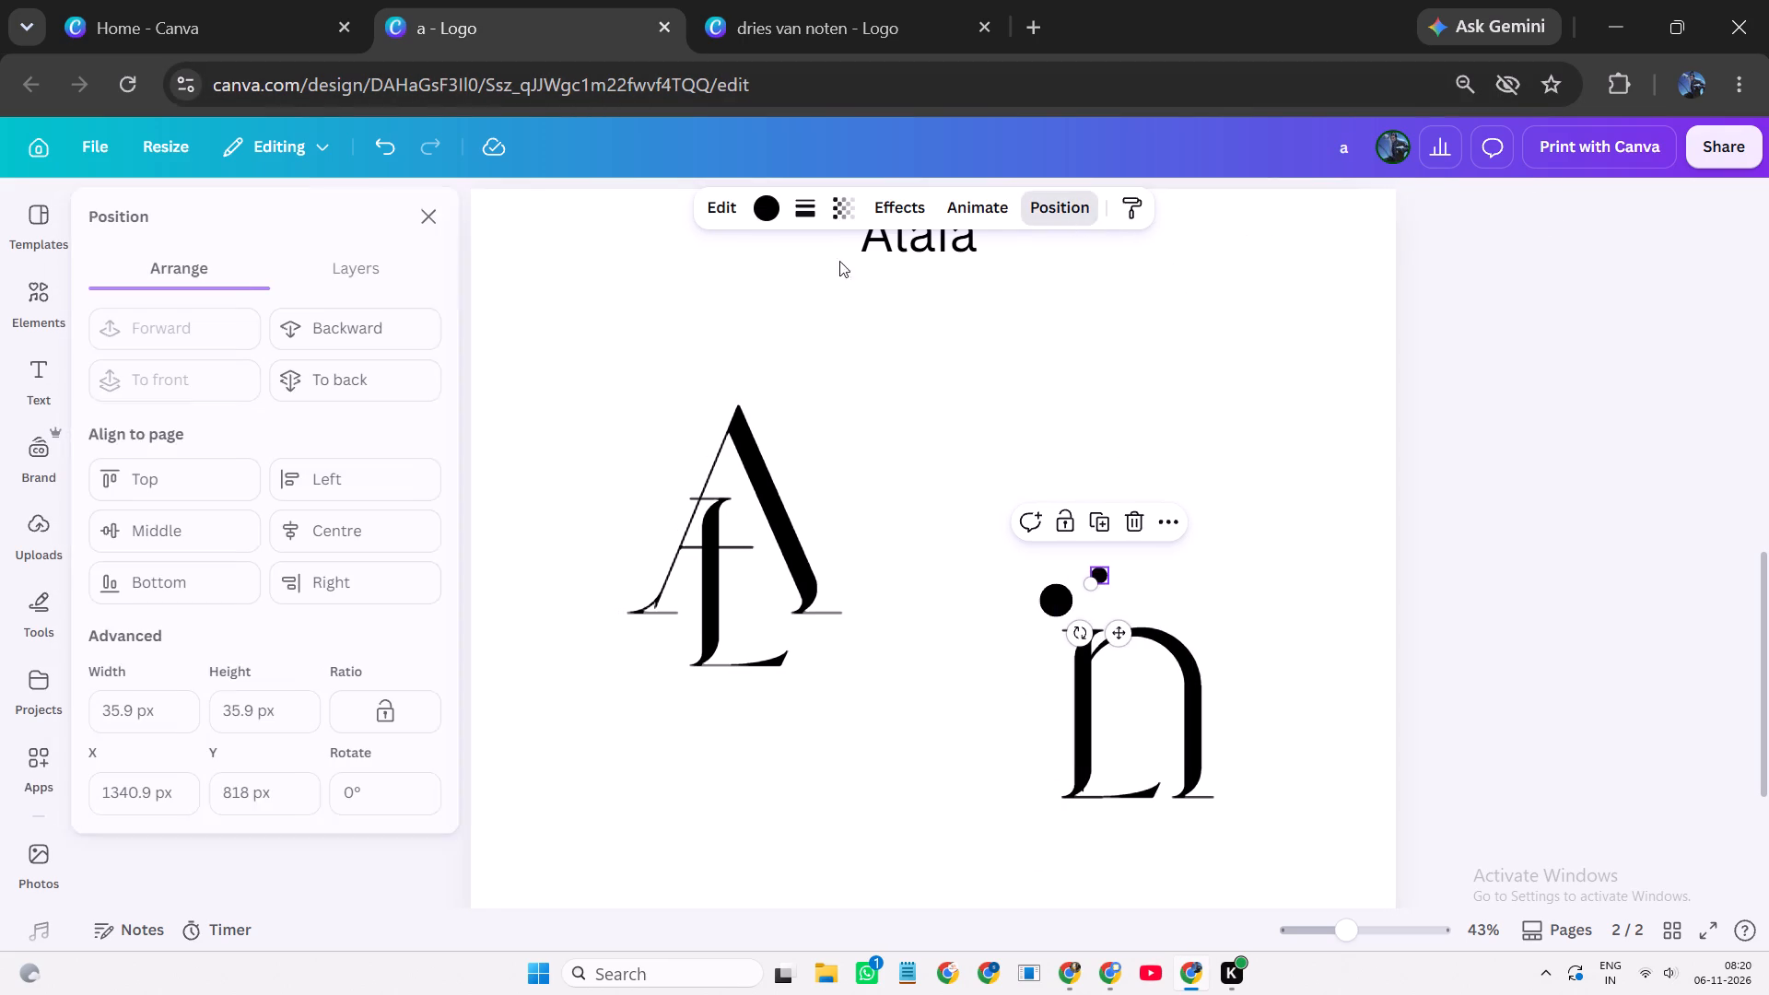
click(367, 272)
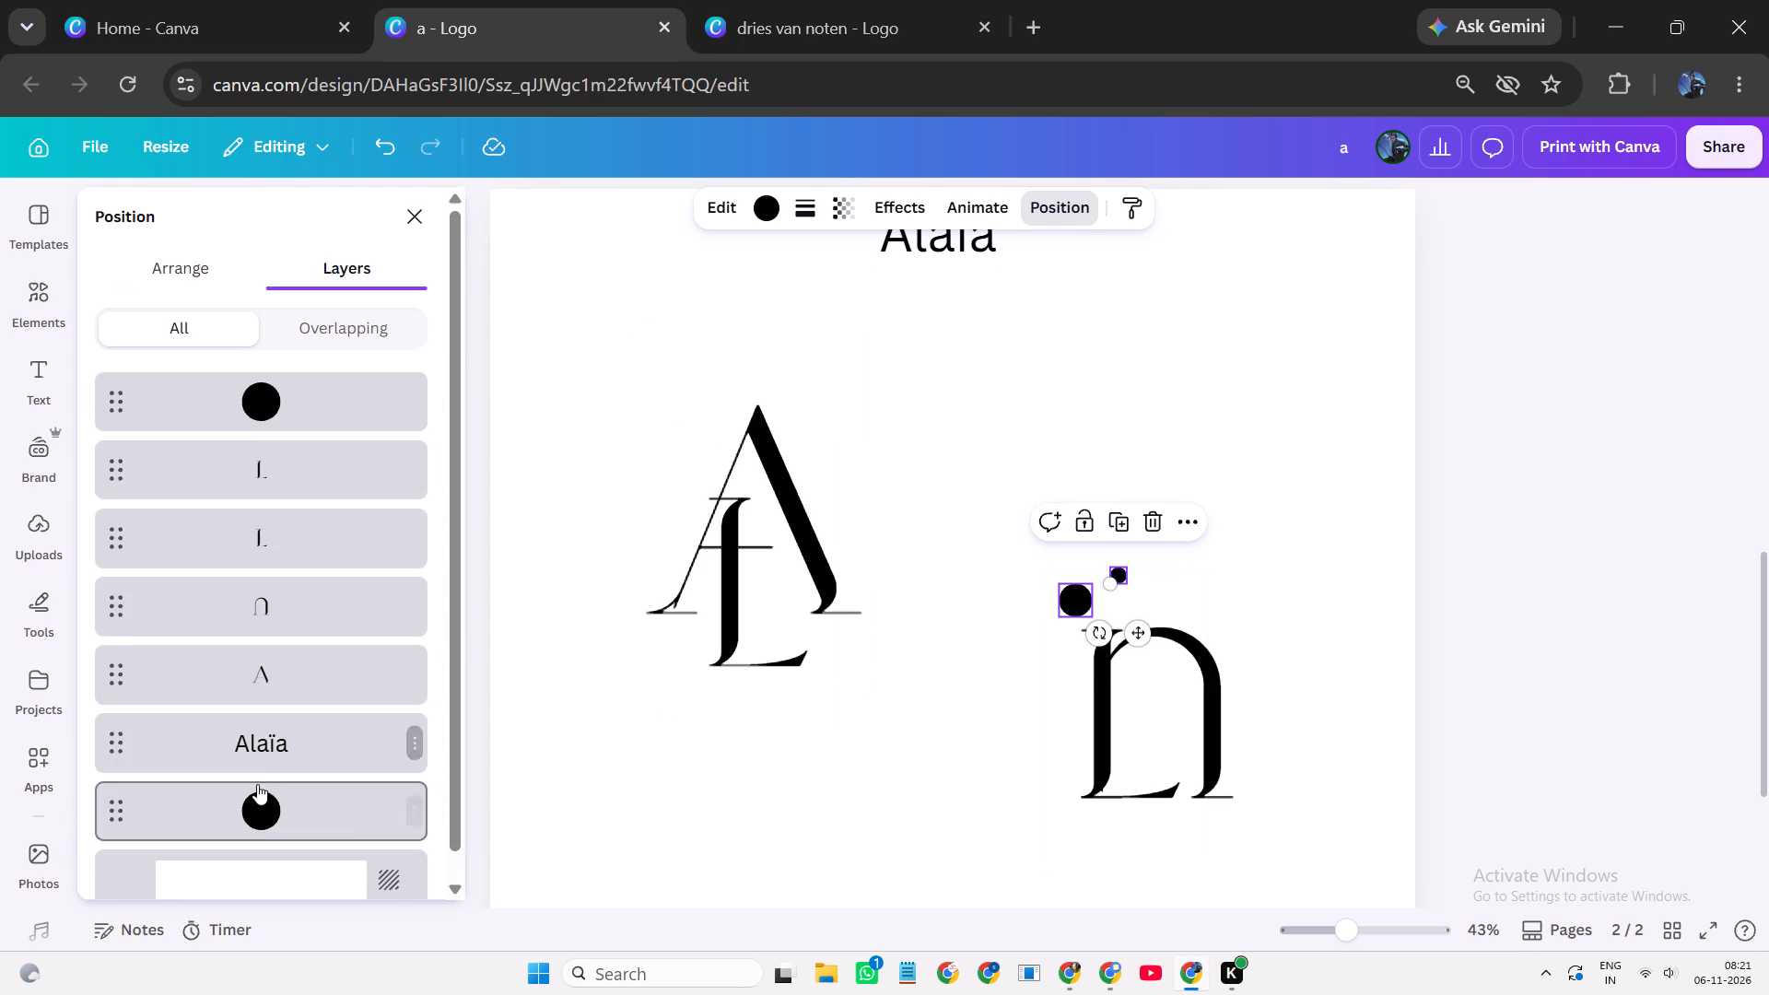
drag(257, 784, 281, 360)
drag(307, 828, 312, 421)
double_click(1047, 387)
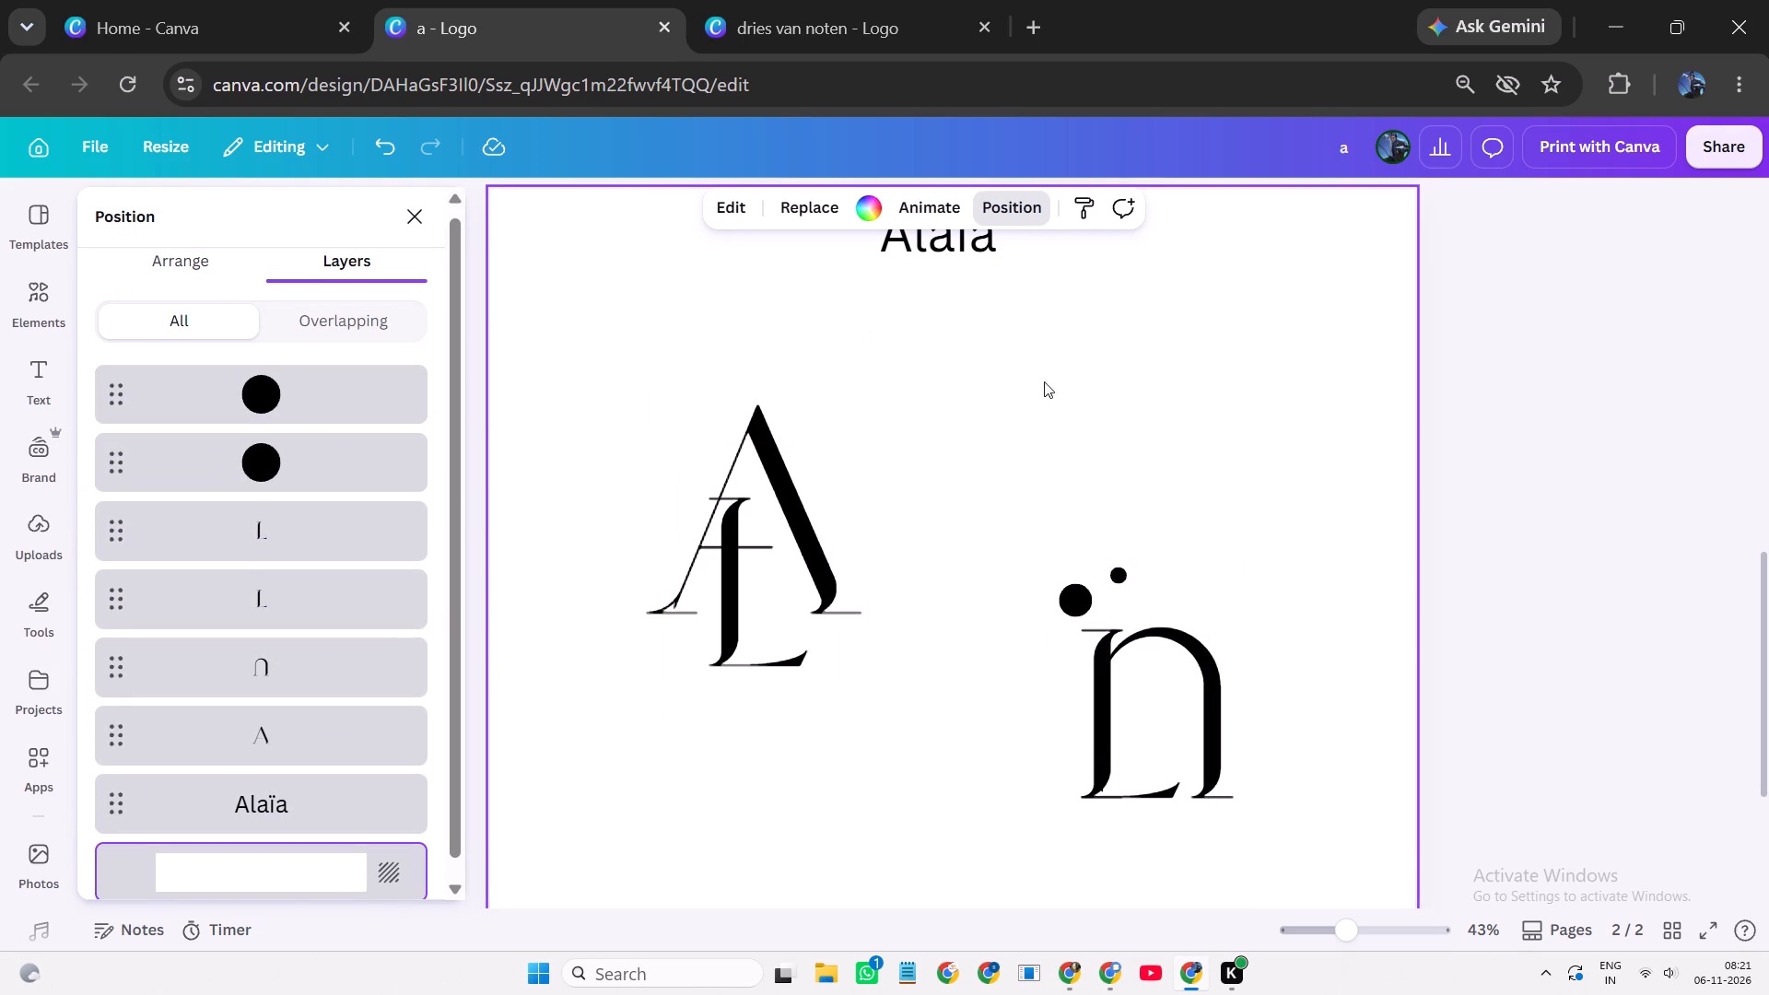
click(417, 225)
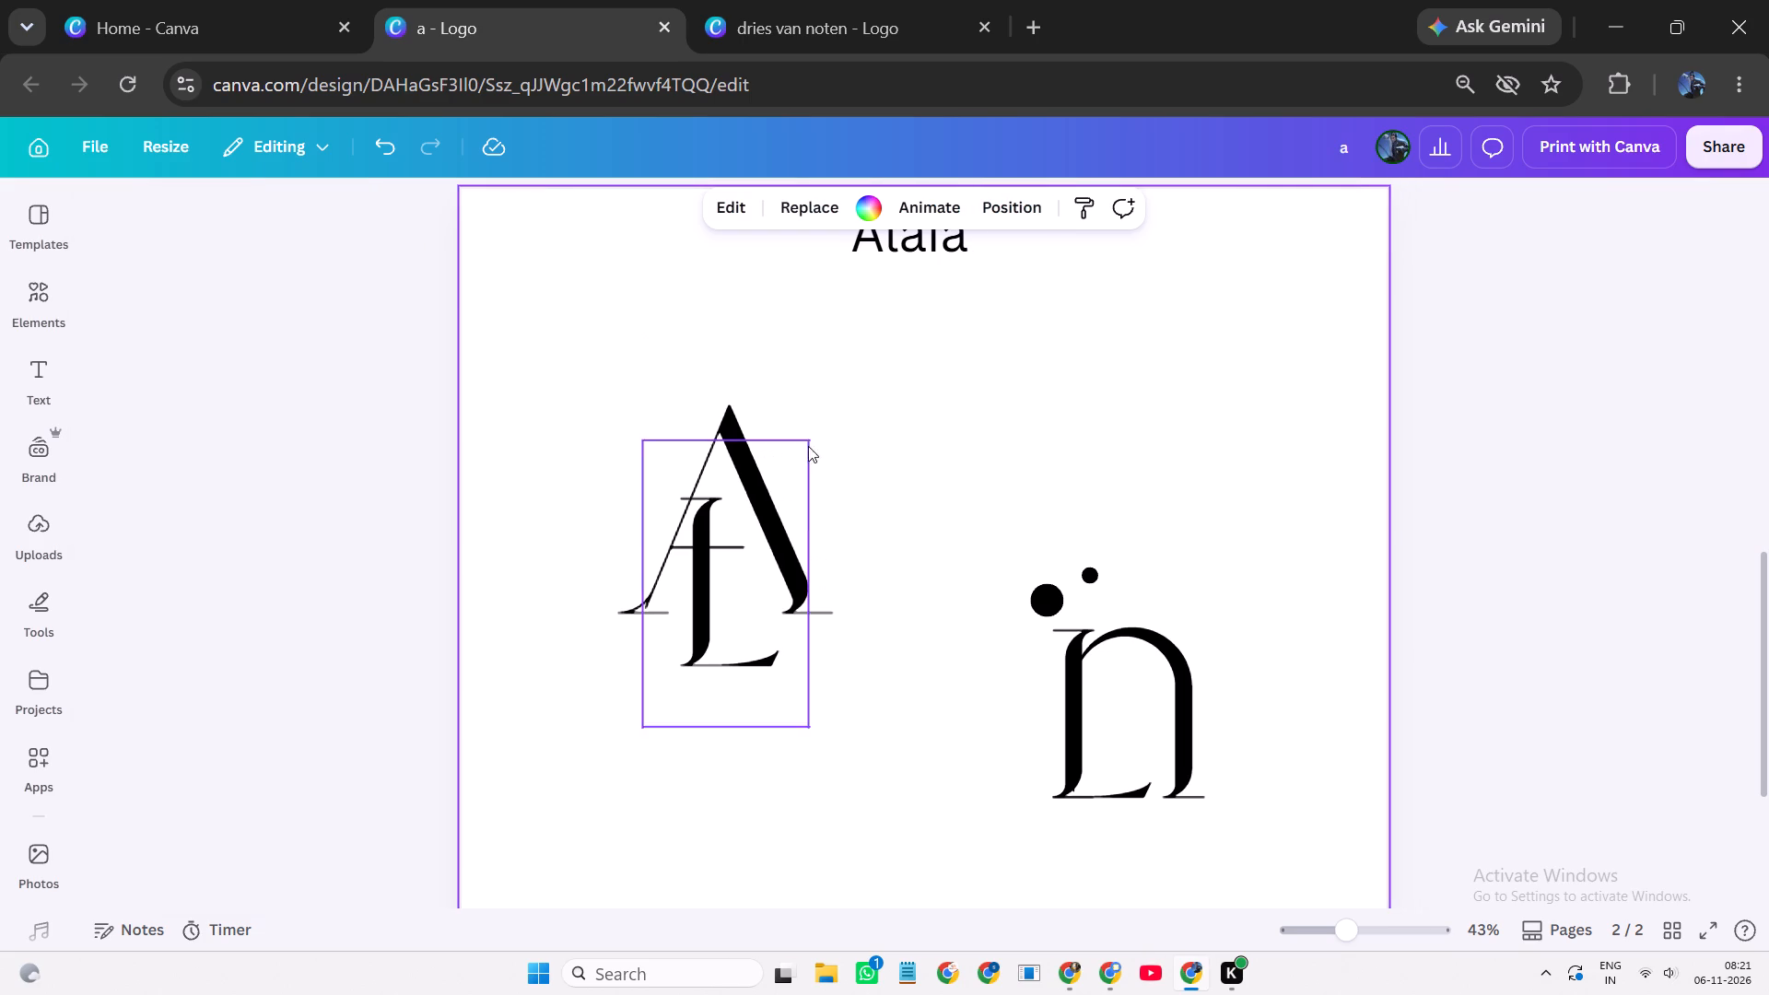
Try shrinking the larger dot to match the small one, and delete it.
click(1049, 597)
drag(1061, 612, 1059, 588)
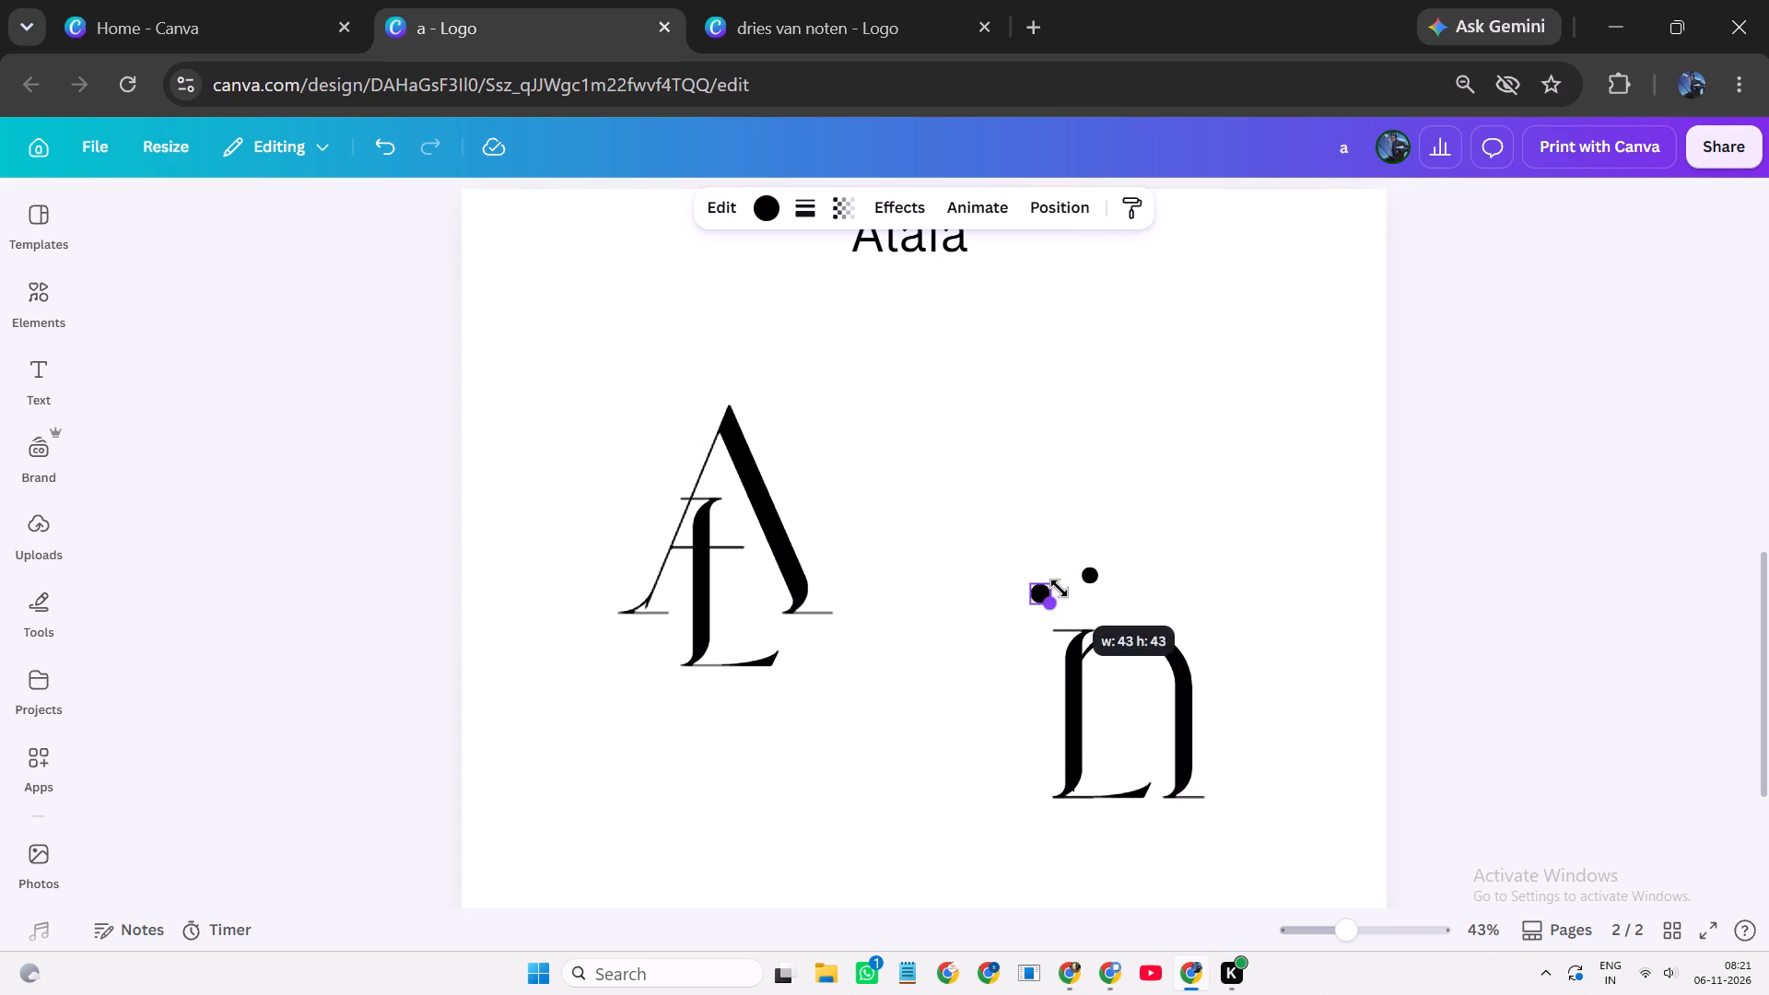
drag(1059, 588, 1060, 599)
click(1079, 529)
Duplicate the remaining small dot and place the copy just above the left end of the copied L's top serif.
click(1095, 577)
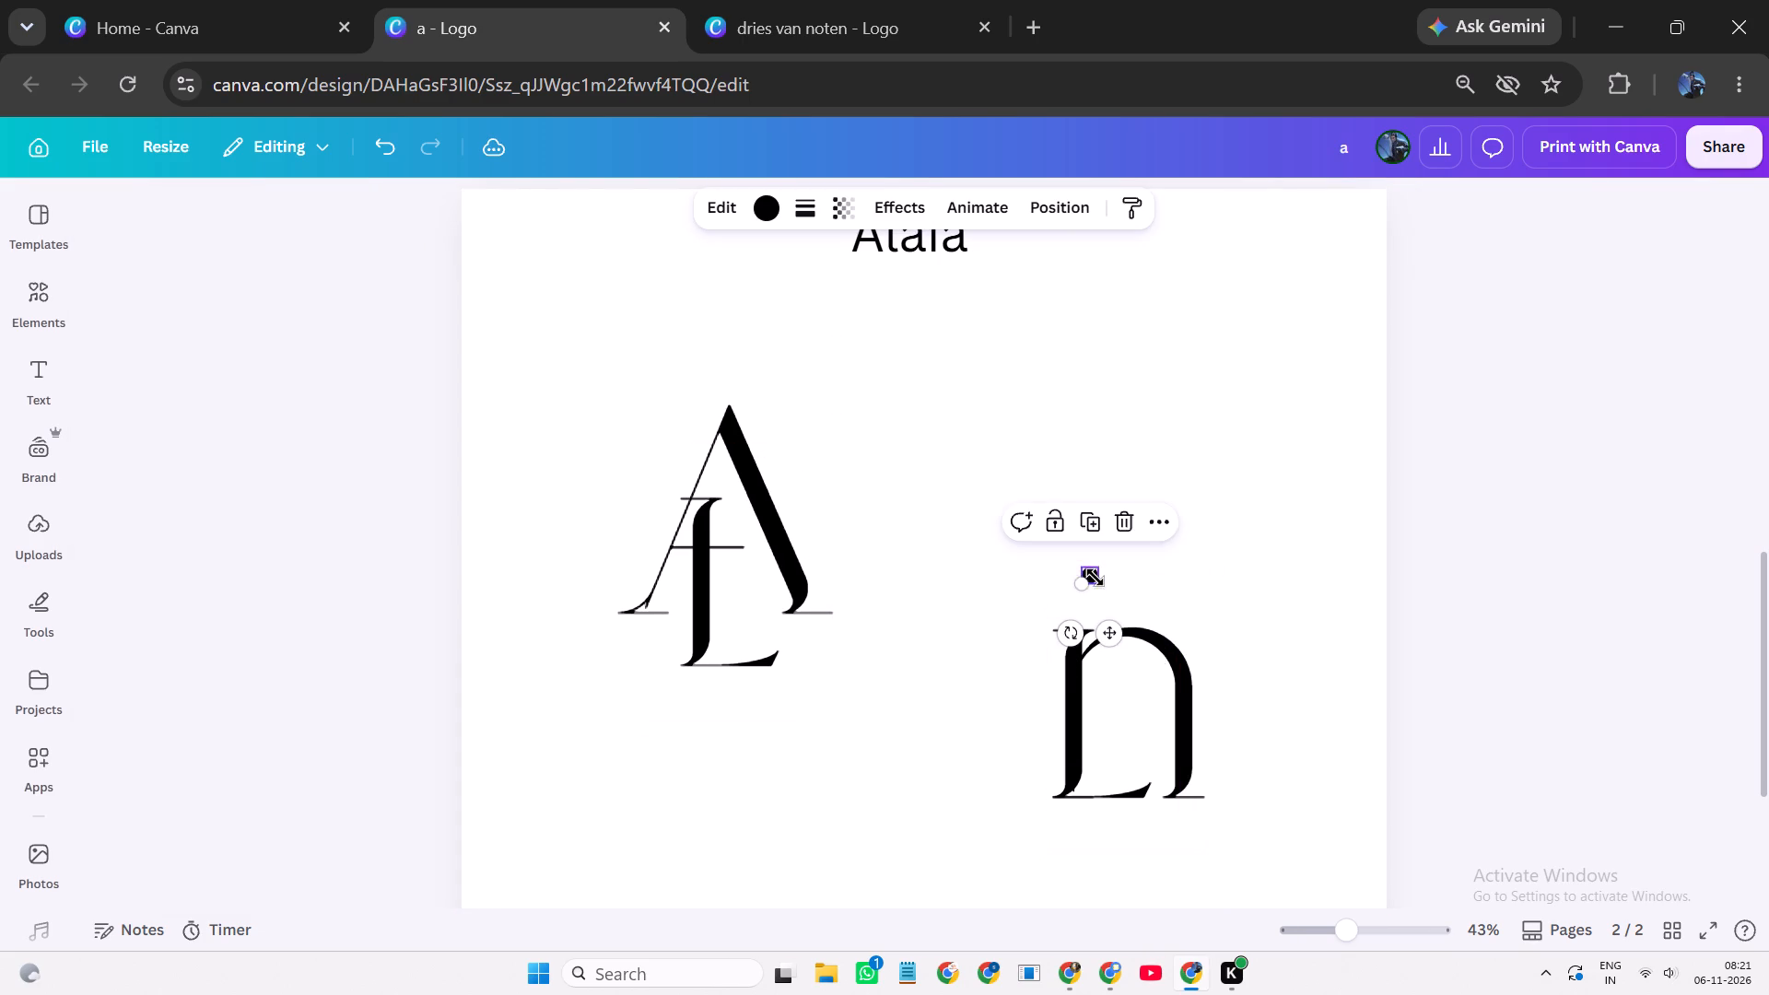
click(1089, 521)
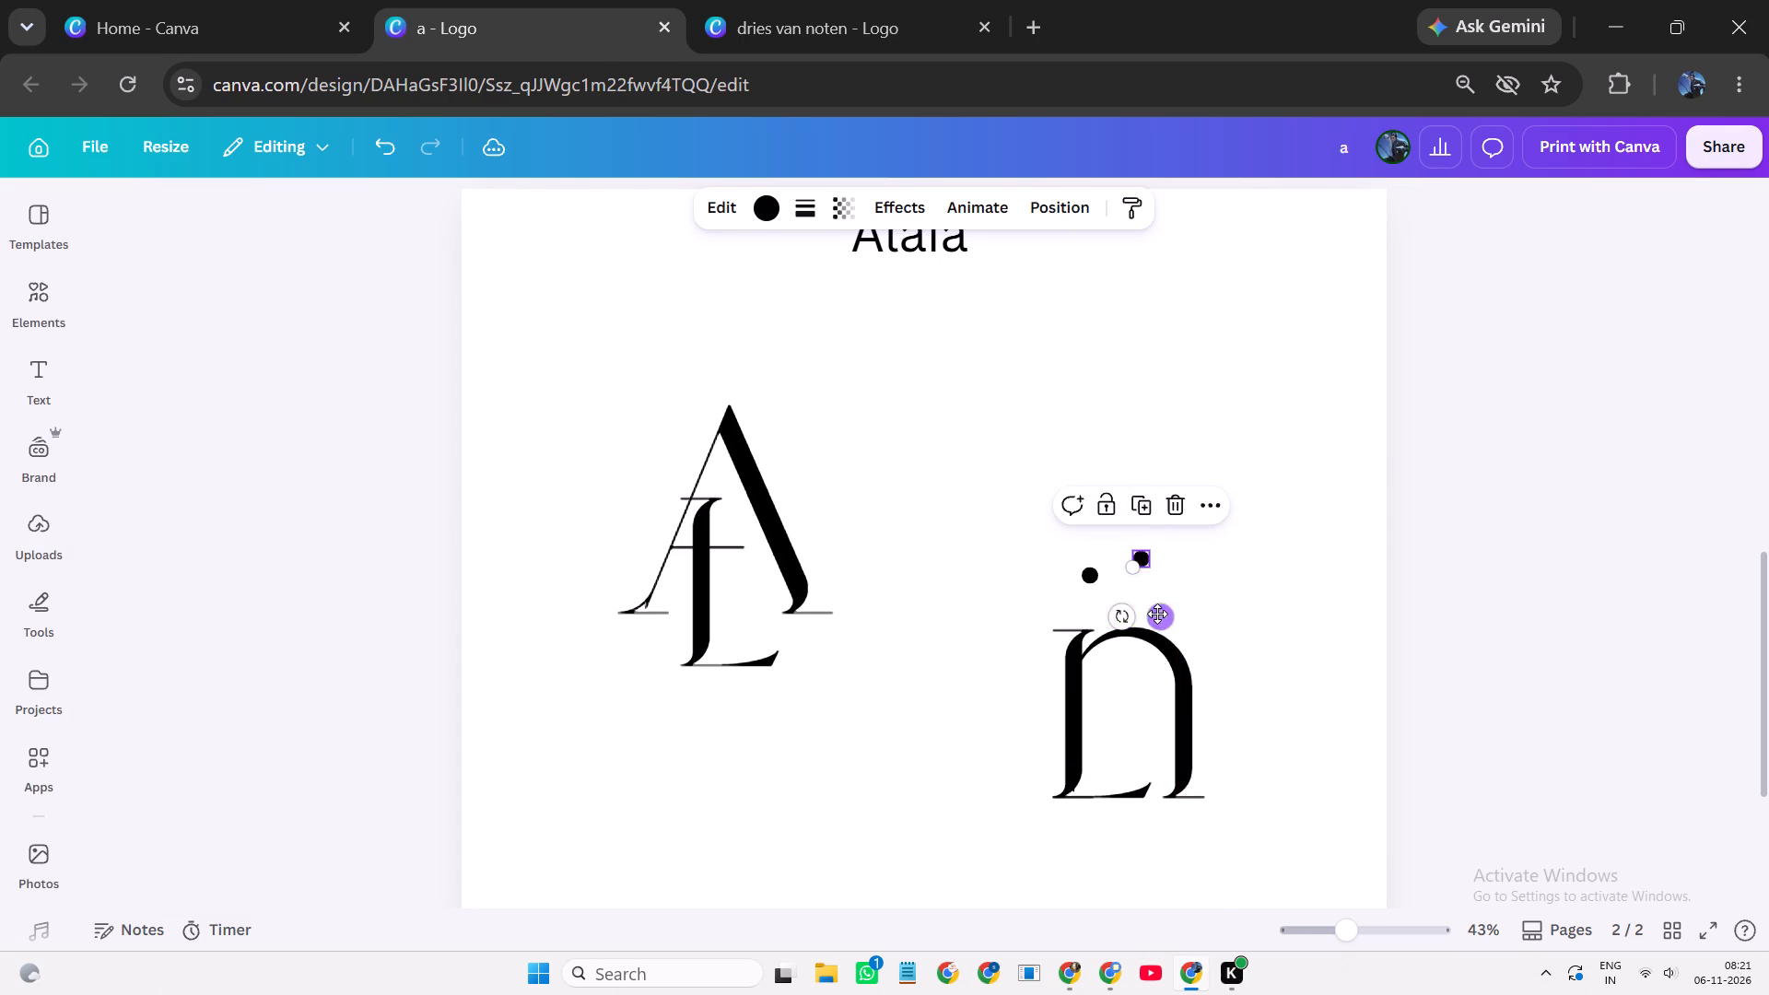
drag(1158, 615, 1073, 672)
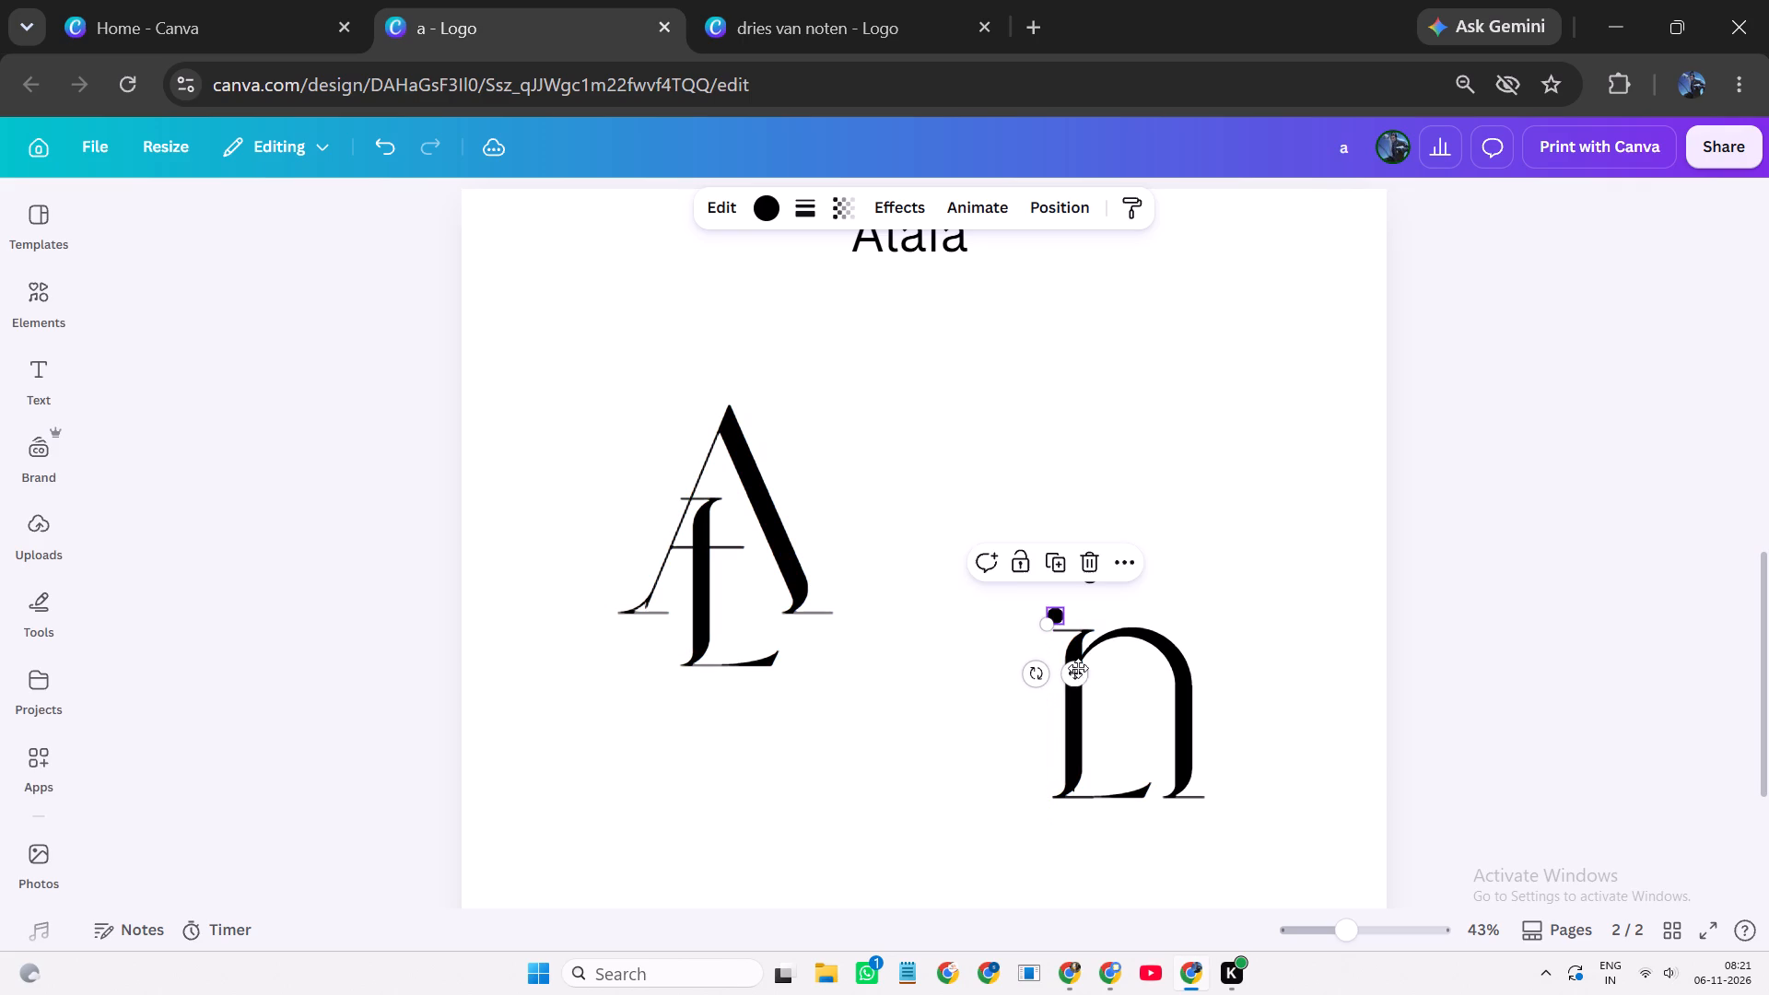
Move the remaining dot above the inverted U level with the copied dot, just above the right end of the L's top serif.
click(1094, 590)
click(1094, 579)
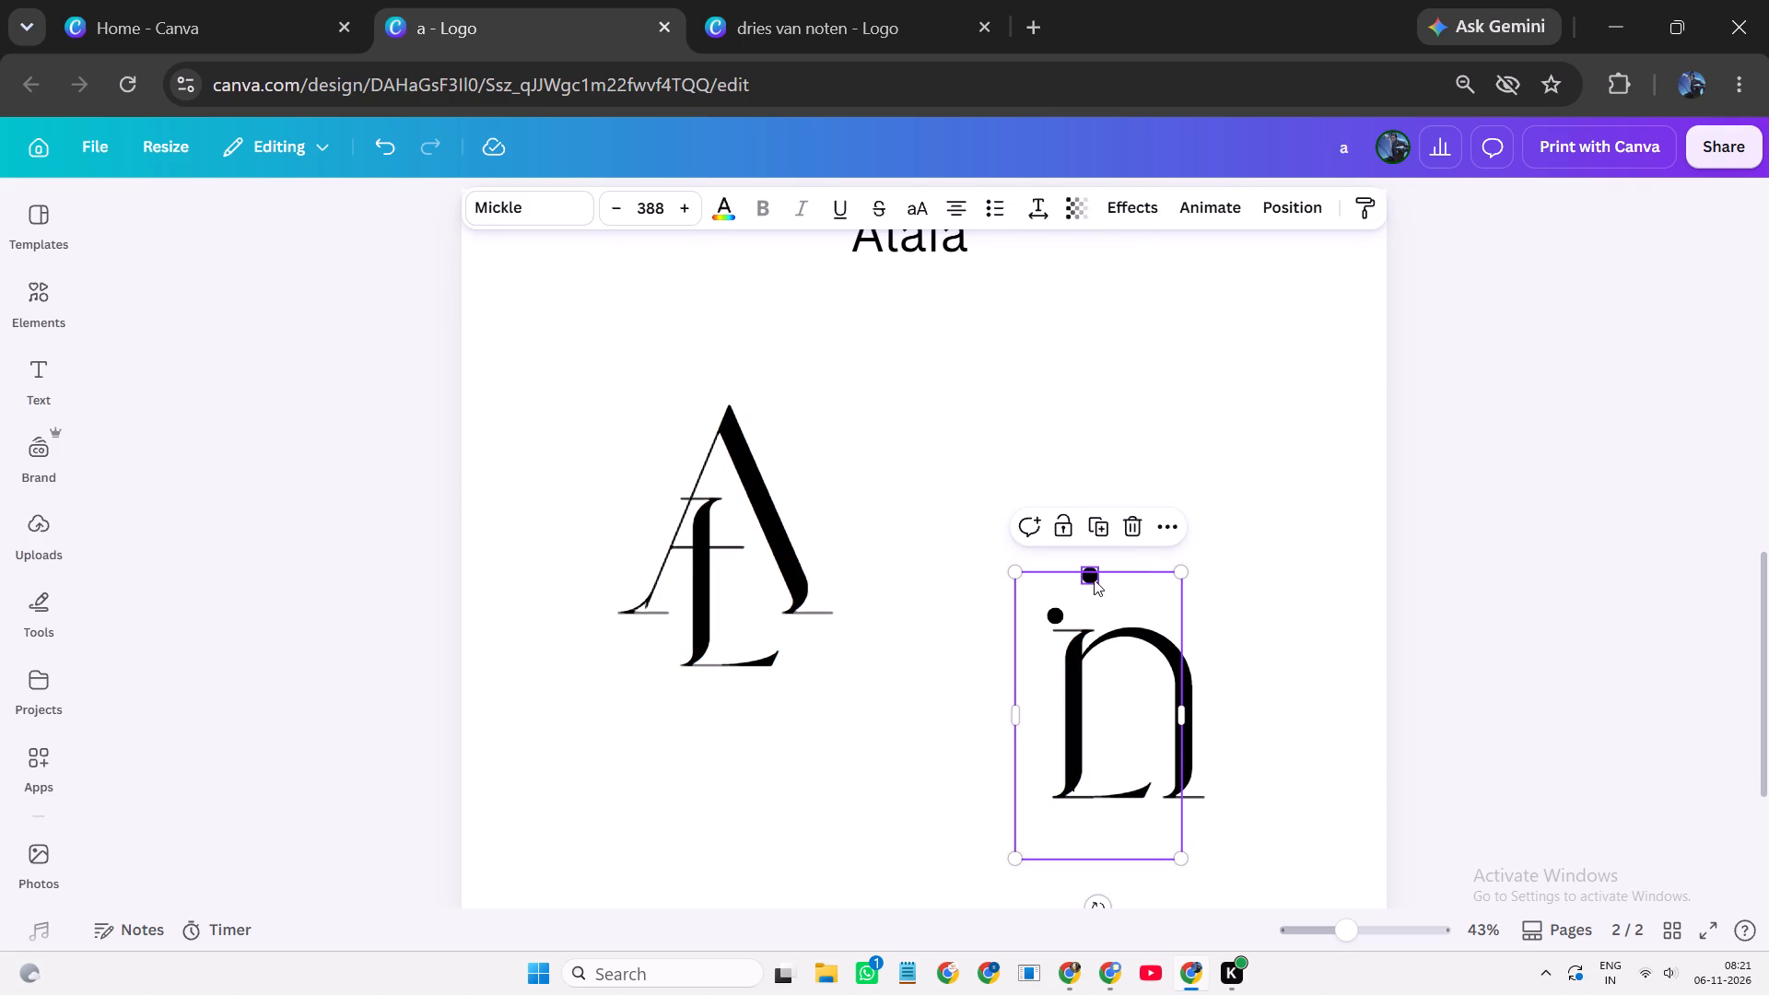
drag(1096, 629, 1091, 640)
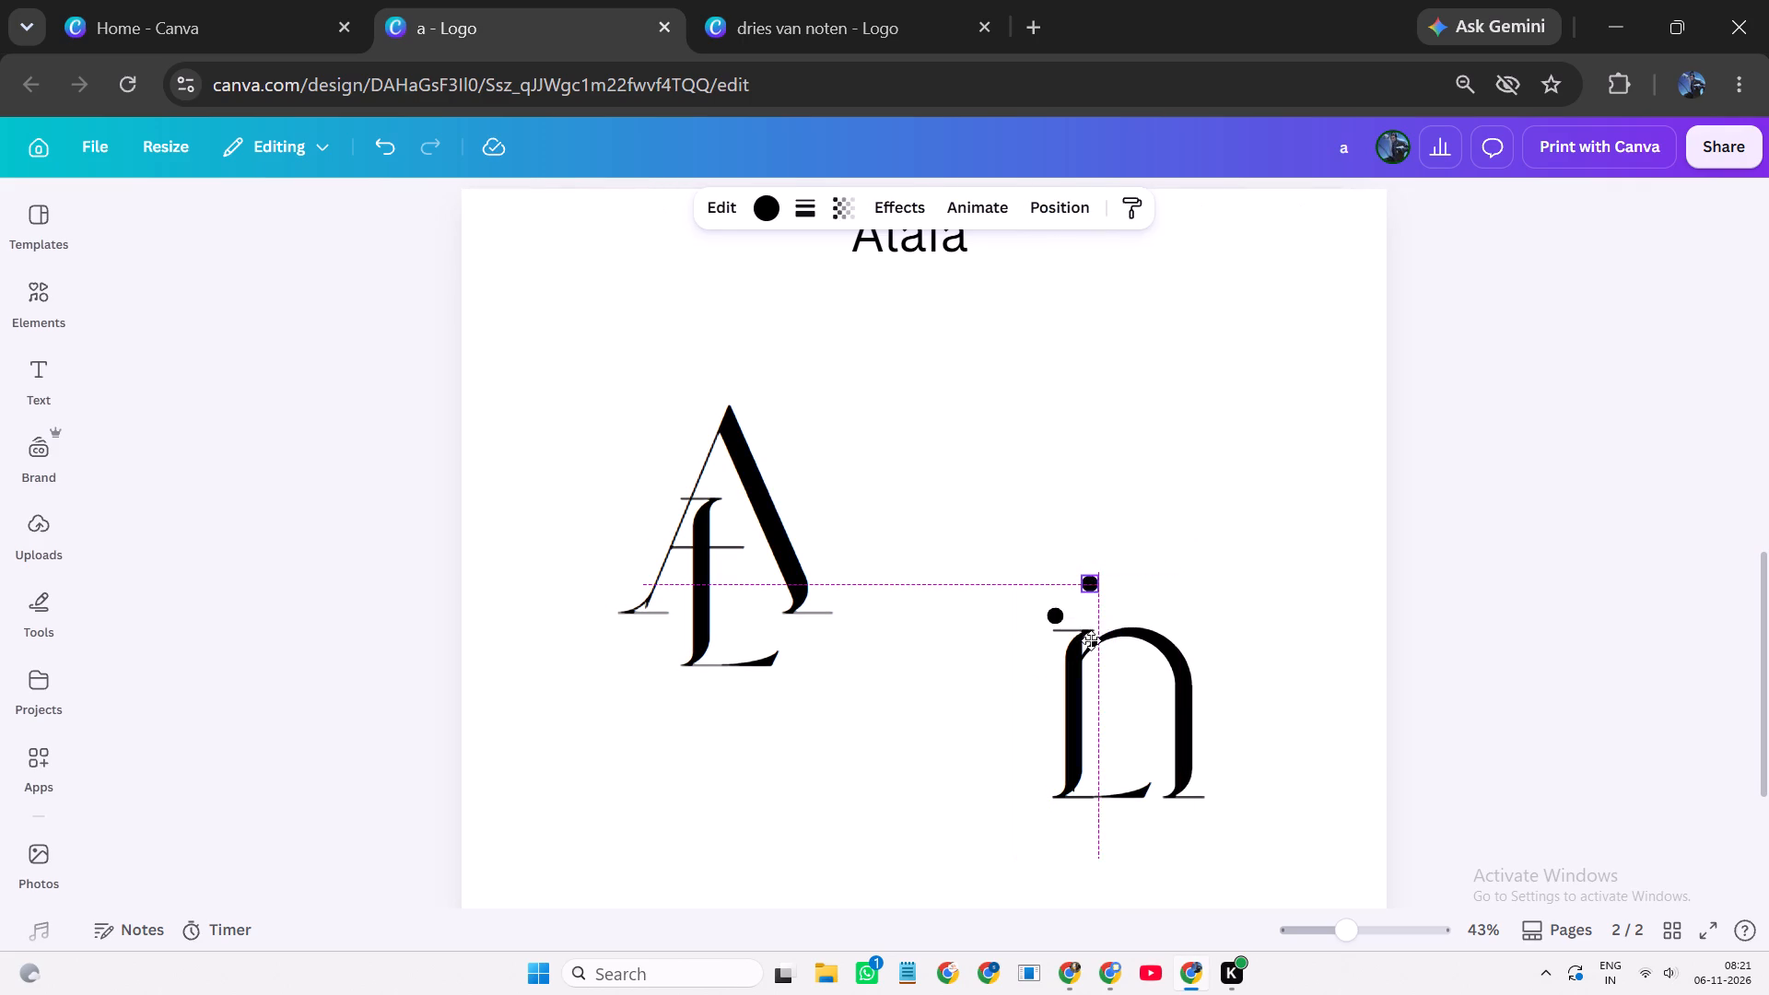
drag(1091, 640, 1087, 672)
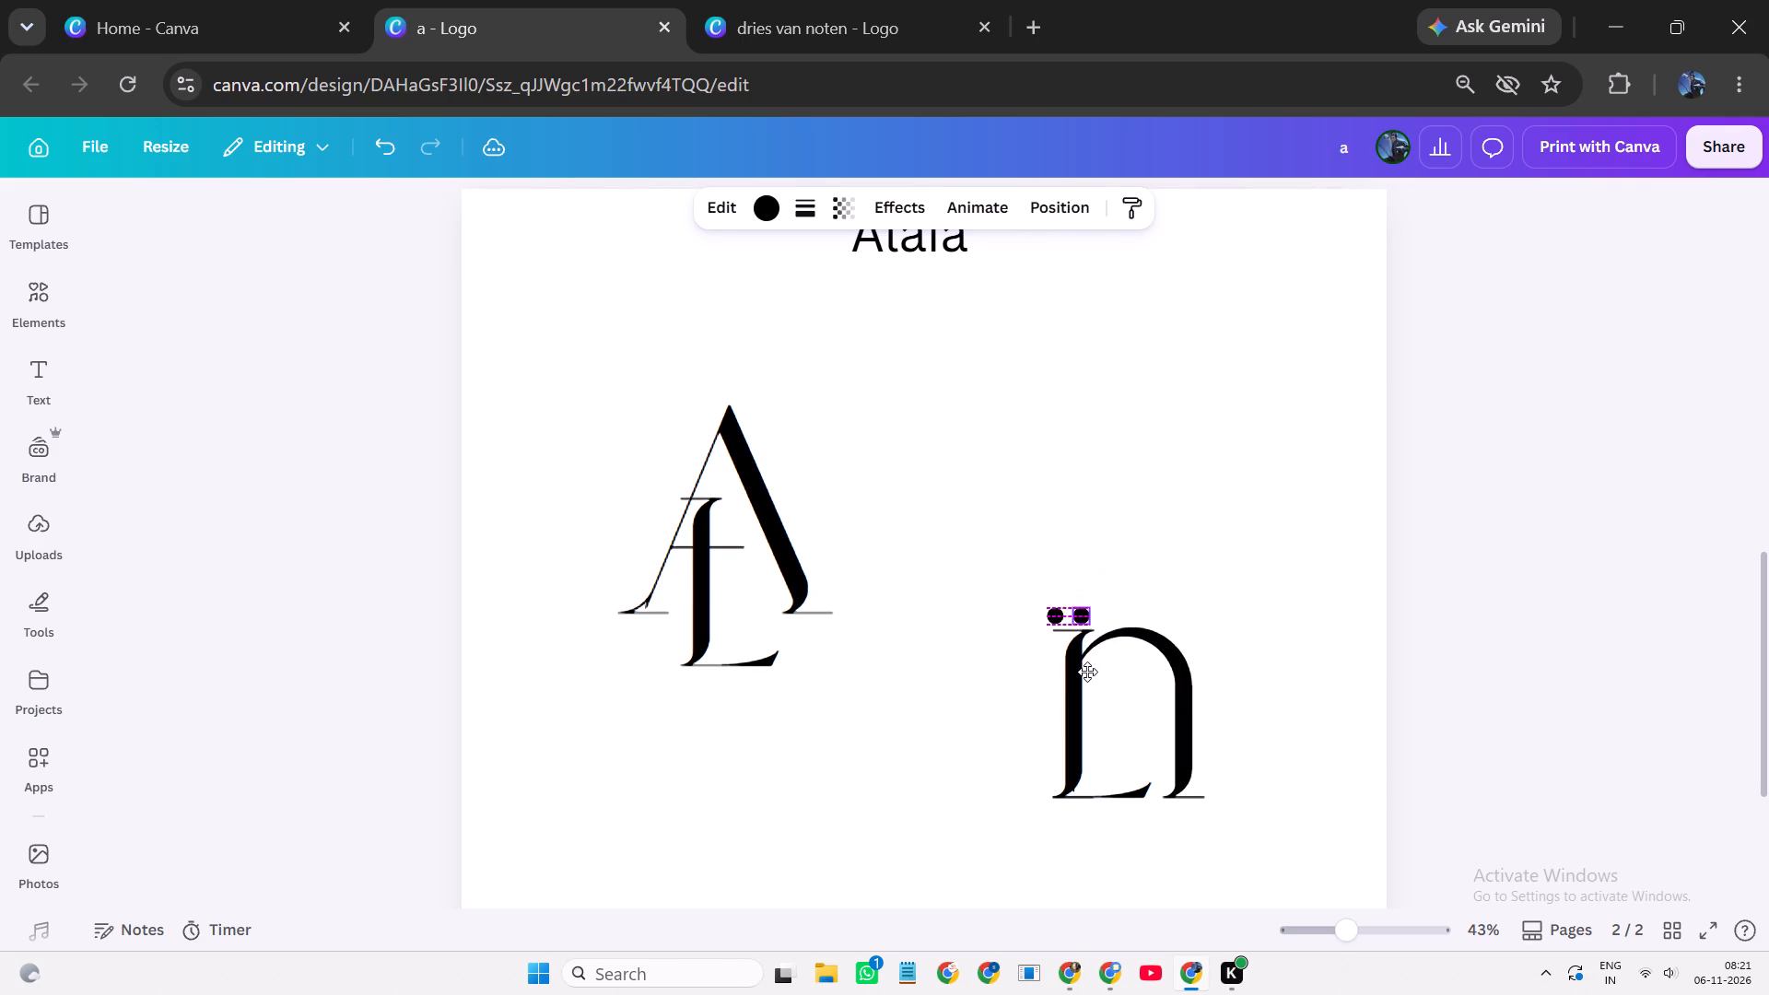
drag(1087, 672, 1095, 669)
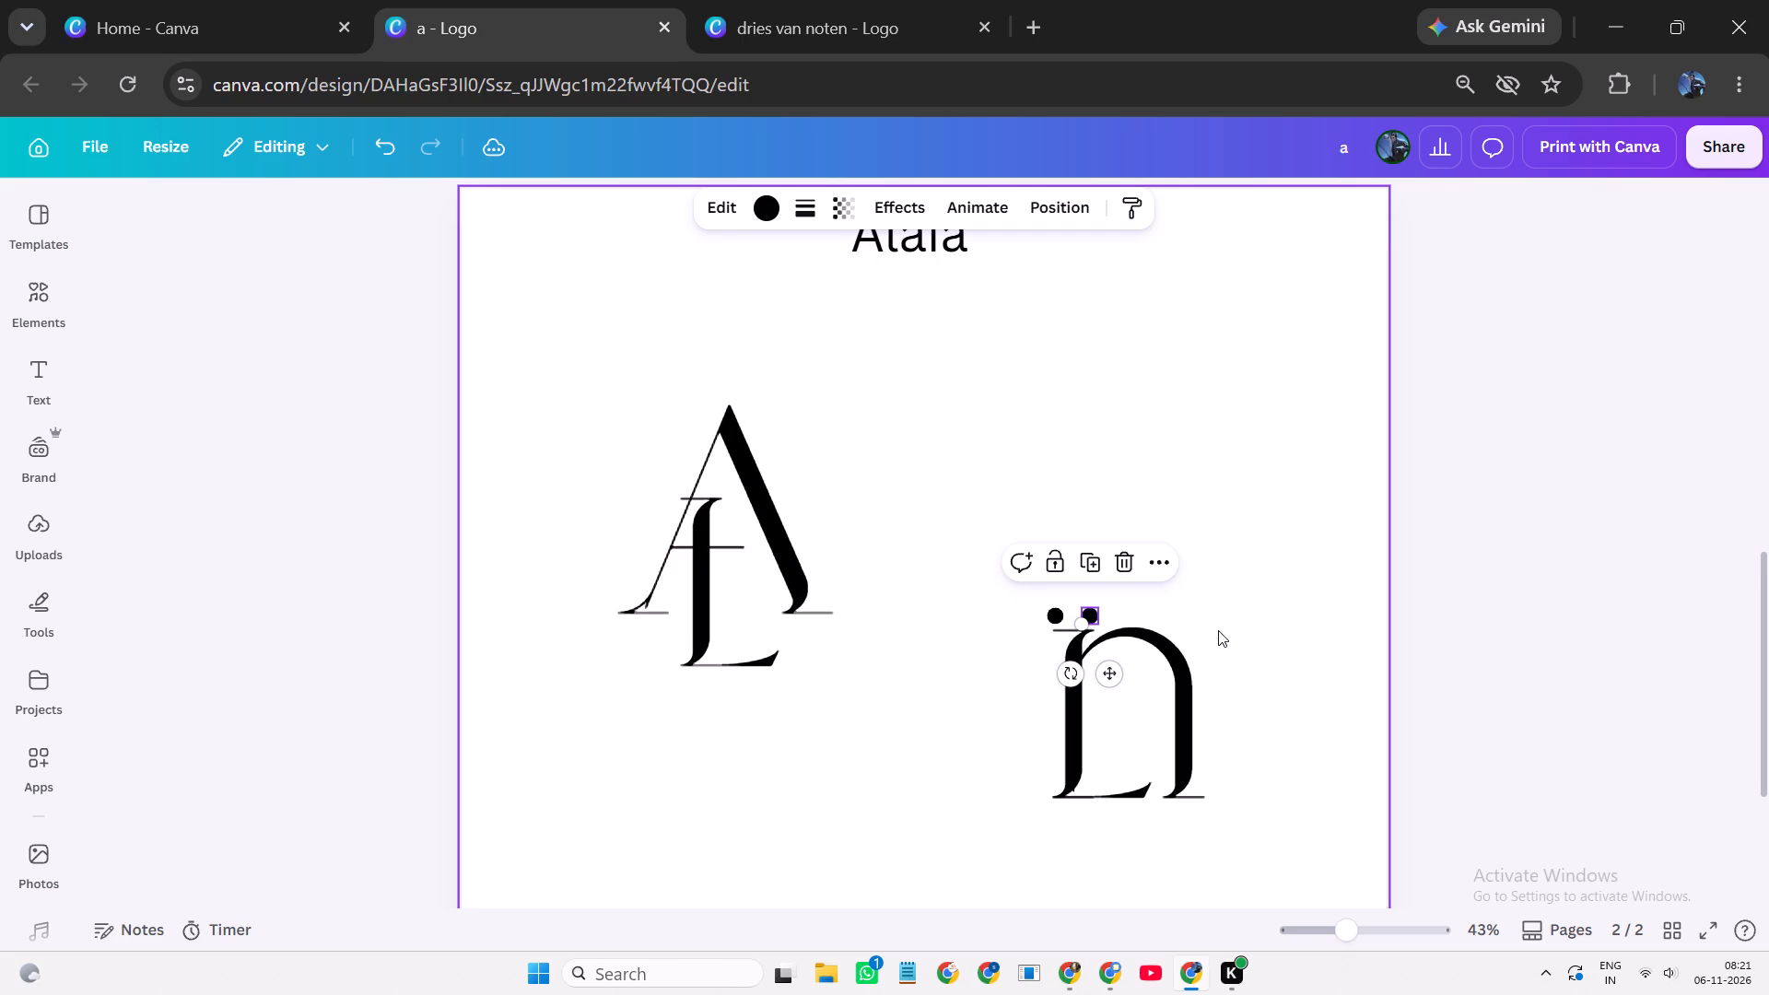
Bring the two dots closer together and nearer the L's top serif, keeping them level and centred above it as a diaeresis.
ctrl+scroll(1218, 630, up, 8)
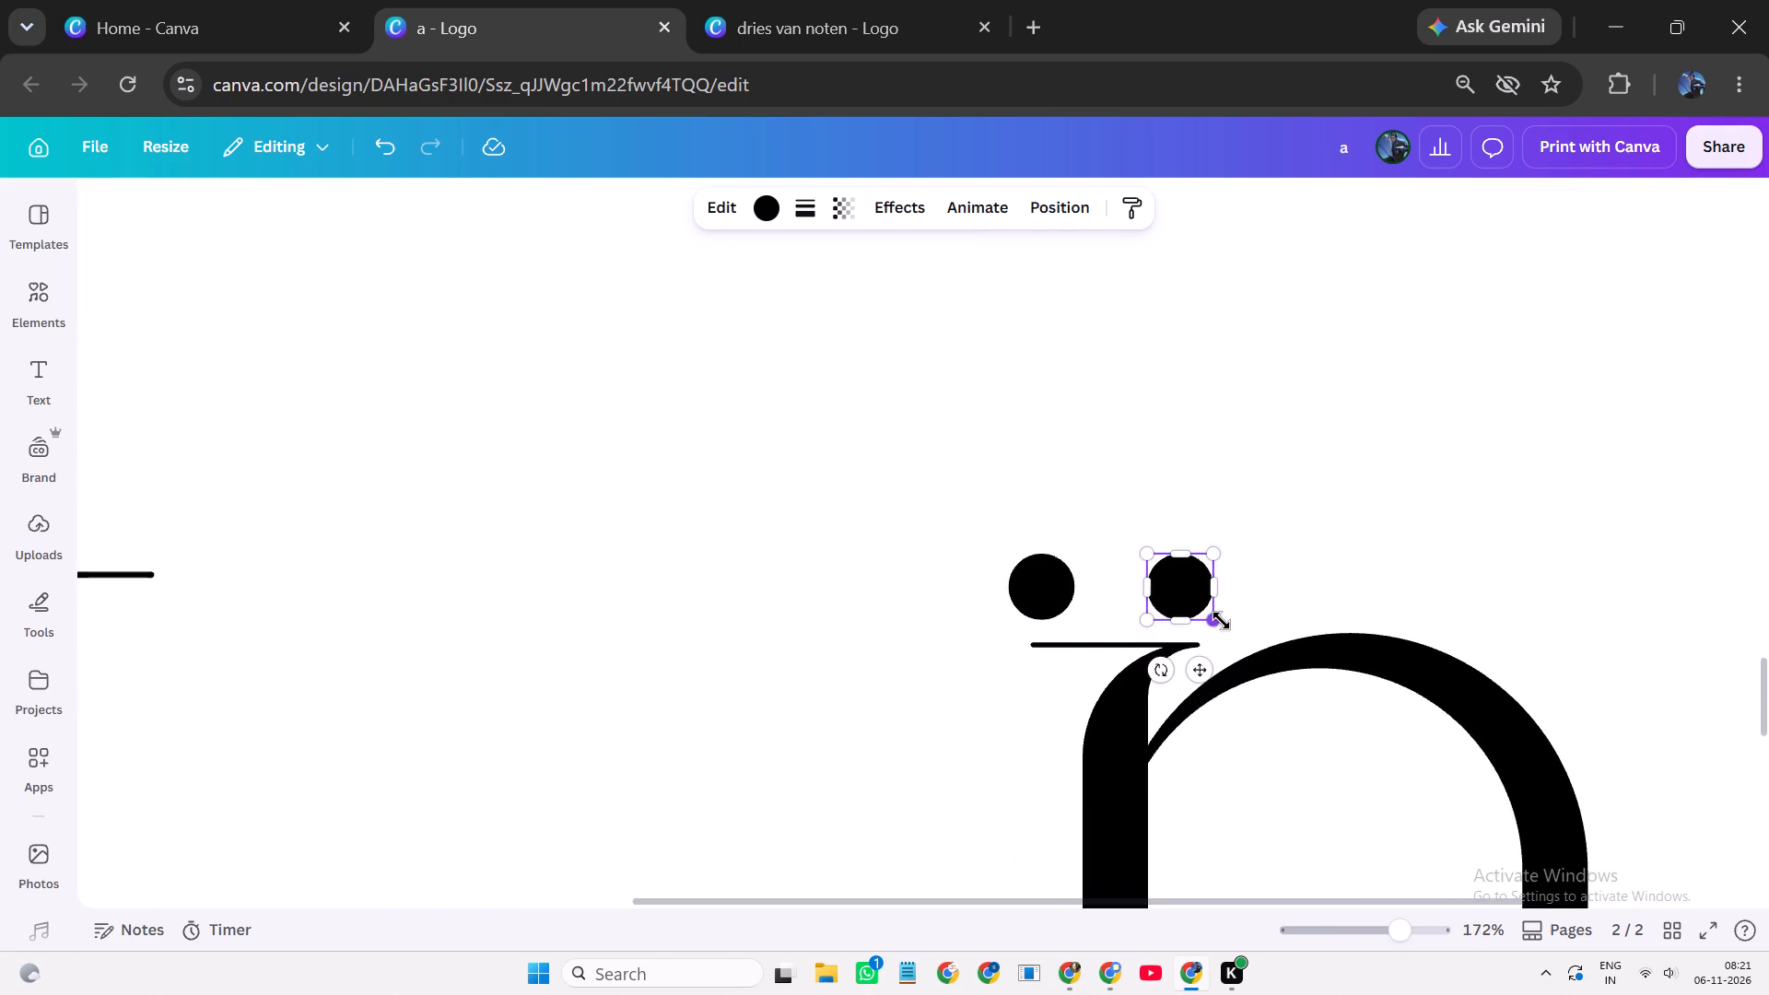
ctrl+scroll(1221, 620, up, 3)
click(1560, 500)
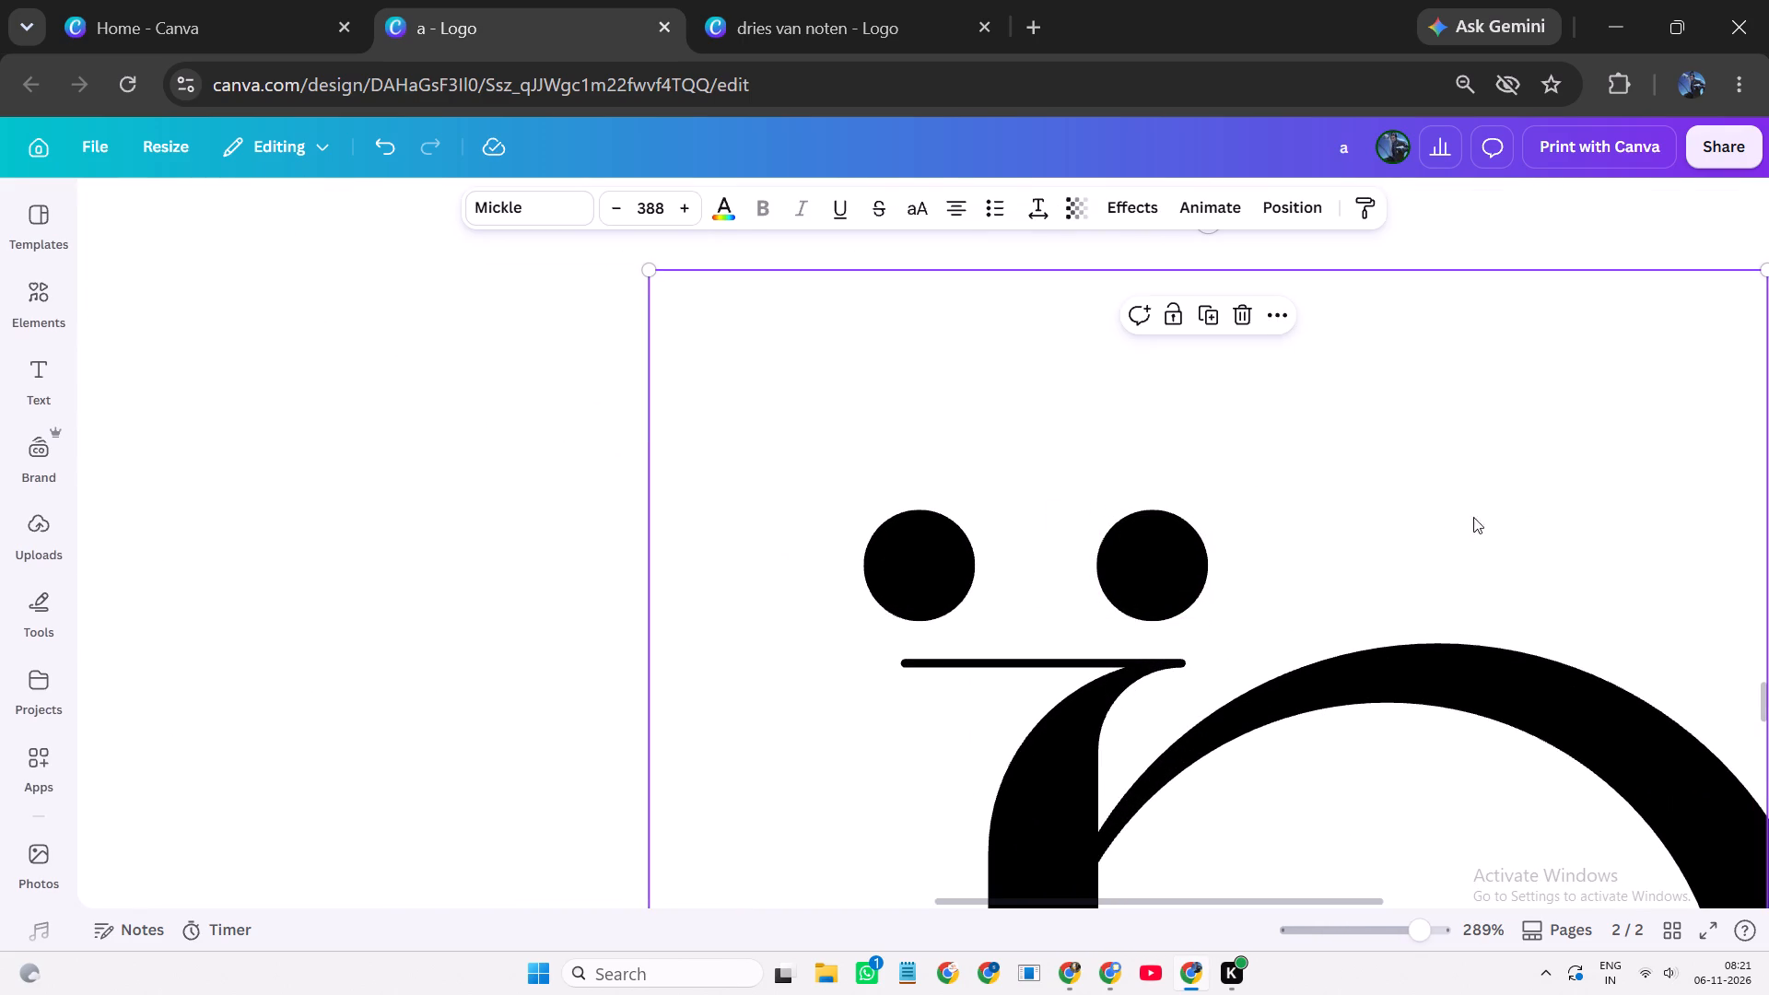
drag(1155, 590, 1120, 608)
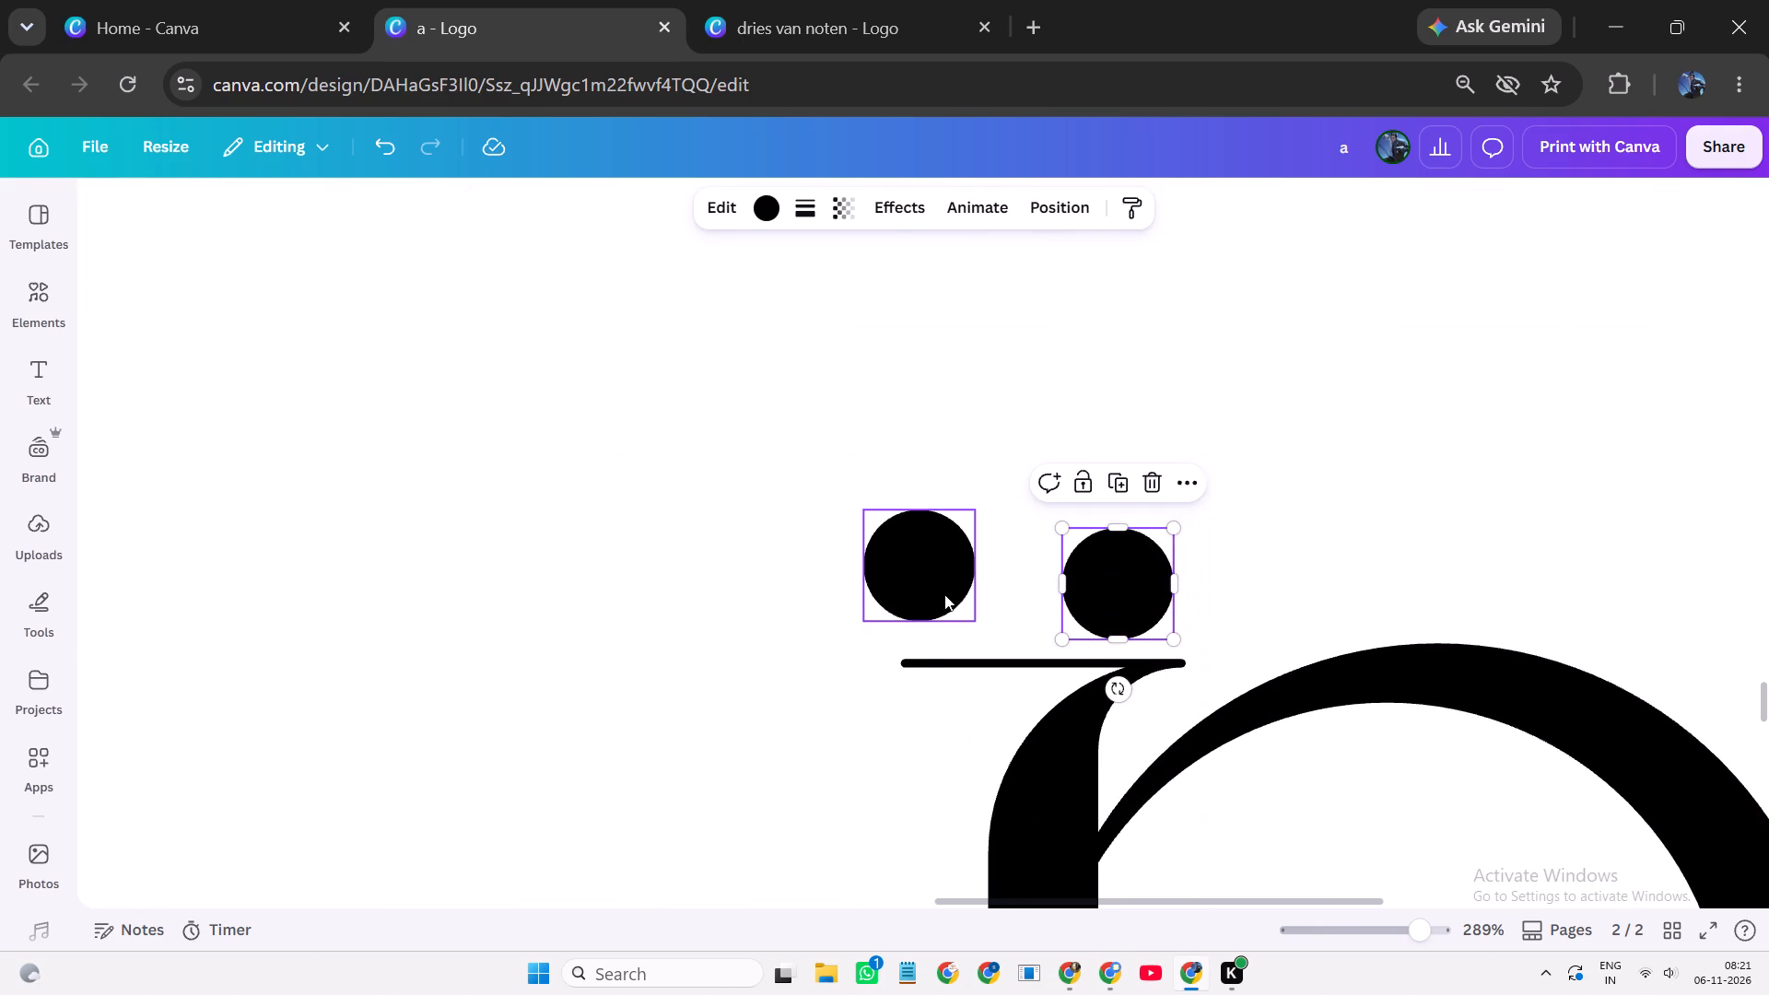
drag(939, 589, 968, 605)
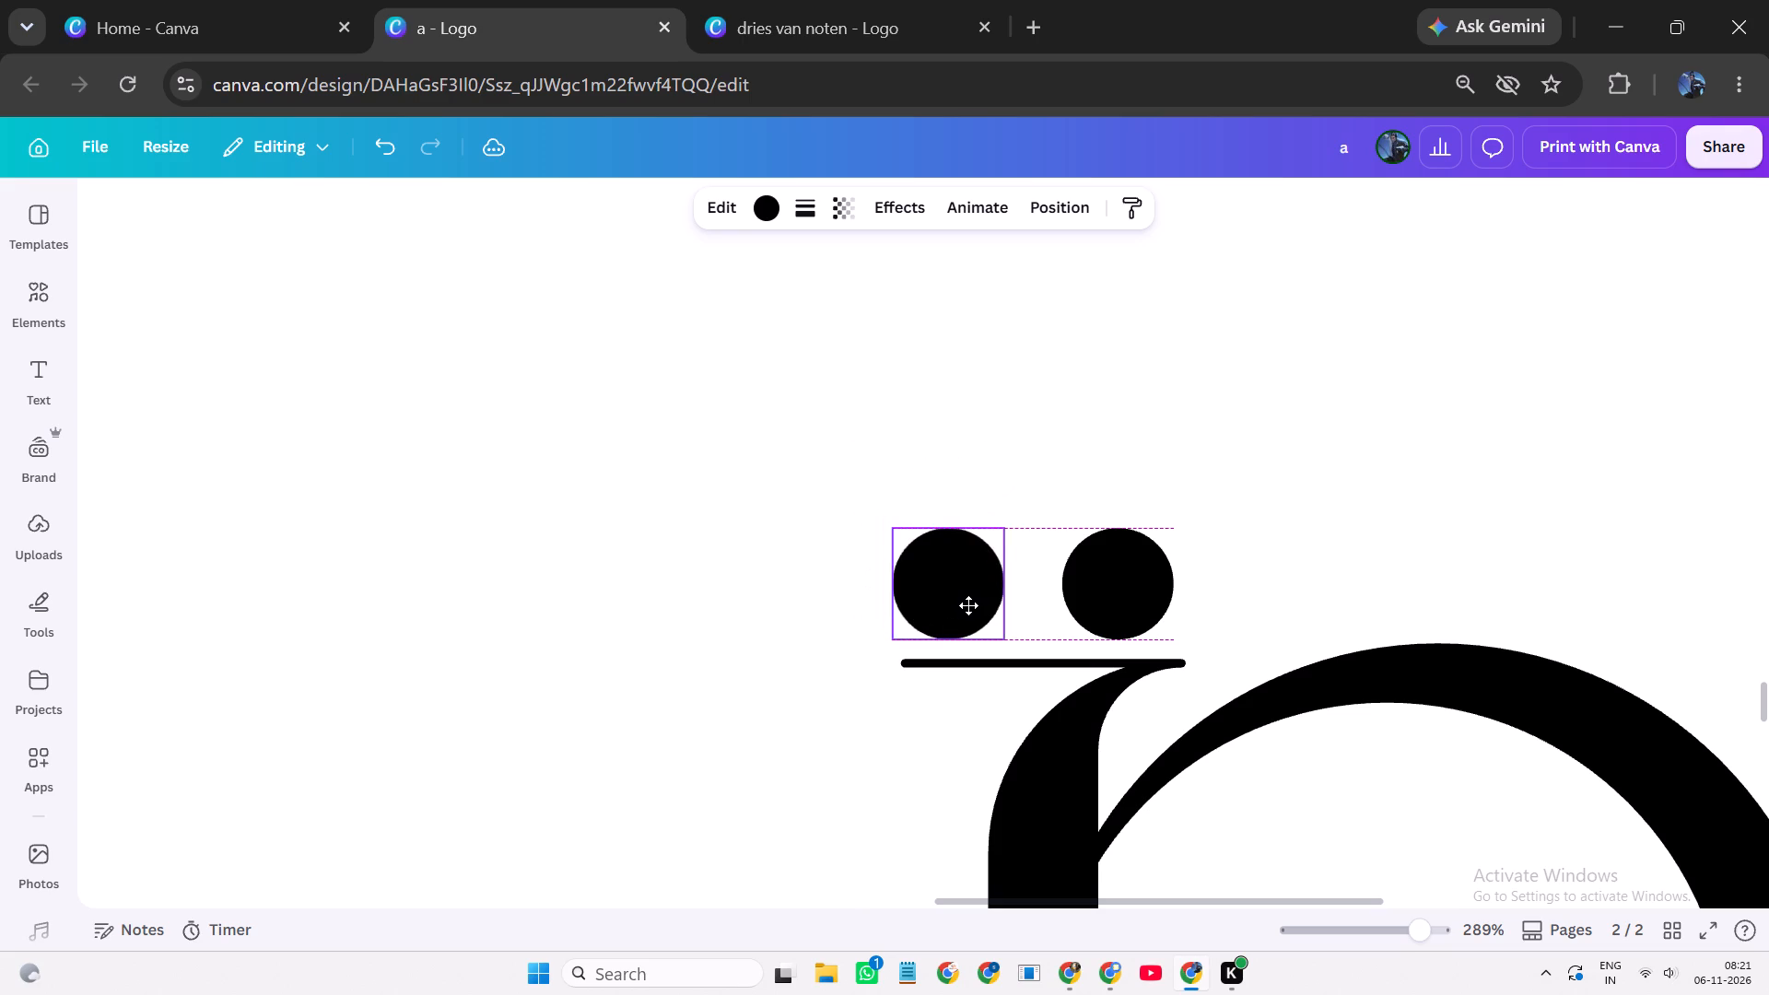
drag(968, 605, 991, 613)
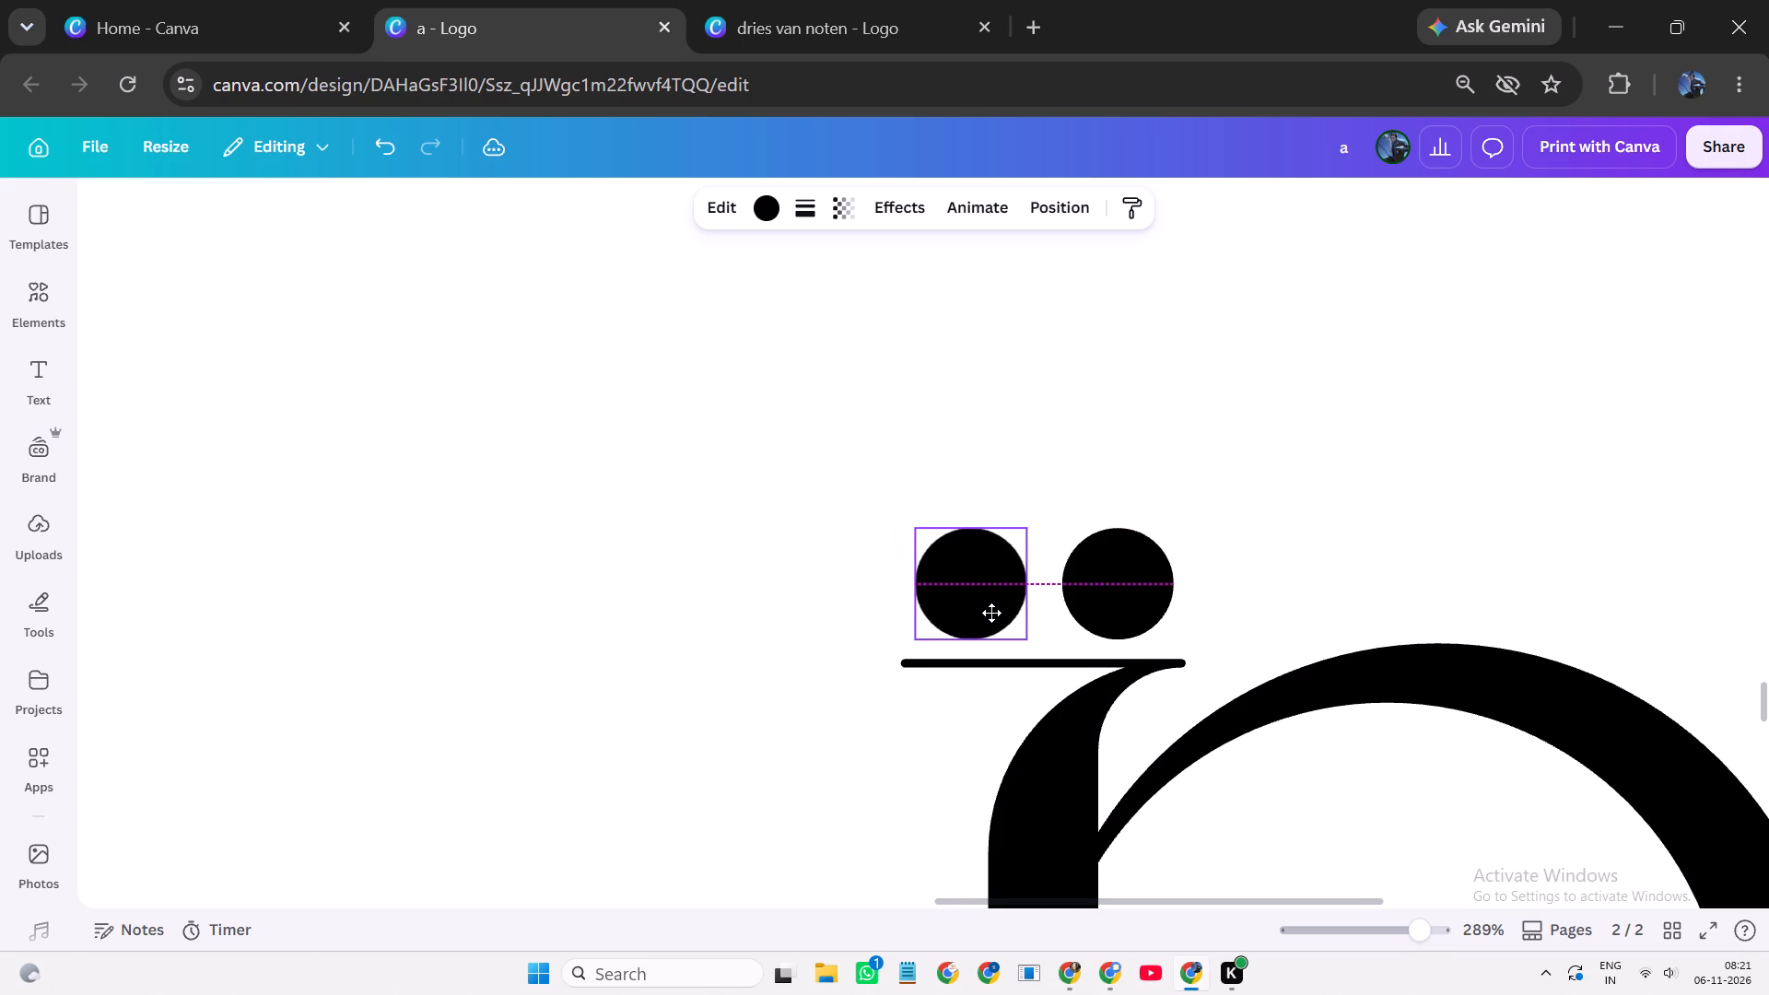
drag(991, 613, 994, 613)
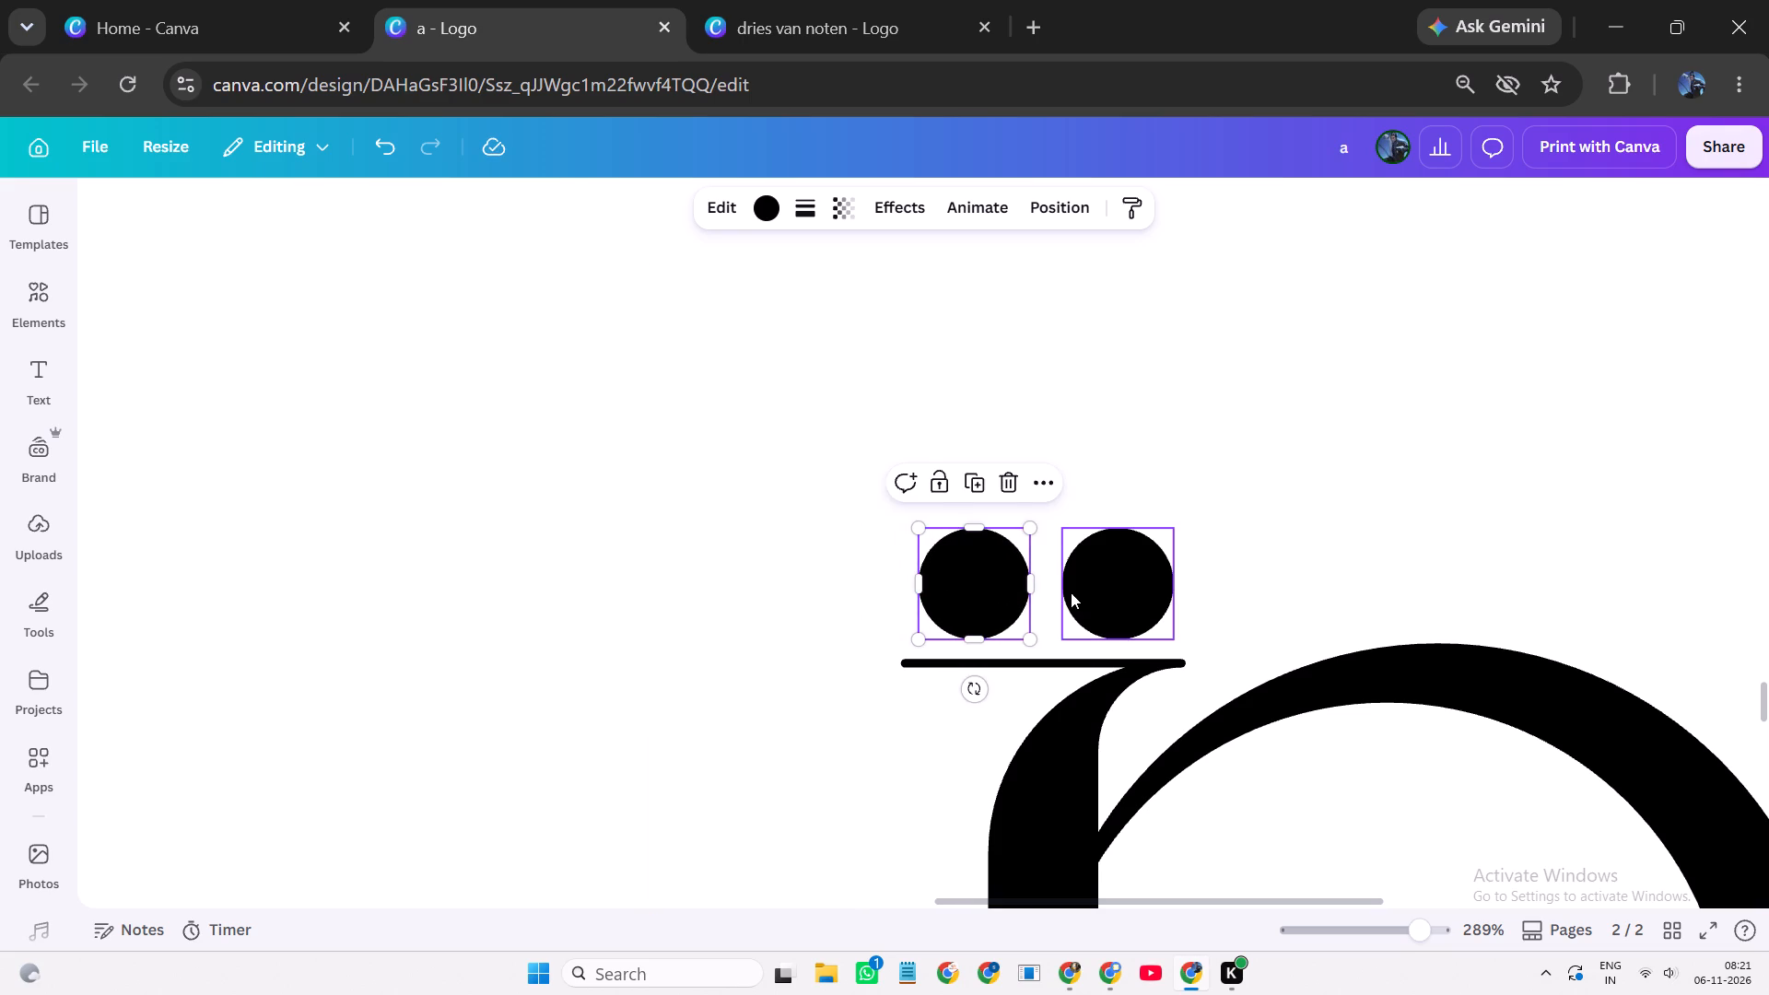
click(1077, 591)
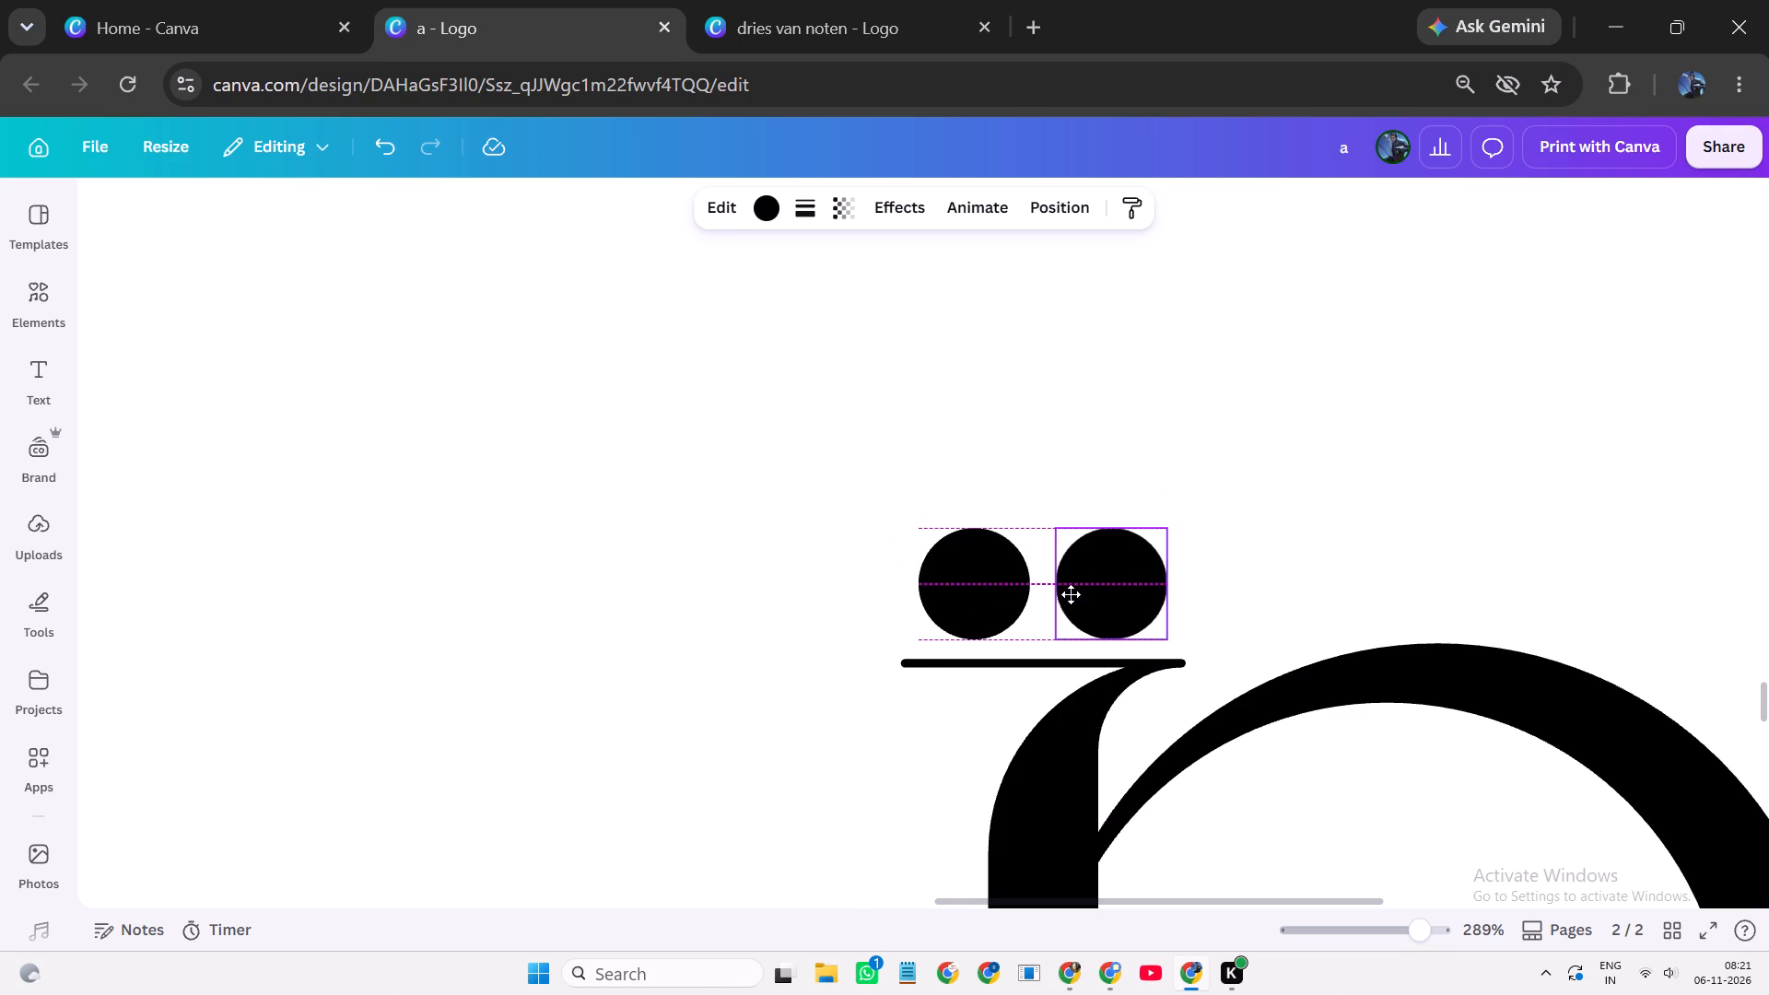
click(1307, 543)
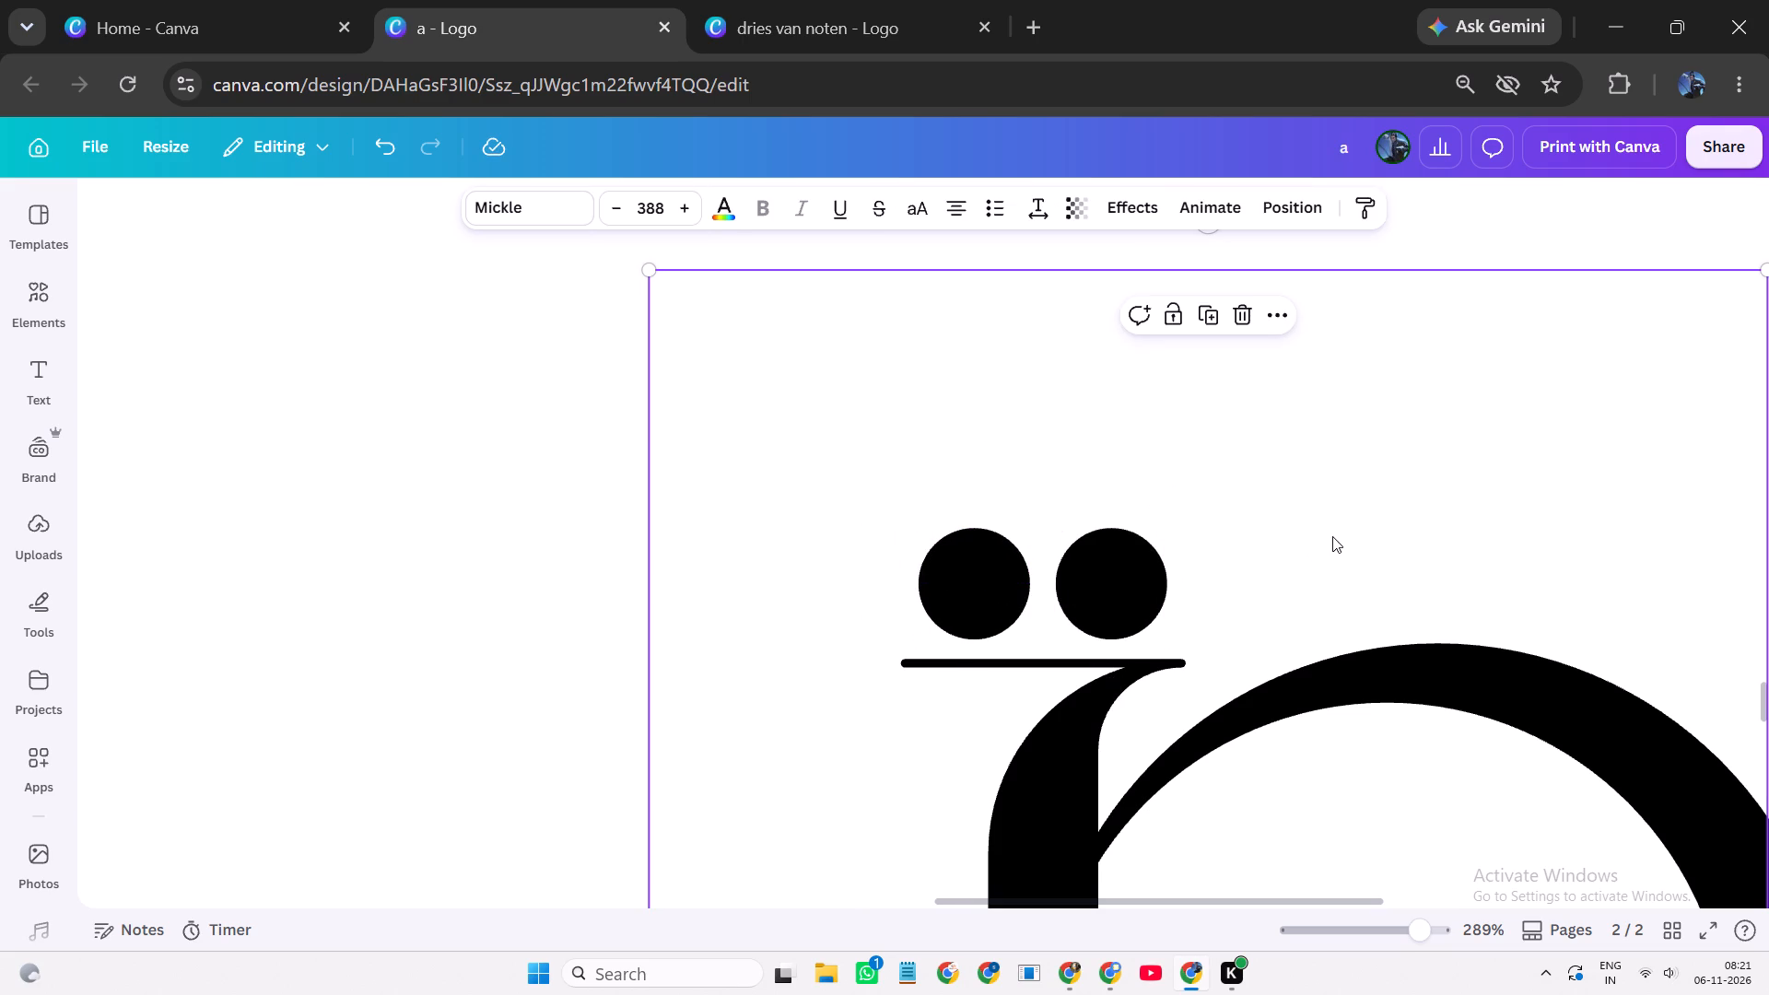
Examine the dotted L and inverted U monogram beside the A and L monogram at several magnifications.
ctrl+scroll(1275, 514, down, 5)
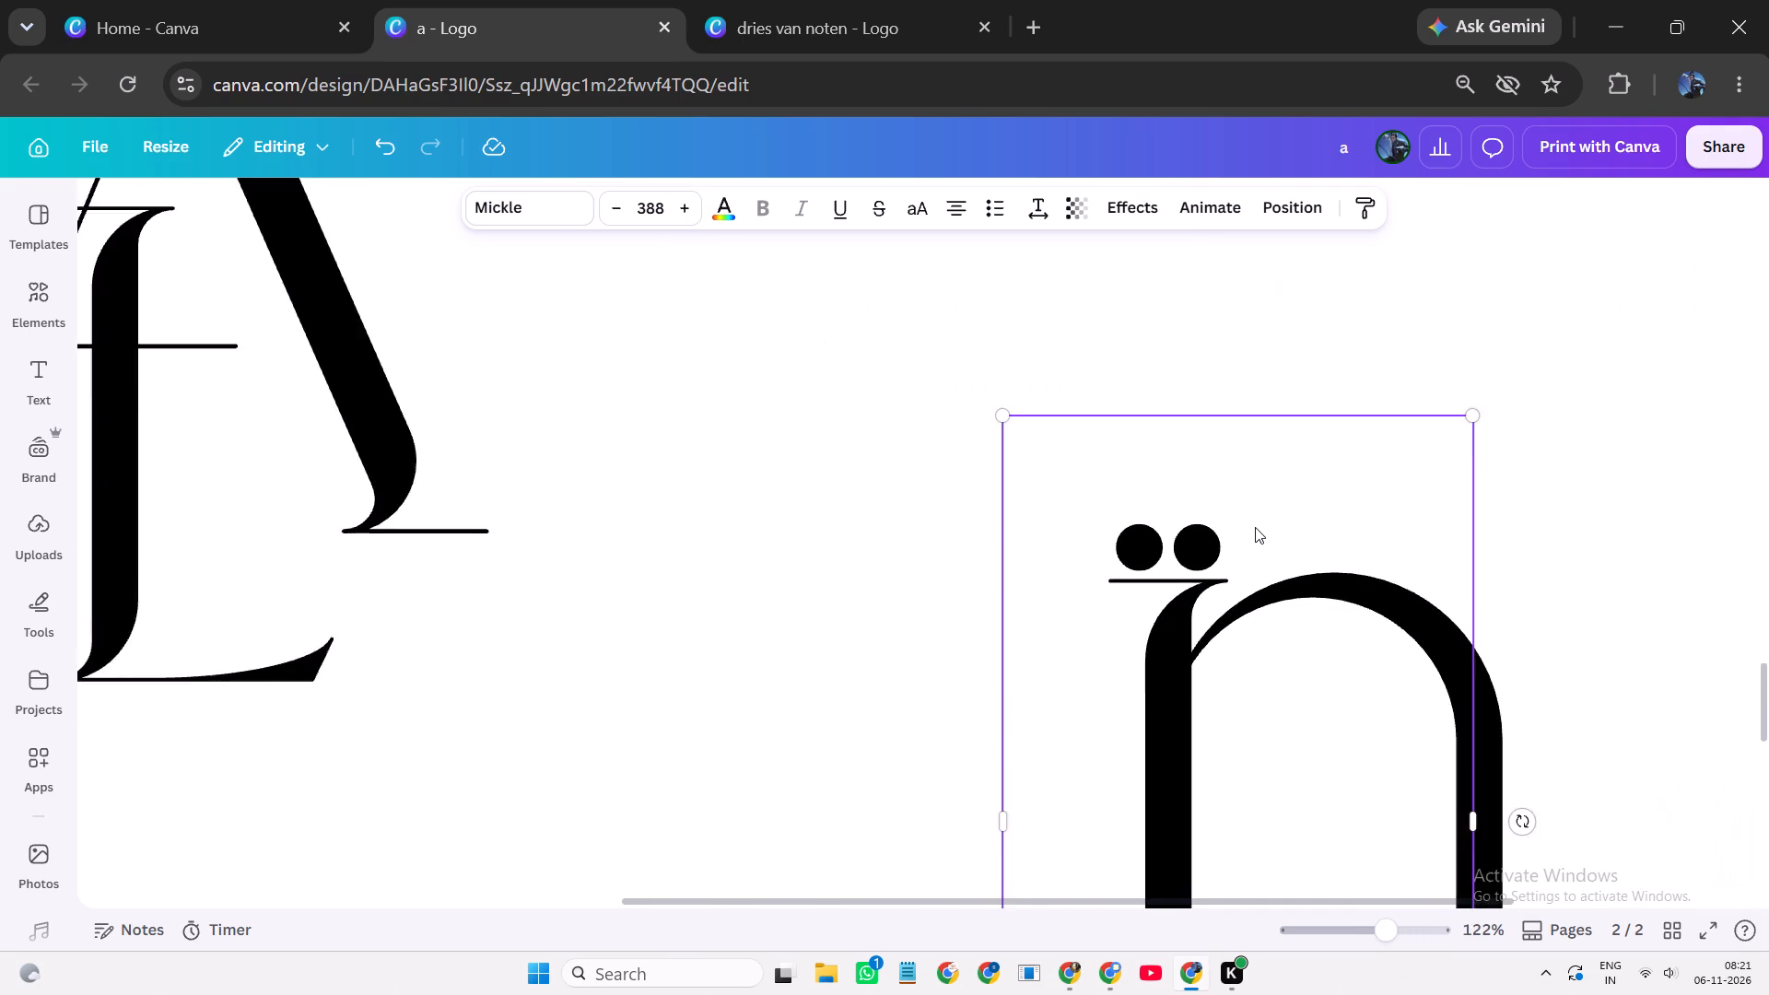
ctrl+scroll(1255, 527, down, 4)
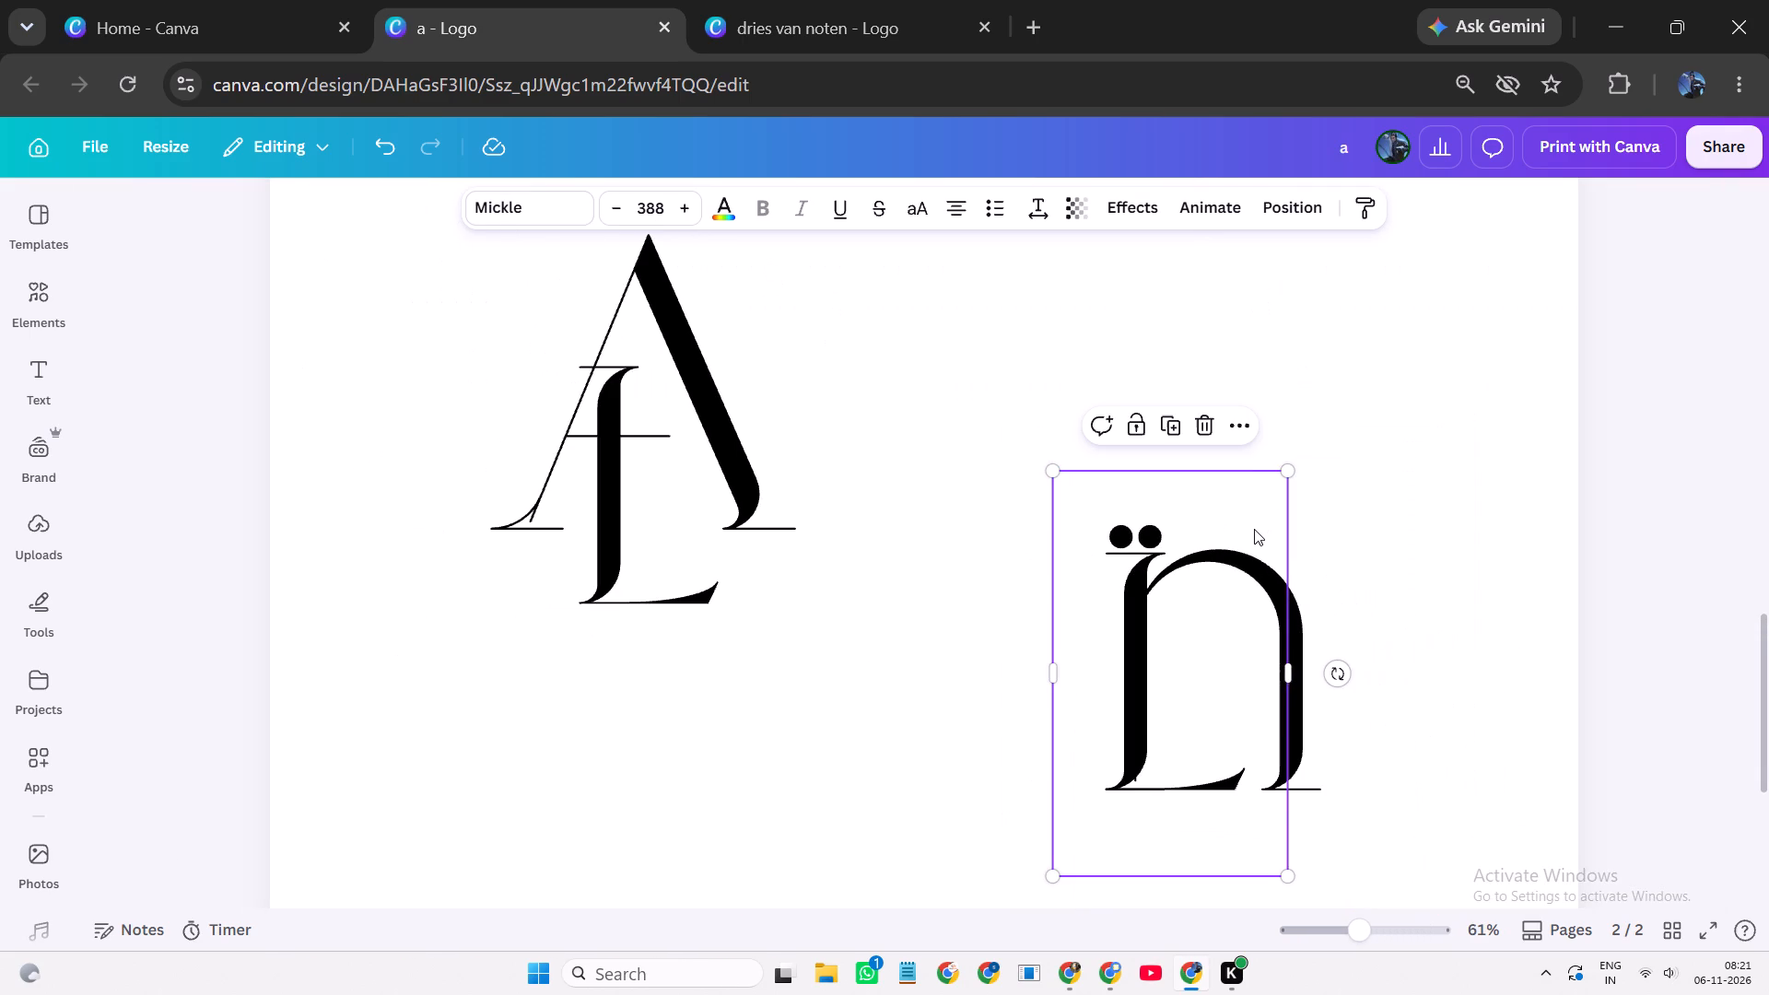
click(1449, 479)
scroll(1457, 462, up, 1)
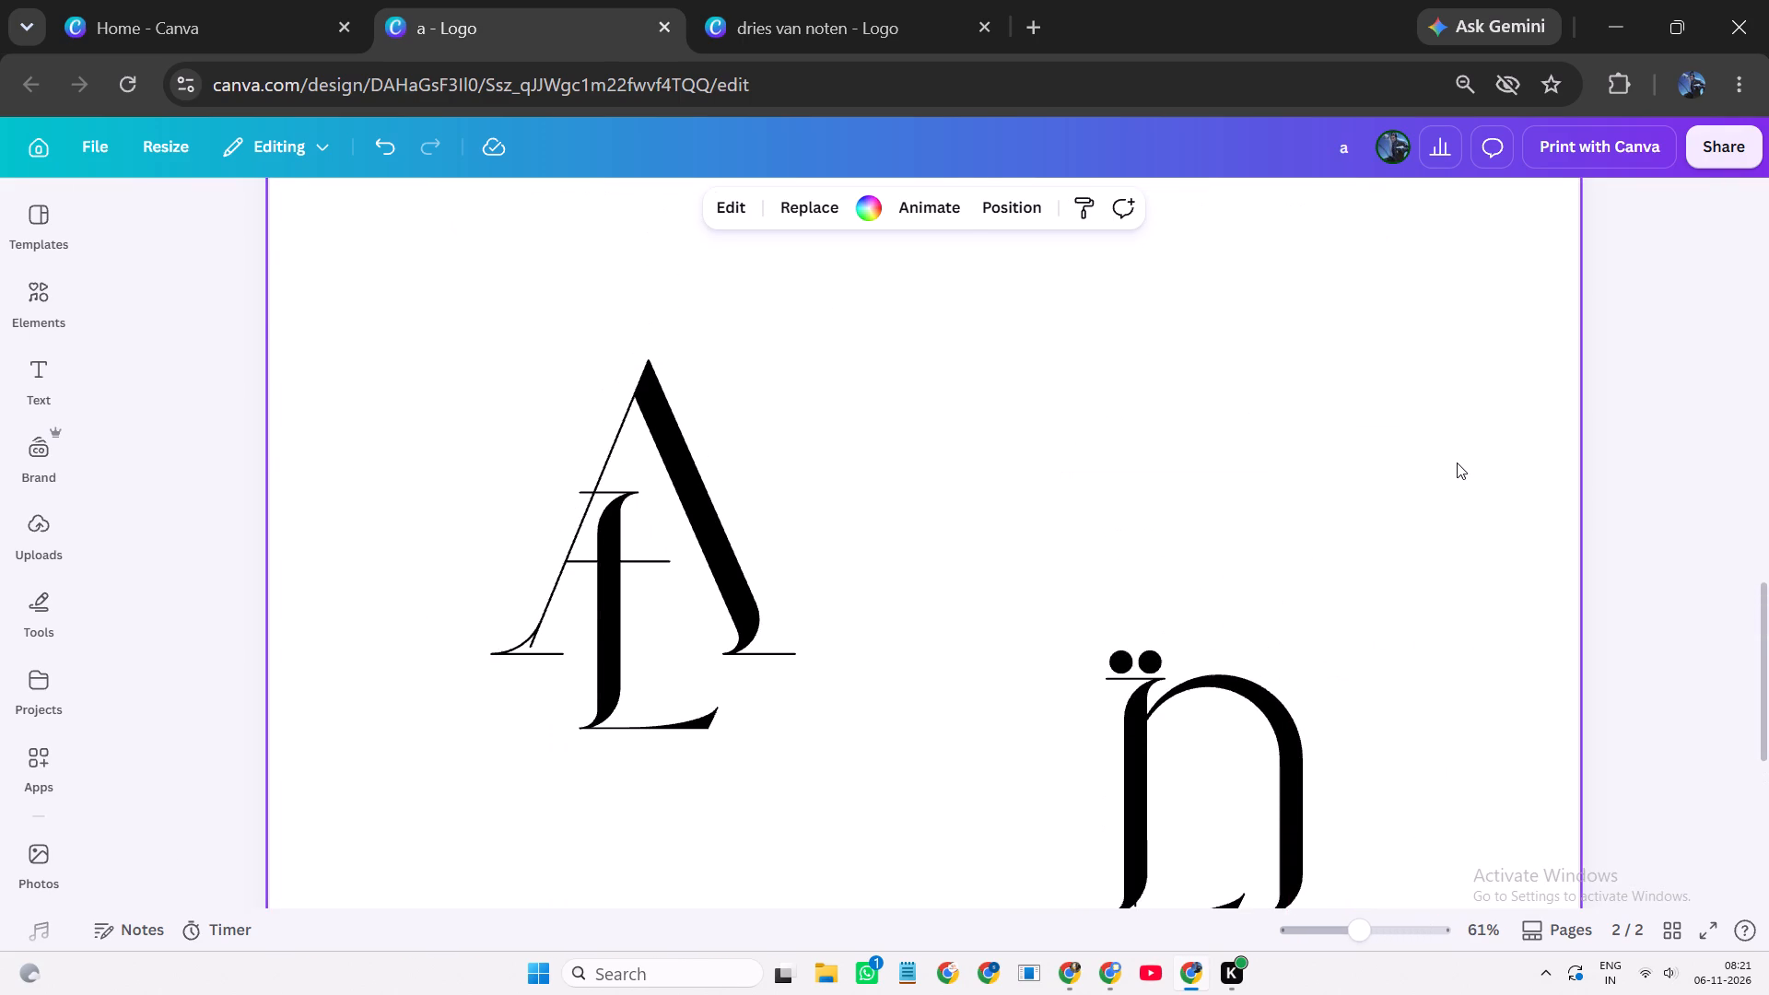
scroll(1457, 462, up, 3)
scroll(1457, 461, down, 3)
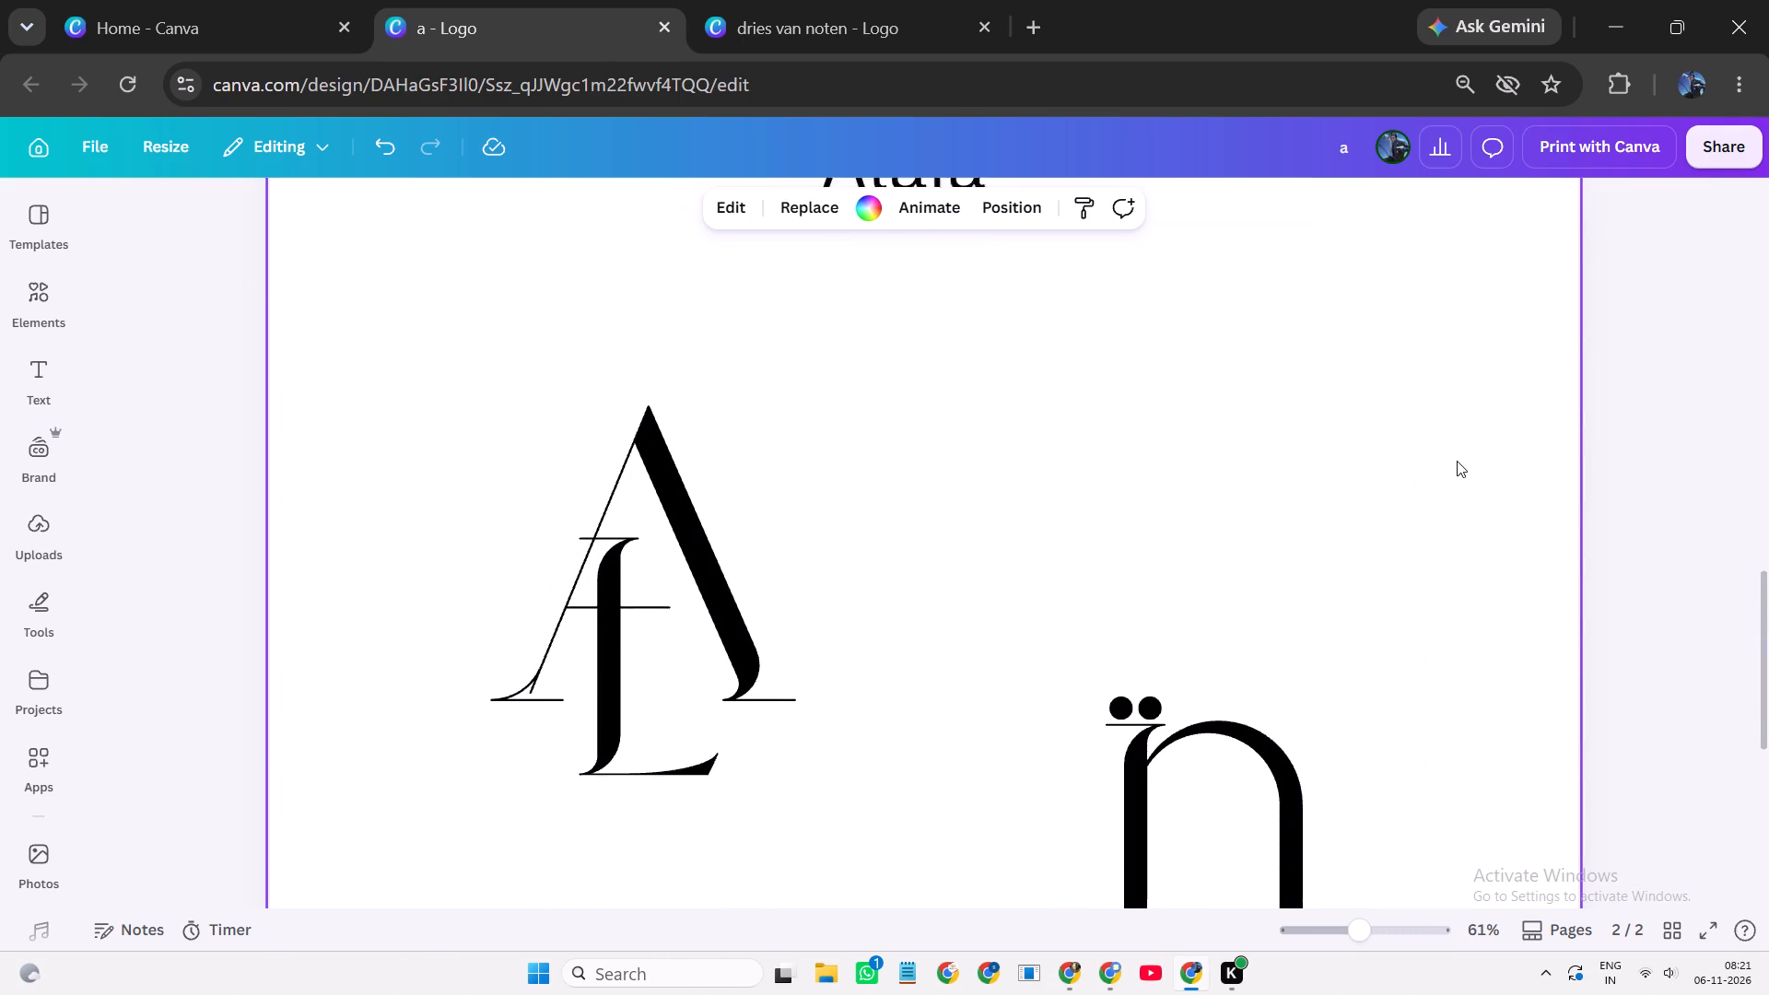
scroll(1457, 461, down, 2)
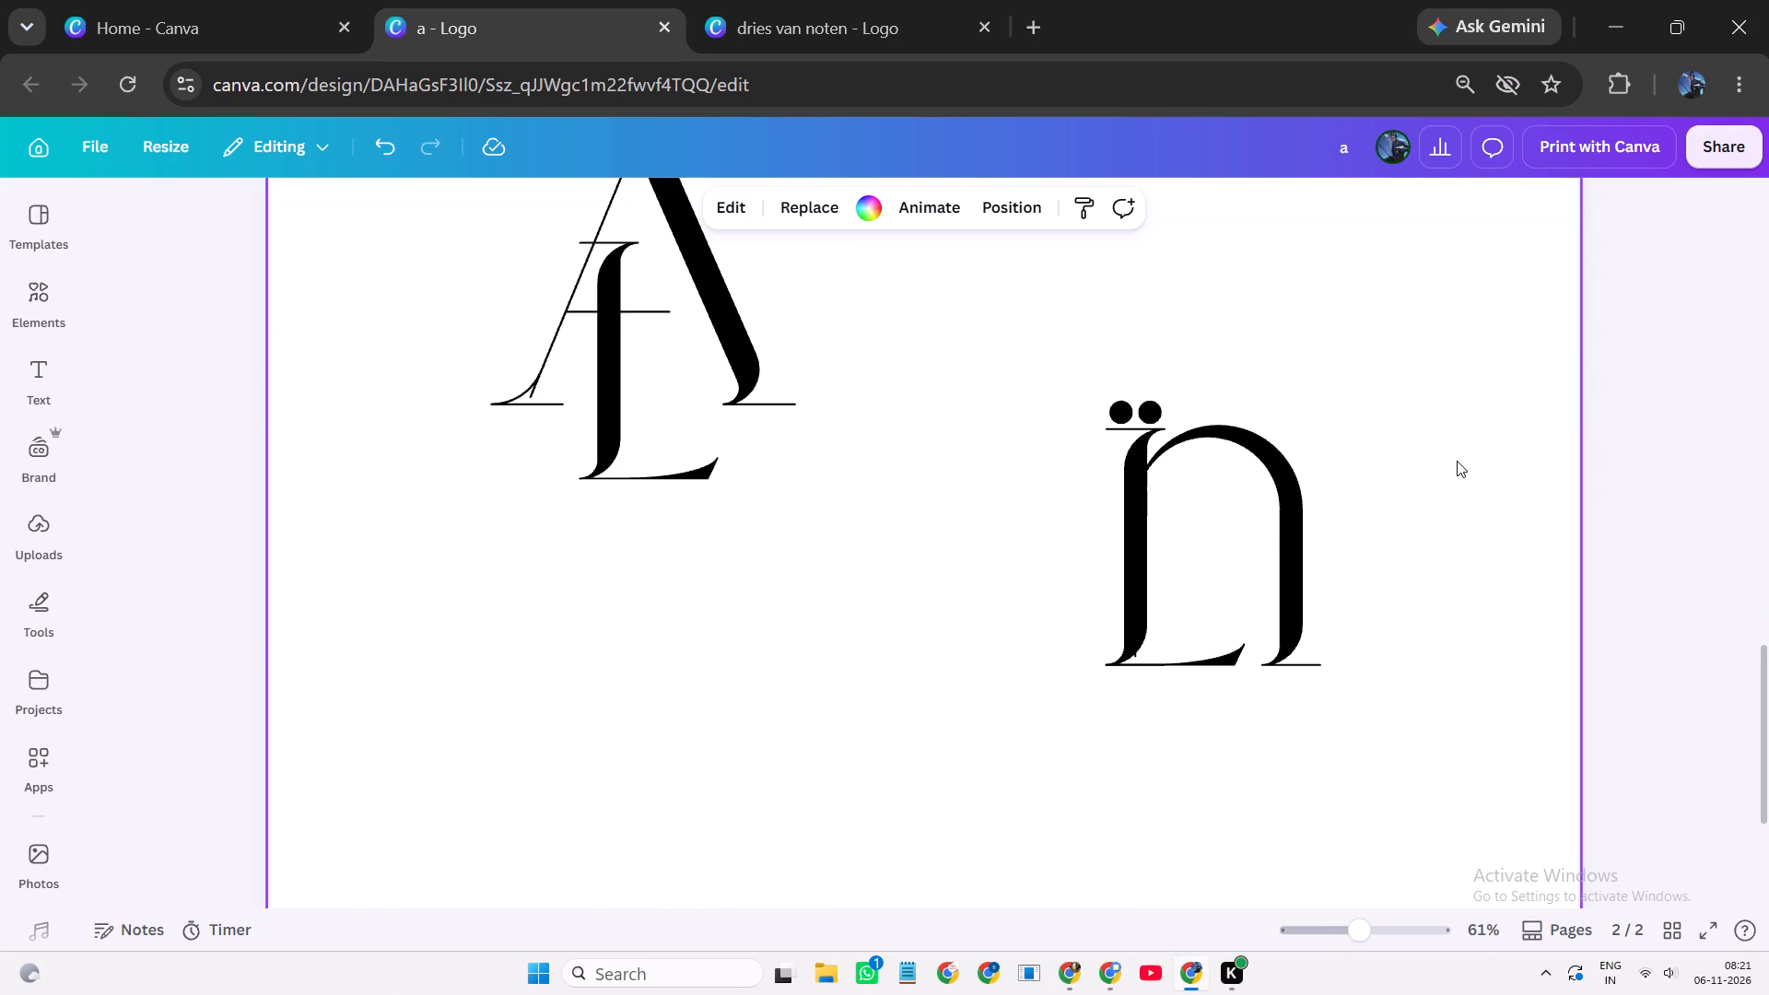
ctrl+scroll(1457, 461, down, 3)
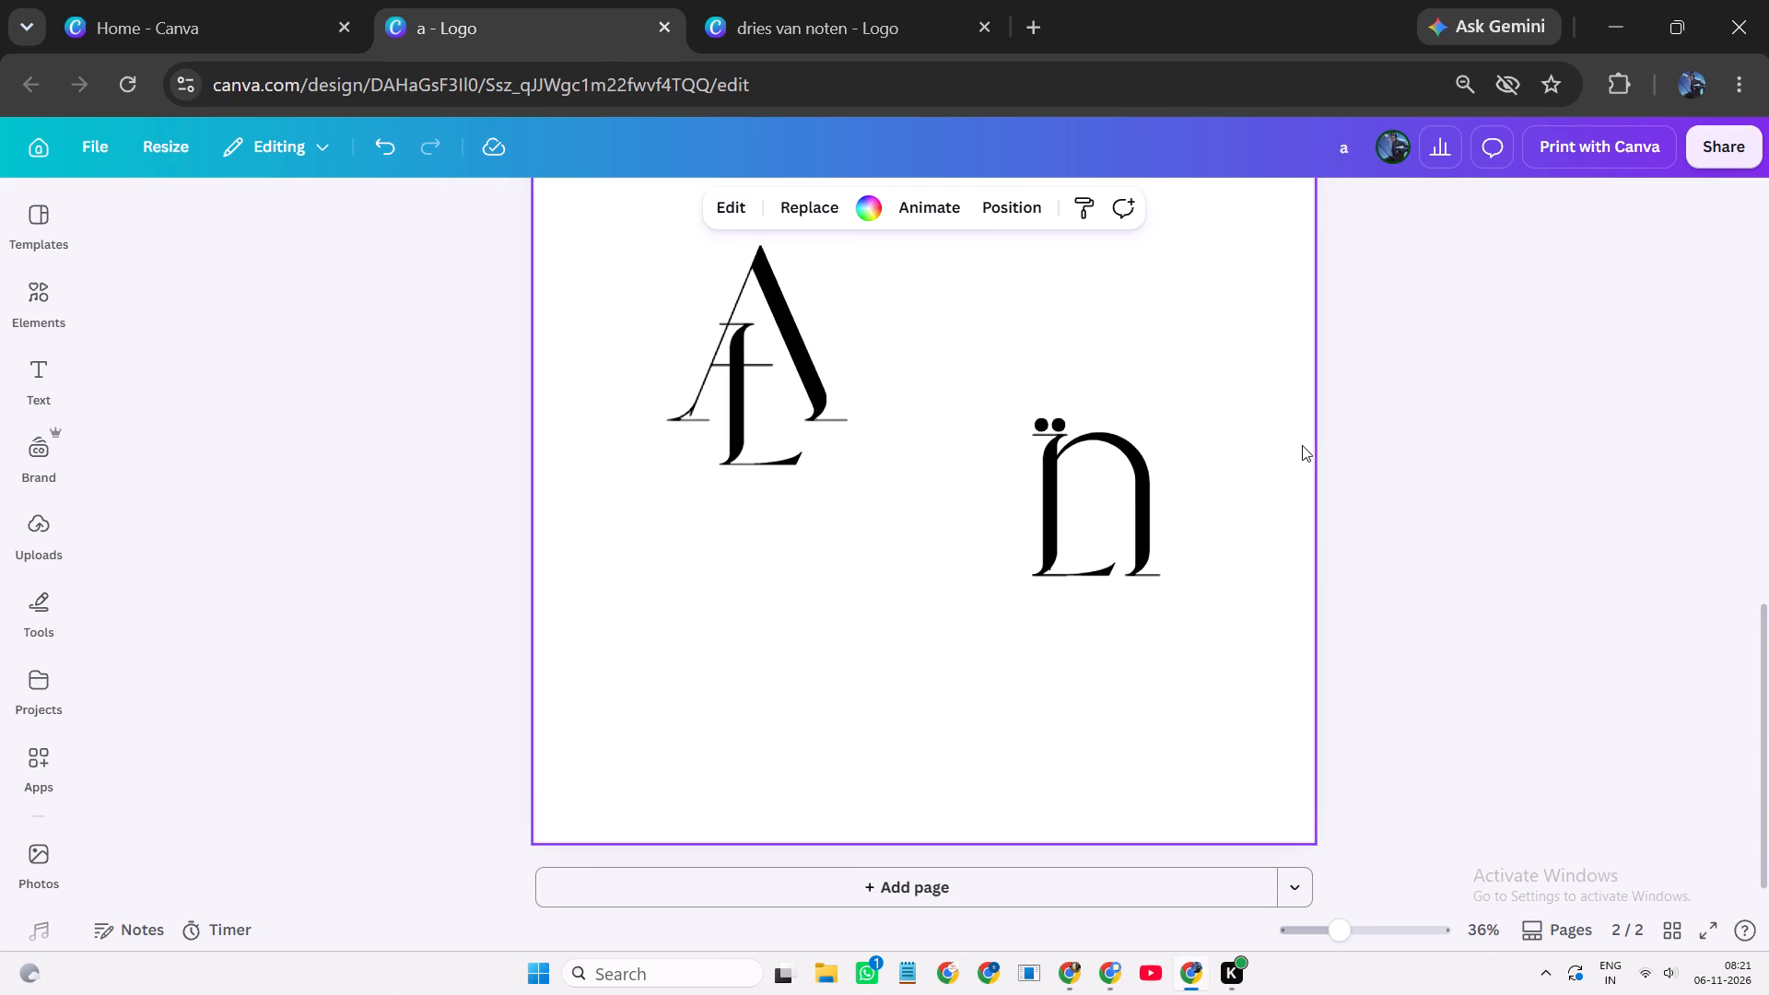
scroll(1302, 441, up, 1)
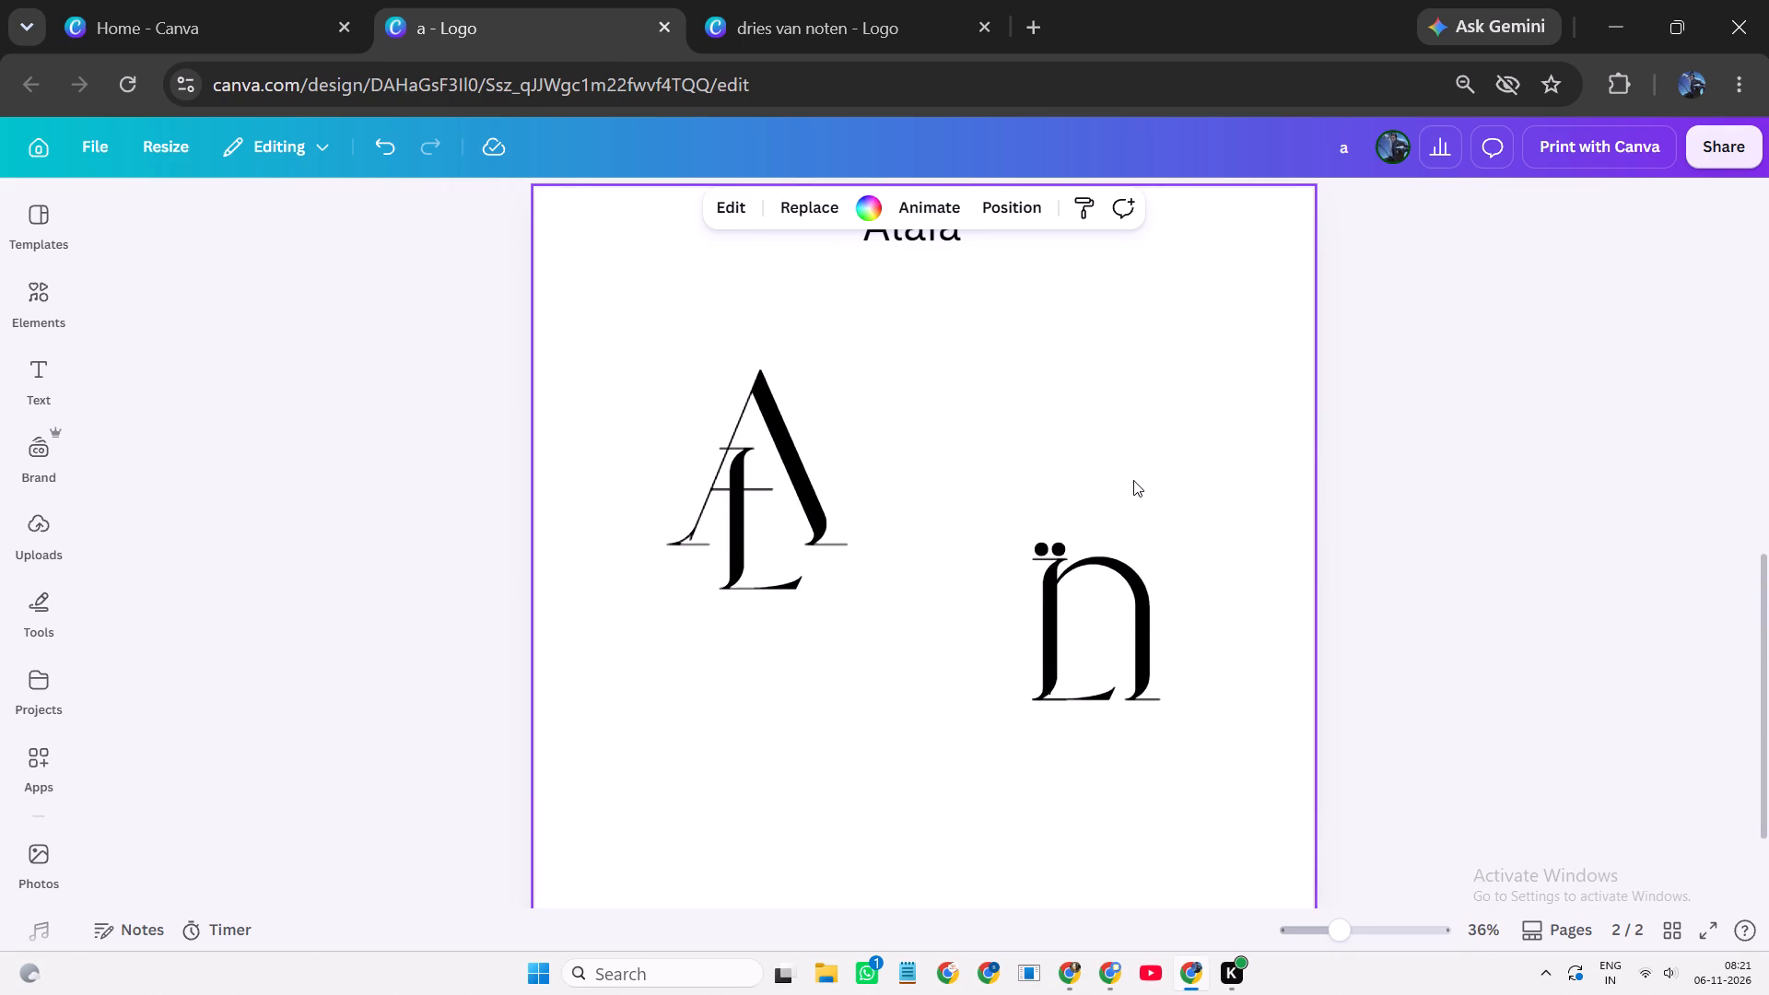
Add a black square to the page.
key(r)
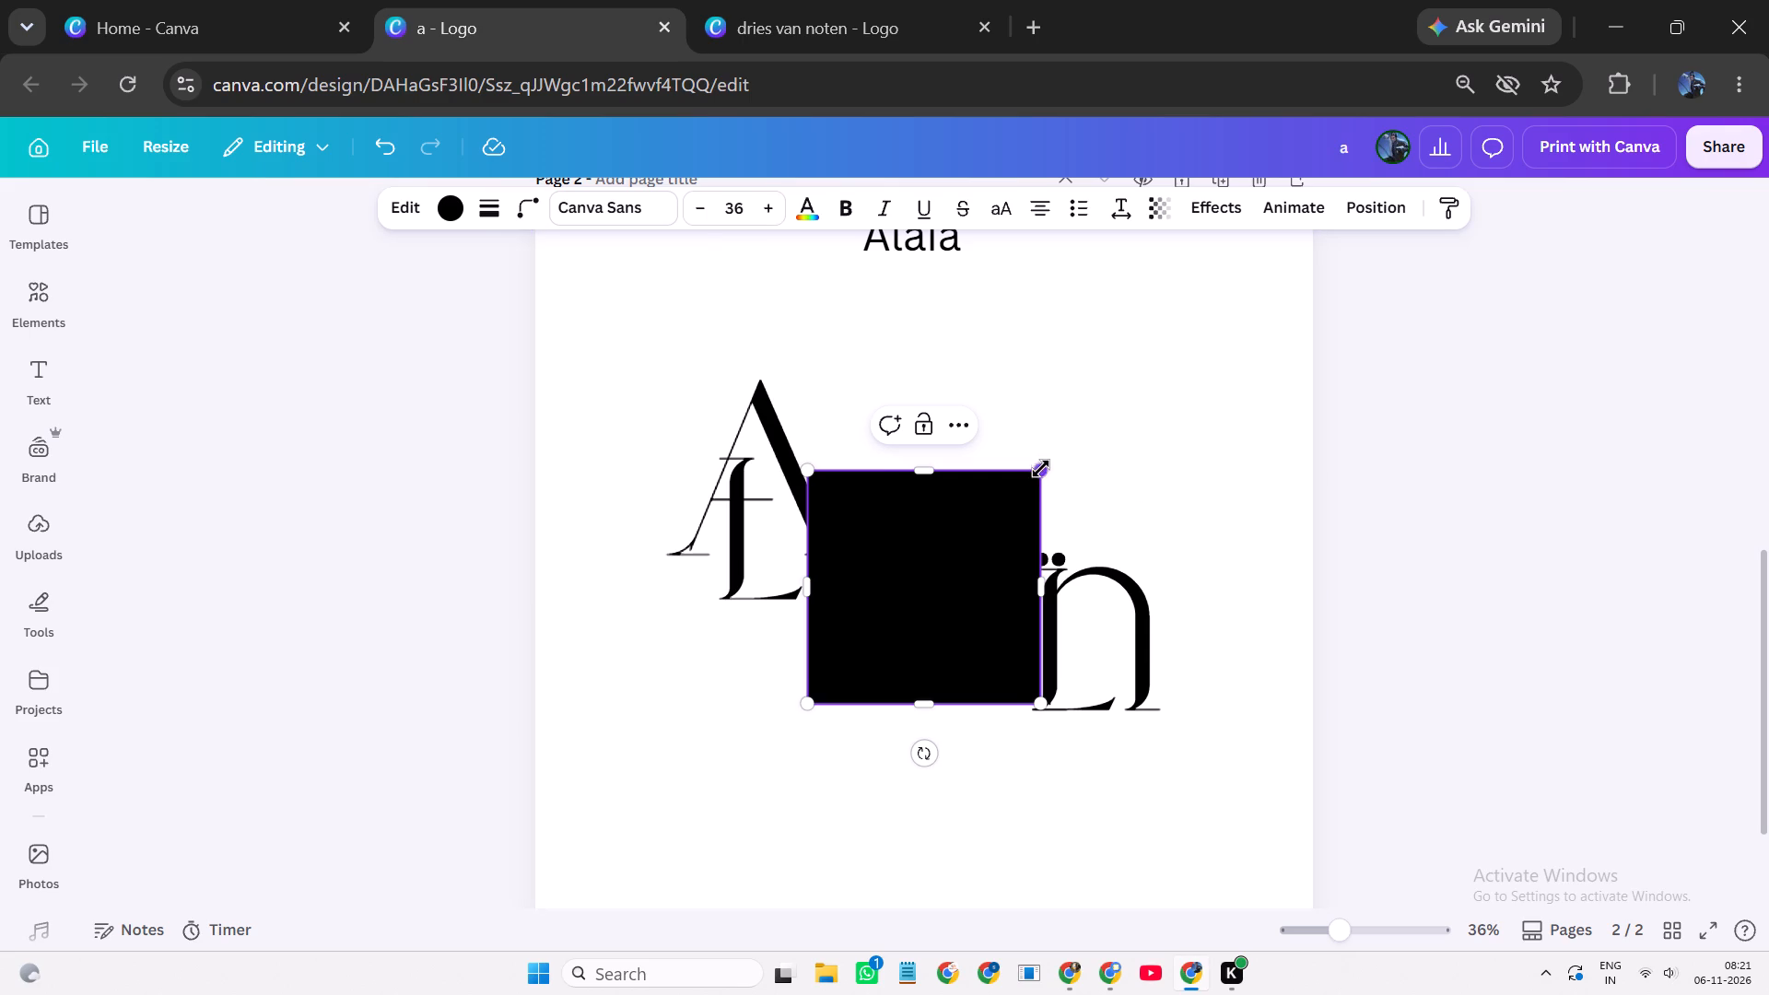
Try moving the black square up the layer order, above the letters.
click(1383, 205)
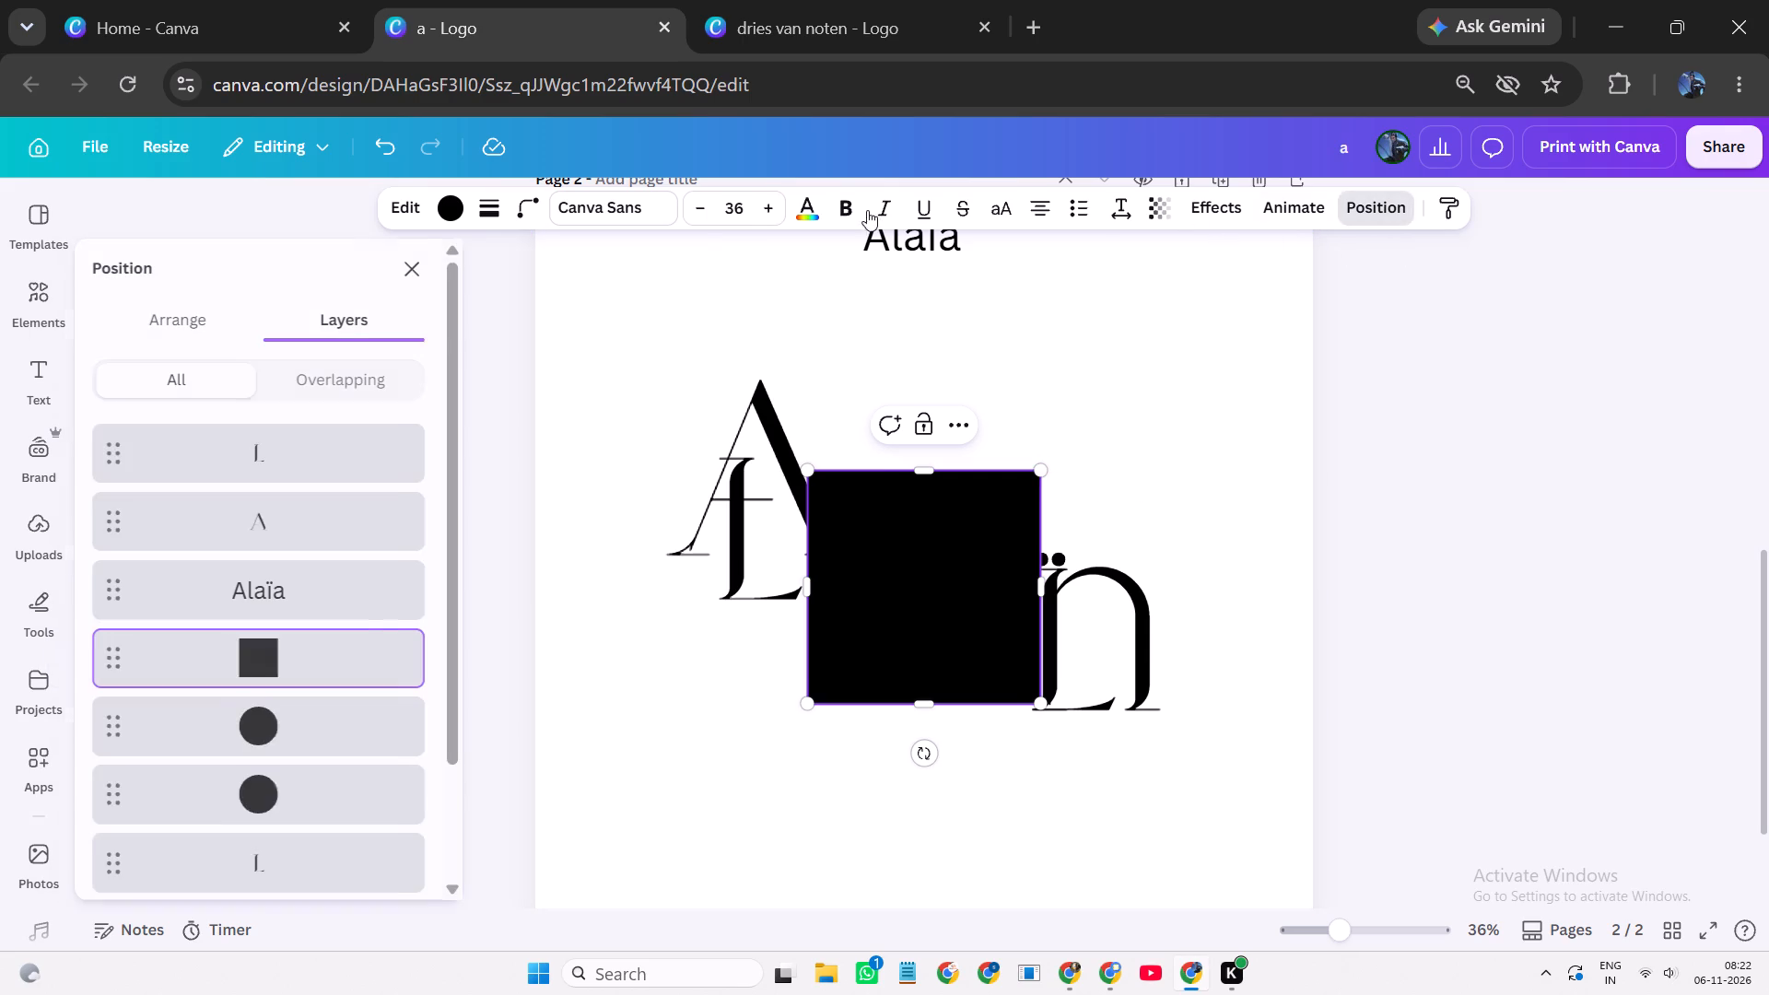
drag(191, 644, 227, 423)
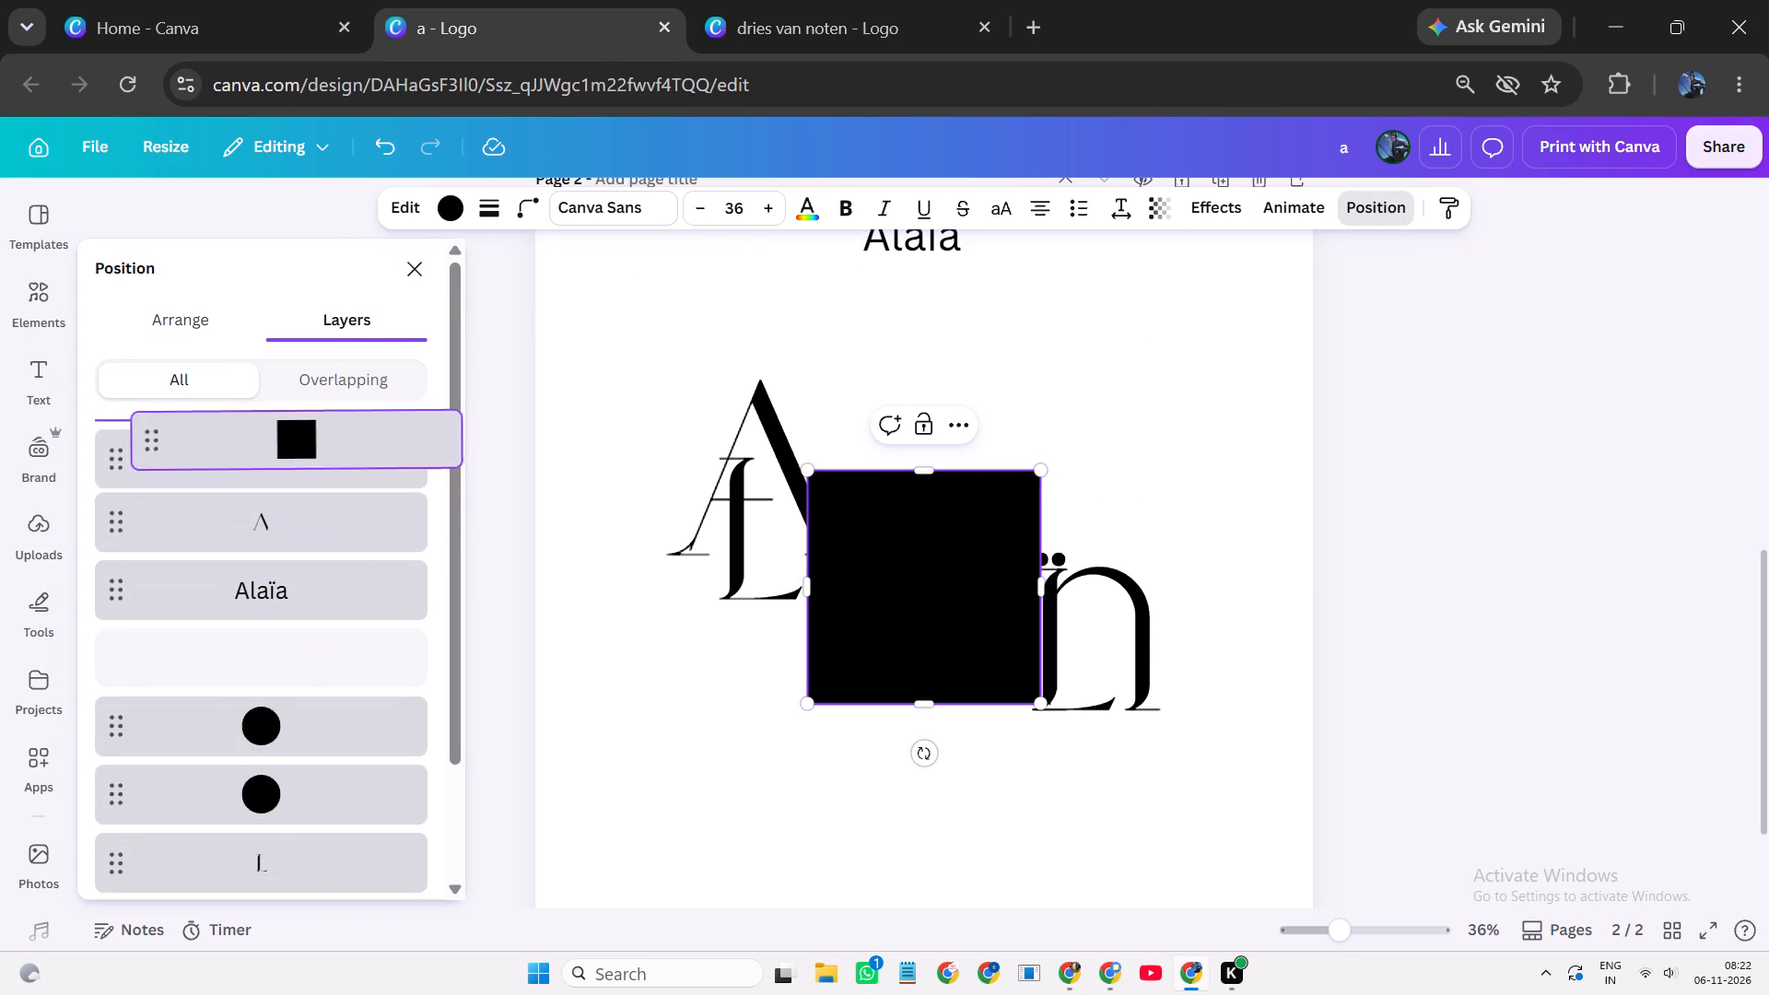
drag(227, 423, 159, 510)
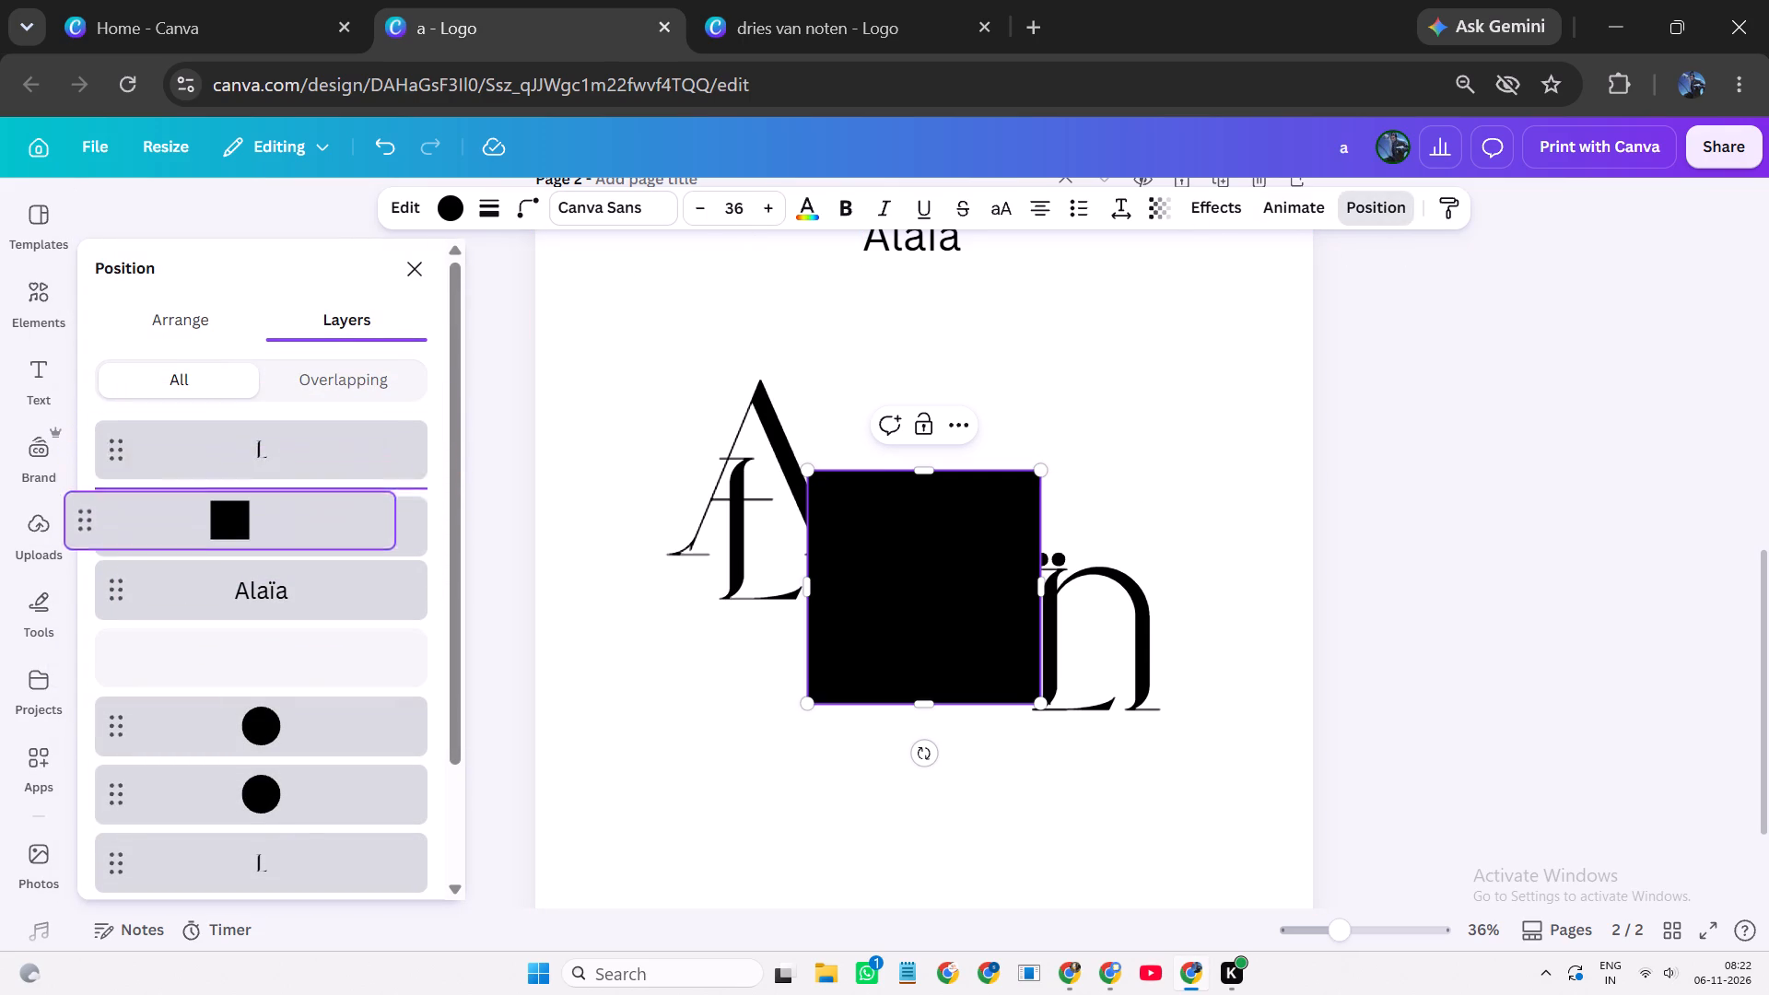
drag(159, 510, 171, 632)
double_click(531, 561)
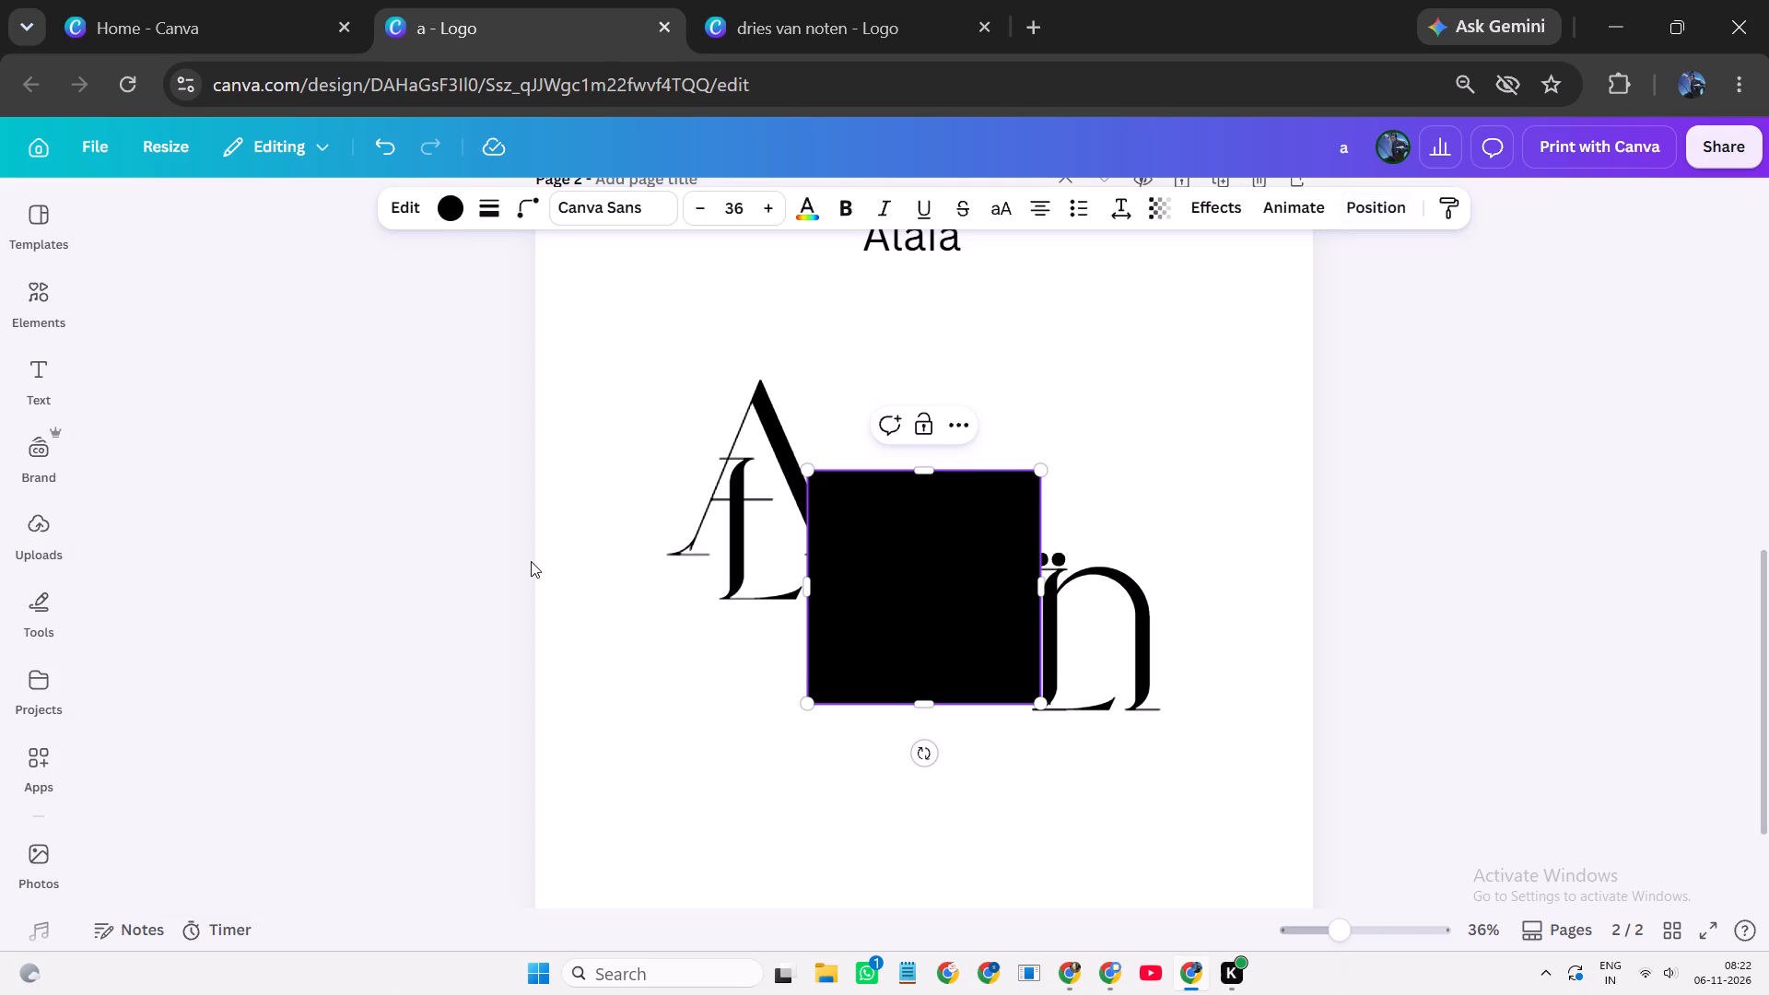
Move the A and L monogram together into the page's upper-left corner and shrink it to a small size.
drag(915, 336, 743, 452)
drag(735, 457, 731, 426)
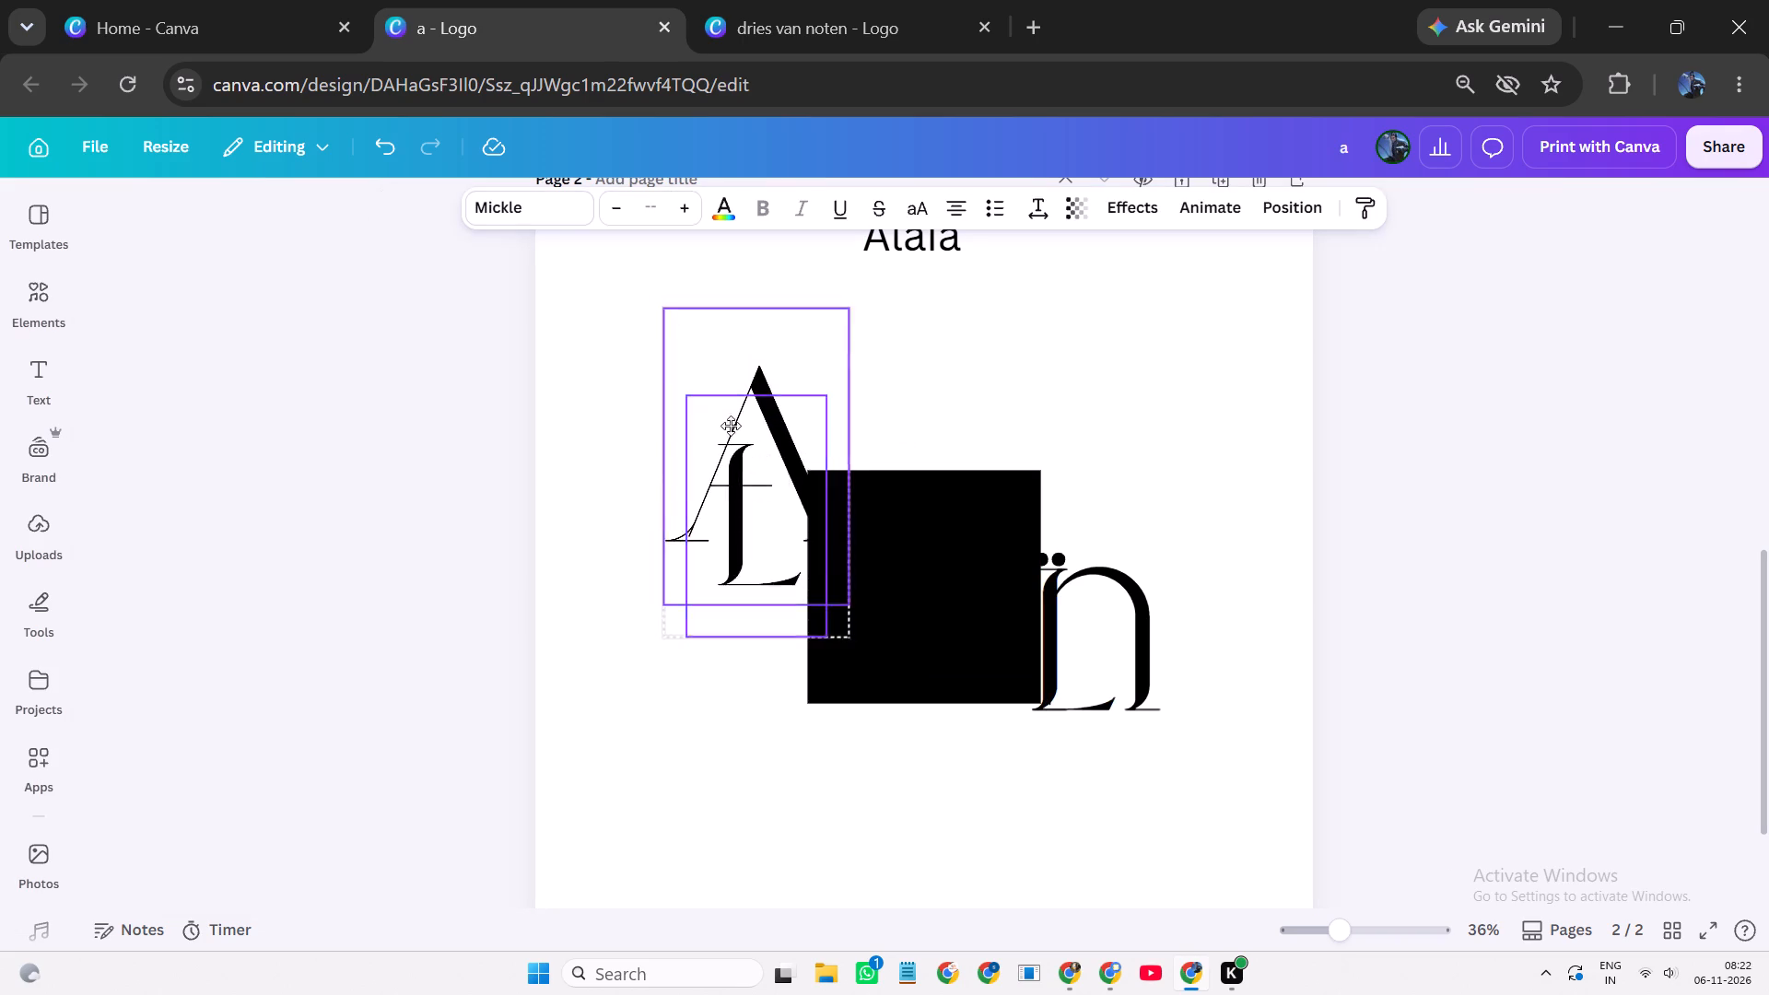
drag(731, 426, 630, 314)
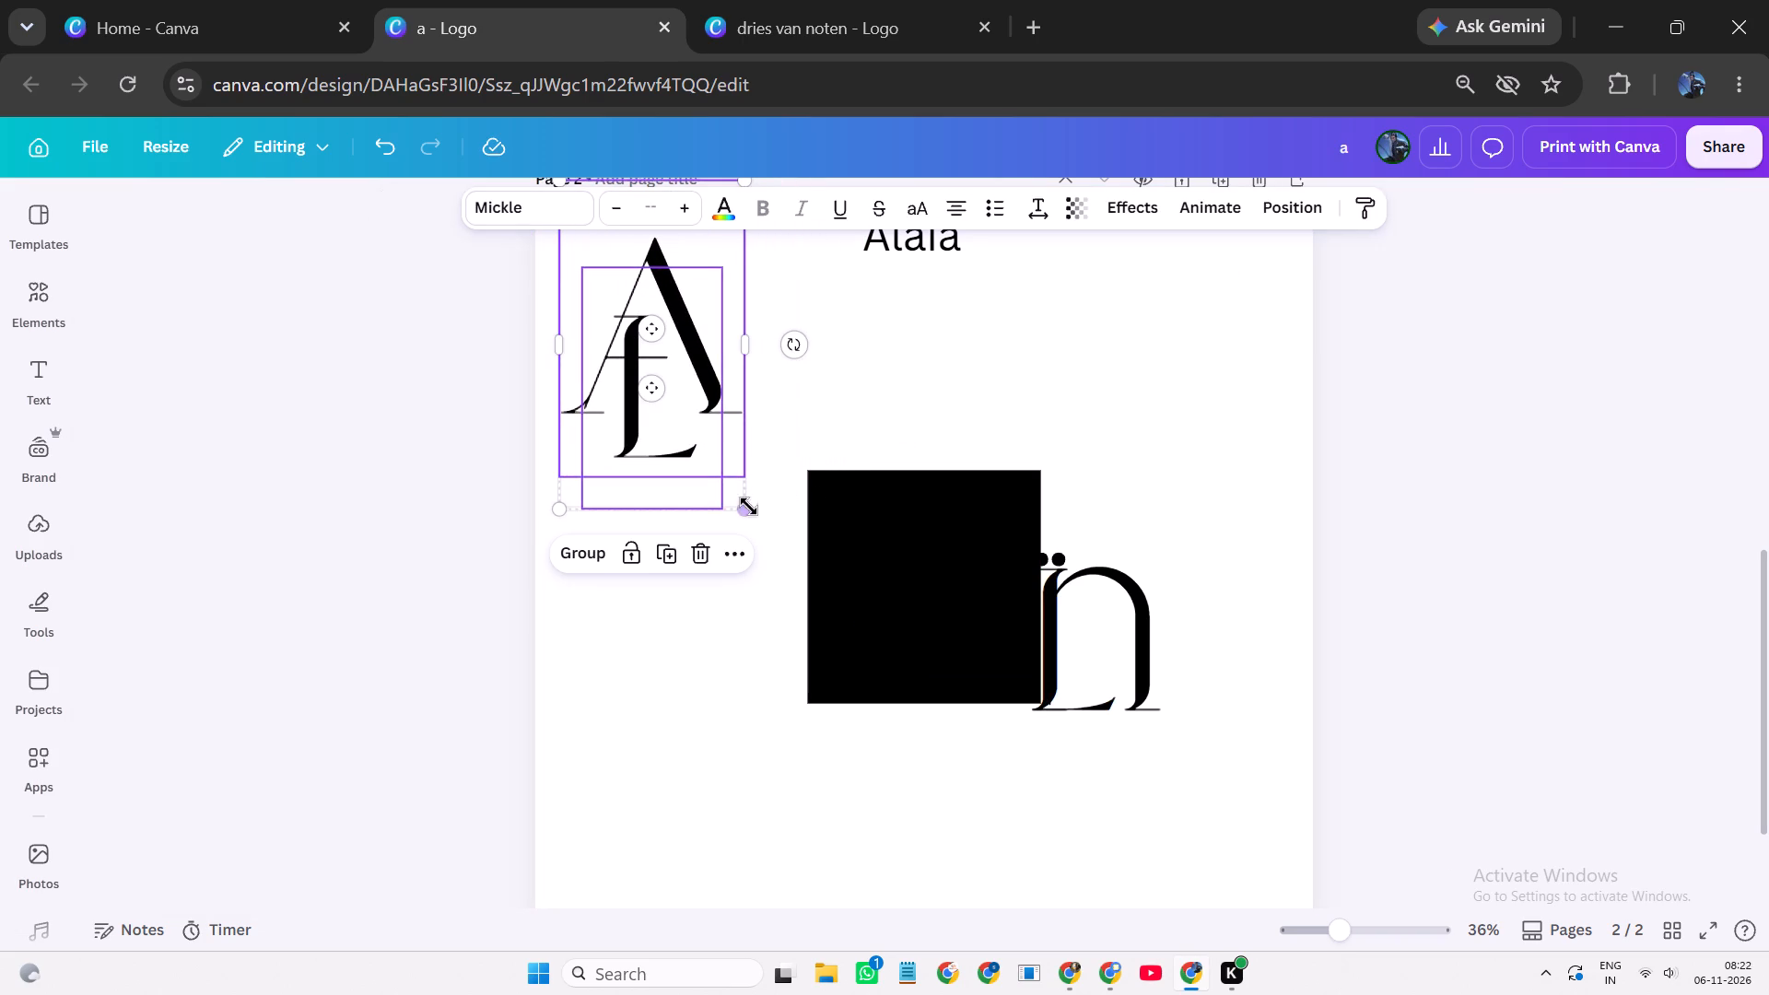
drag(744, 501, 618, 307)
drag(603, 265, 587, 339)
click(685, 340)
Flatten the black square into a thin bar about 5 px high and shorten it to well under half its width.
click(887, 621)
drag(914, 709, 903, 478)
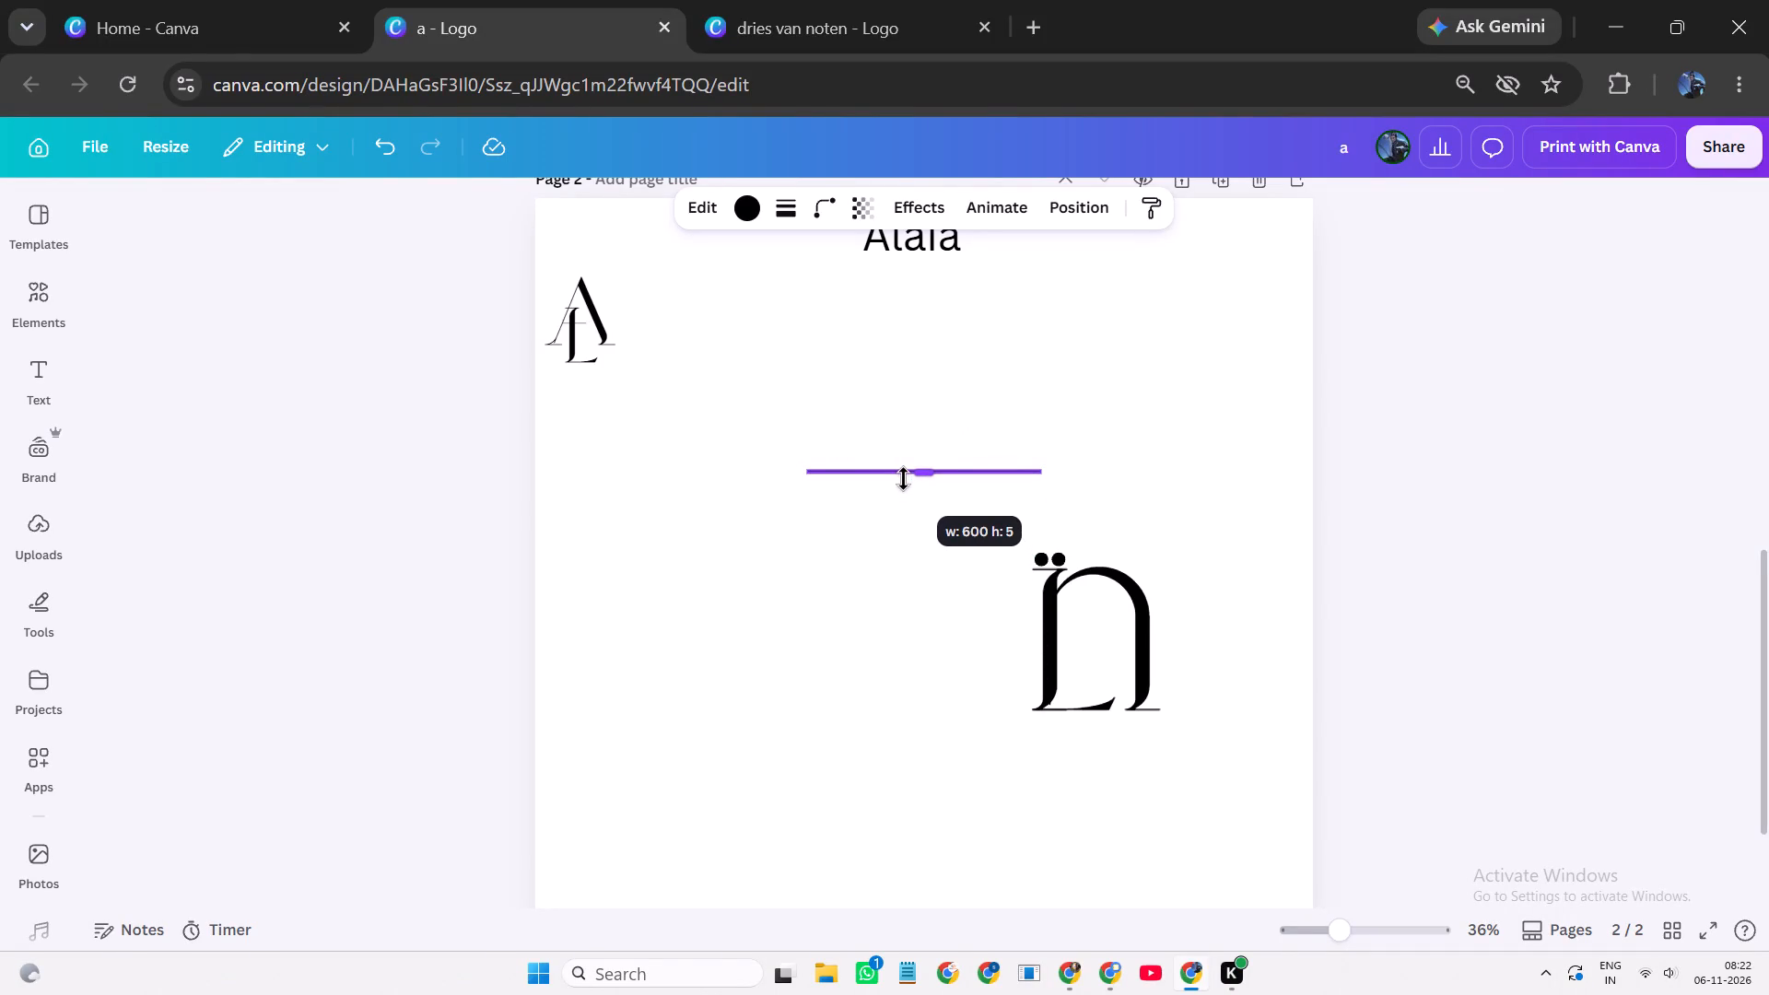
drag(903, 478, 903, 479)
drag(1042, 463, 1032, 466)
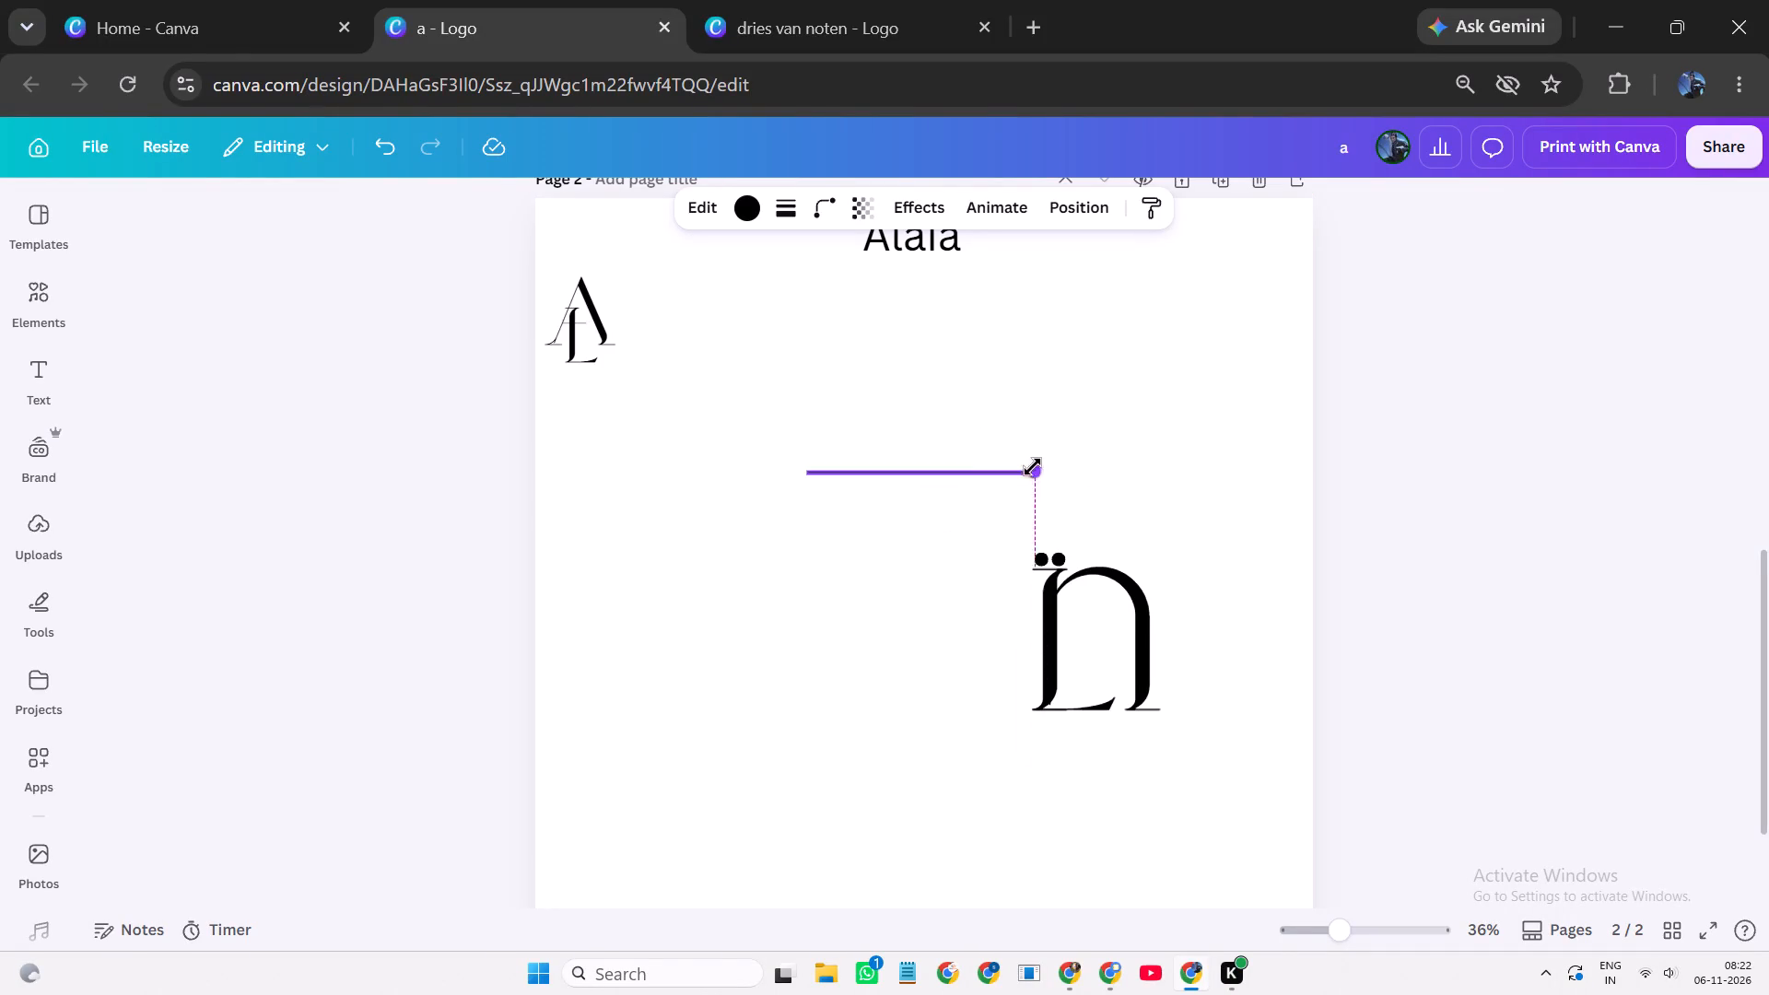
drag(1032, 466, 893, 462)
Try the thin bar across the inverted U monogram, set it beside the monogram, and shorten it to about 140 px wide.
drag(870, 522, 1109, 693)
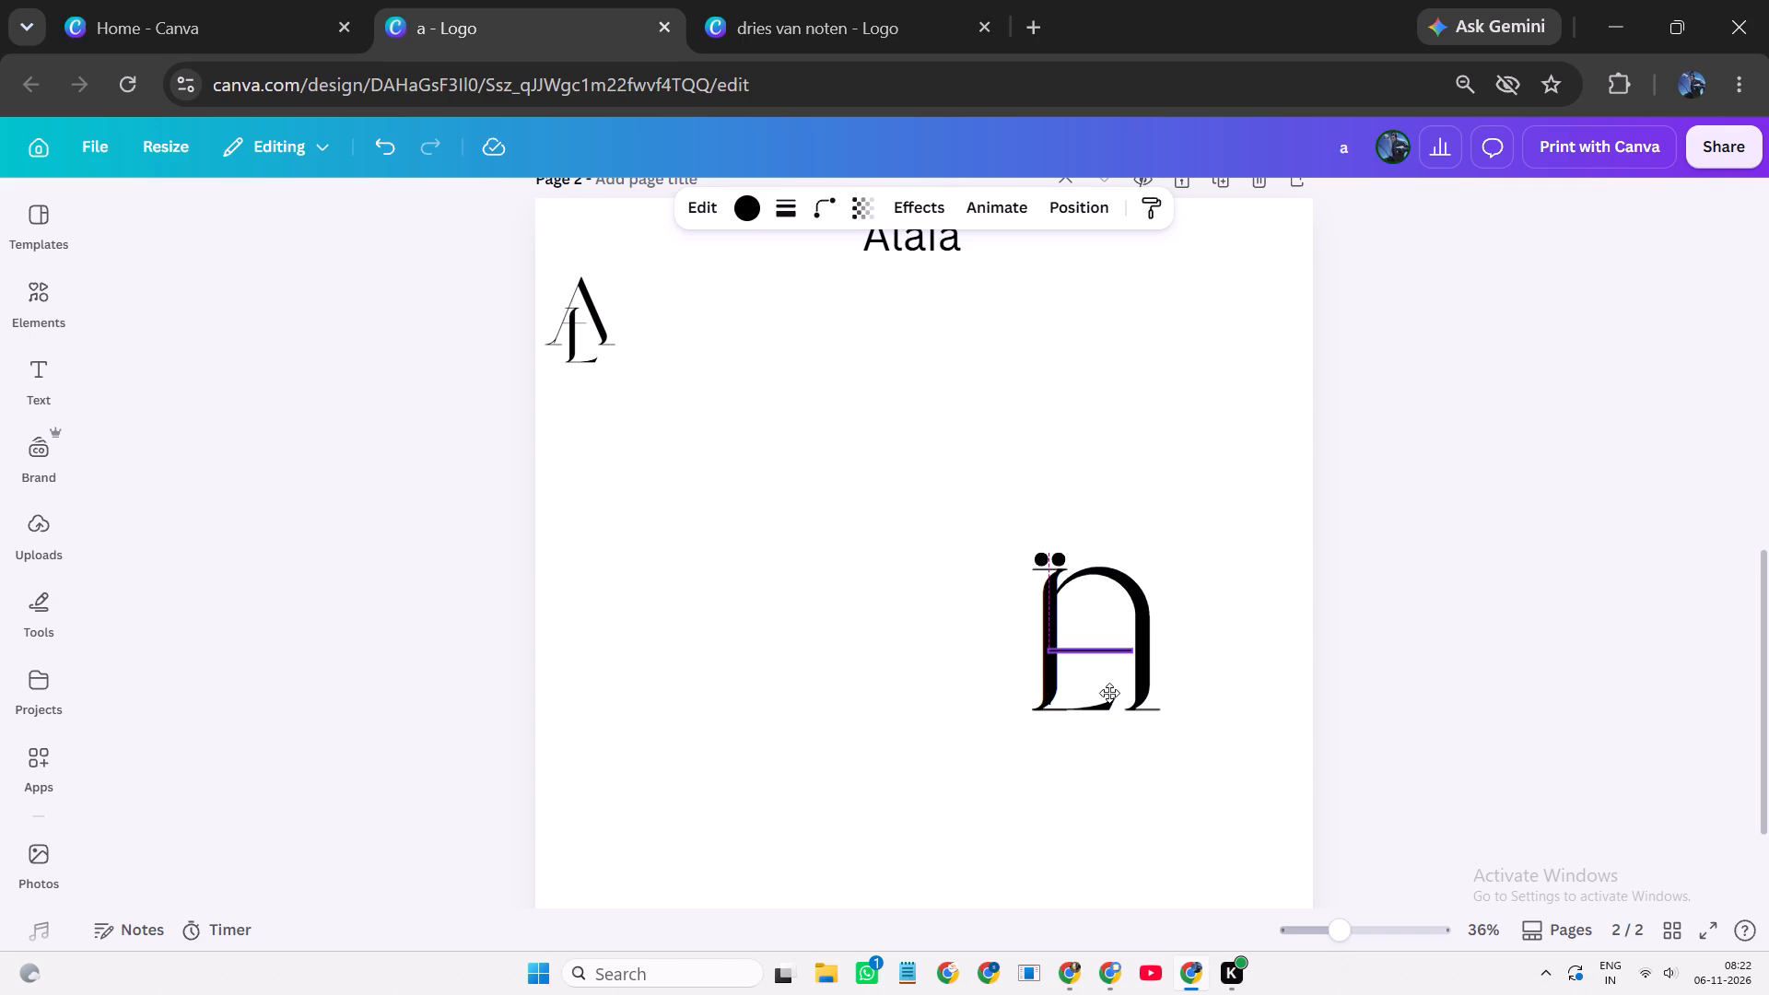
drag(1109, 693, 991, 664)
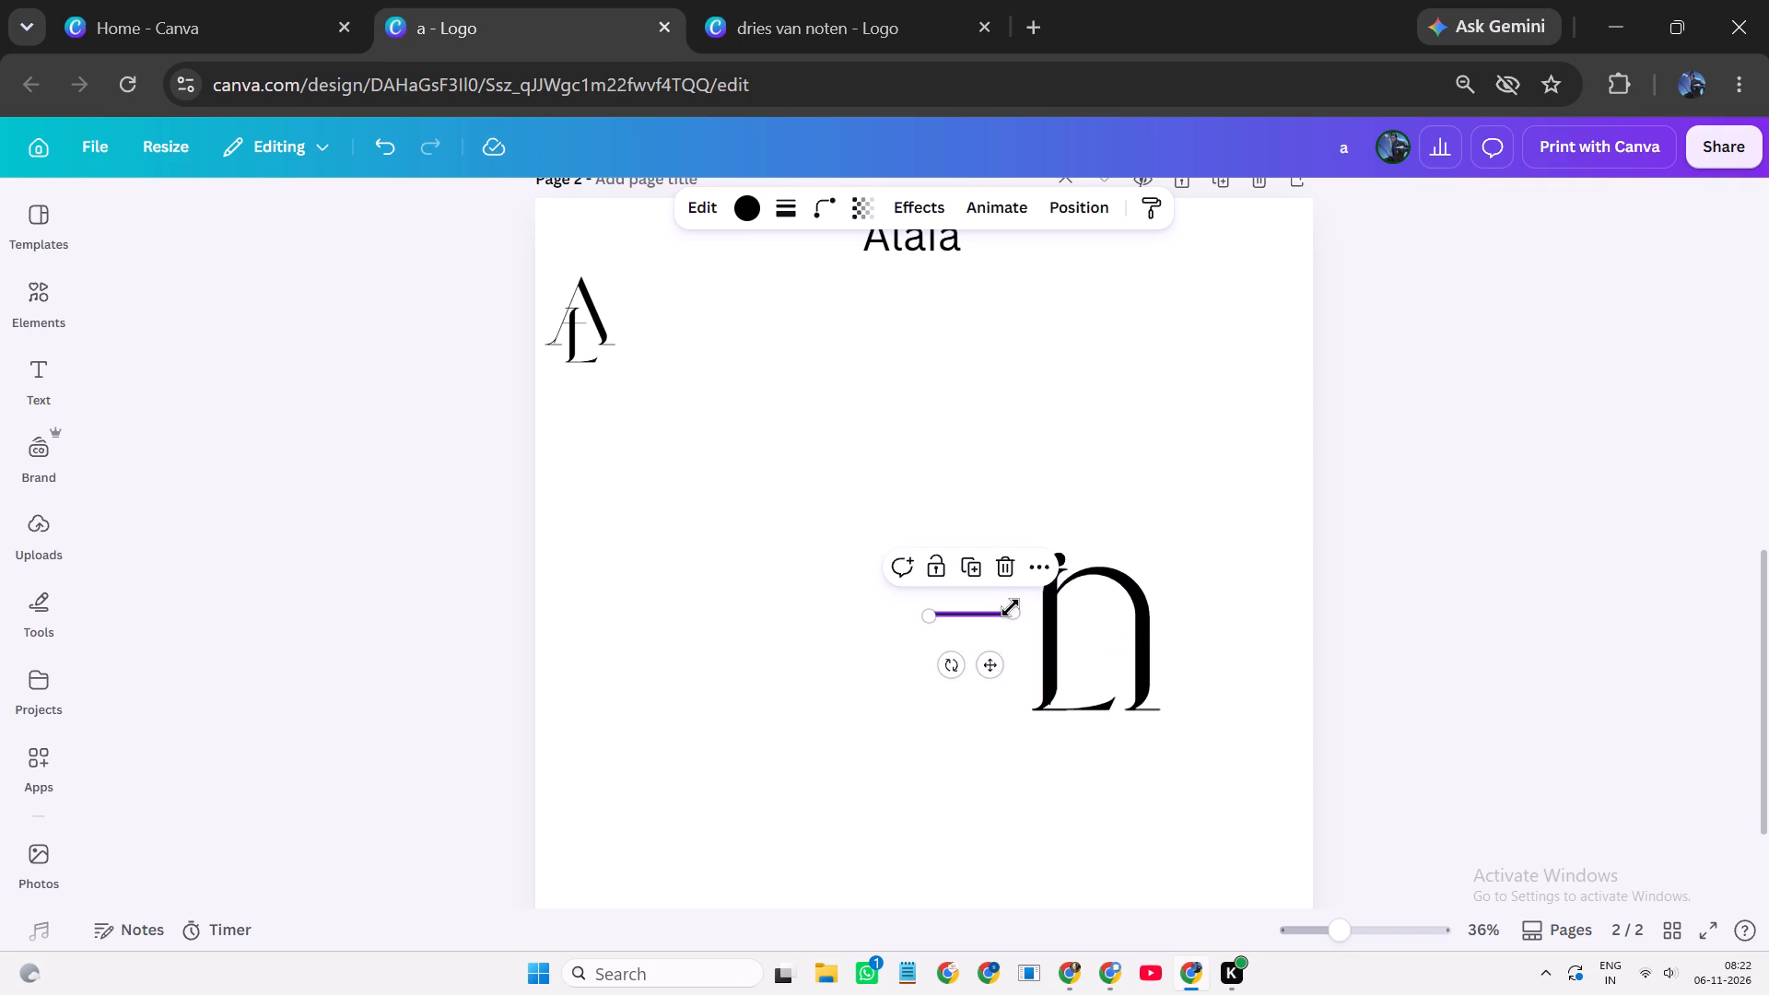
drag(1009, 608, 980, 610)
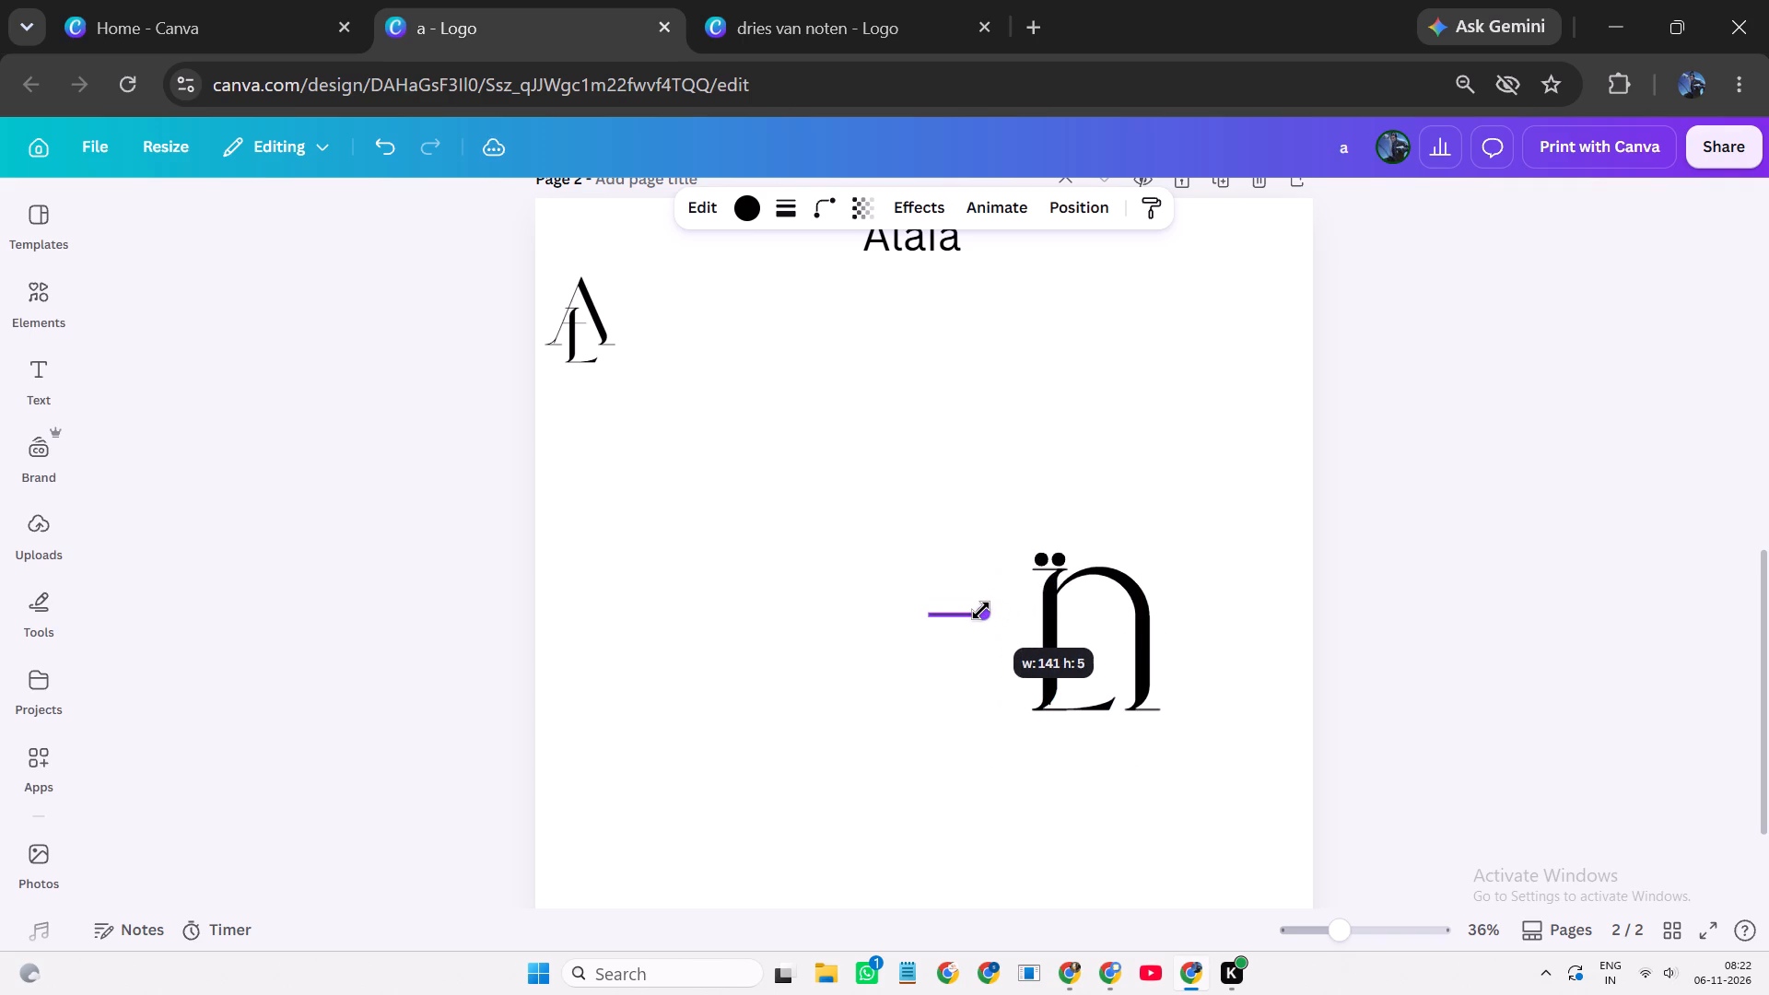
drag(980, 610, 983, 609)
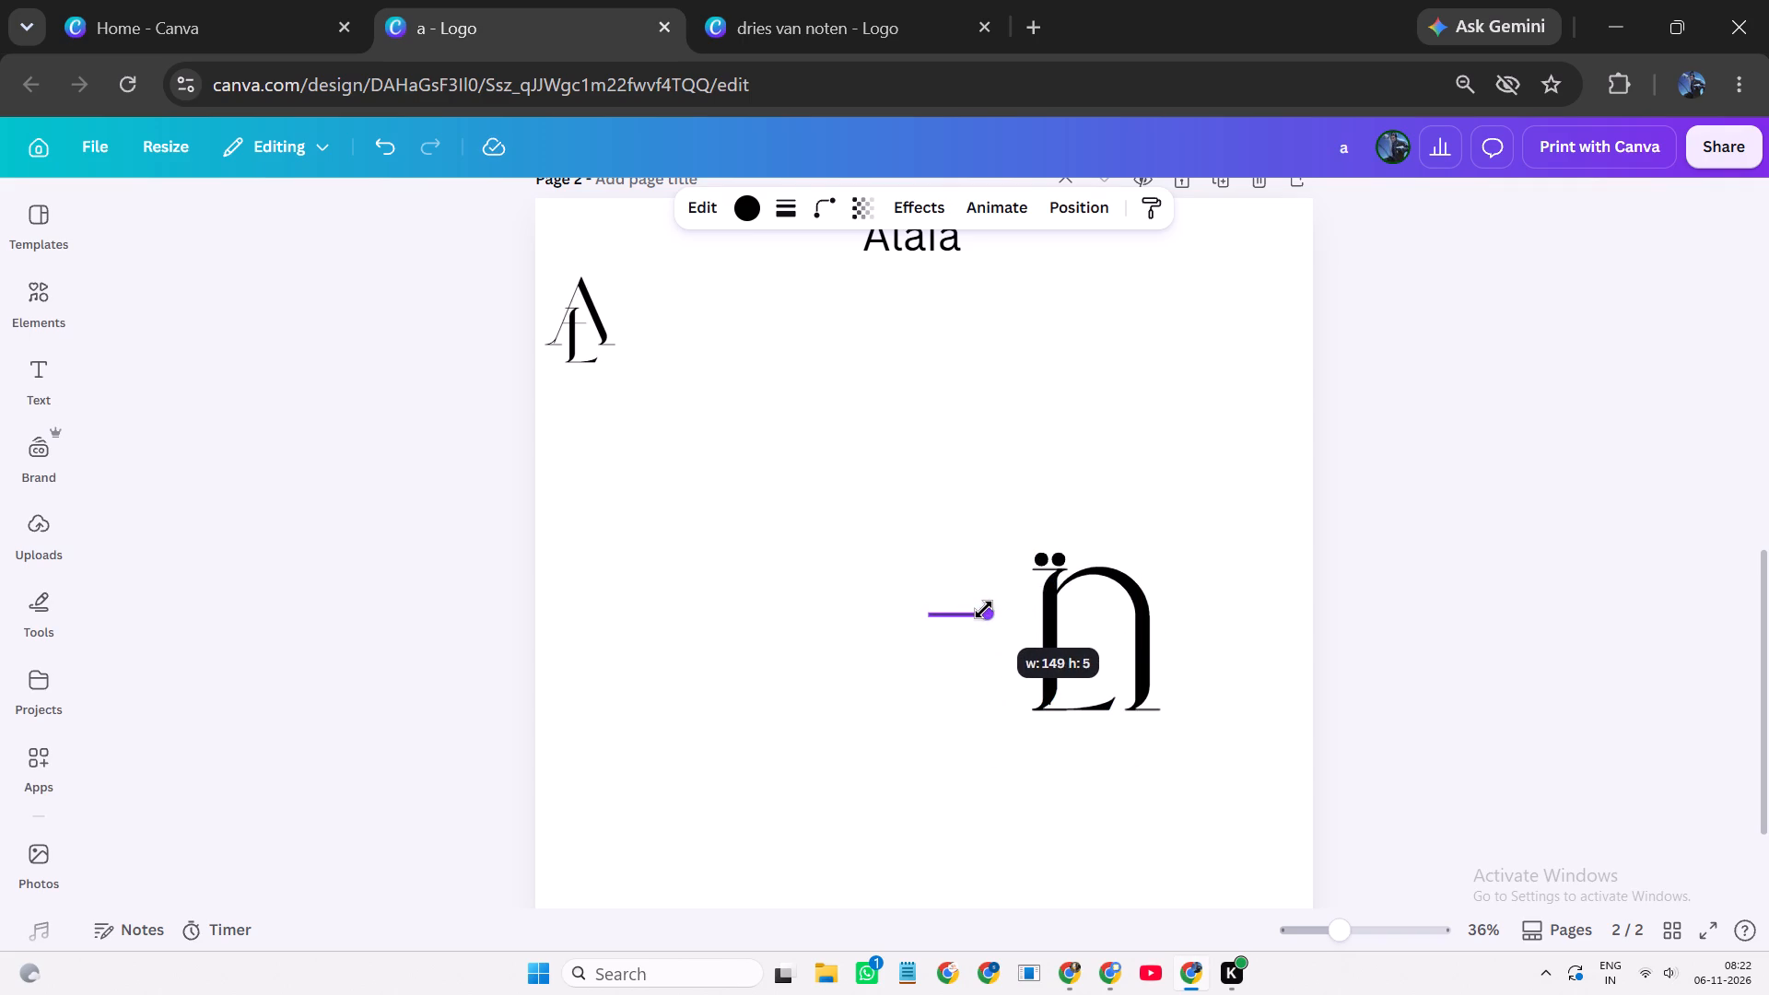
drag(983, 609, 987, 609)
drag(987, 609, 978, 609)
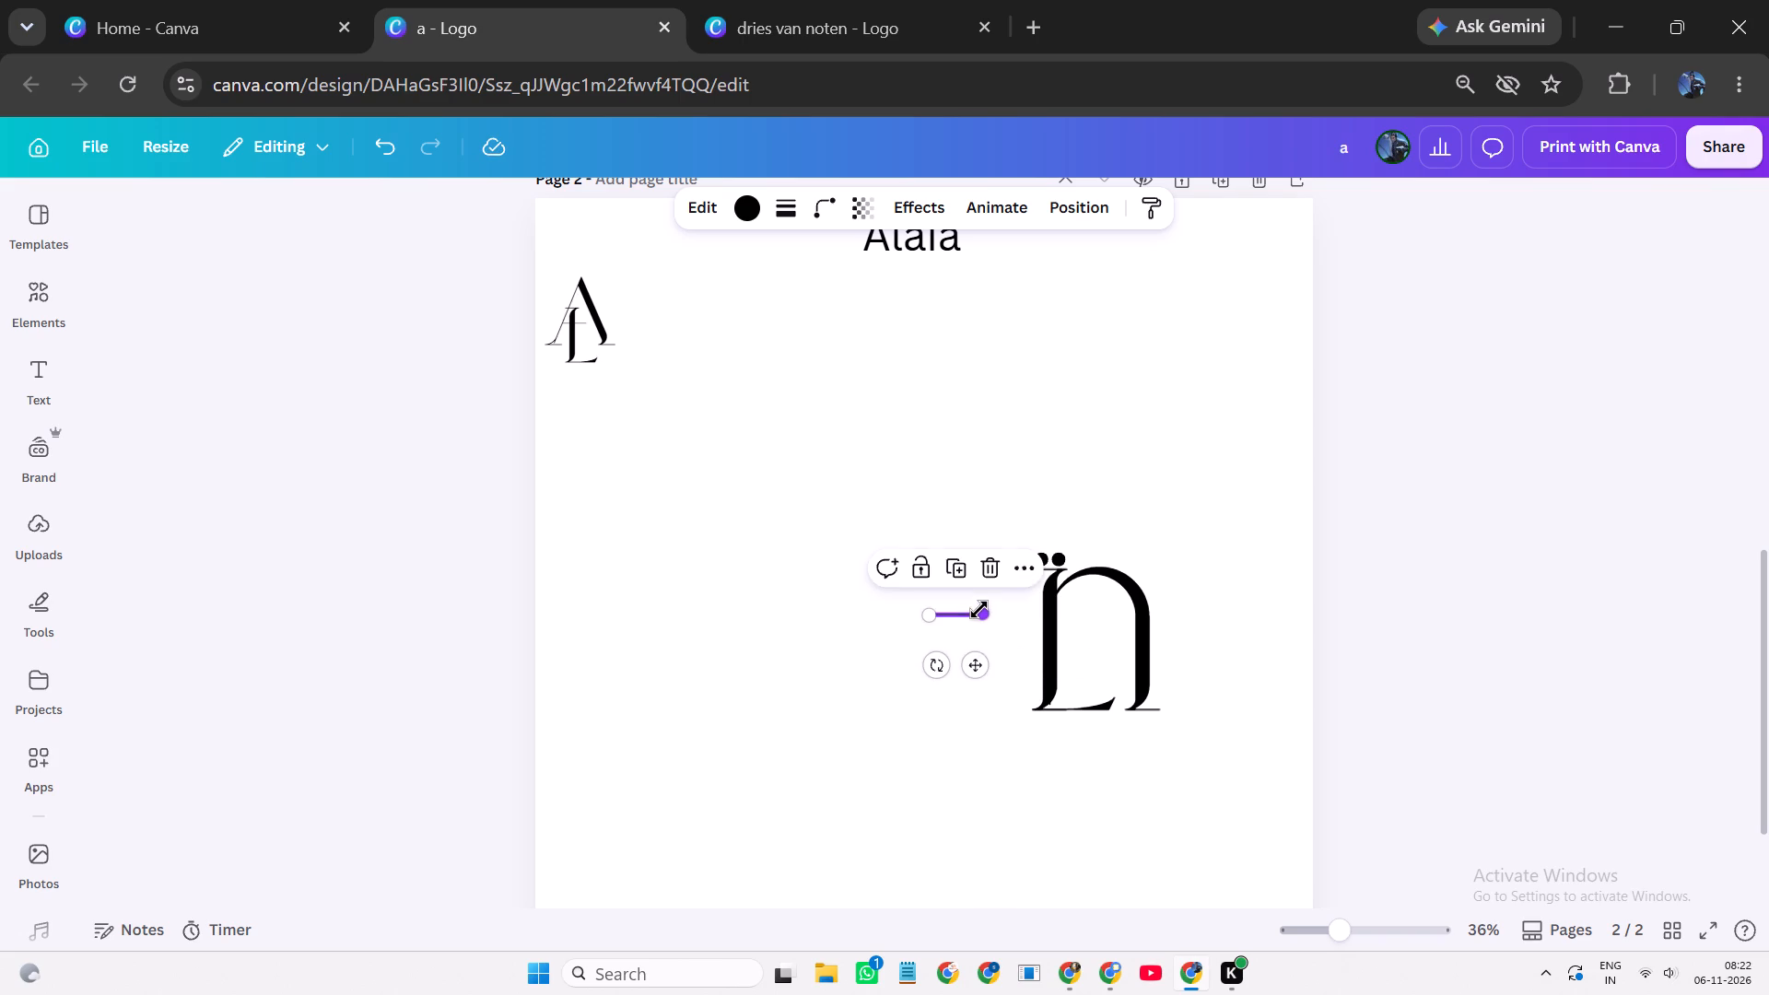
Place the thin bar inside the inverted U near mid-height as a crossbar extending from the L's stem.
drag(976, 664, 1096, 691)
click(1201, 644)
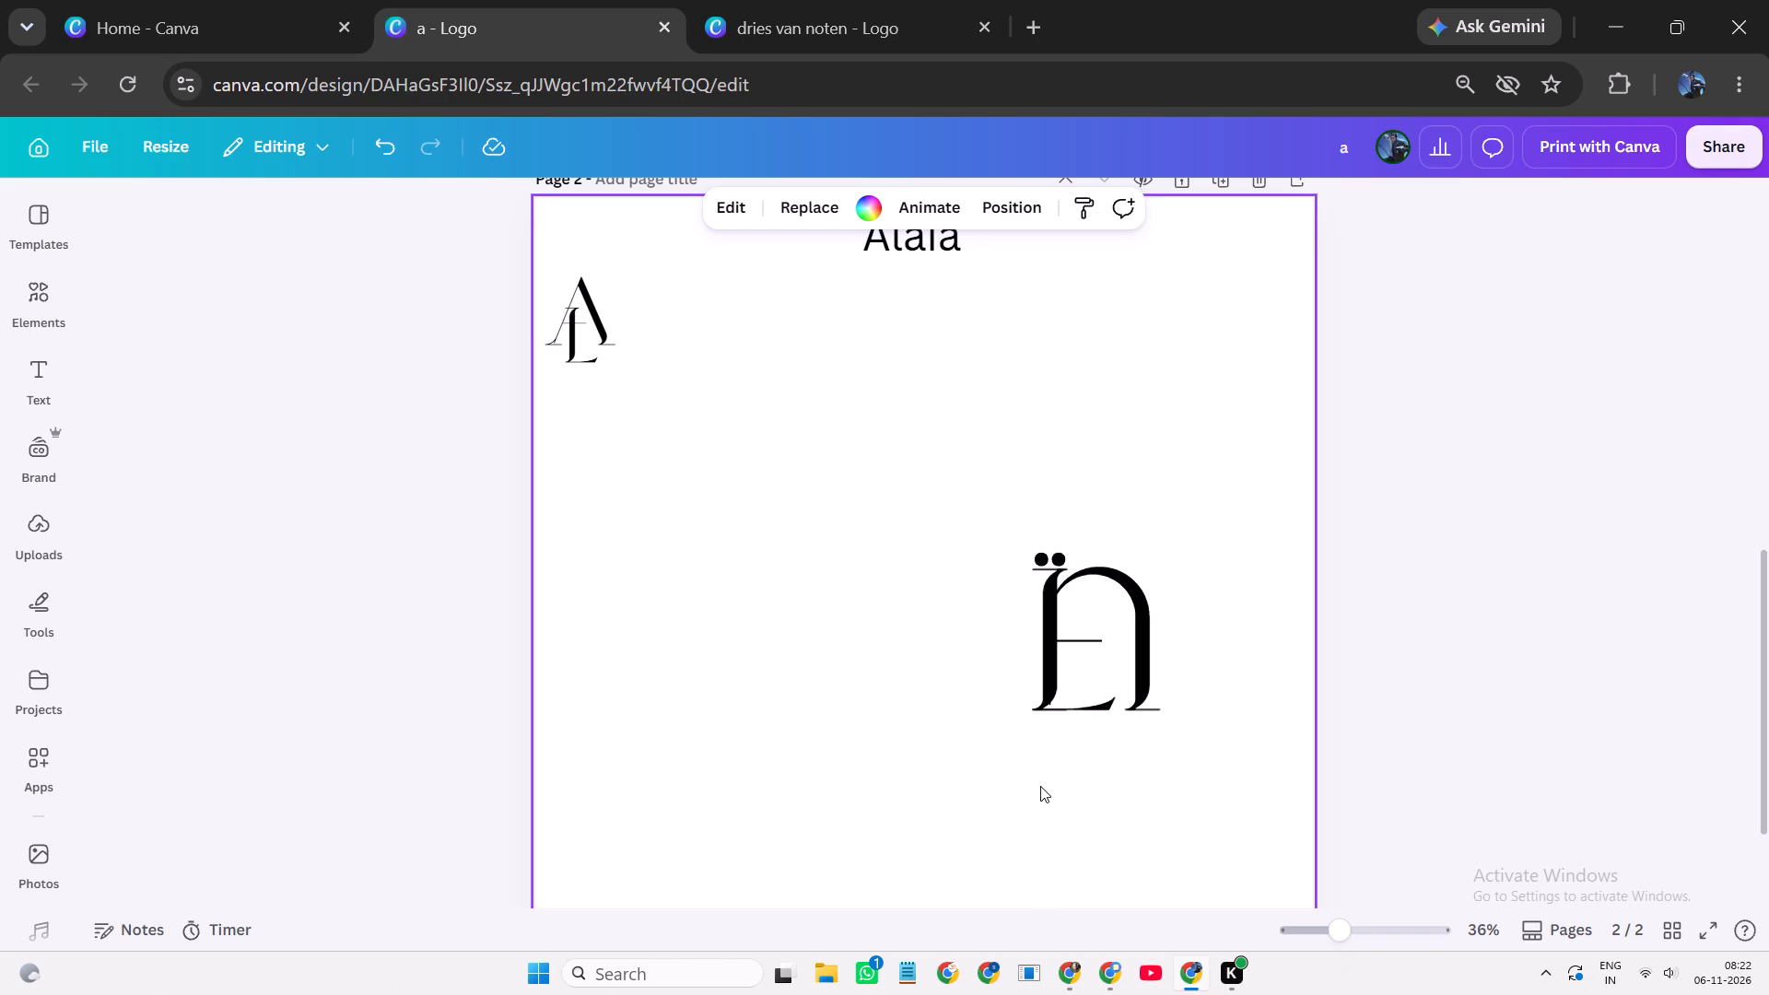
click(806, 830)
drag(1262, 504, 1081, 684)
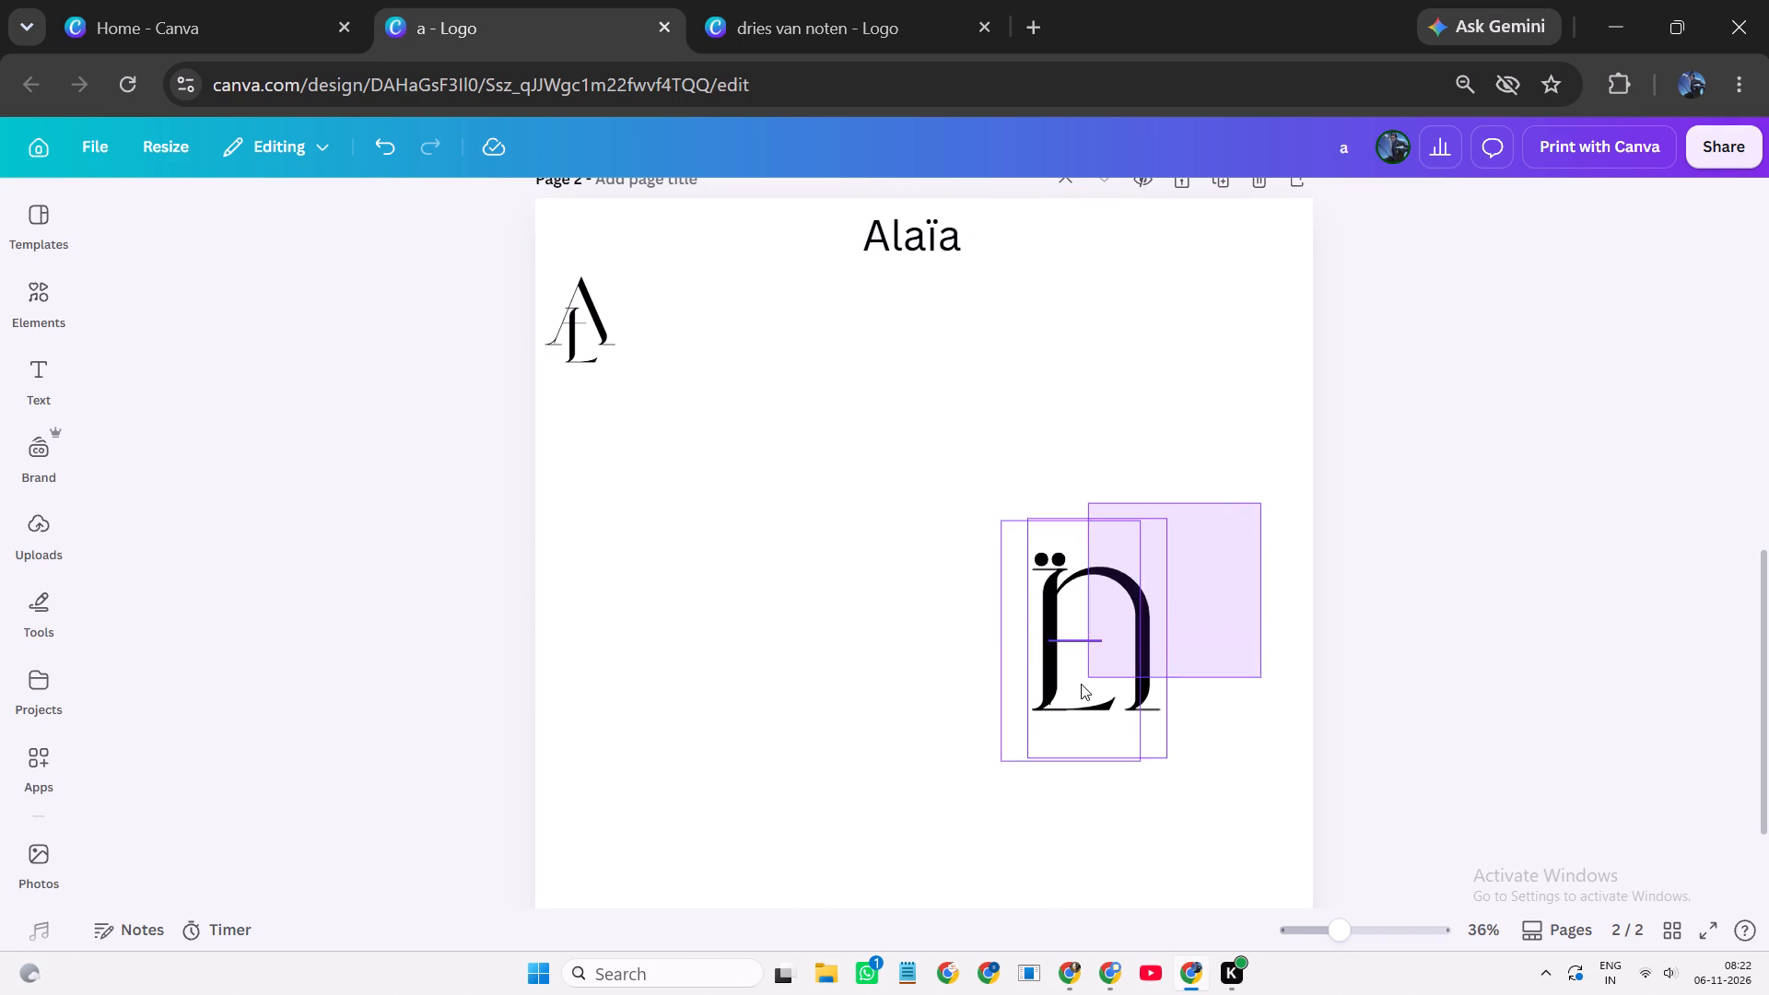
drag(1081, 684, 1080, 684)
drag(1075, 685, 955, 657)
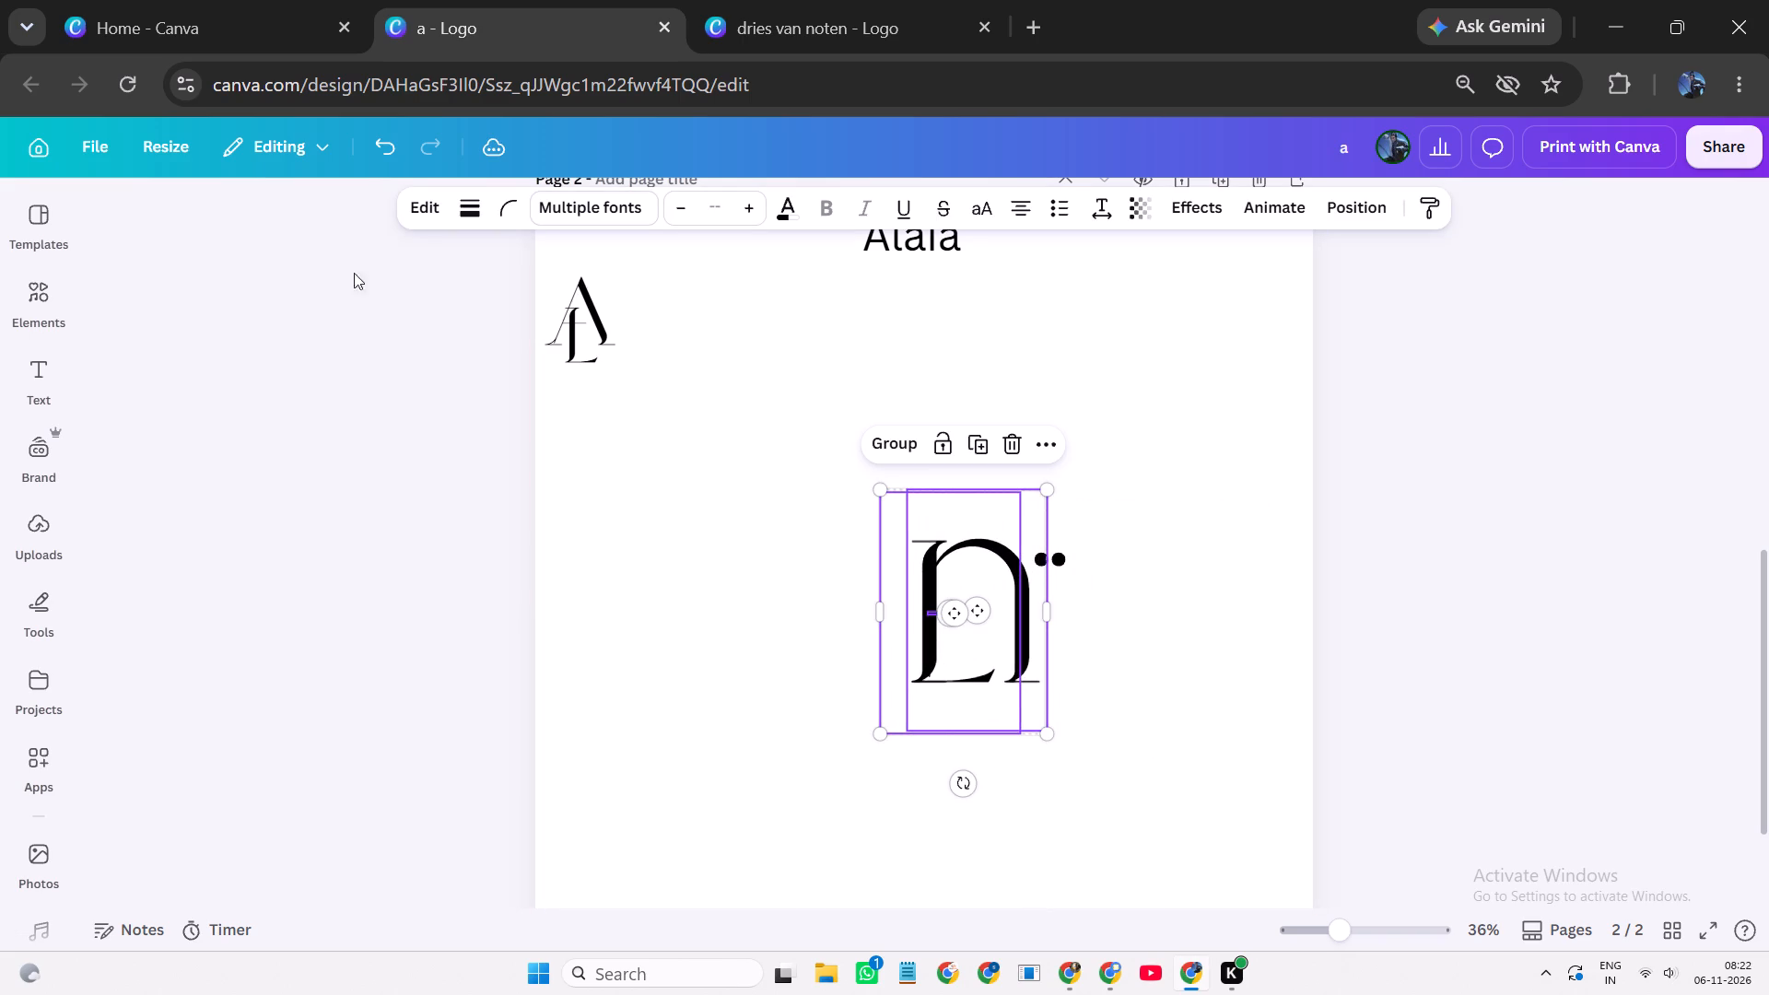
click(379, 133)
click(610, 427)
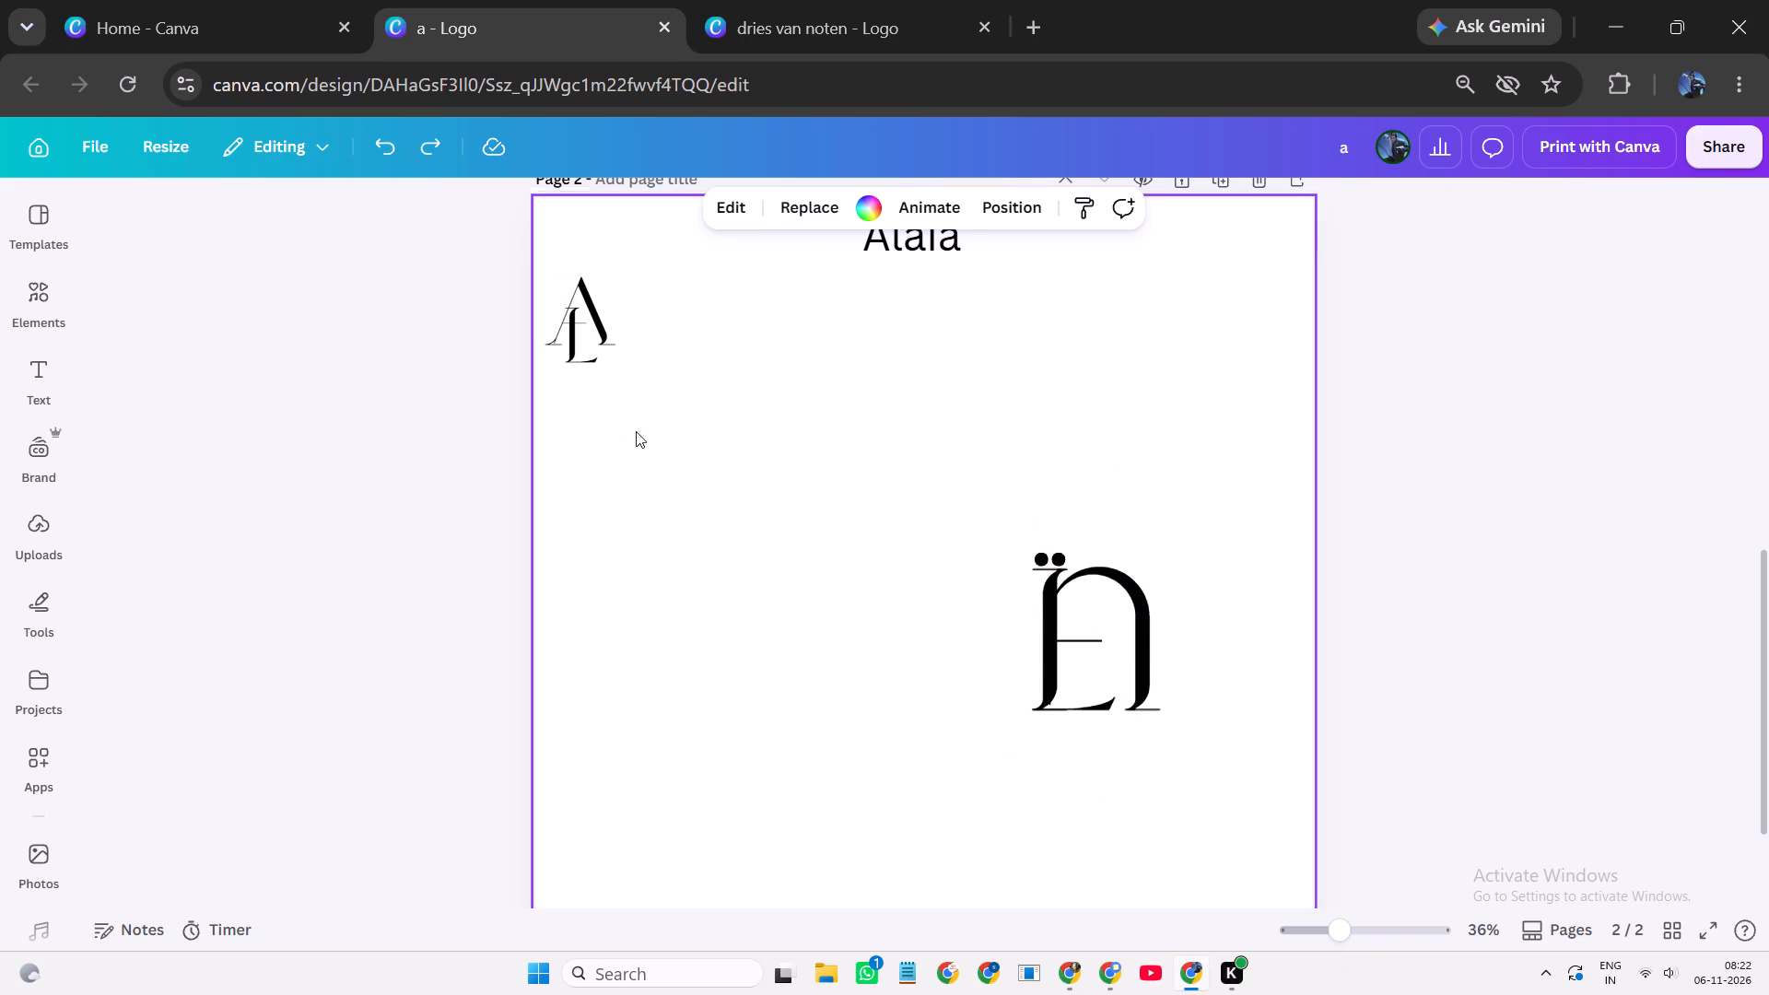
Group the inverted U monogram with its dots and crossbar, and move the group to the lower middle of the page.
drag(1038, 454, 1084, 765)
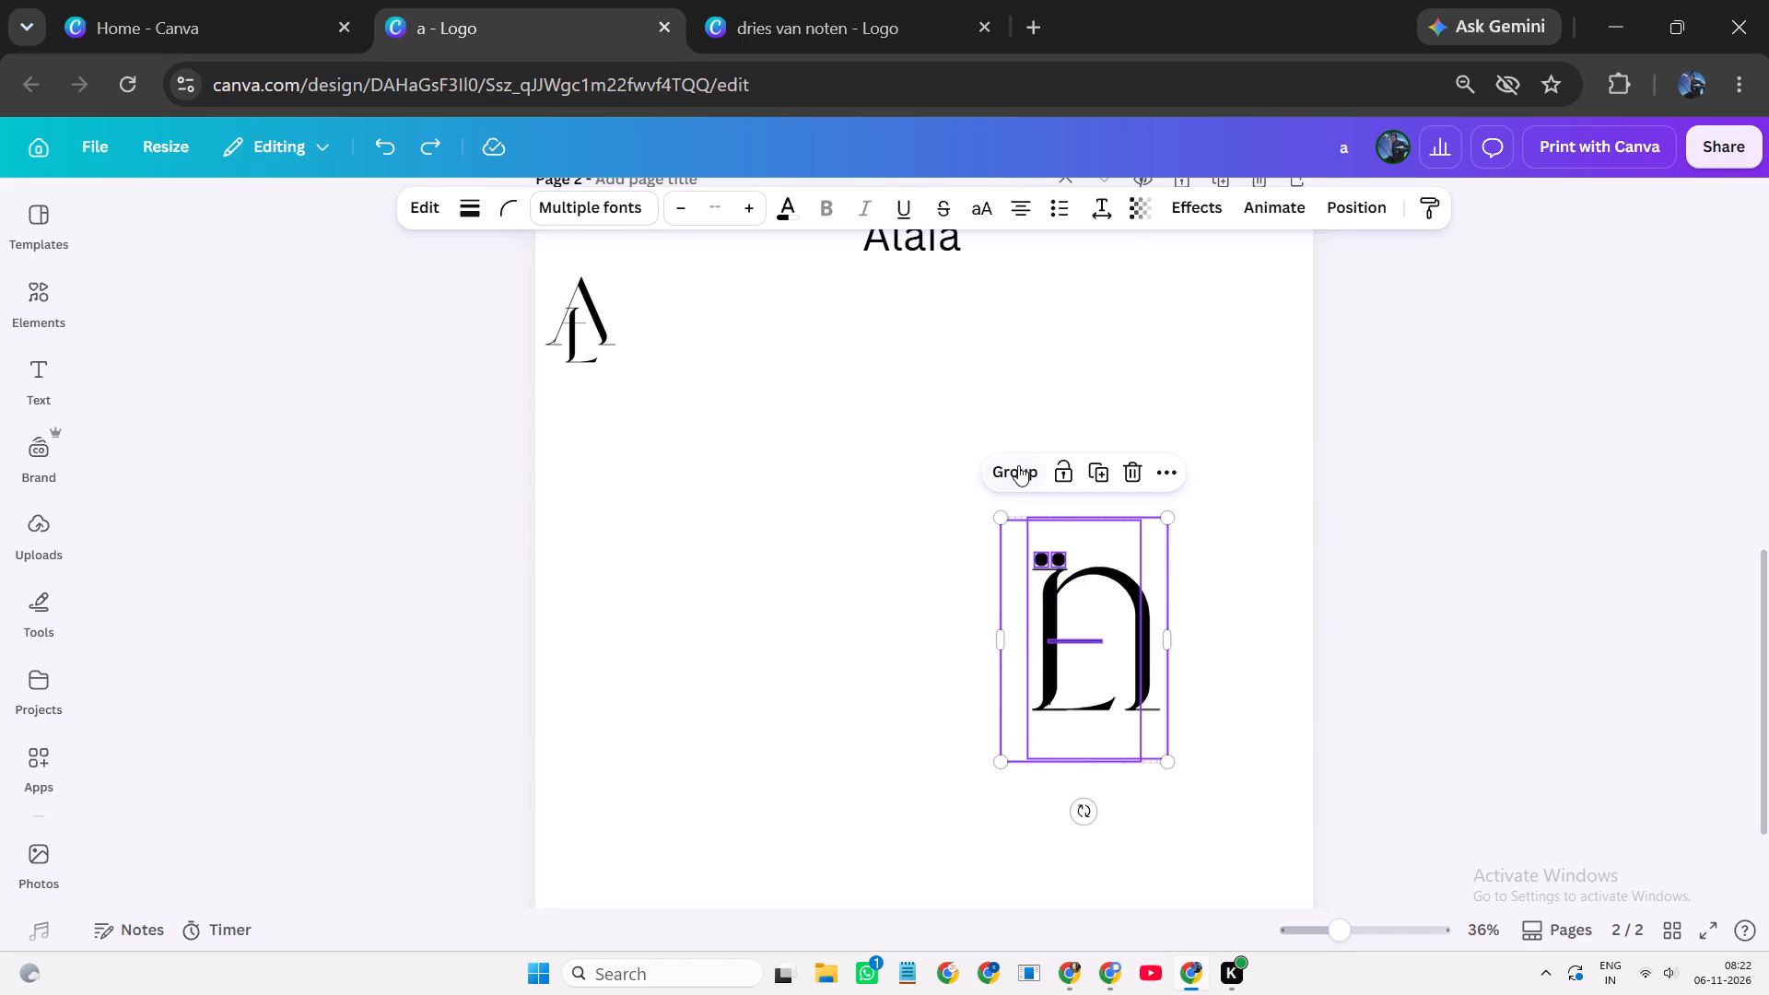
click(1018, 465)
click(1224, 586)
drag(1107, 637, 999, 642)
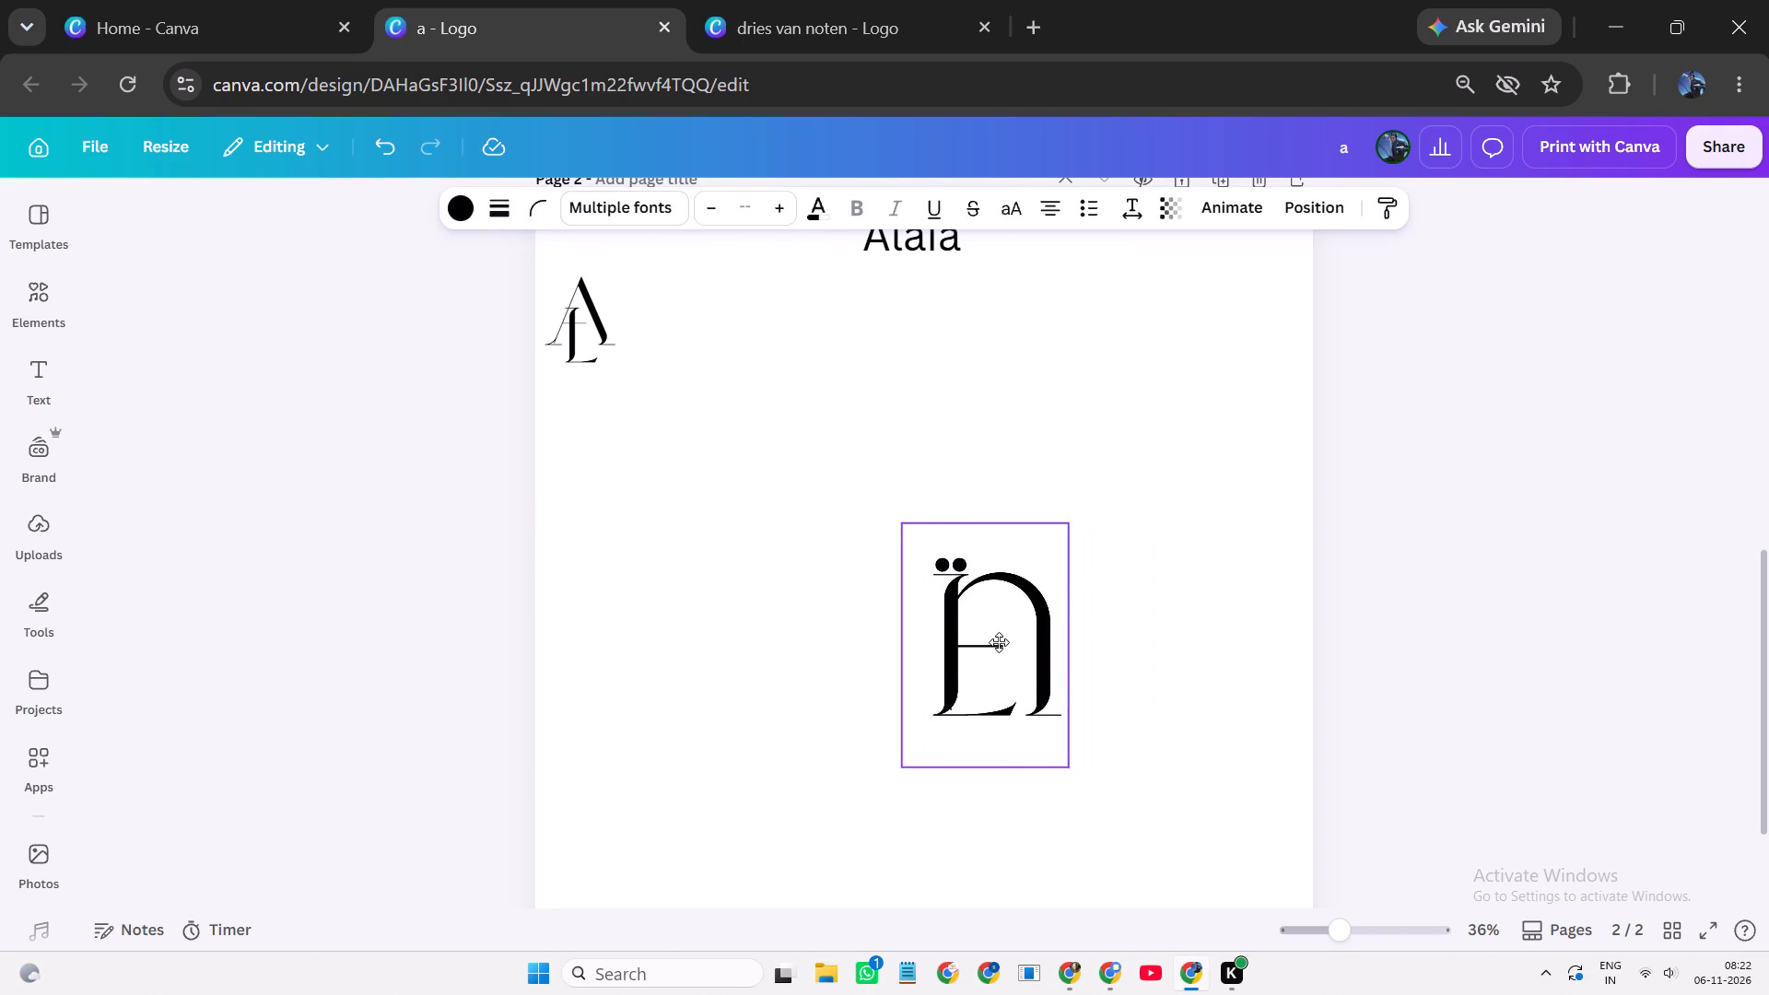
drag(999, 642, 980, 643)
scroll(979, 640, down, 1)
drag(993, 537, 983, 586)
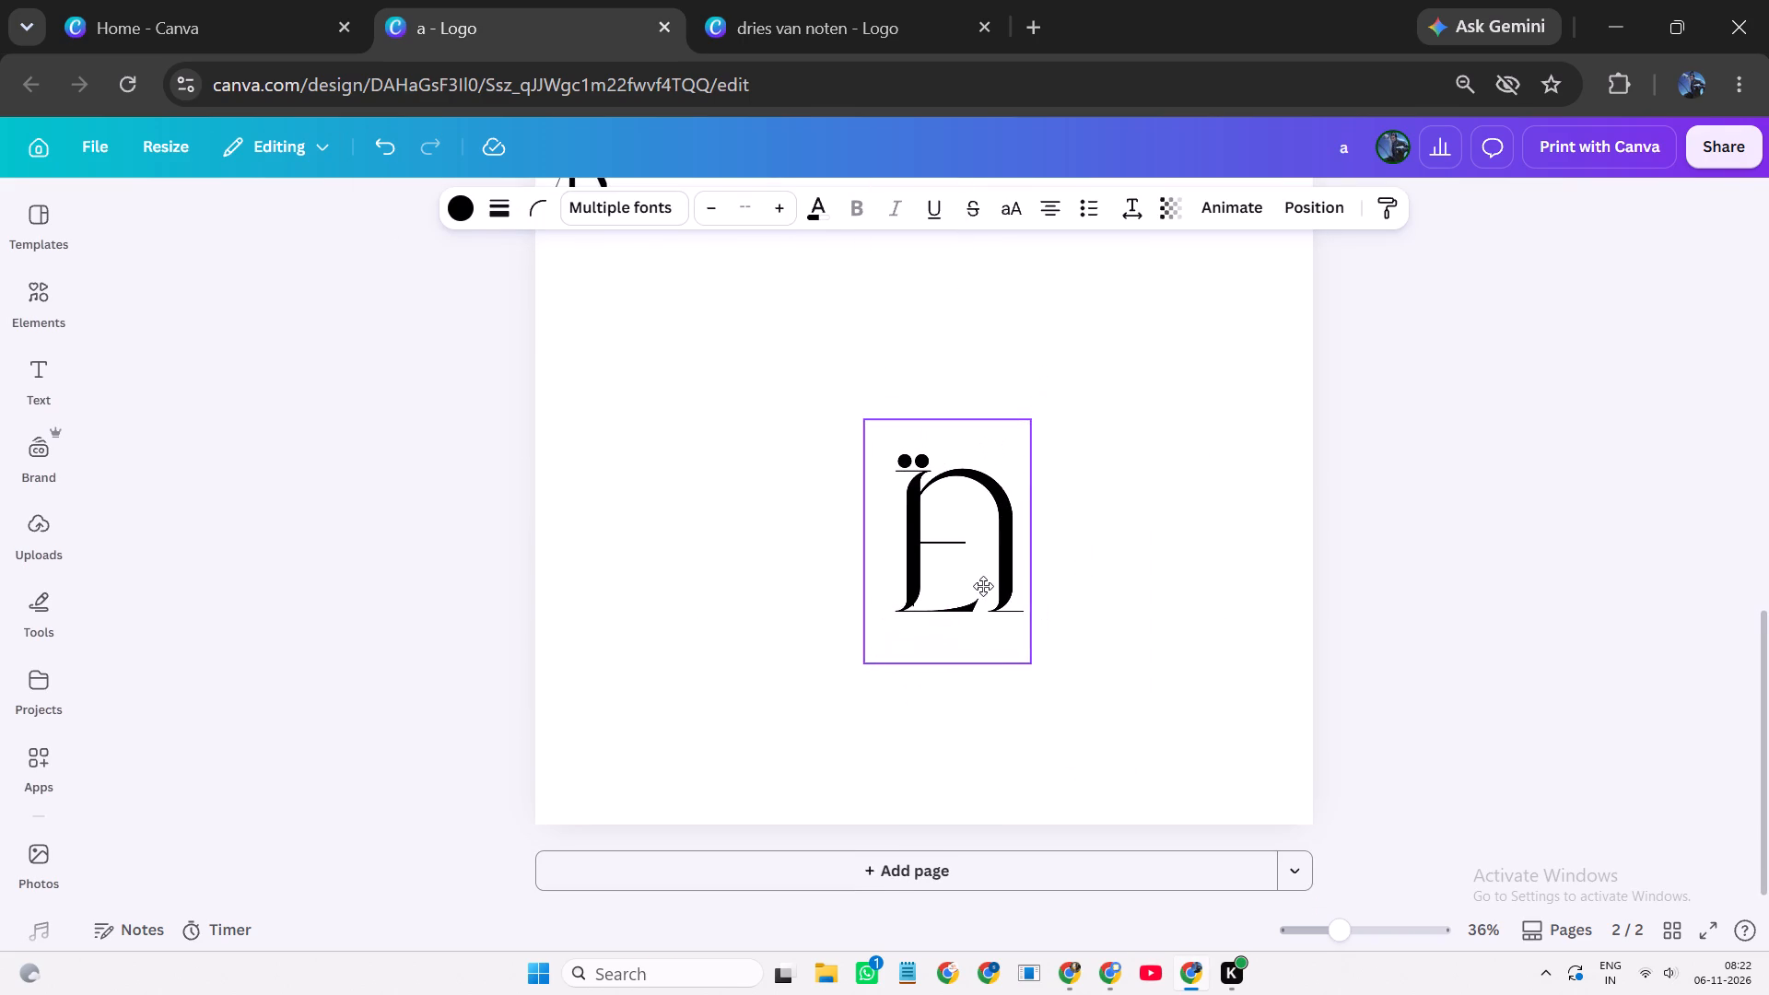
drag(983, 586, 973, 591)
click(1297, 575)
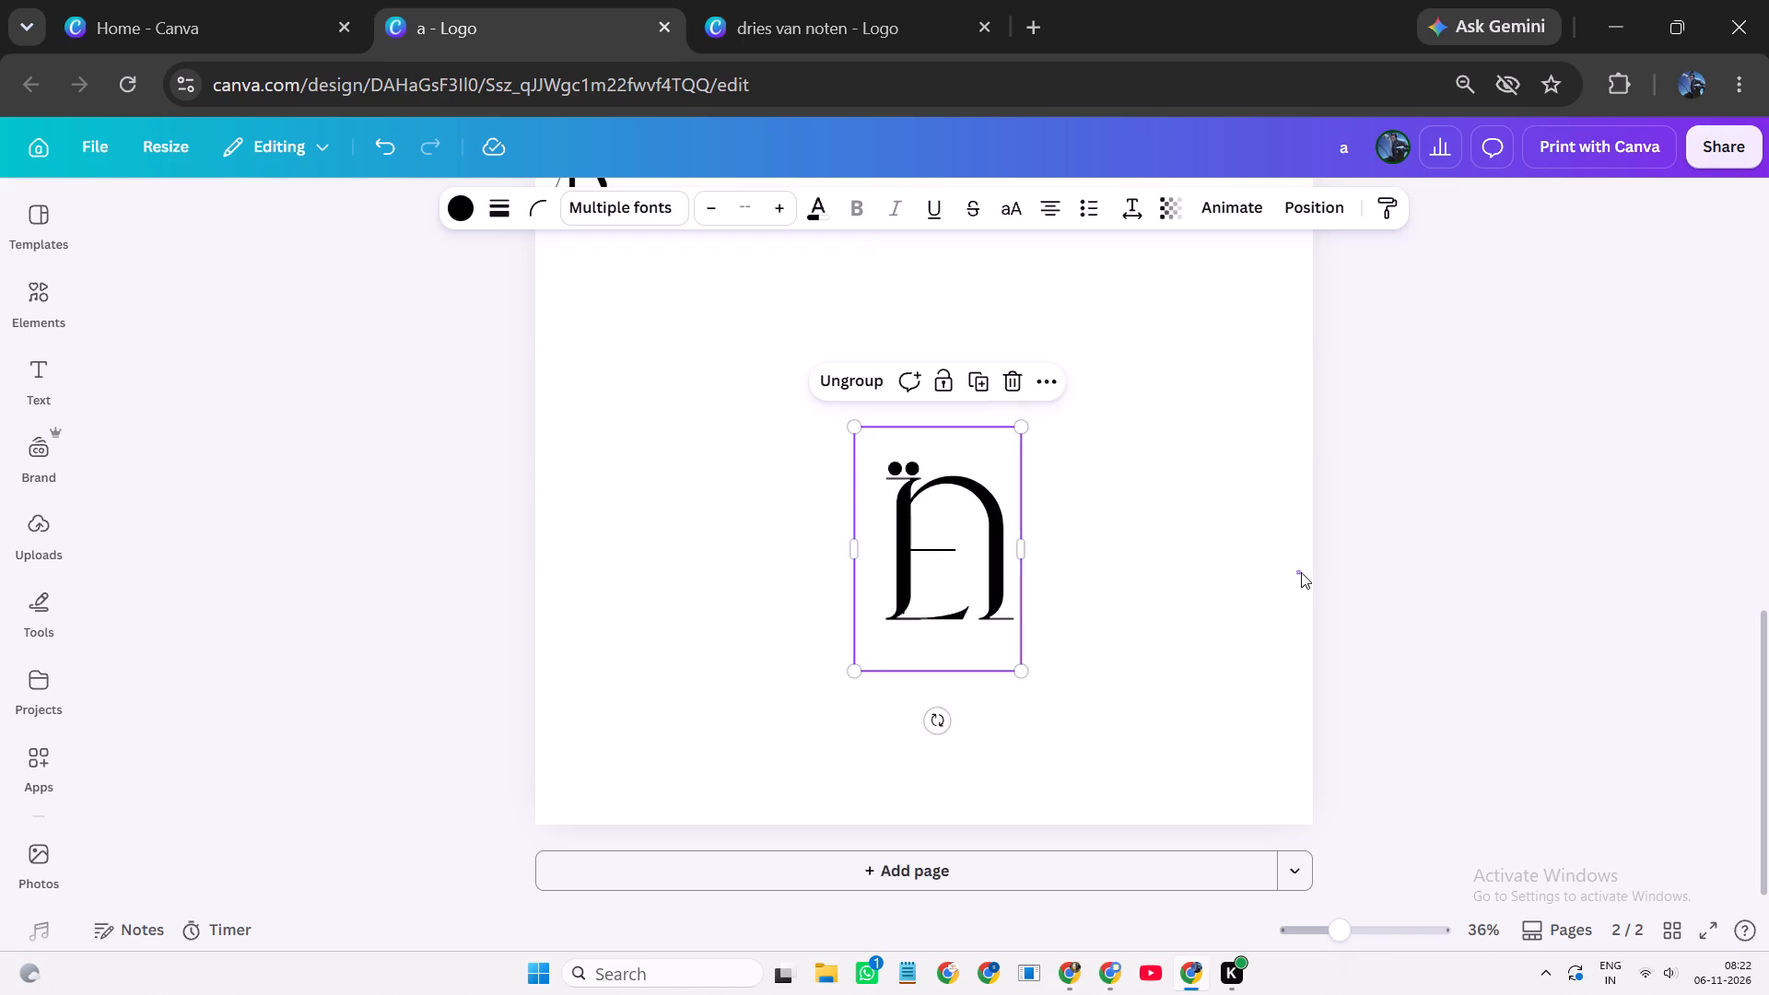
Duplicate the Alaïa title at the top of page 2 and place the copy directly beneath the monogram.
scroll(1301, 572, up, 3)
click(925, 509)
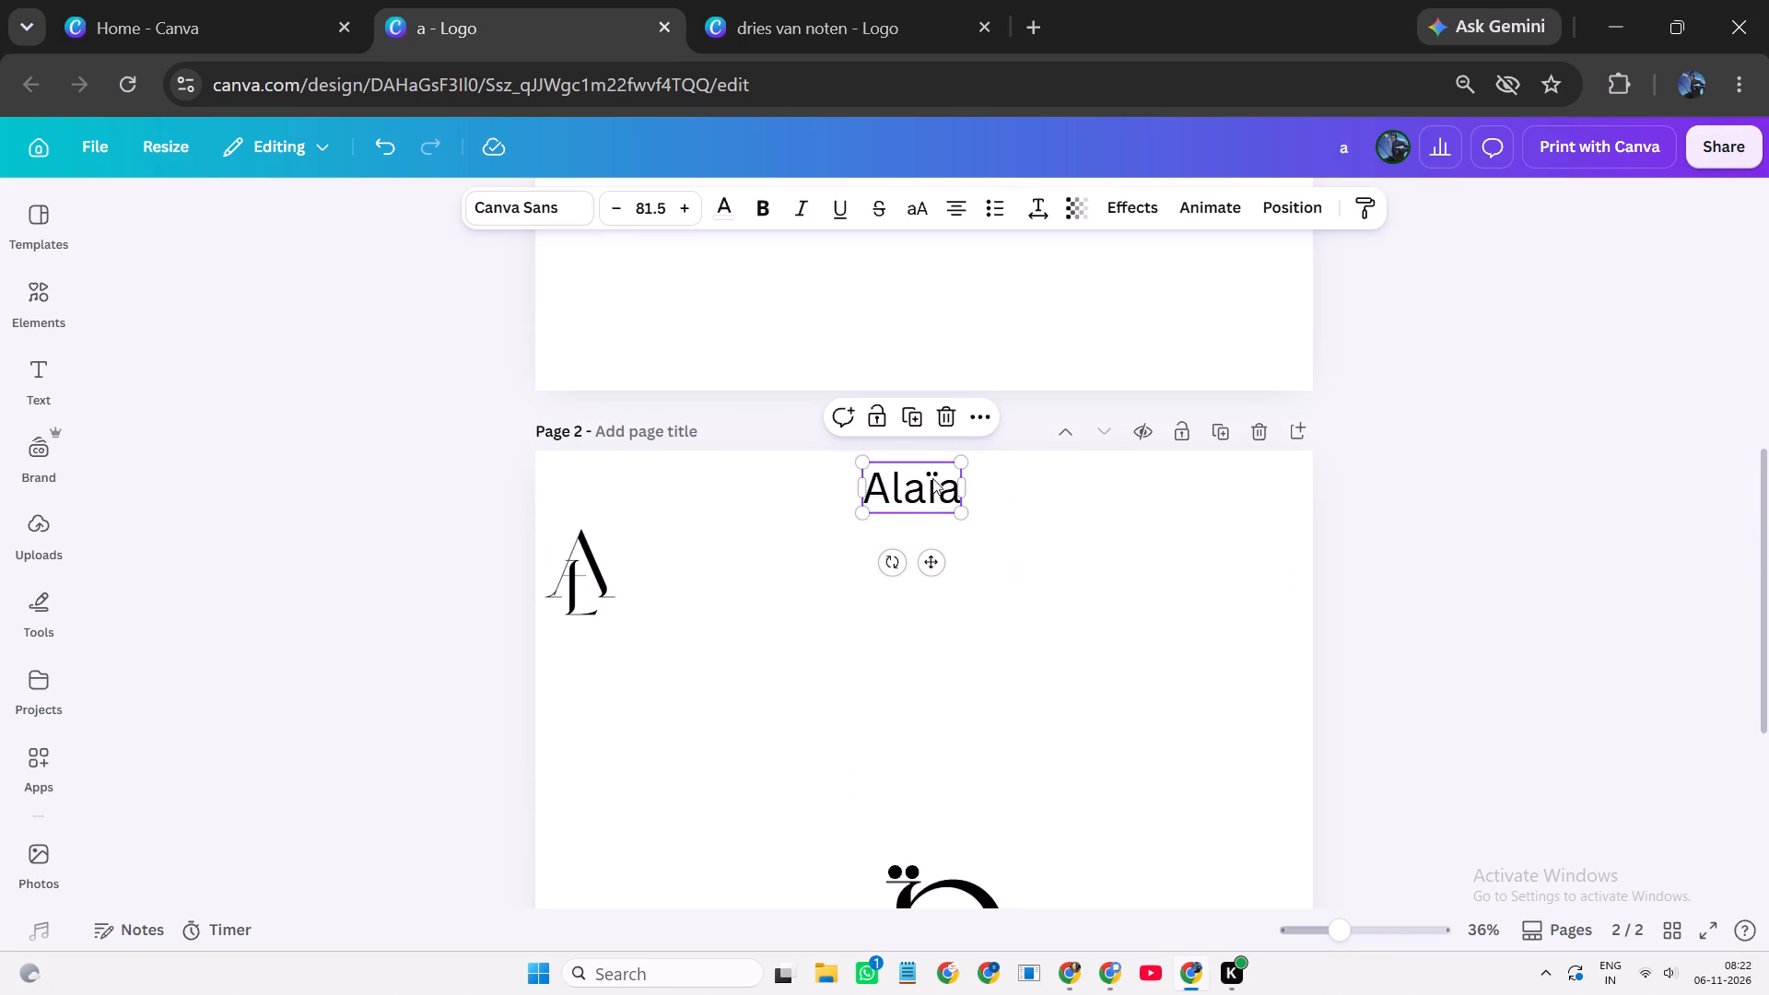
click(916, 416)
drag(937, 548, 939, 561)
click(939, 561)
click(938, 495)
drag(936, 568, 938, 568)
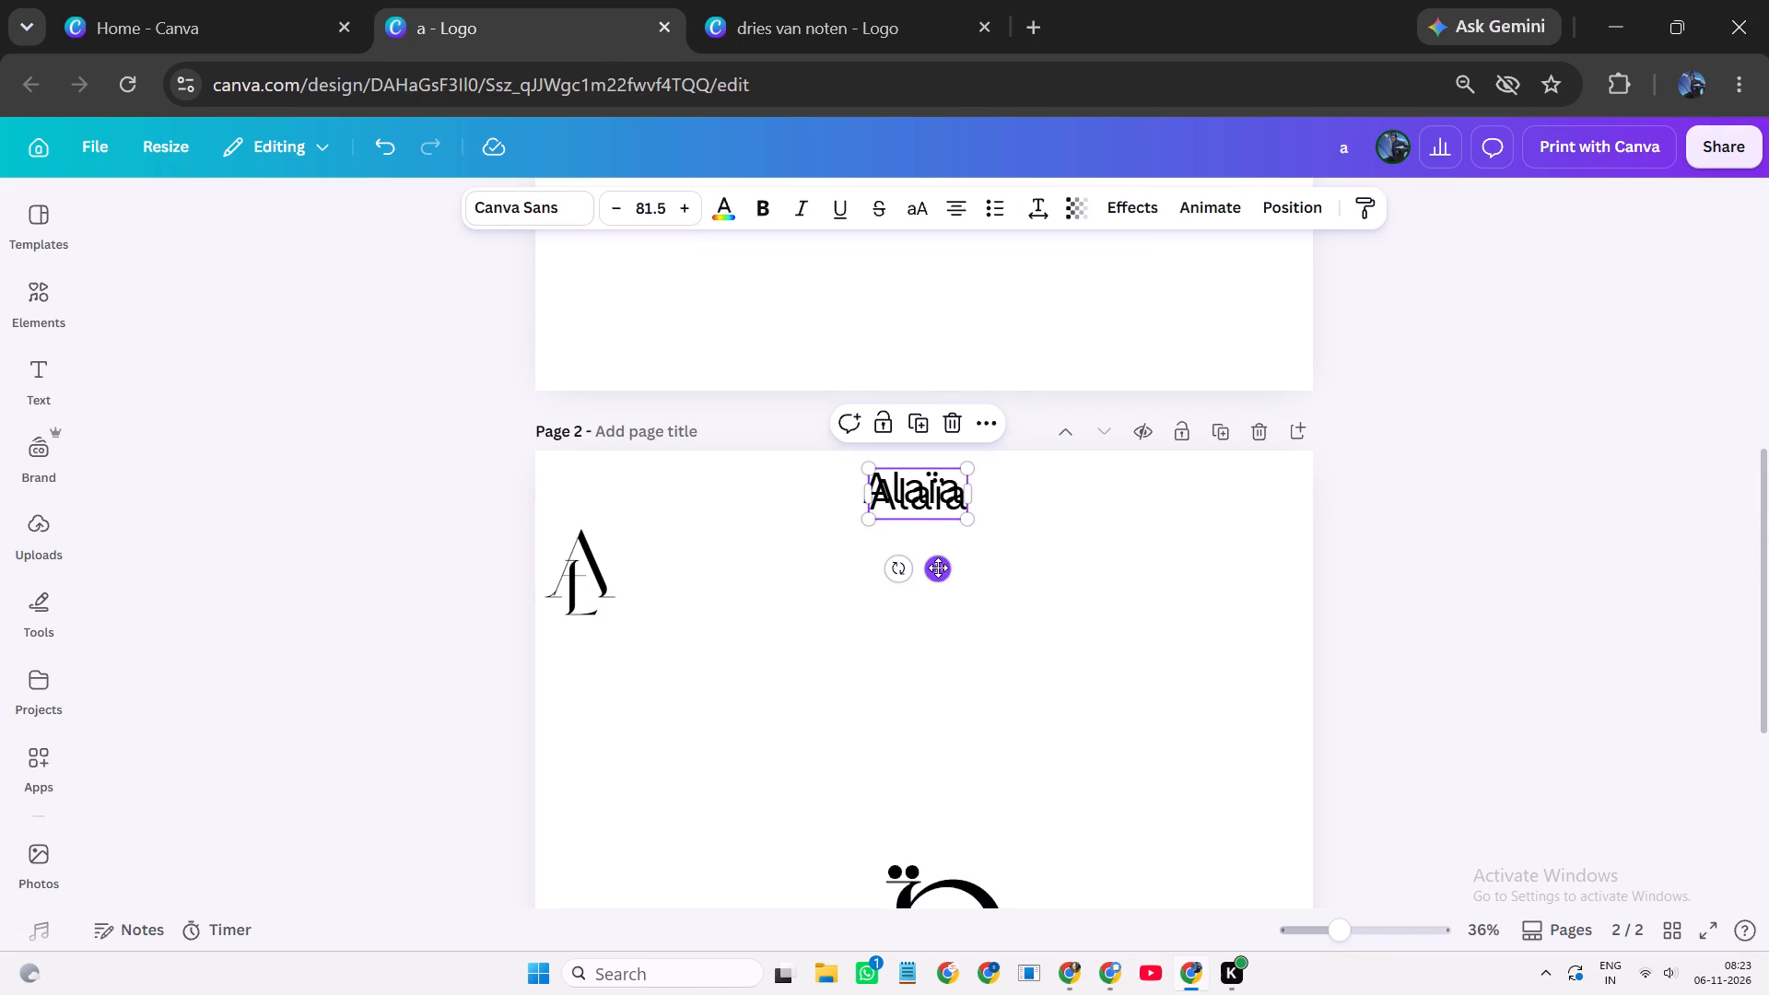
drag(938, 568, 965, 839)
scroll(951, 653, down, 2)
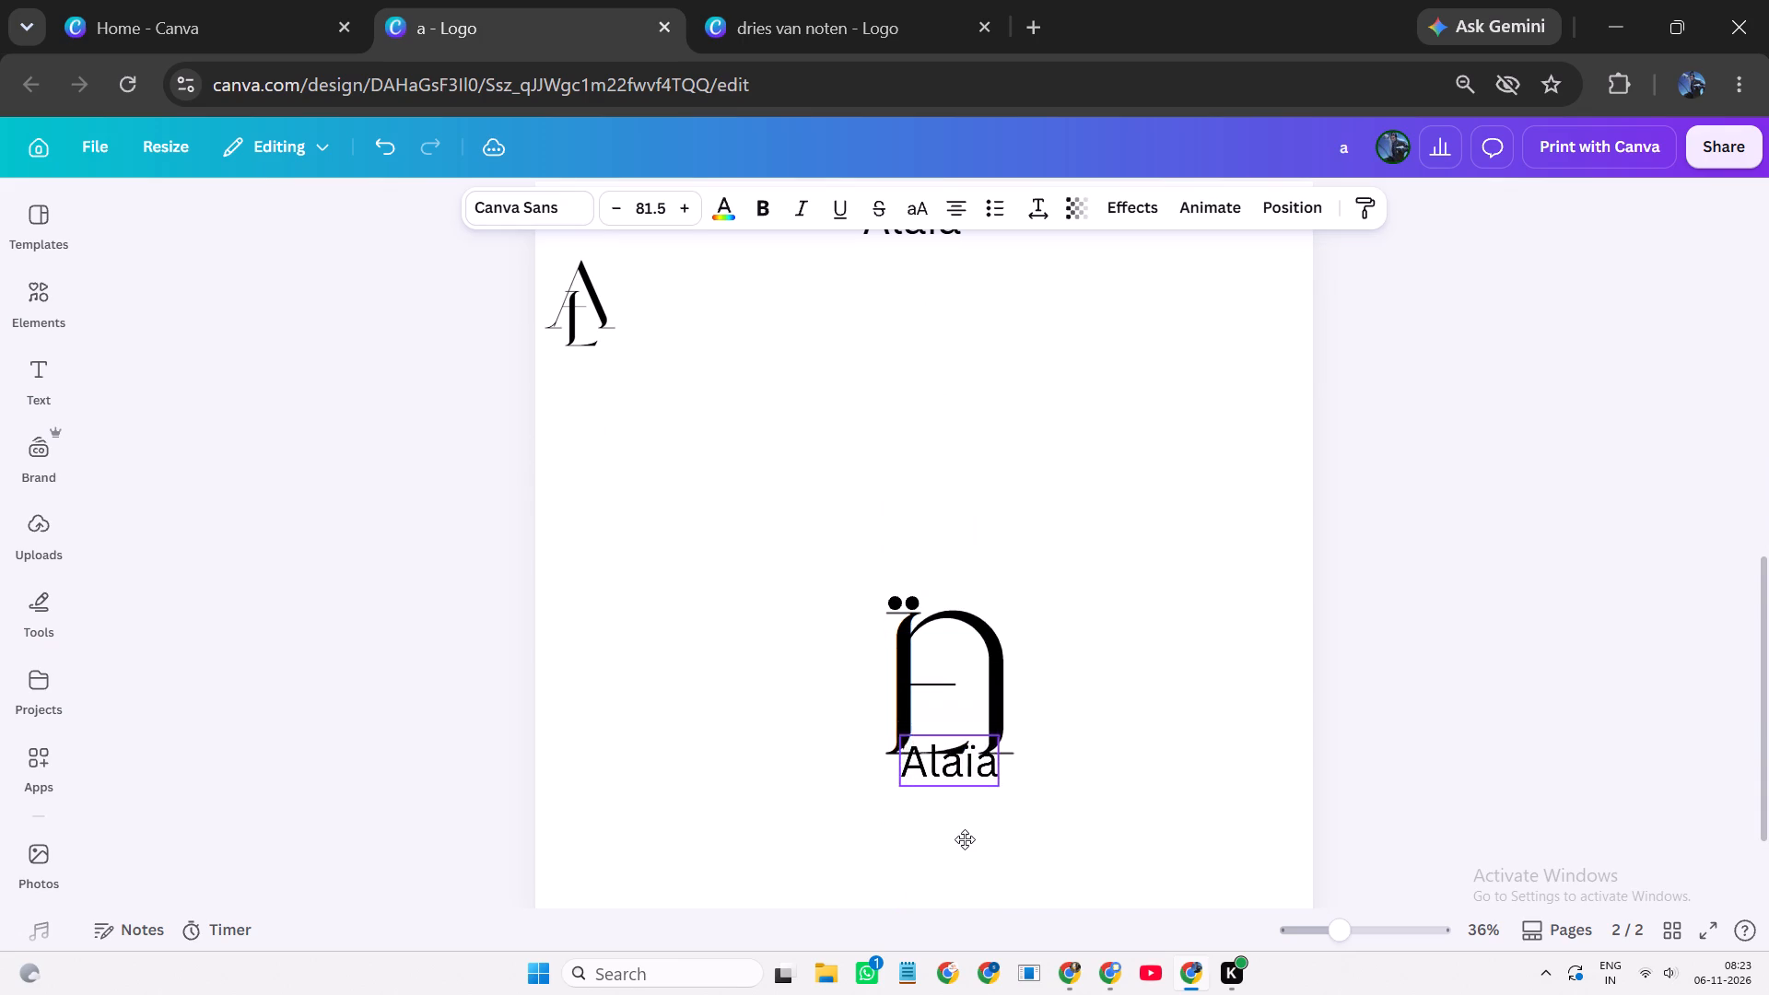
drag(965, 839, 963, 852)
click(1092, 643)
scroll(1092, 642, down, 1)
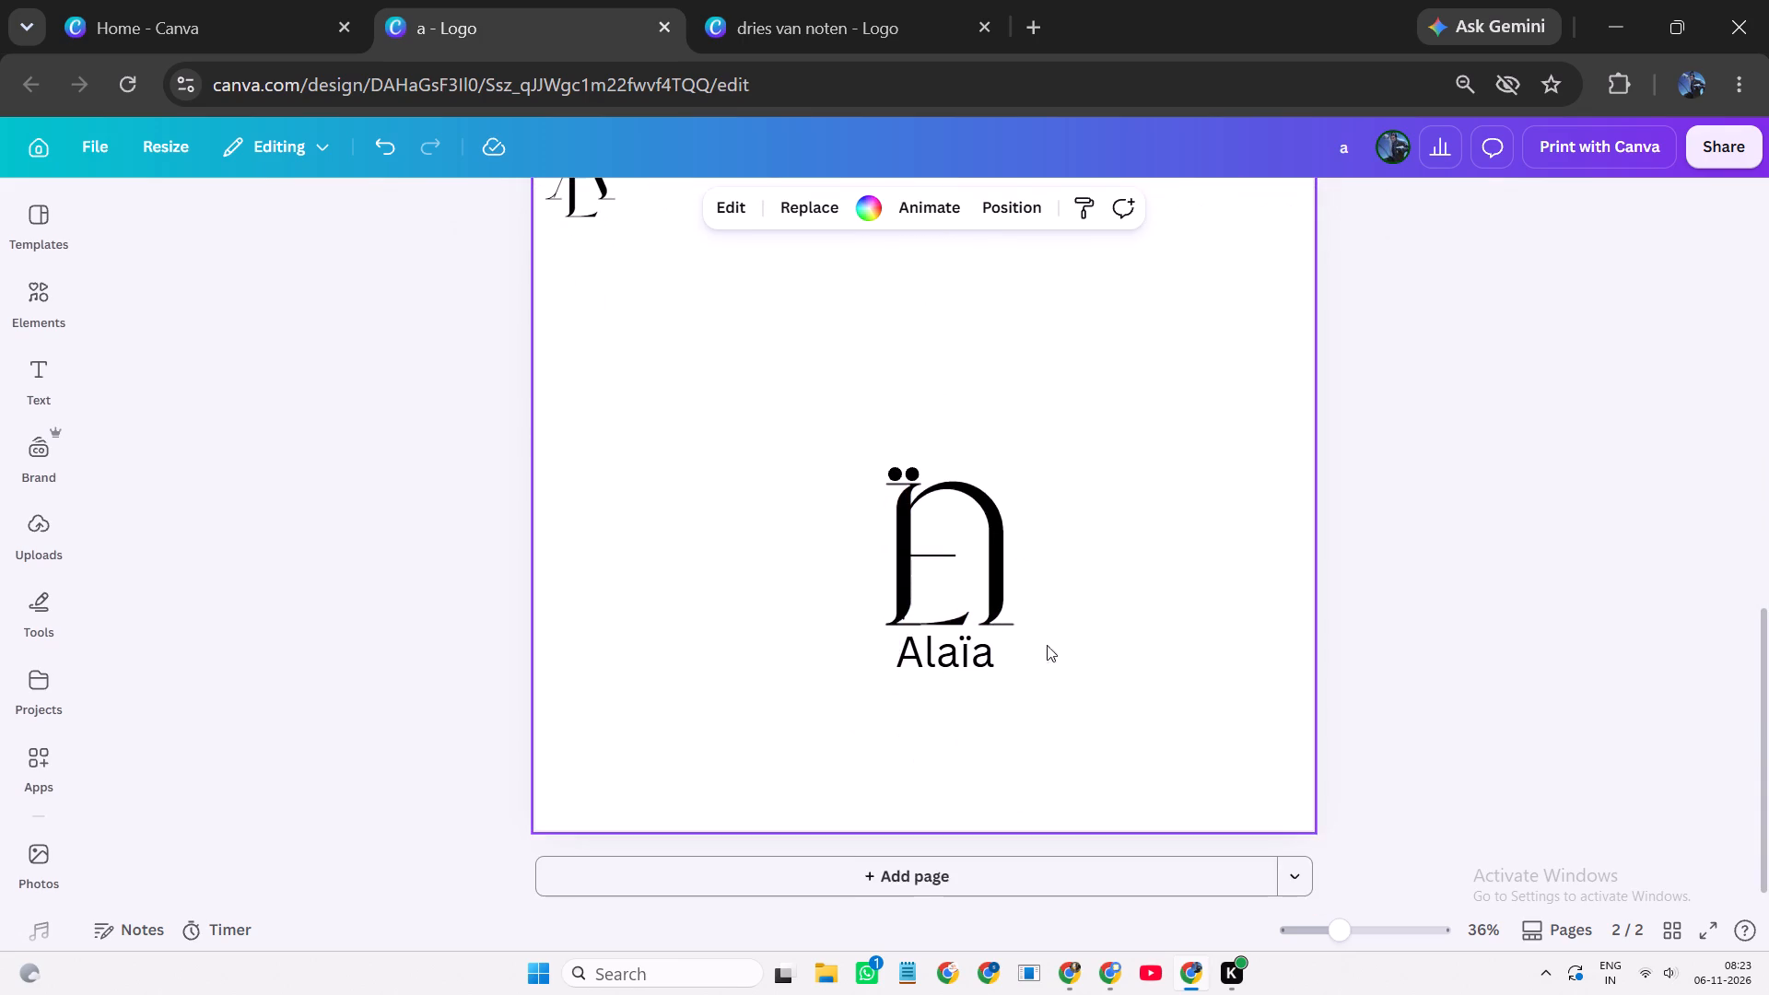
Widen the copied Alaïa text box, shrink its text to size 64.8, and centre it beneath the monogram.
click(962, 650)
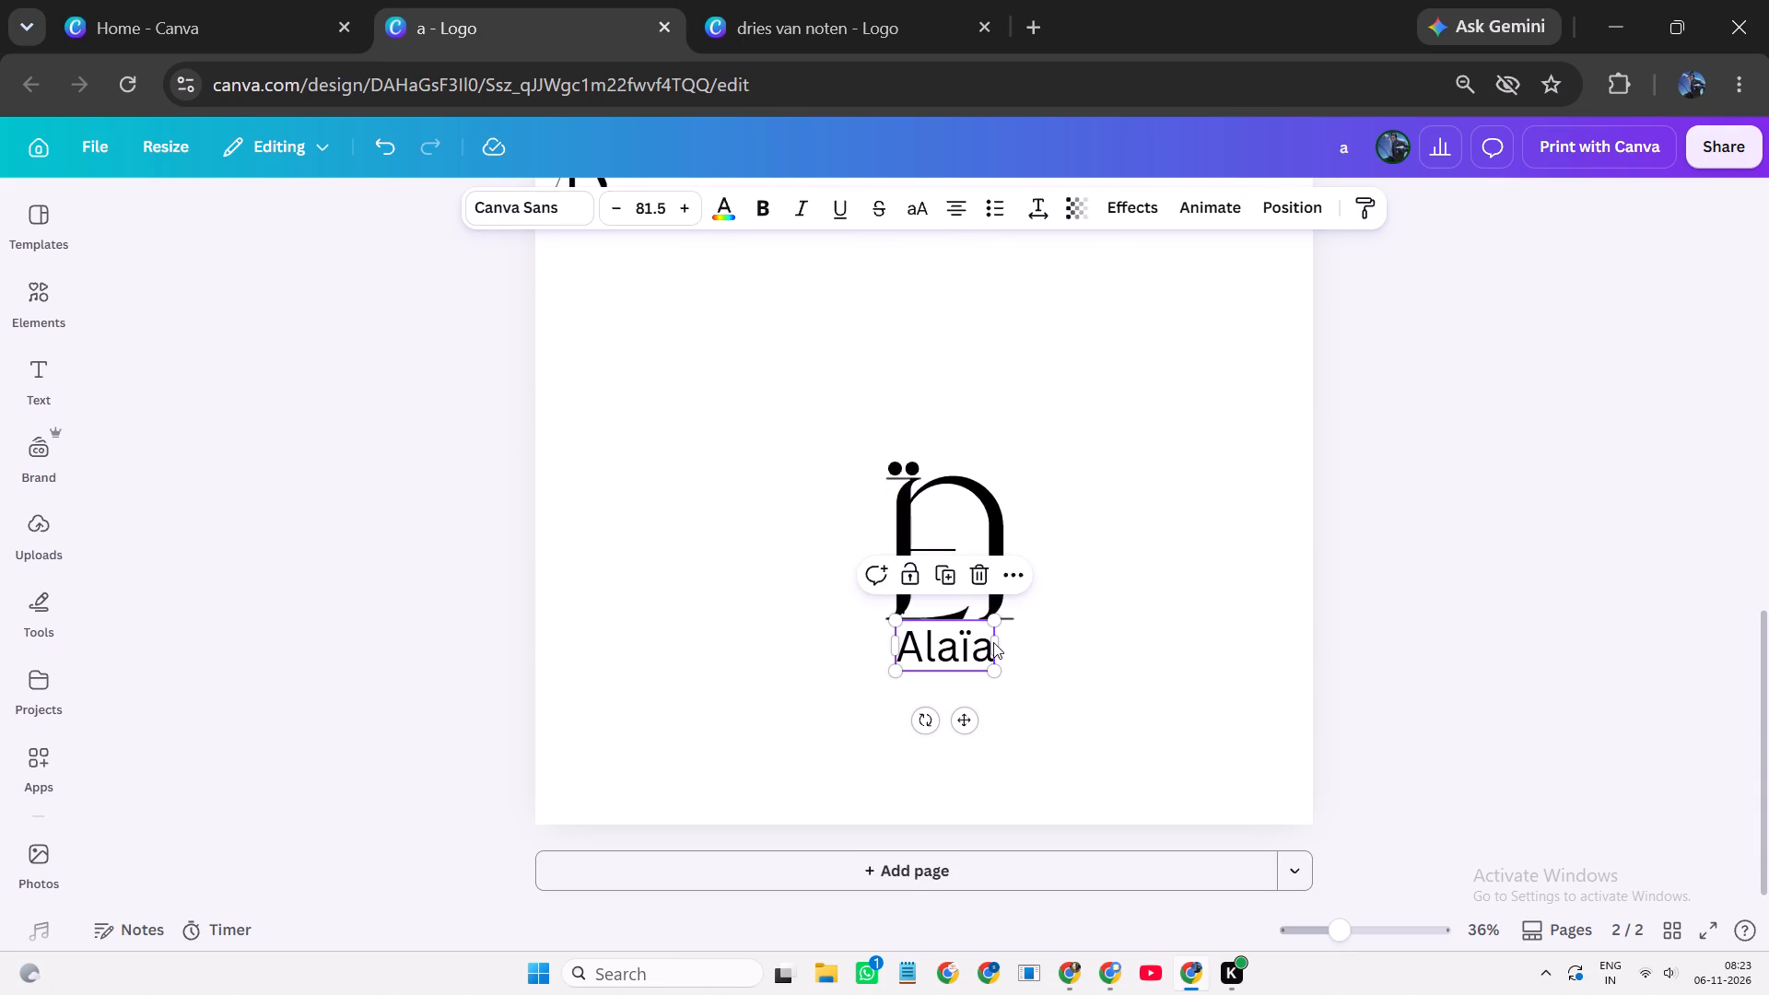
click(990, 638)
drag(893, 648, 798, 650)
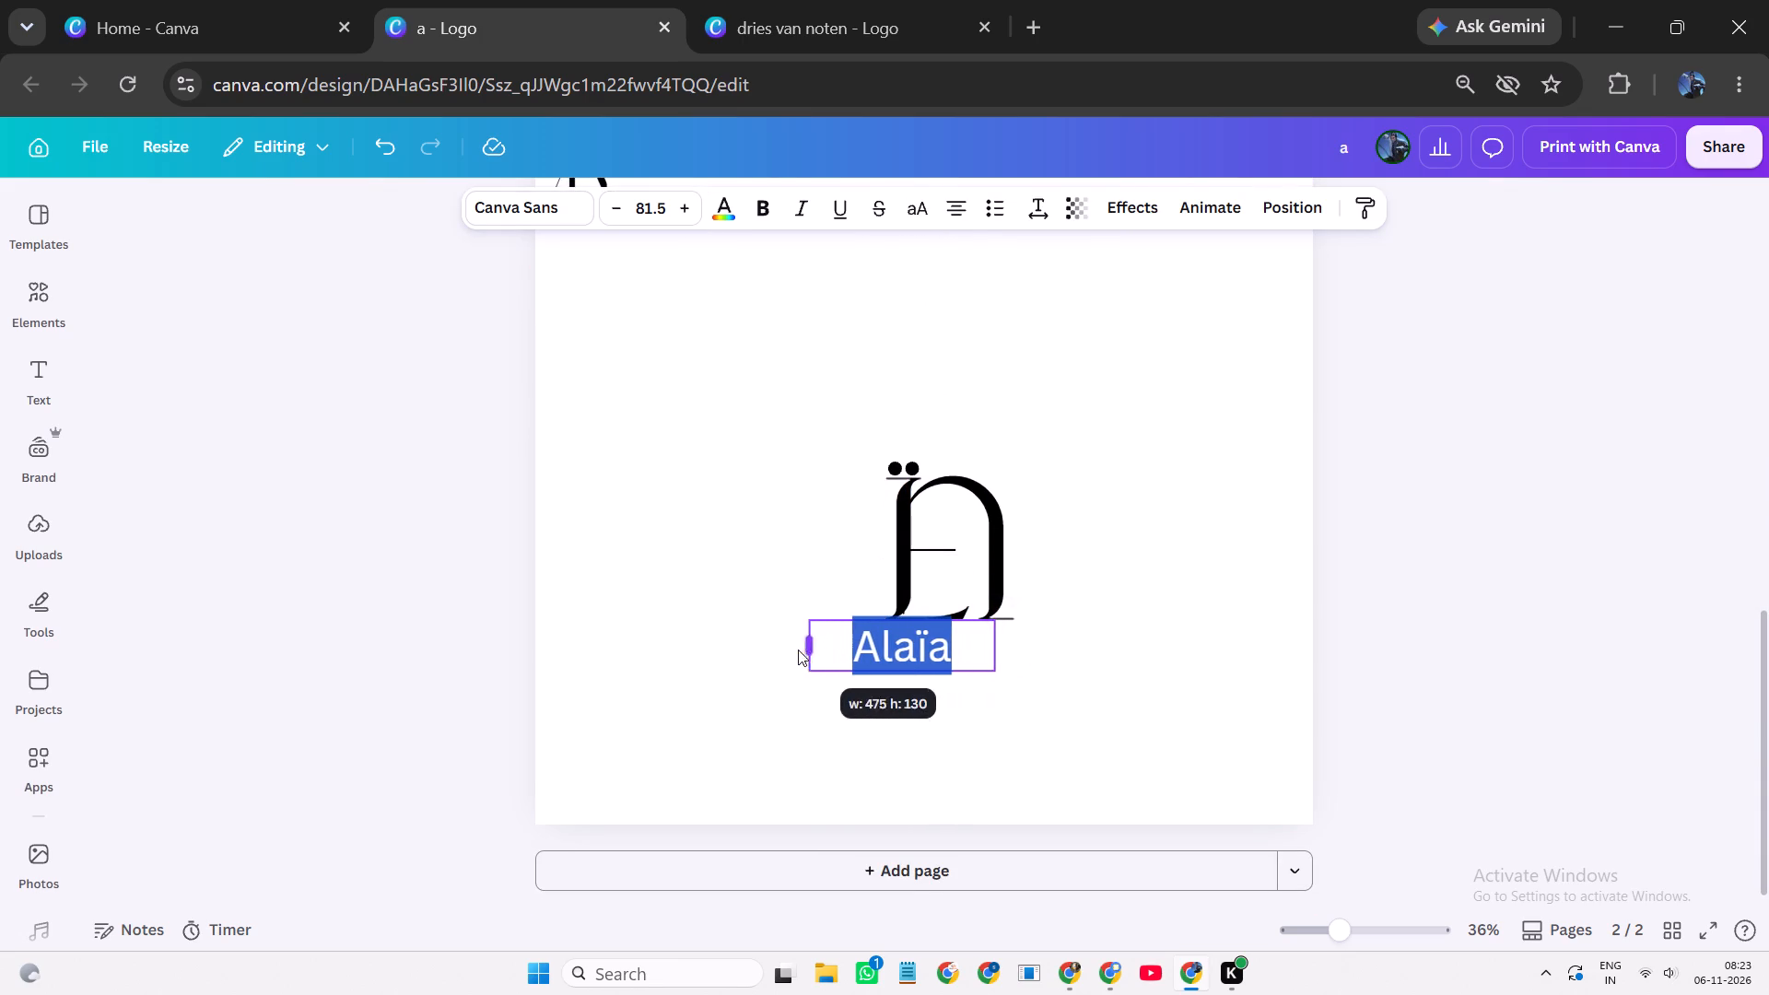
drag(798, 650, 777, 646)
click(794, 701)
drag(870, 641, 906, 639)
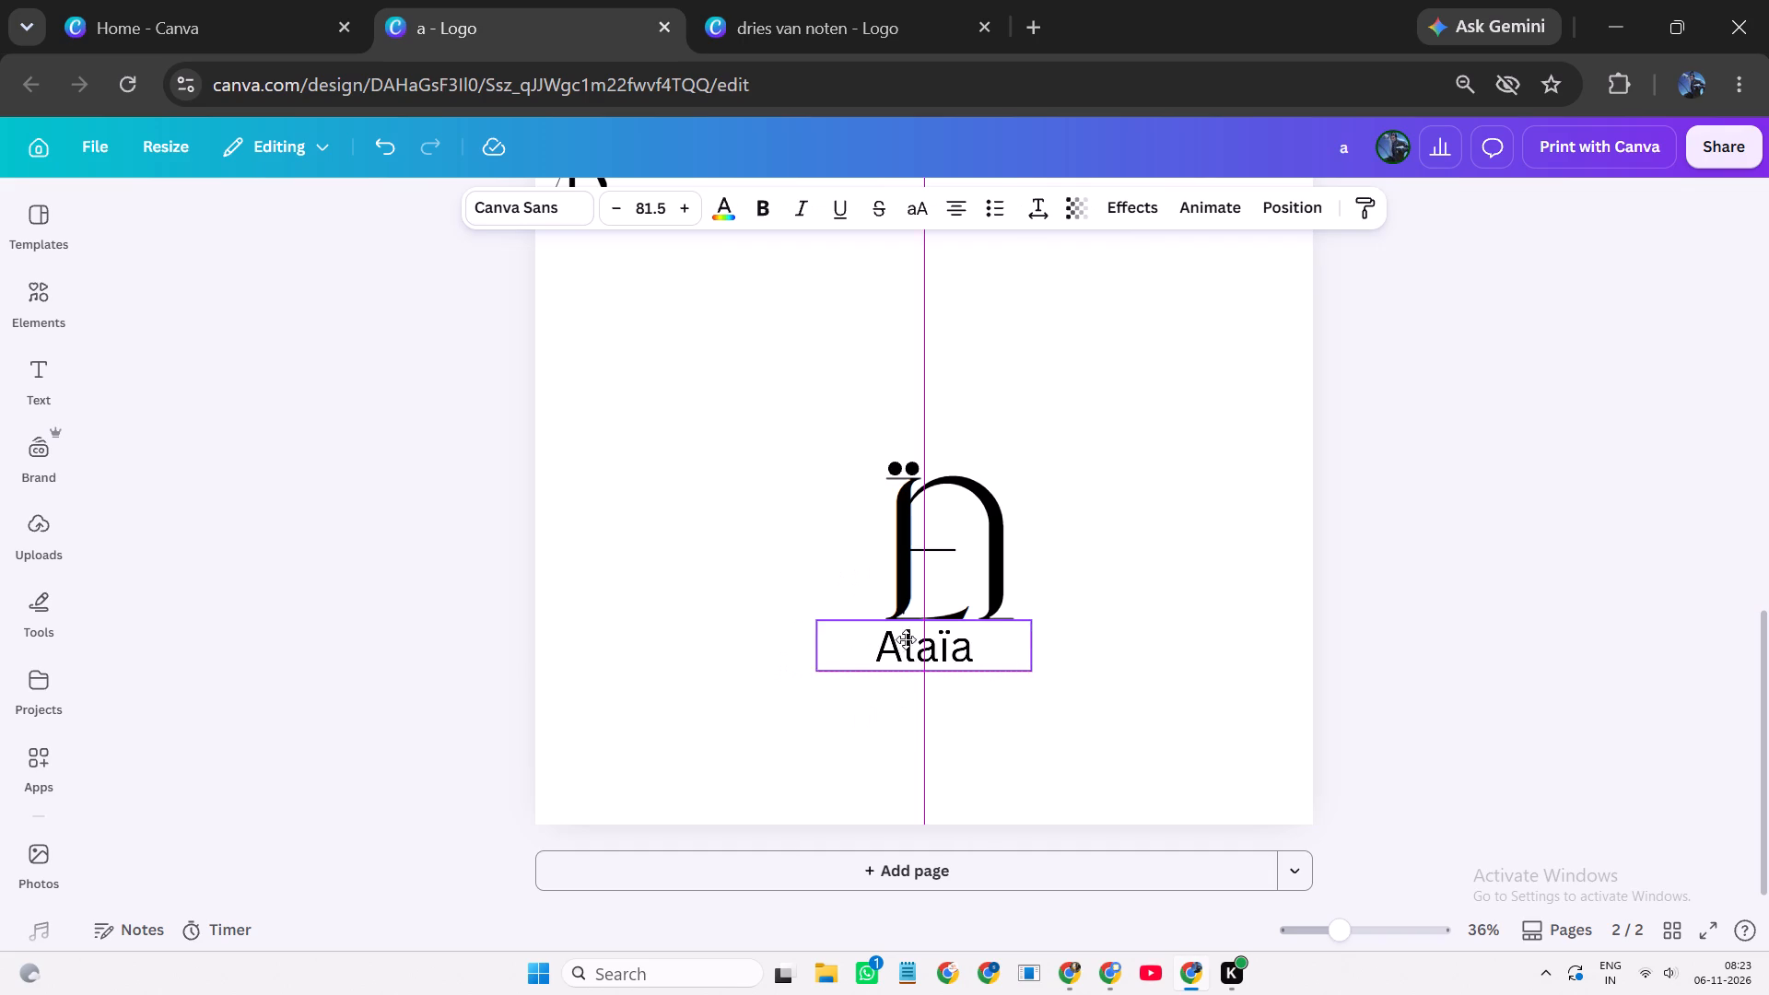
drag(906, 639, 911, 649)
drag(1026, 673, 983, 660)
drag(947, 645, 991, 651)
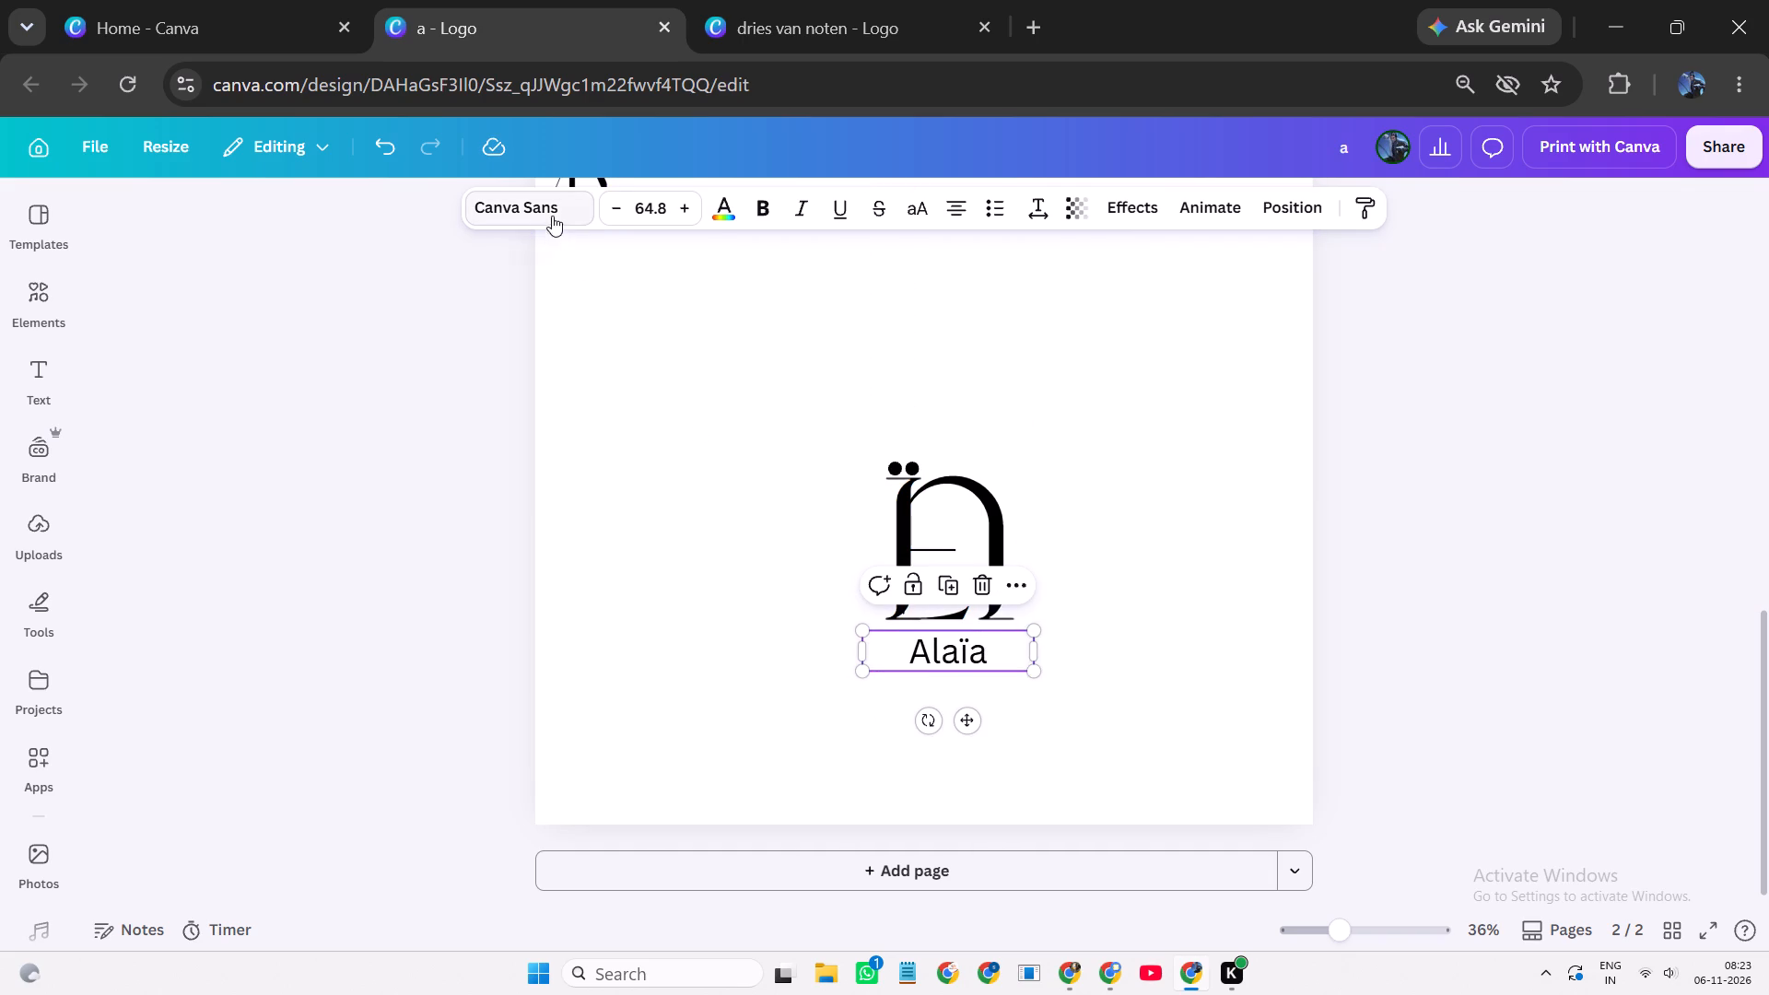
Set the font of the Alaïa wordmark beneath the monogram to Moonlight.
click(552, 211)
click(239, 521)
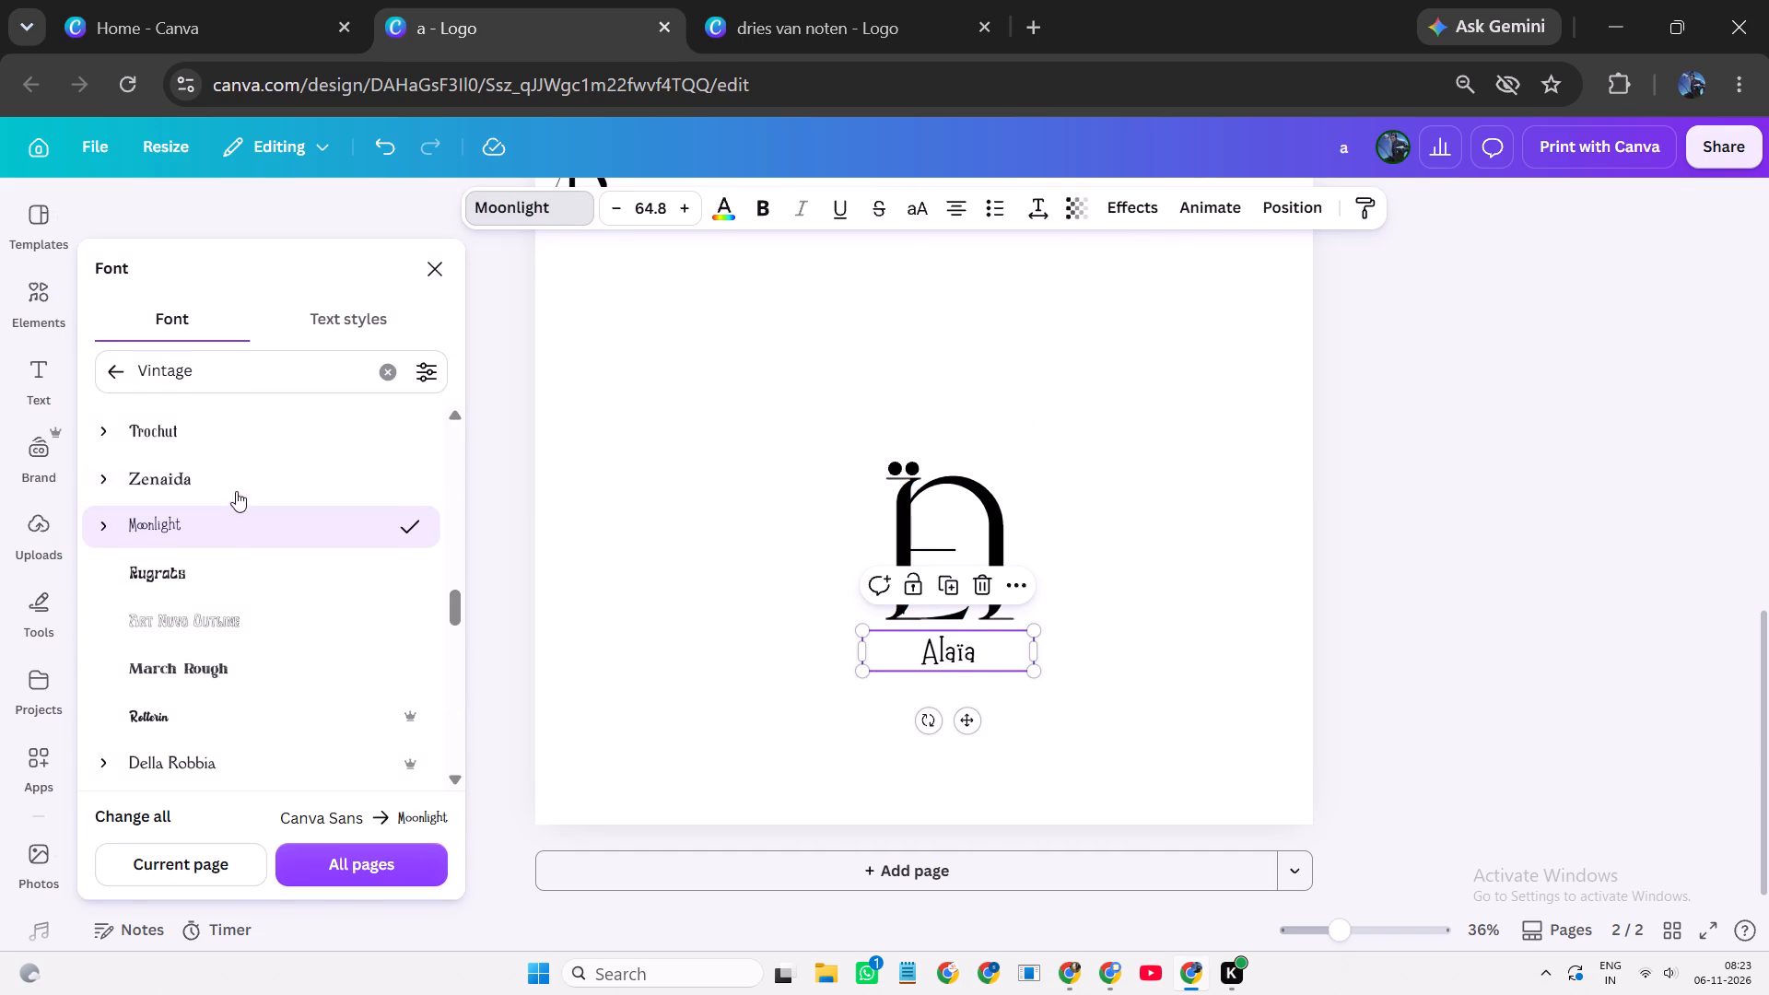
click(231, 464)
click(214, 509)
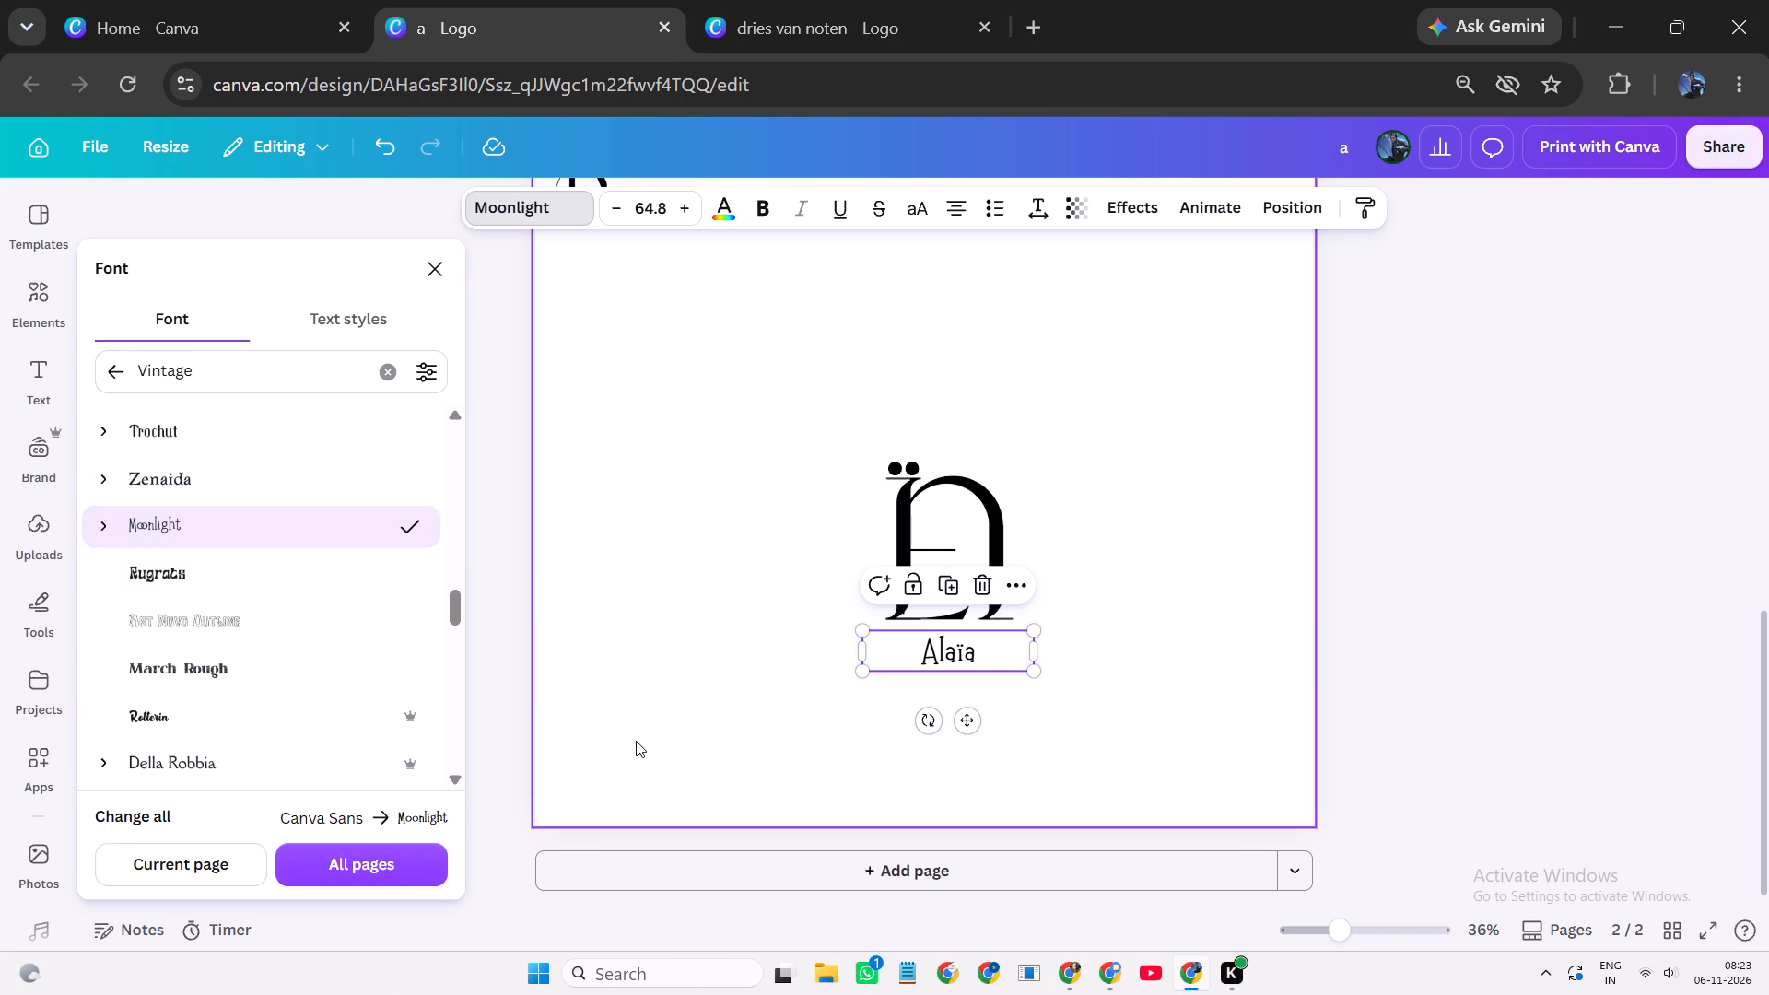
double_click(638, 742)
Widen the Alaïa wordmark's text box further and move it up close under the monogram's baseline.
click(925, 660)
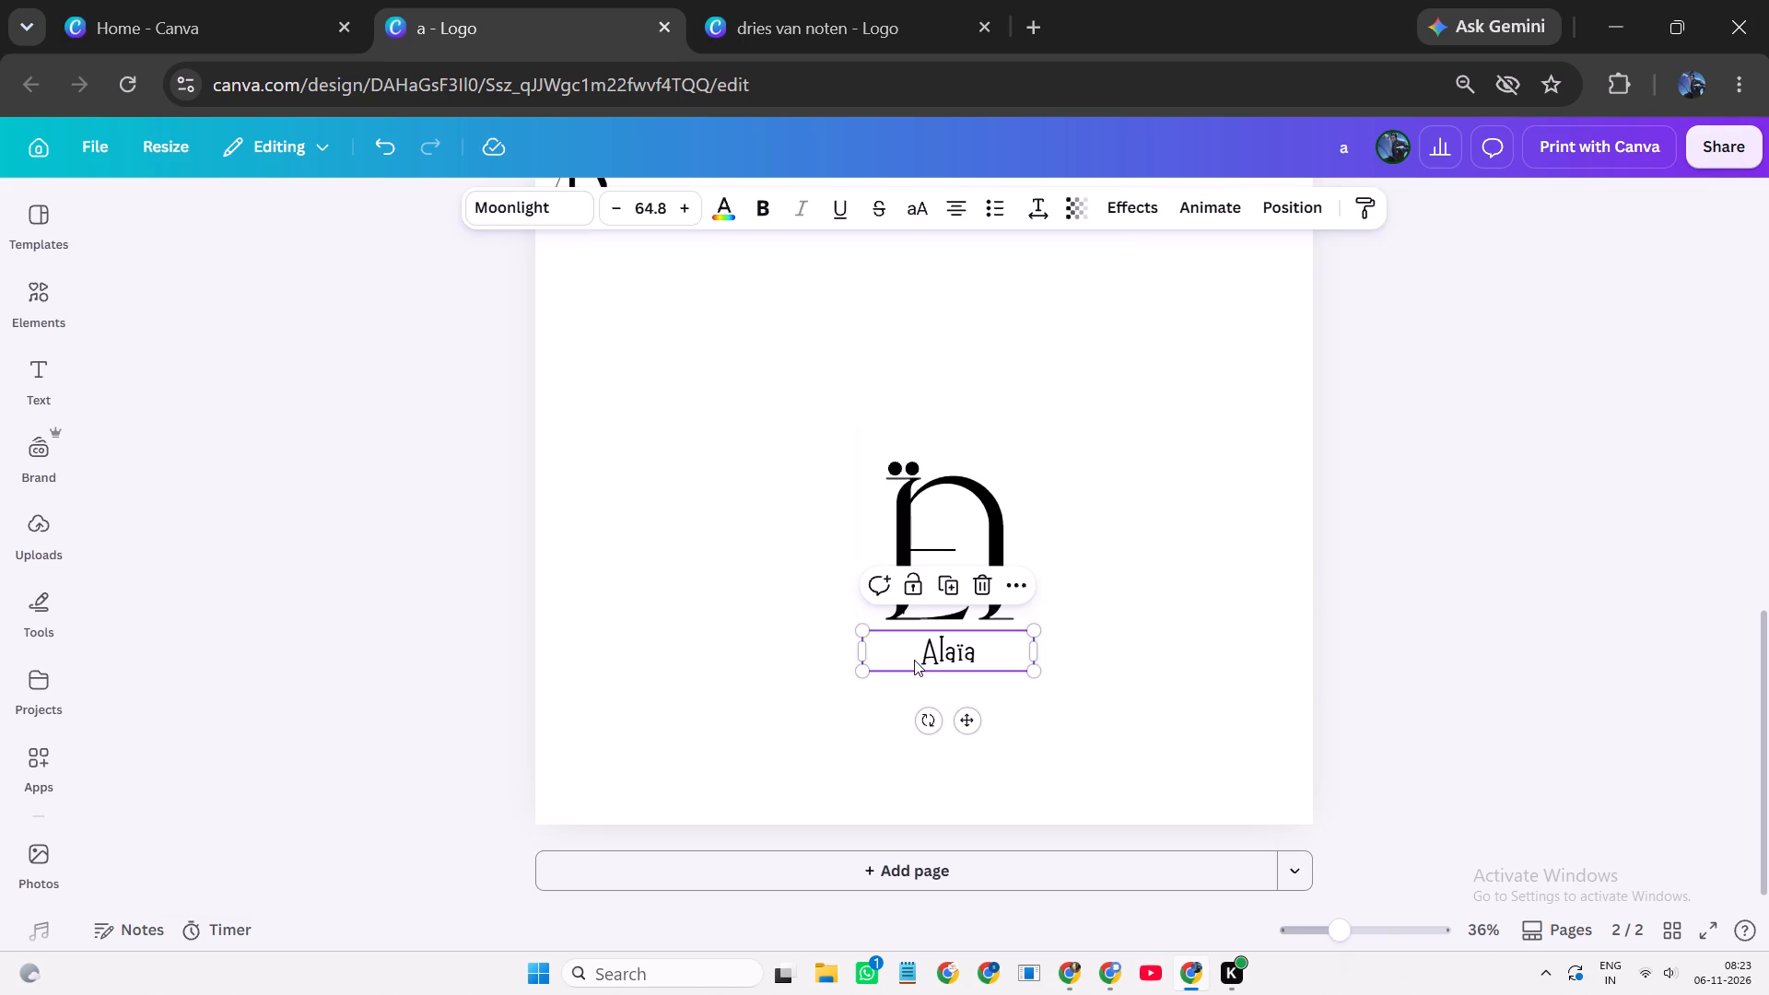
drag(851, 652, 793, 653)
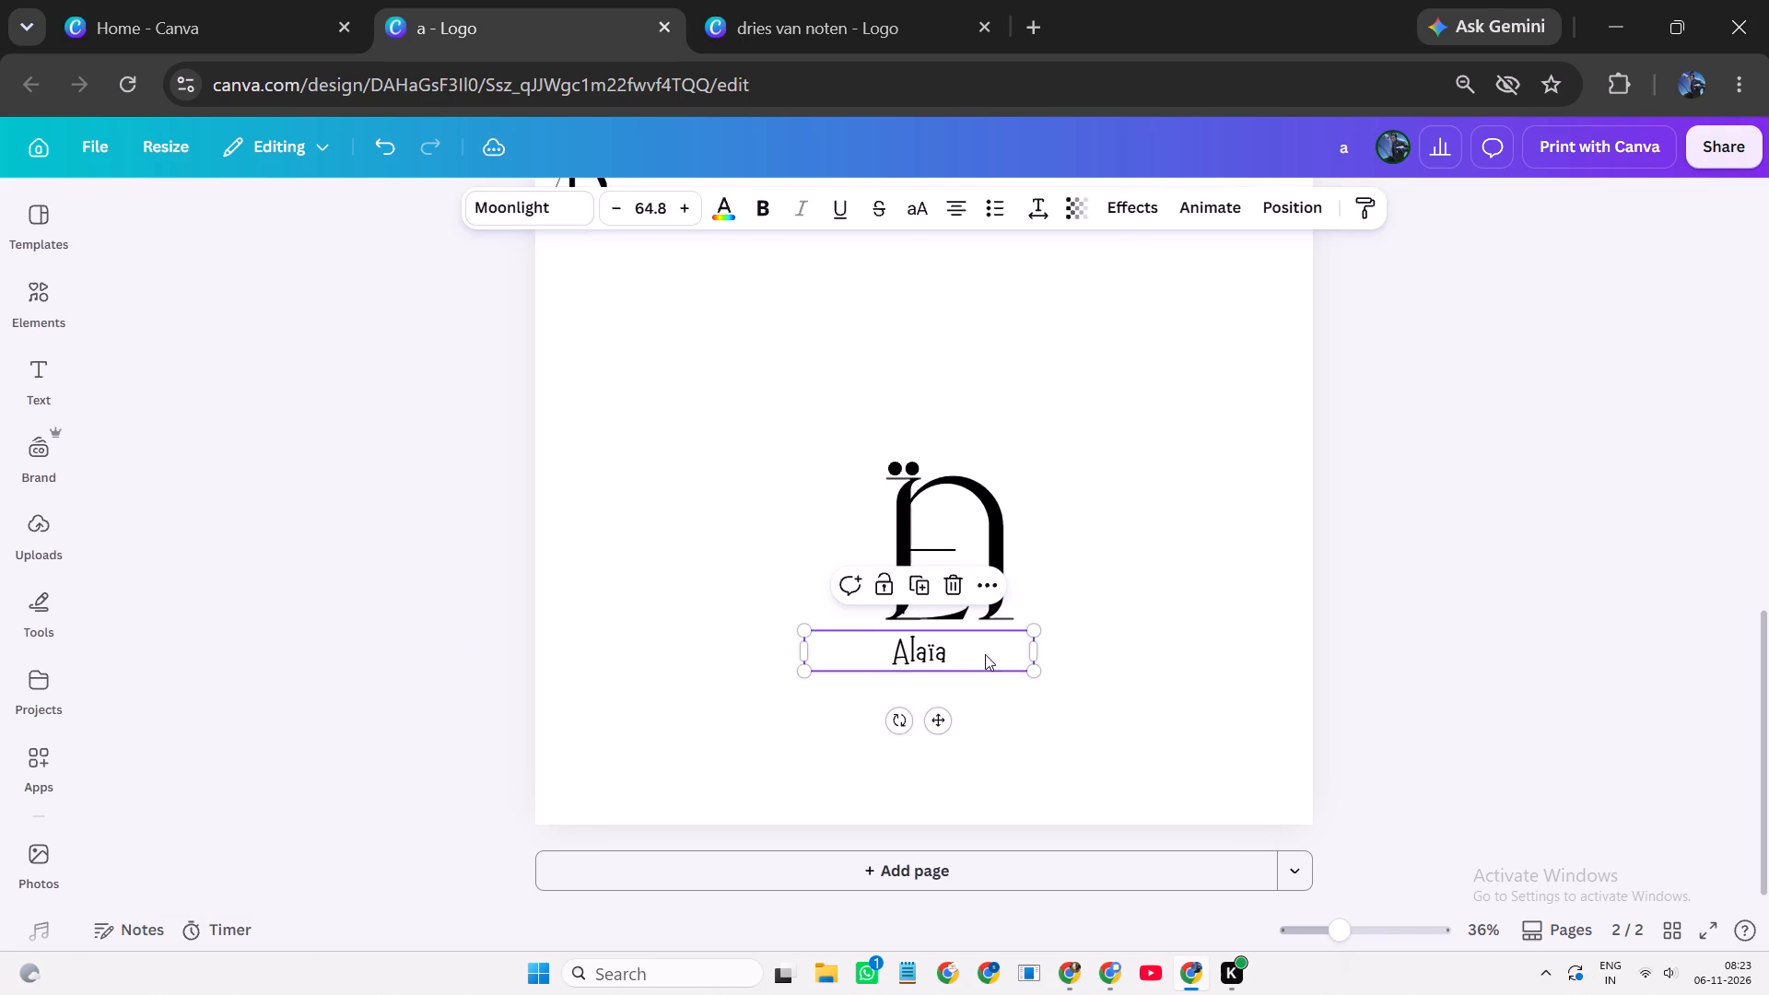
drag(983, 651, 998, 647)
click(1000, 647)
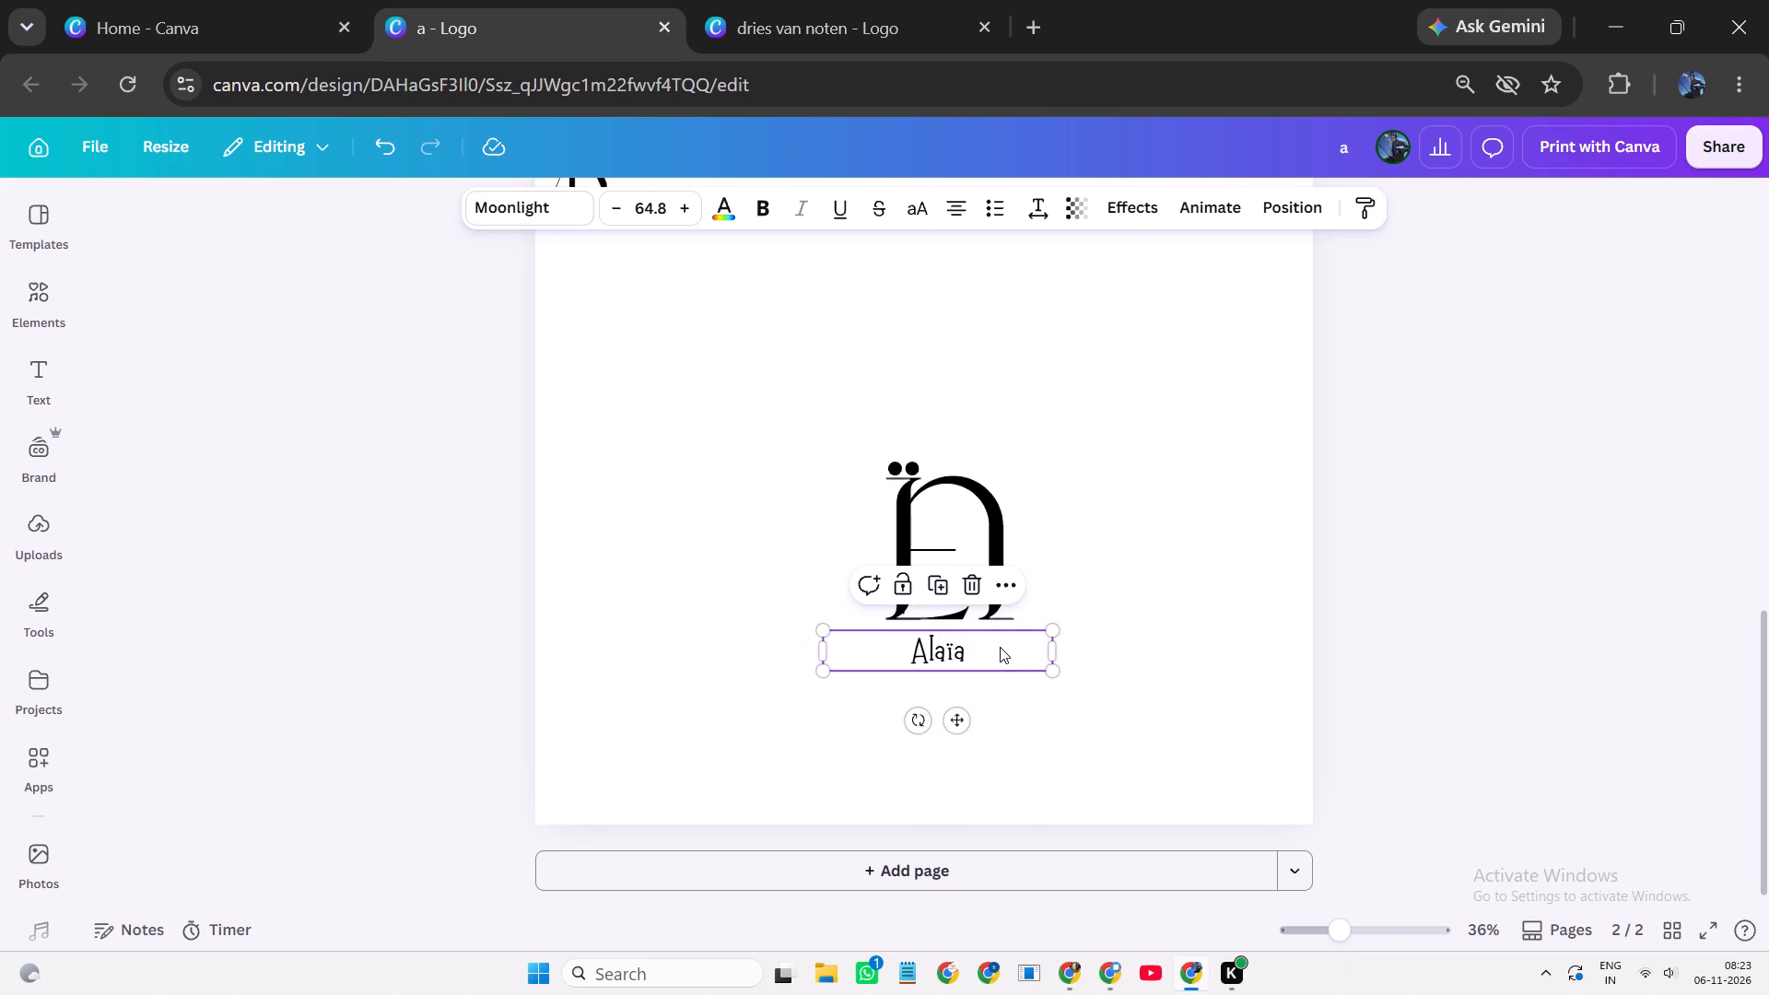
click(1150, 649)
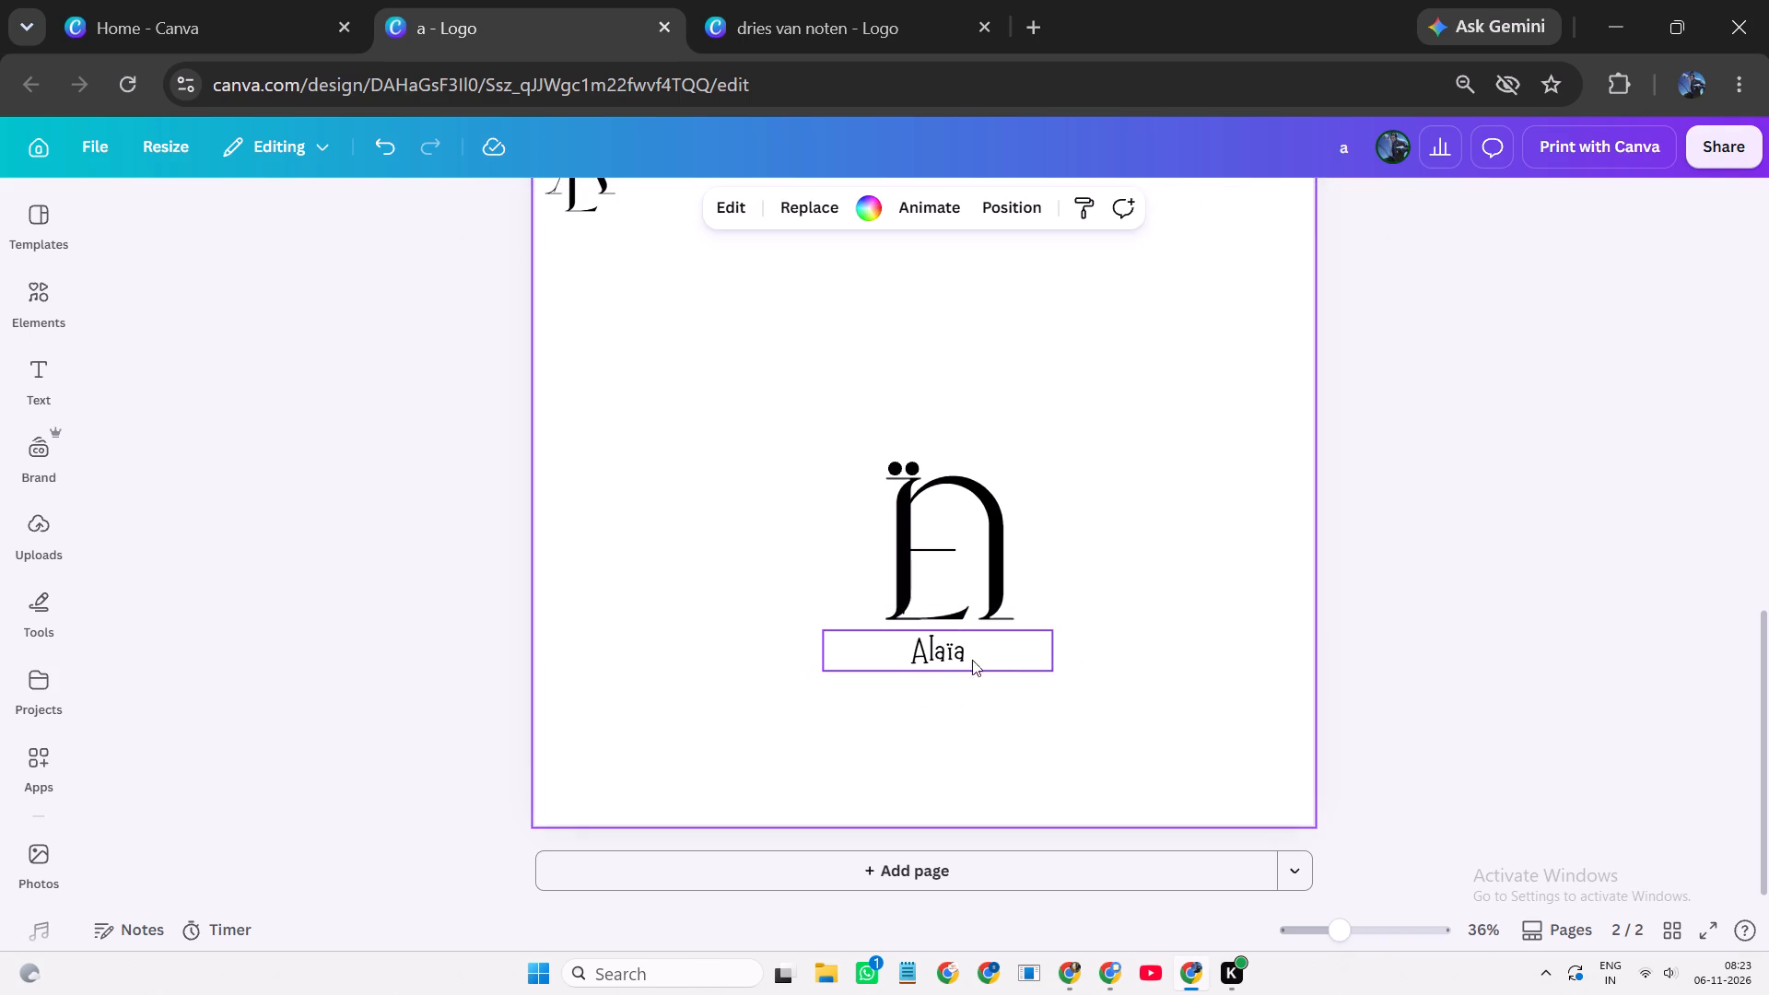
drag(957, 660, 965, 650)
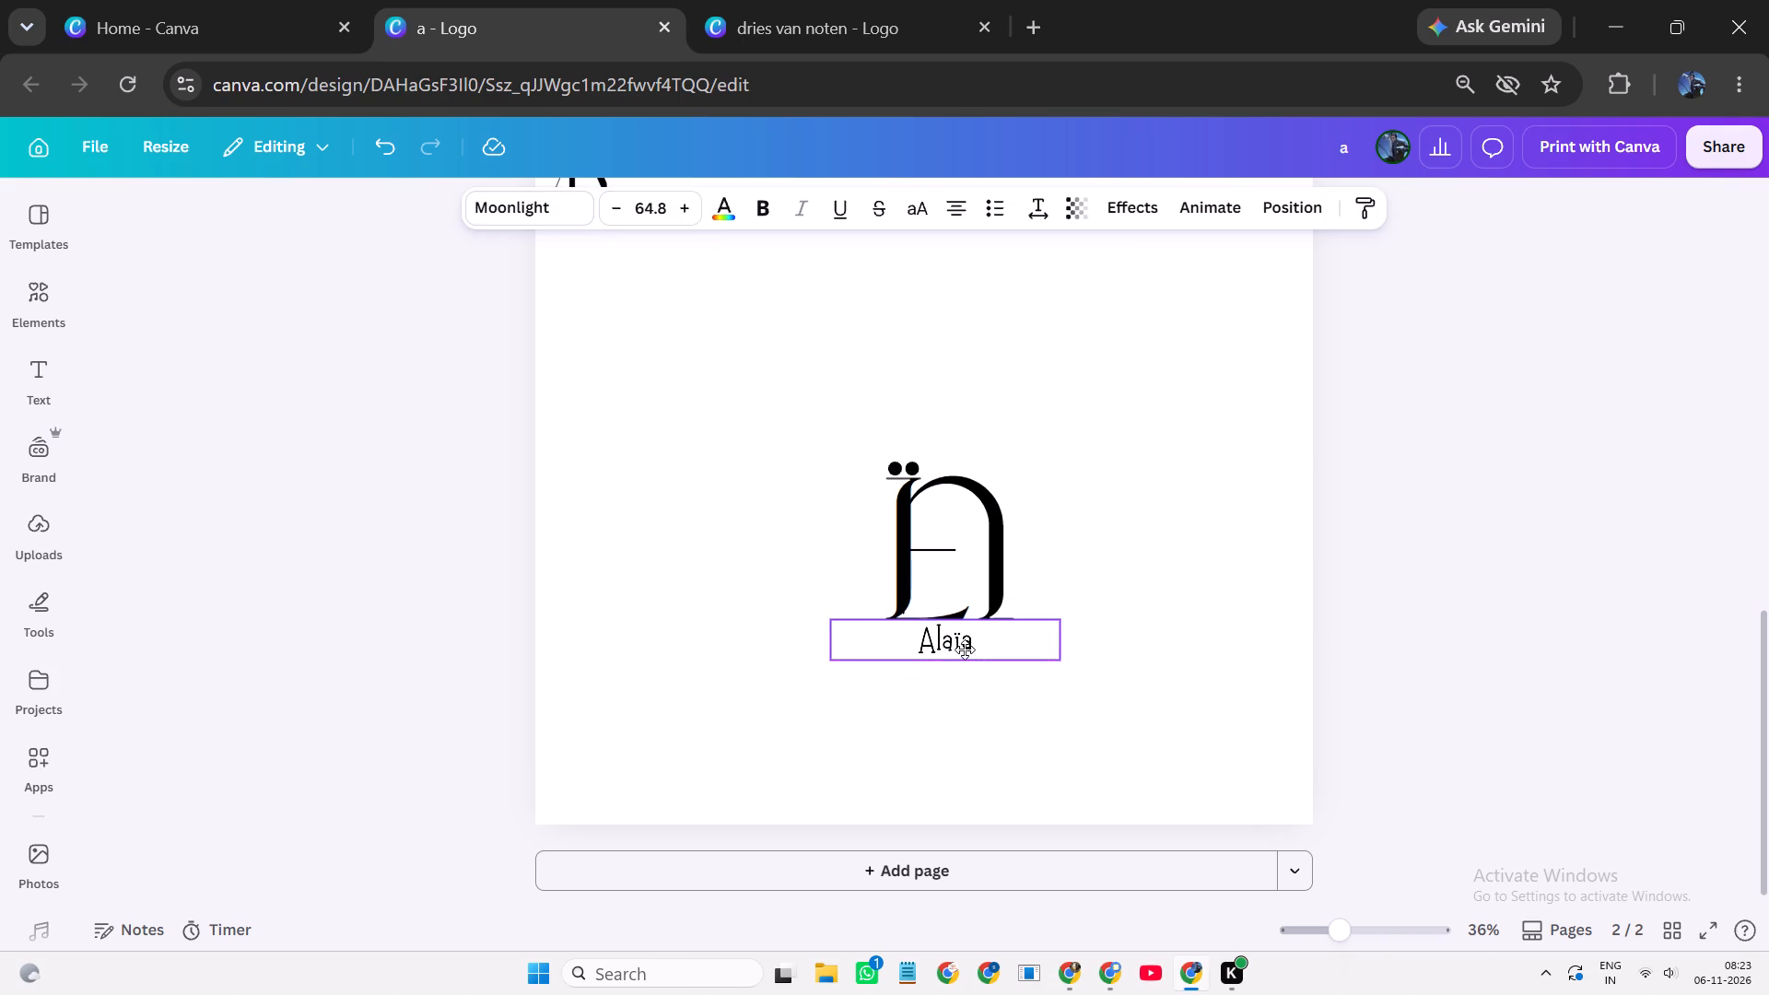
drag(965, 650, 966, 650)
Shrink the Alaïa wordmark slightly to size 63.5 and recentre it under the monogram.
double_click(1060, 664)
drag(1053, 661, 1045, 661)
click(1045, 661)
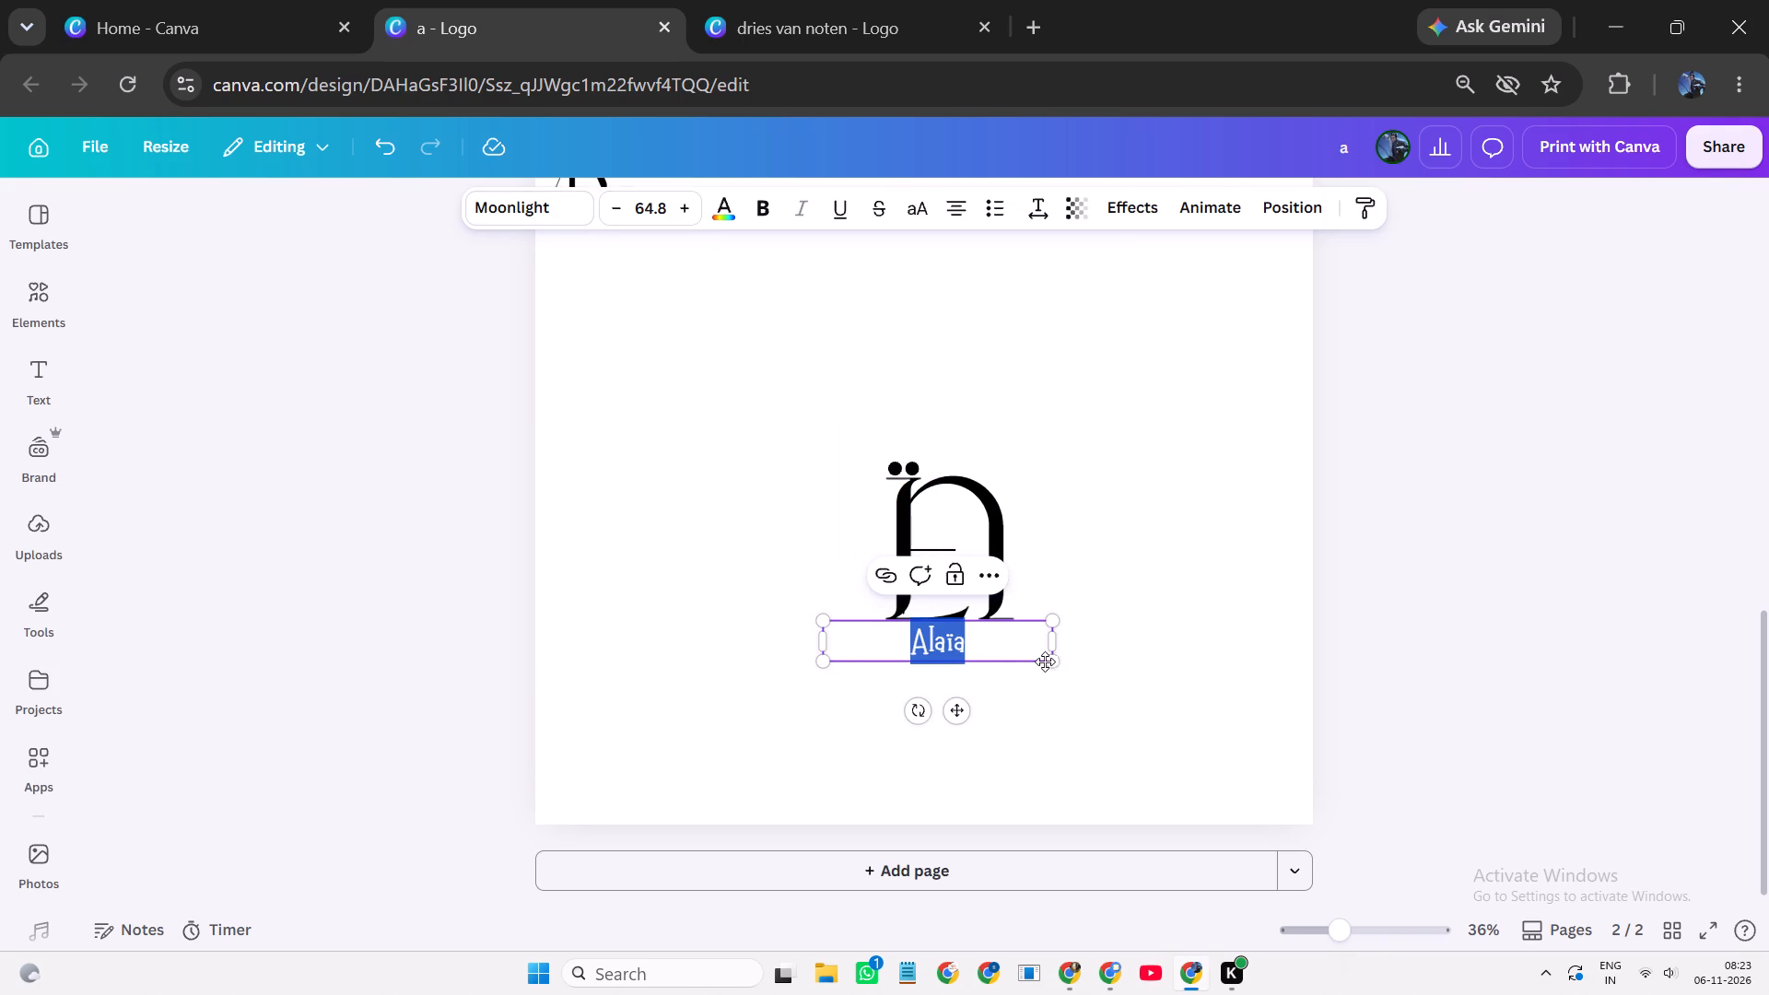
click(1054, 663)
click(1057, 694)
drag(981, 643, 990, 644)
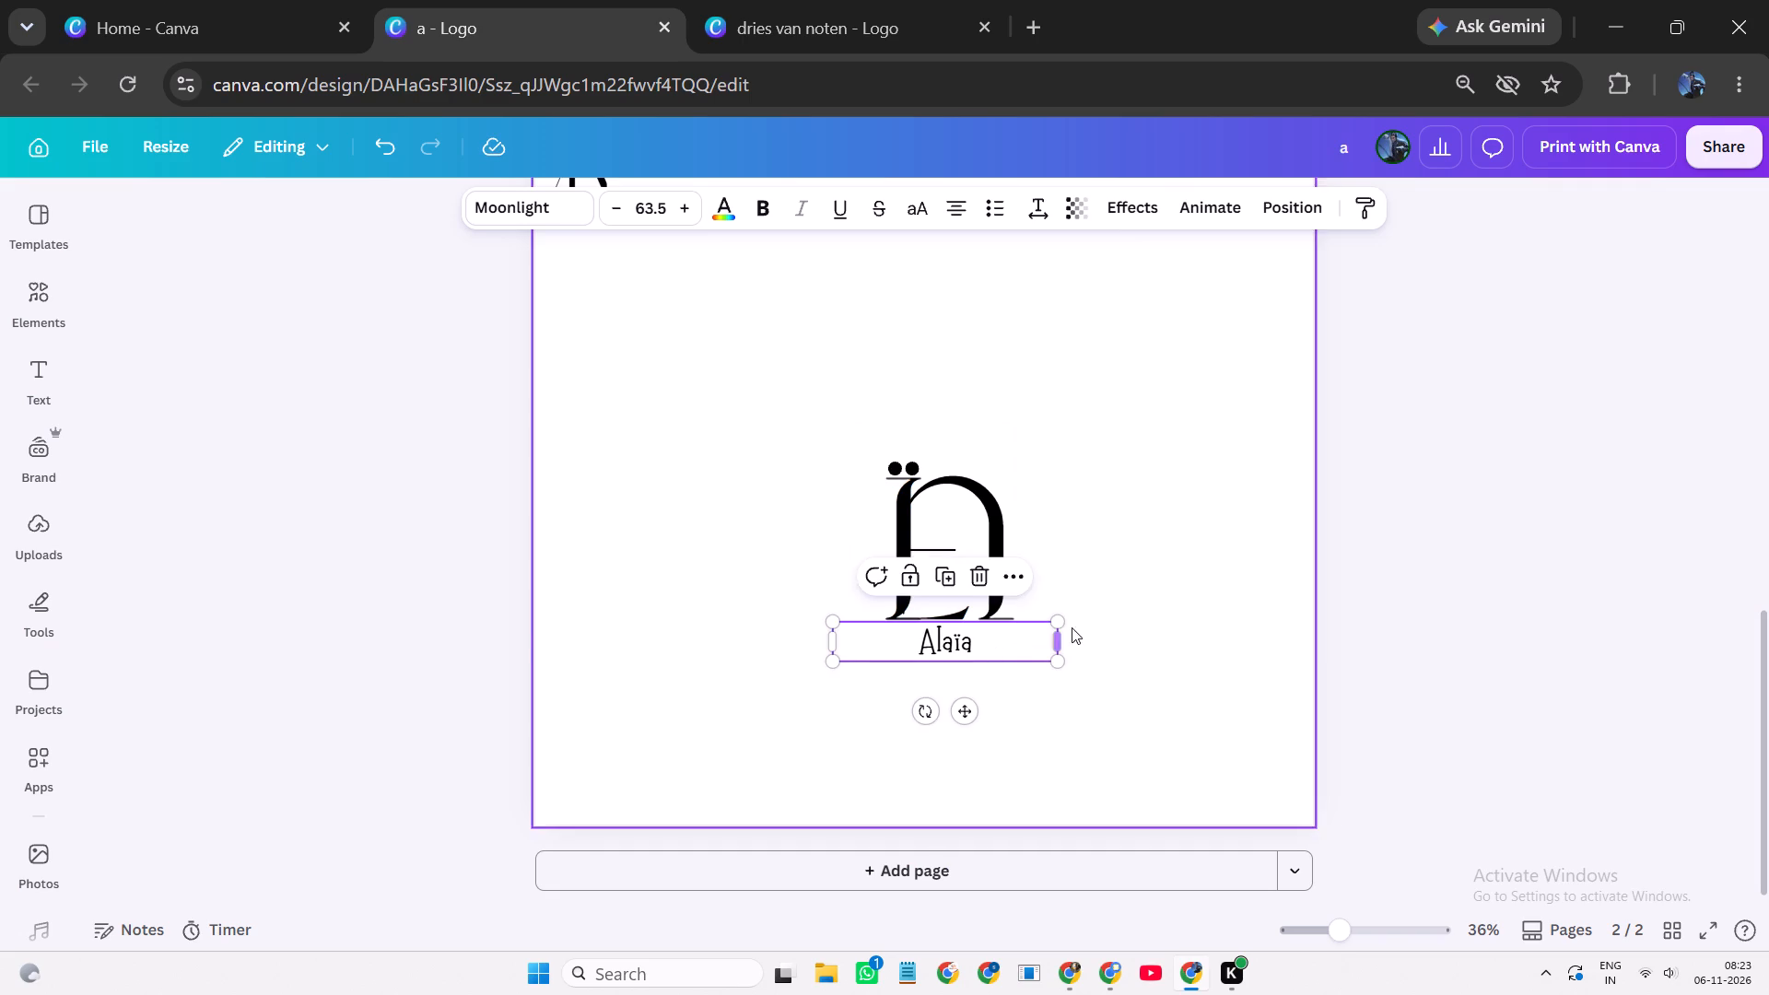
click(1042, 746)
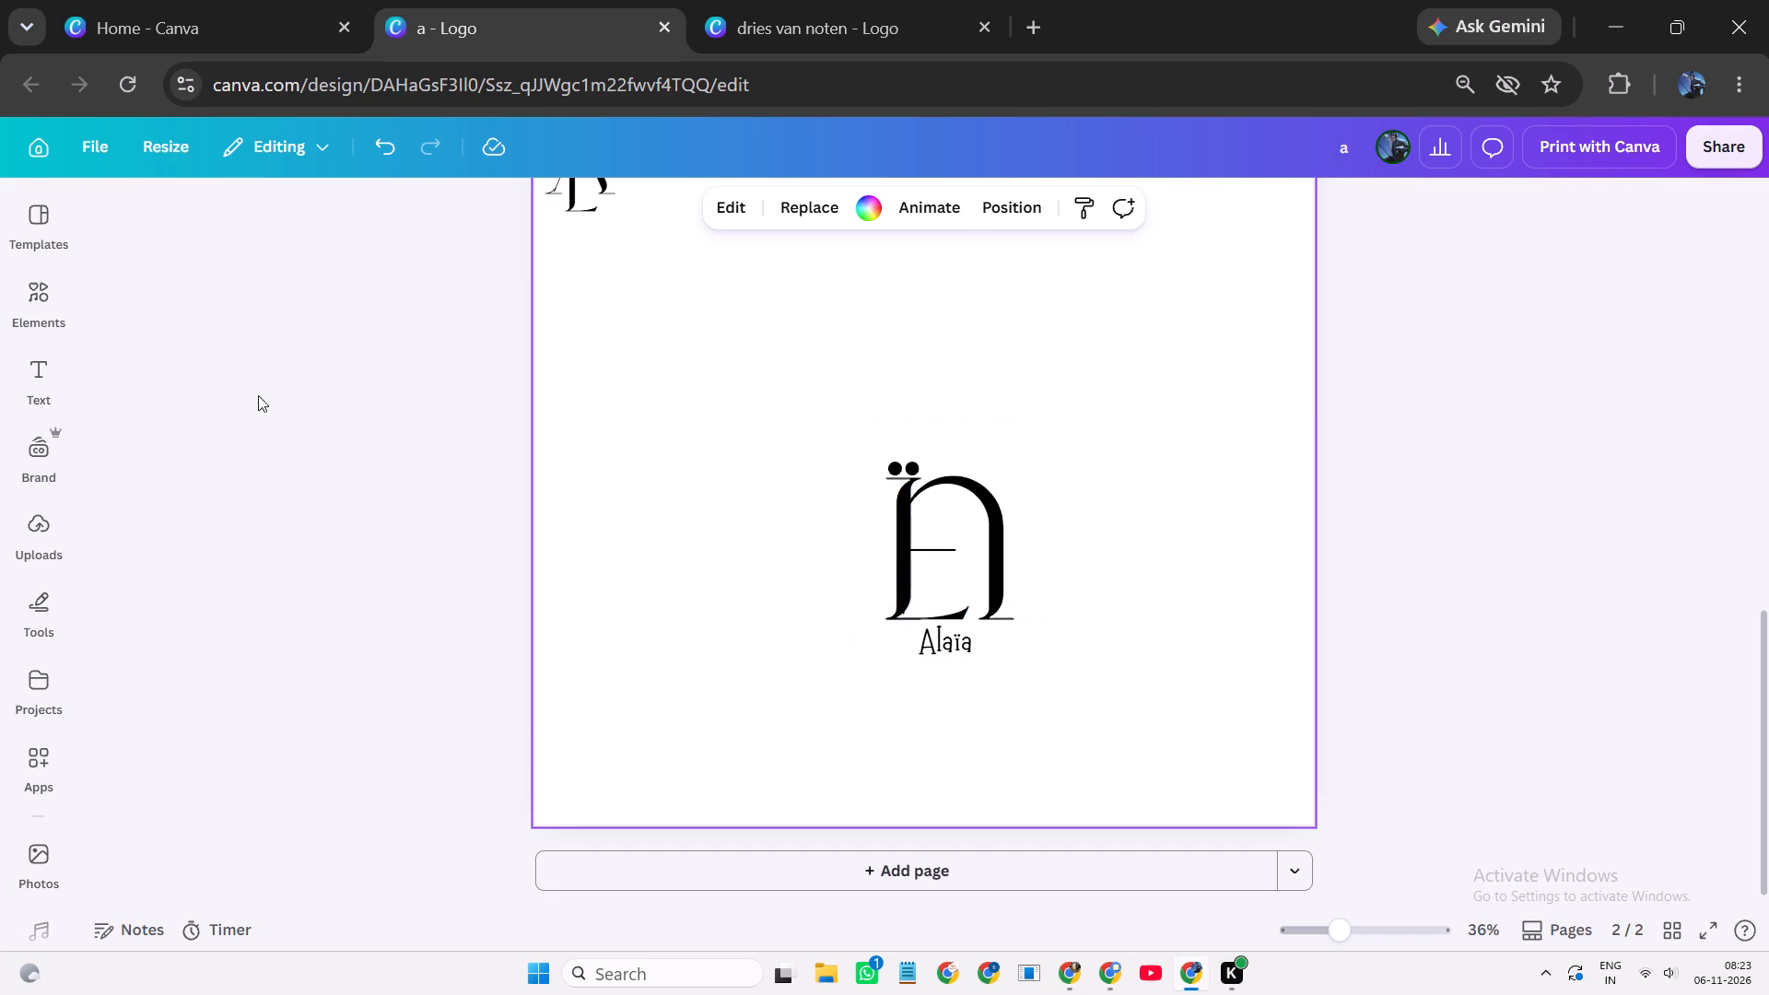
Add a default subheading text box to page 2.
click(27, 363)
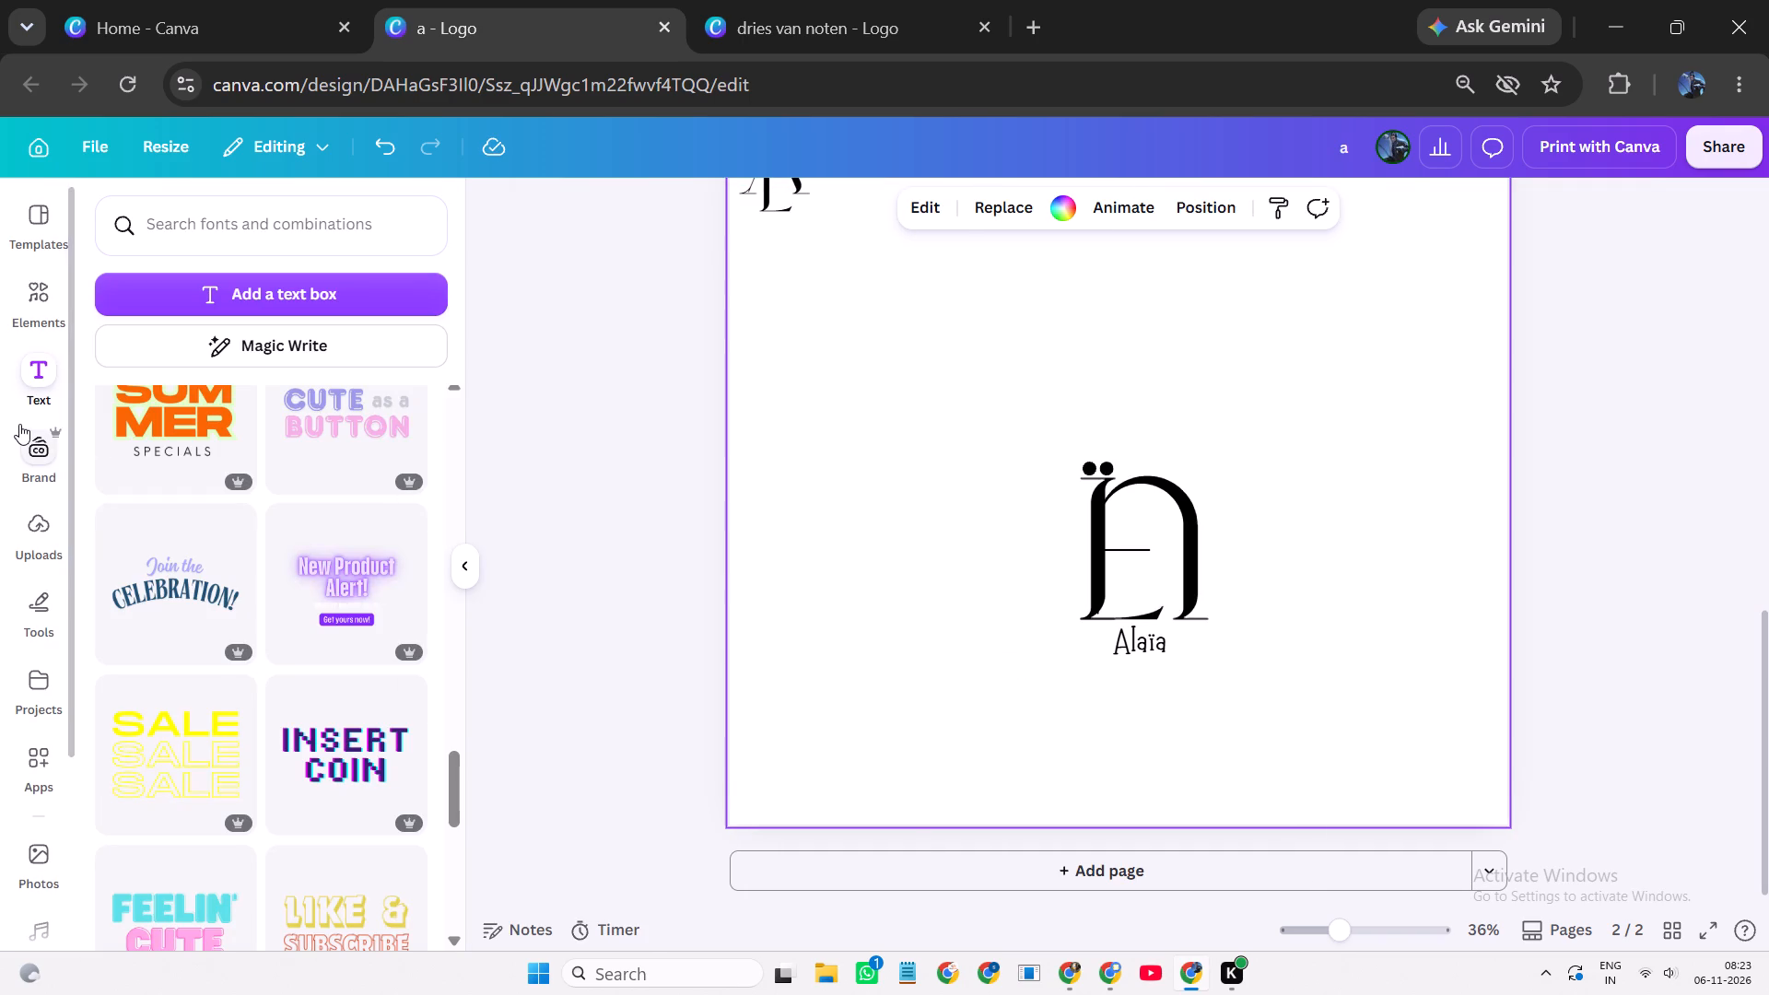
scroll(240, 437, up, 3)
scroll(240, 437, down, 1)
scroll(240, 437, up, 13)
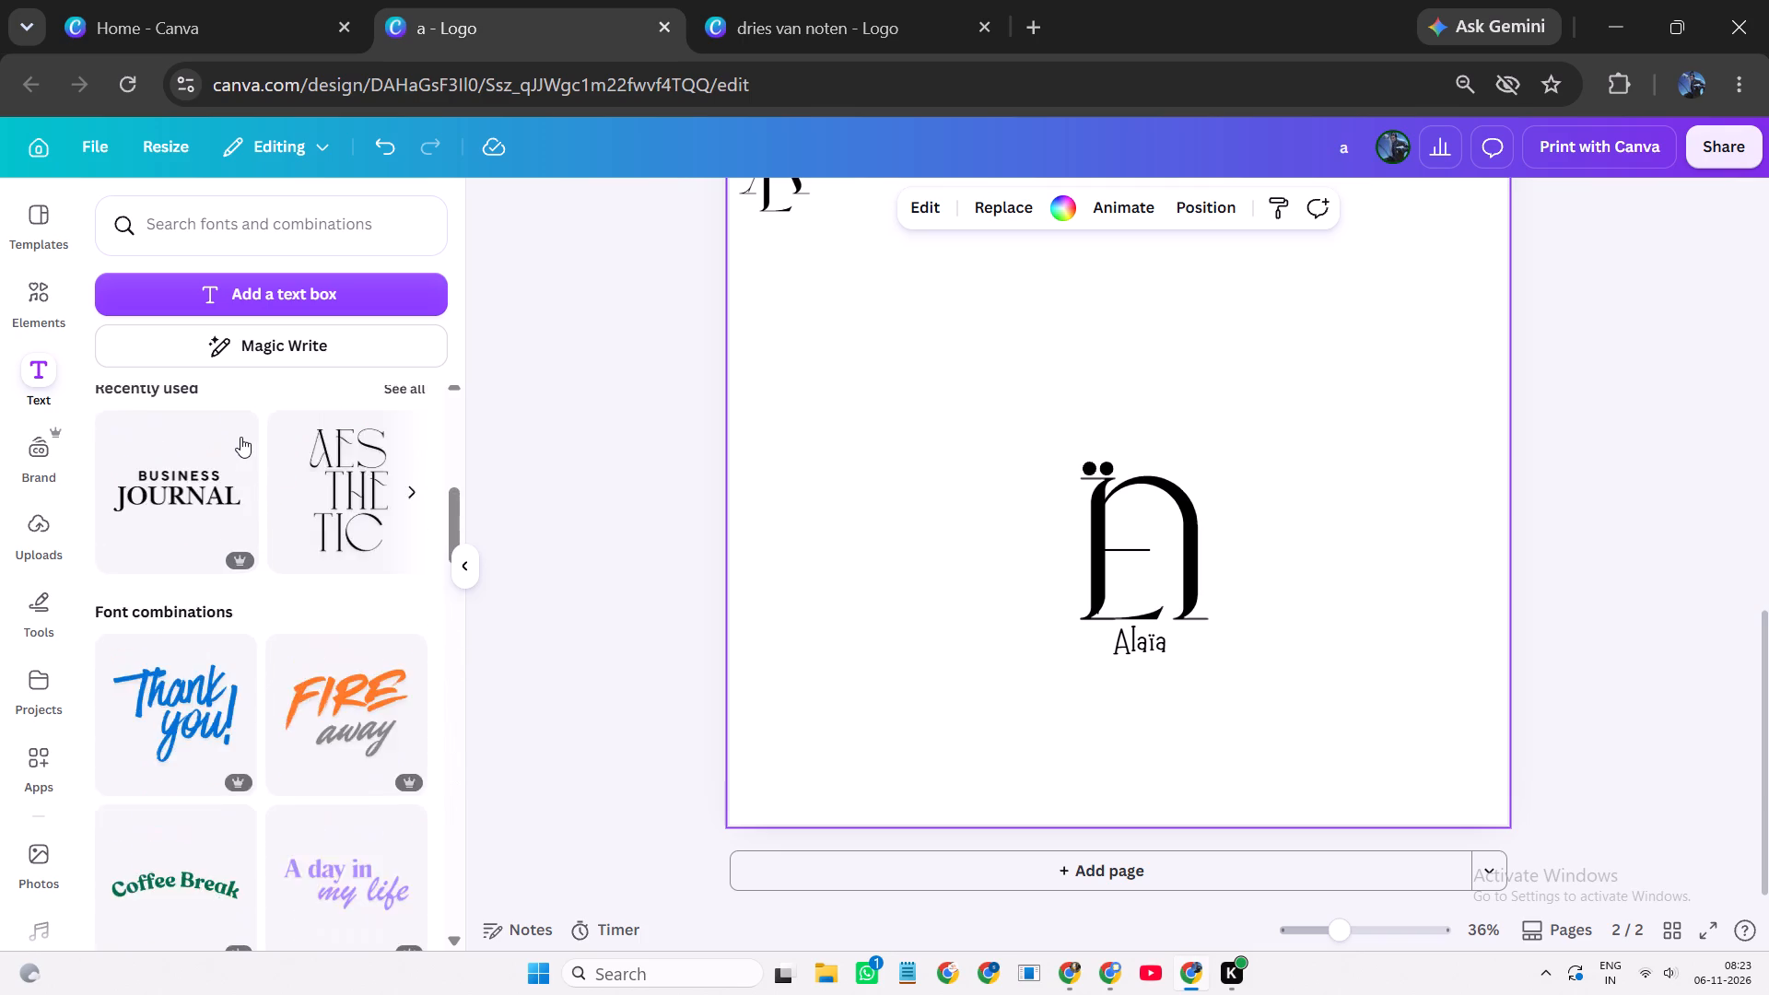
scroll(240, 437, up, 7)
click(306, 625)
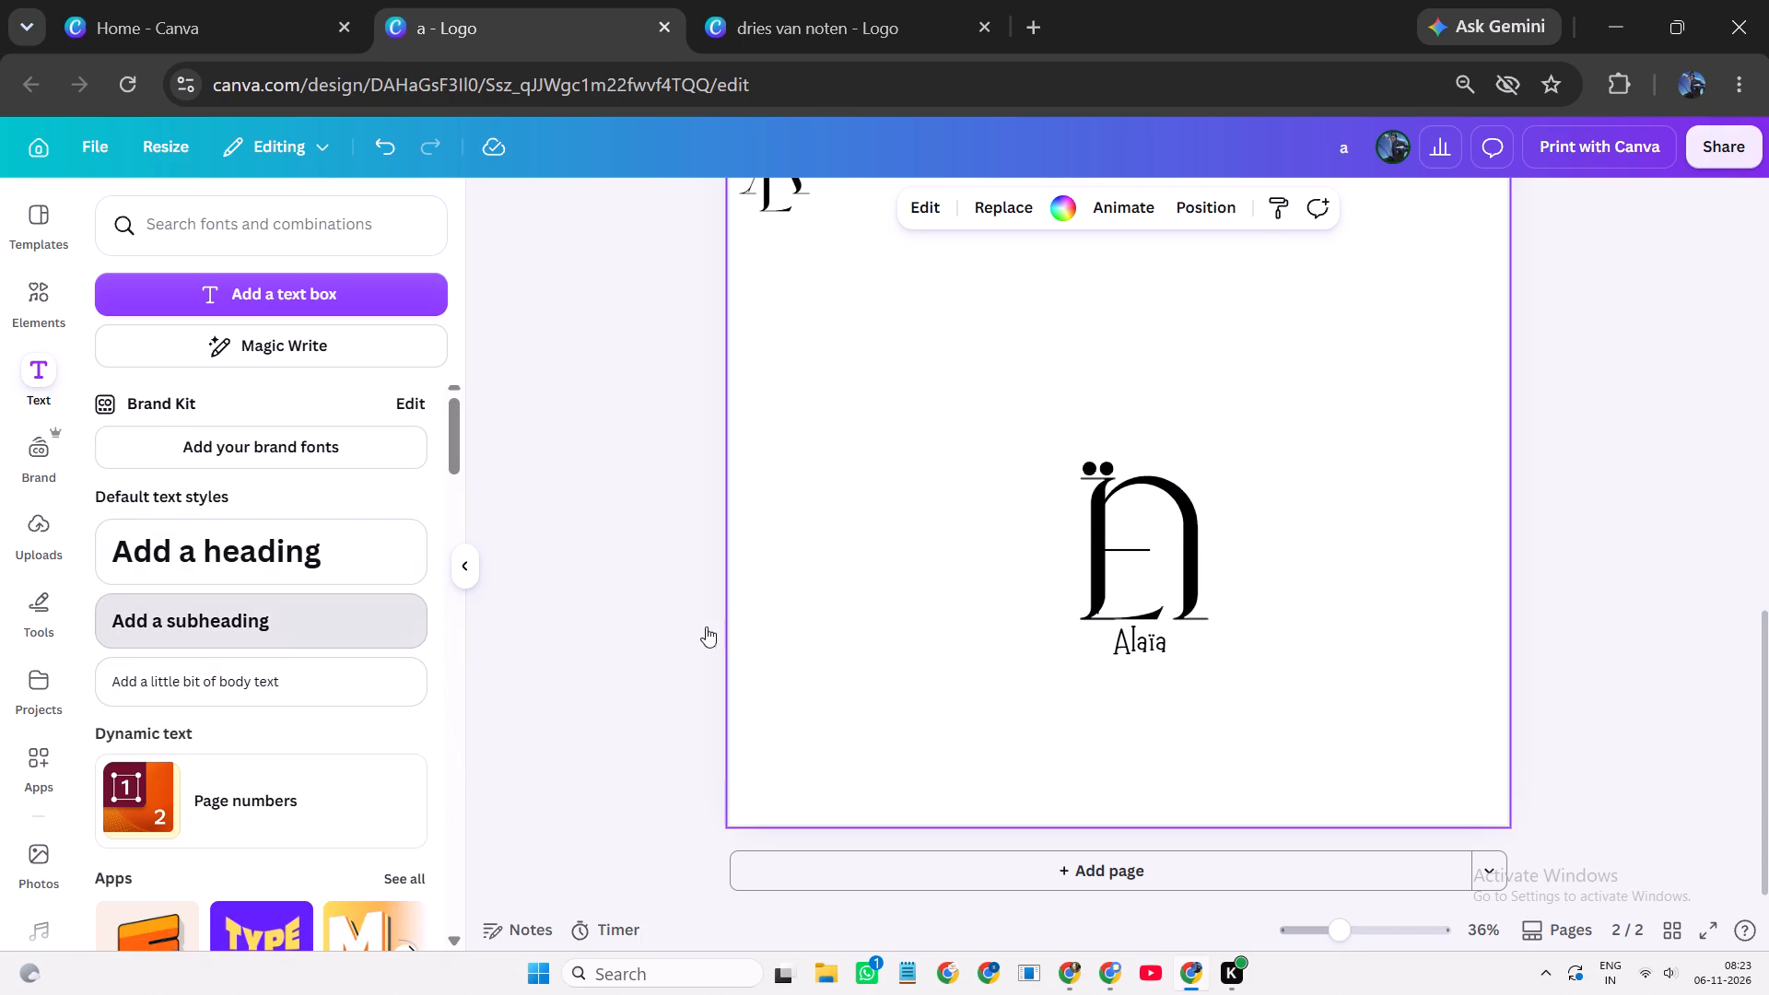
click(474, 564)
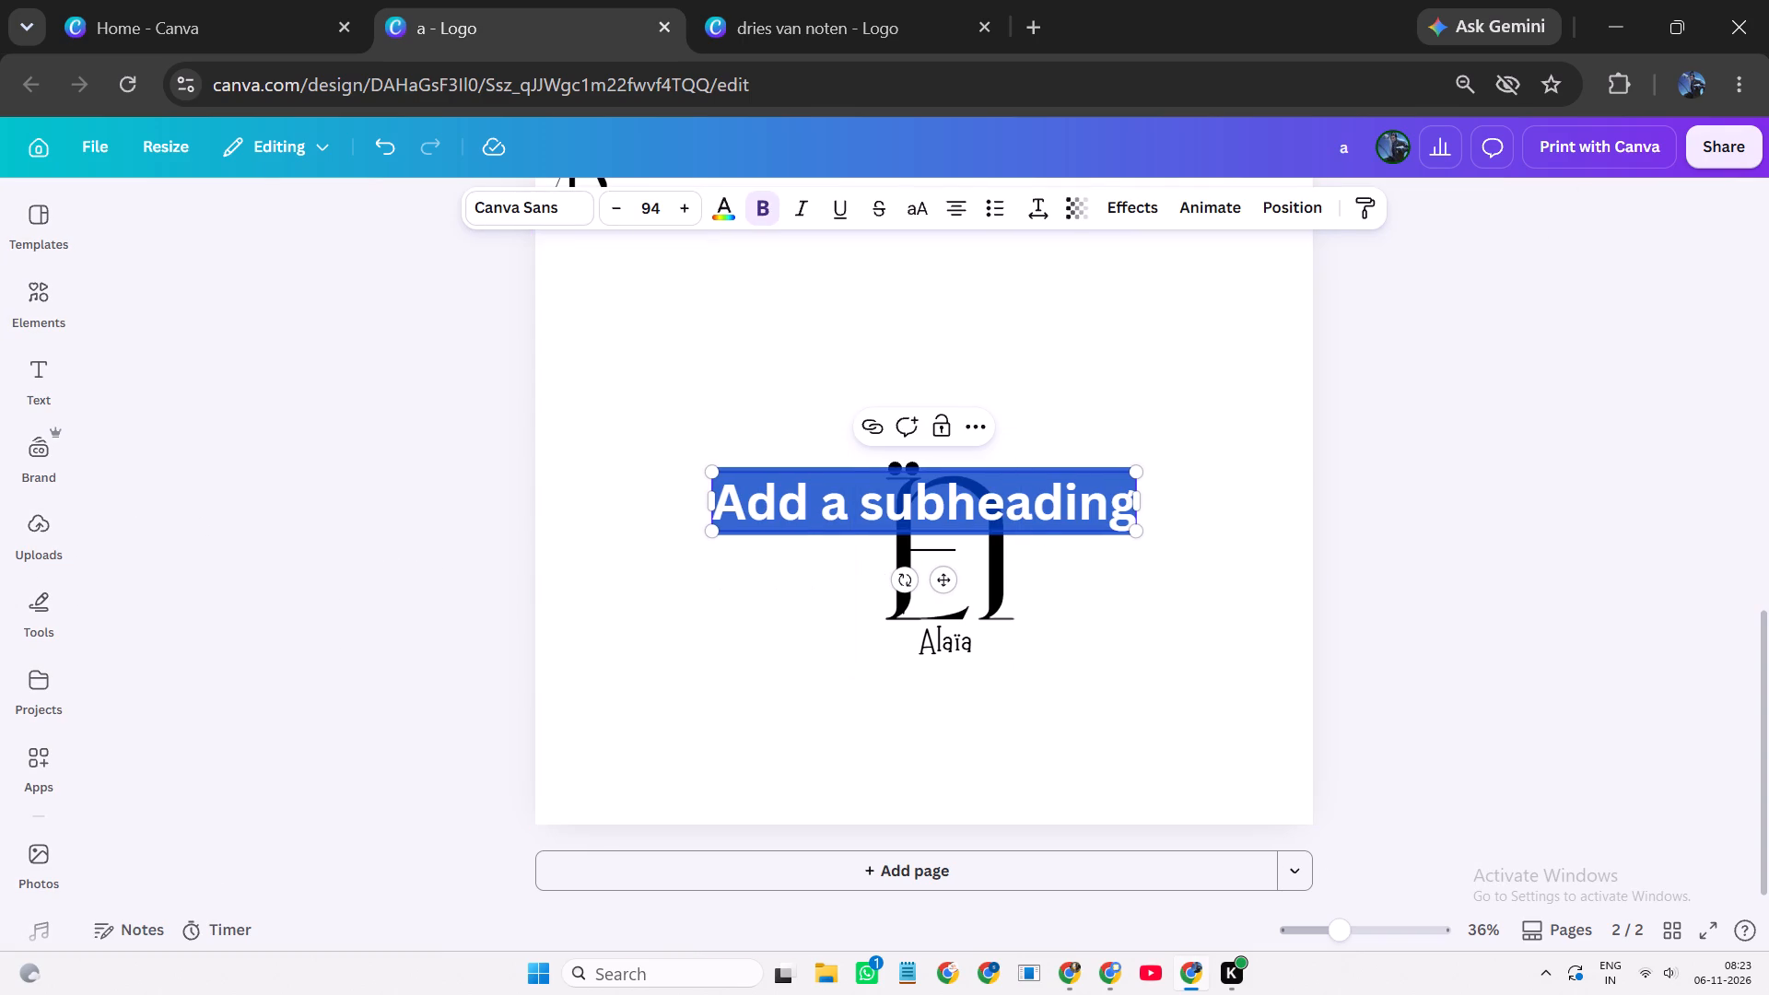
Replace the subheading placeholder text on page 2 with "best luxury store".
drag(1123, 502, 907, 482)
click(1134, 585)
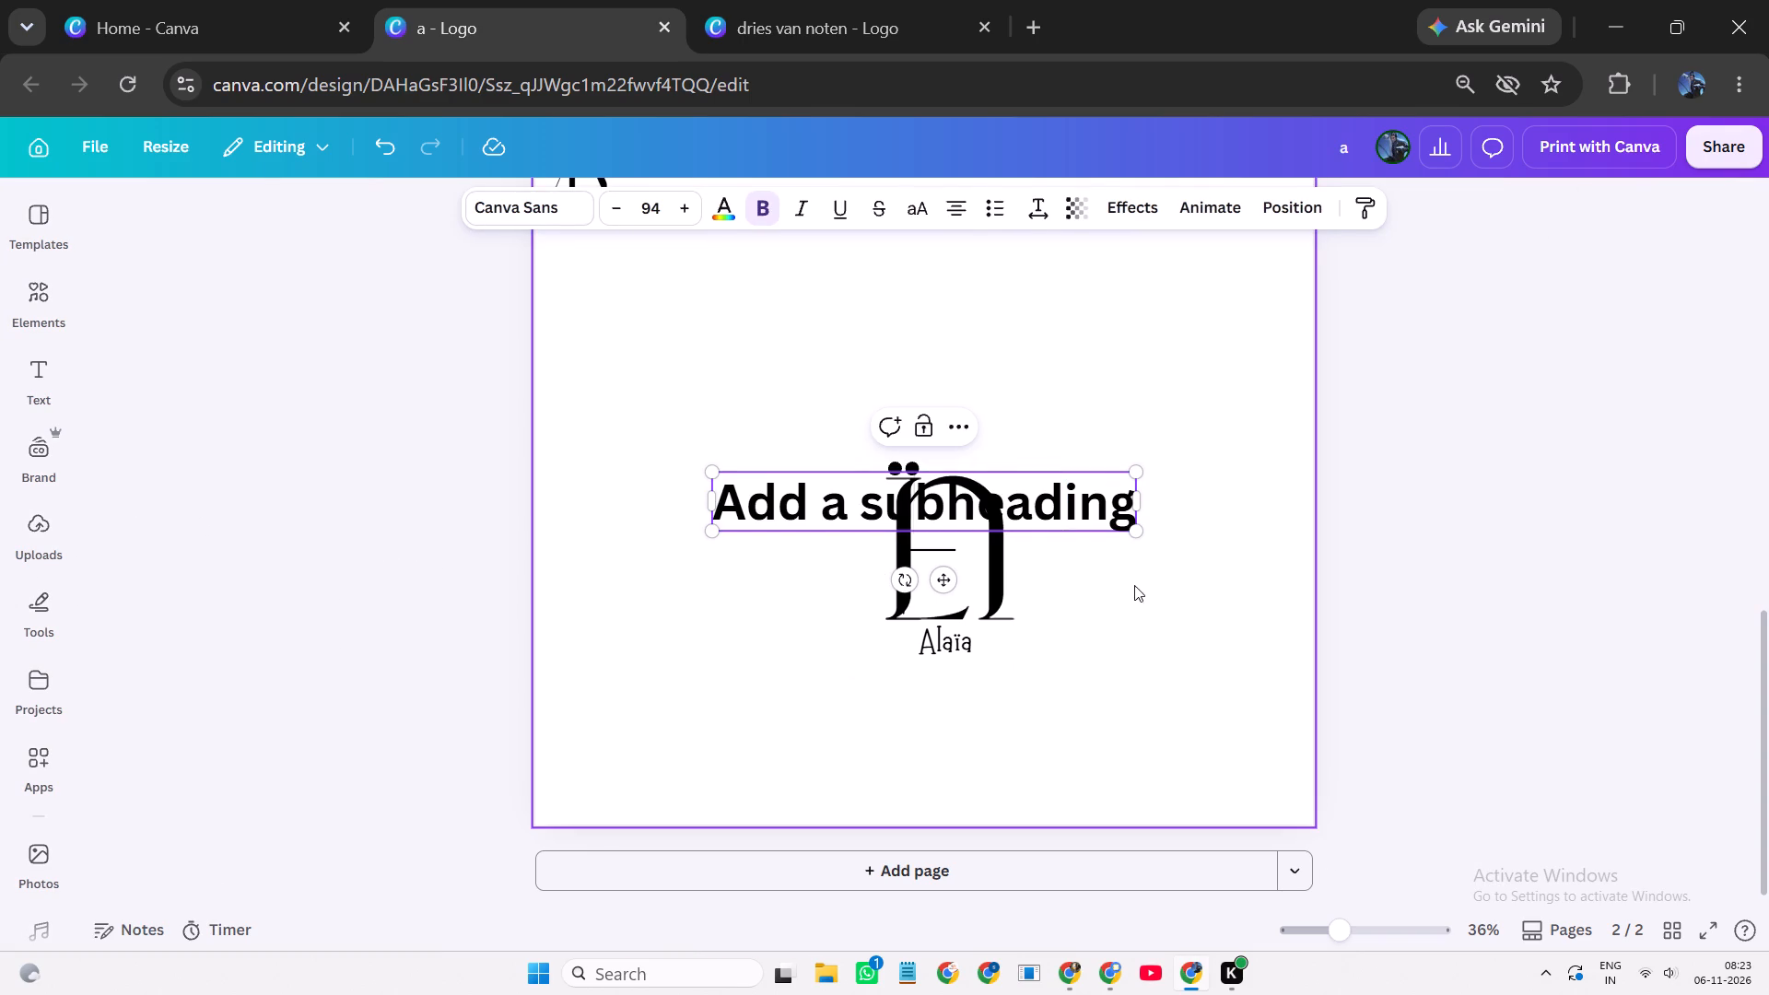
click(1123, 496)
click(1126, 506)
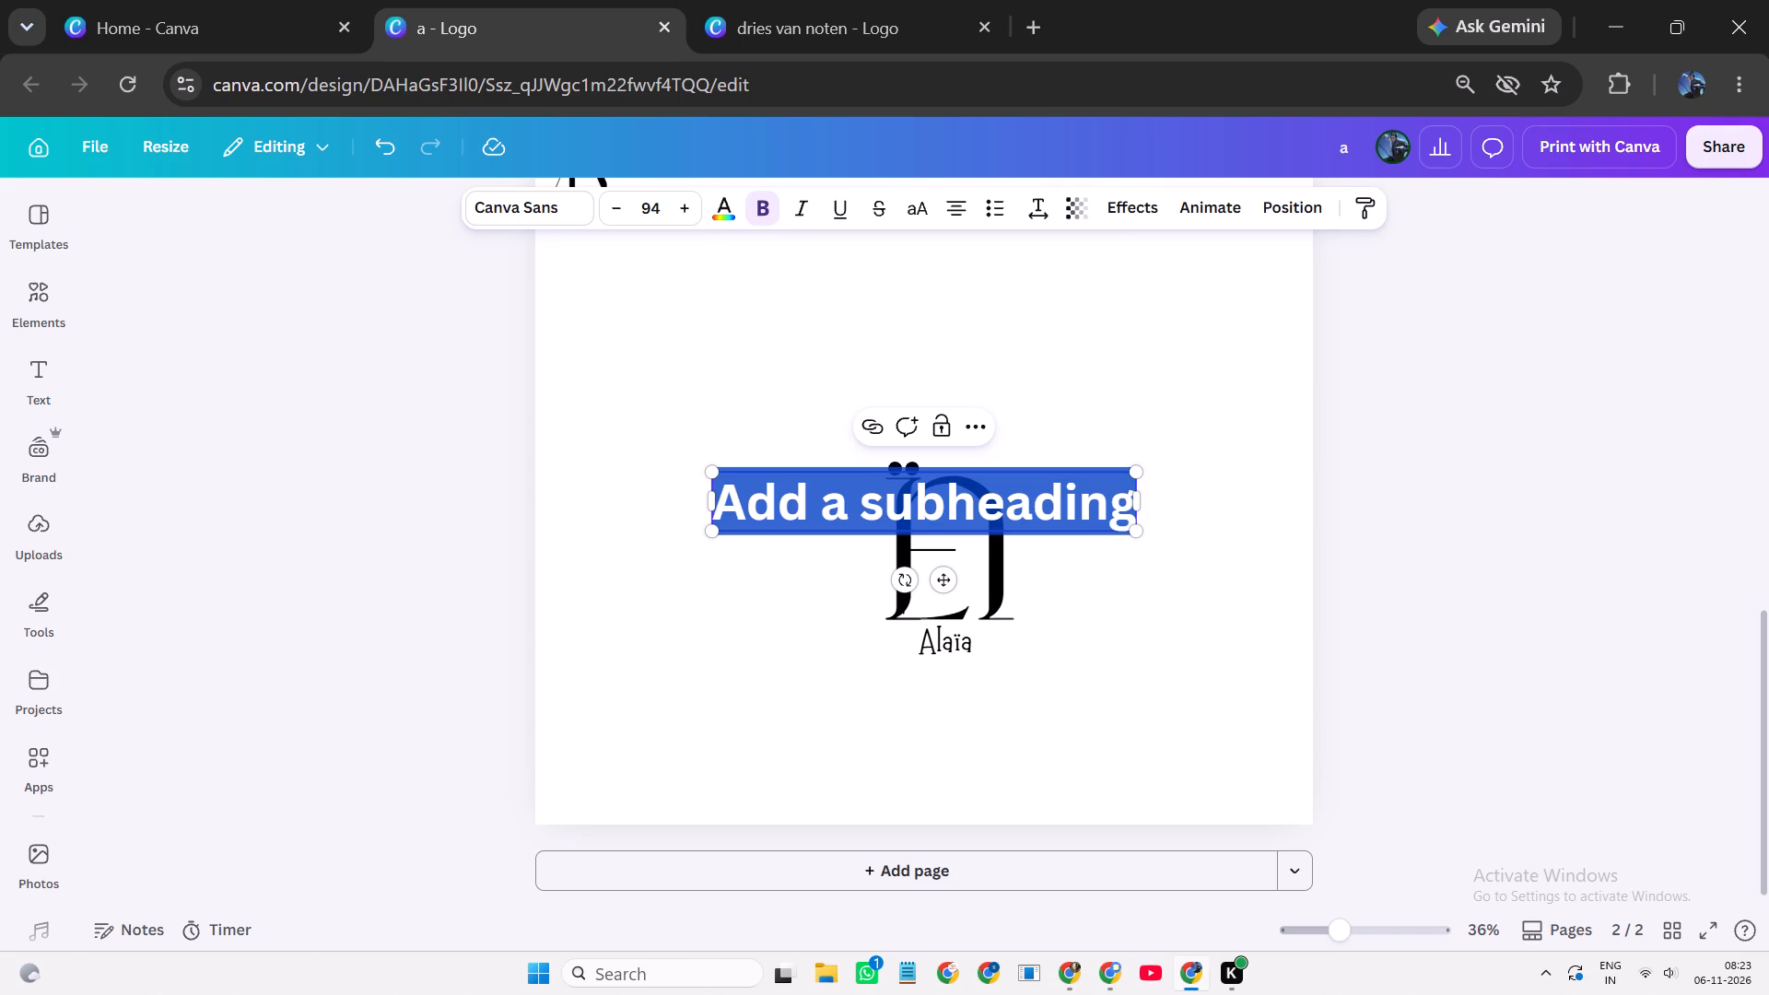
key(BackSpace)
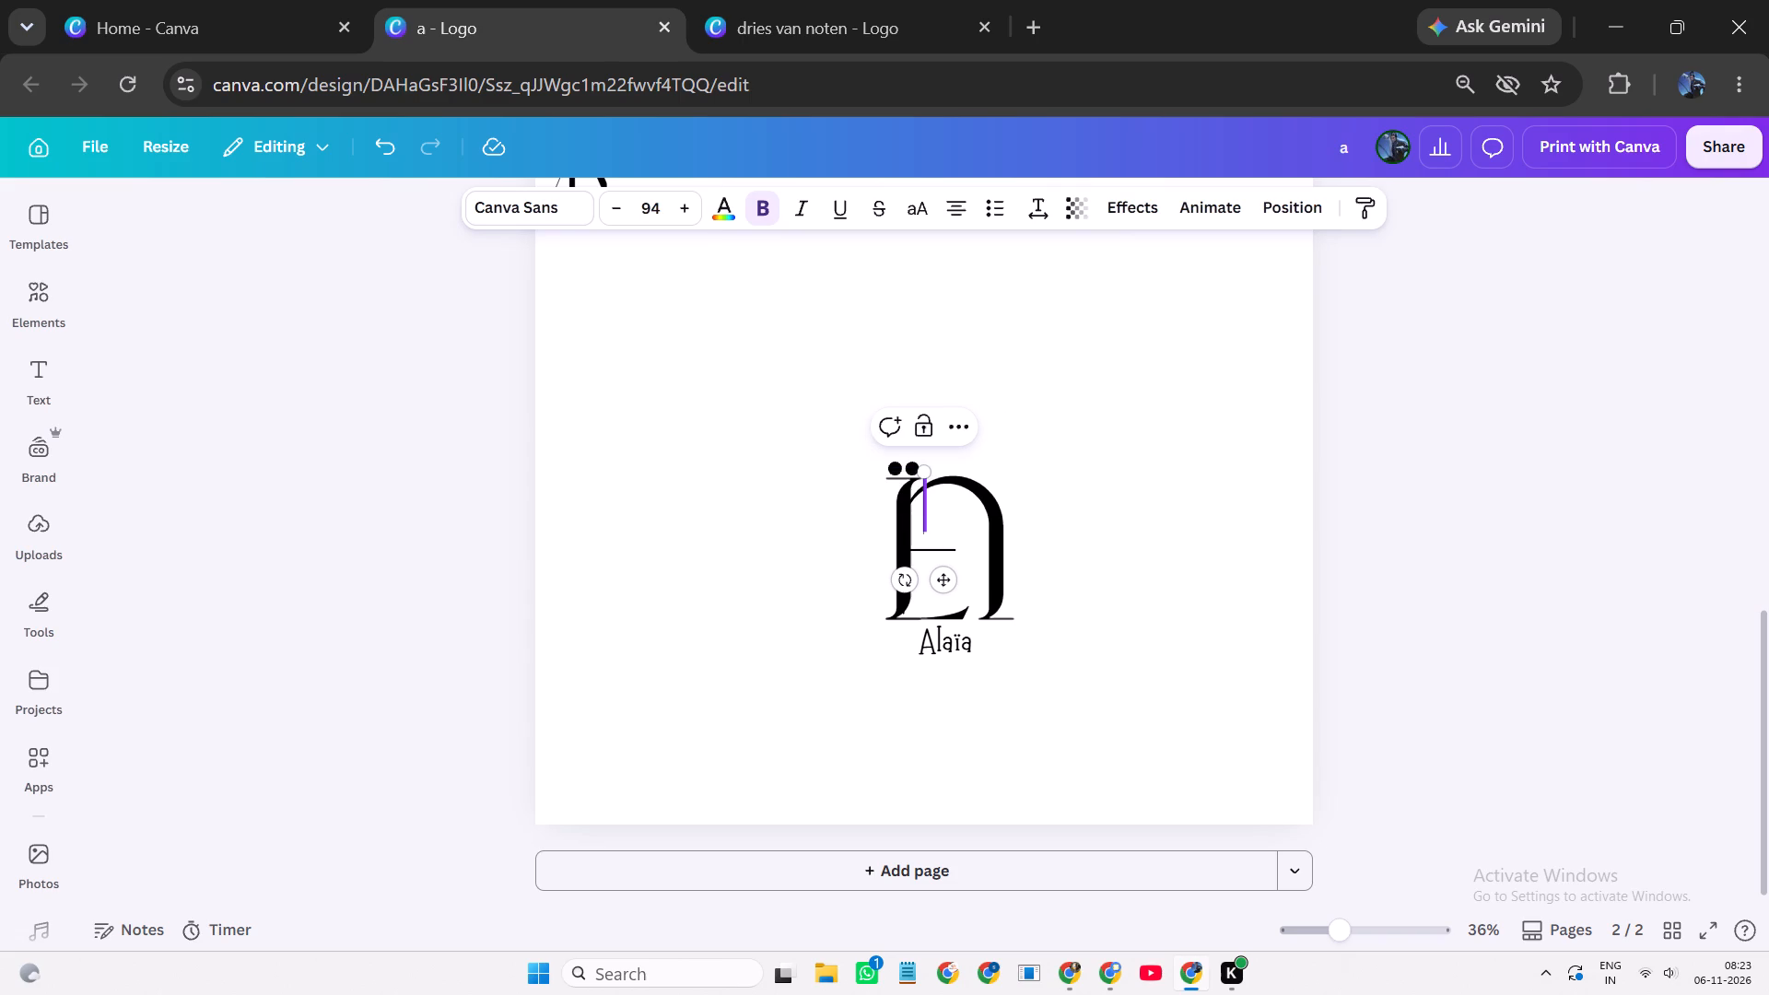
text(best)
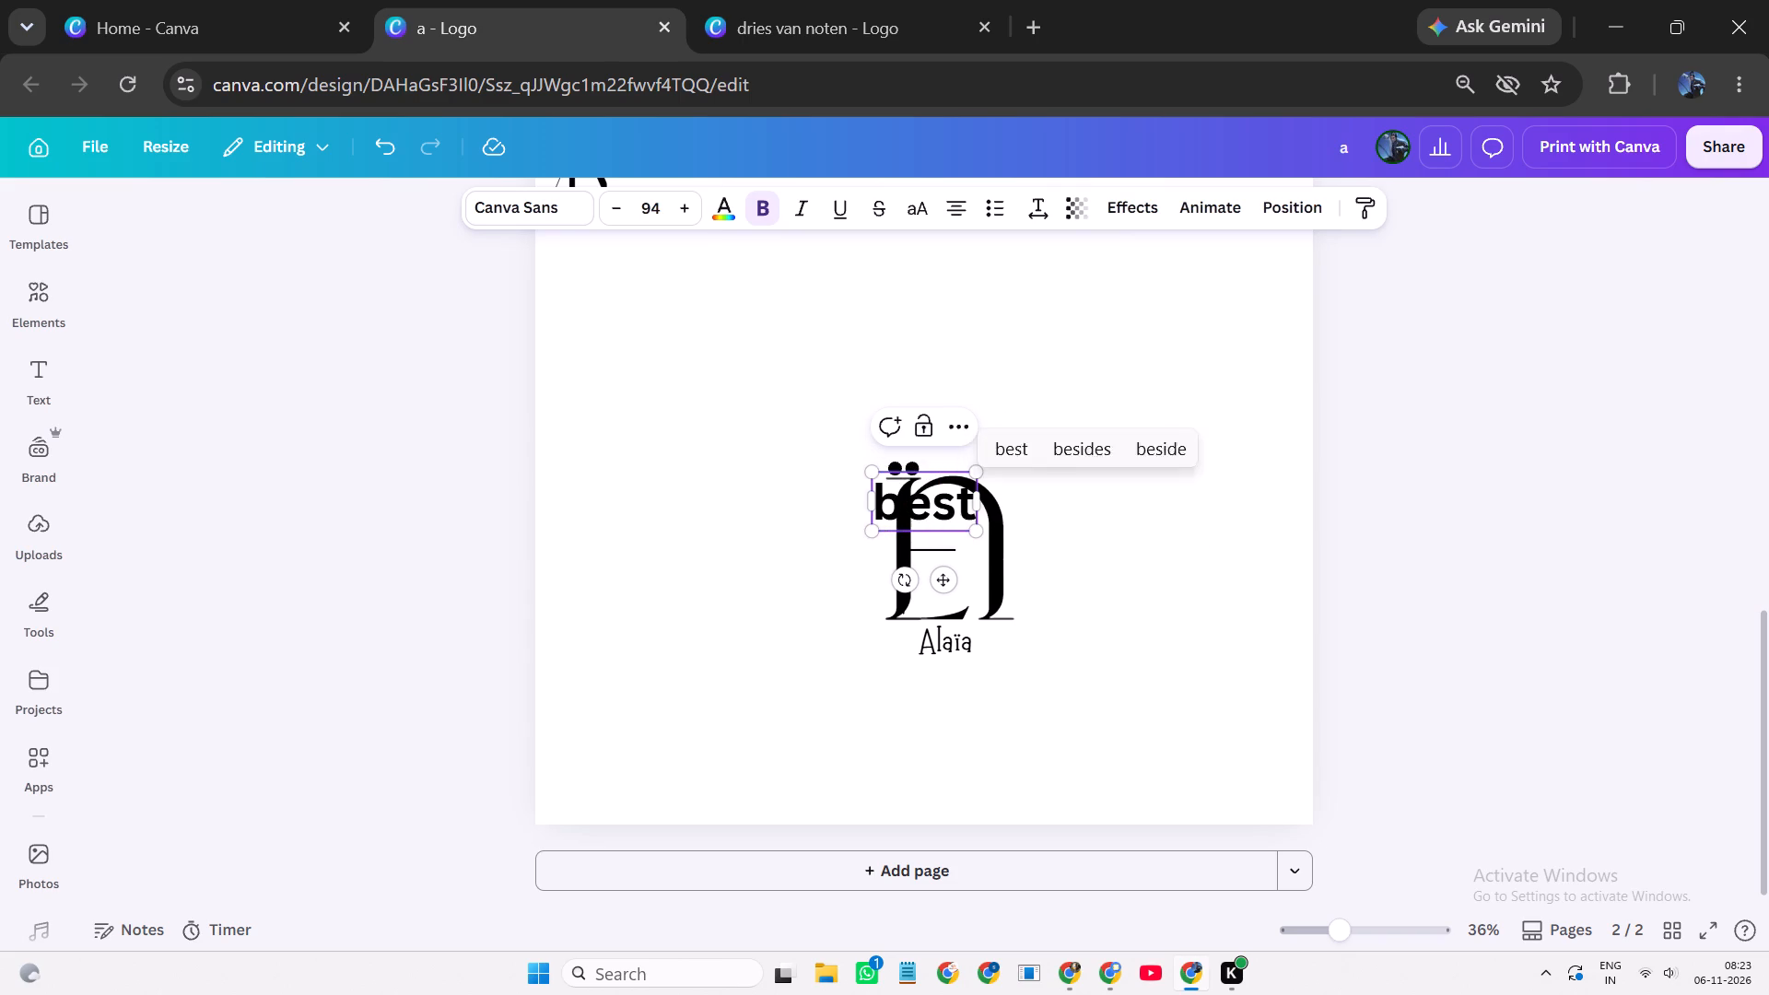
key(space)
text(luxury)
key(space)
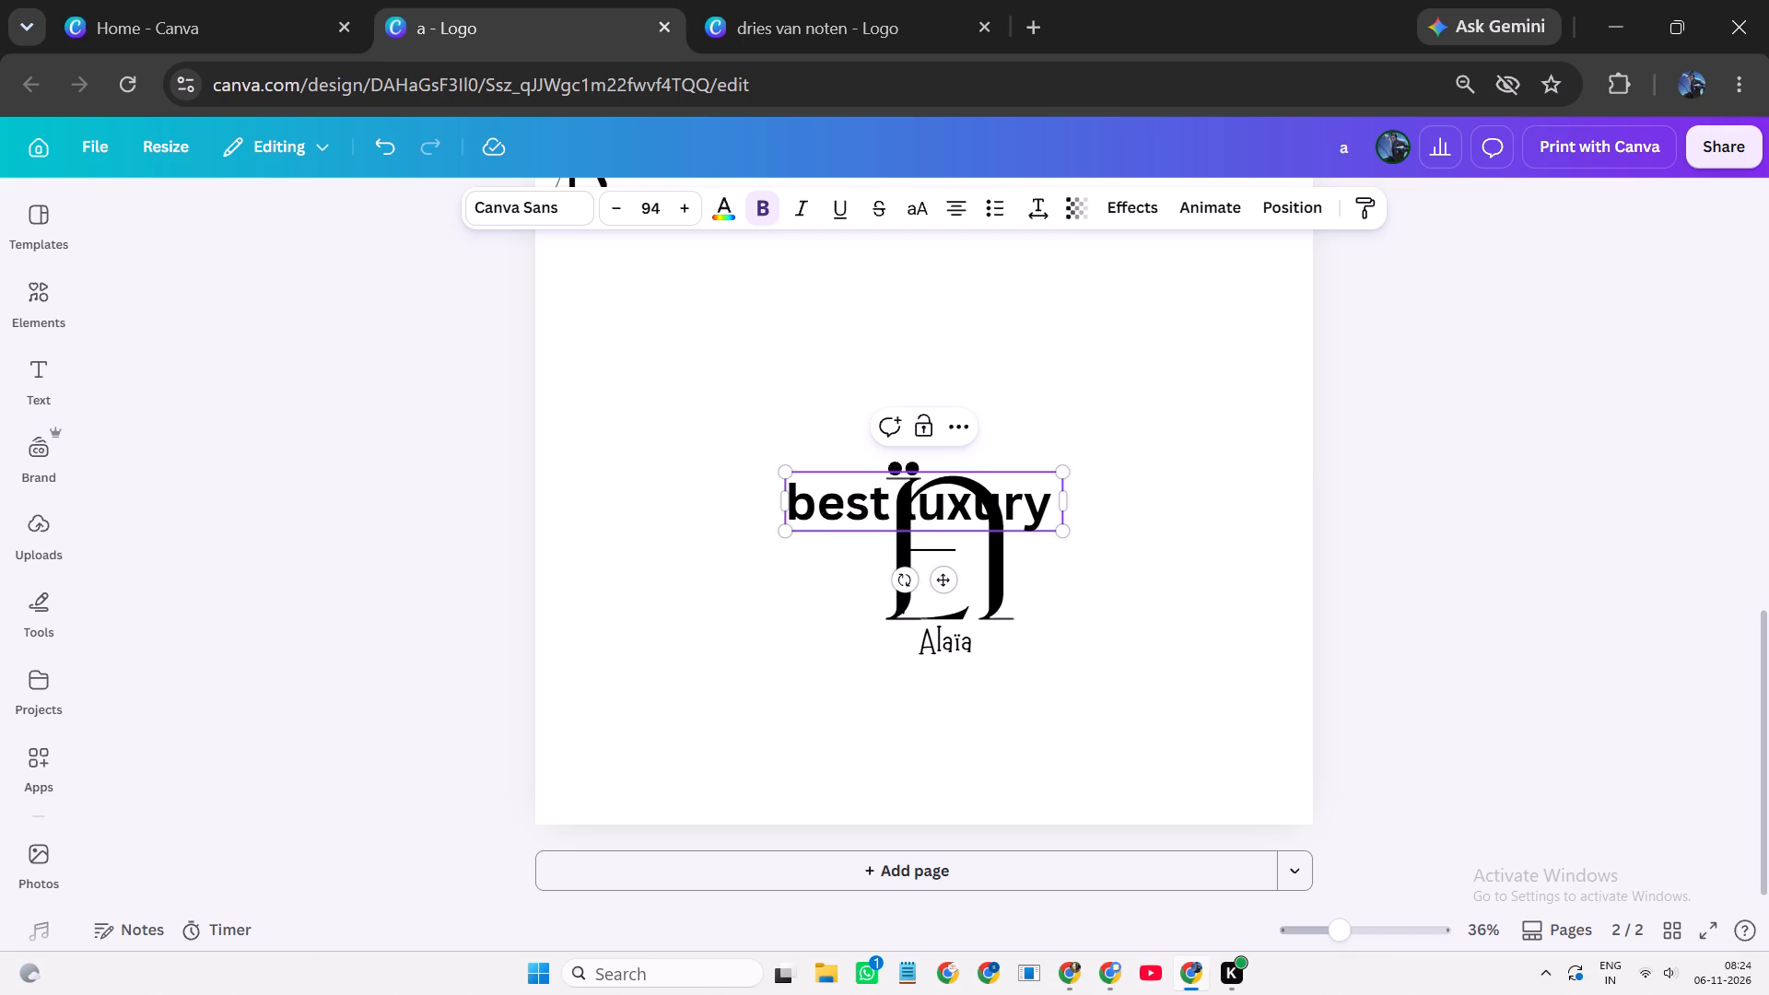
key(s)
key(BackSpace)
text(store)
click(1176, 603)
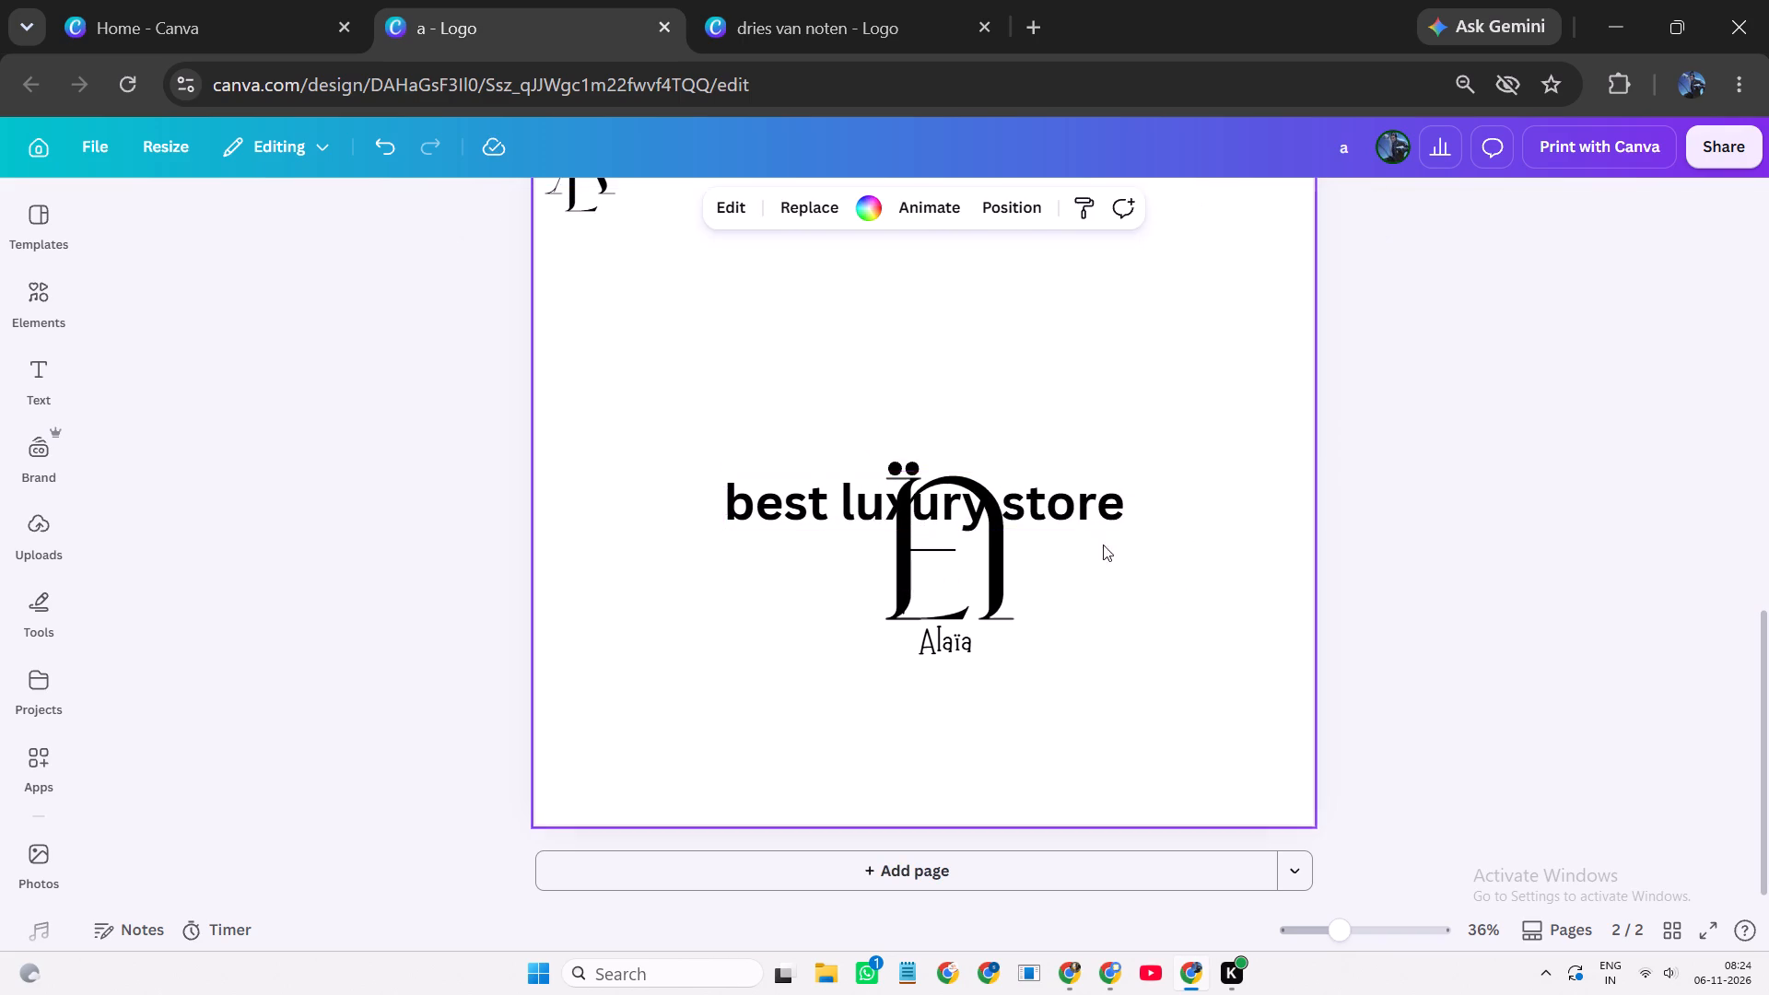
Shrink the tagline to size 35.4 and place it centred just below the Alaïa wordmark.
drag(1080, 516, 1119, 696)
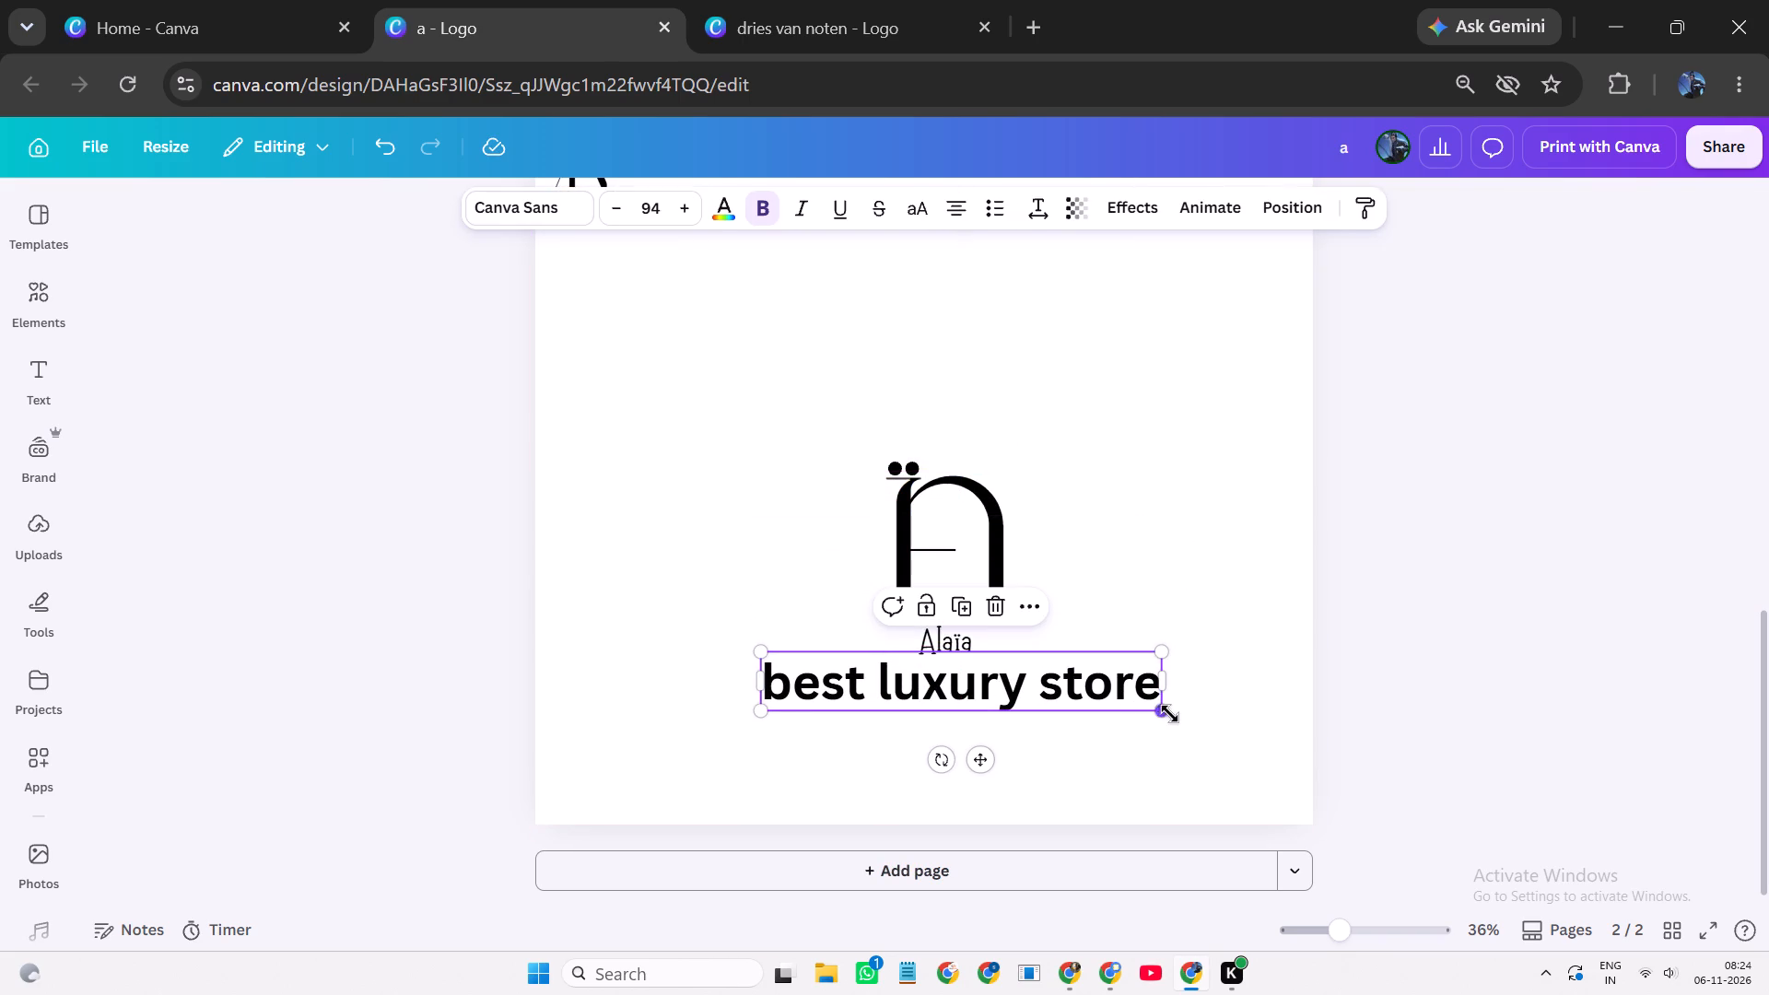
drag(1165, 713, 936, 667)
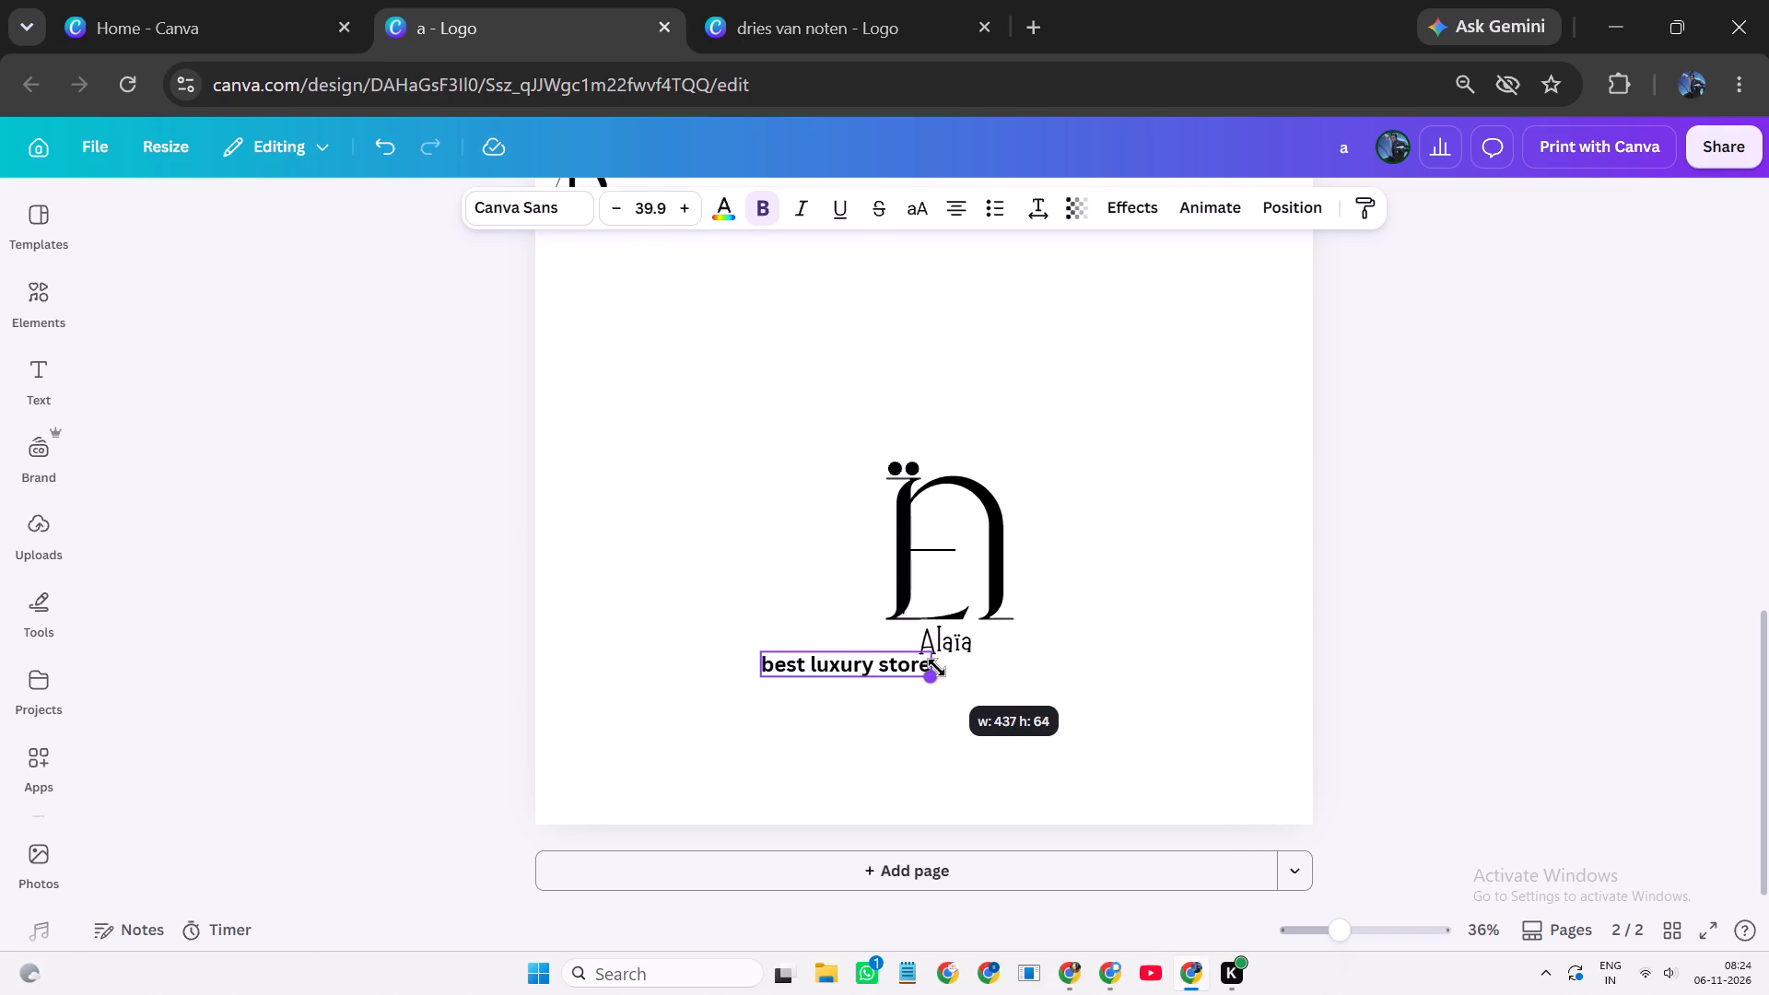
drag(936, 667, 912, 670)
click(843, 730)
drag(848, 730, 885, 735)
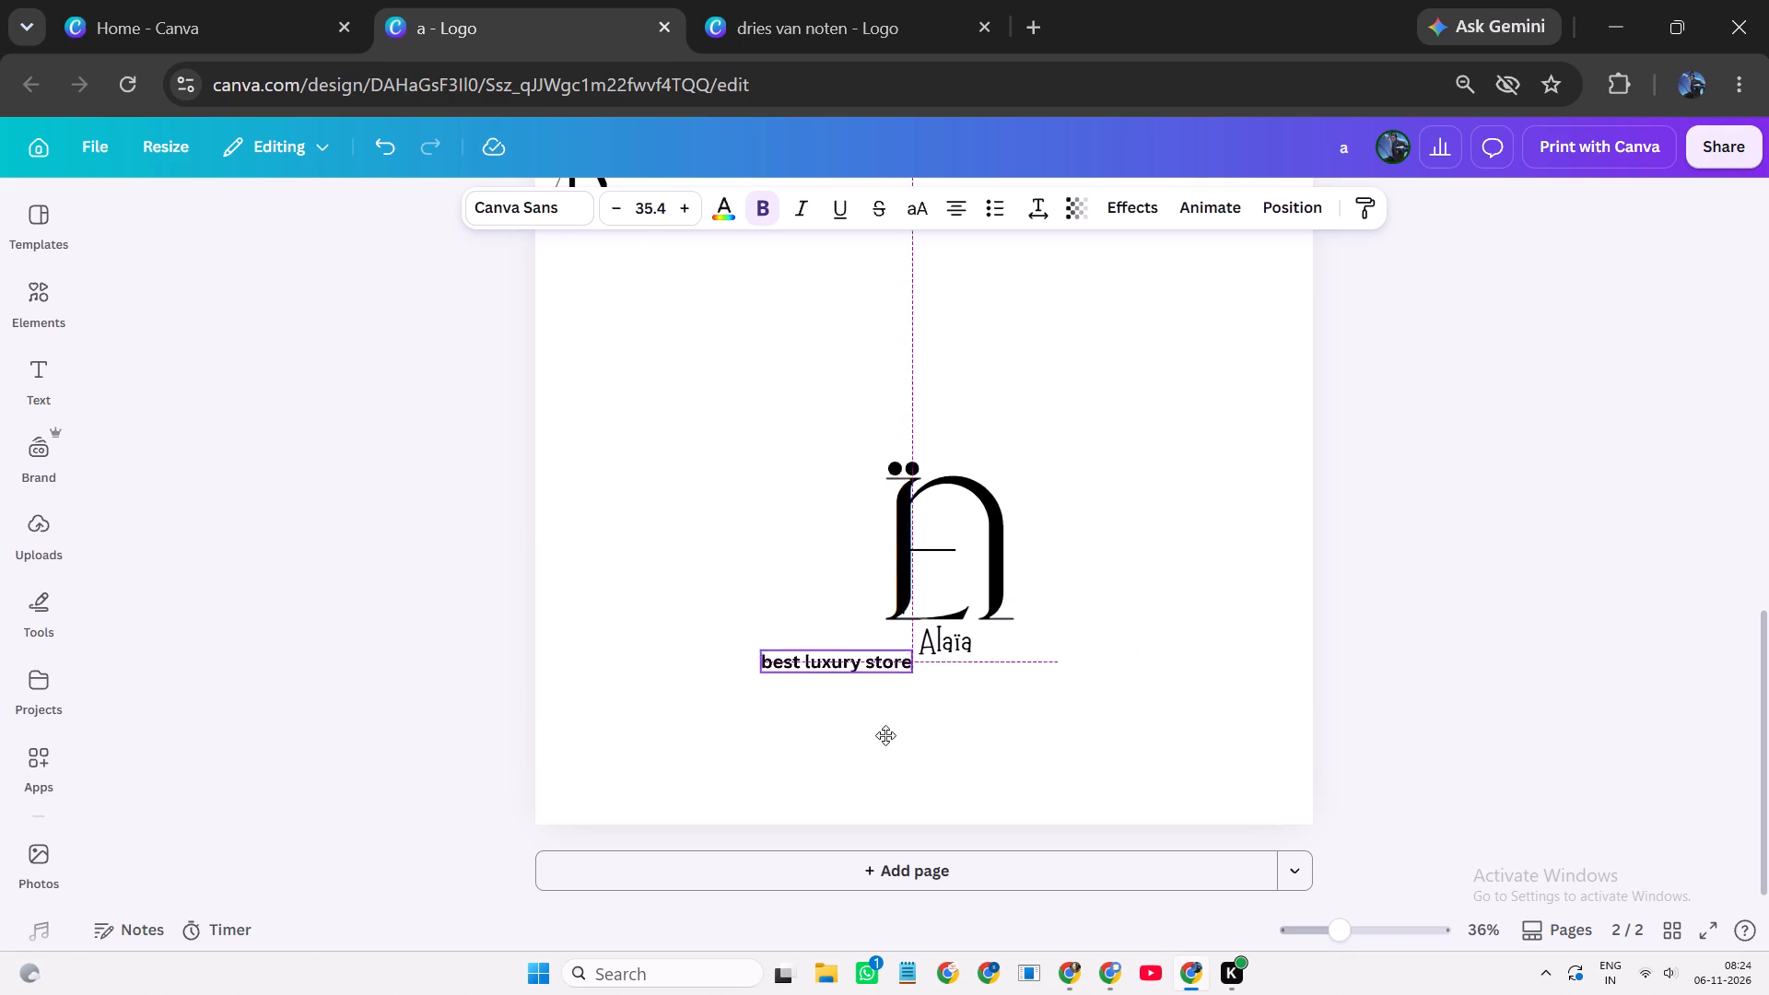
drag(885, 735, 946, 736)
Set the tagline's font to Moonlight and switch its text to uppercase.
click(591, 205)
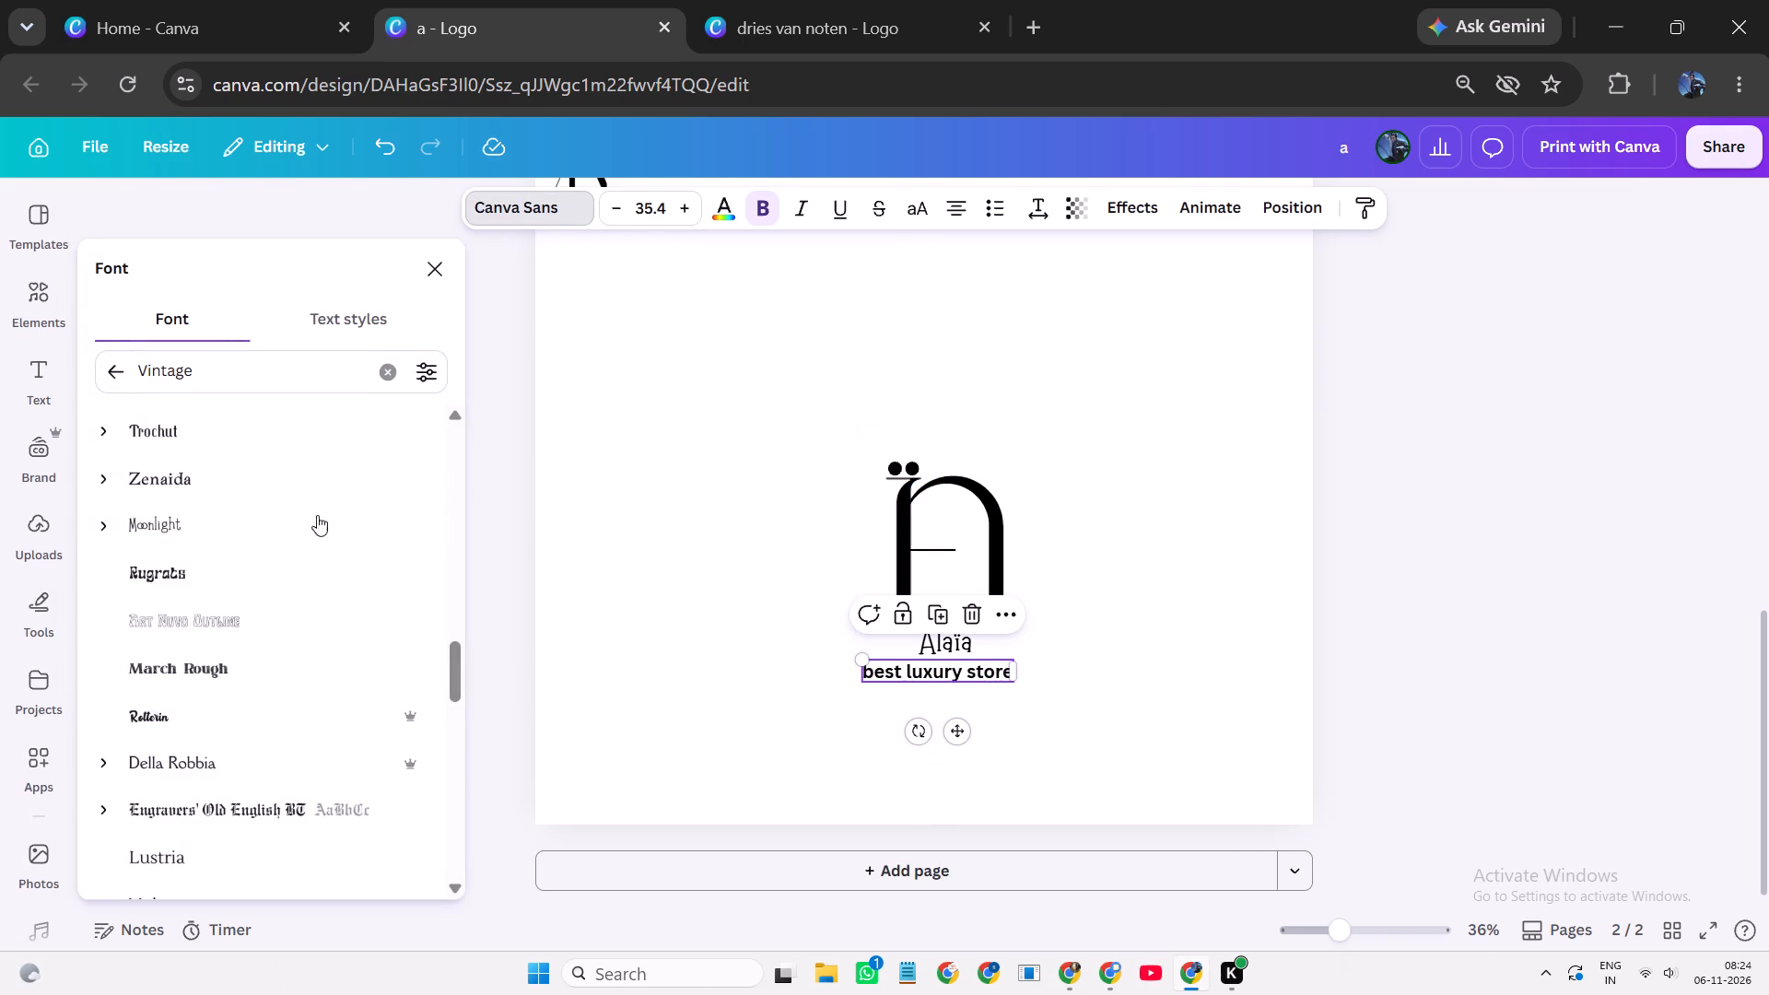
click(188, 467)
click(184, 498)
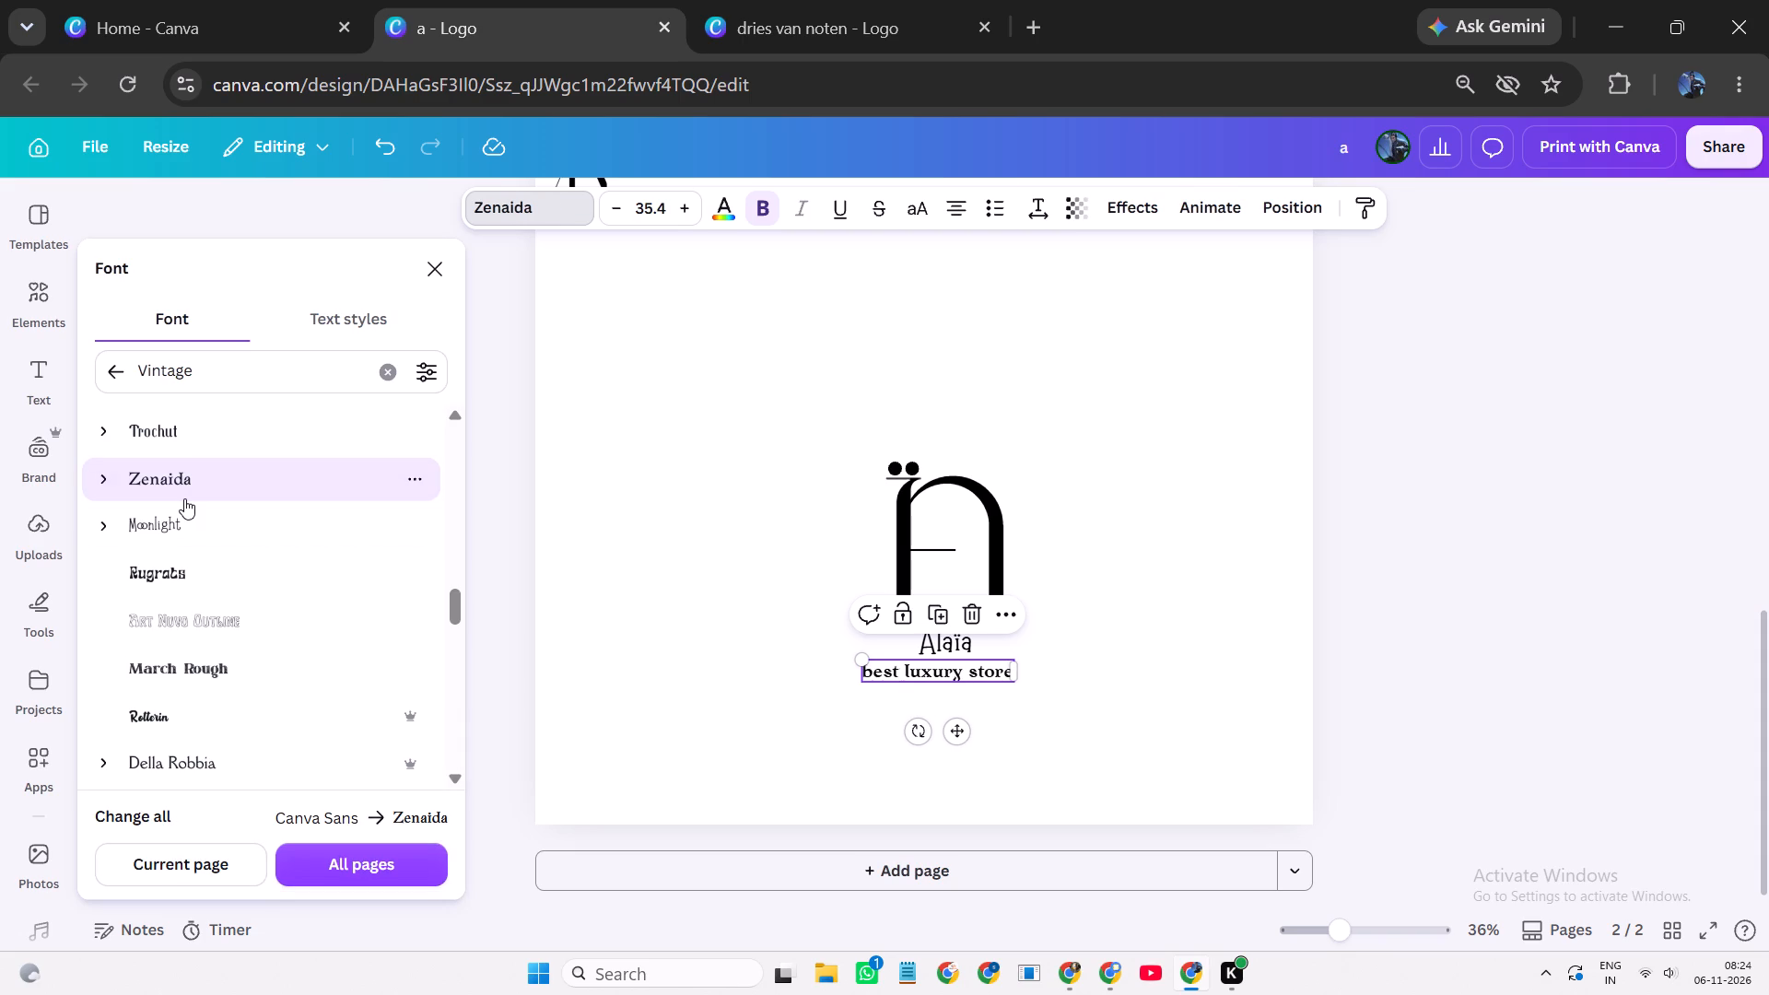
click(189, 521)
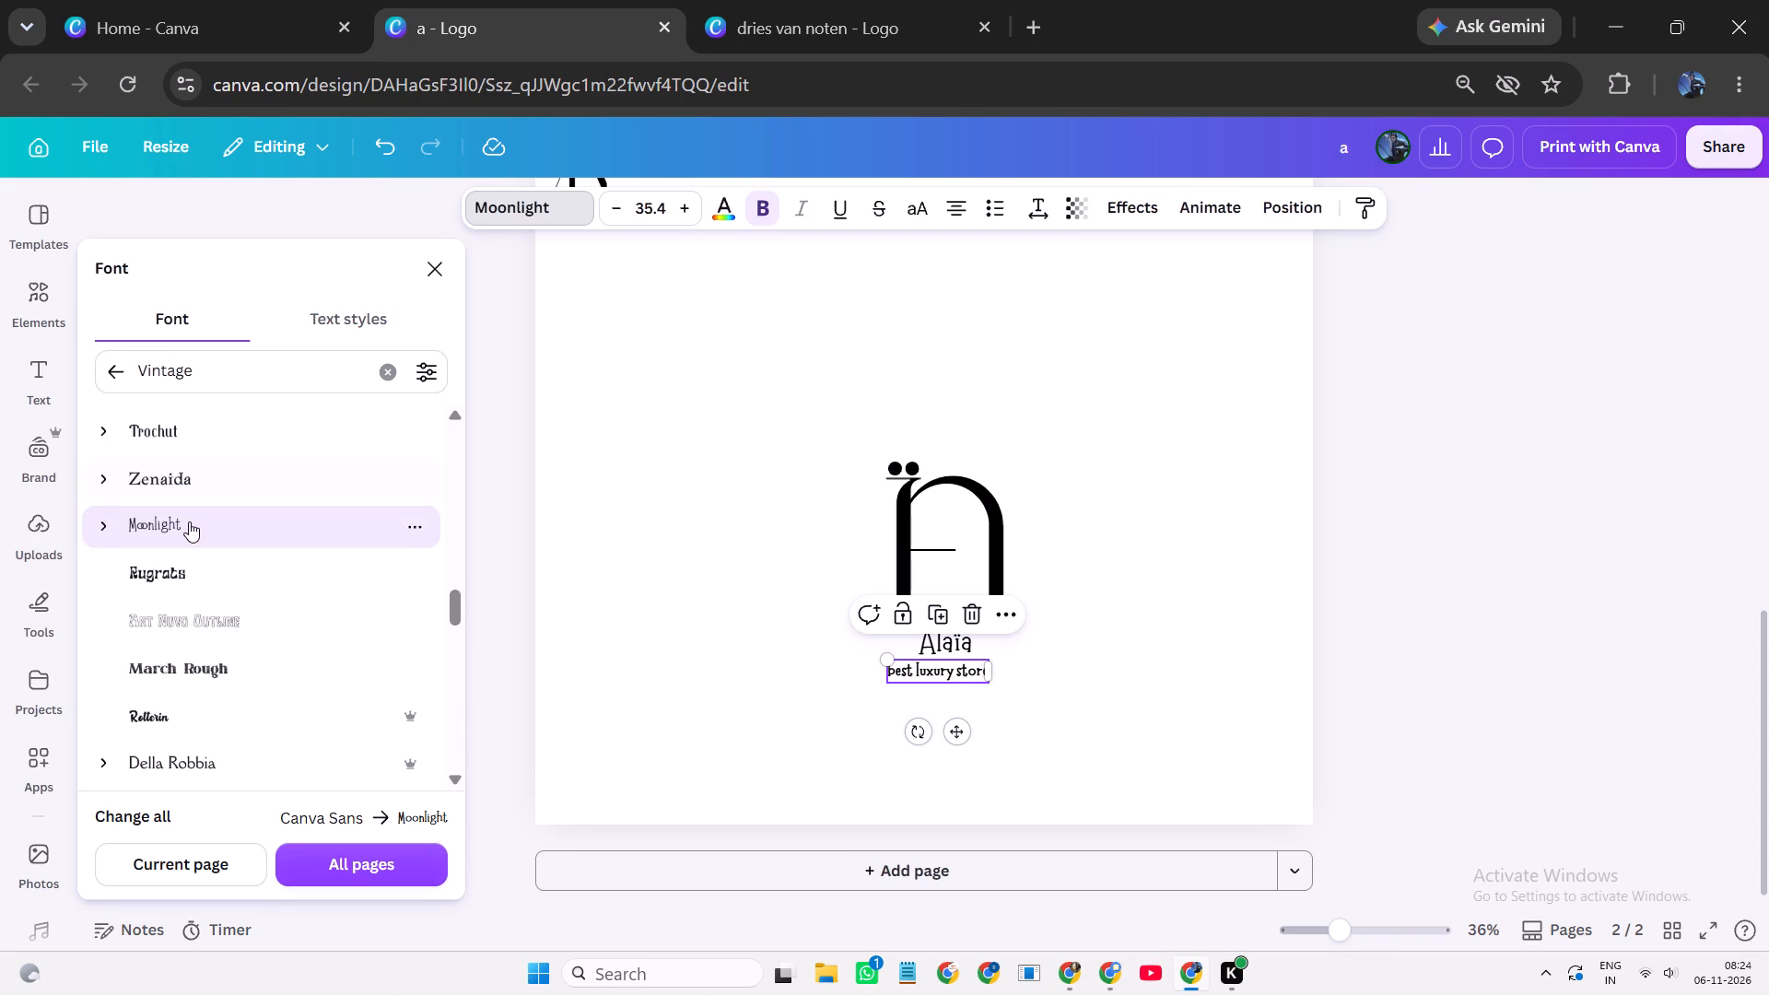
click(922, 208)
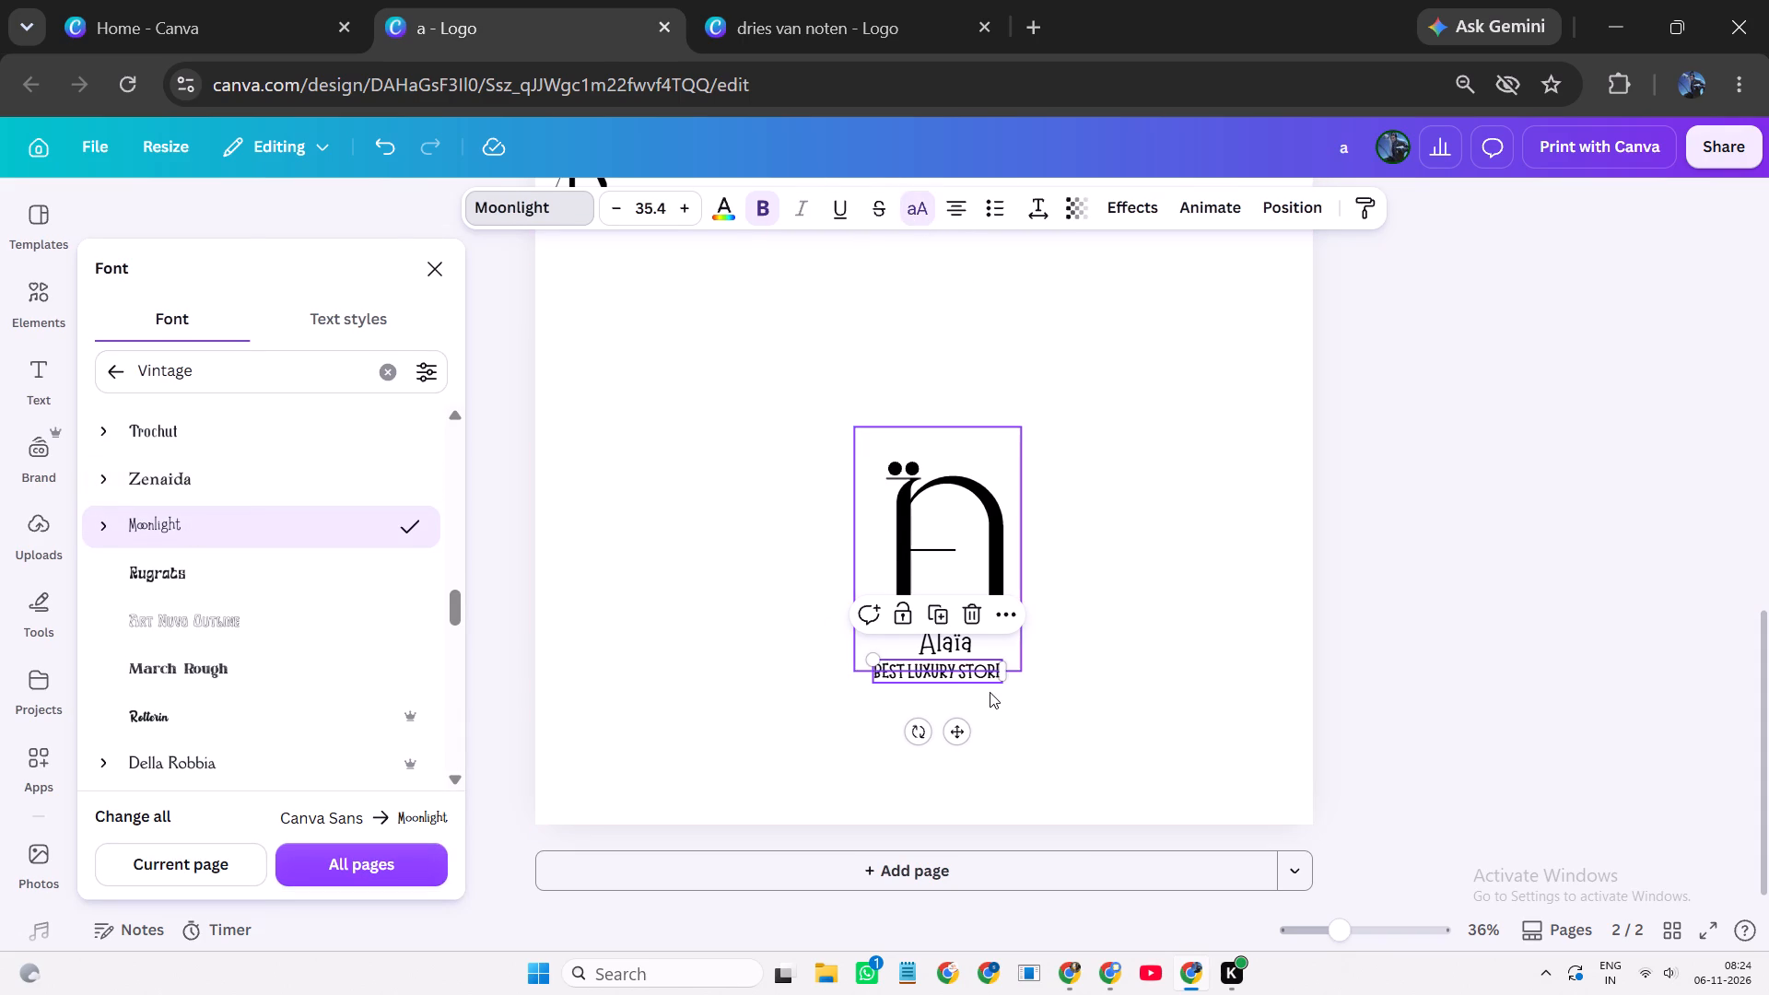
Widen the tagline's text box, reduce its text to size 30.7 and recentre it directly beneath the Alaïa wordmark.
drag(1002, 671, 1083, 679)
drag(990, 733, 975, 734)
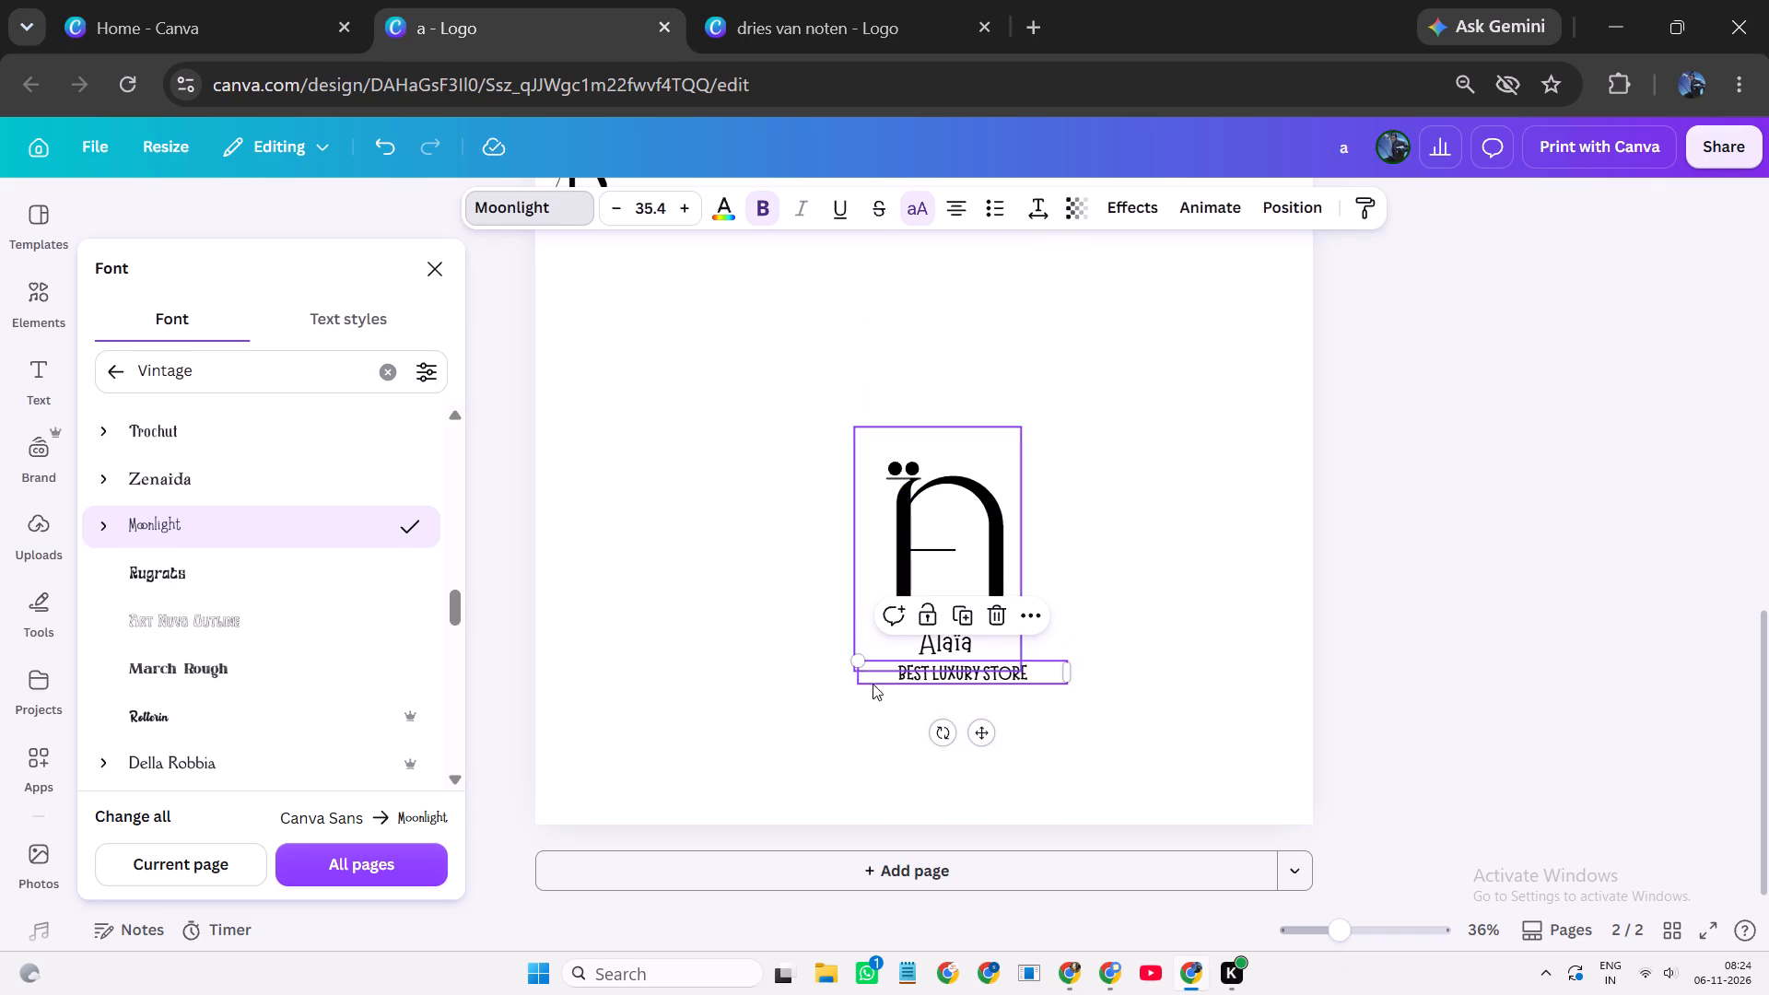
drag(857, 659, 884, 672)
drag(989, 743, 966, 736)
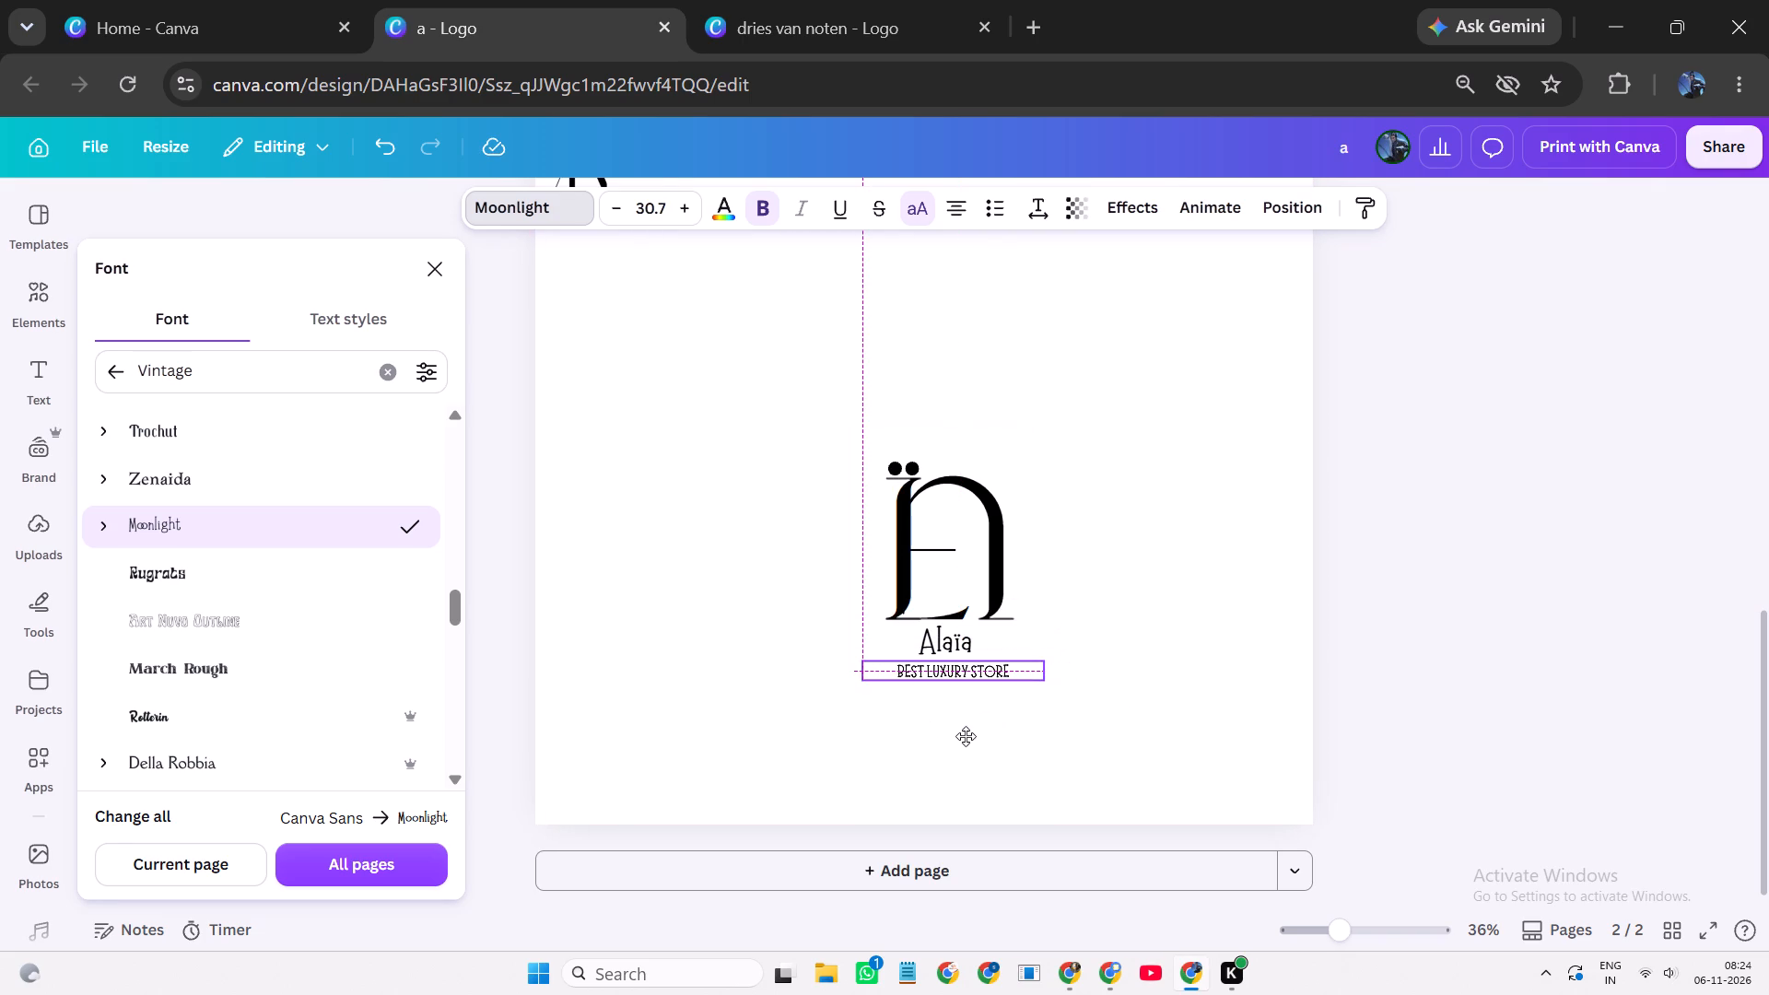
drag(966, 736, 961, 740)
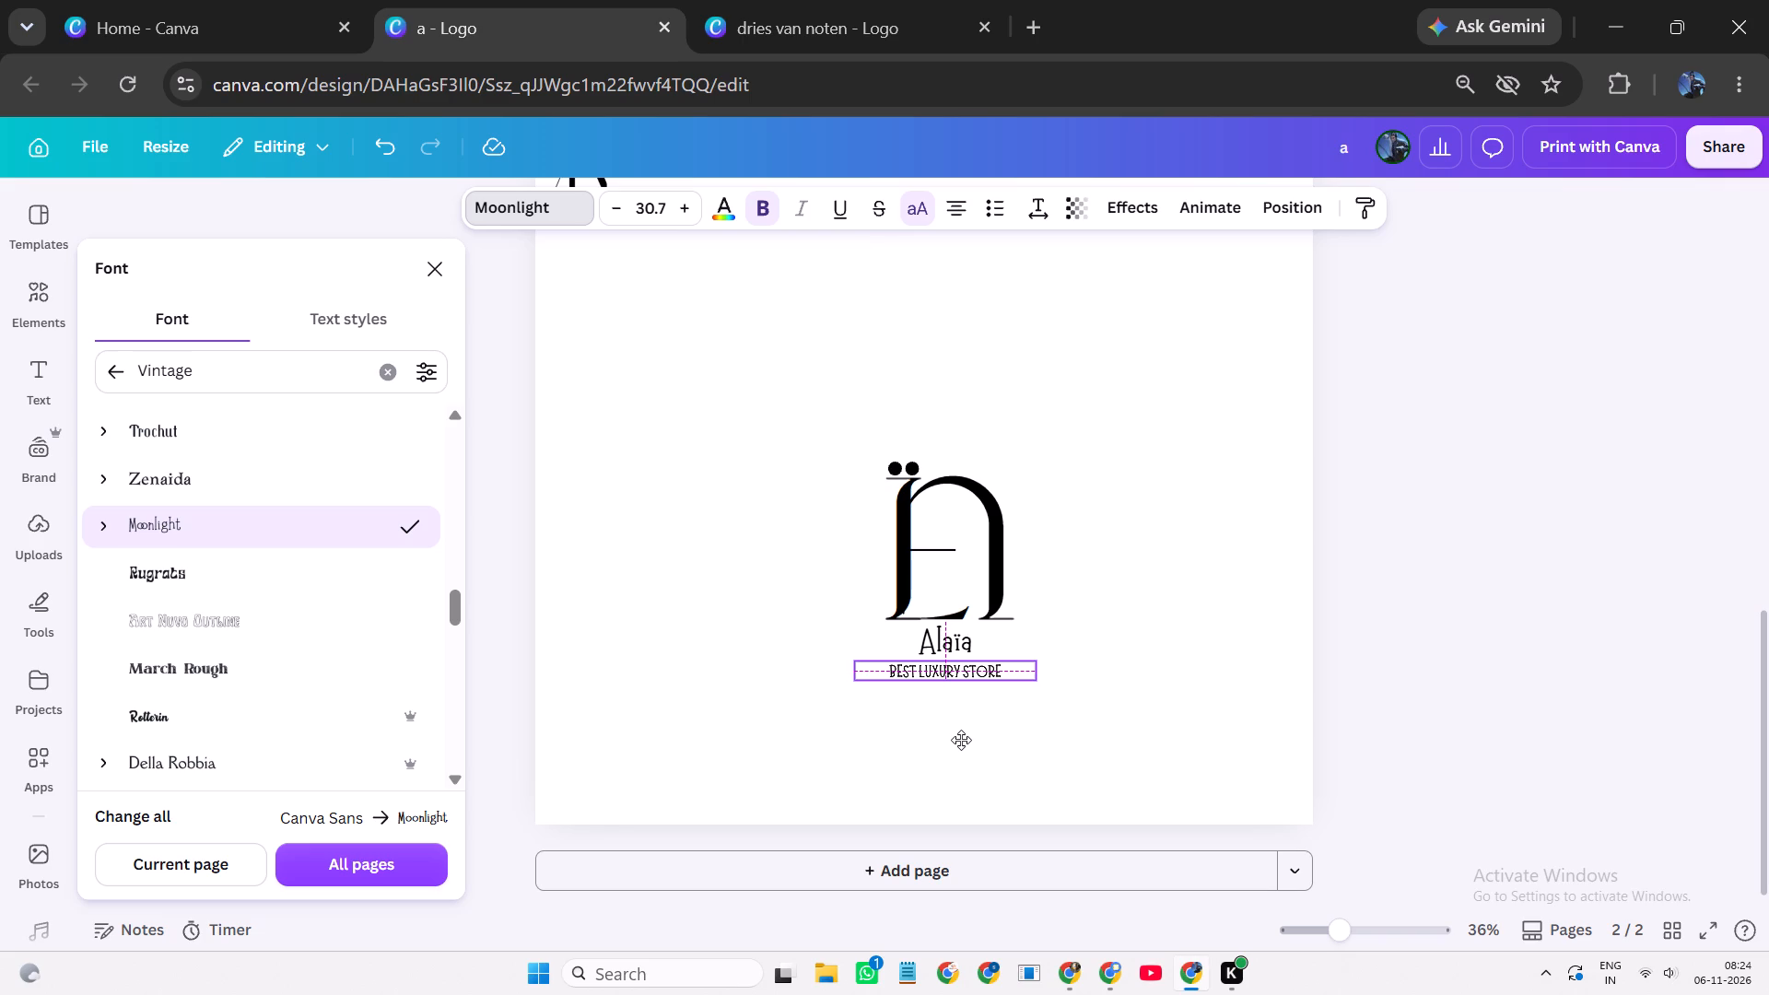
drag(961, 740, 948, 740)
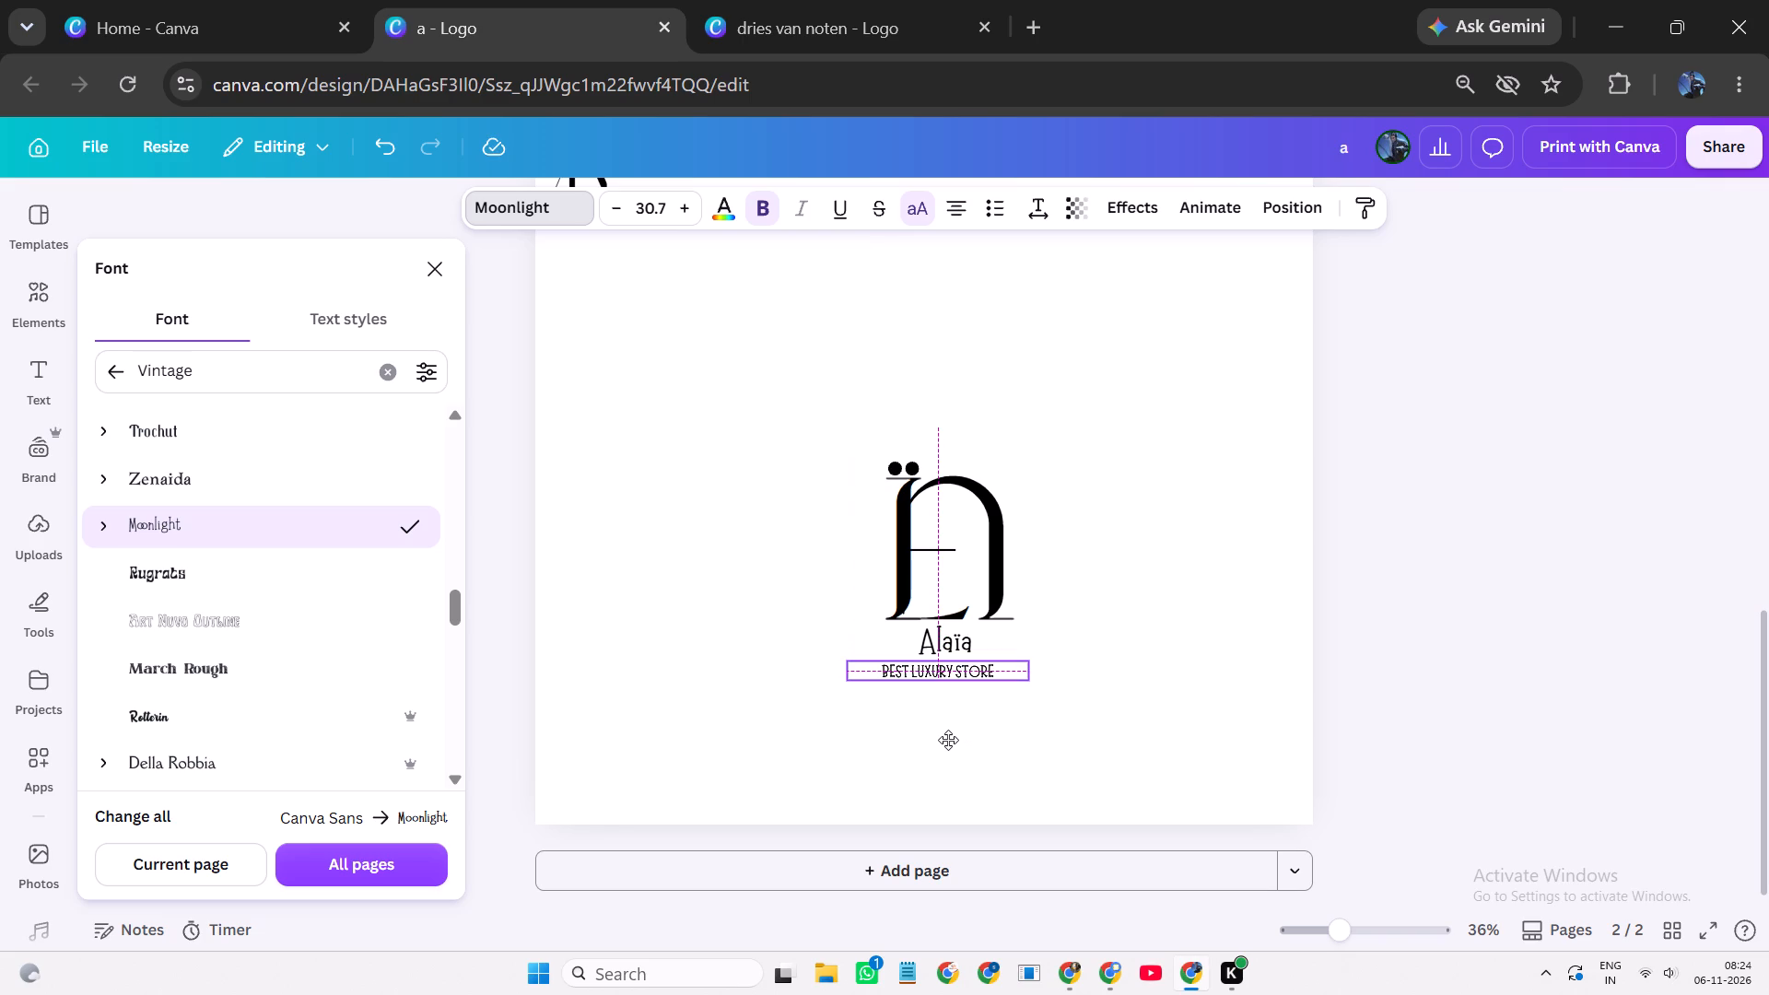
drag(948, 740, 947, 736)
double_click(978, 717)
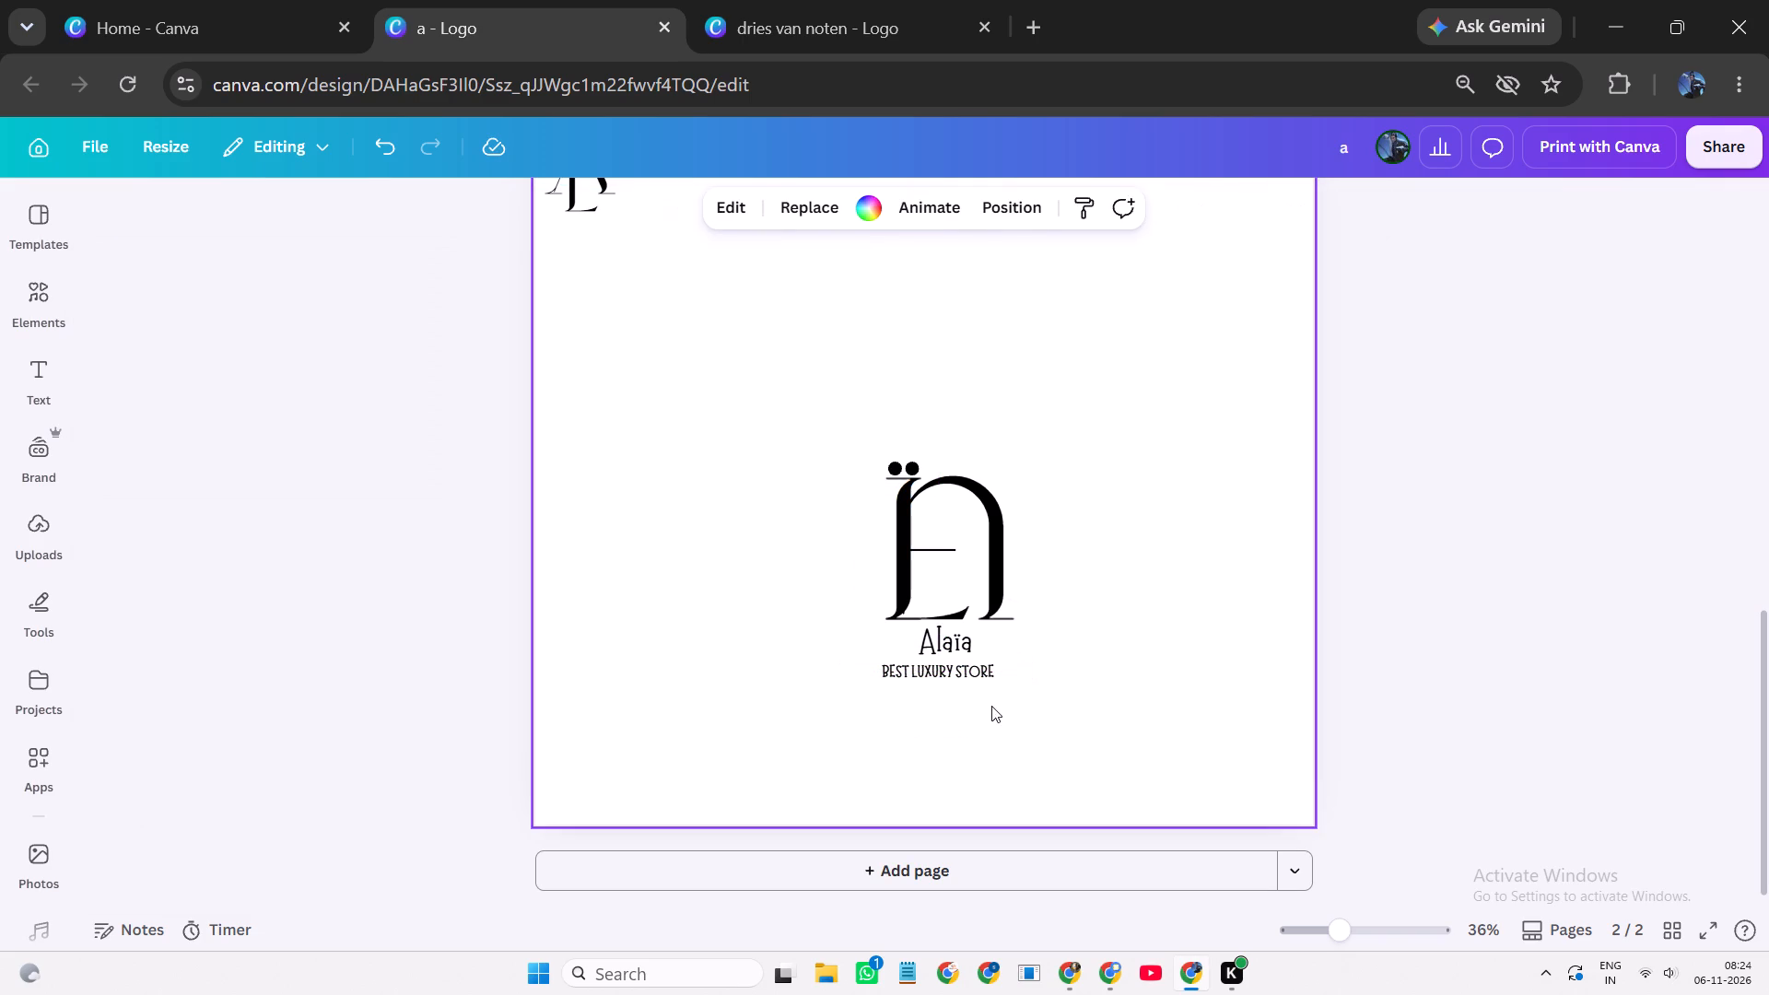
click(978, 677)
drag(958, 726, 968, 730)
Insert the word "online" before STORE in the tagline.
click(961, 664)
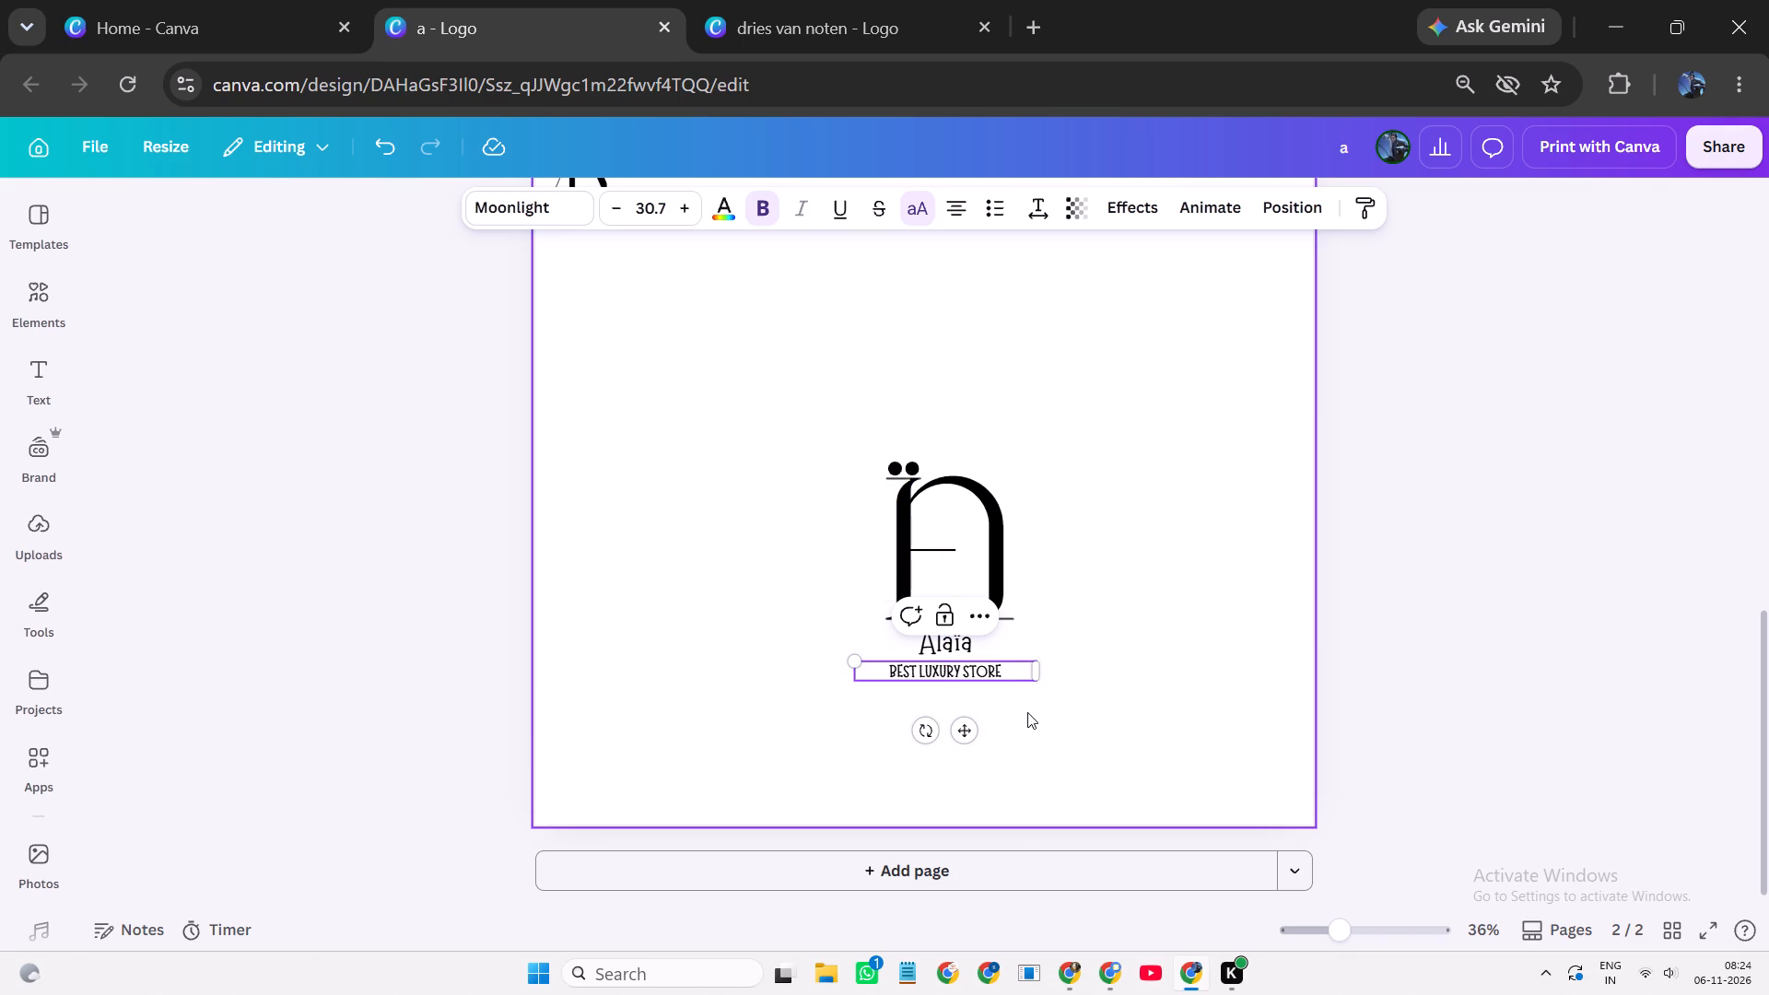
key(space)
text(online)
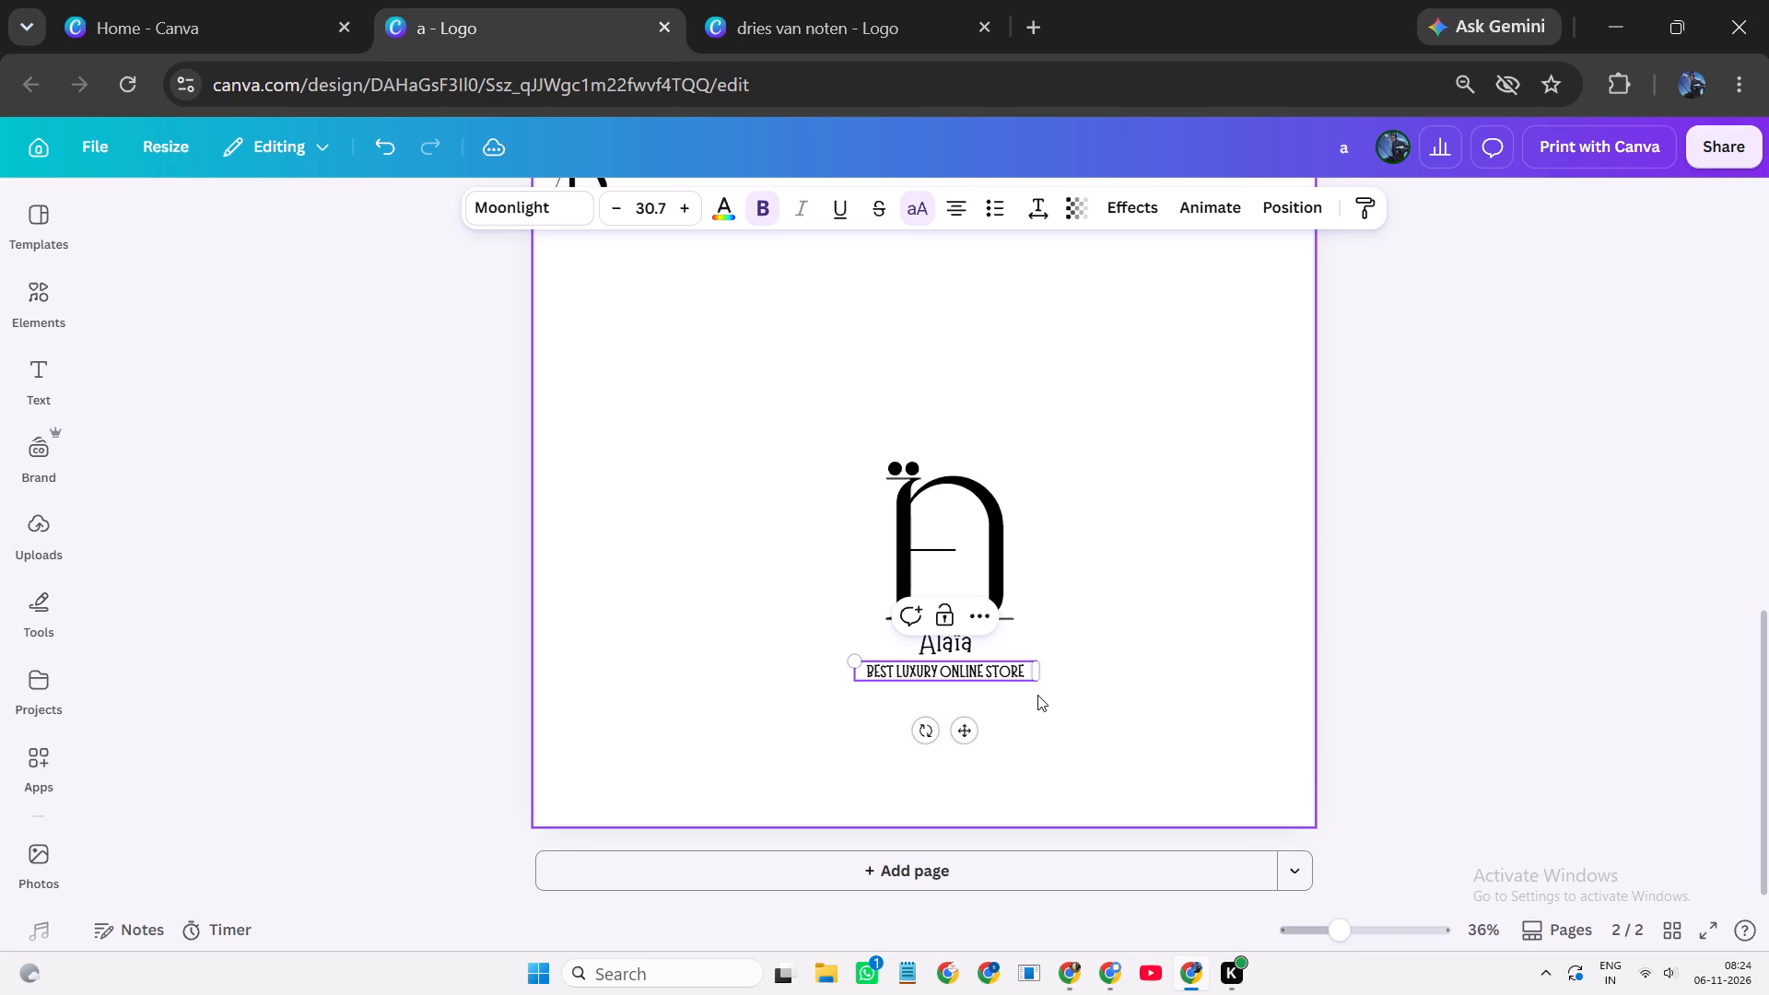
click(1037, 695)
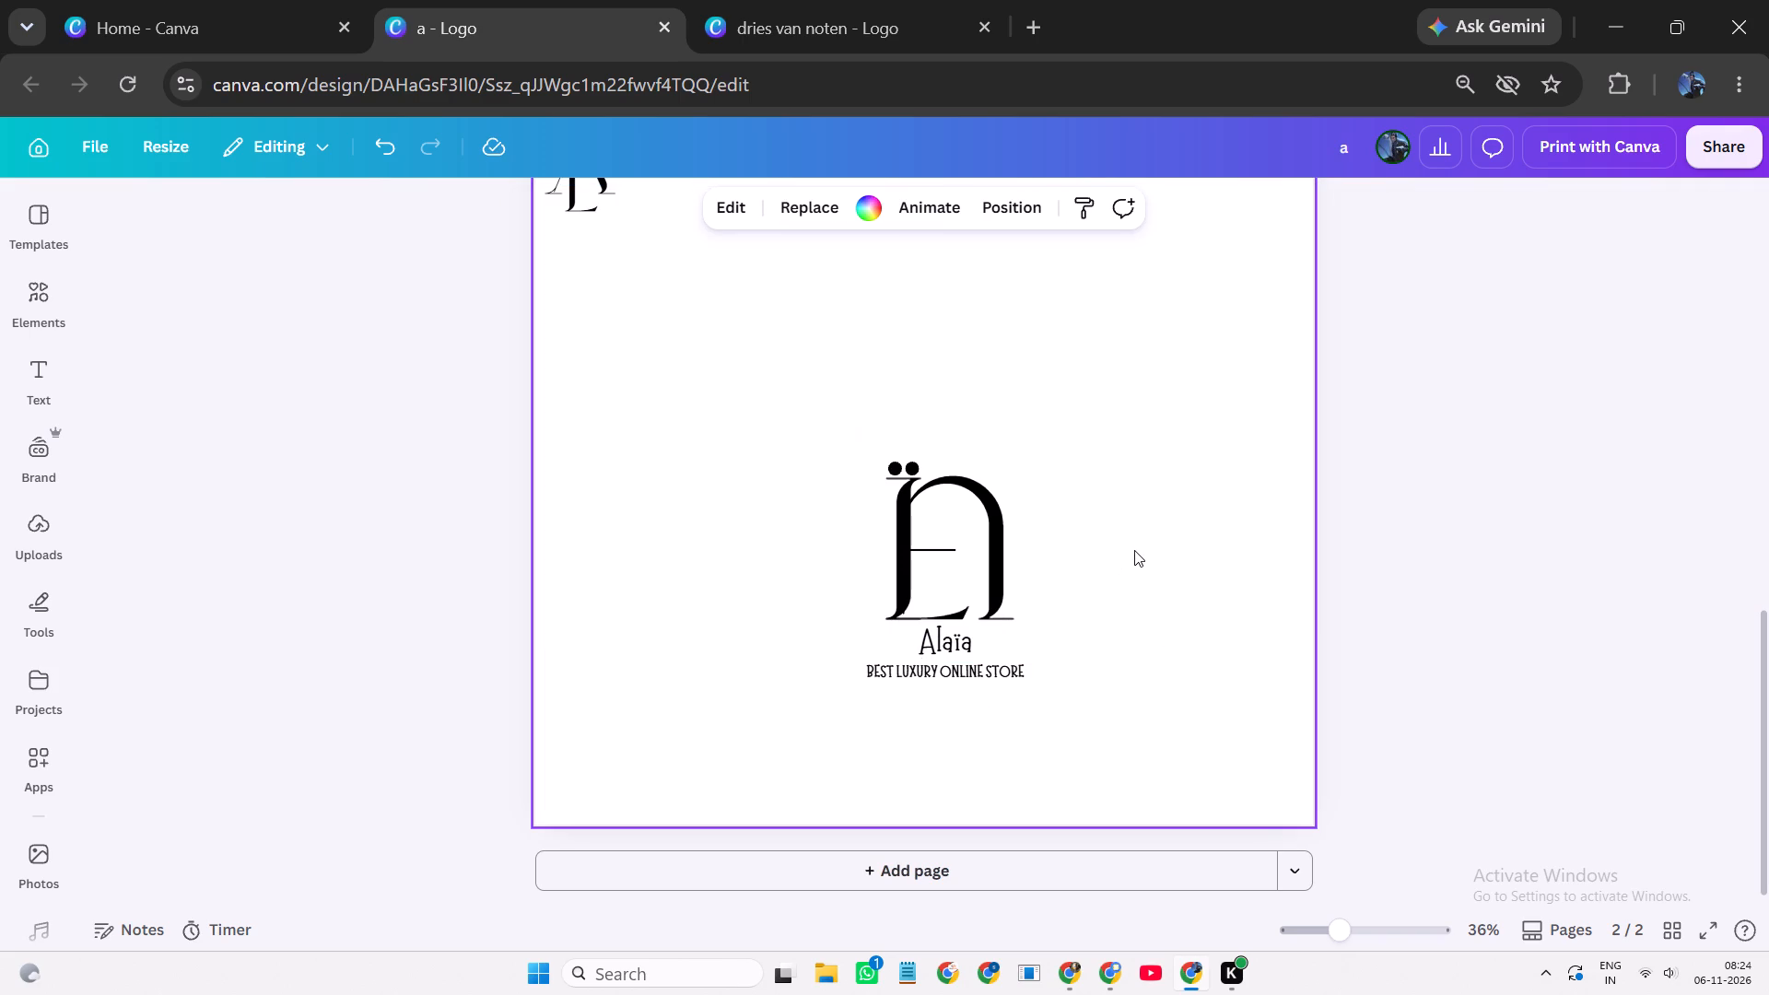
Delete the small AL monogram and the plain Alaïa reference heading from the upper part of page 2.
scroll(1136, 547, down, 2)
scroll(1136, 548, up, 1)
drag(693, 284, 691, 284)
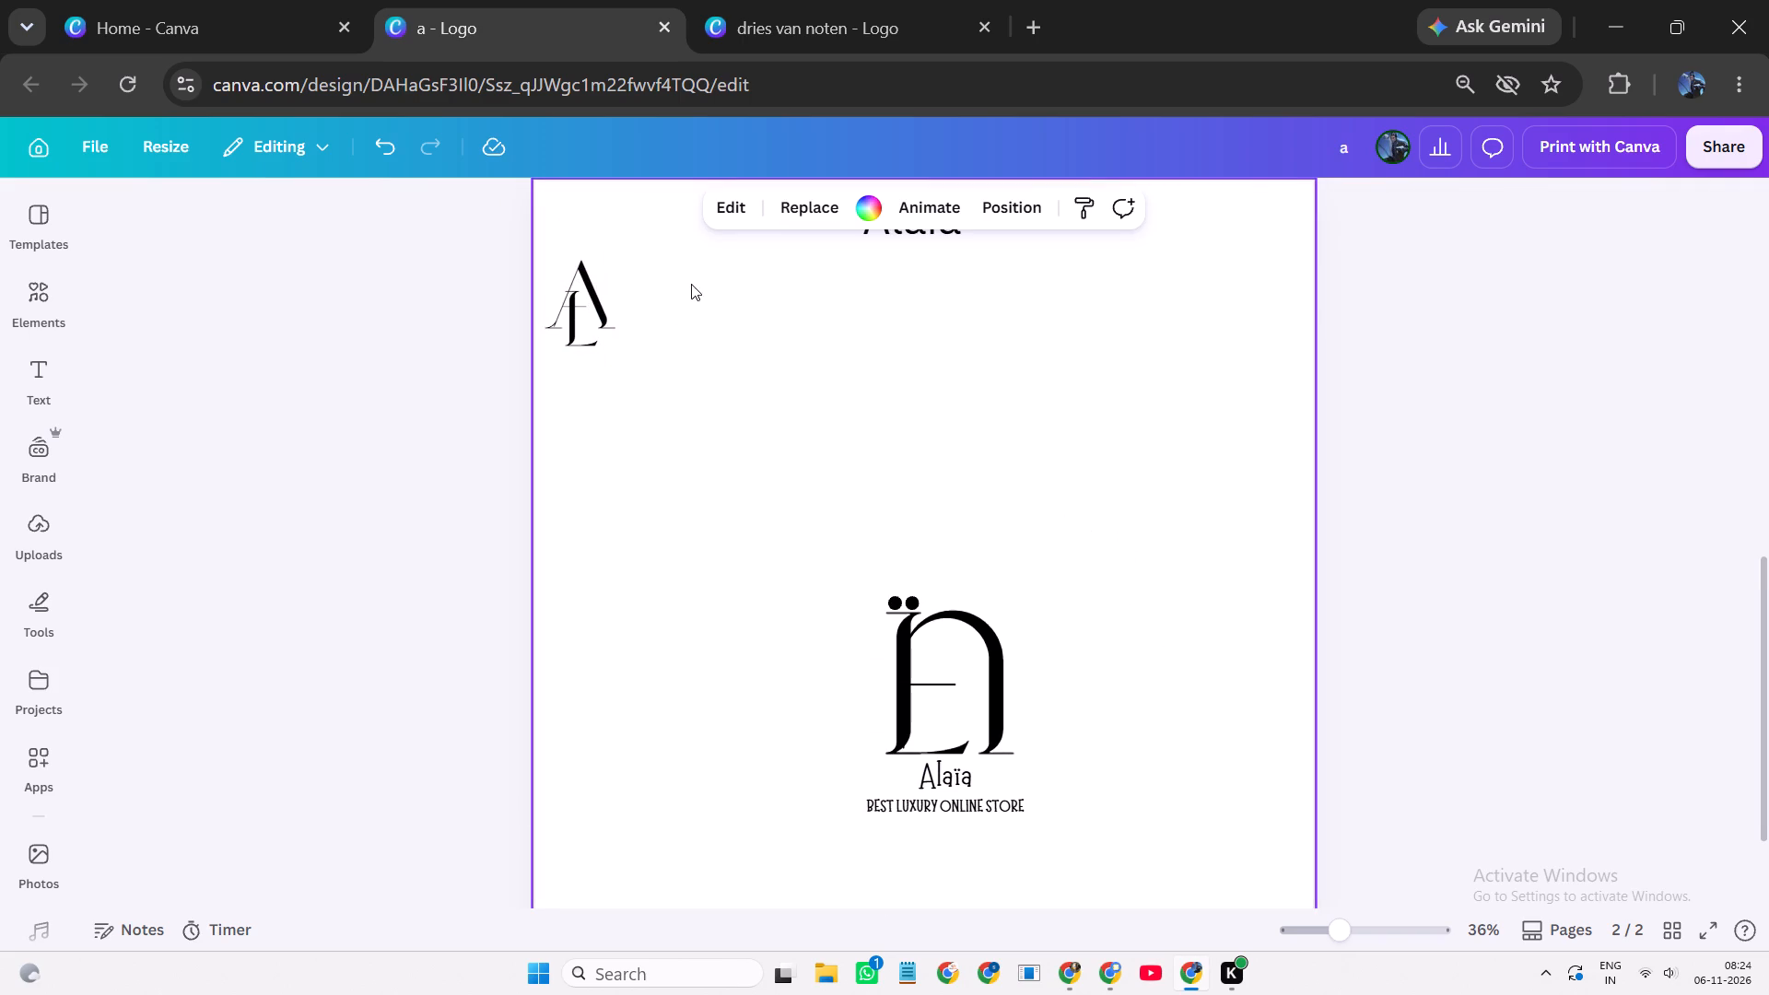
drag(691, 284, 588, 291)
click(625, 400)
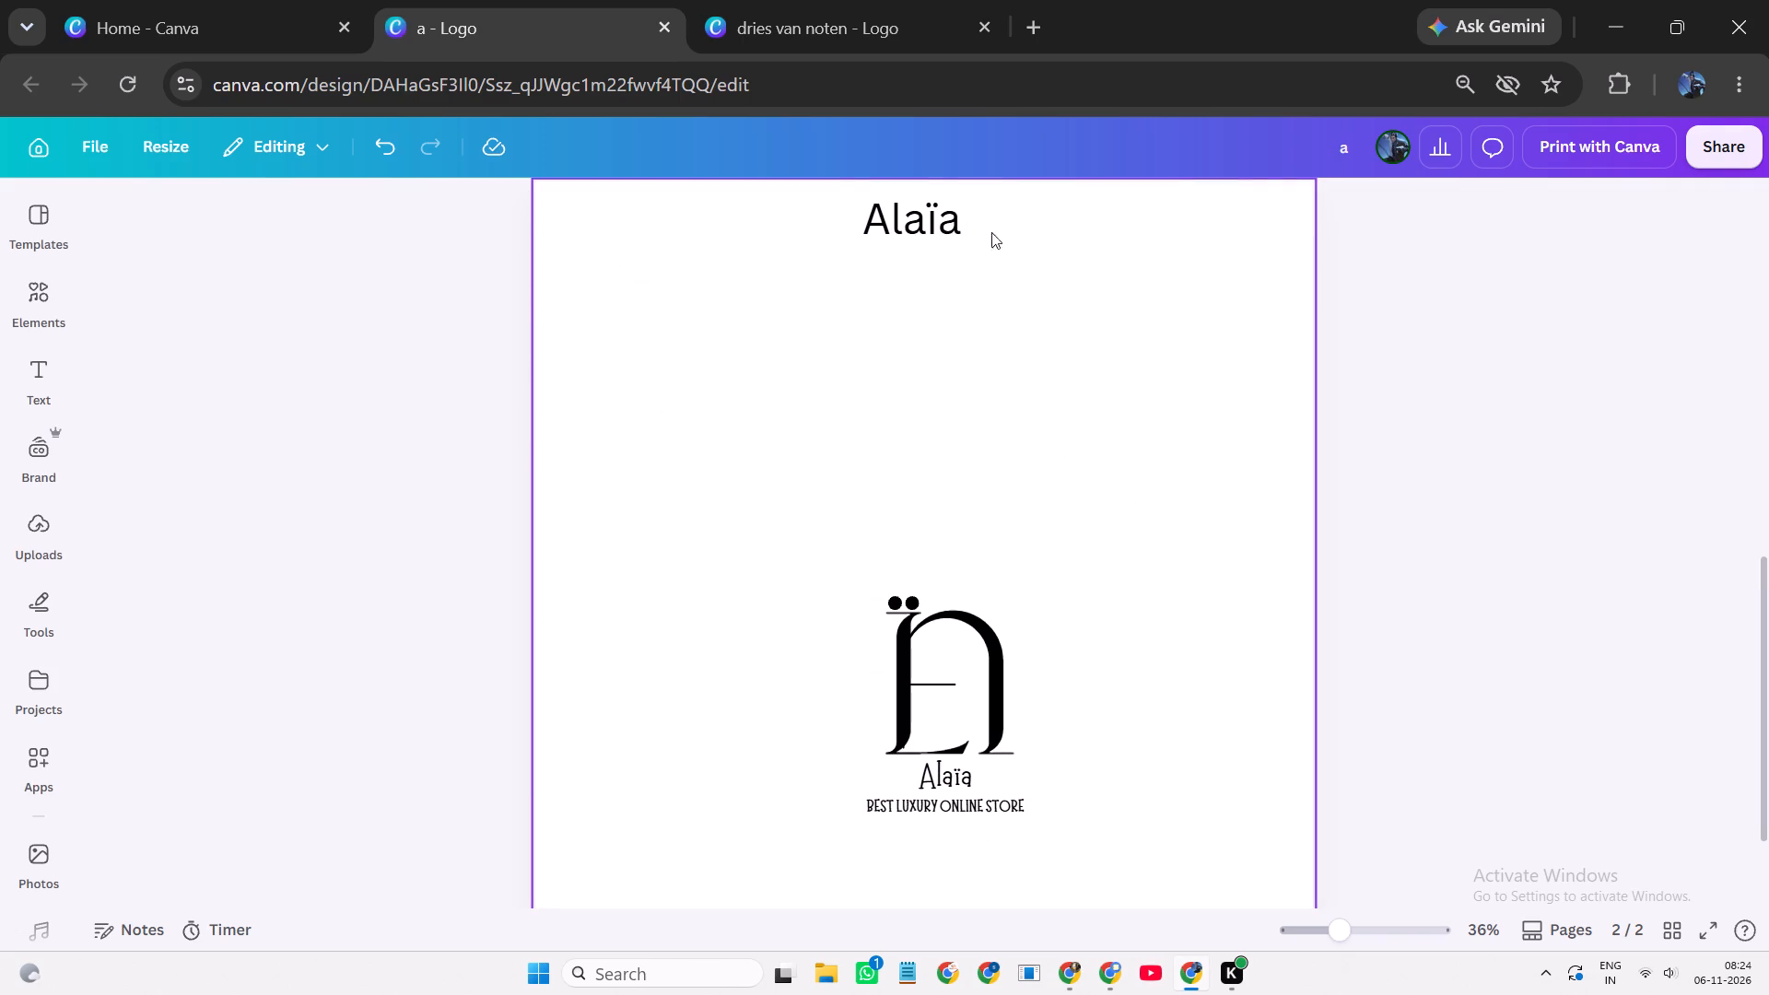
drag(1000, 216, 897, 215)
click(948, 287)
Duplicate the dotted monogram group and place the copy to the right of the full logo, slightly higher.
scroll(954, 287, down, 2)
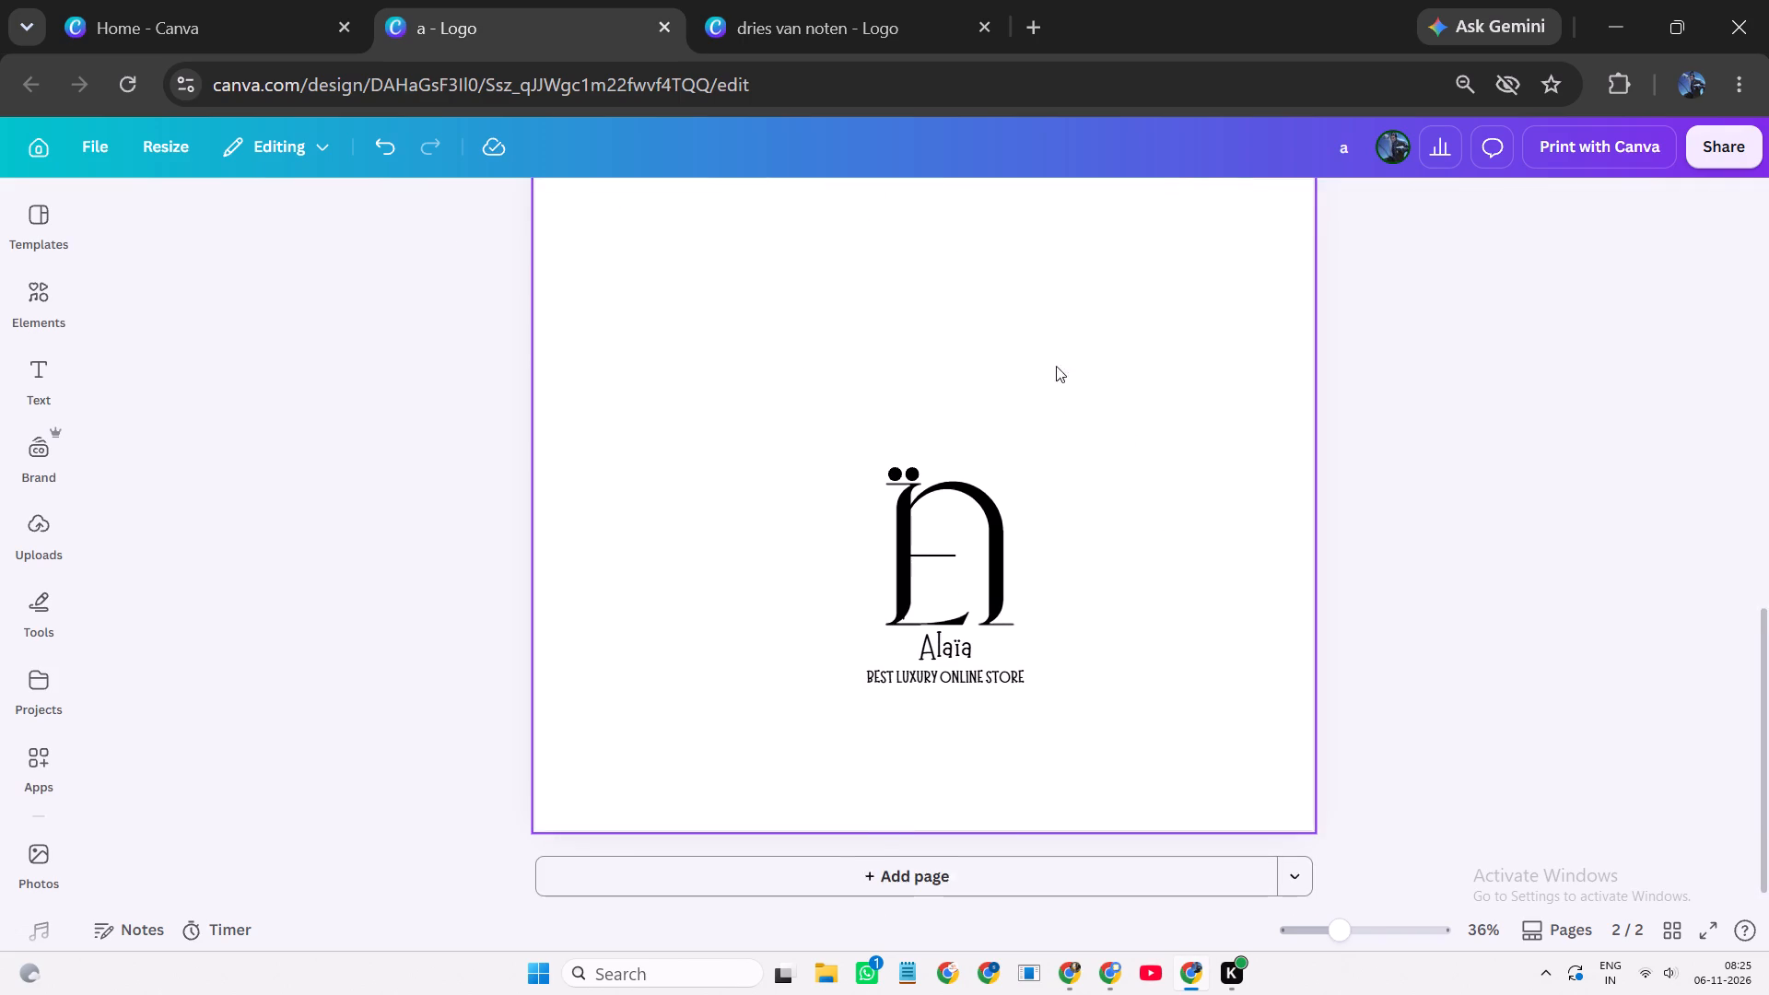
drag(1107, 348, 873, 771)
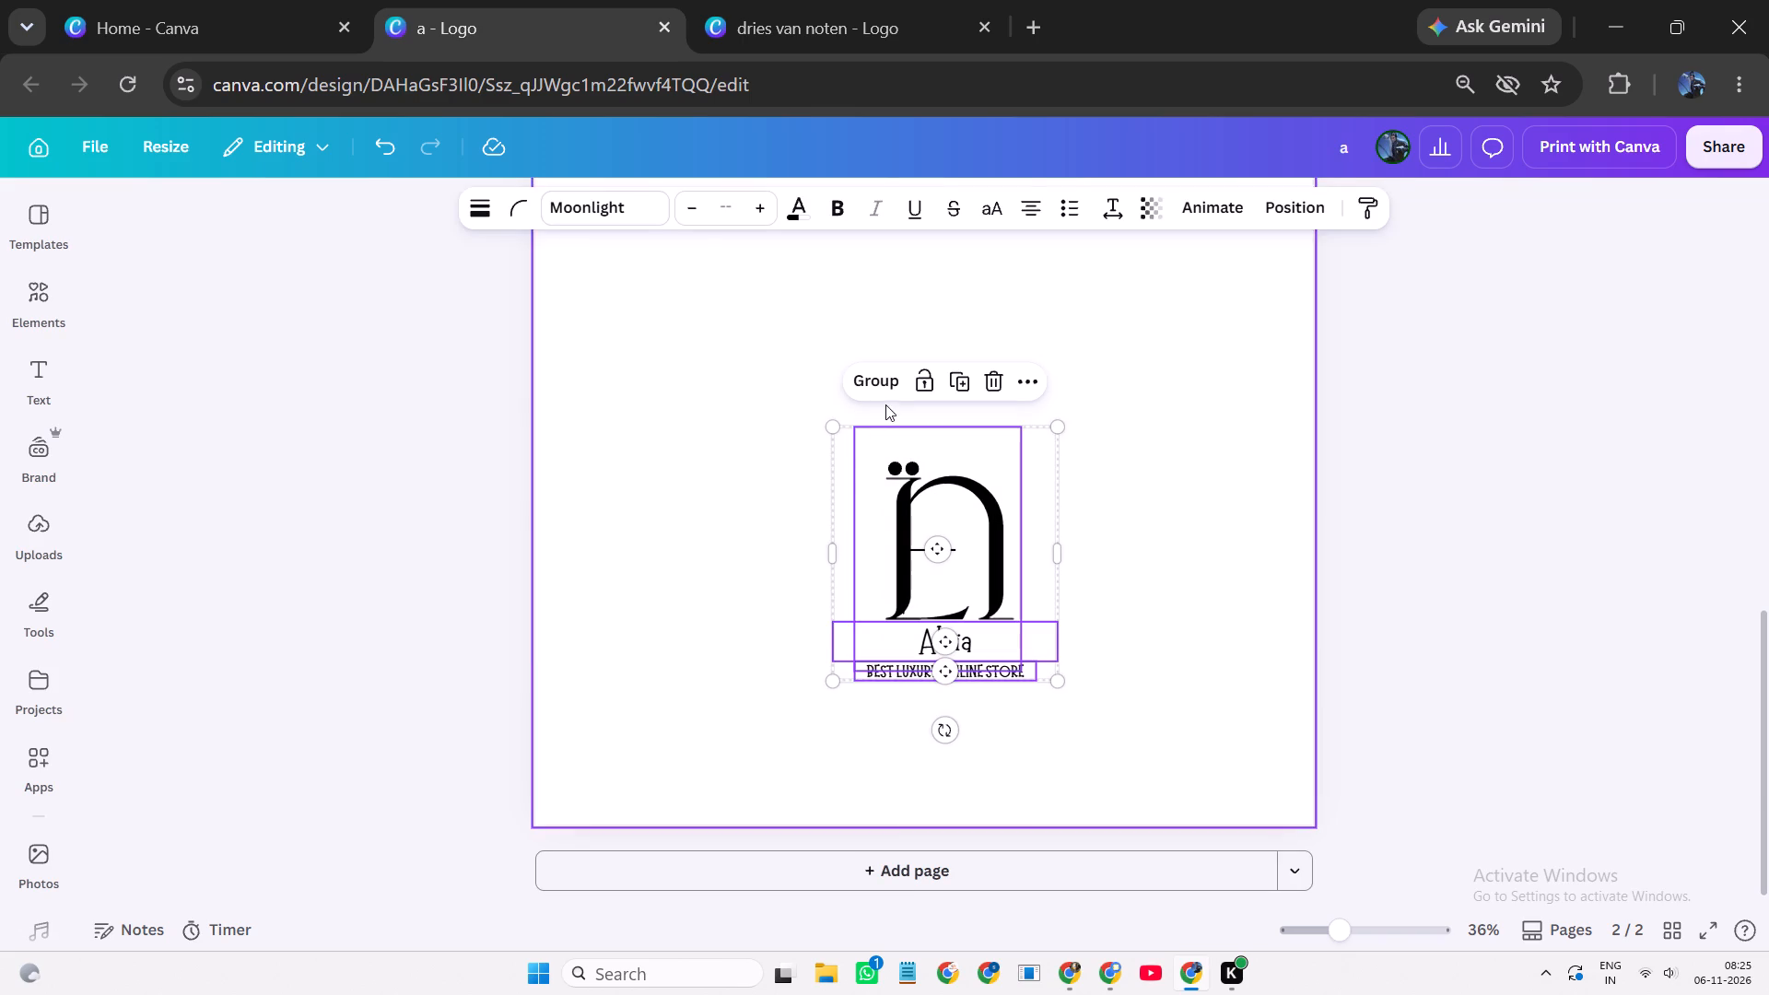
click(1207, 416)
drag(1052, 424, 944, 514)
click(976, 380)
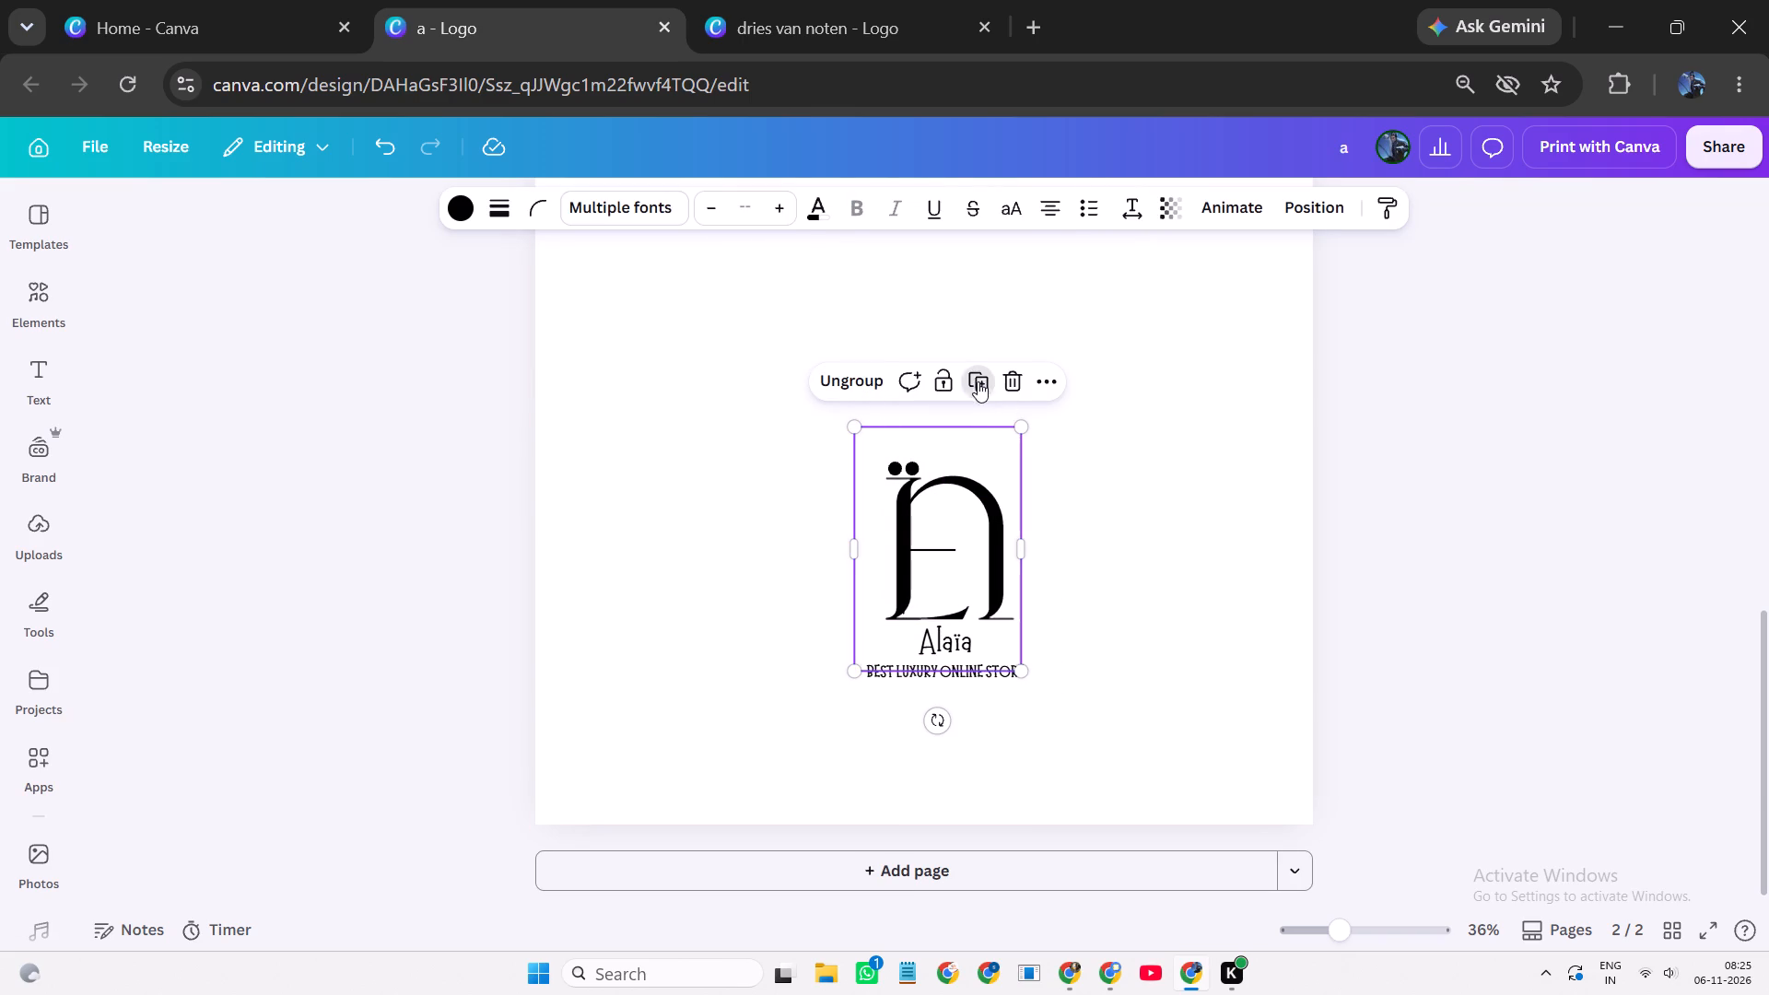
drag(979, 469, 1141, 432)
Duplicate page 2.
scroll(1141, 432, up, 3)
scroll(1141, 432, down, 1)
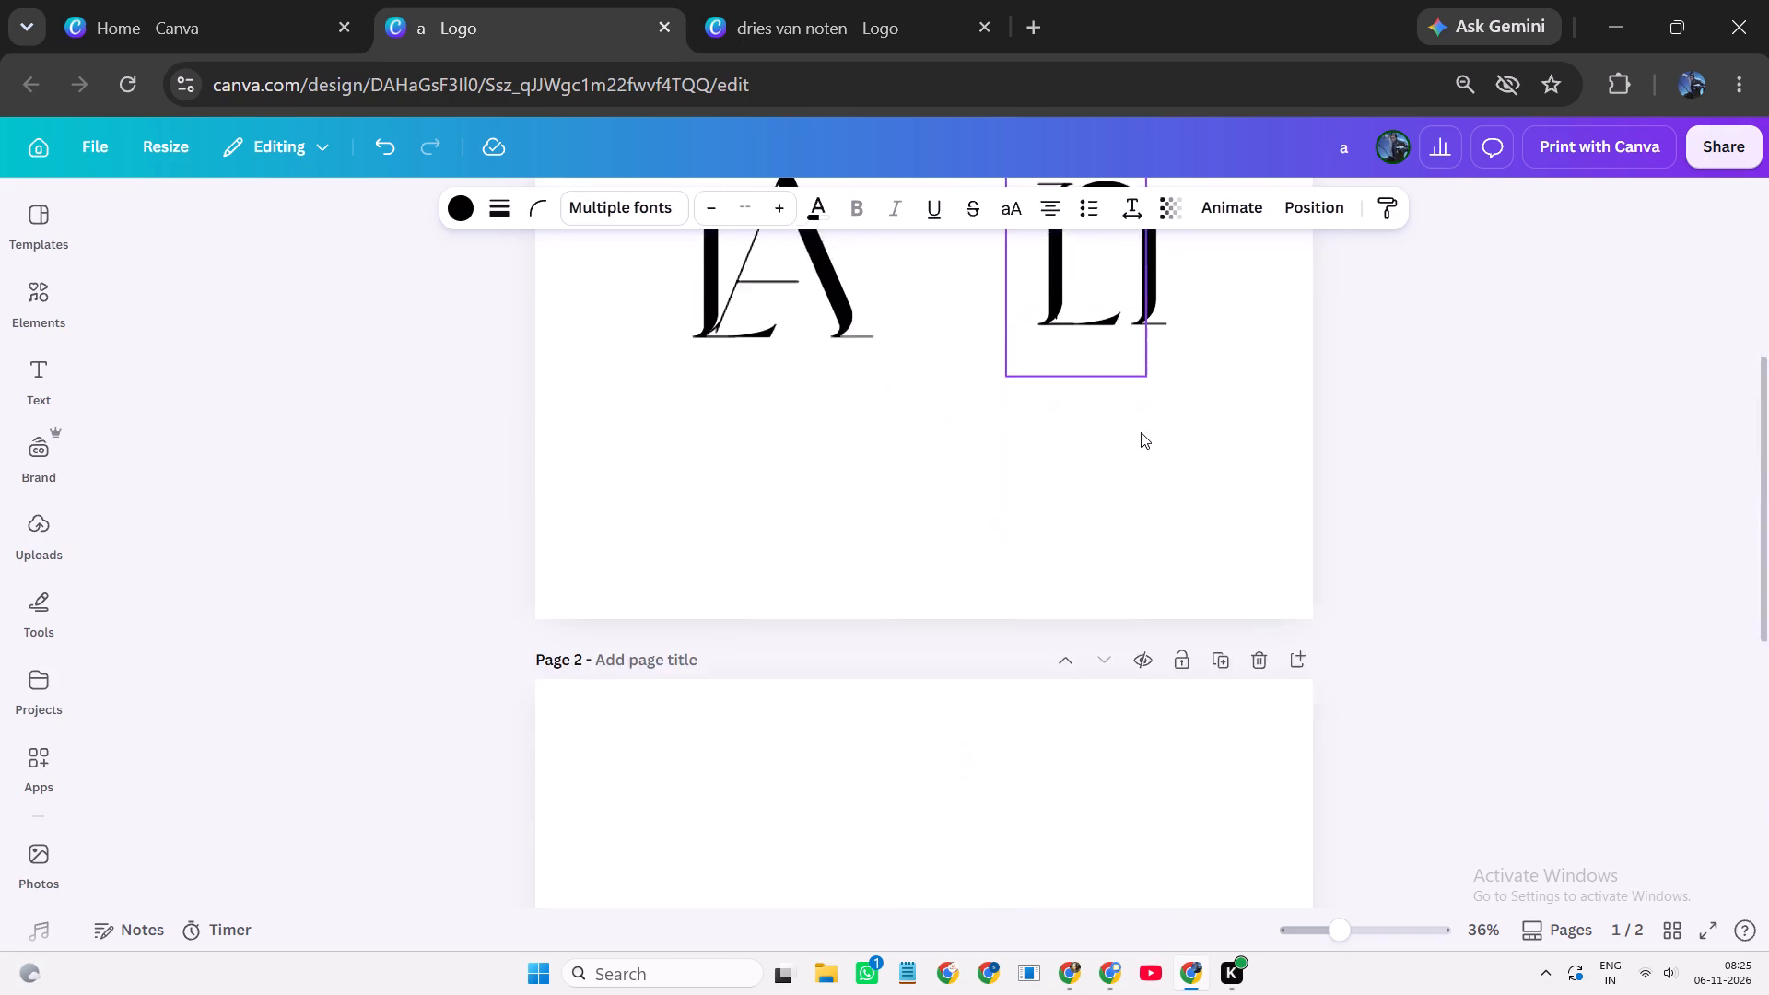
scroll(1141, 432, down, 1)
click(1219, 298)
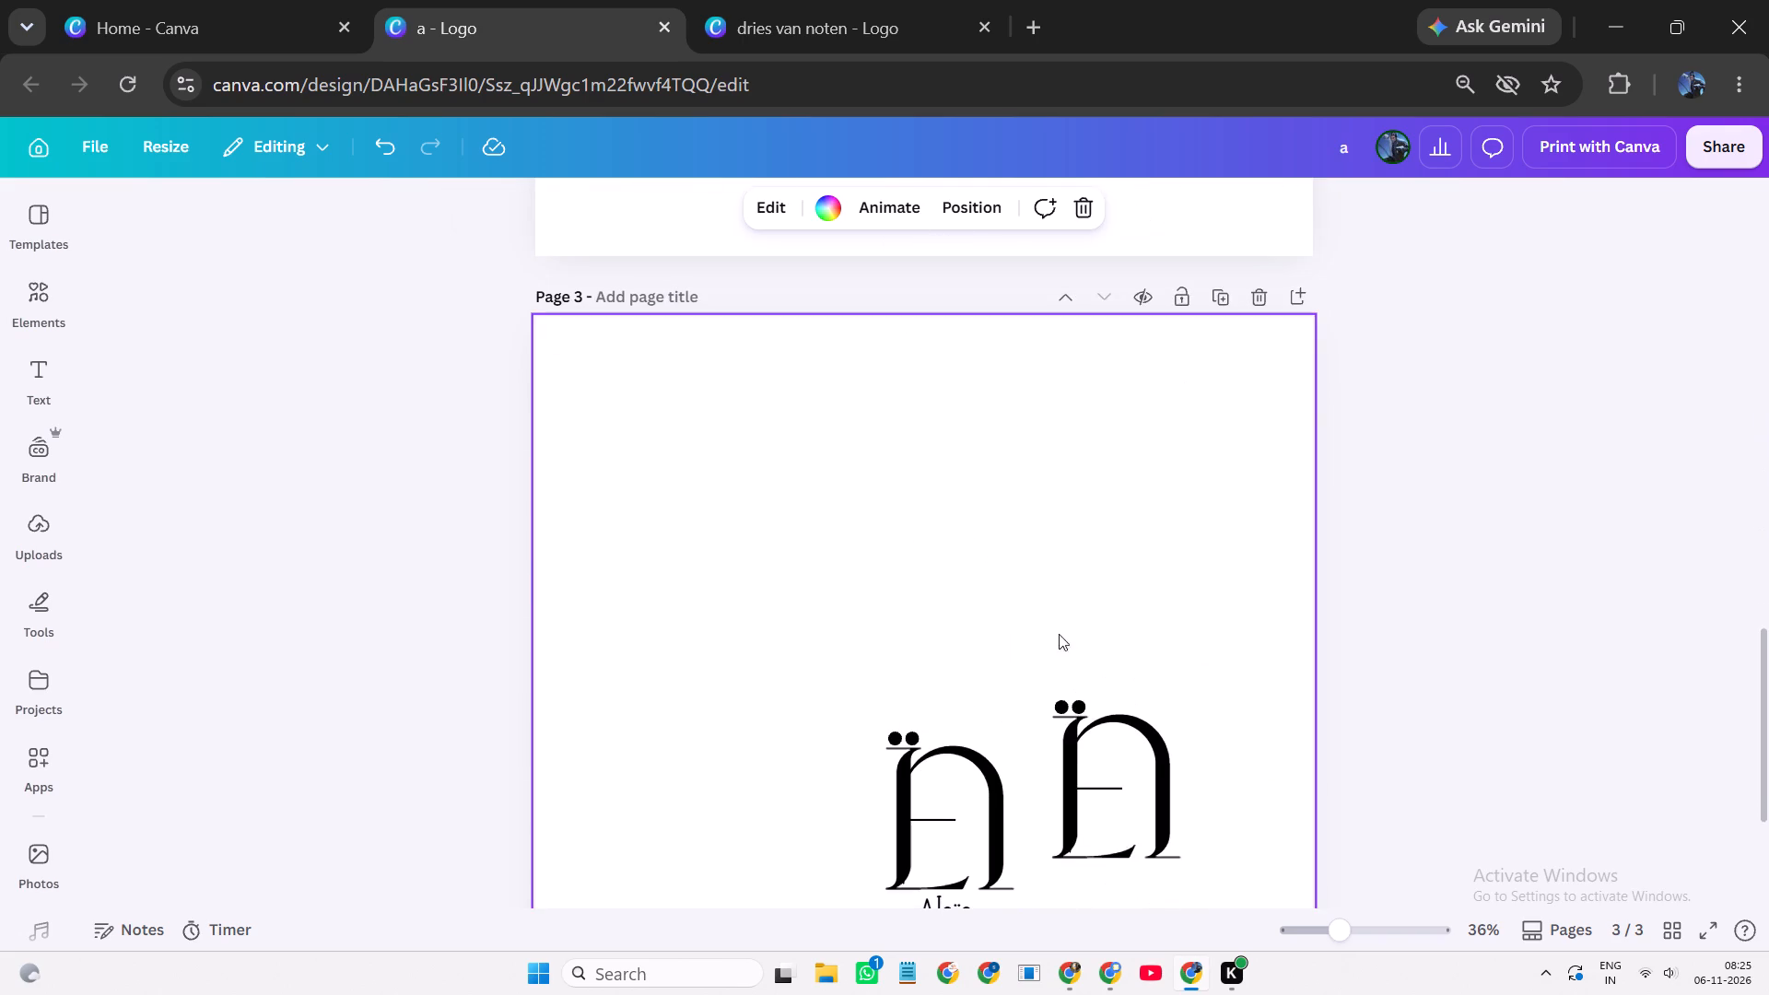
On page 3, delete the full logo with its wordmark and tagline, and move the standalone monogram to its place near the centre.
scroll(1052, 640, down, 3)
drag(957, 331, 949, 666)
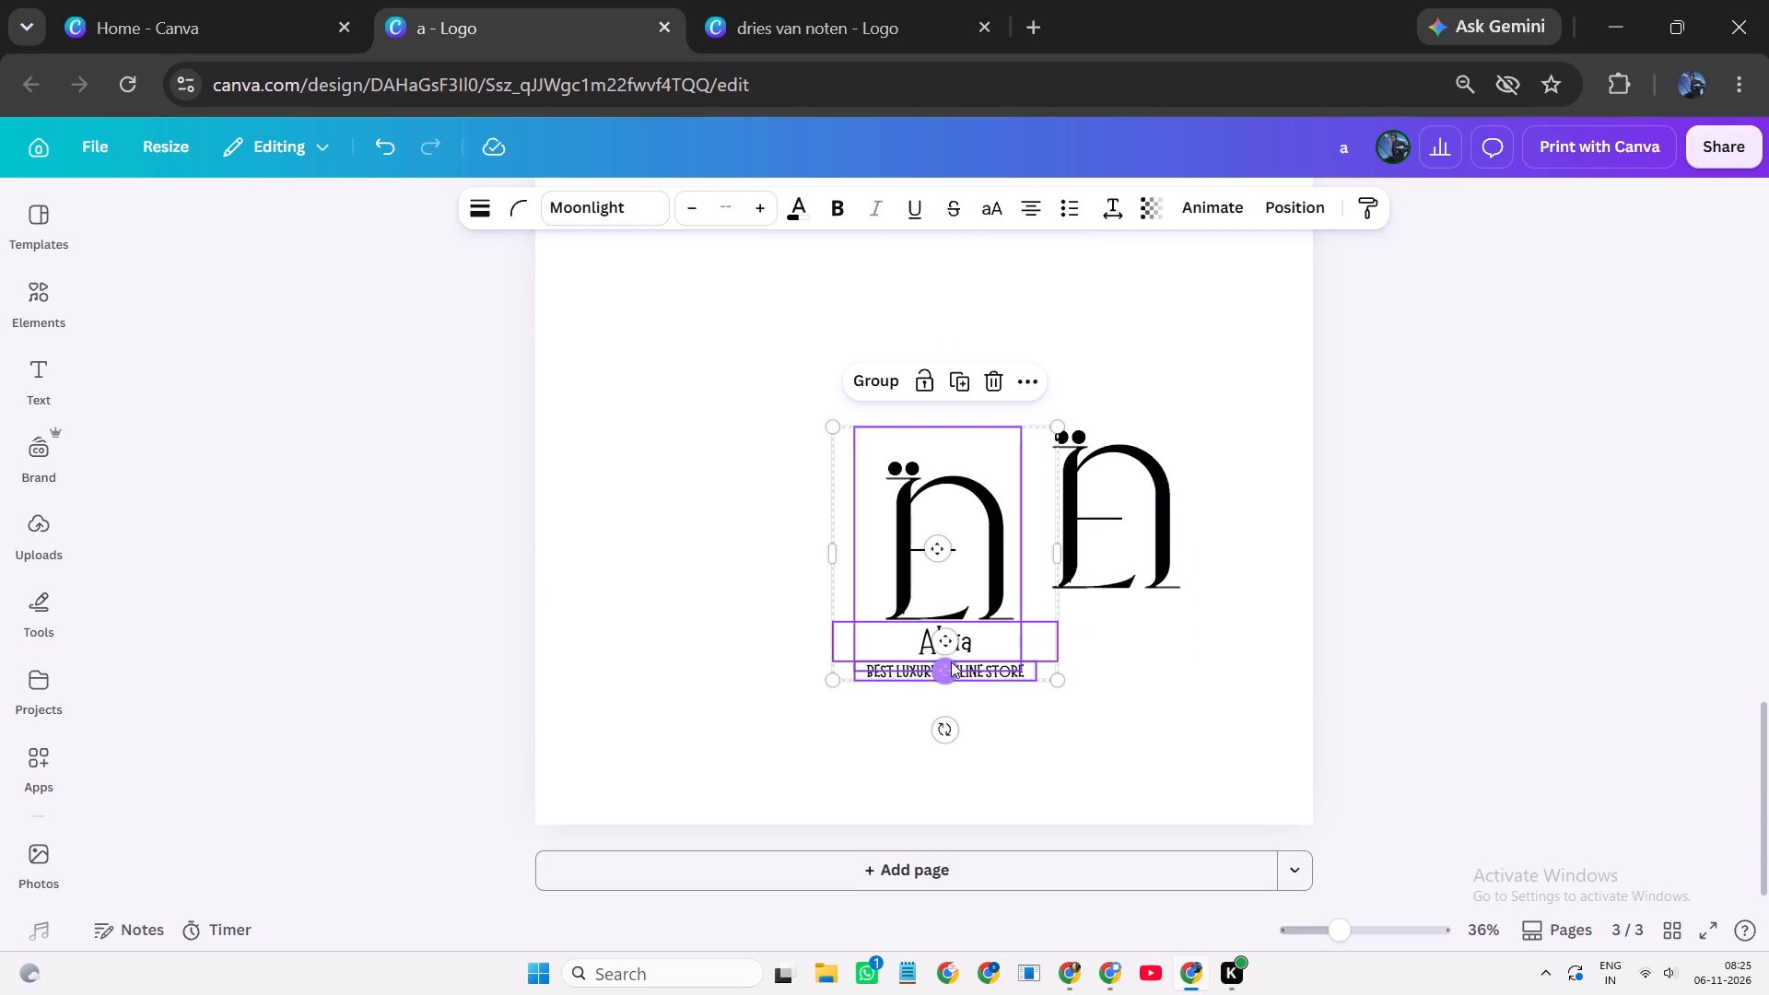
click(991, 378)
drag(1134, 534, 962, 606)
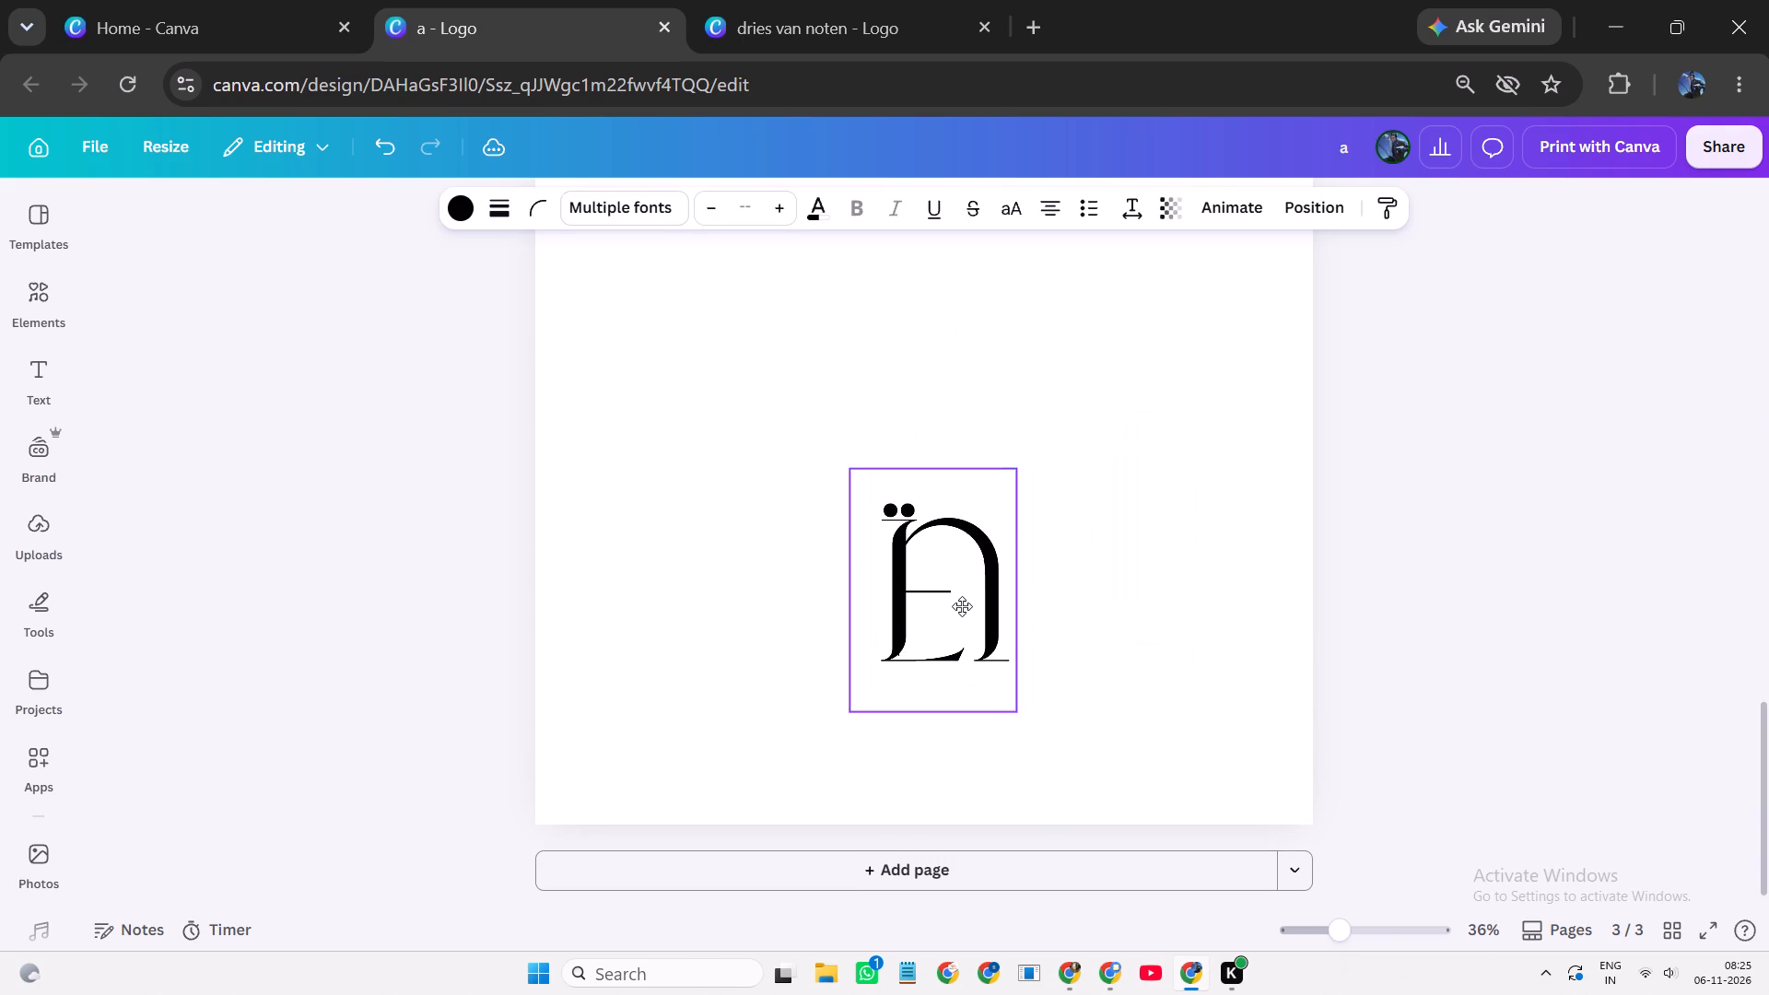
drag(962, 606, 953, 605)
Delete the extra monogram beside the full logo on page 2.
scroll(1045, 416, up, 5)
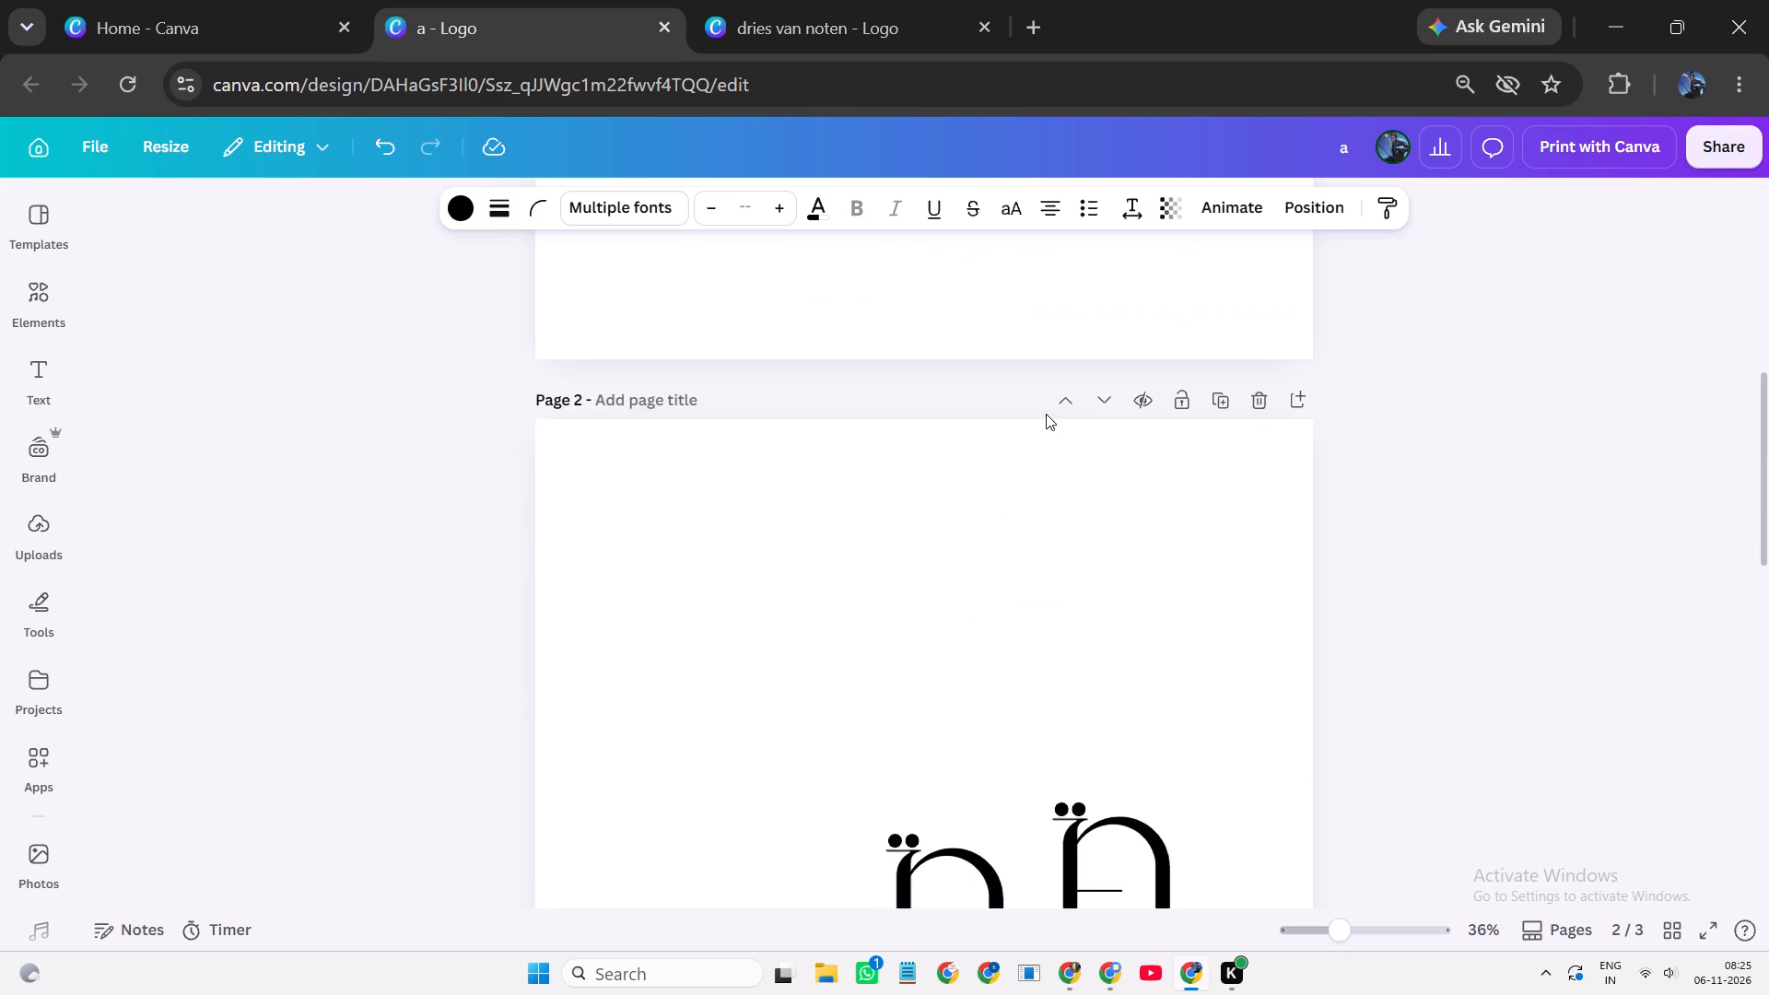
scroll(1046, 414, down, 2)
click(1098, 575)
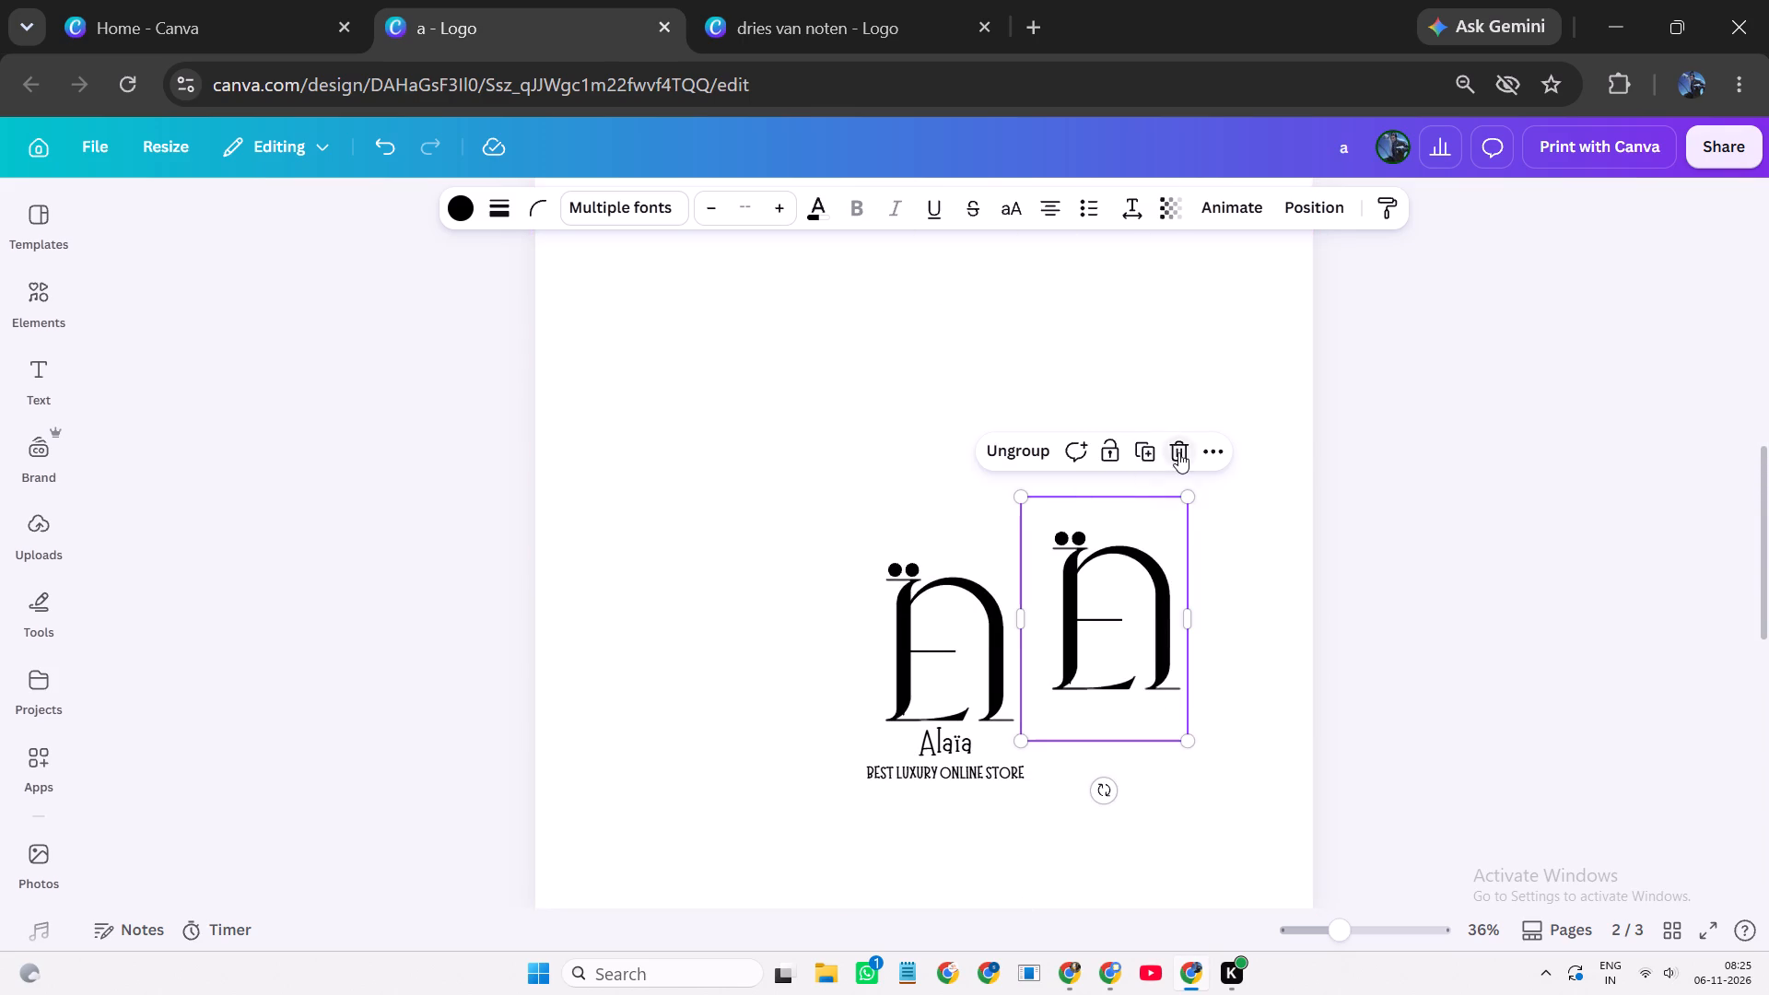
click(1178, 452)
Delete the draft page 1 that holds the early Alaïa letter sketches.
scroll(1178, 451, up, 8)
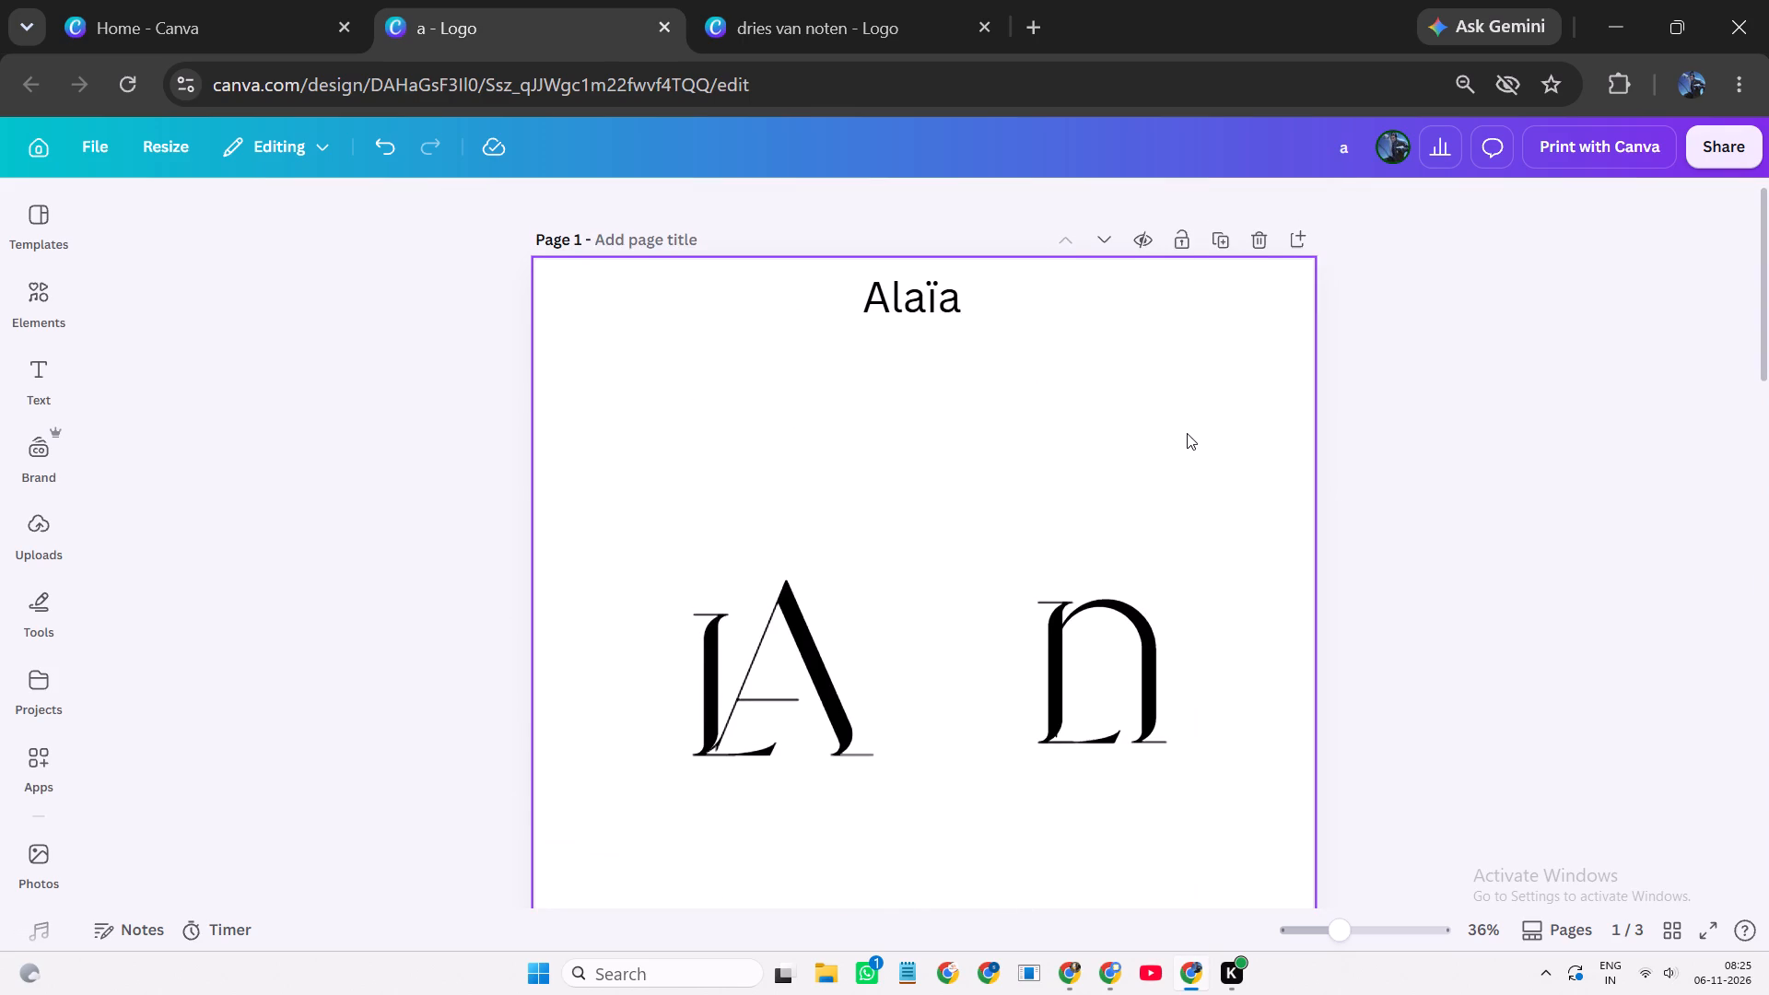
click(1254, 237)
click(1250, 252)
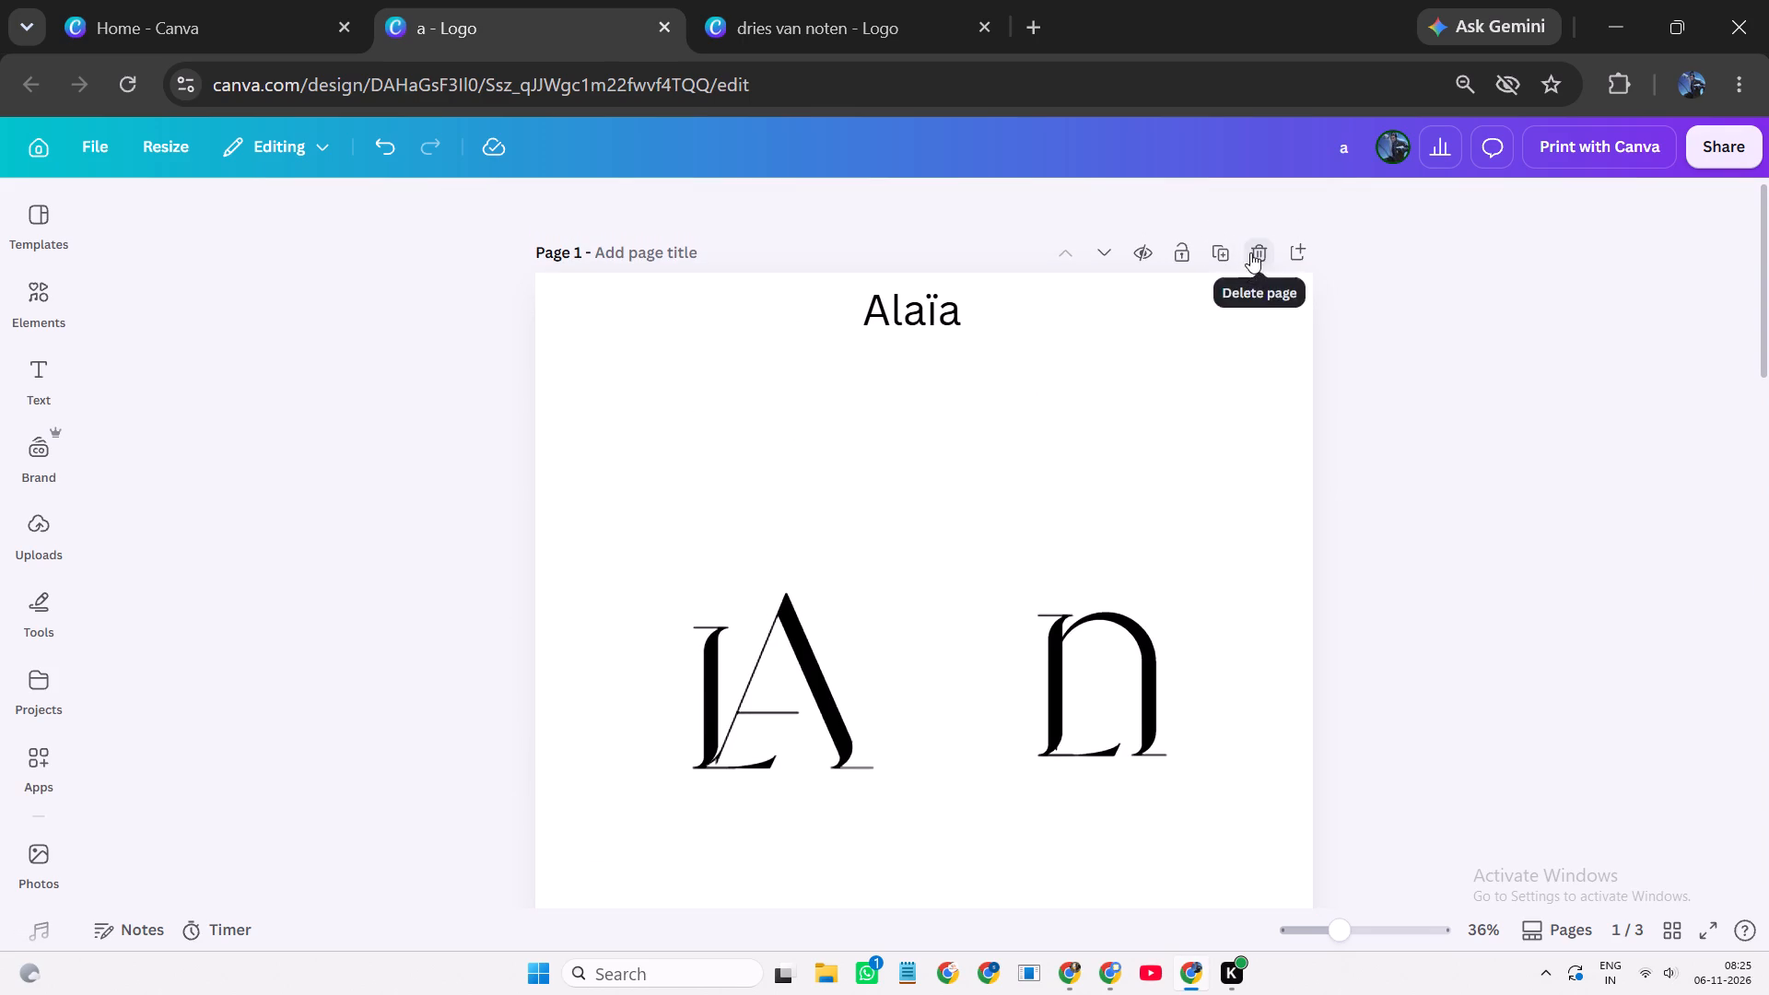
Enlarge the dotted monogram on the full-logo page slightly and set it just above the Alaïa wordmark.
scroll(957, 438, down, 2)
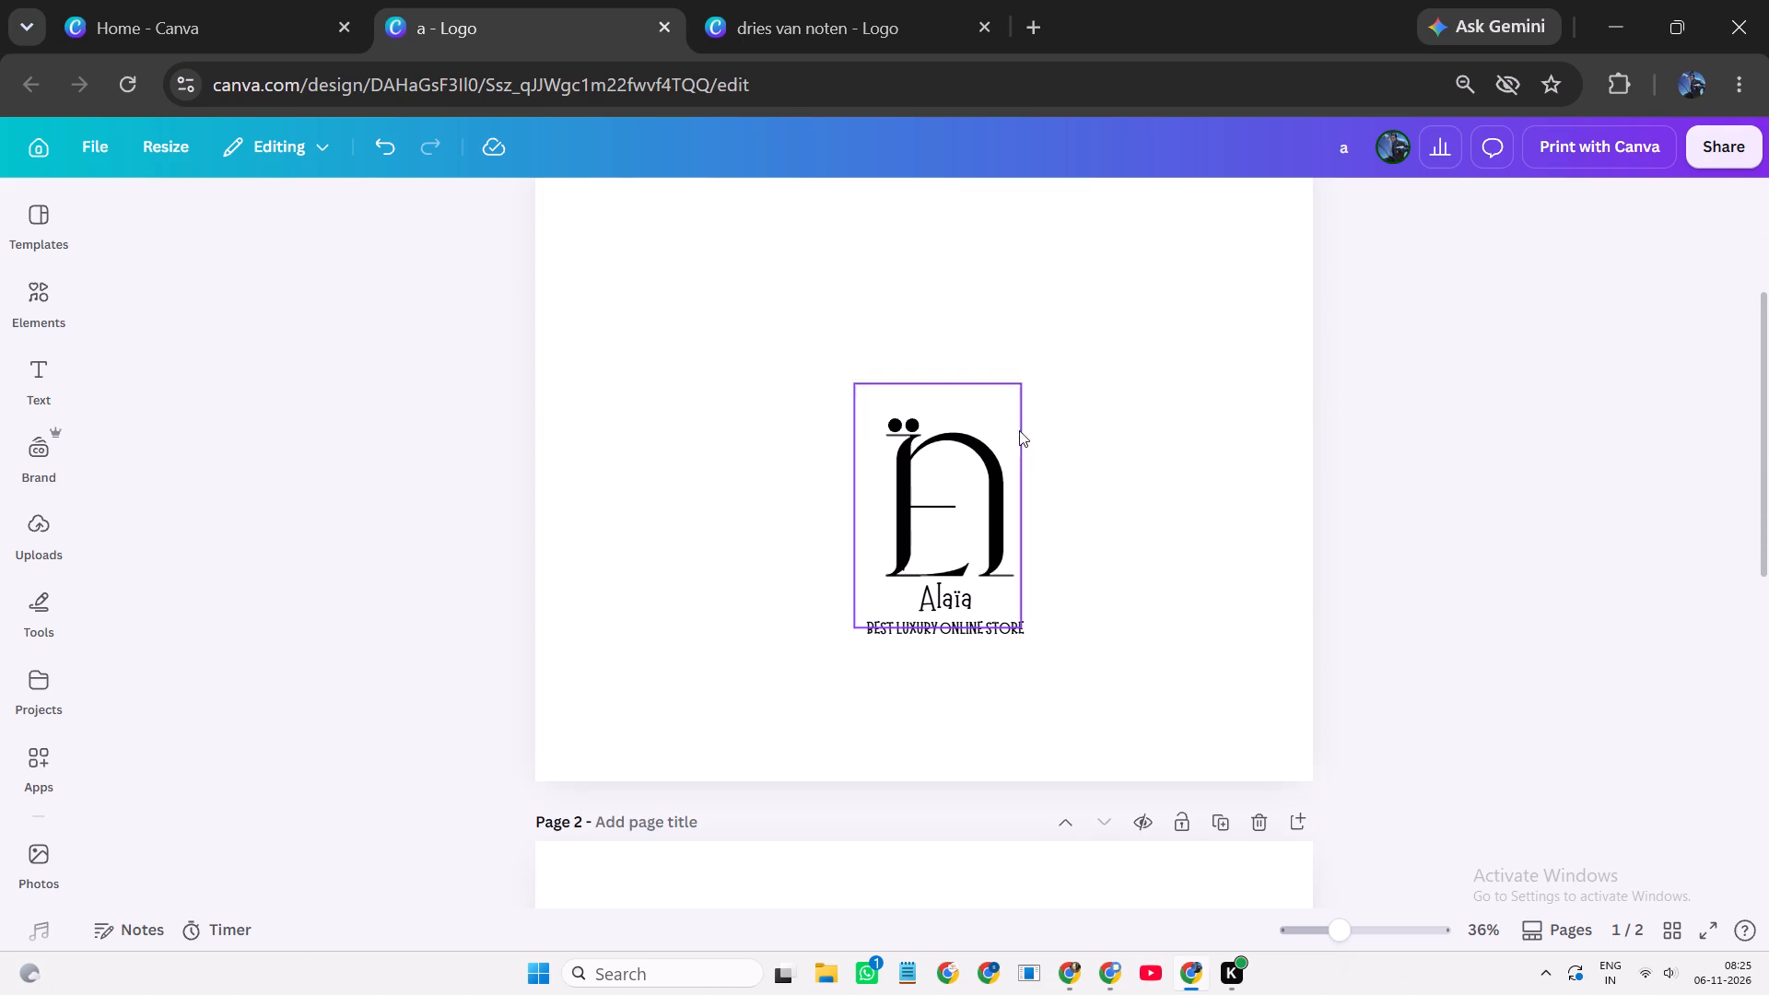
drag(1025, 341, 923, 486)
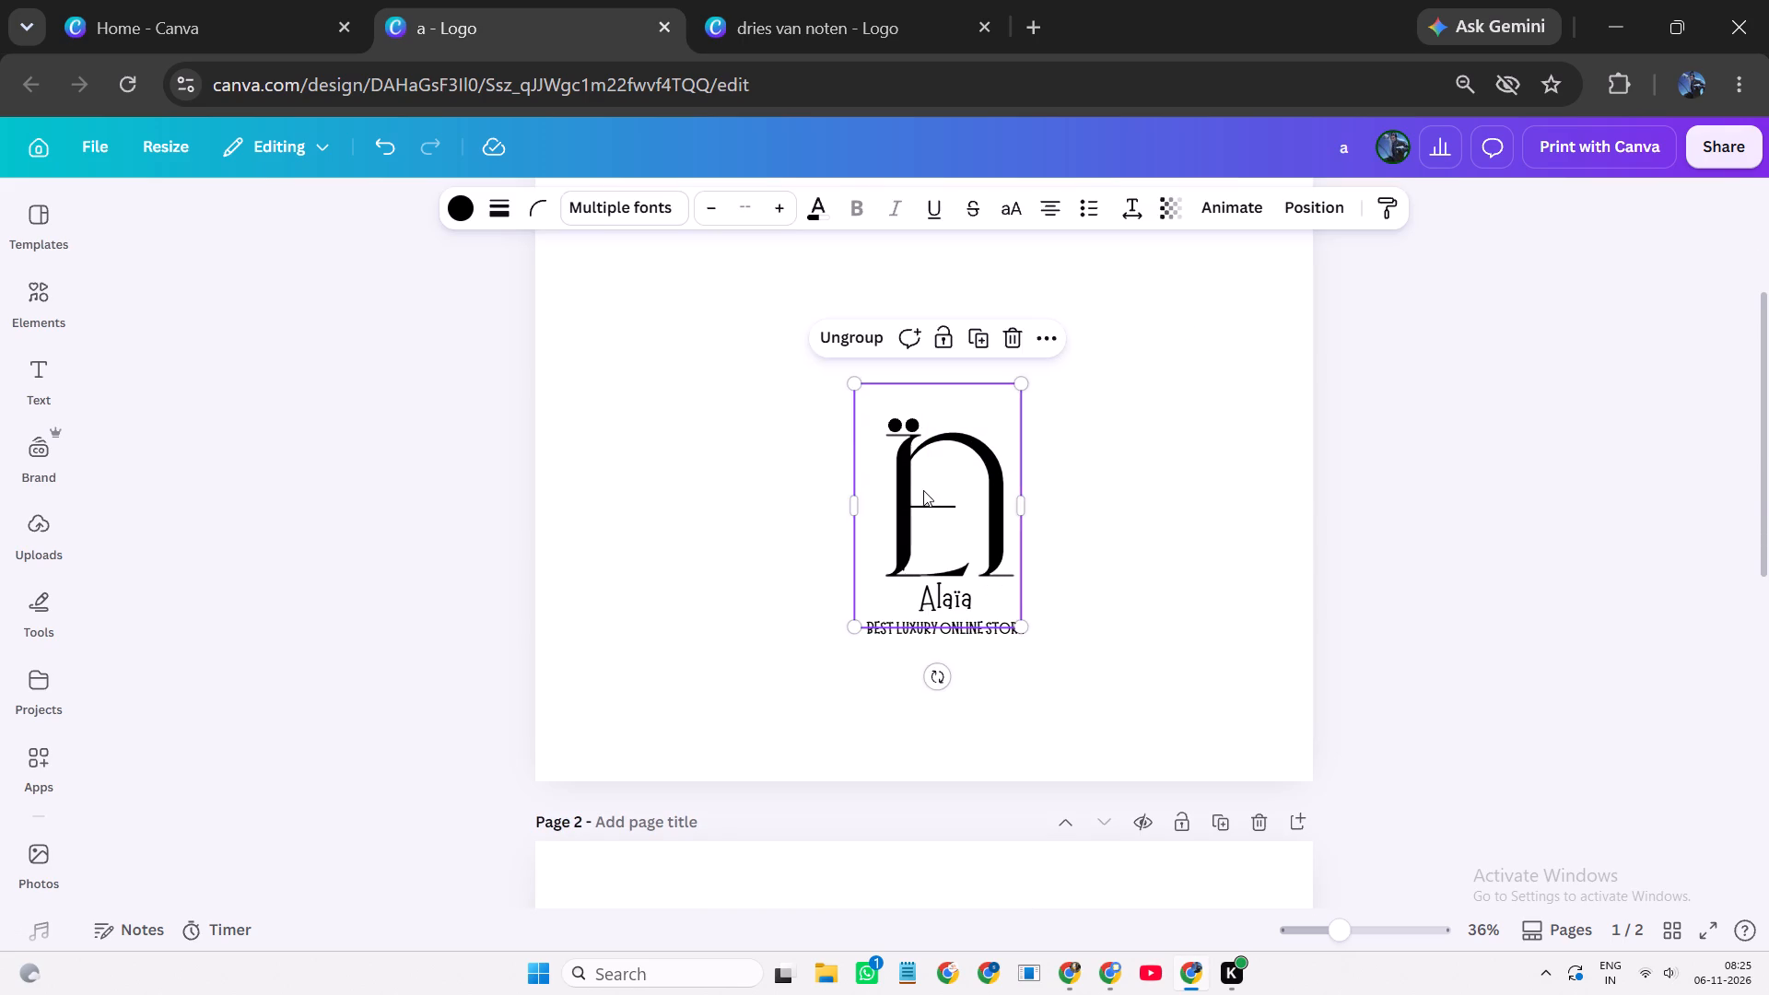
drag(924, 494, 924, 400)
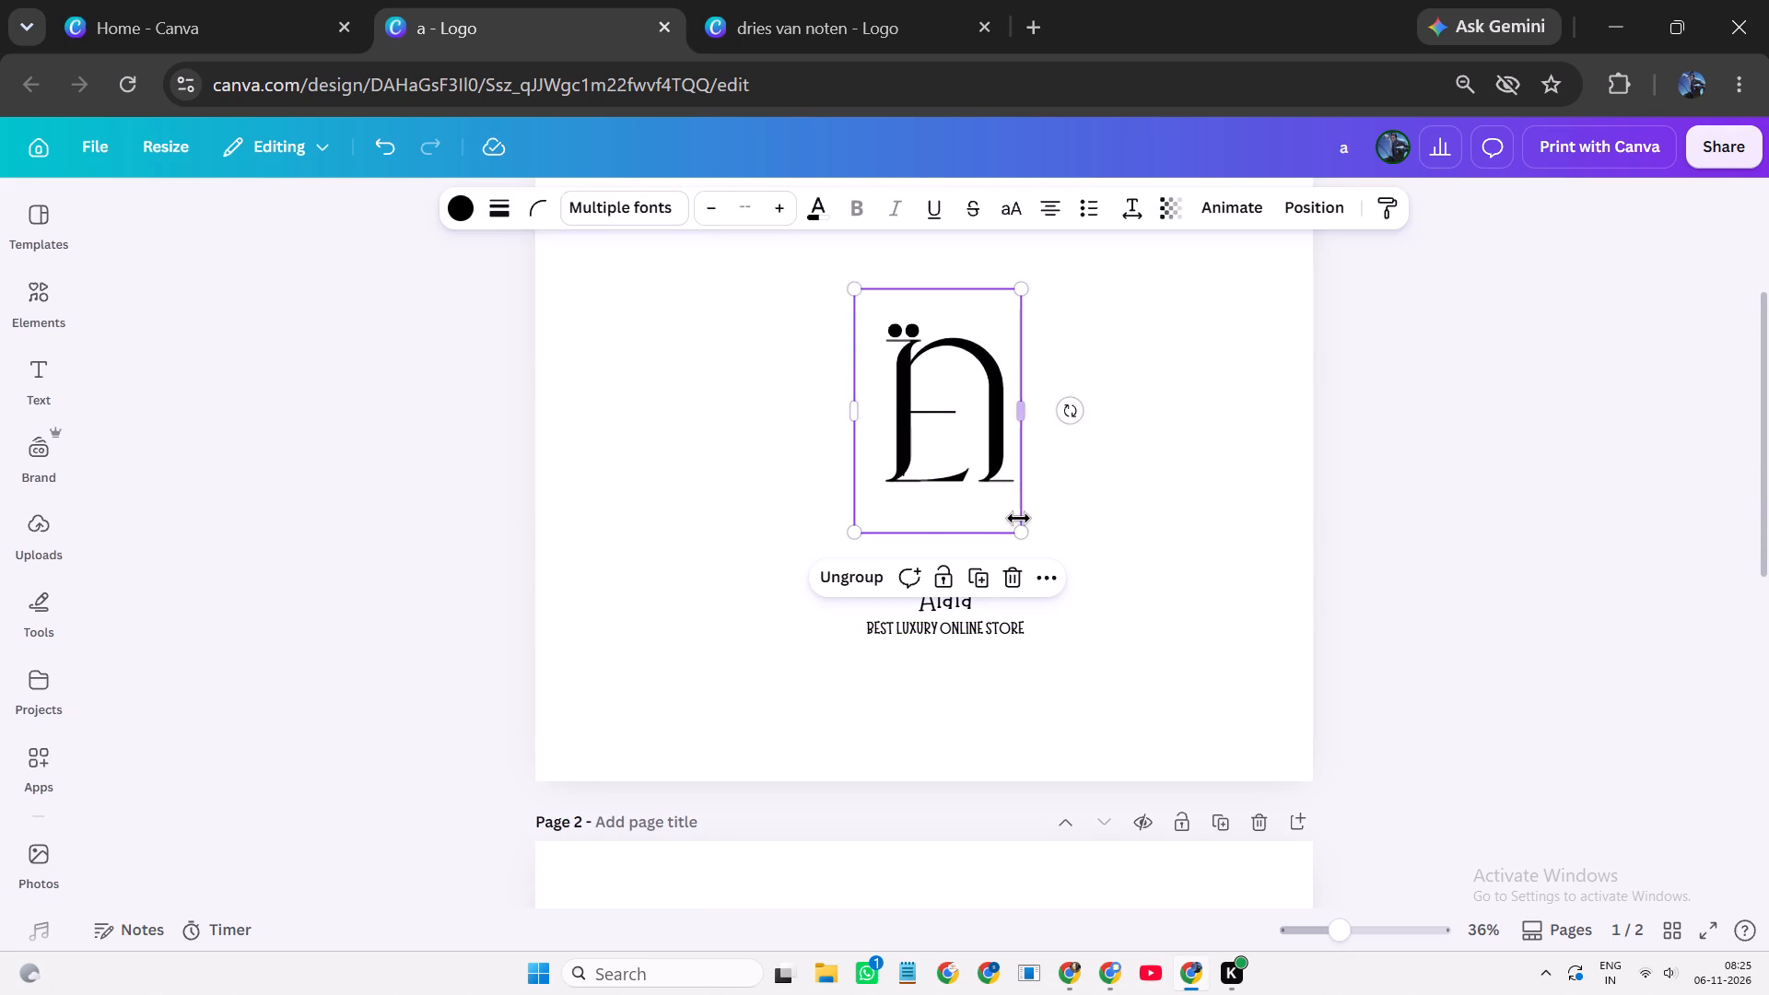
drag(1025, 537, 1097, 604)
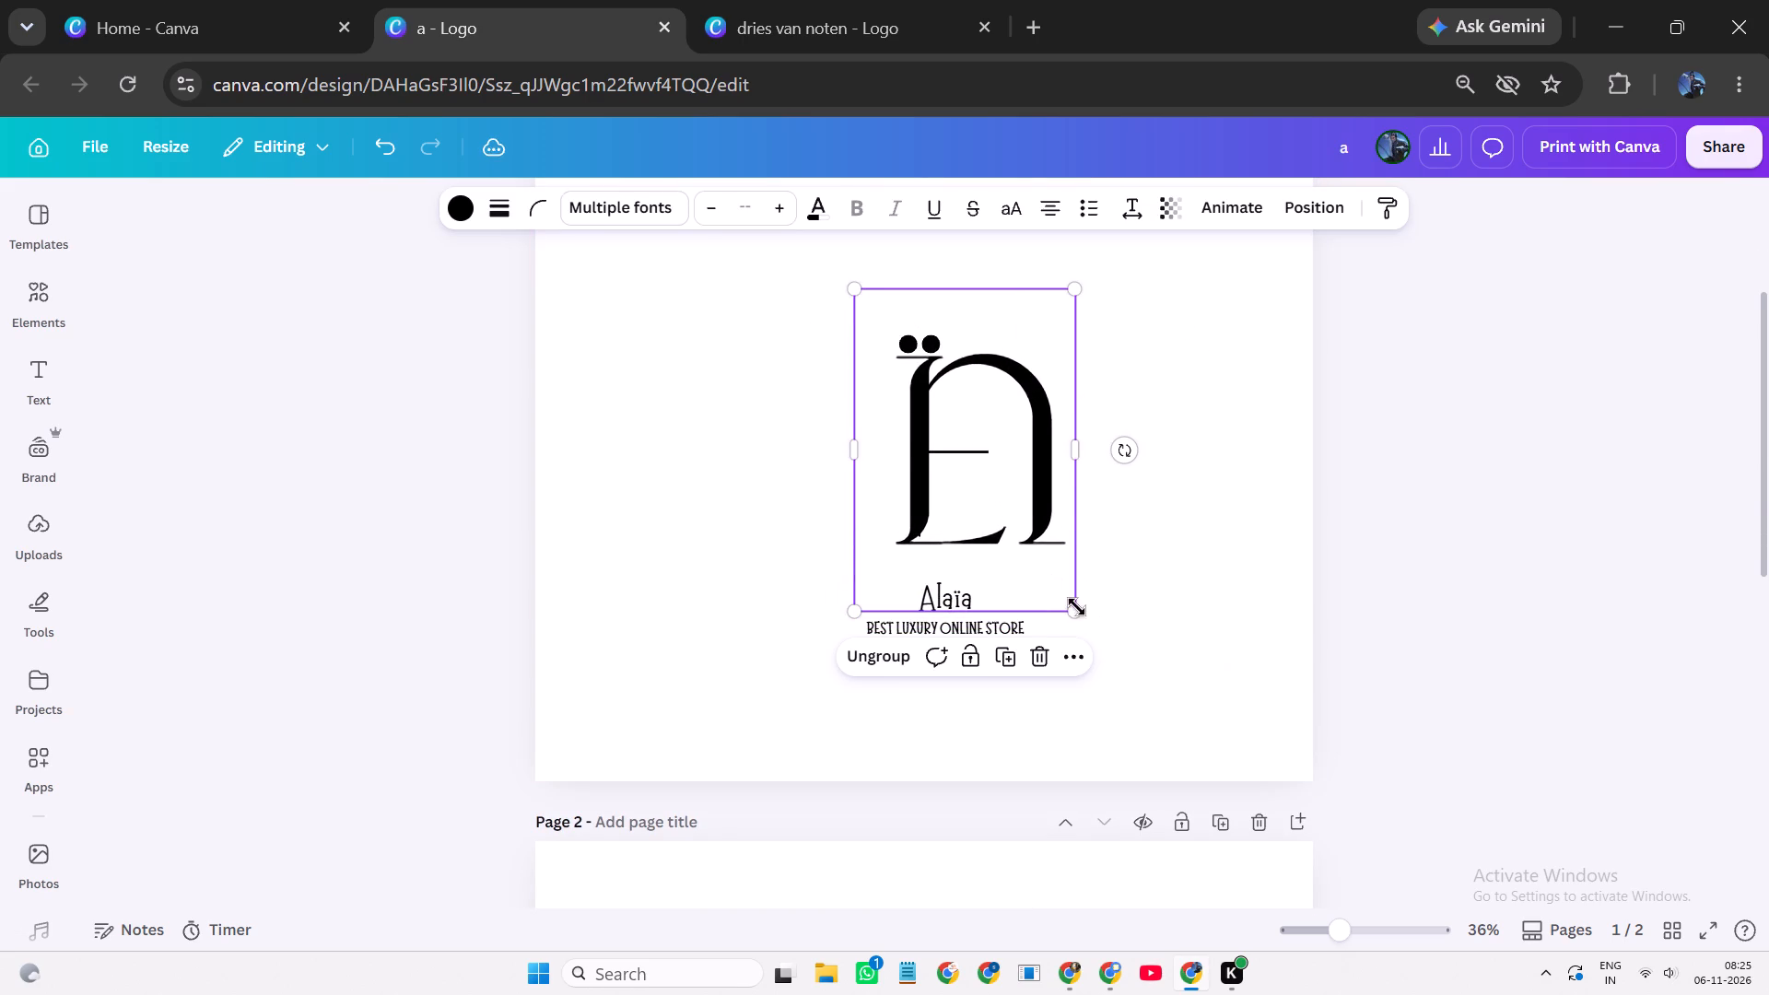
drag(1083, 611, 1046, 579)
drag(965, 530, 947, 571)
ctrl+scroll(955, 570, up, 2)
ctrl+scroll(951, 574, down, 3)
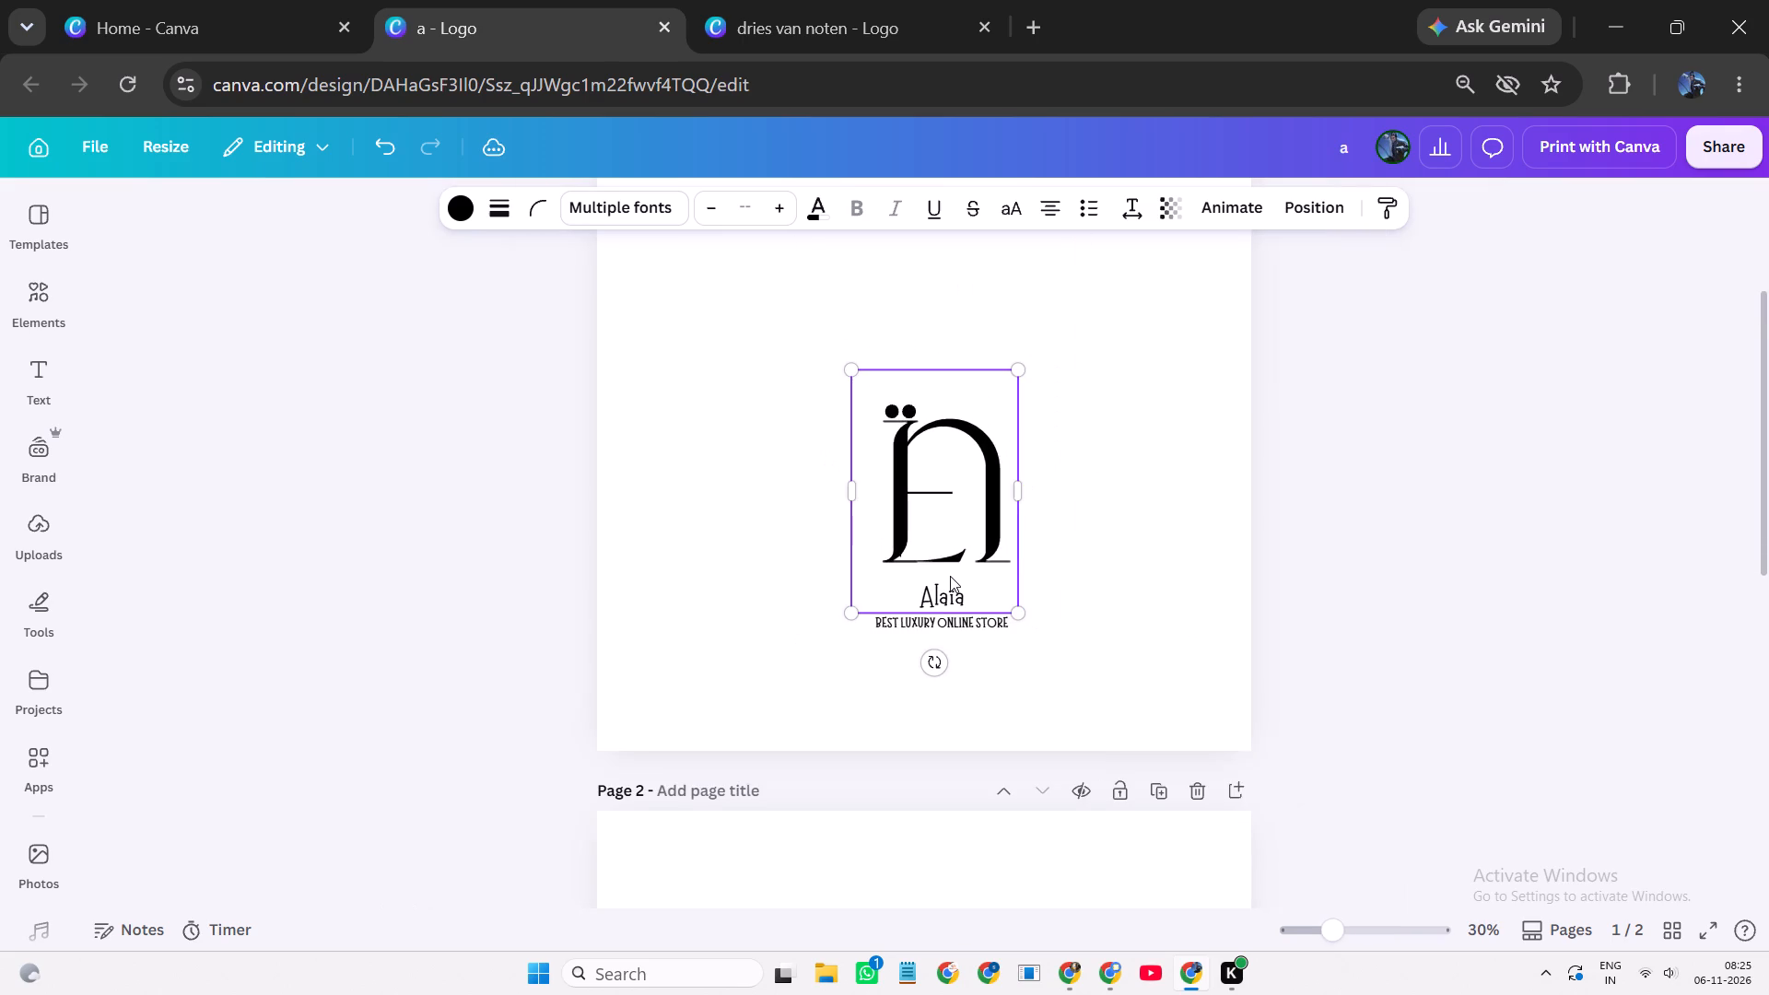
scroll(1028, 558, up, 2)
scroll(1028, 558, down, 1)
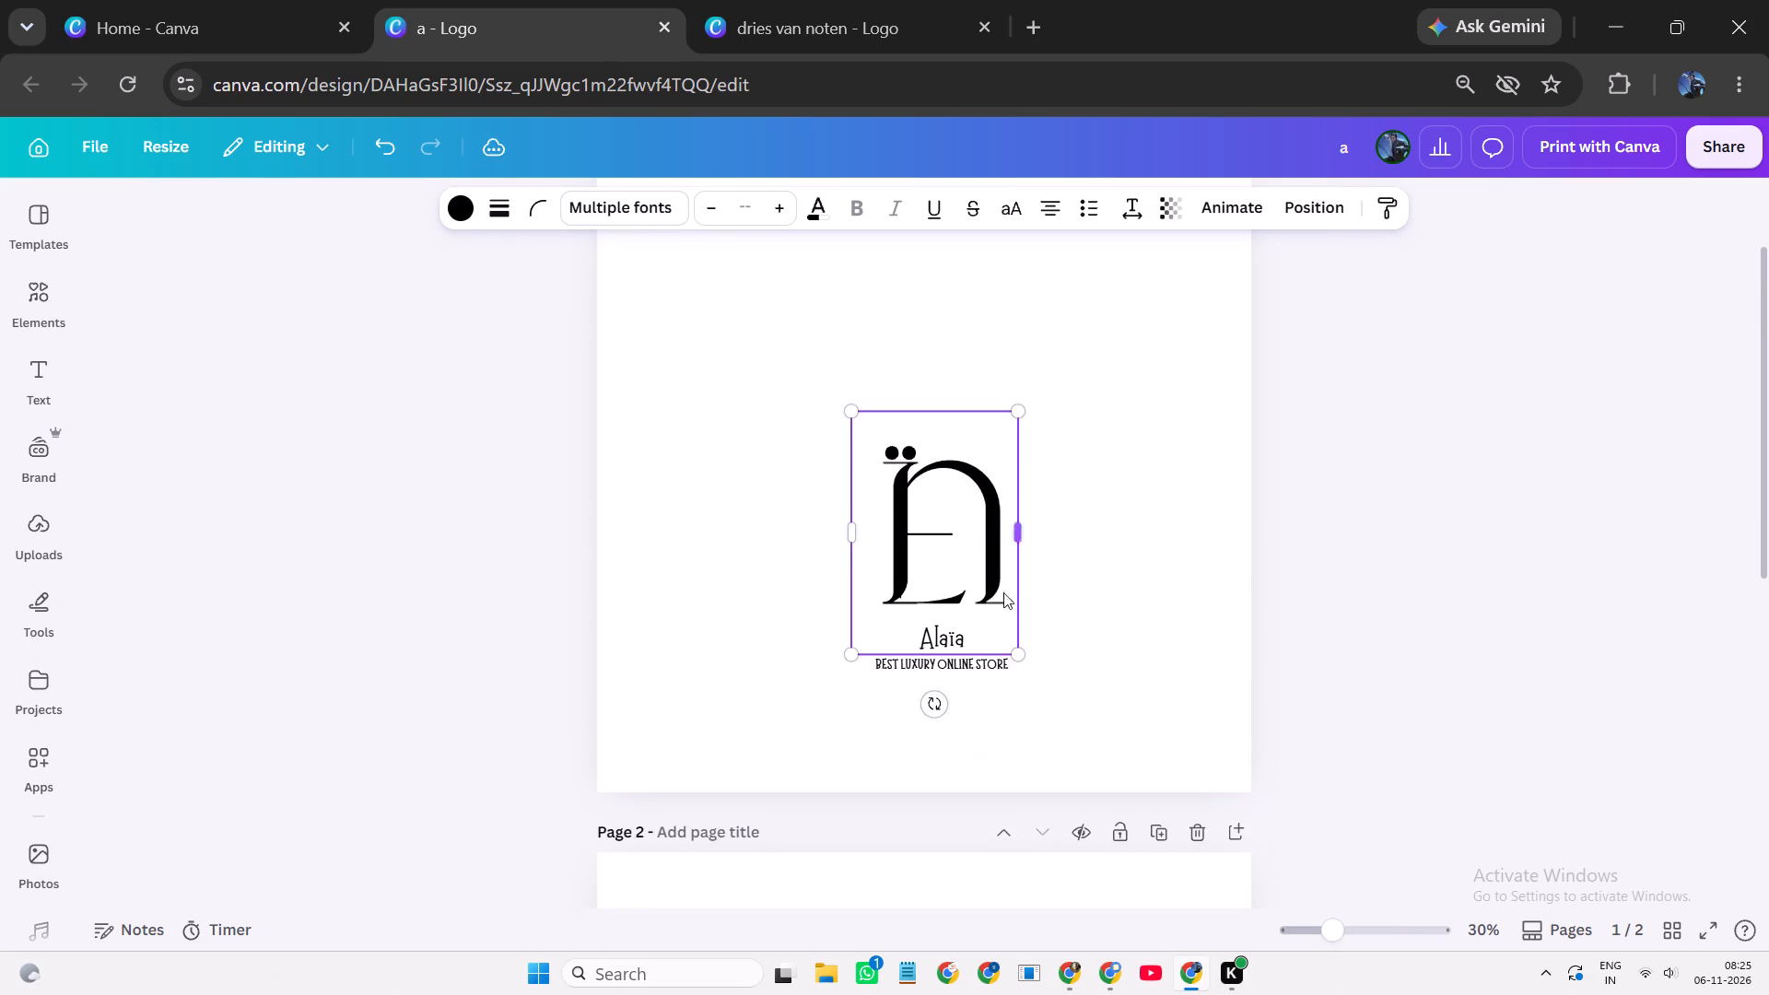
drag(977, 604, 968, 619)
click(1094, 593)
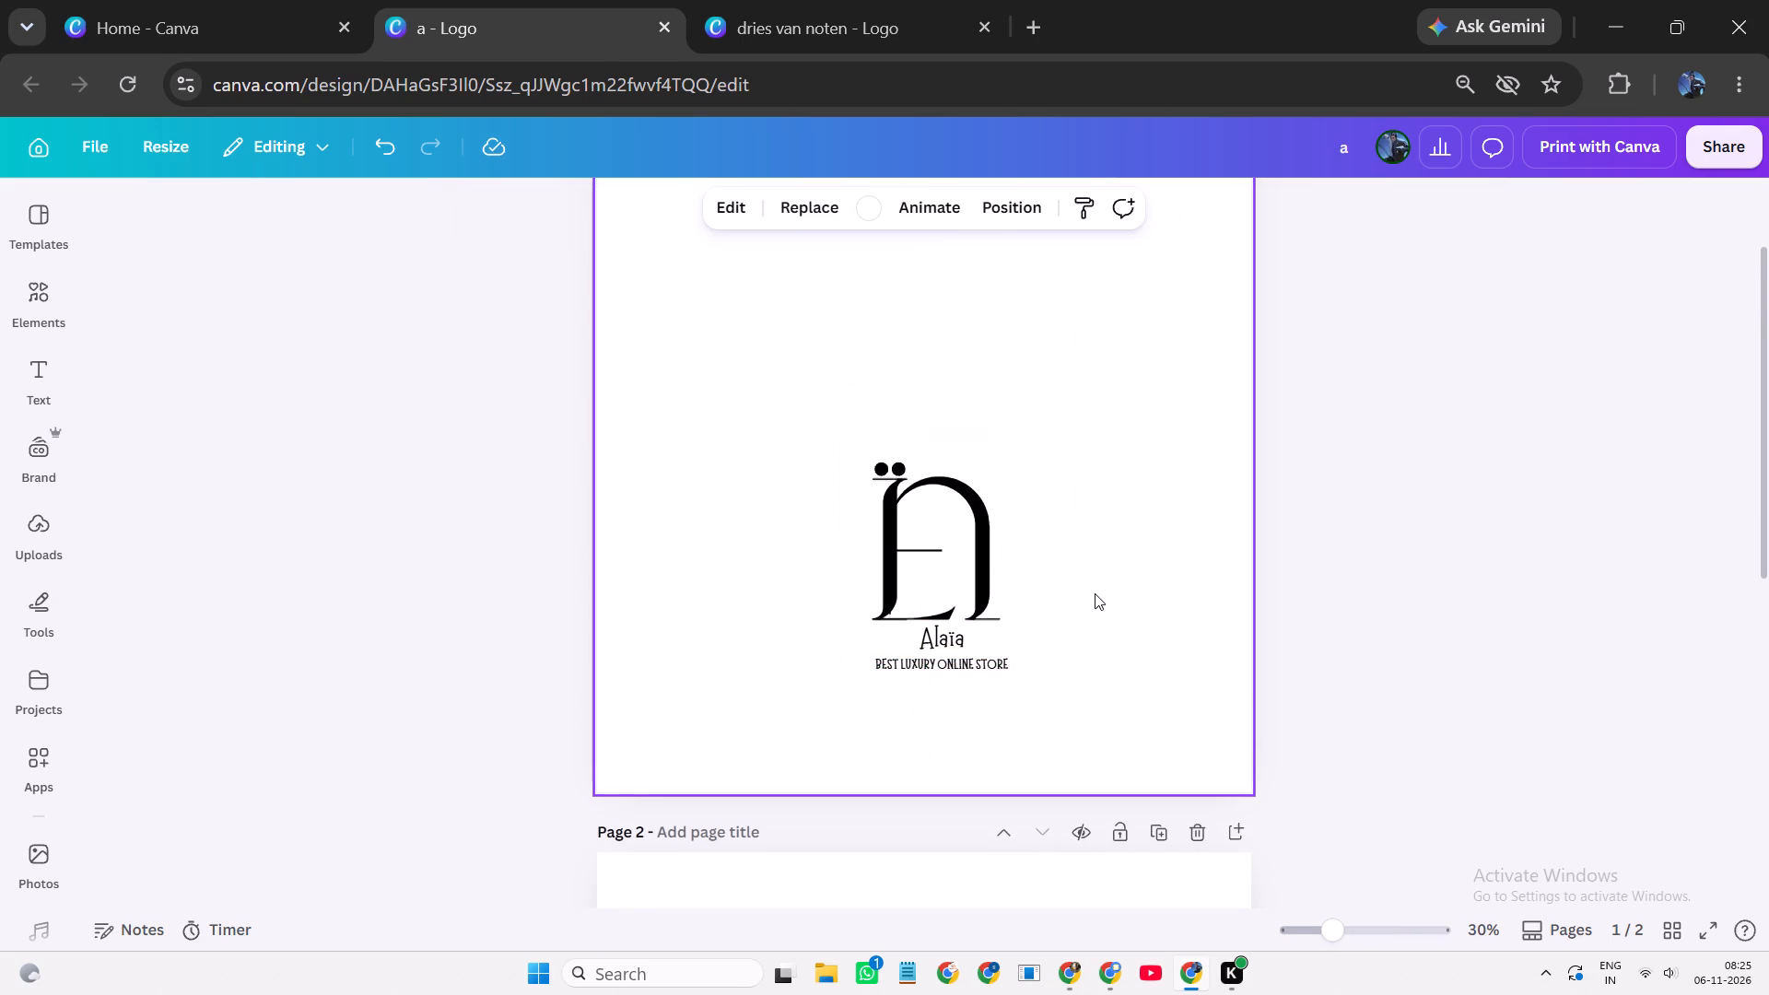
Nudge the Alaïa wordmark slightly left beneath the monogram.
click(970, 668)
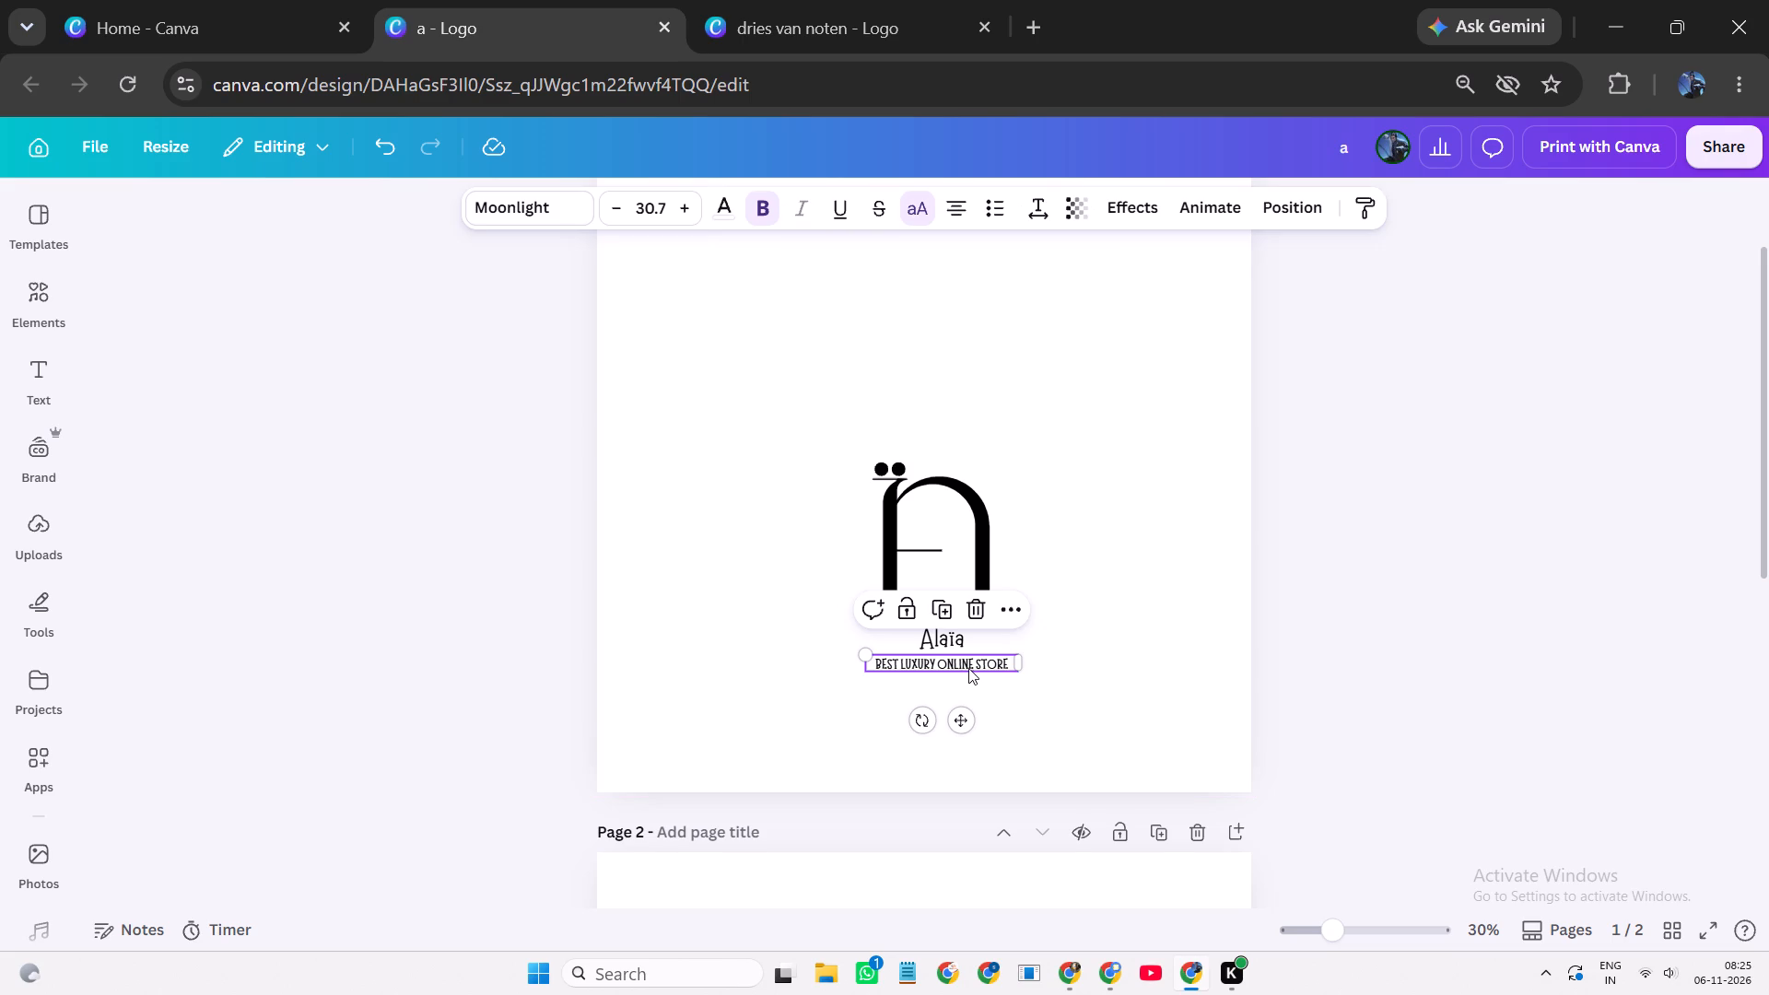
click(1056, 645)
click(947, 549)
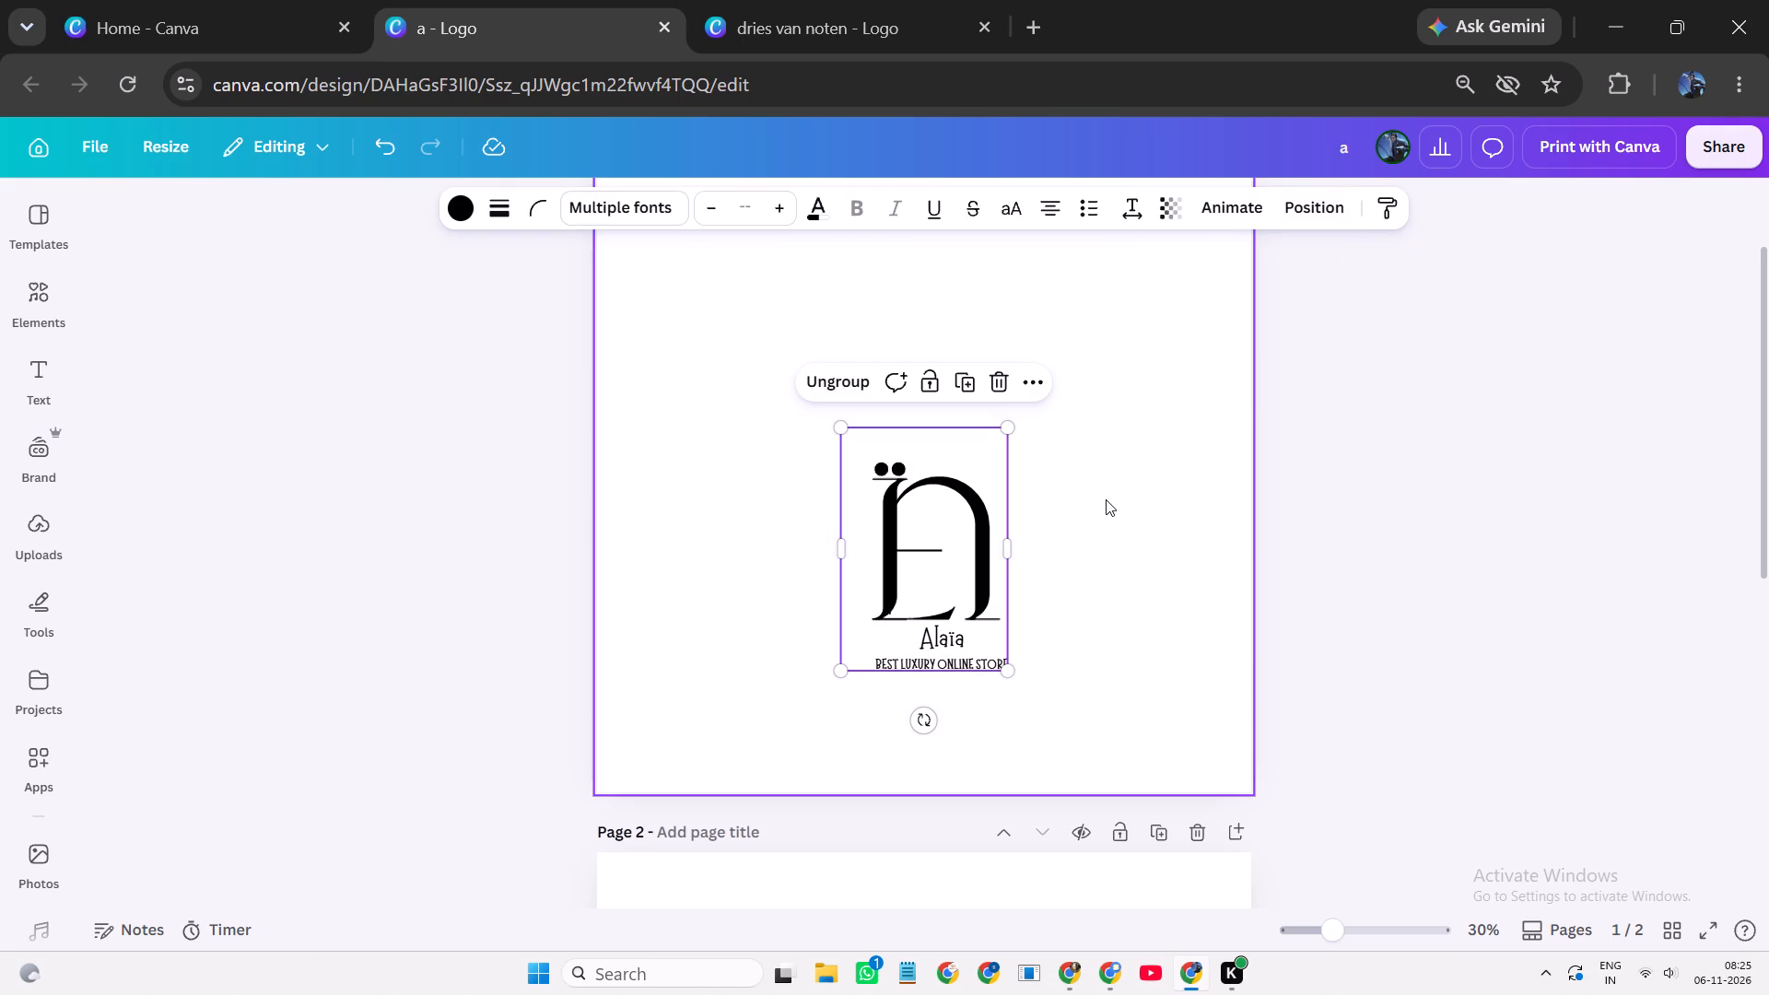
click(1091, 587)
ctrl+scroll(1025, 592, up, 6)
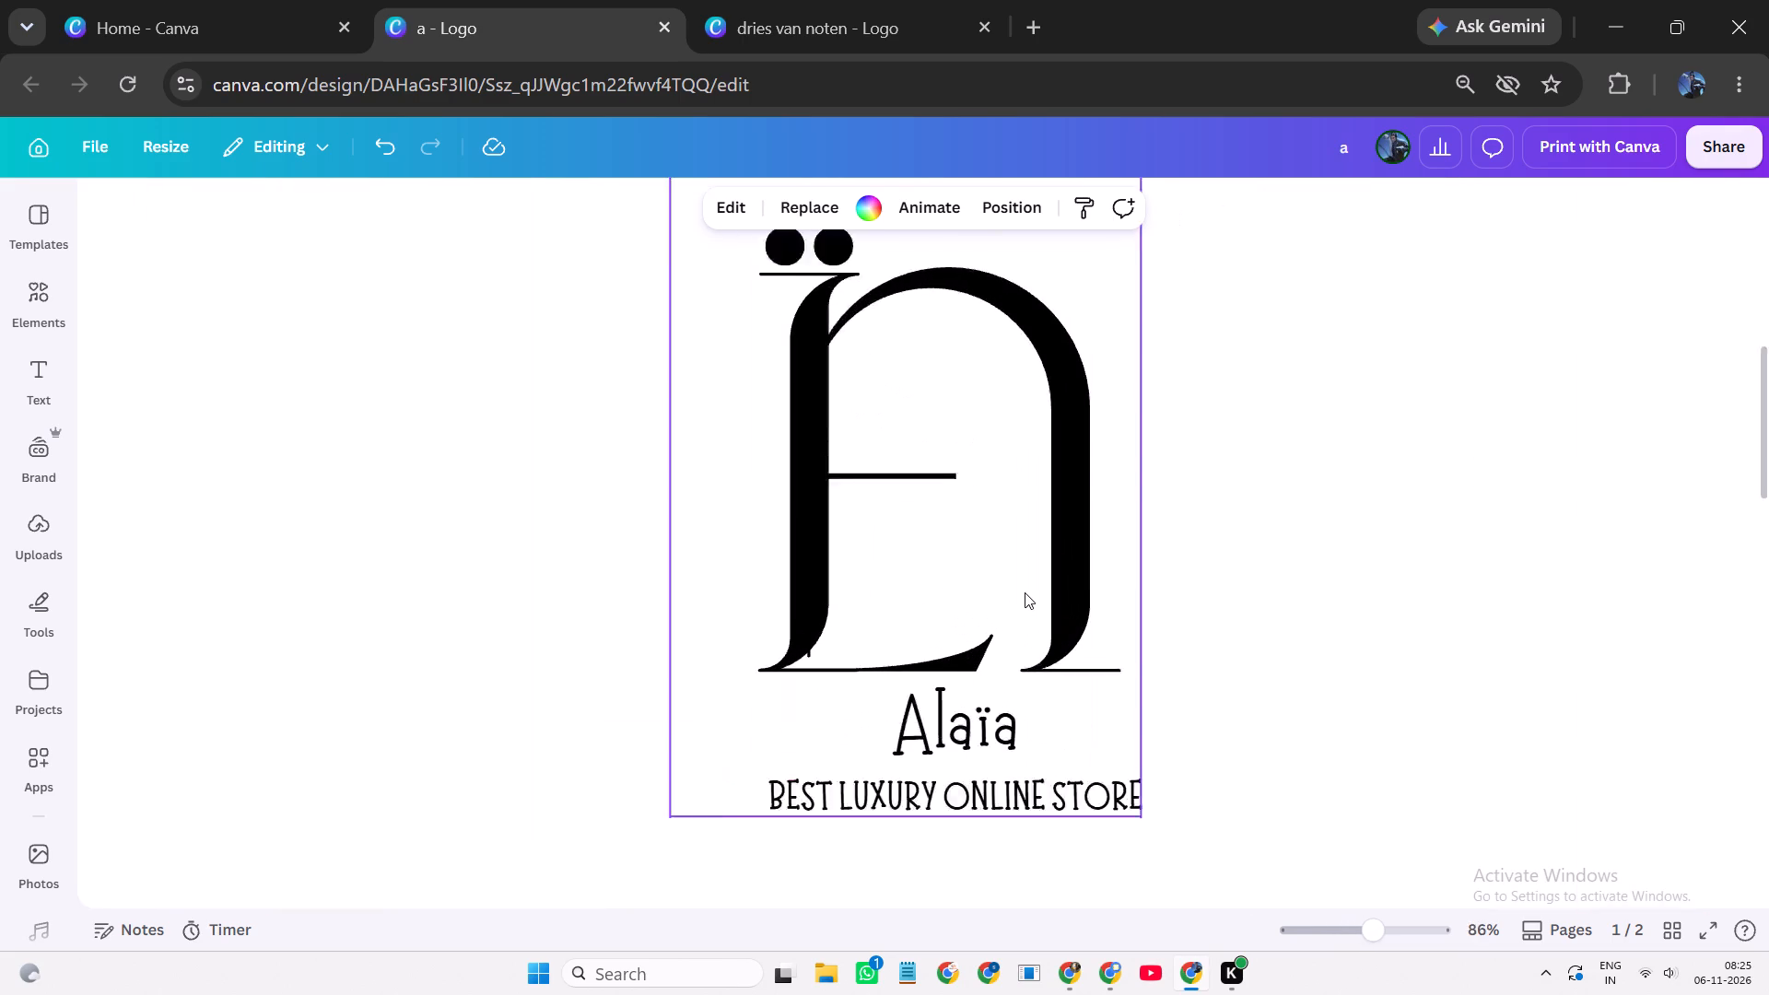
ctrl+scroll(1025, 592, up, 3)
scroll(1025, 592, down, 2)
scroll(989, 536, up, 1)
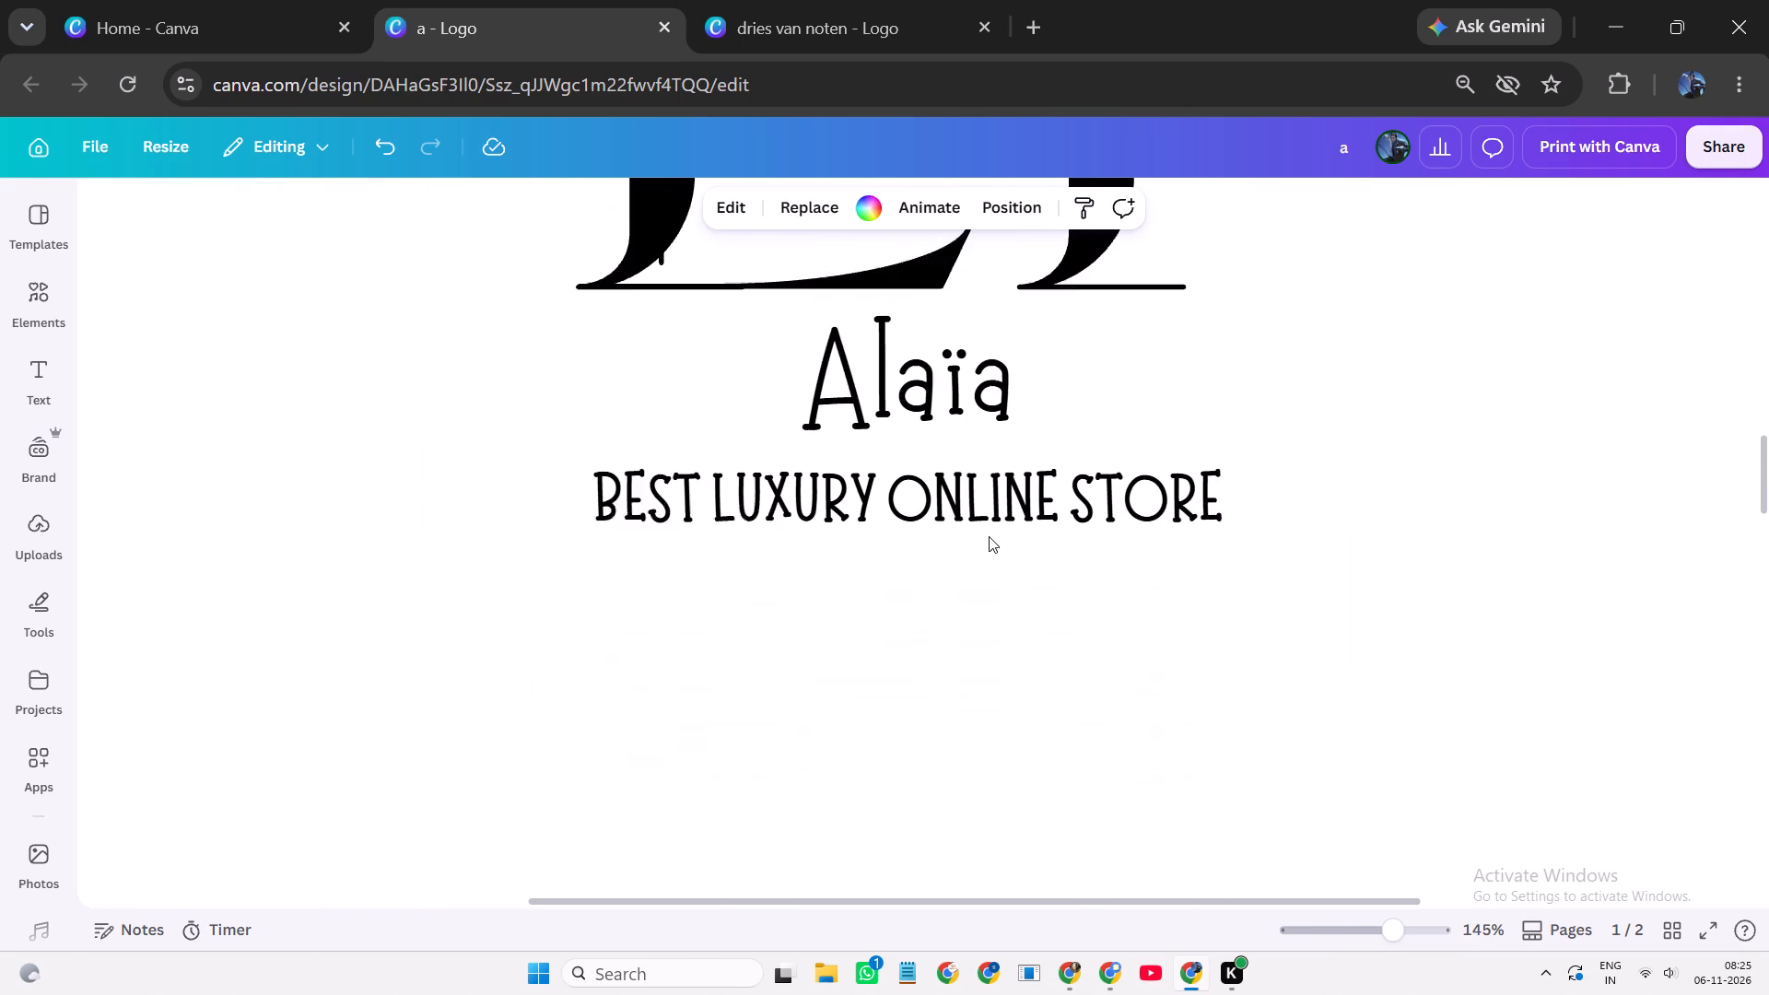
scroll(989, 535, up, 1)
drag(949, 531, 933, 537)
click(933, 537)
click(1027, 718)
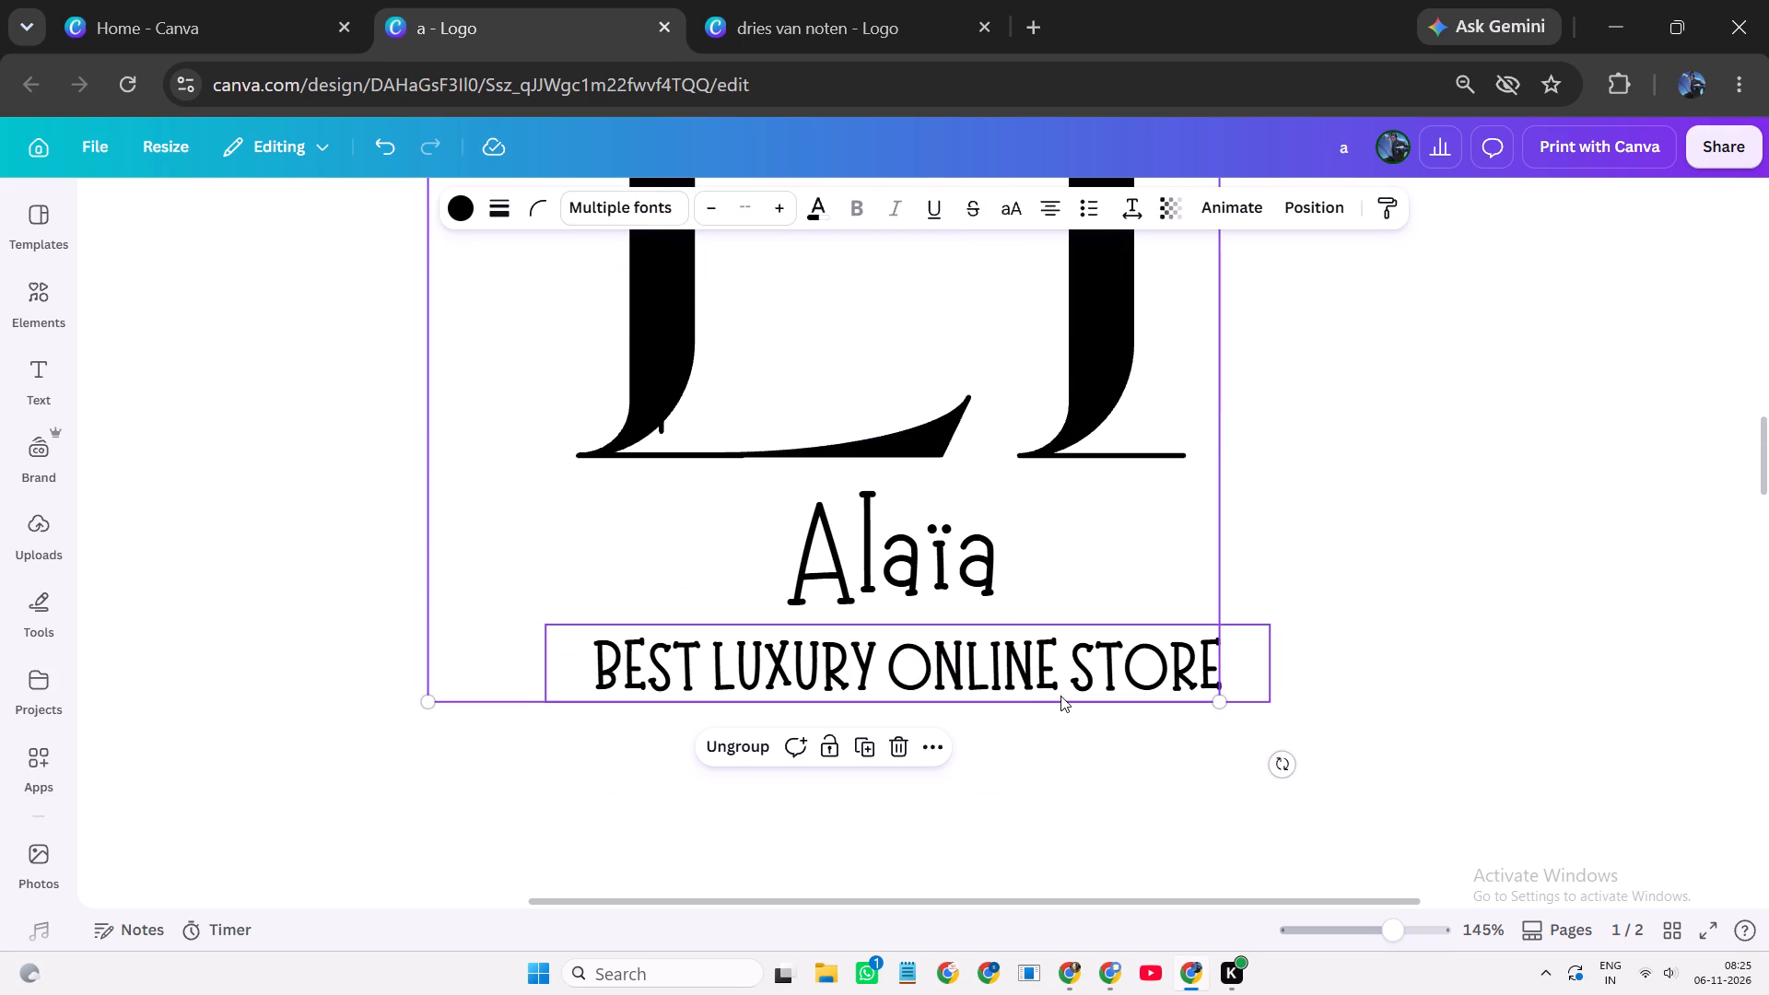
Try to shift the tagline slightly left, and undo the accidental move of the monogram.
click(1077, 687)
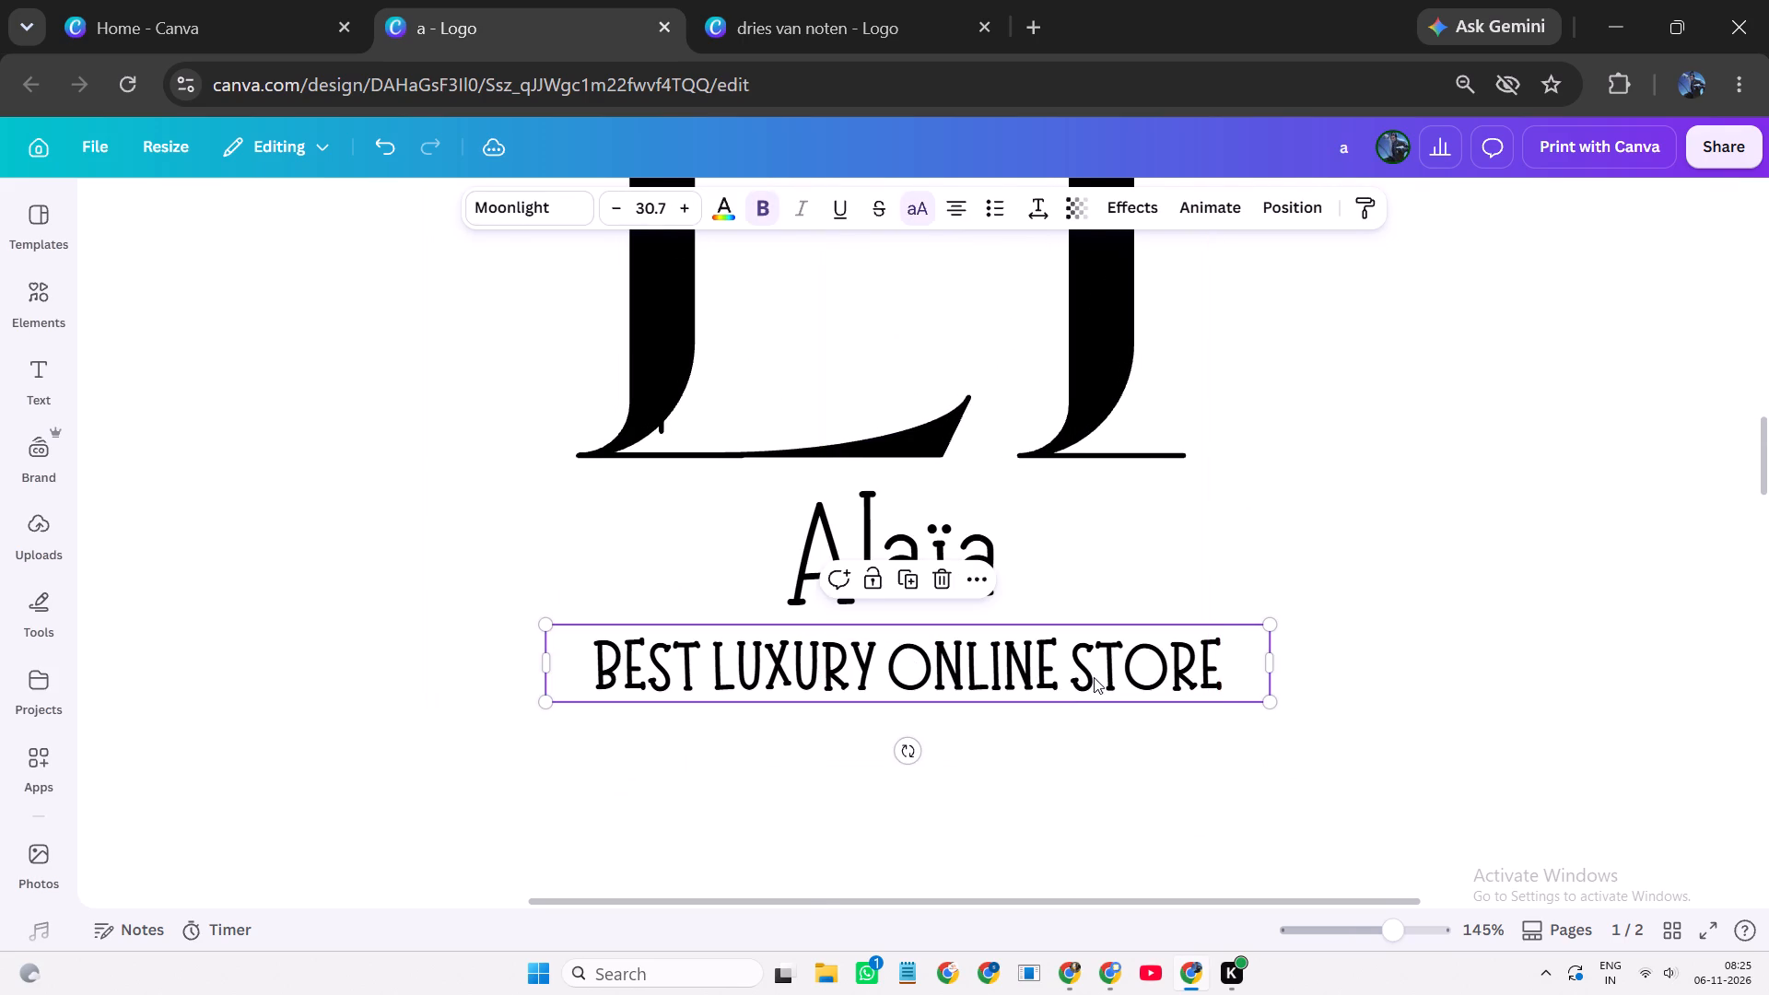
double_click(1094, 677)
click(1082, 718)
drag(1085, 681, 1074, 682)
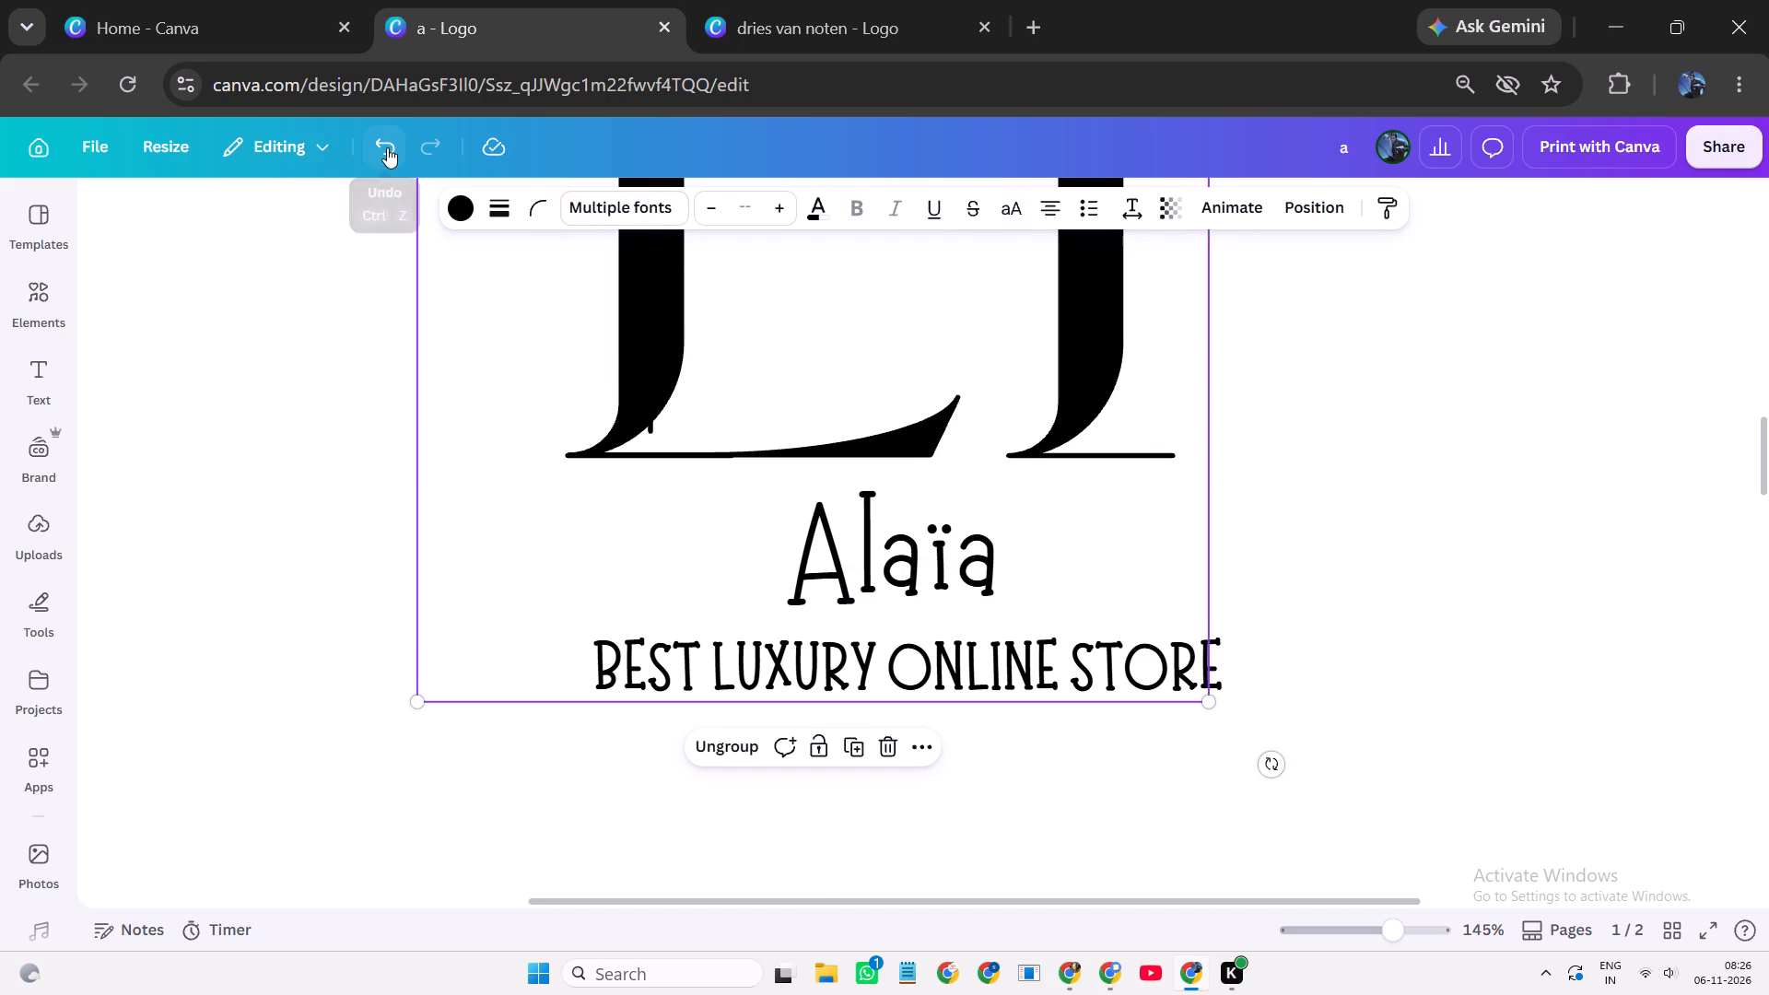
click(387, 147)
Shift the Alaïa wordmark slightly left and up, and the tagline slightly left, so both are centred under the monogram.
click(1058, 699)
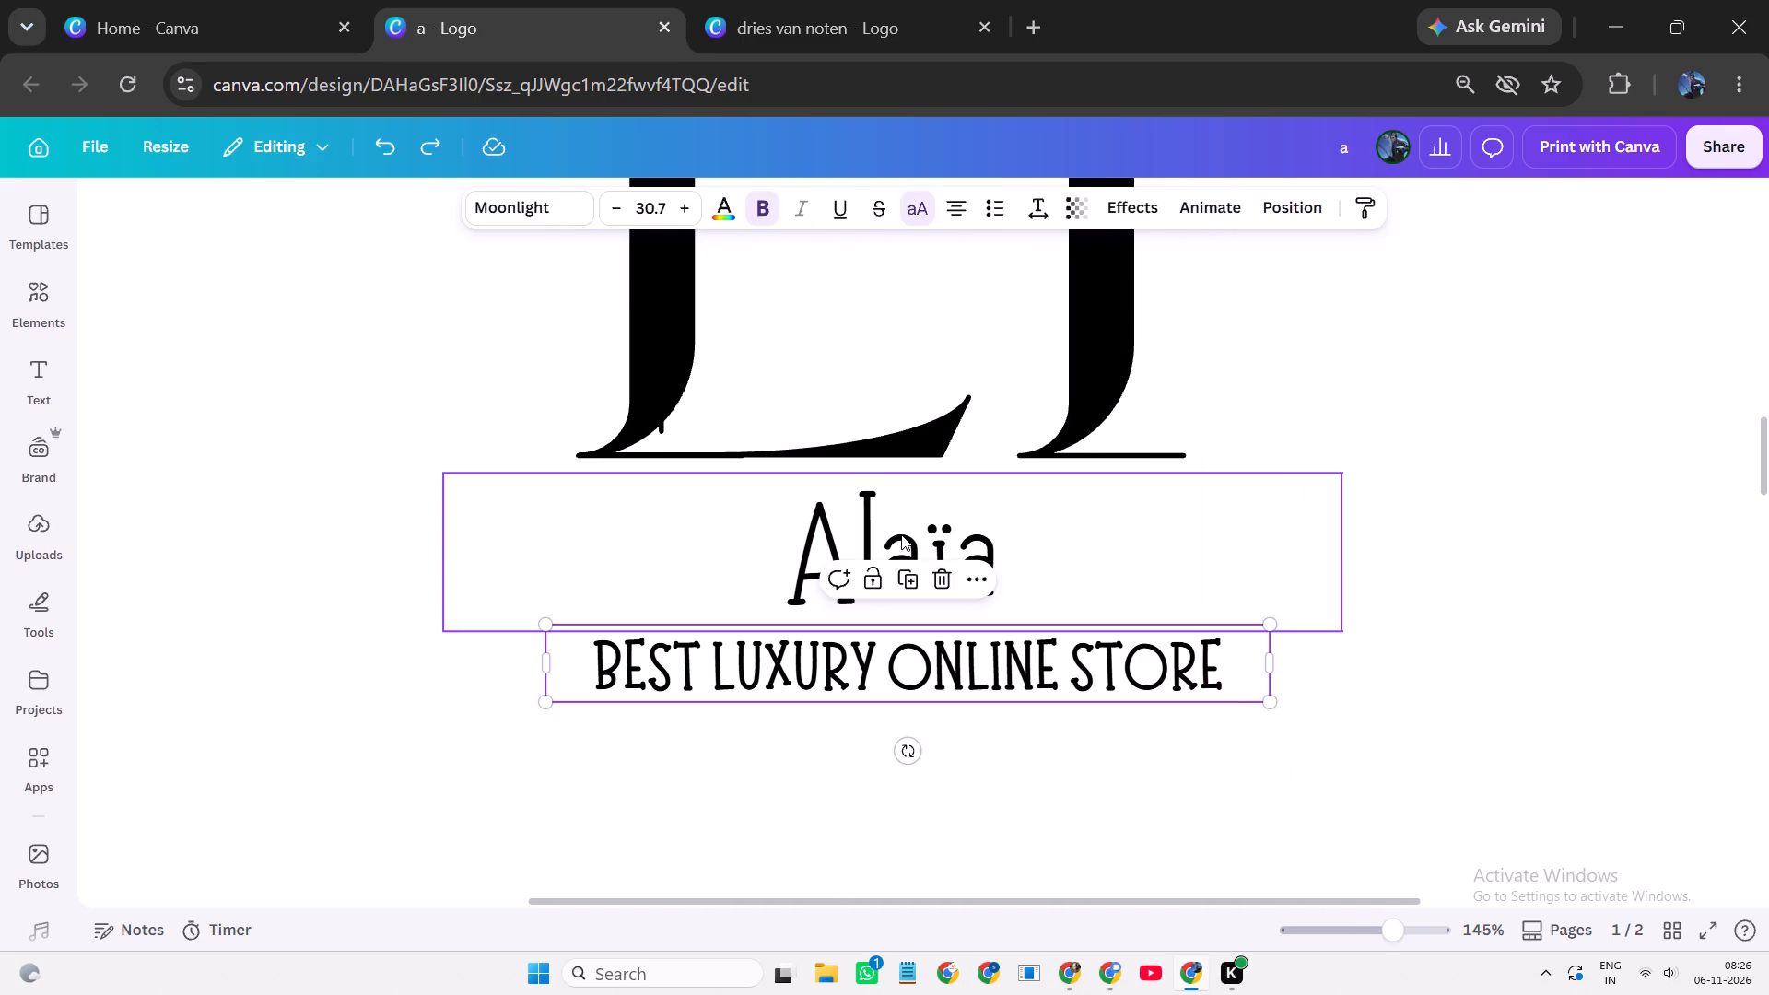
drag(902, 533, 889, 523)
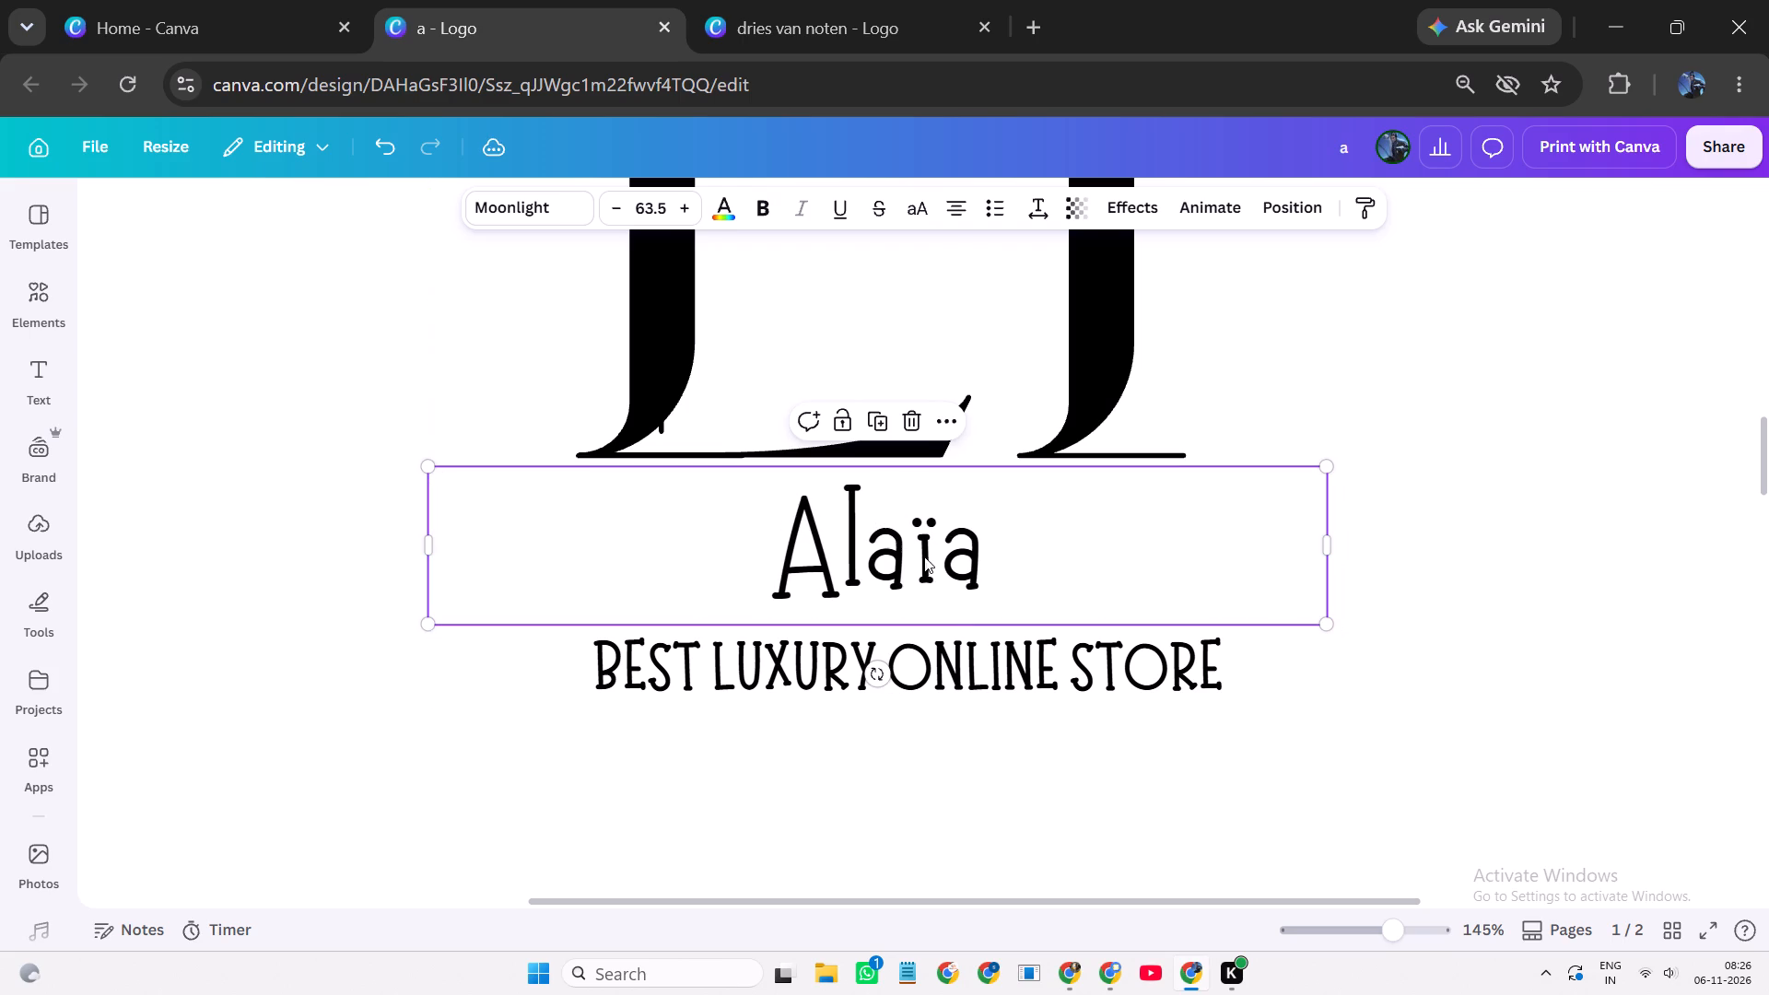
click(985, 653)
drag(983, 654, 968, 659)
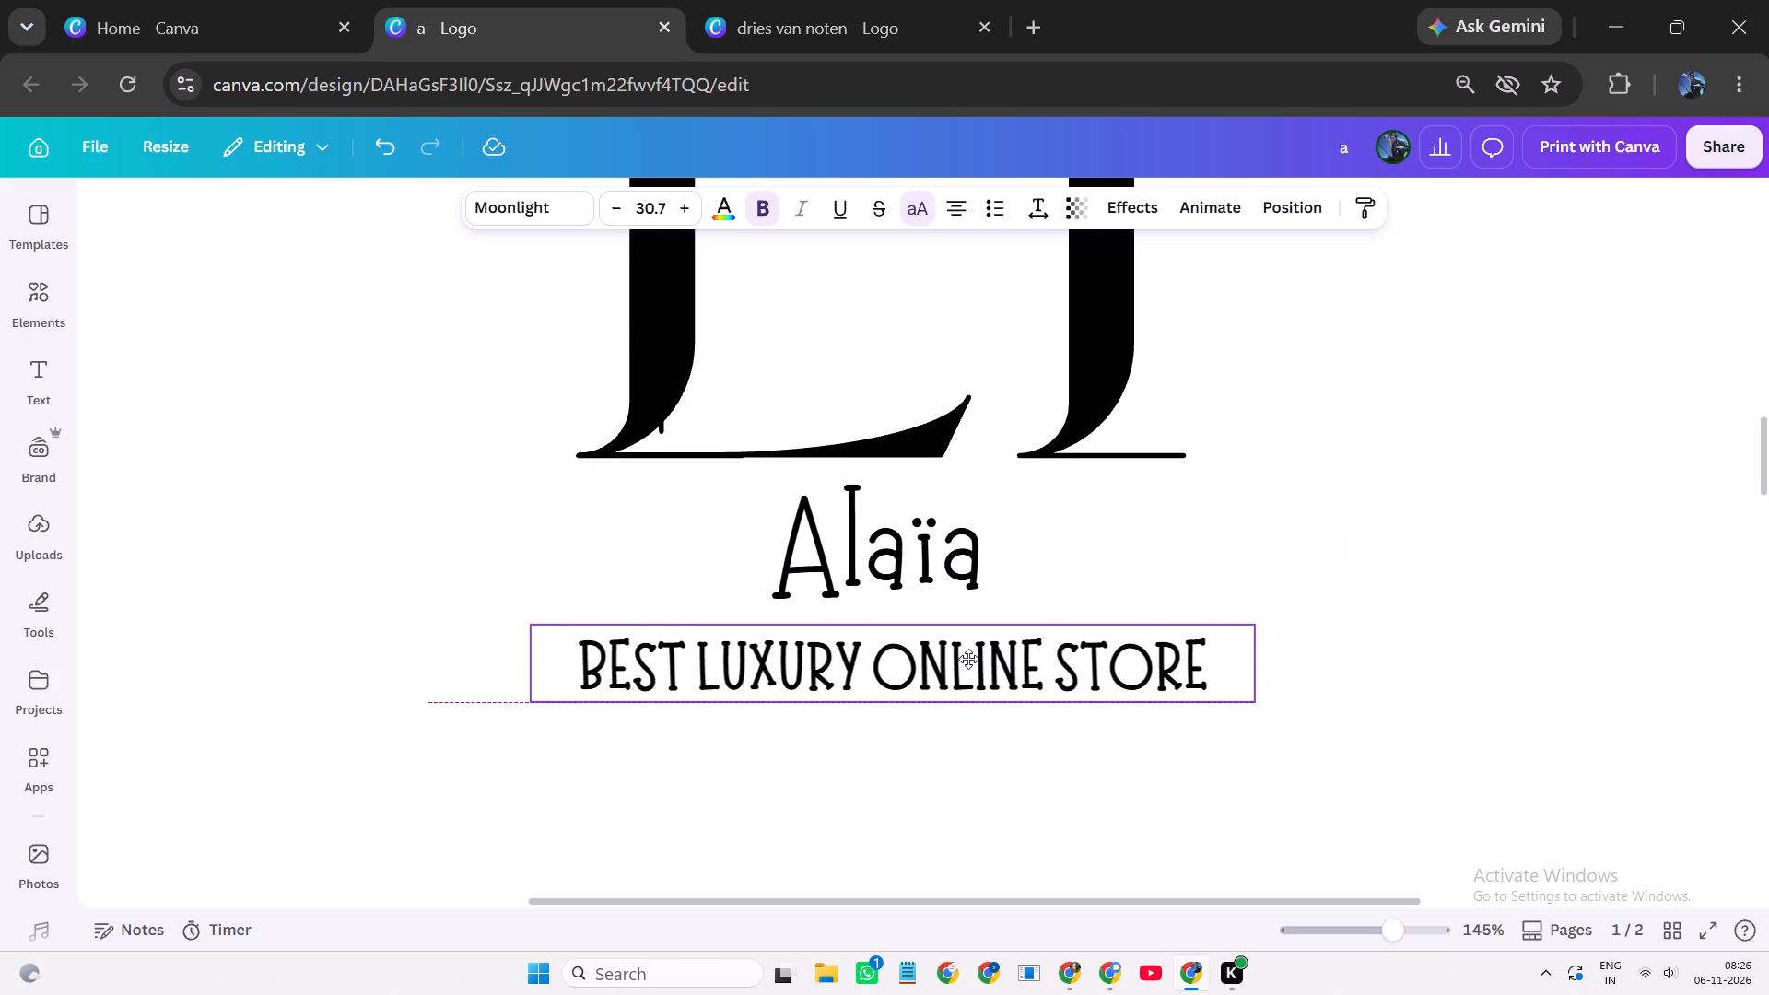
drag(968, 659, 960, 660)
click(961, 735)
ctrl+scroll(969, 710, down, 7)
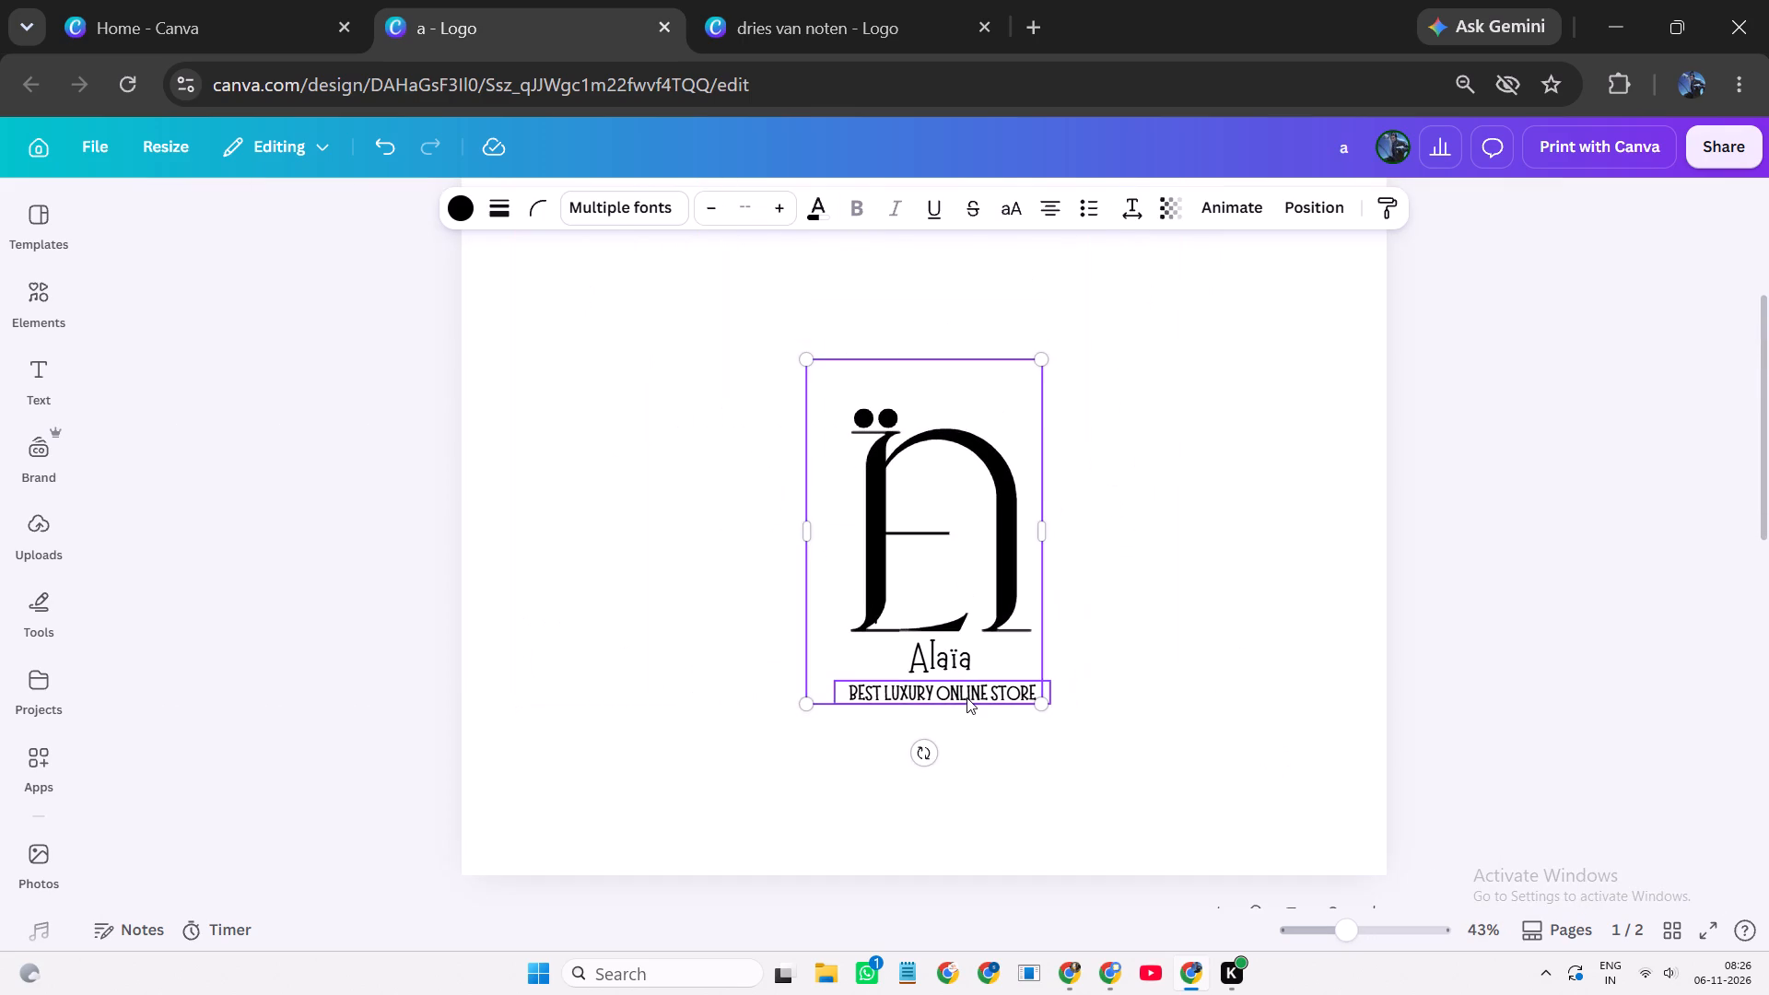
click(1360, 616)
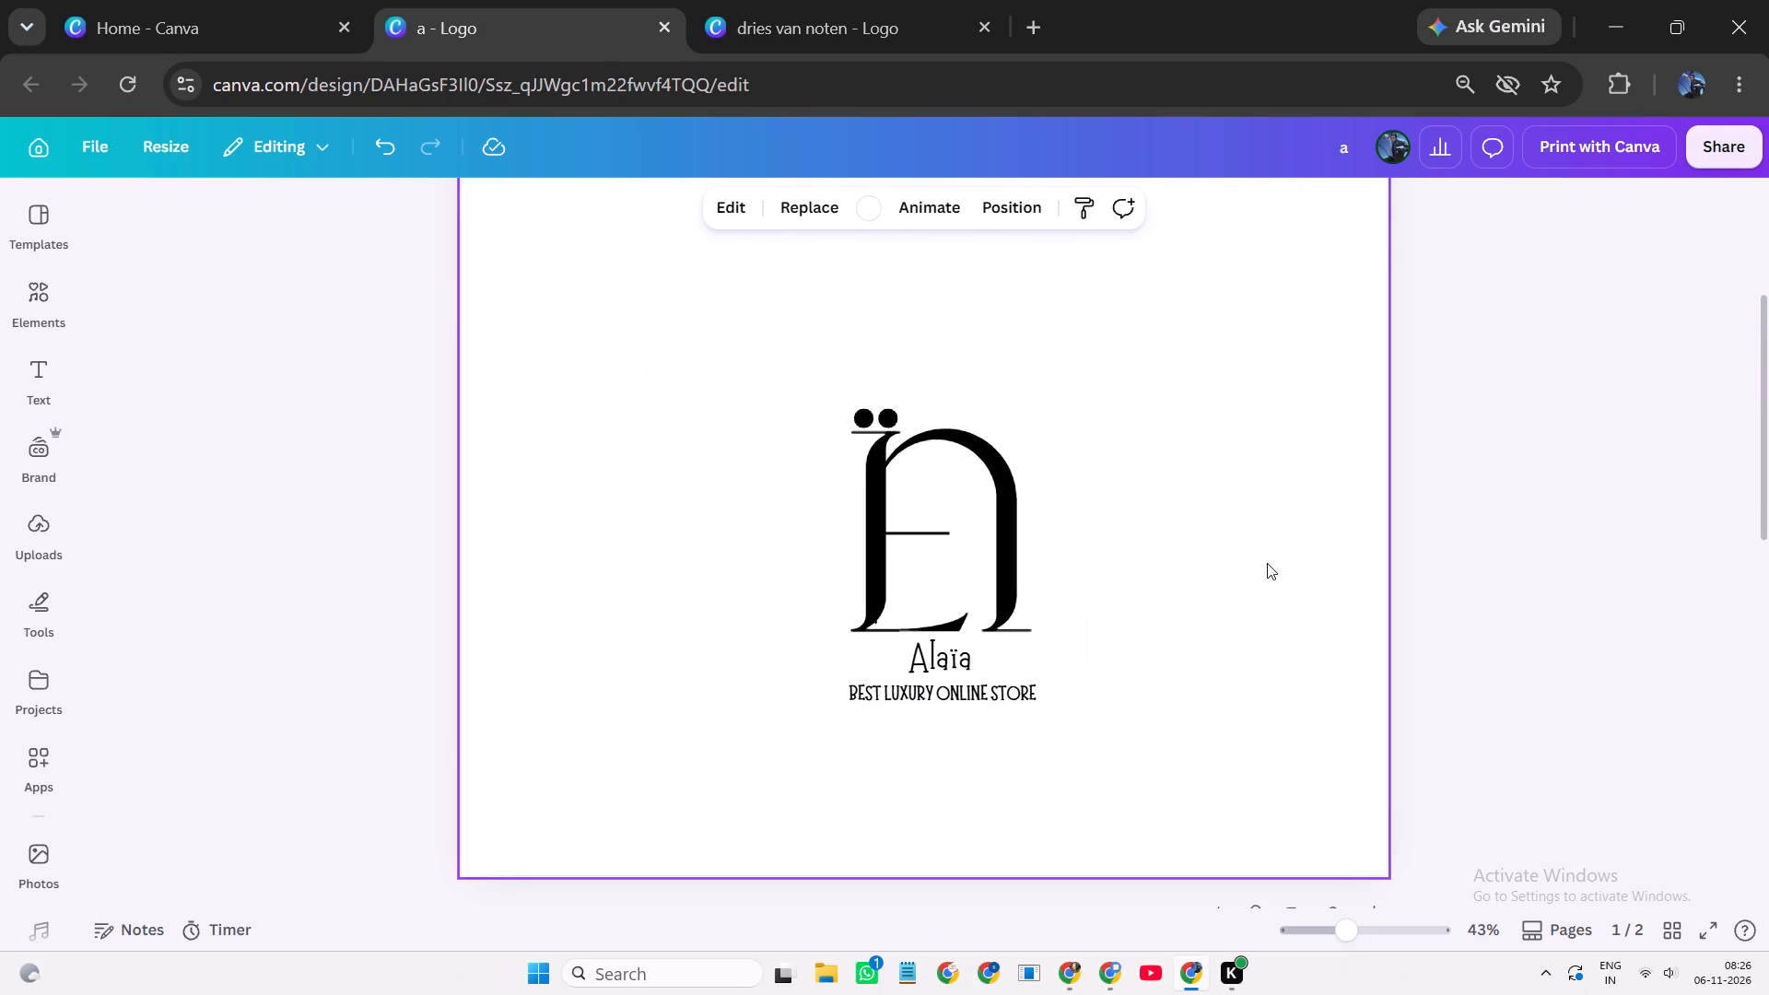
Group the monogram, Alaïa wordmark and tagline into one object.
scroll(1267, 563, up, 3)
scroll(1273, 561, down, 4)
scroll(1282, 545, up, 3)
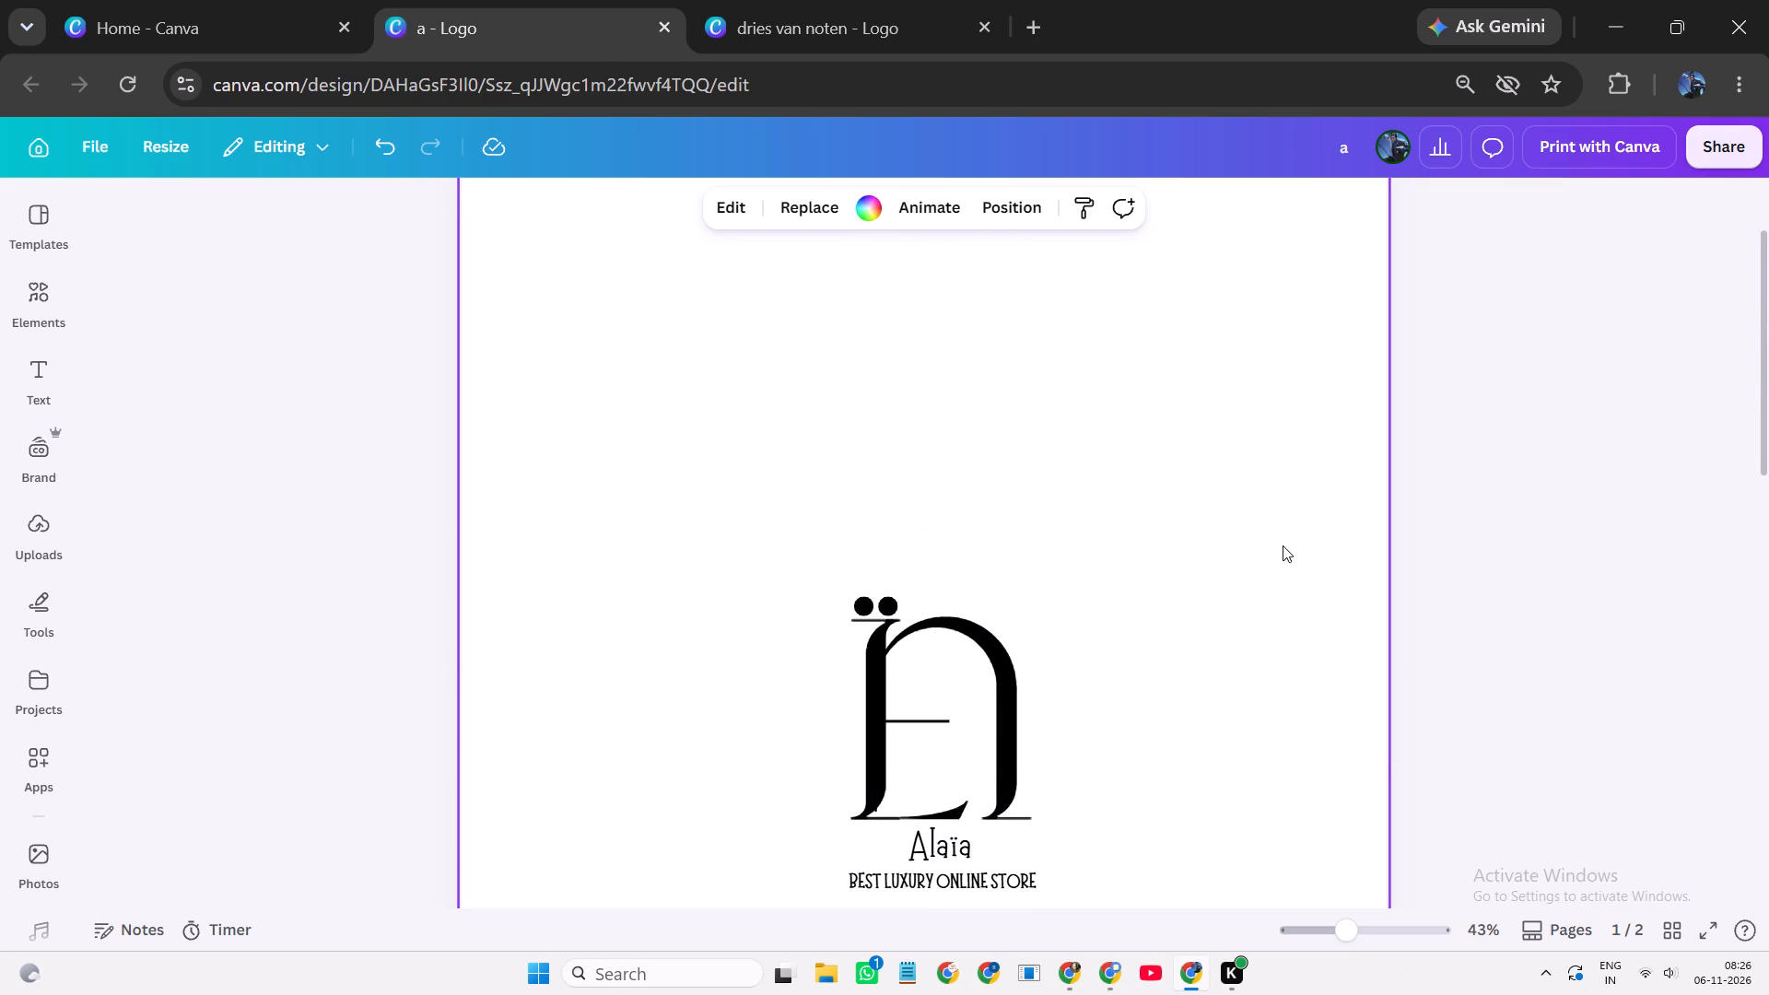
scroll(1283, 544, up, 1)
scroll(1283, 544, down, 2)
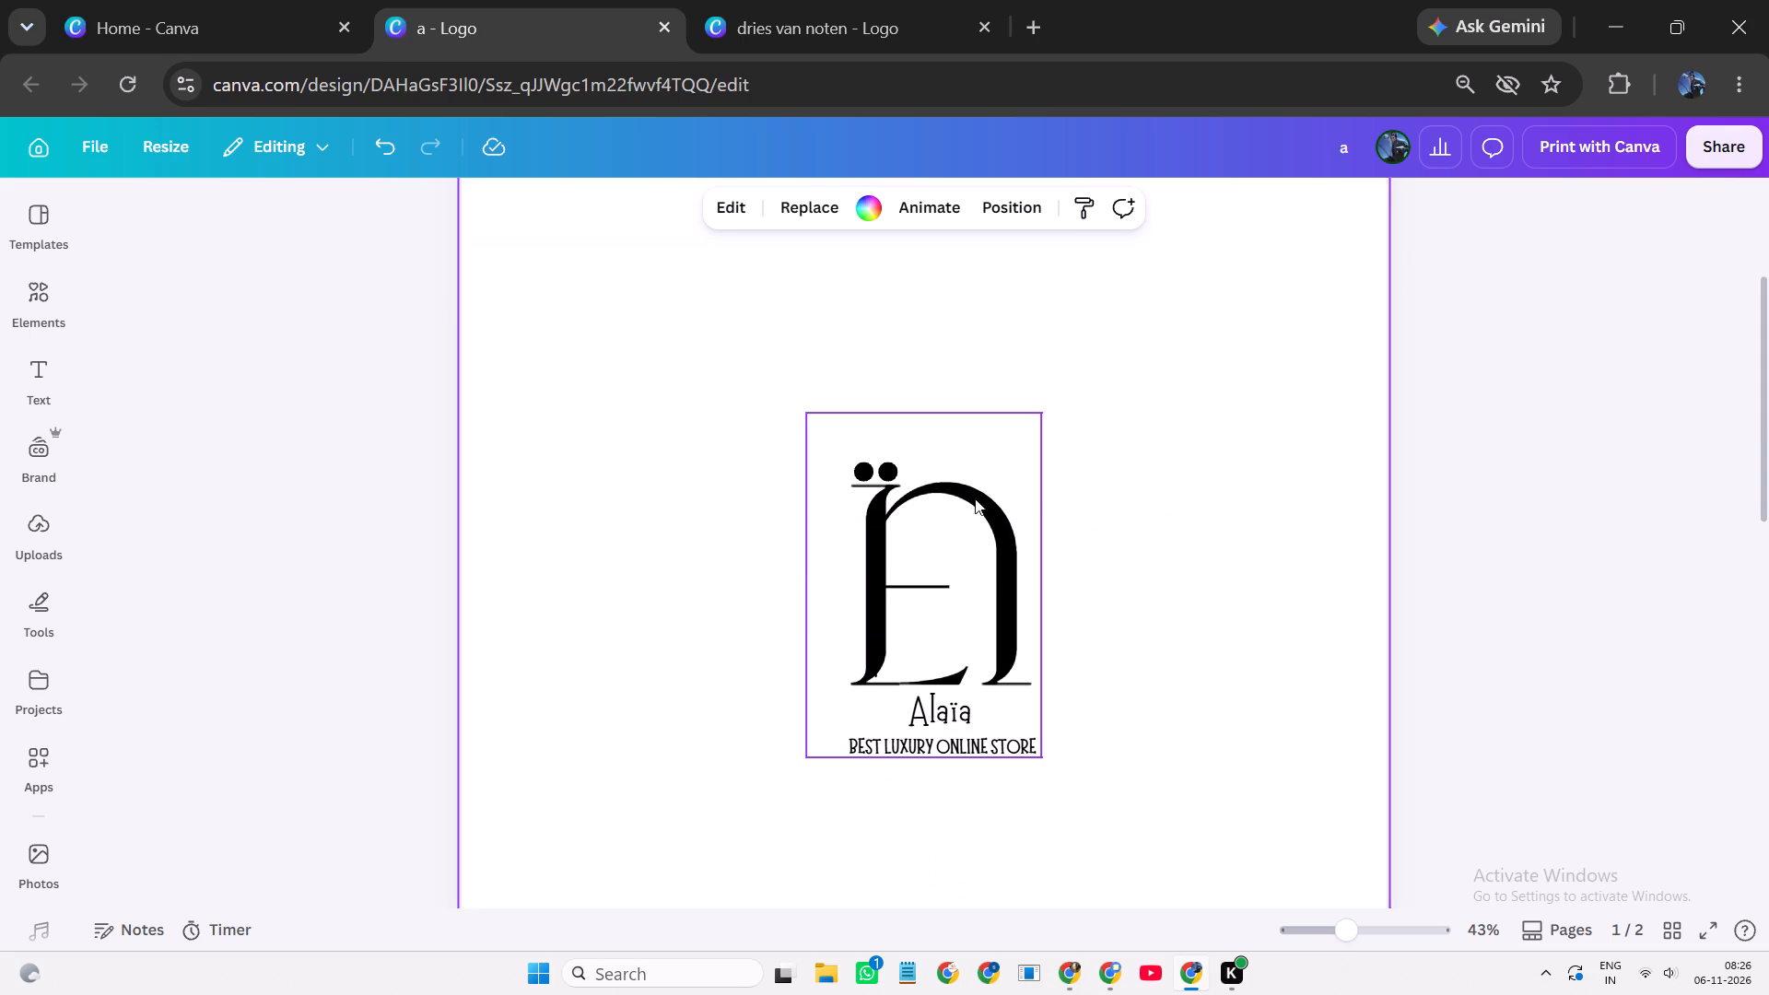
click(953, 506)
click(1126, 383)
drag(1089, 394, 804, 786)
click(884, 369)
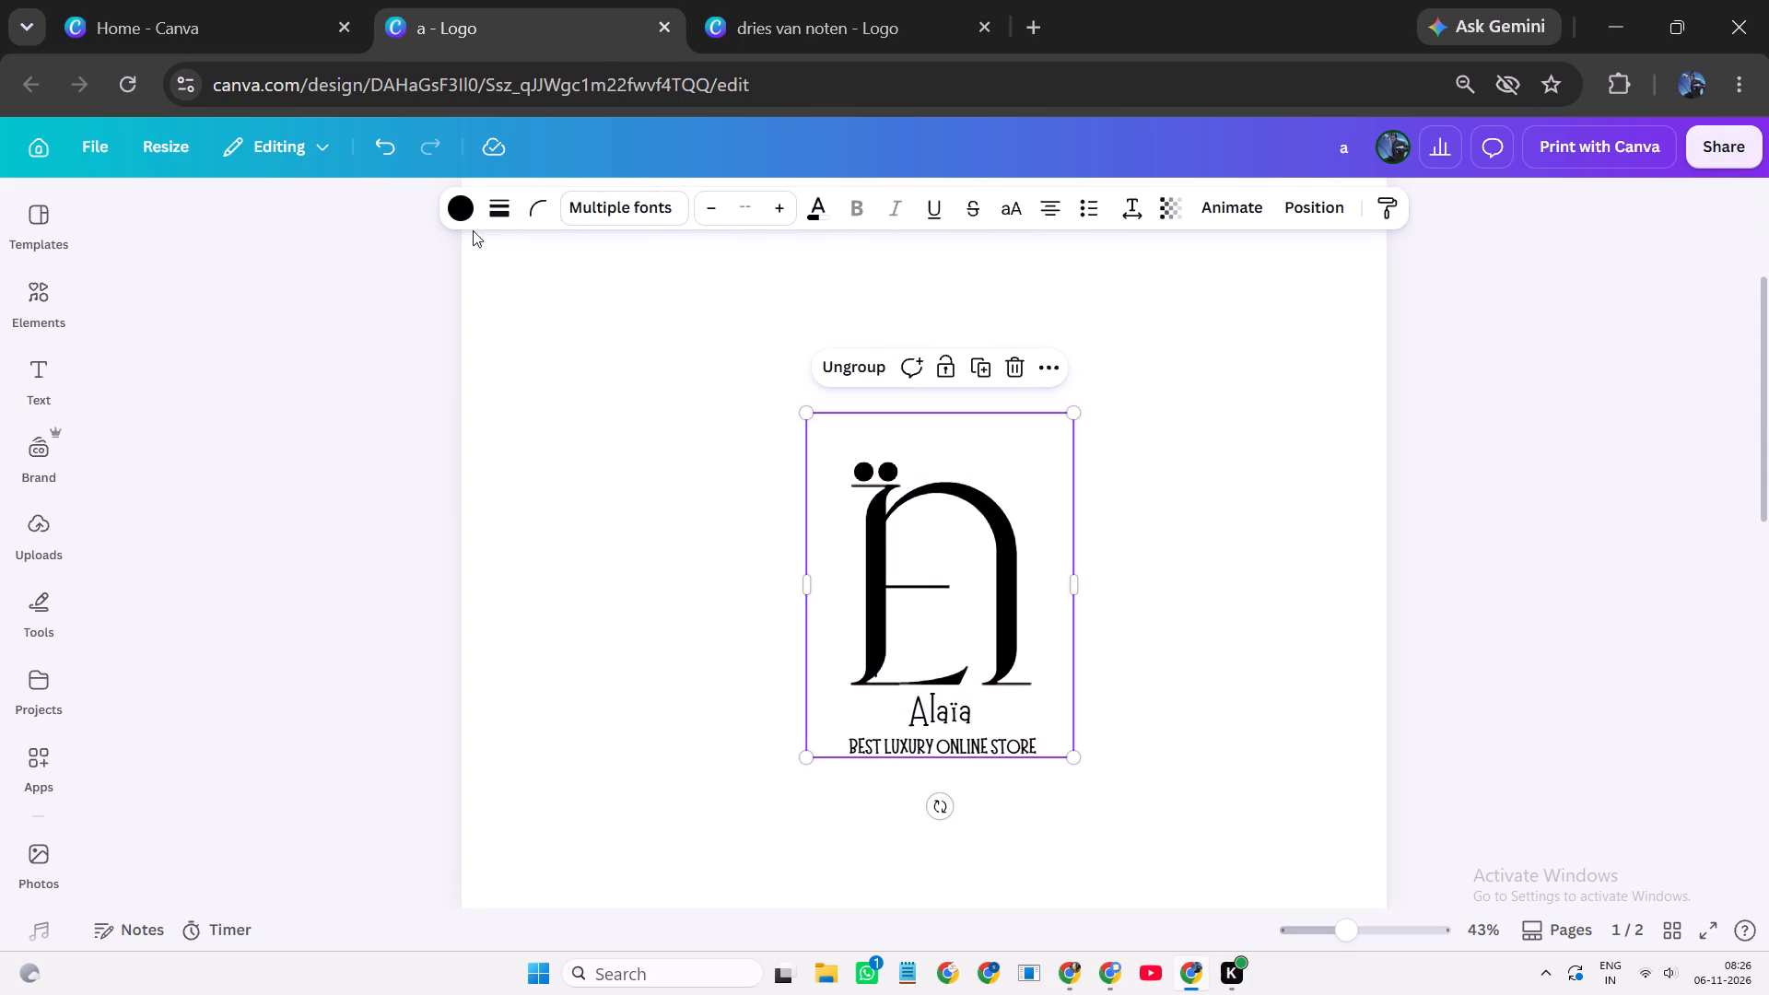
Set the text colour of the grouped logo to dark red #570F0F.
click(831, 217)
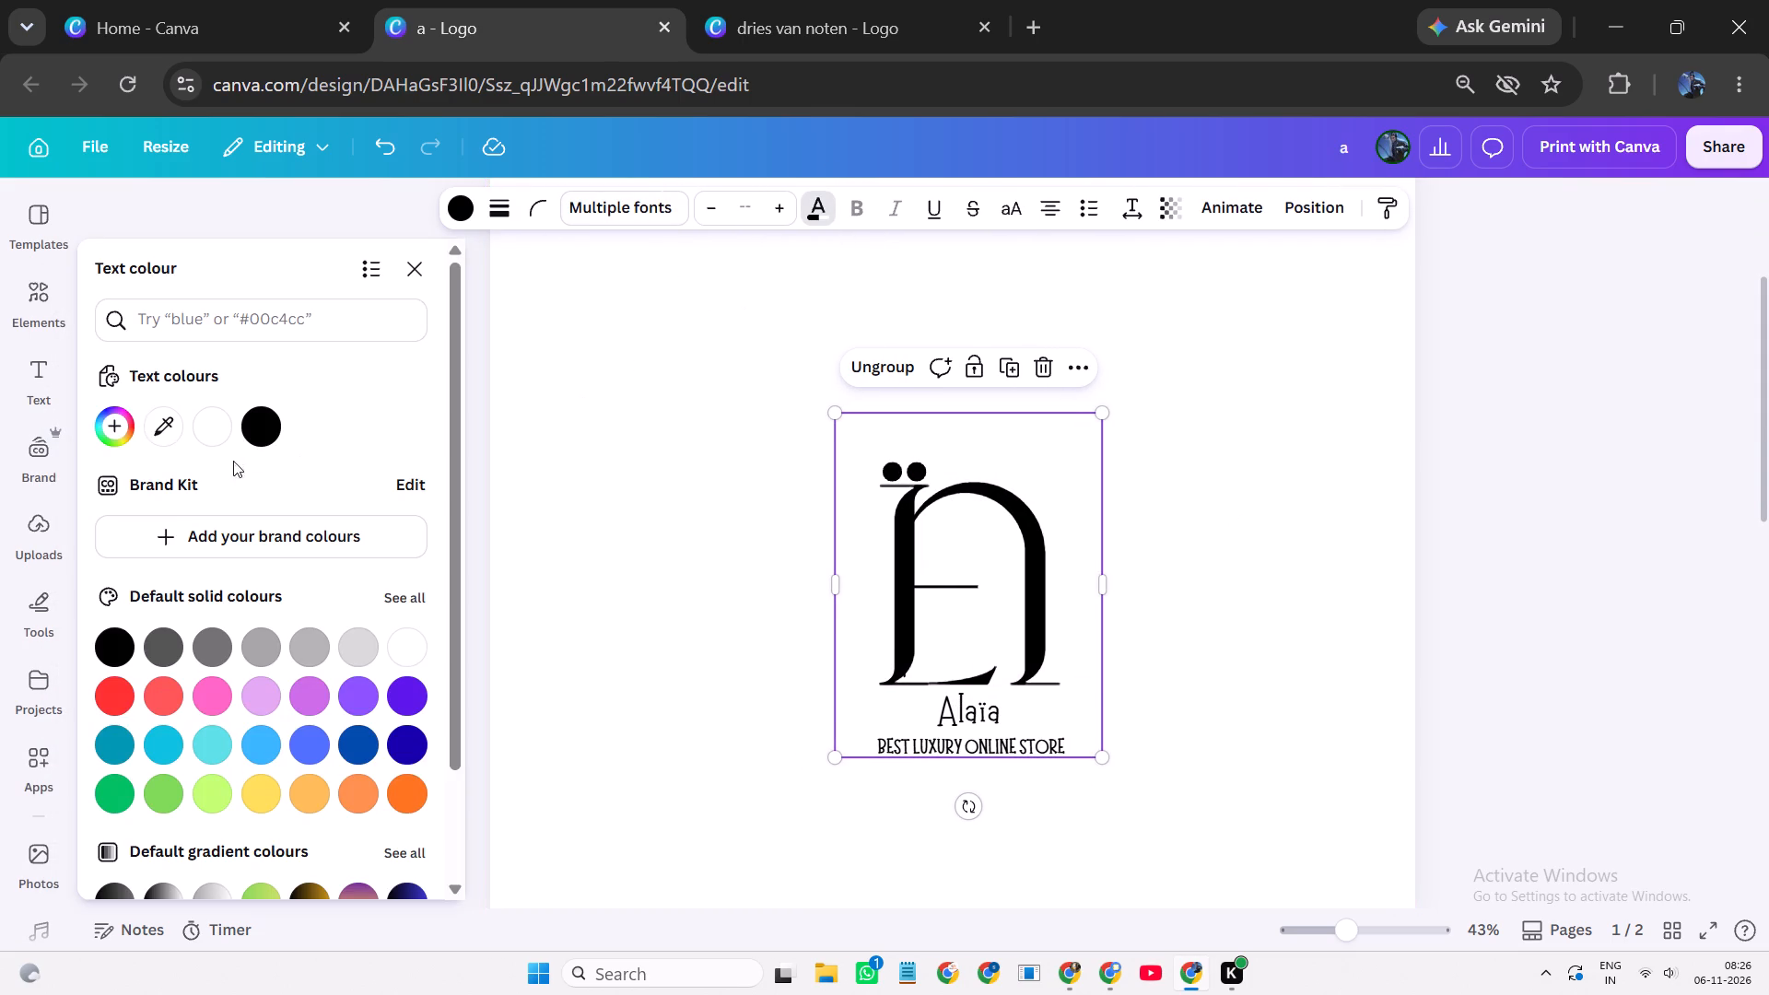
click(91, 424)
click(100, 422)
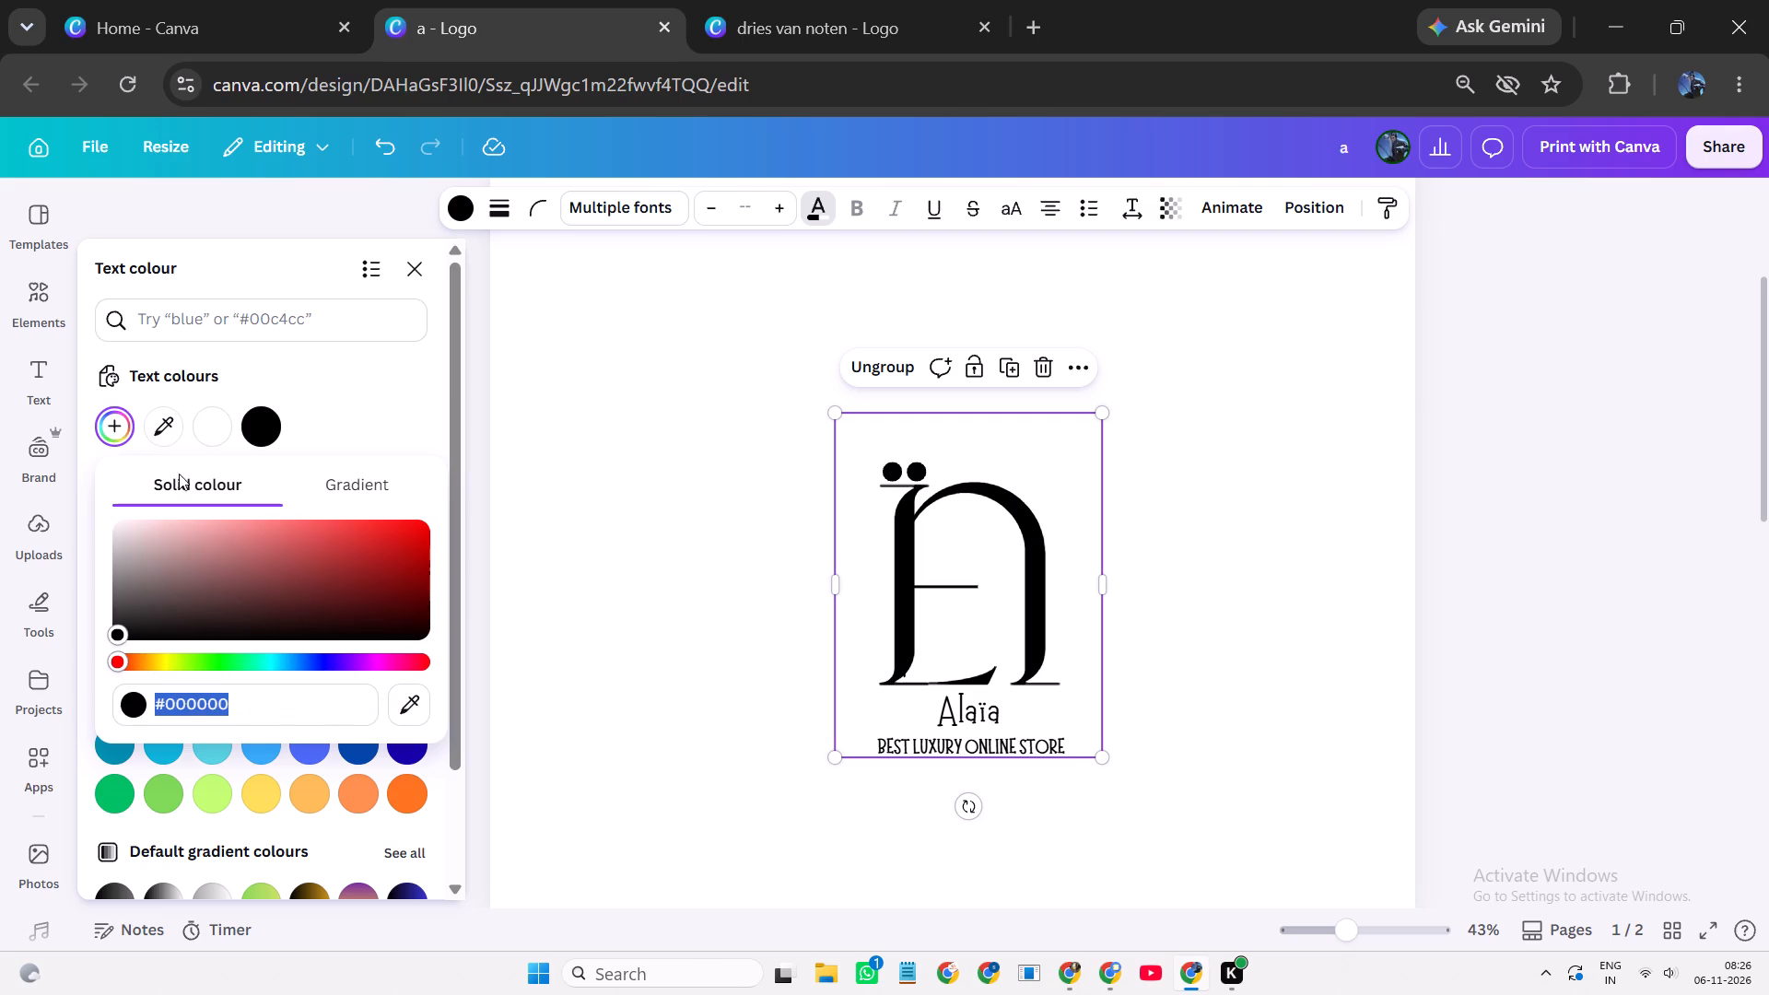
drag(233, 544, 301, 578)
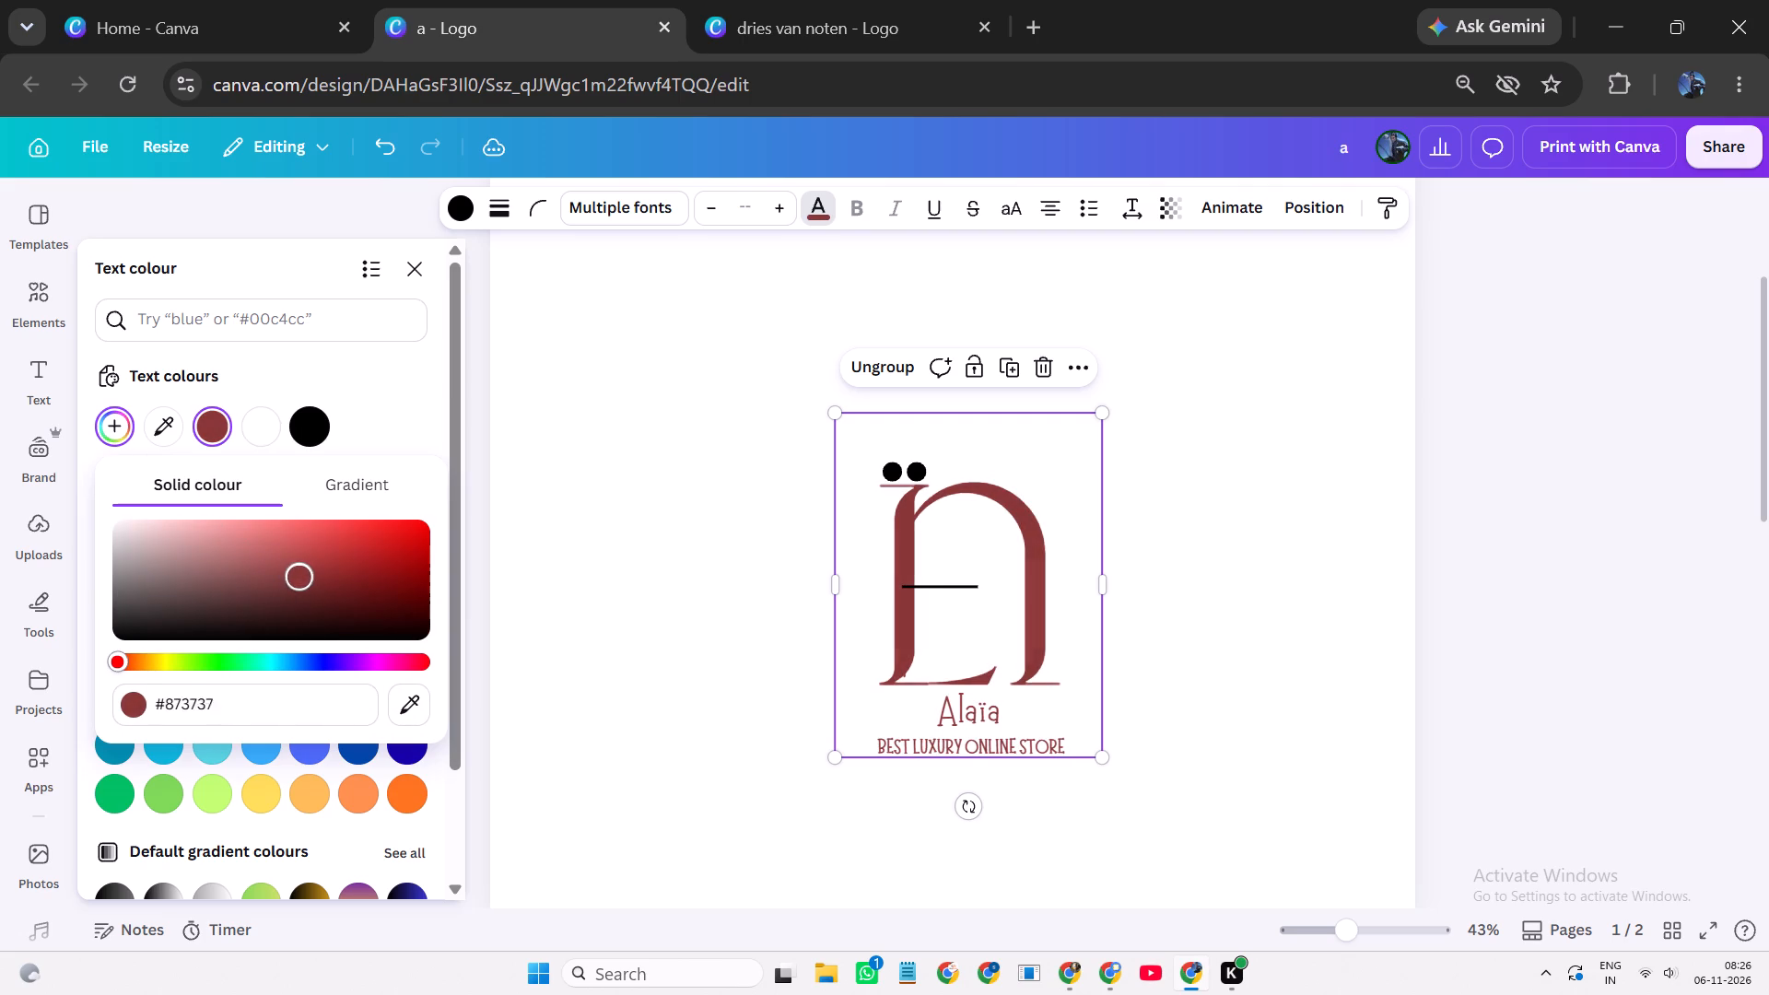
drag(301, 578, 355, 582)
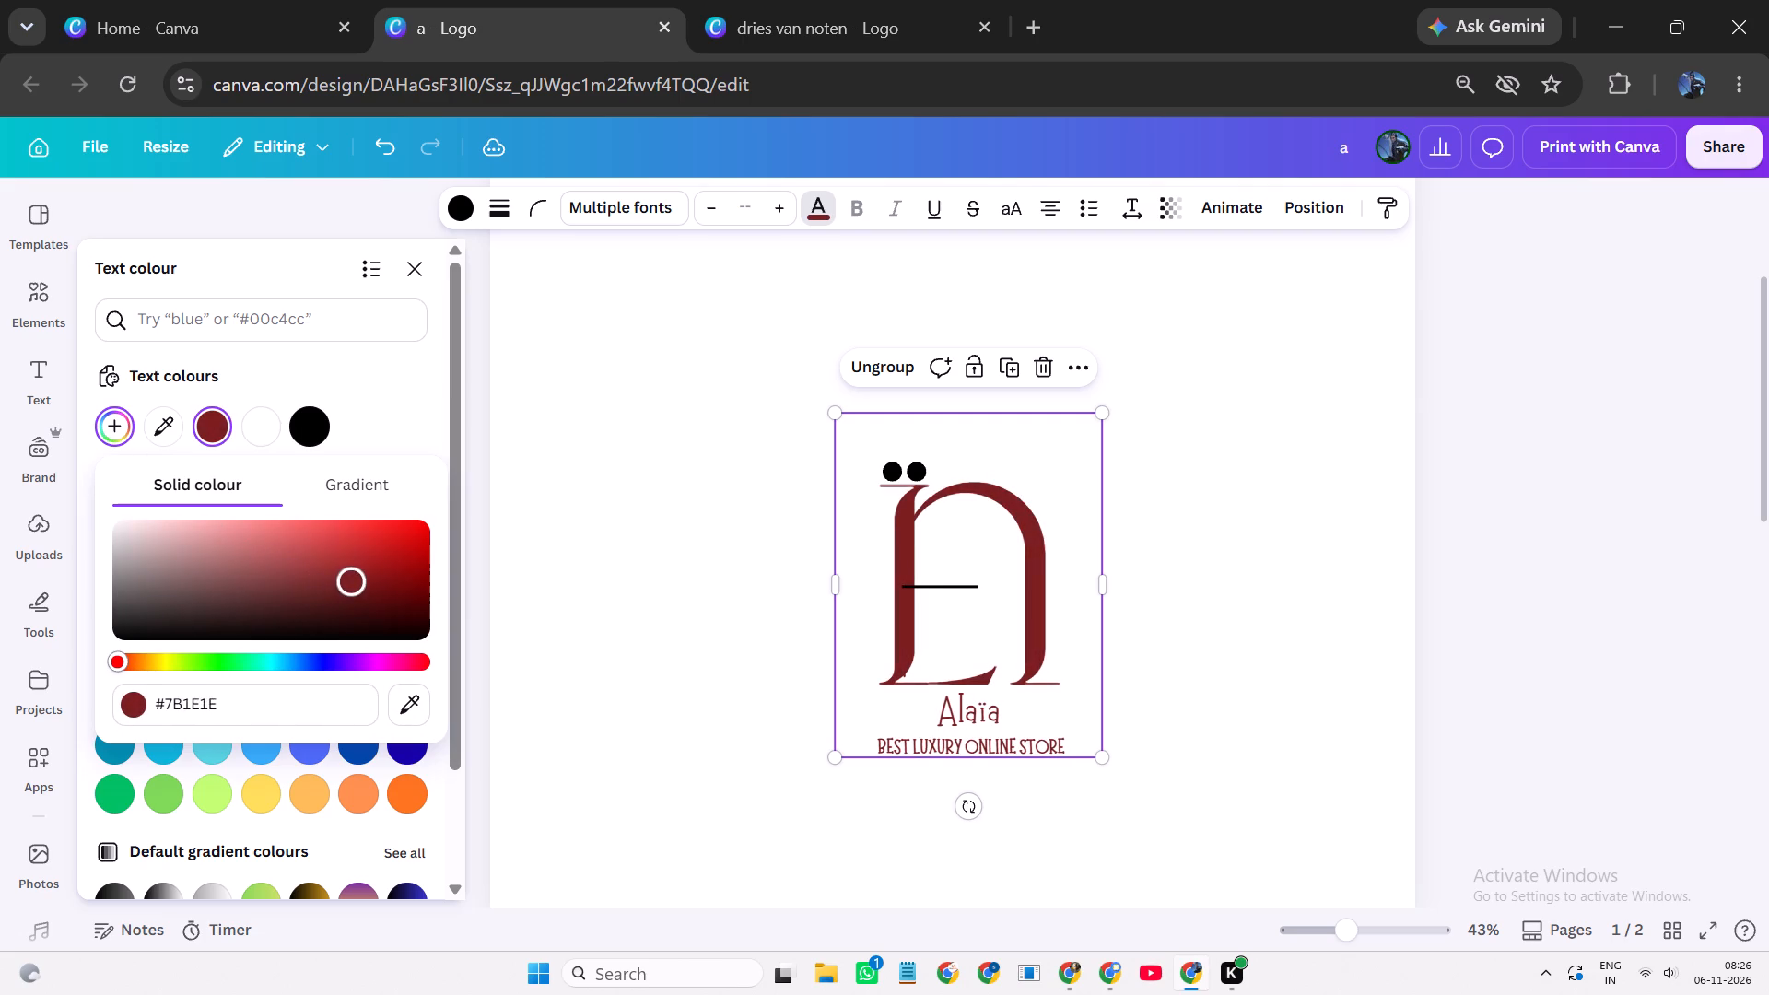
drag(355, 582, 378, 592)
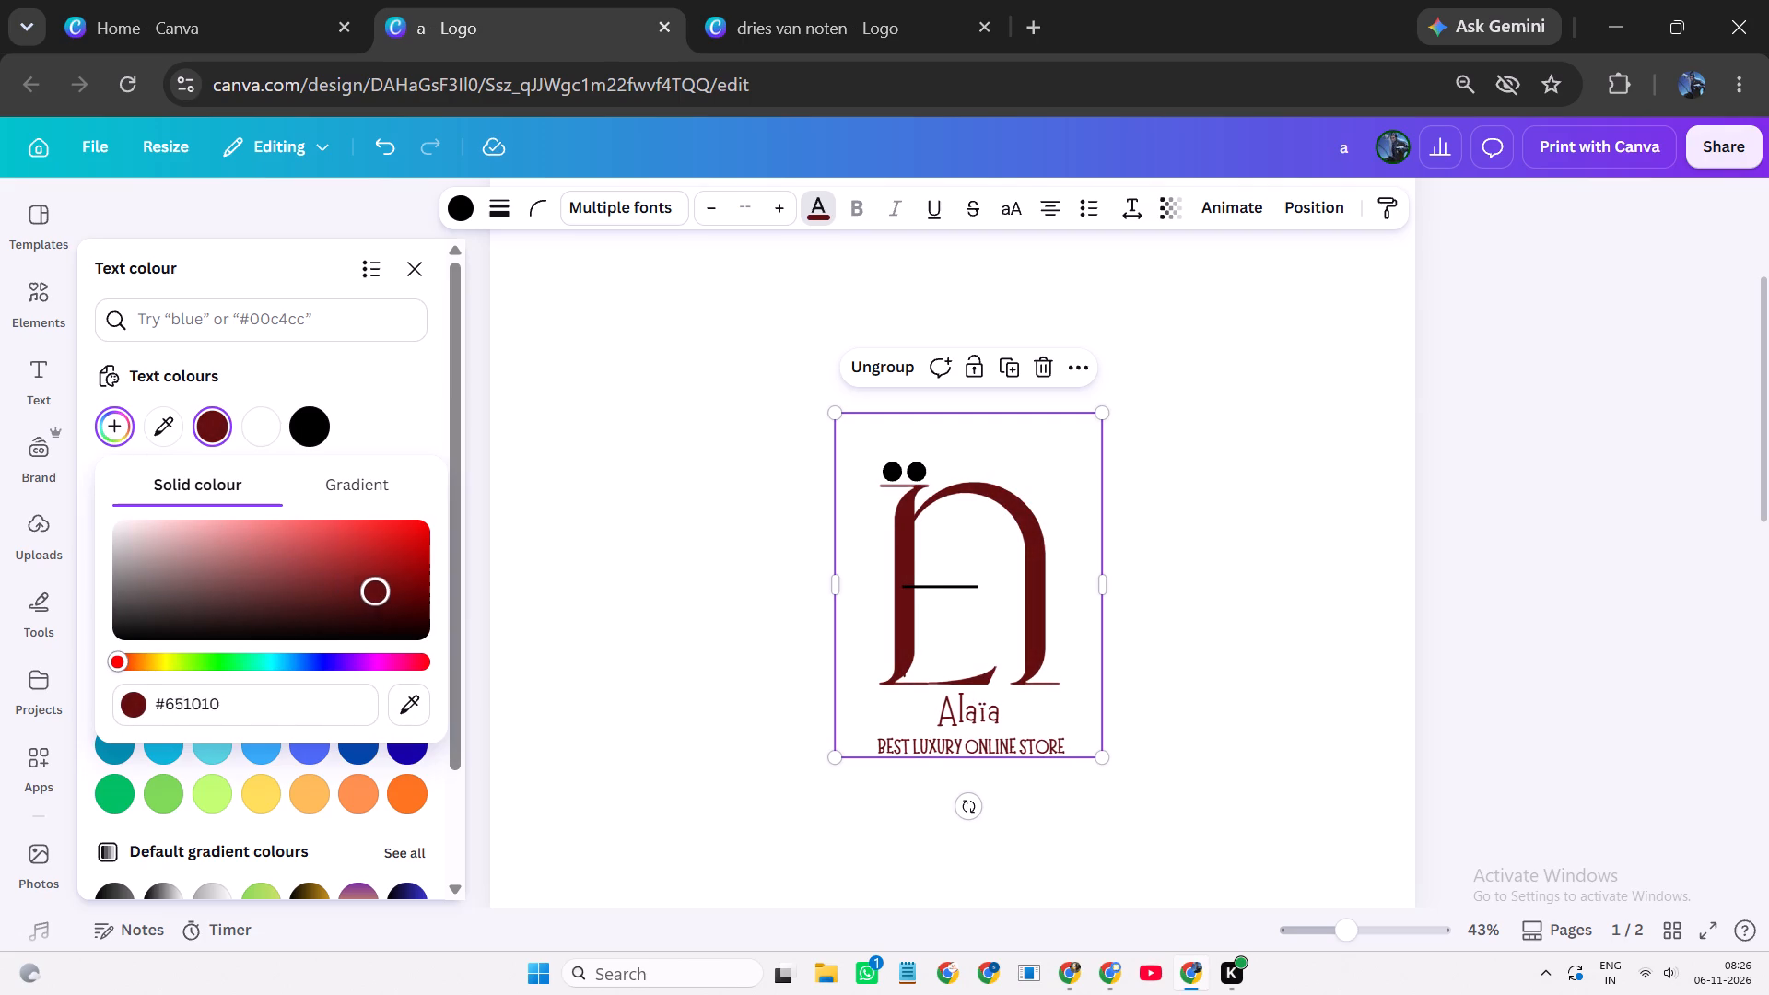
drag(378, 592, 377, 600)
click(1164, 521)
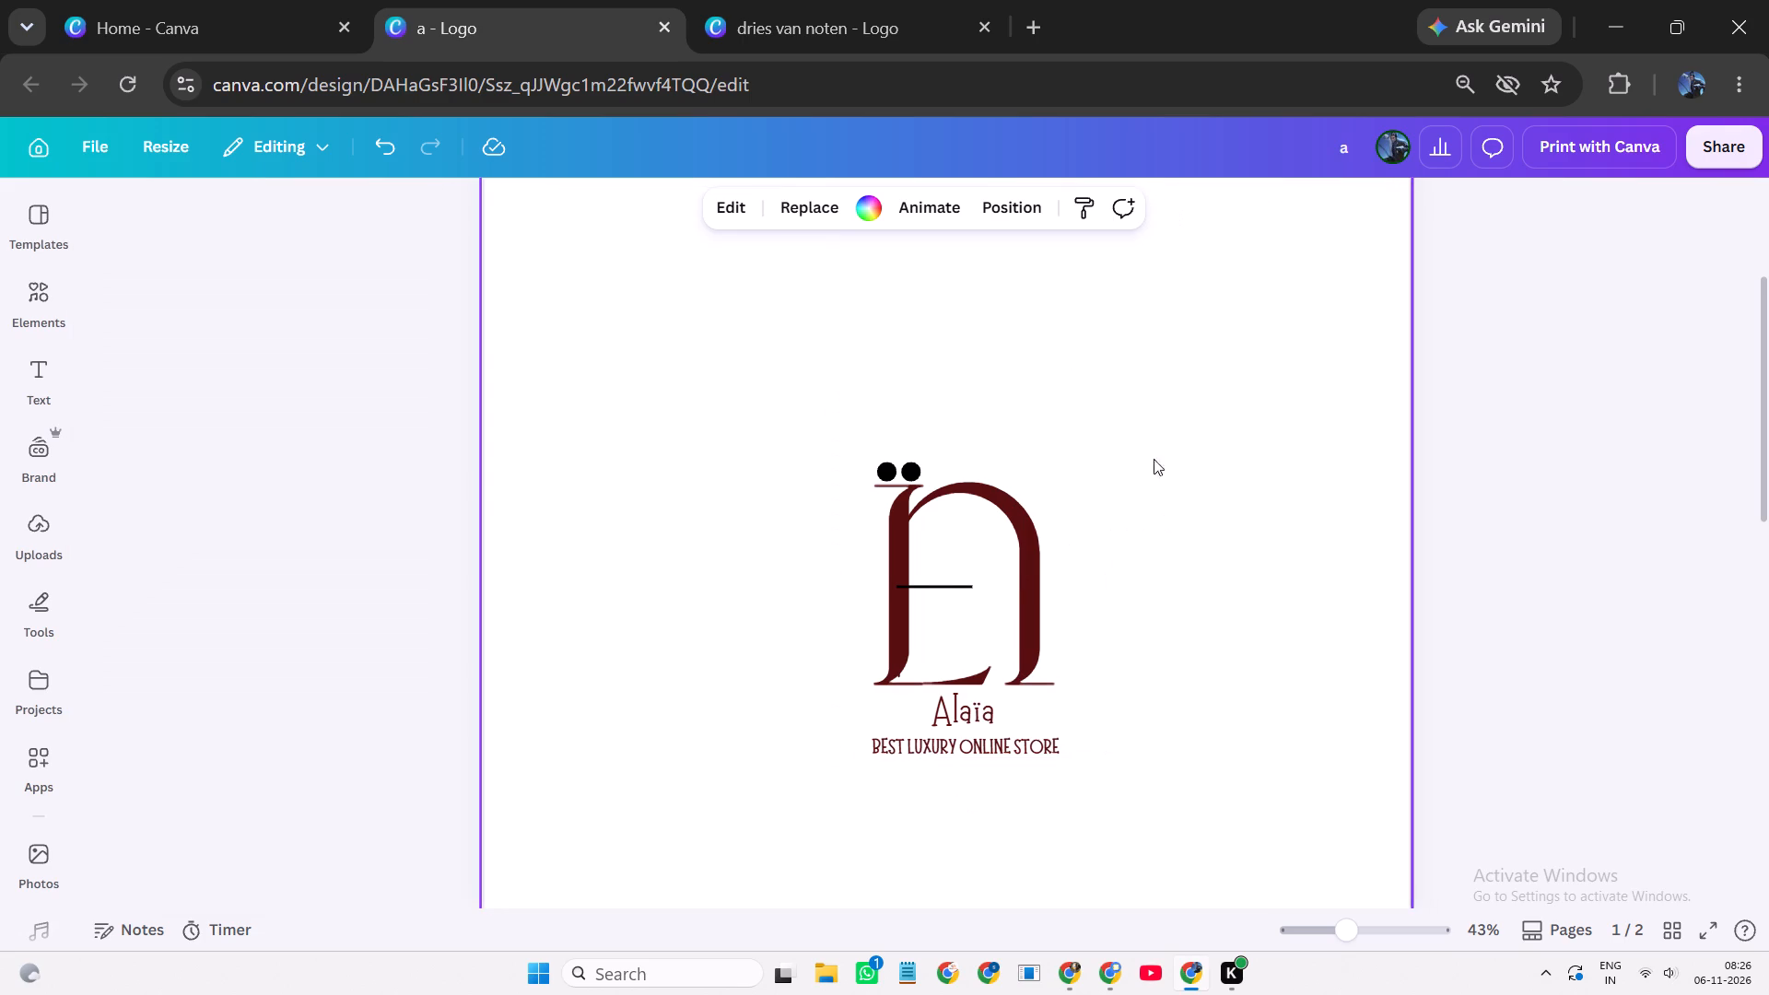
Recolour the logo's two dots and crossbar with the same dark red used for its text.
click(876, 468)
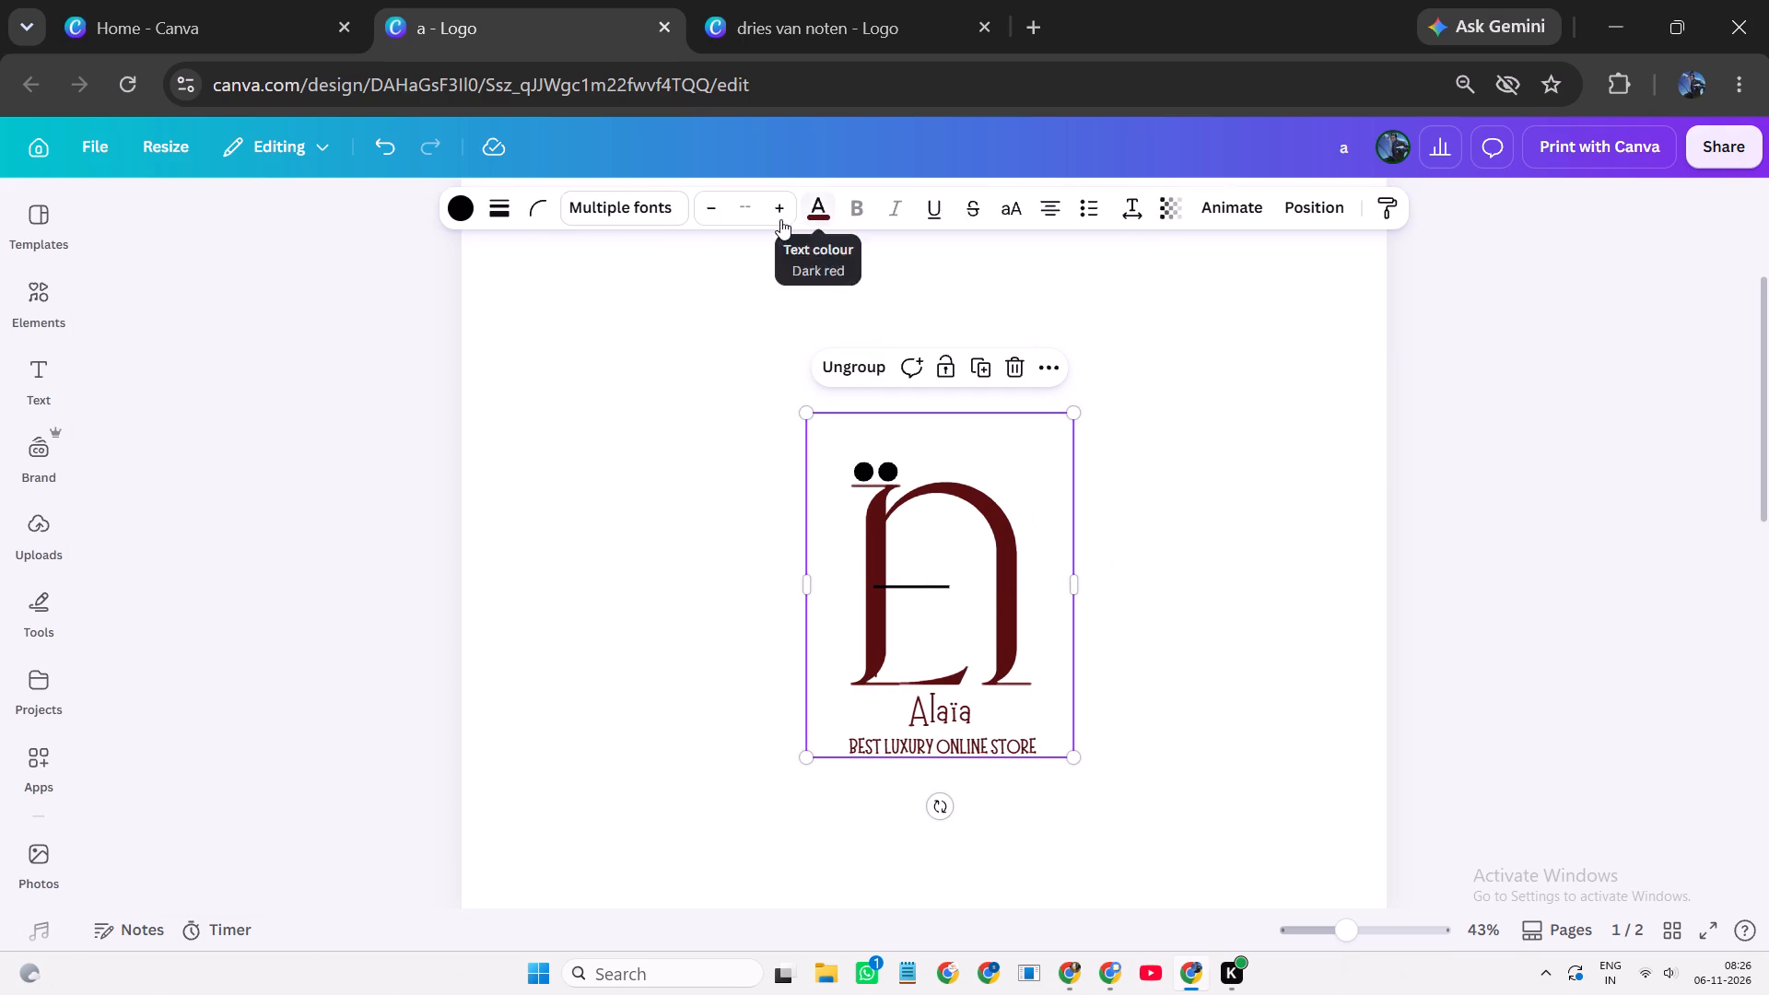
click(465, 213)
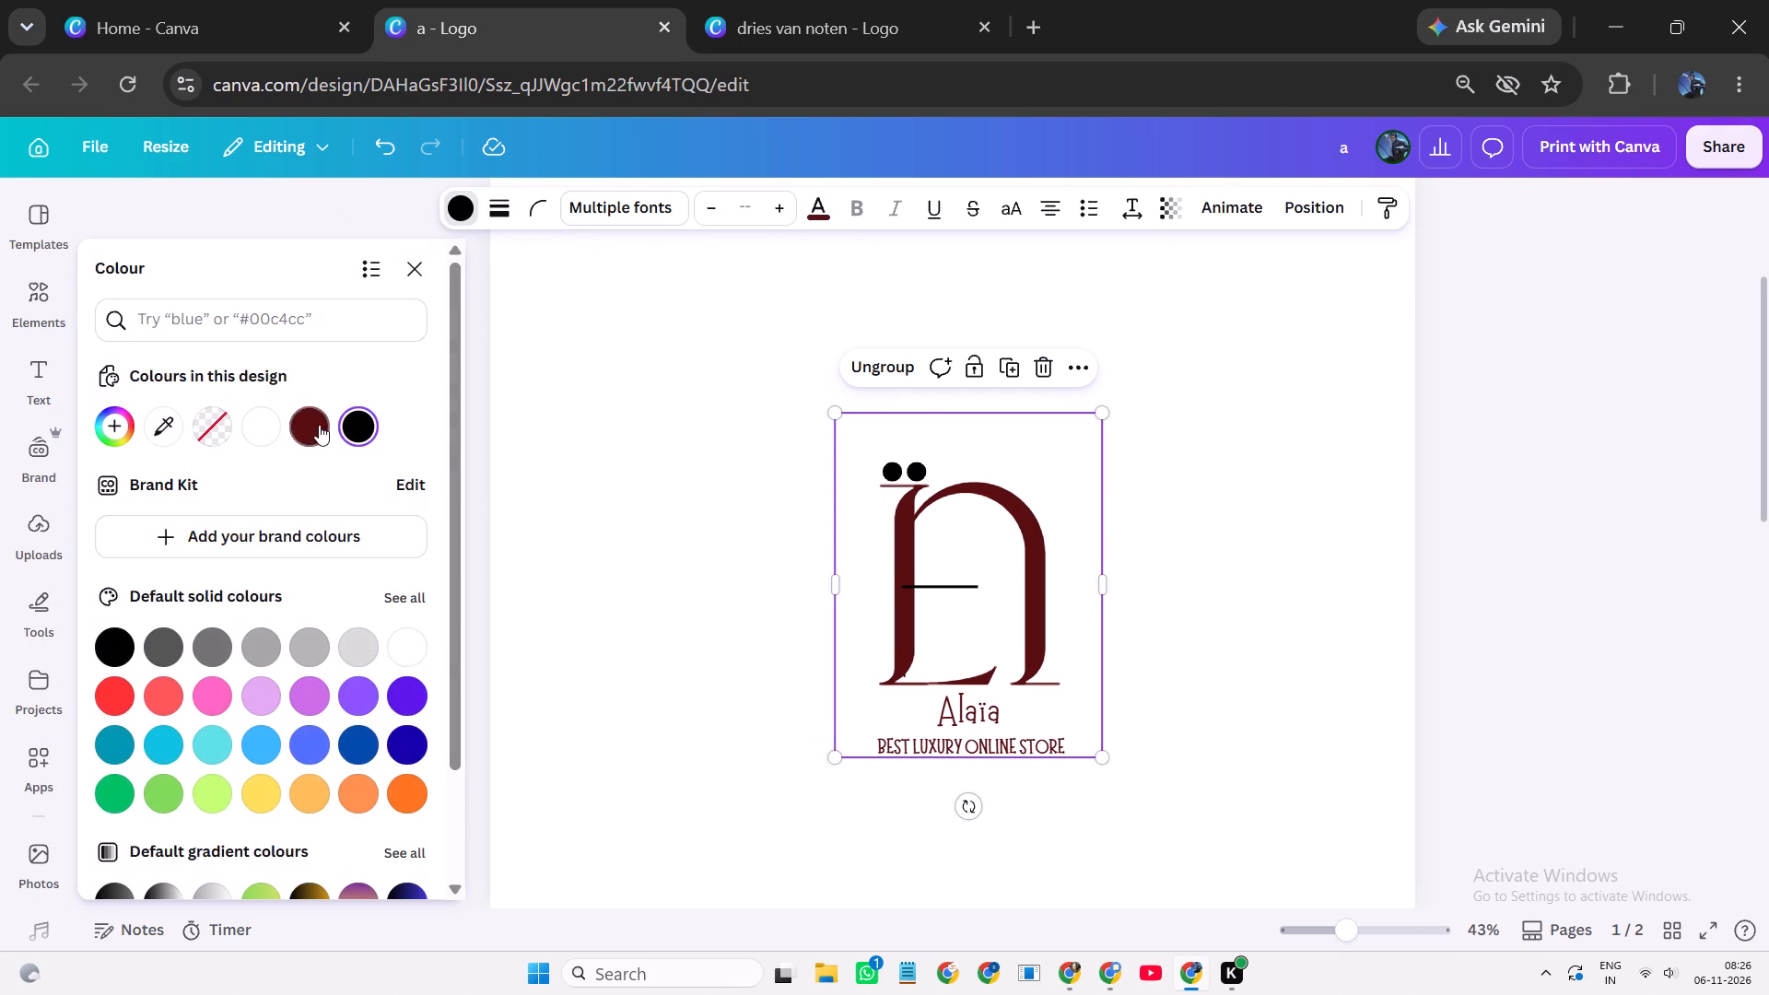
click(318, 424)
double_click(638, 556)
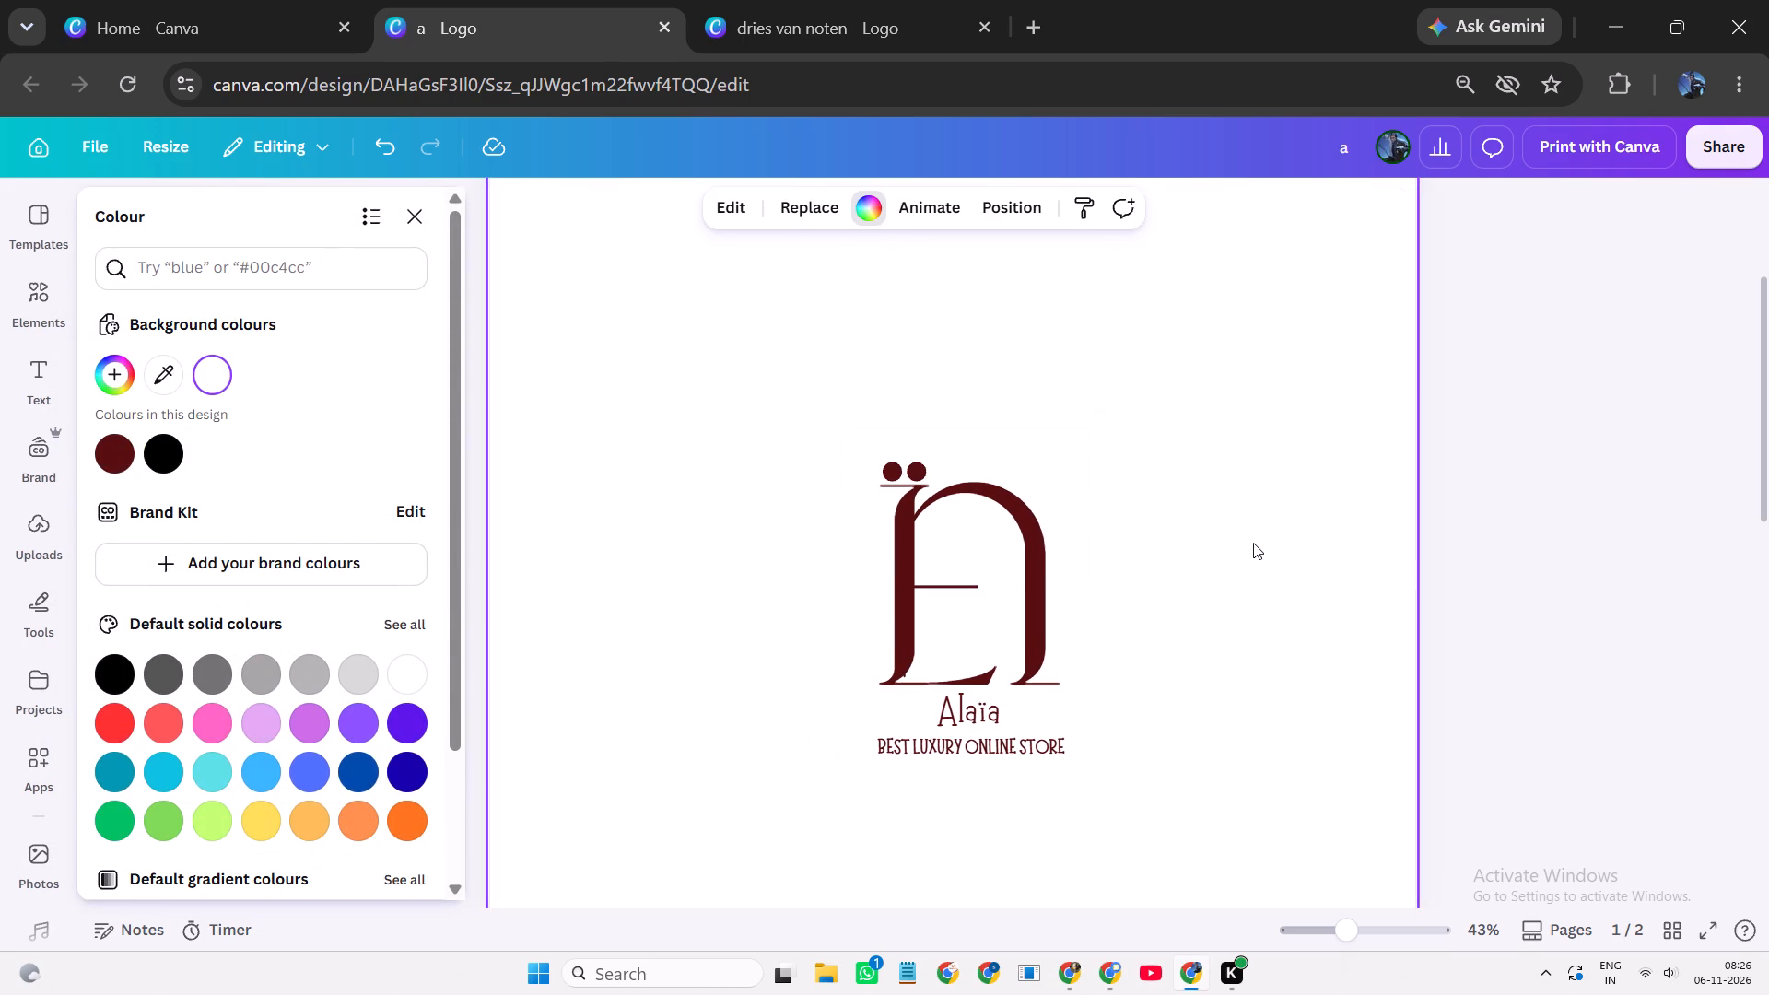
click(1253, 543)
Ungroup the Alaïa logo and apply the Drop shadow effect to all its elements.
drag(1130, 369, 842, 657)
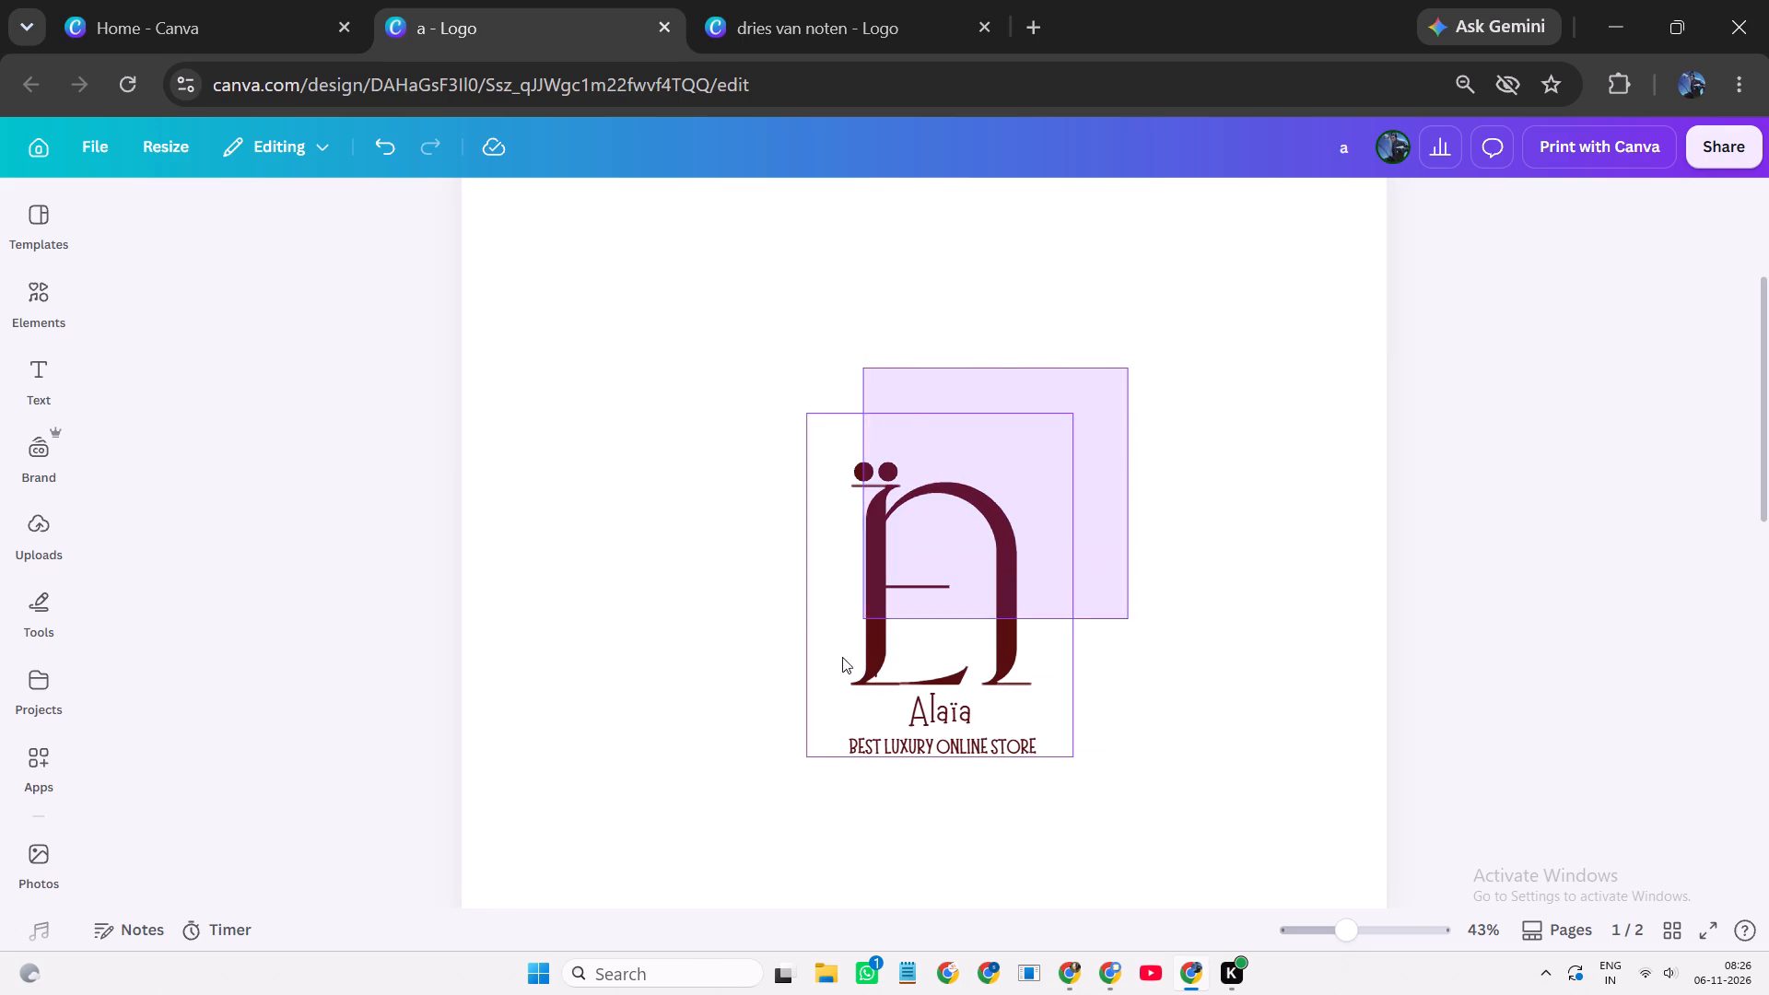
drag(842, 657, 819, 748)
click(845, 363)
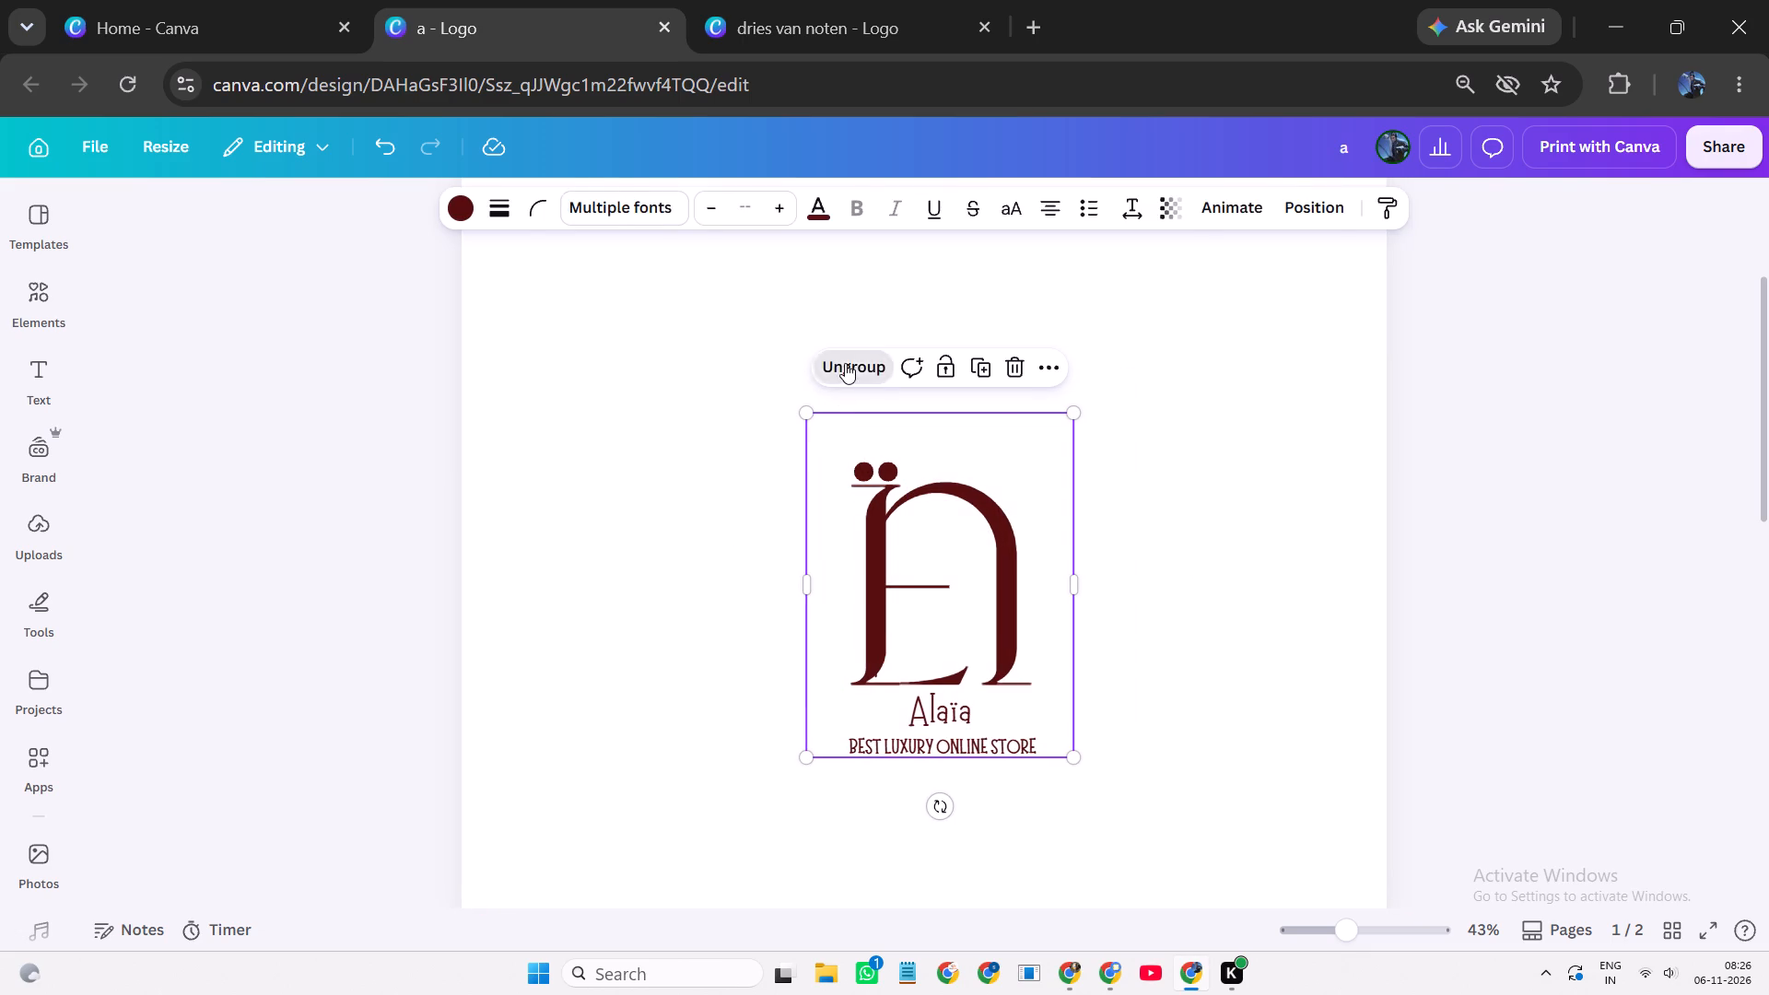
click(1201, 205)
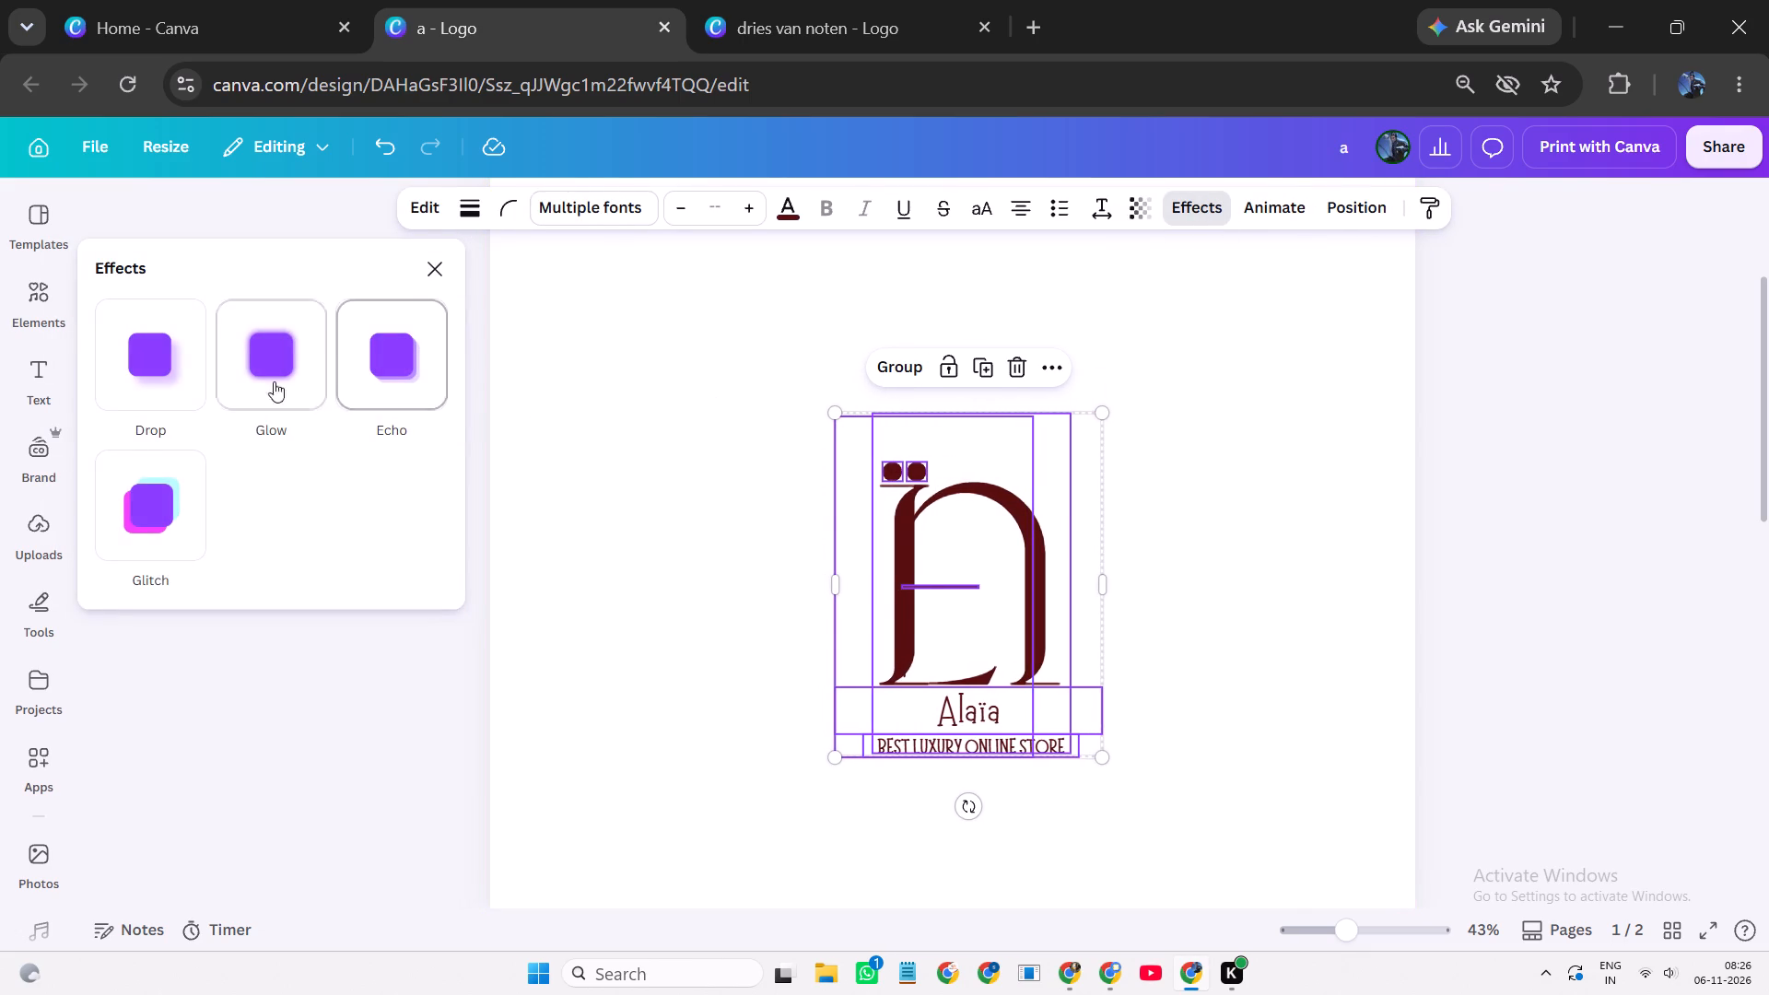
click(179, 371)
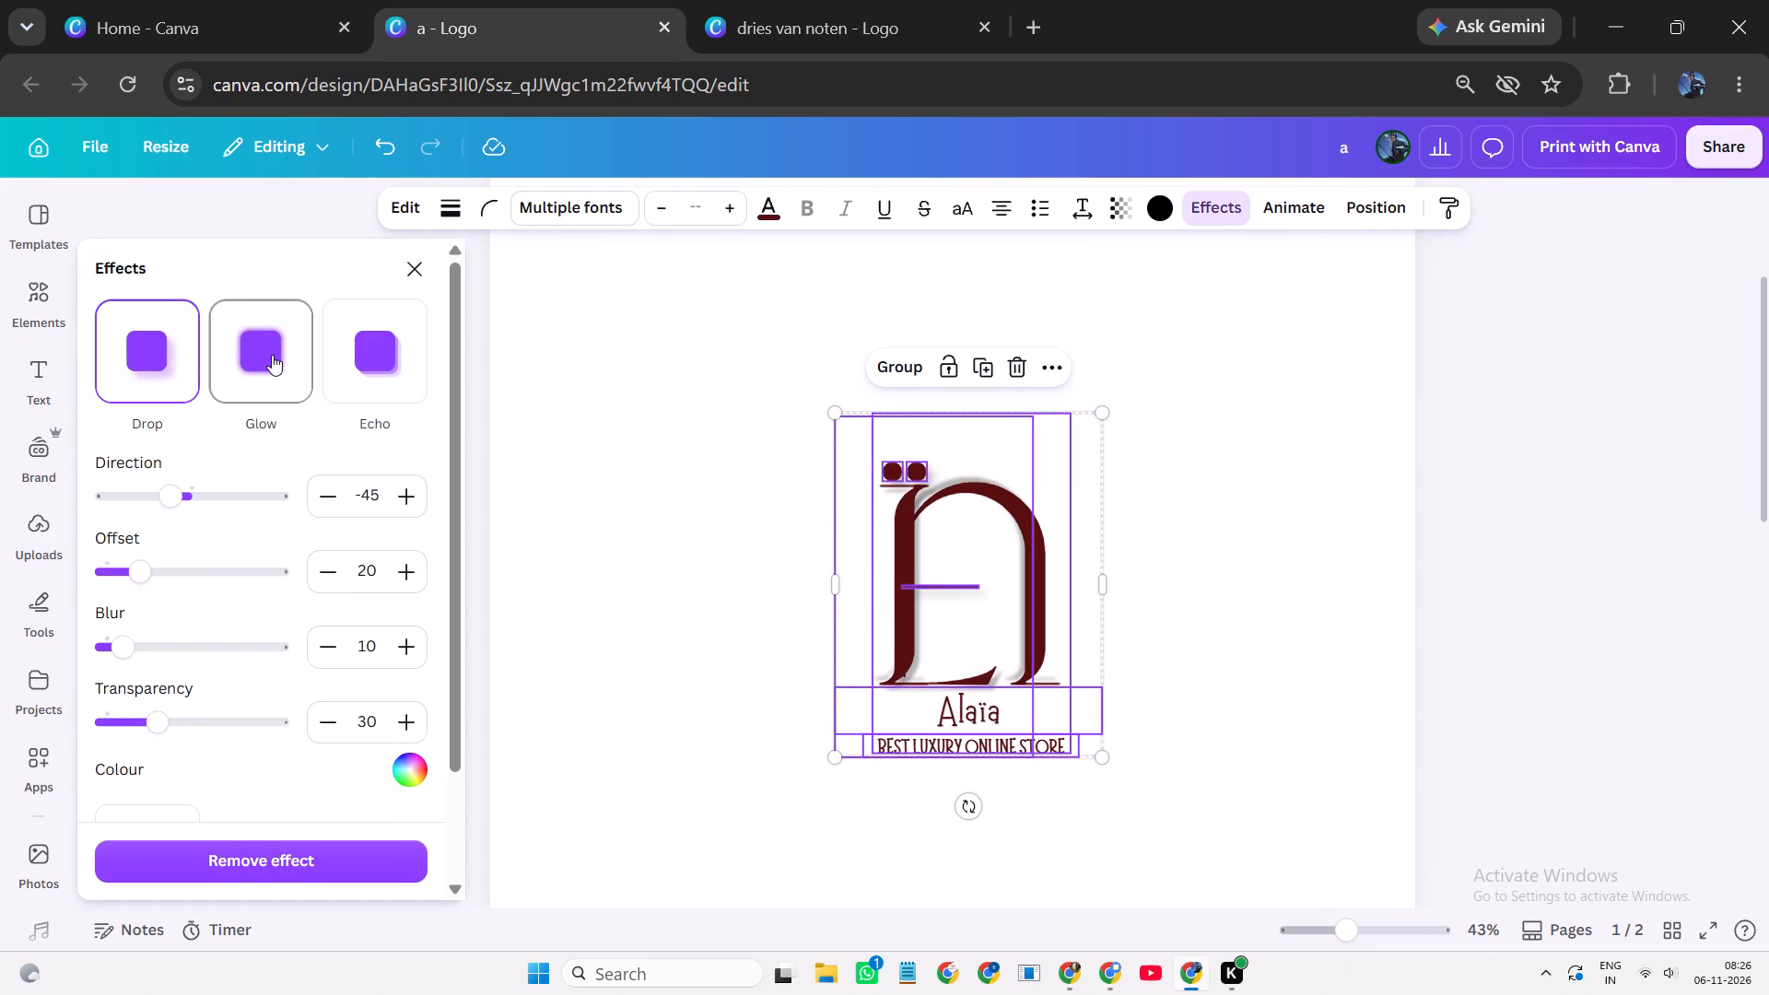
click(272, 355)
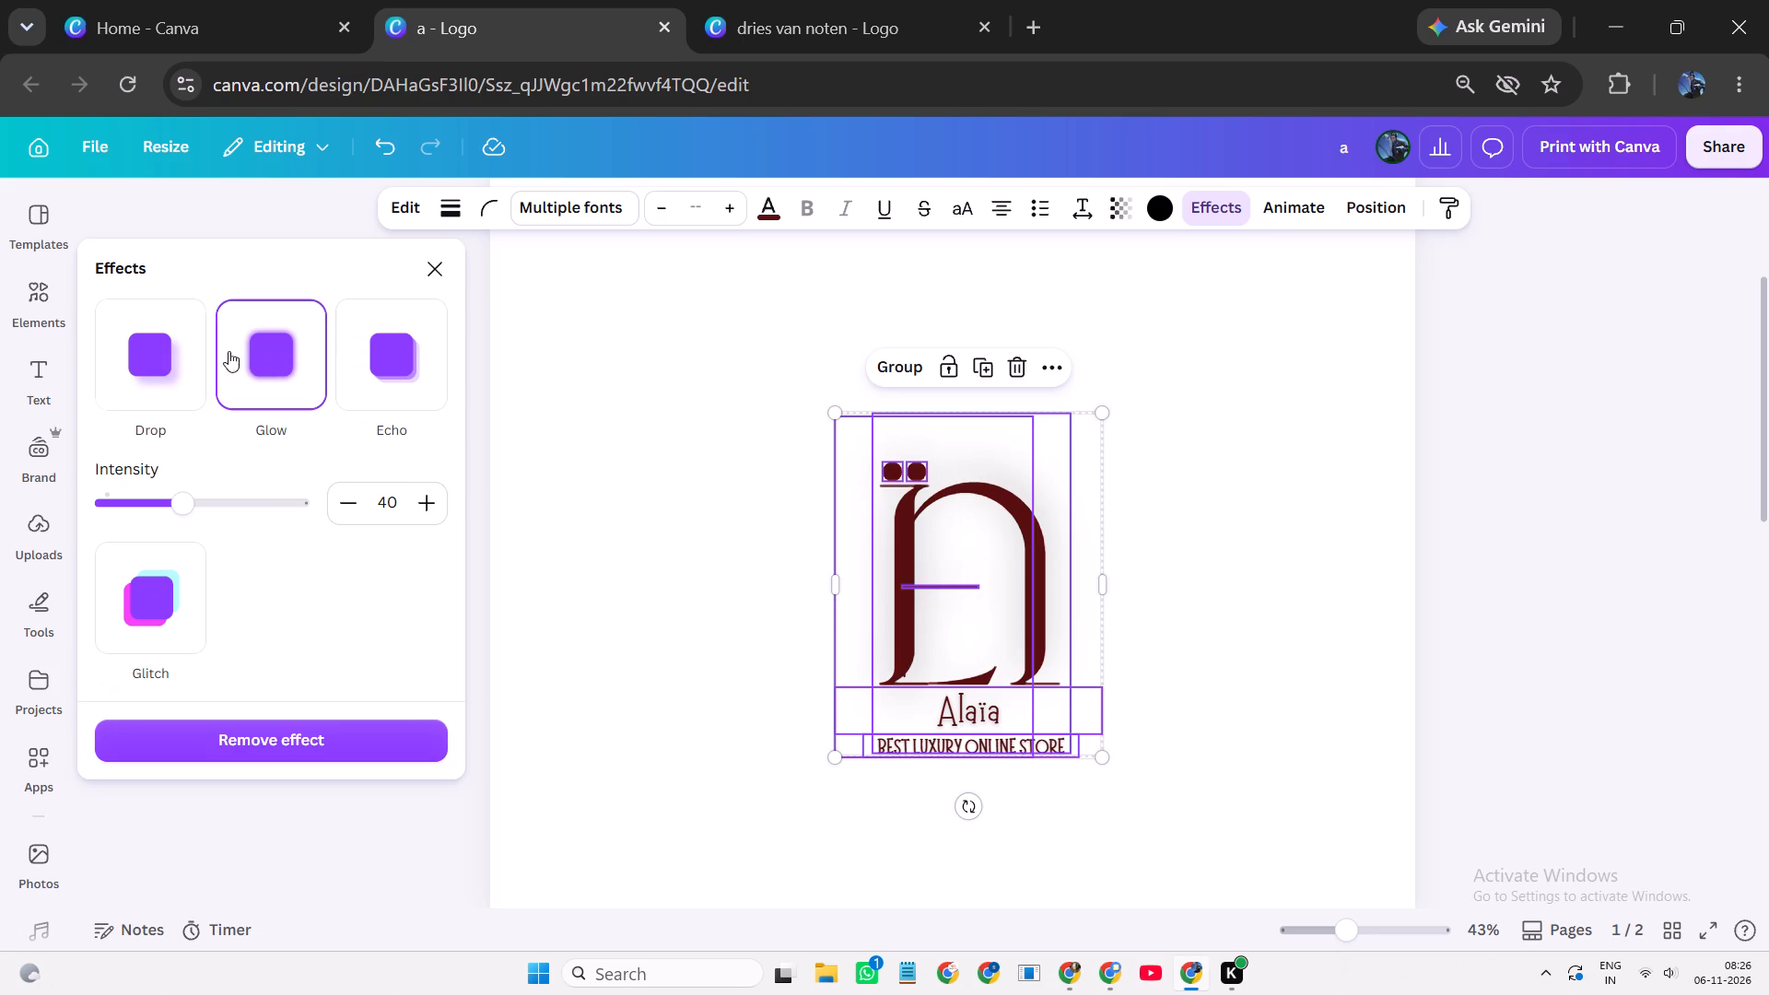
click(191, 351)
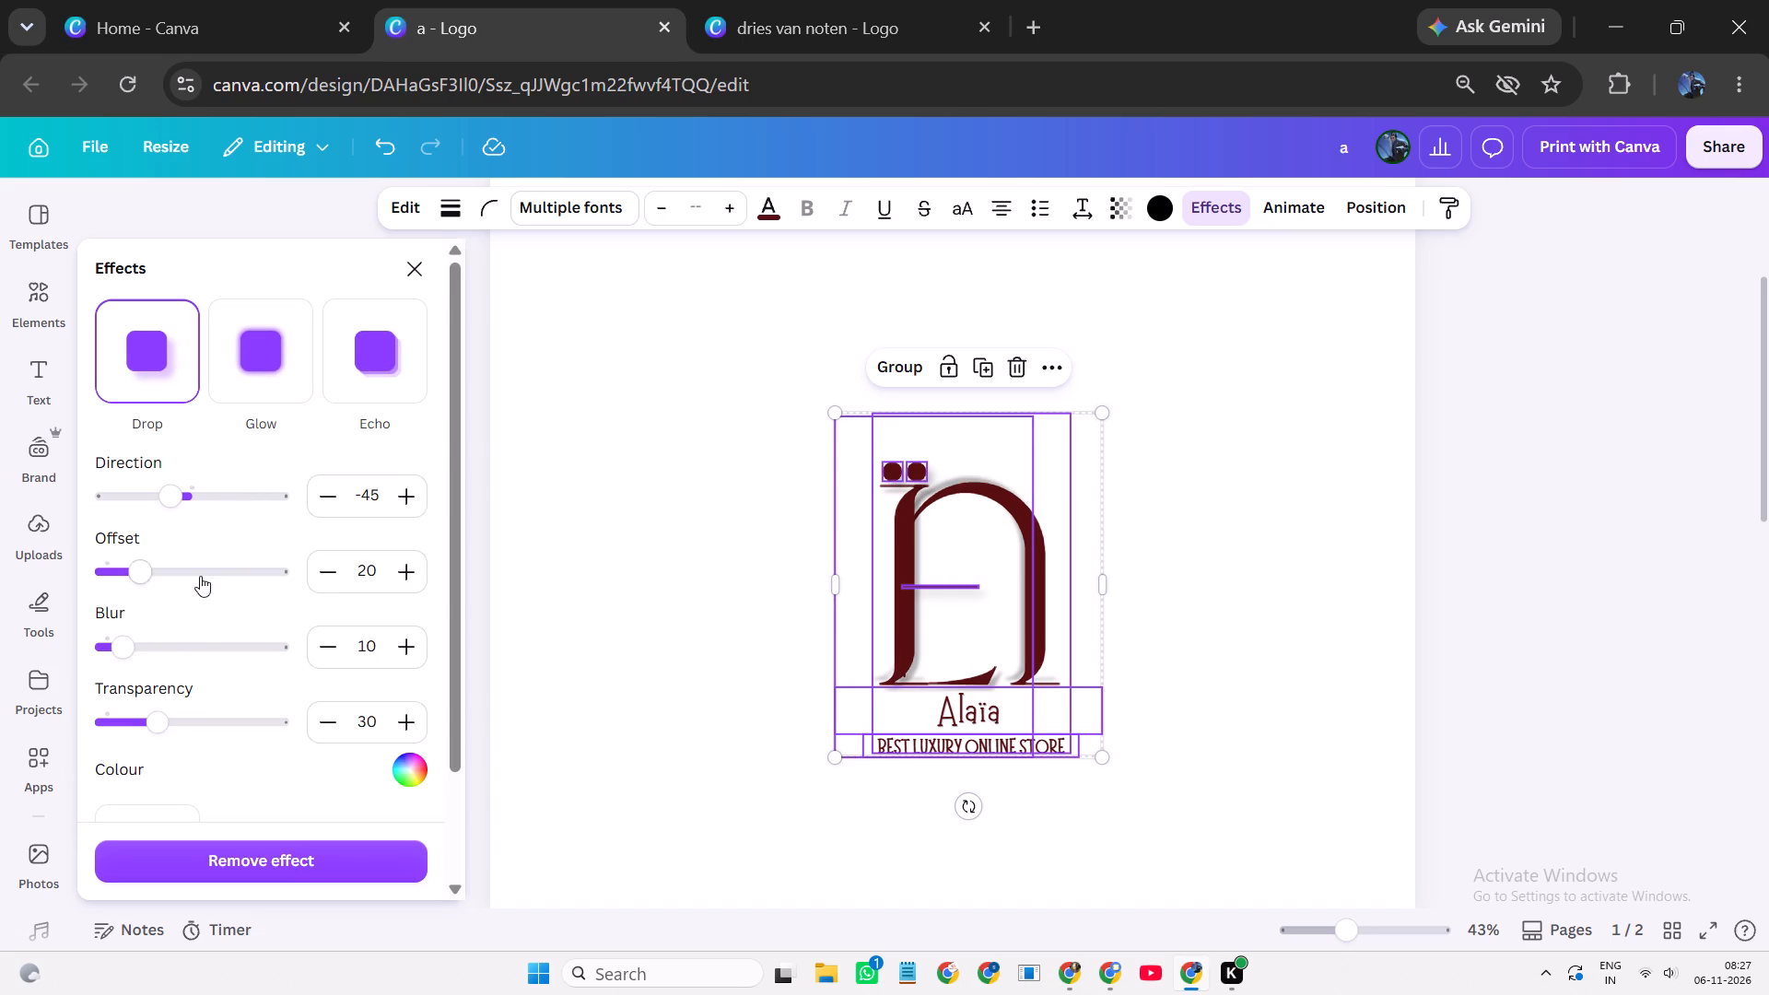
Set the drop shadow's transparency to 43.
drag(166, 726, 203, 740)
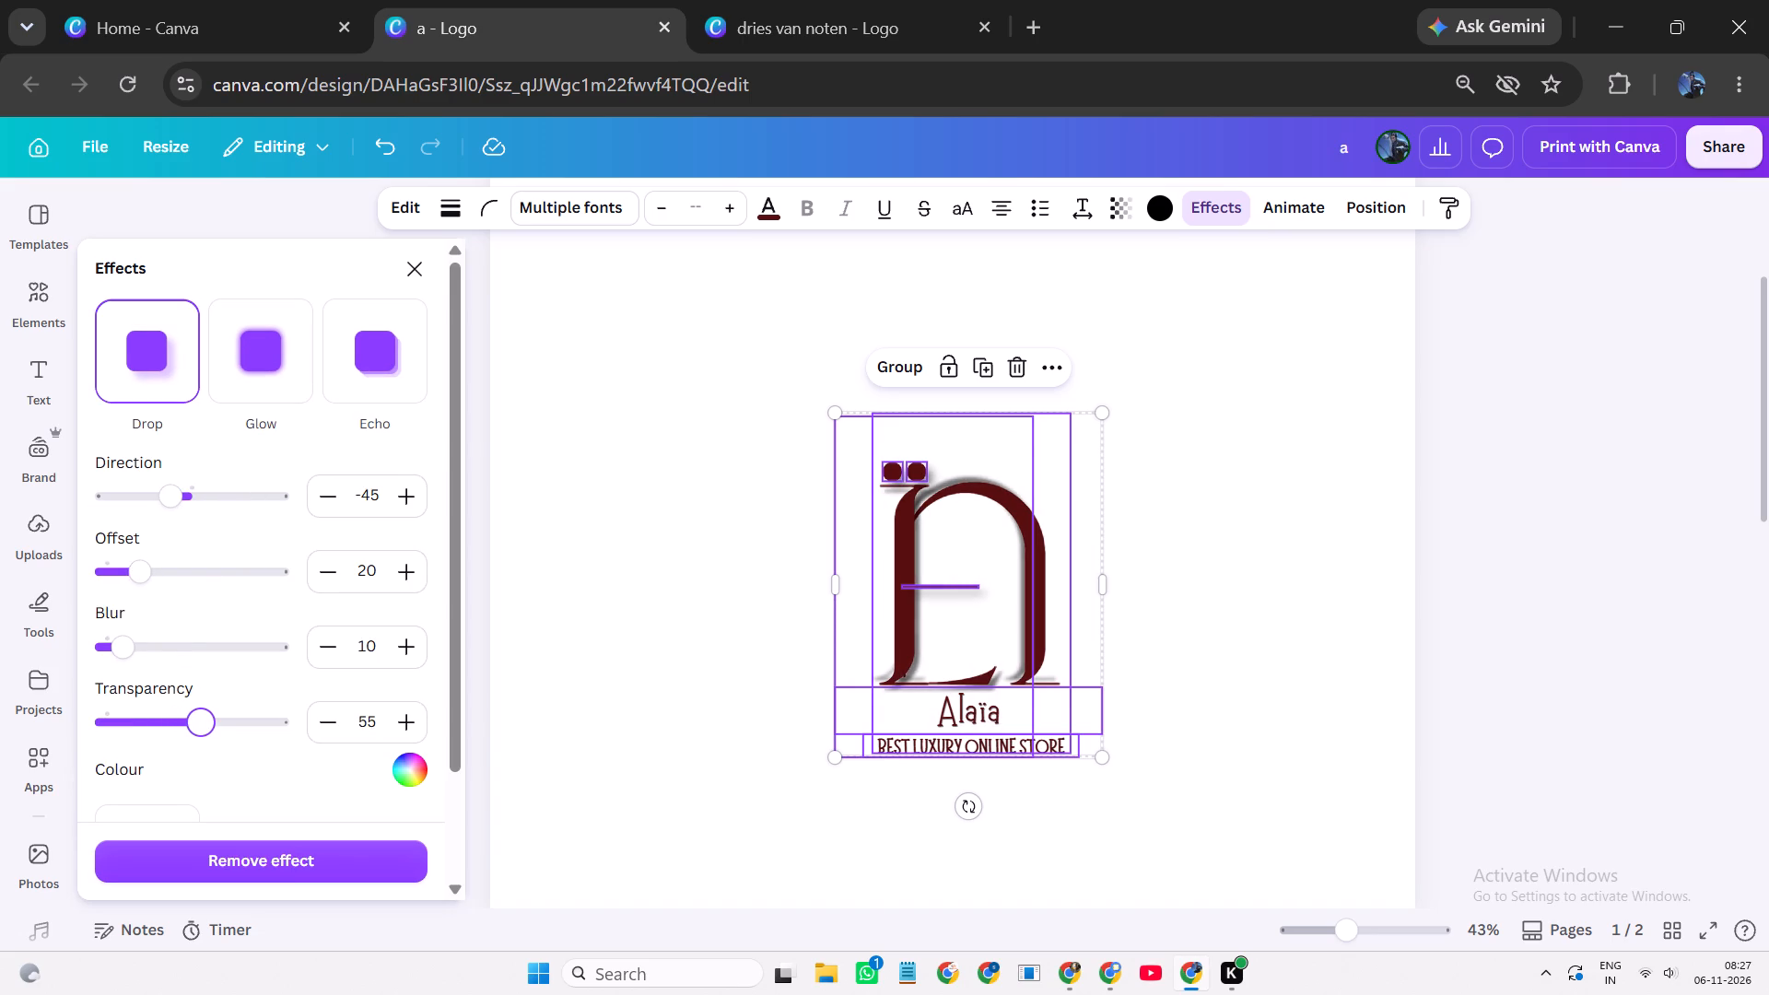
drag(203, 740, 151, 755)
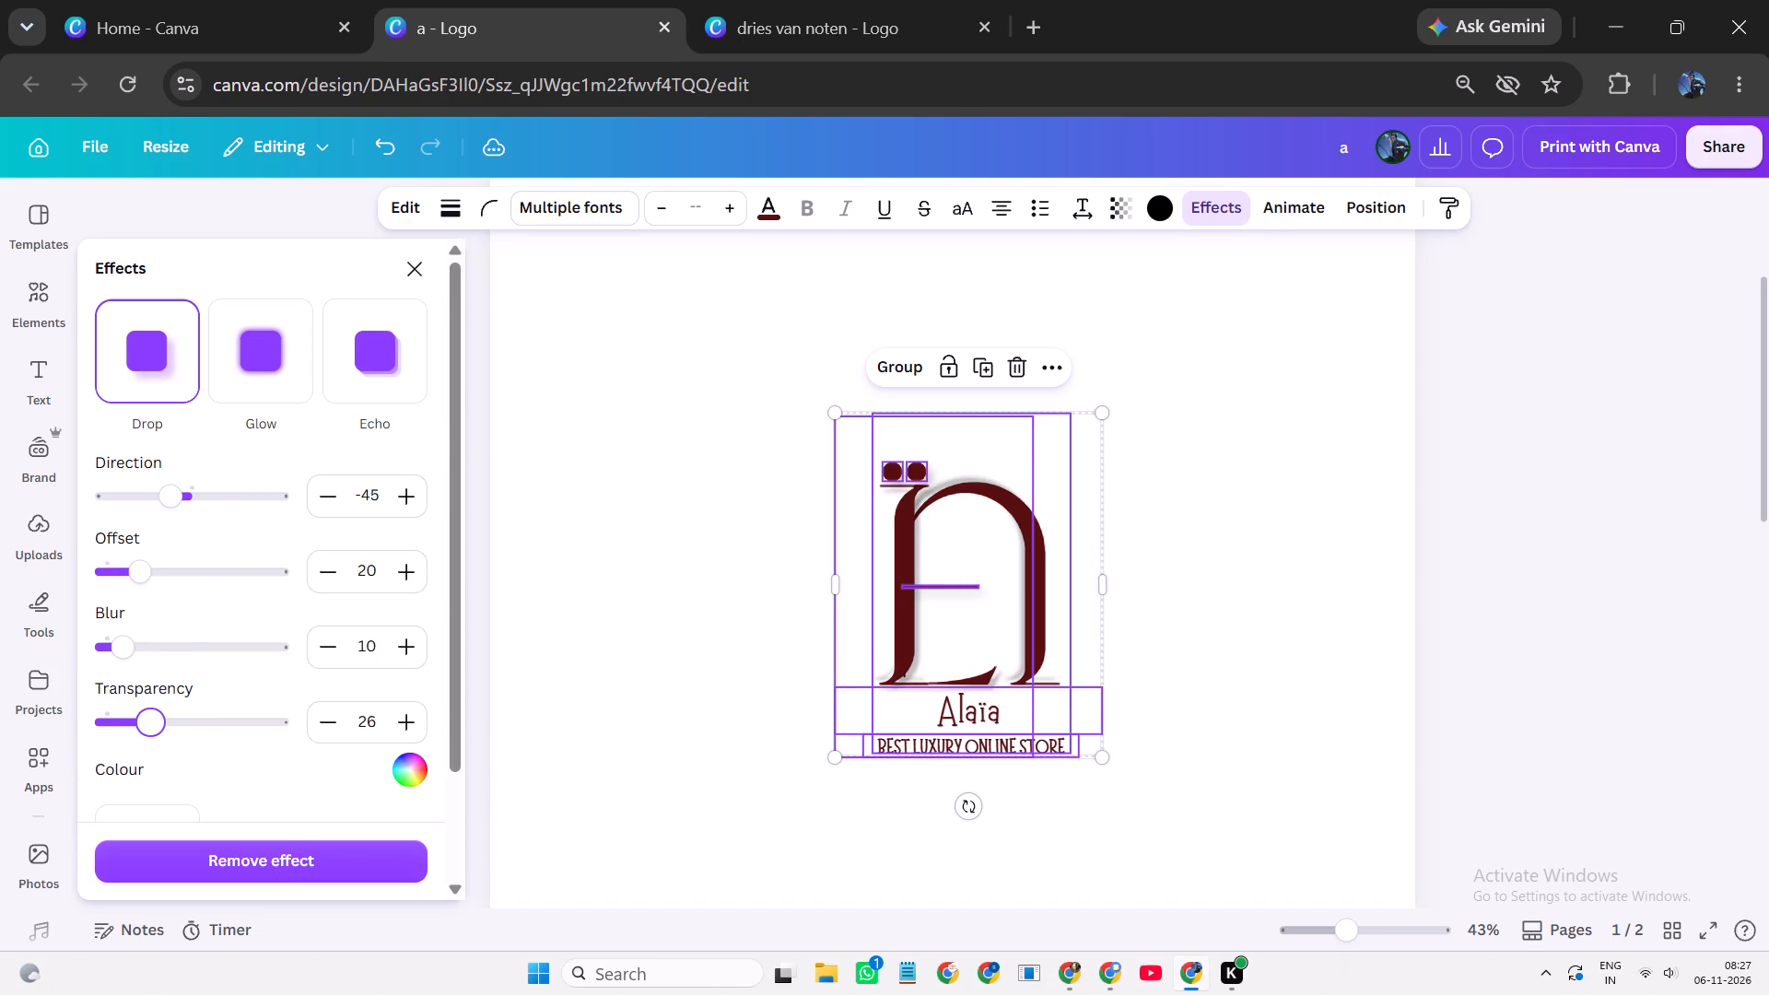
drag(151, 755, 158, 758)
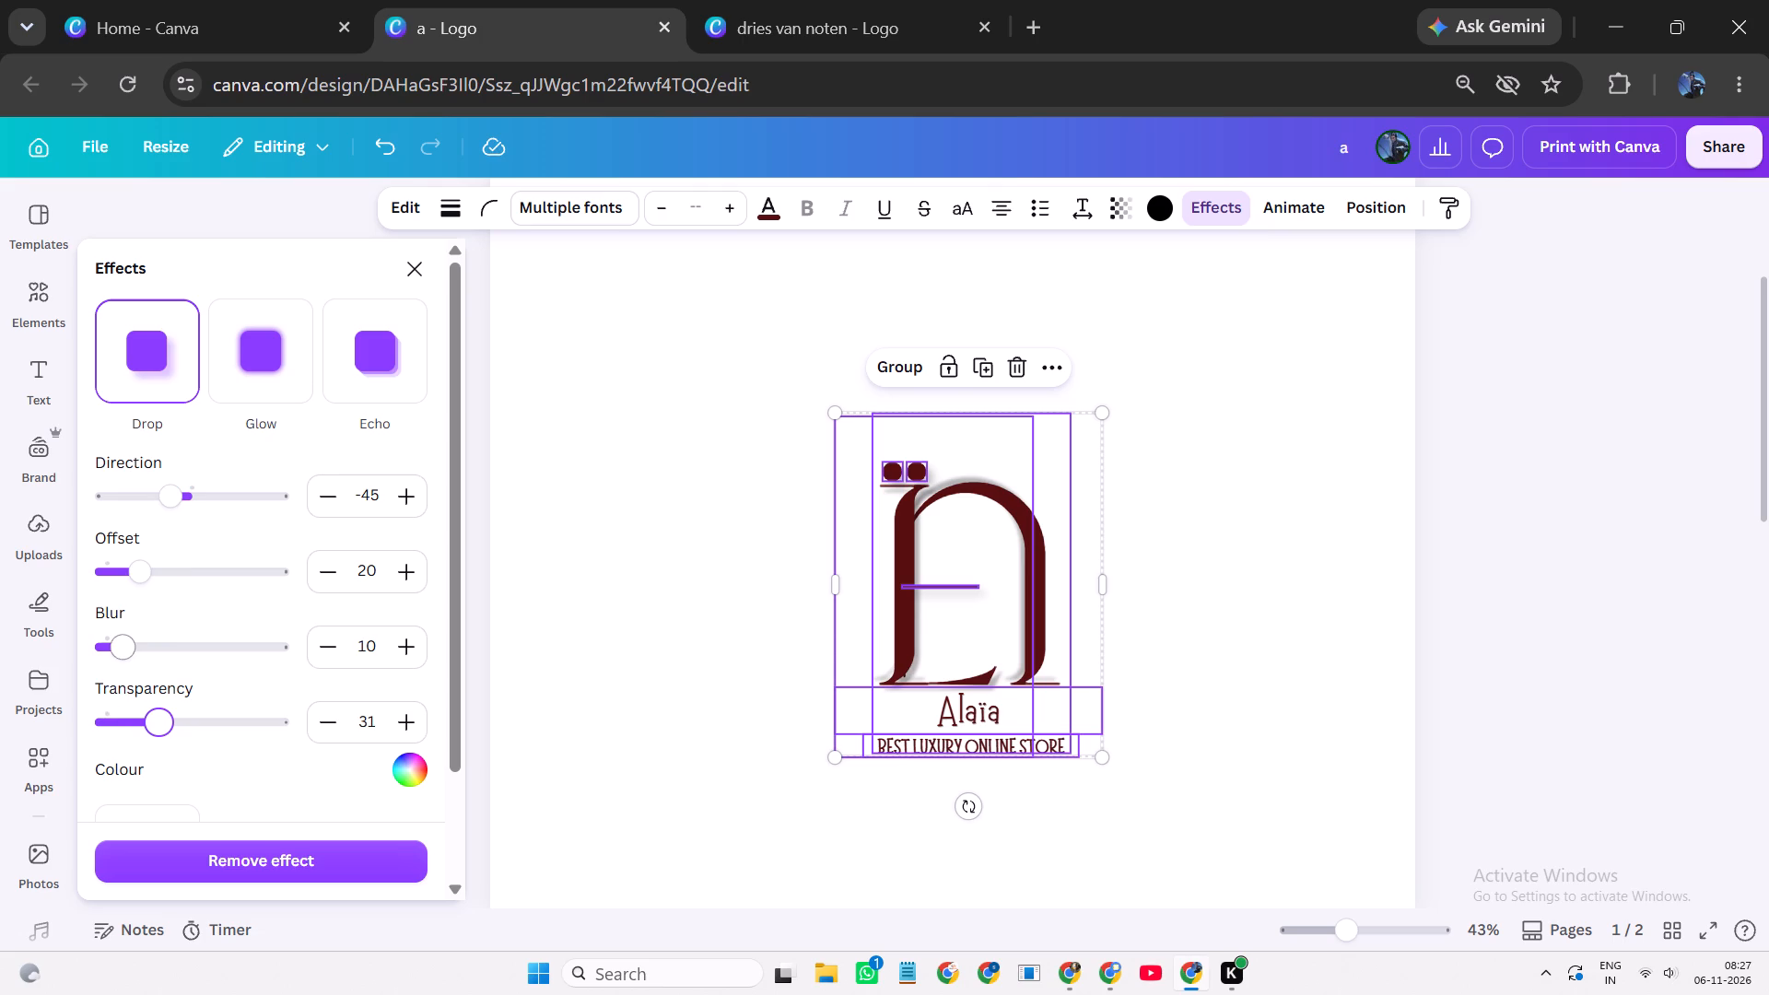
click(381, 723)
click(396, 716)
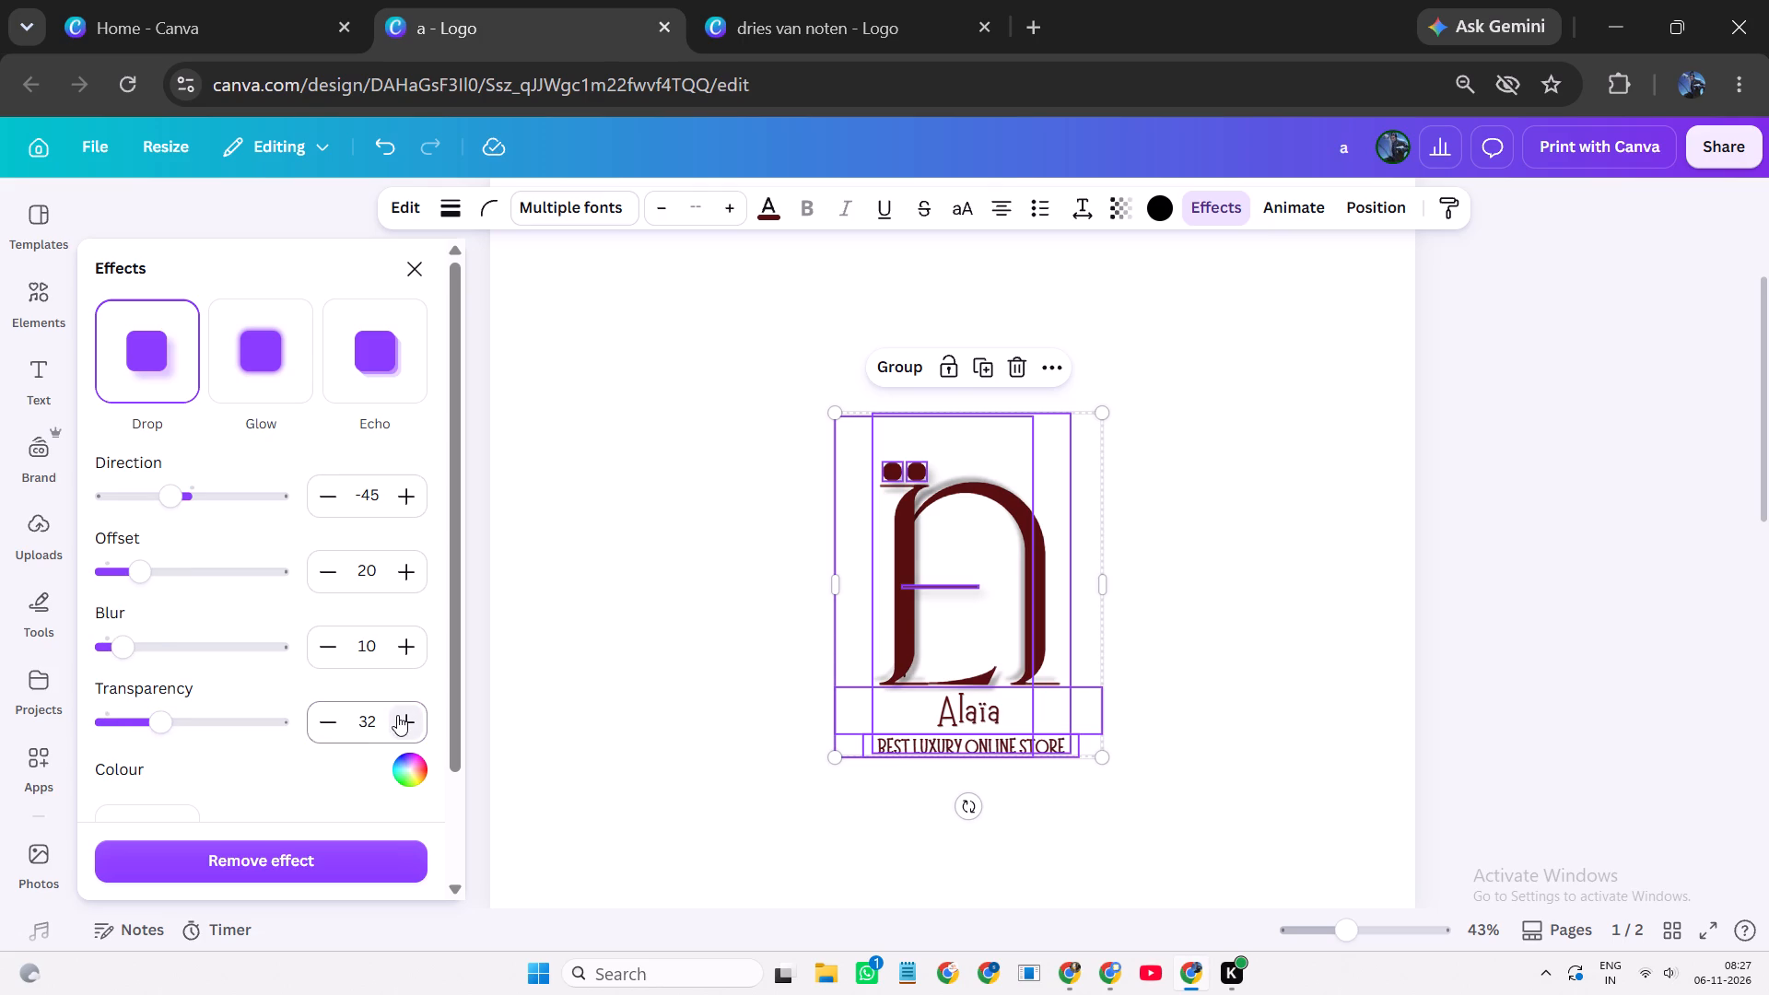
click(397, 715)
triple_click(397, 714)
triple_click(397, 713)
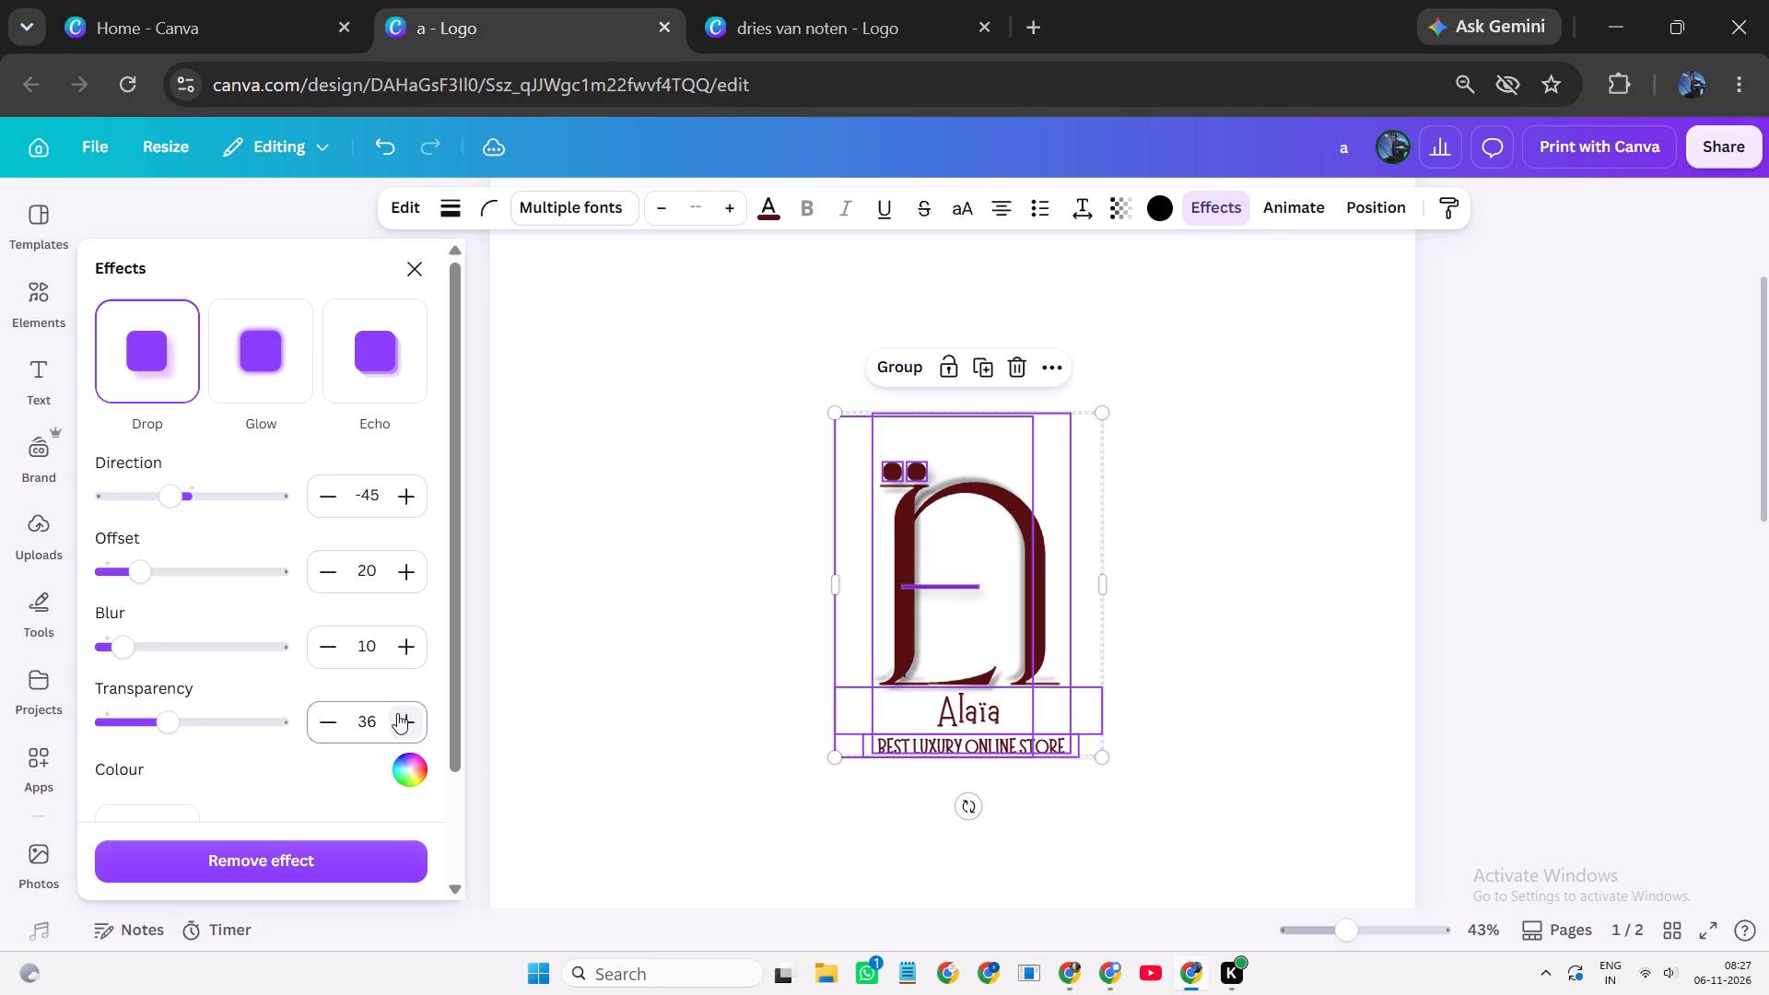
click(397, 713)
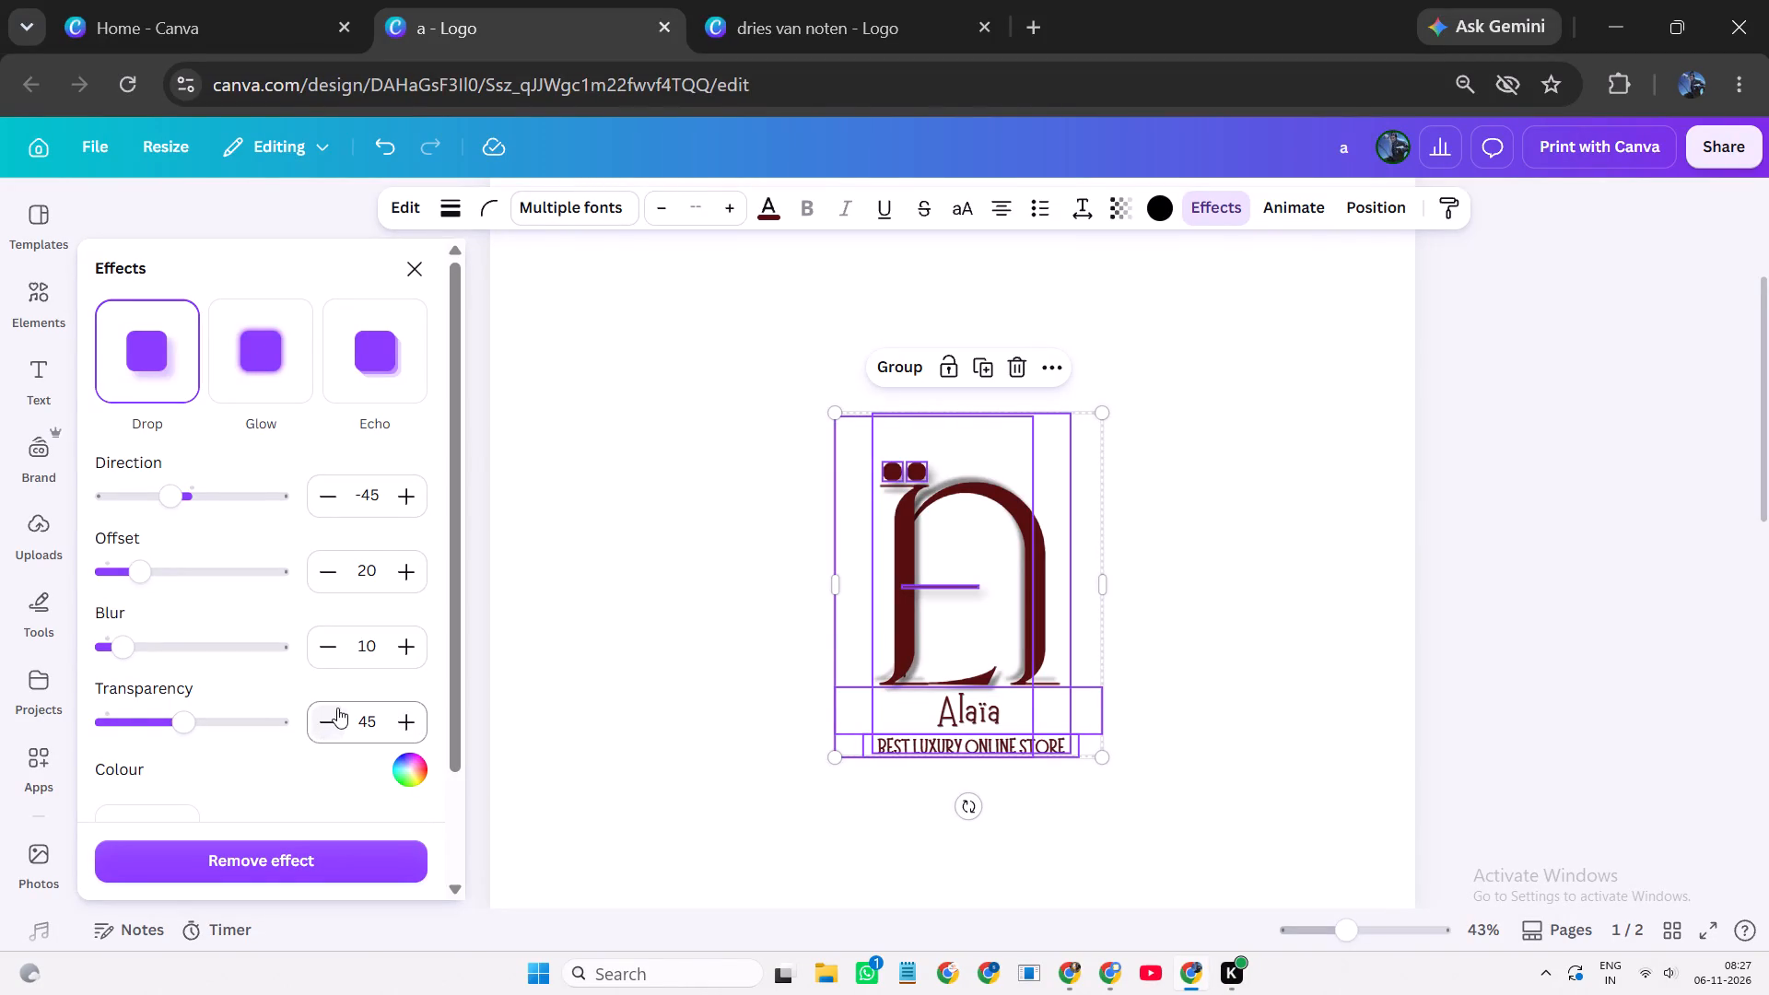
click(335, 717)
Set the drop shadow's blur to 12 and its offset to 18.
click(405, 643)
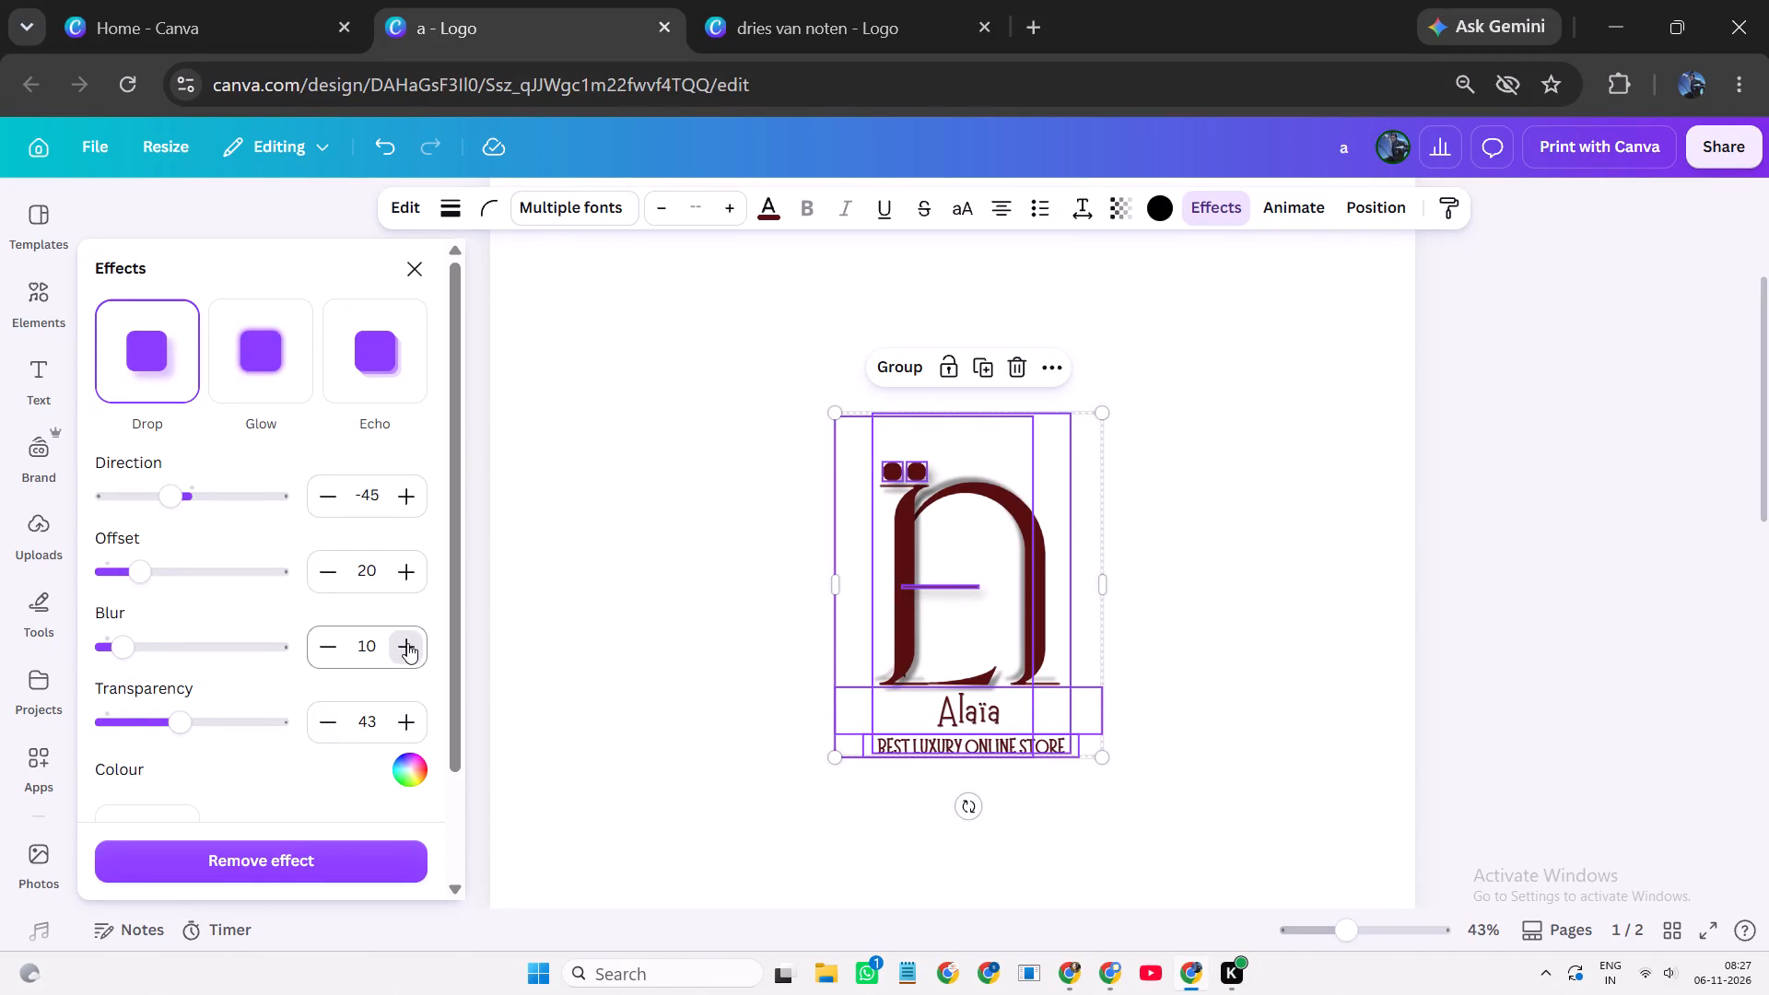
double_click(334, 650)
click(414, 571)
double_click(414, 571)
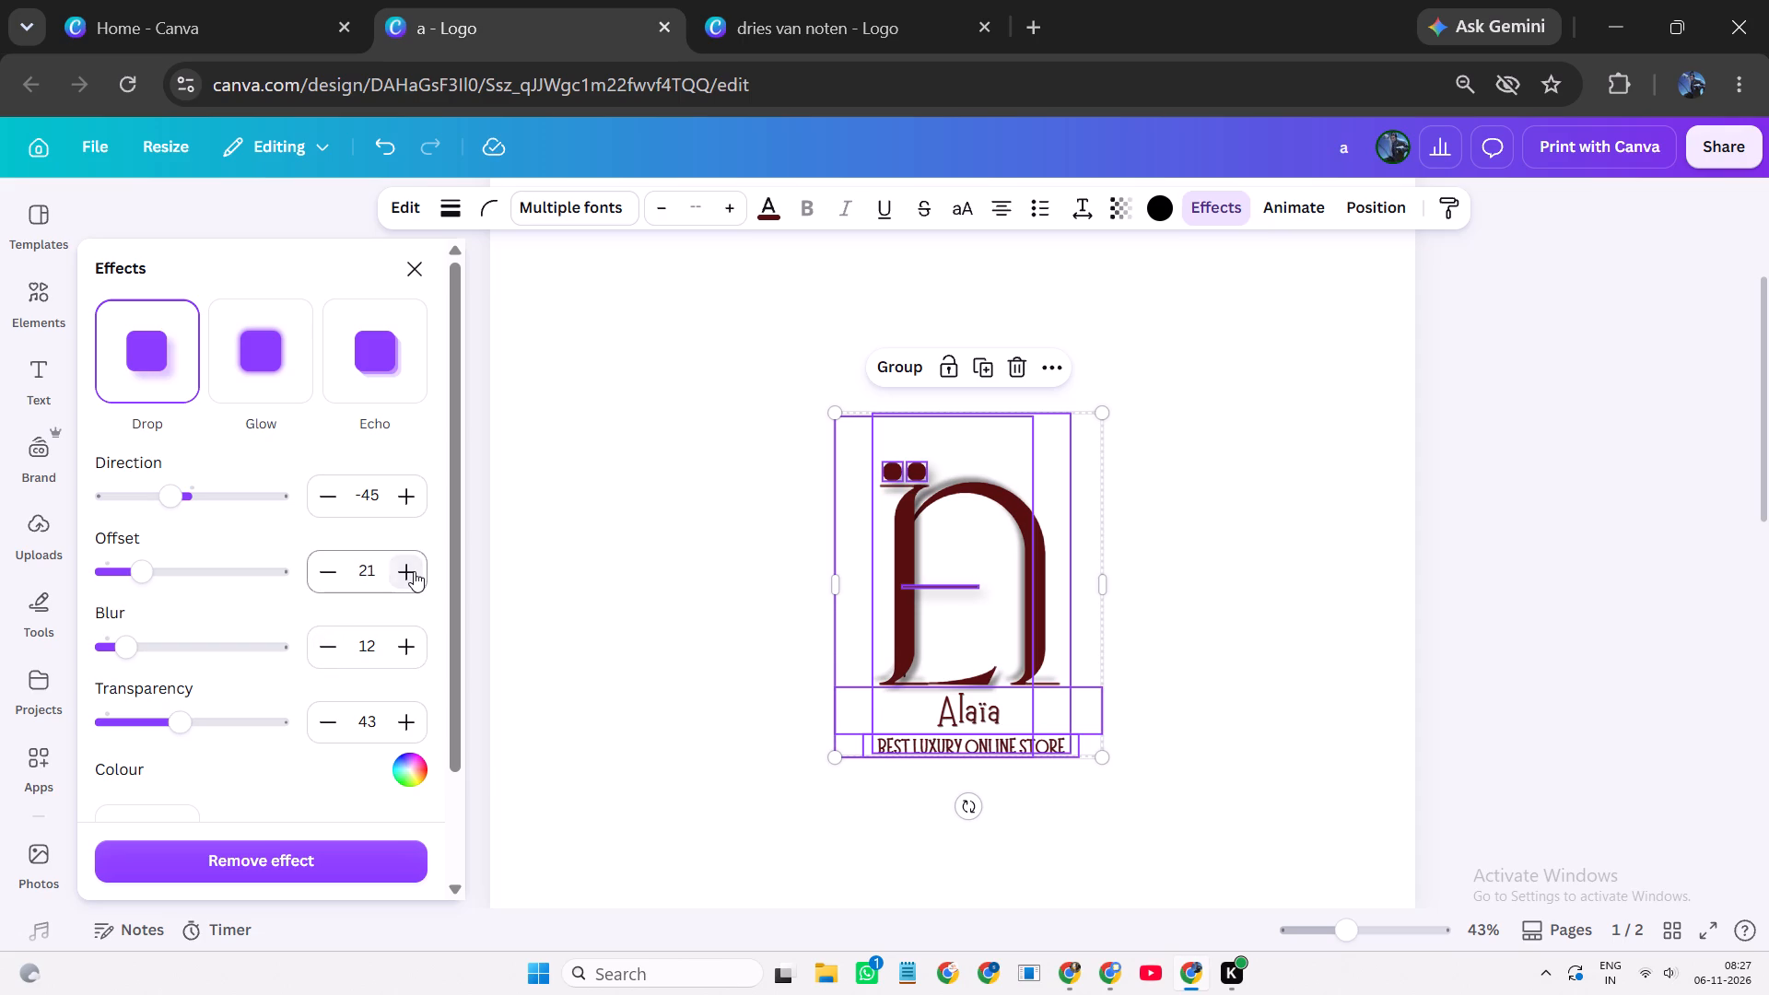
triple_click(330, 562)
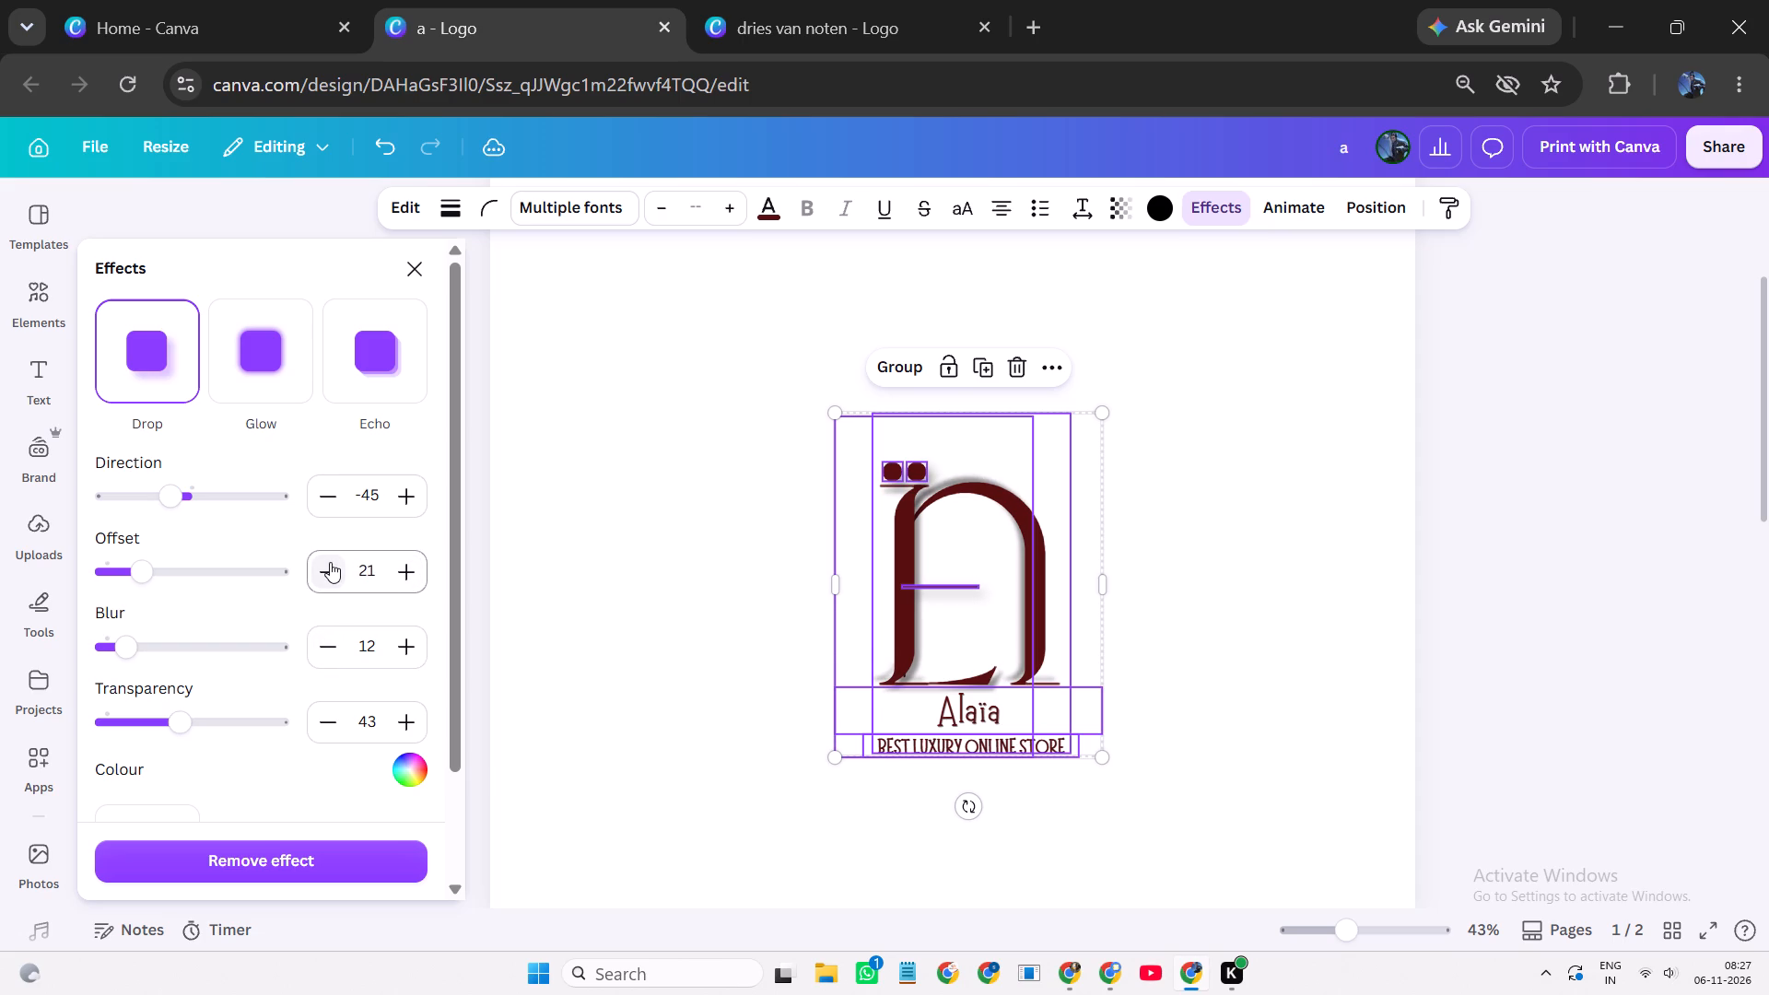
click(330, 562)
click(330, 562)
Set the drop shadow's direction to -48 and review the shaded logo on the page.
click(405, 503)
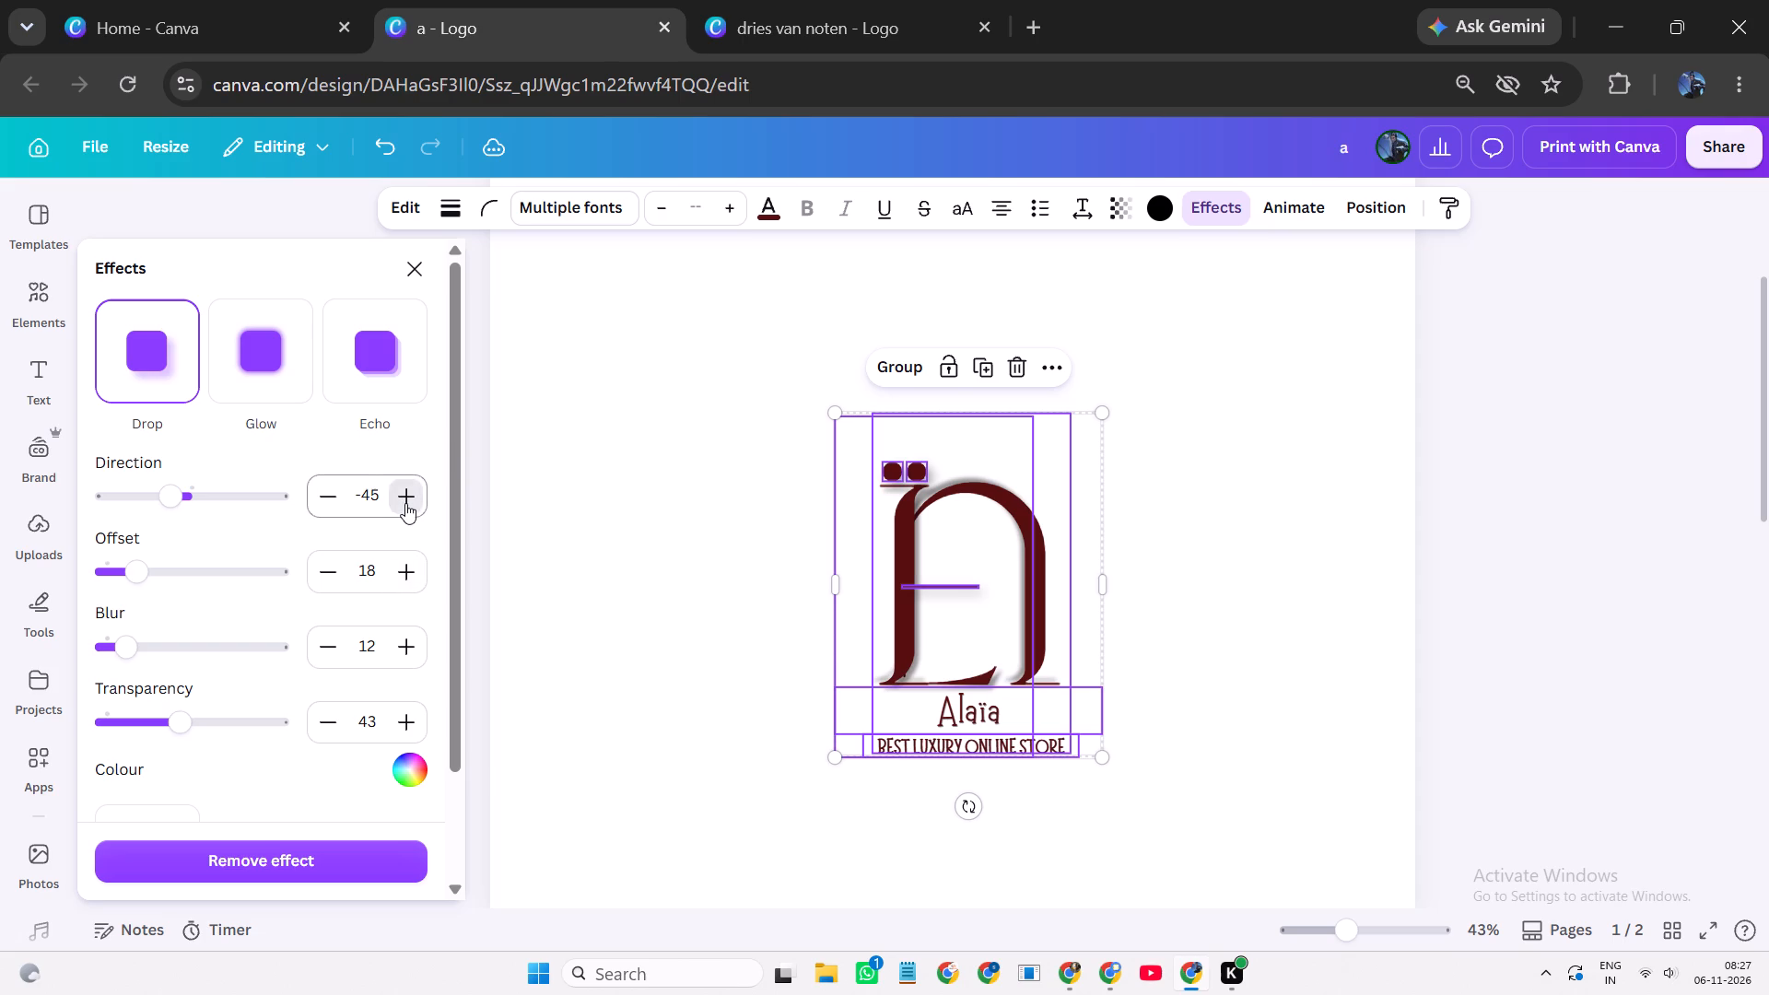
click(405, 503)
click(329, 497)
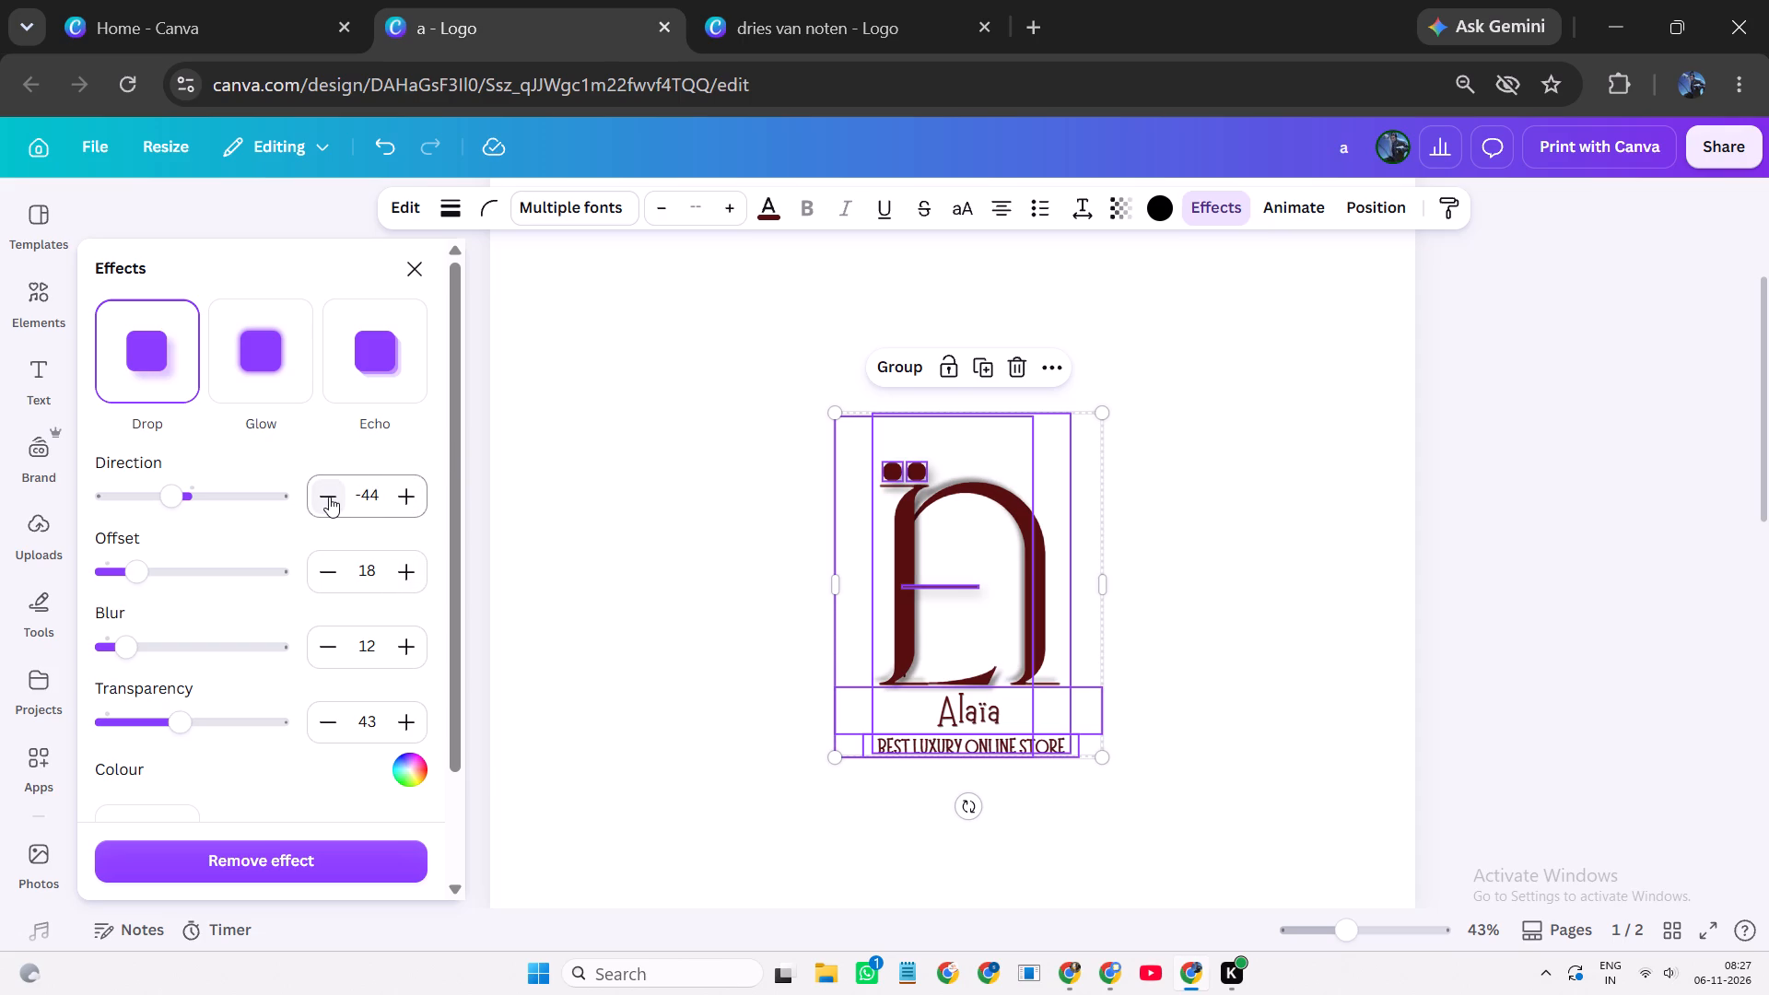
triple_click(329, 497)
click(328, 497)
double_click(1254, 596)
scroll(1258, 596, down, 1)
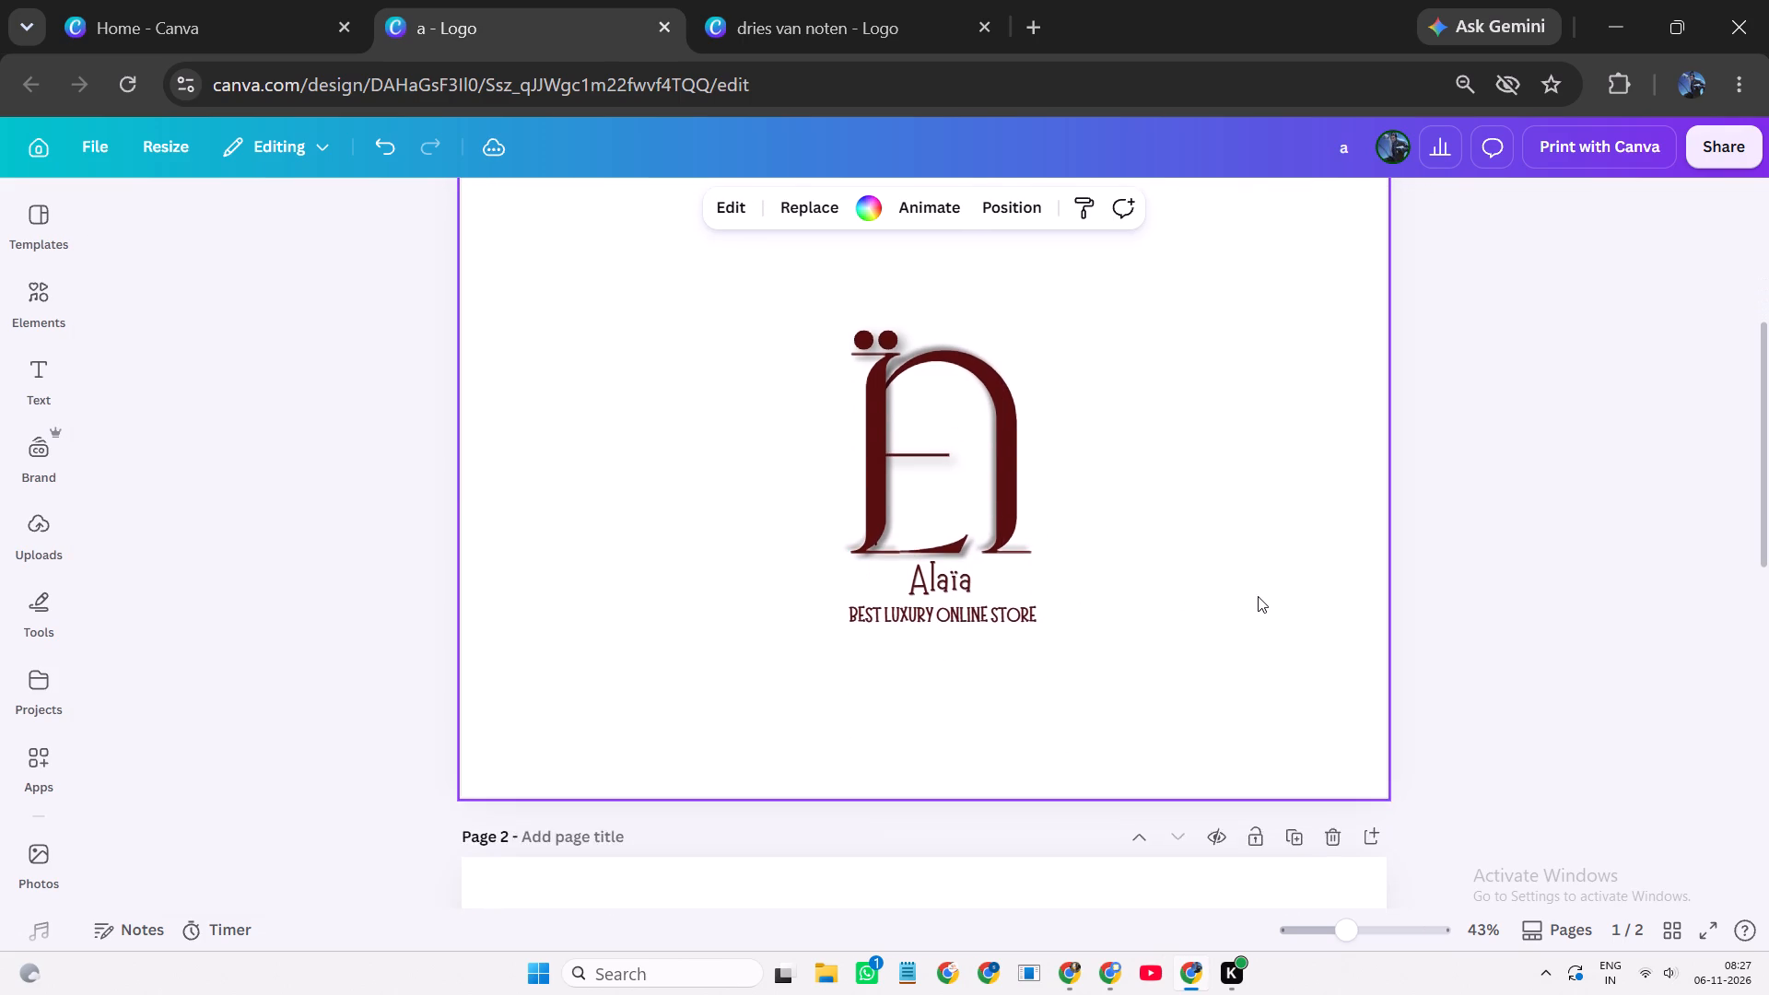
scroll(1258, 596, up, 1)
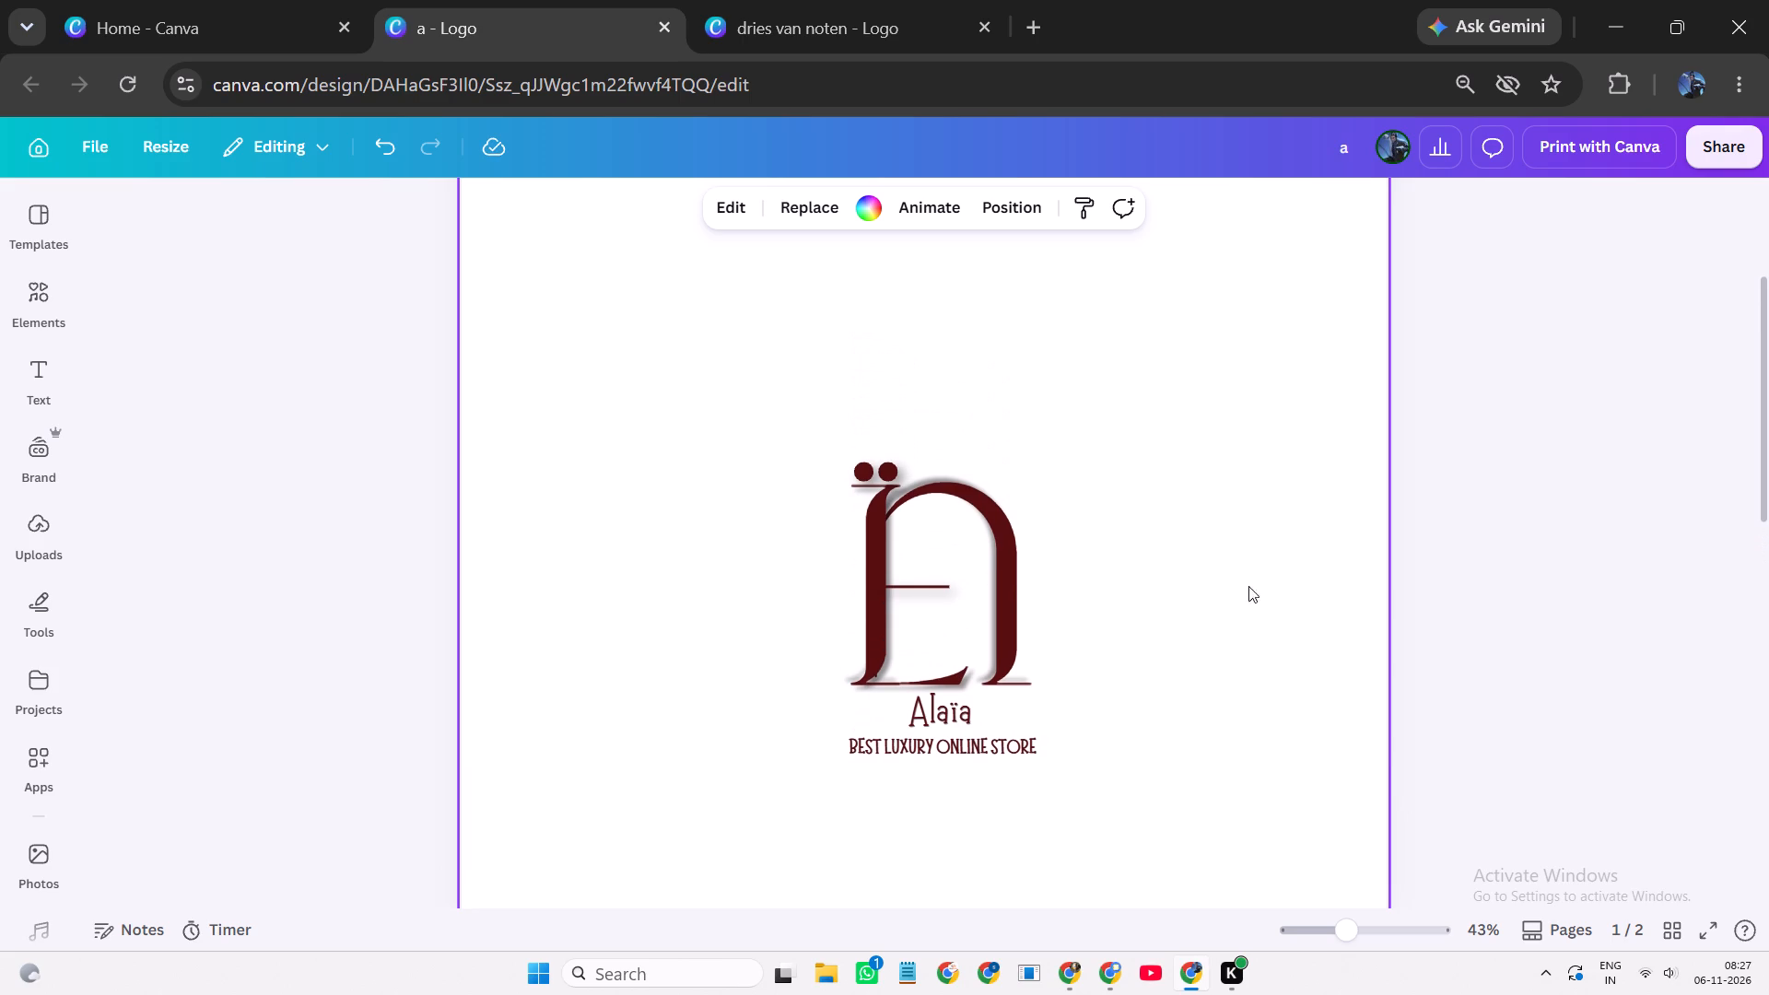
scroll(1224, 567, down, 1)
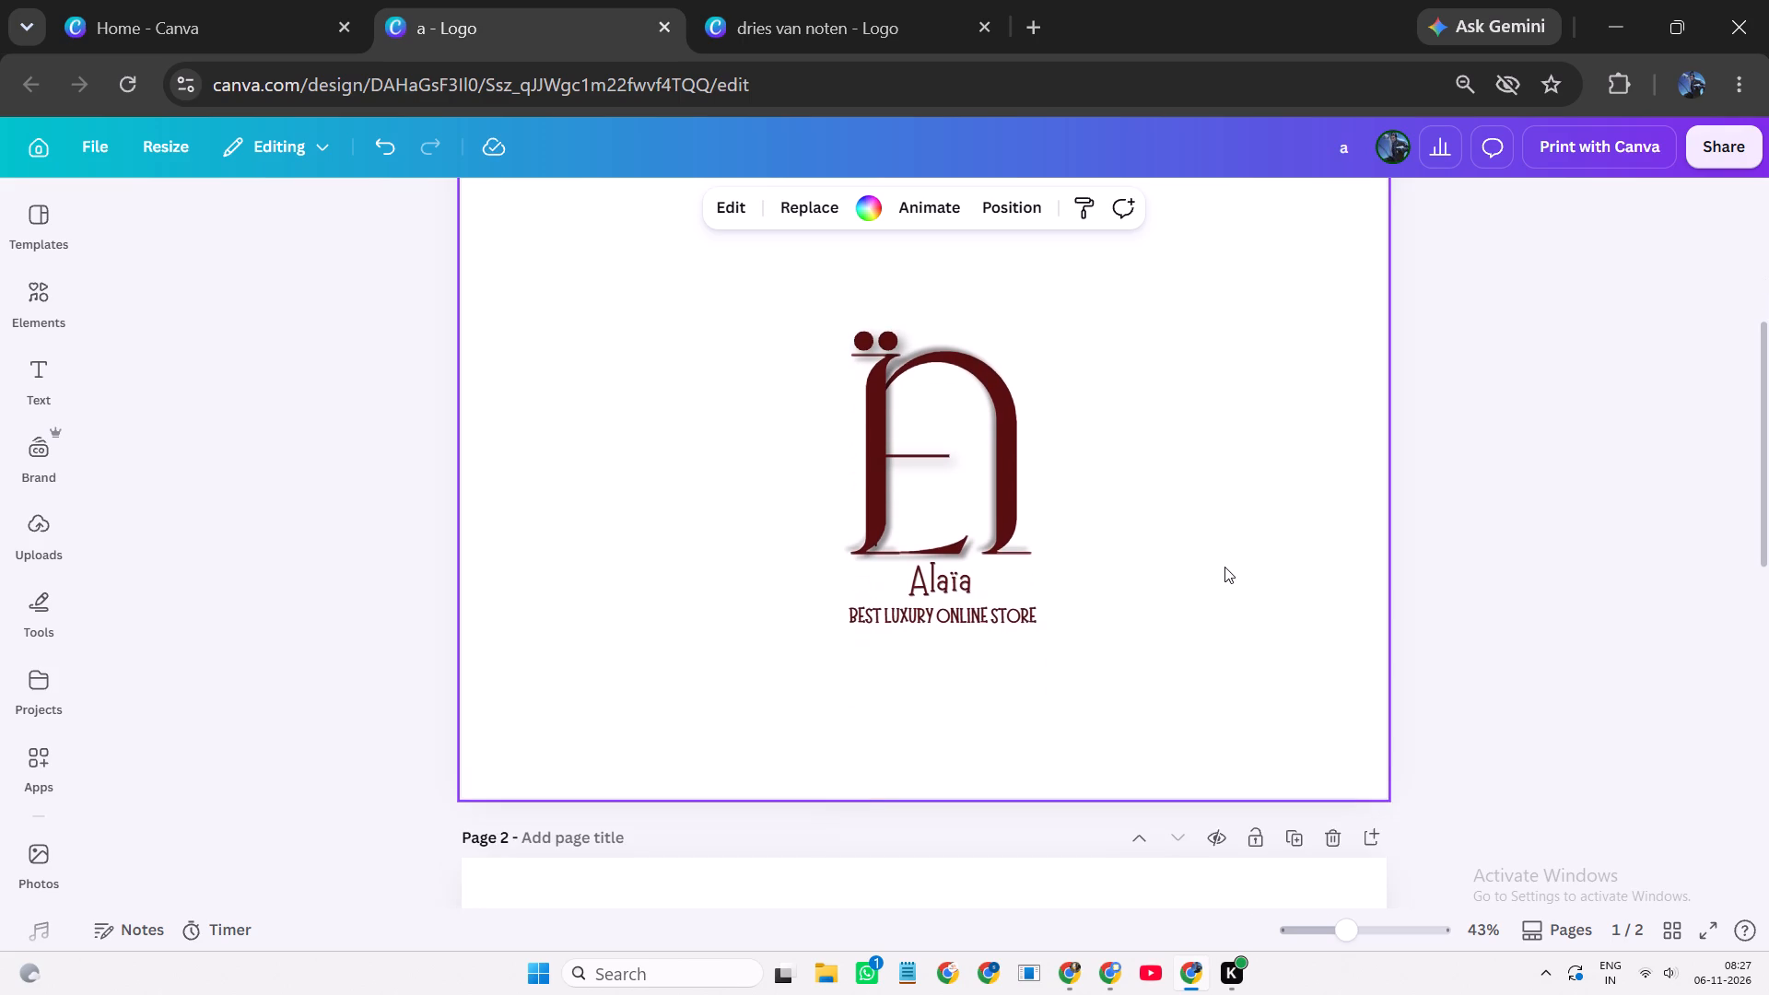
scroll(1224, 567, up, 1)
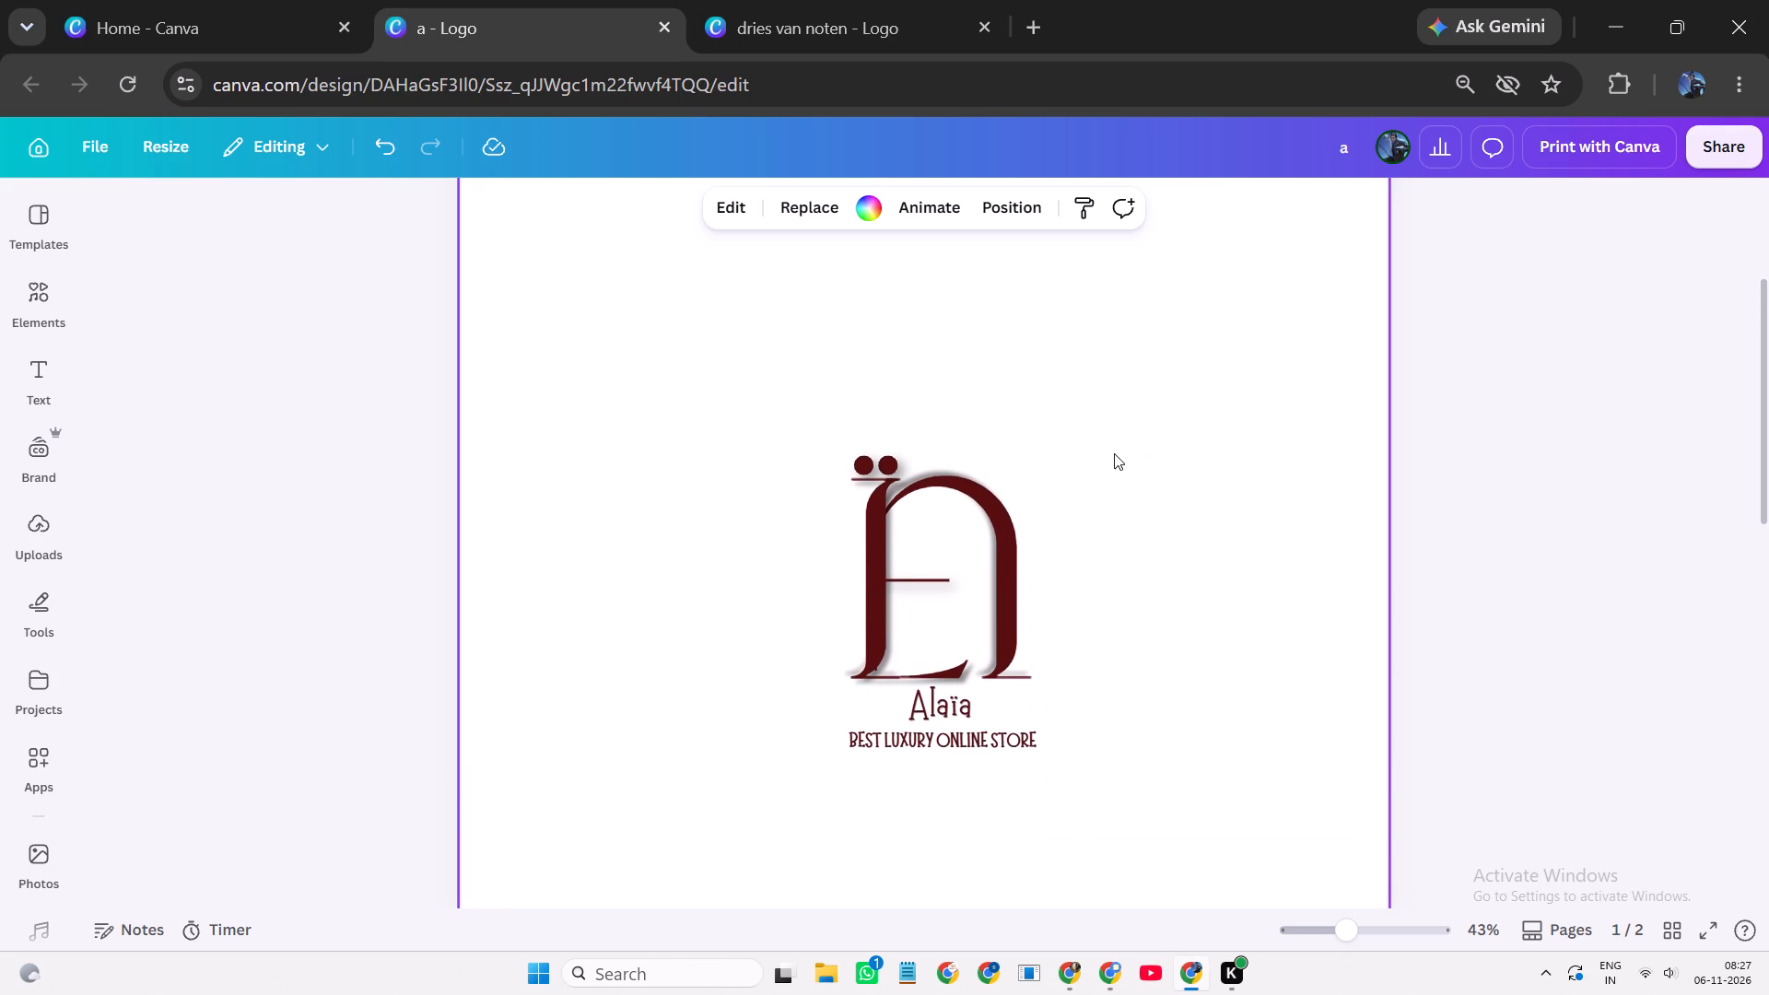
Group the large letterforms of the monogram.
drag(1114, 448, 922, 580)
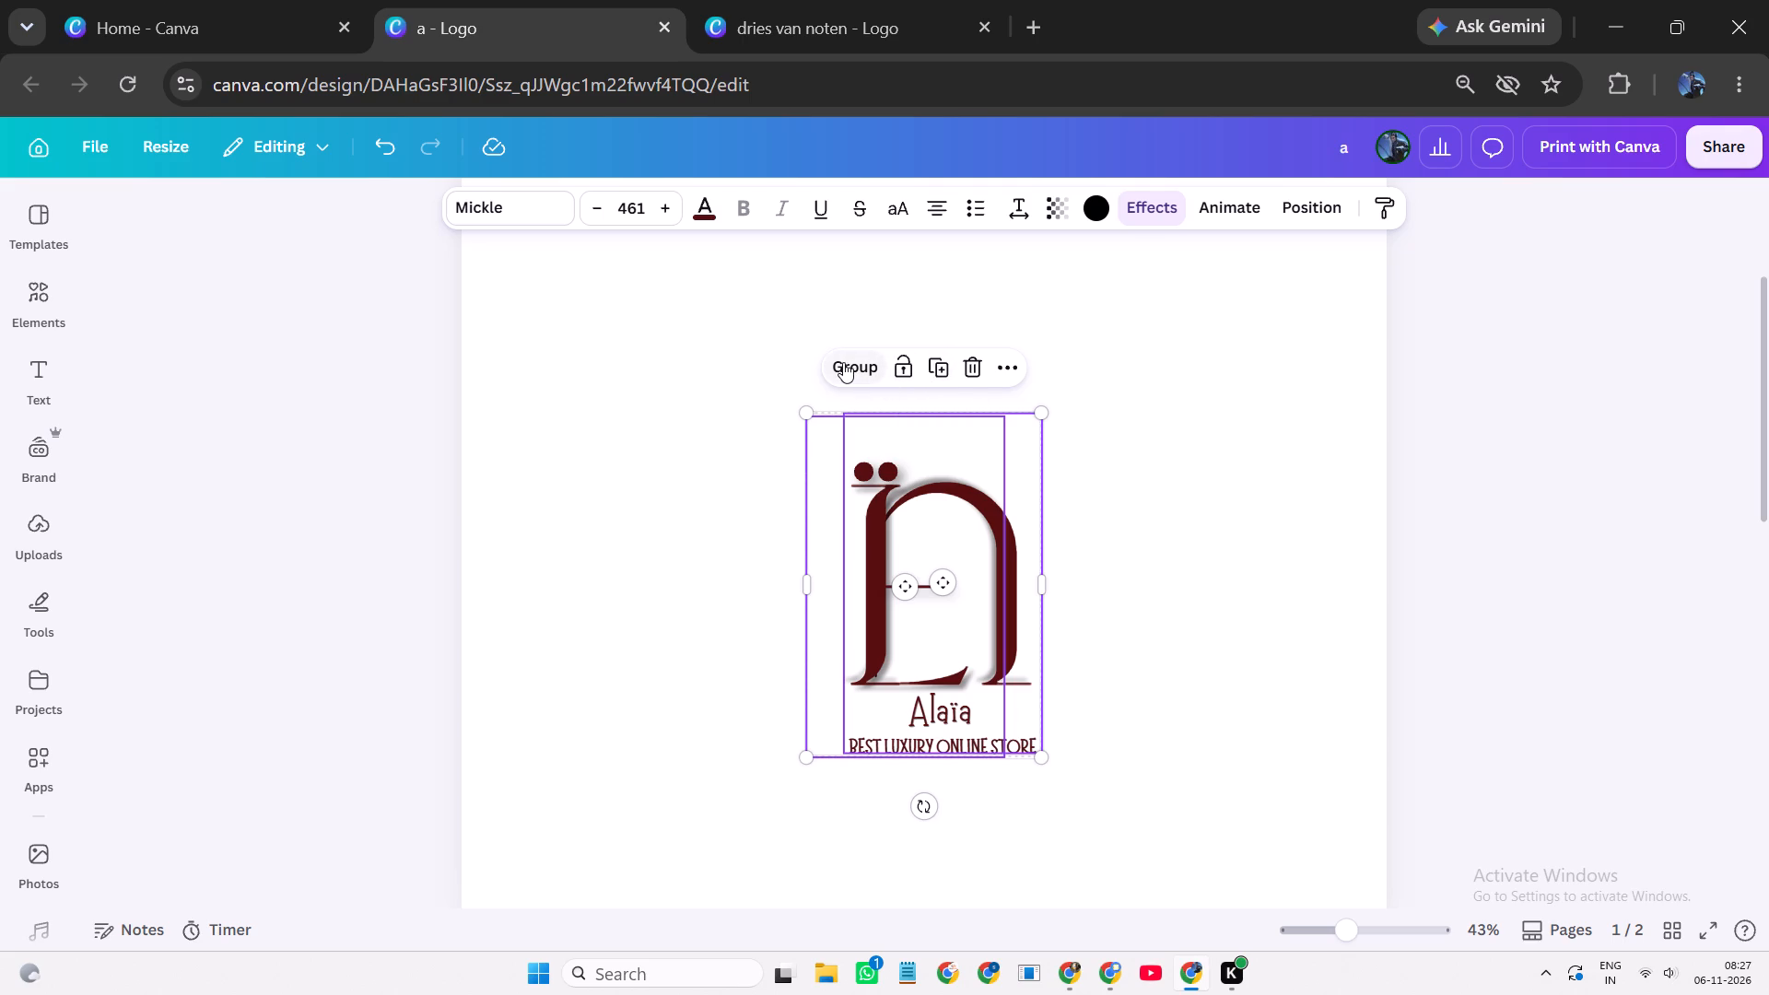
click(843, 362)
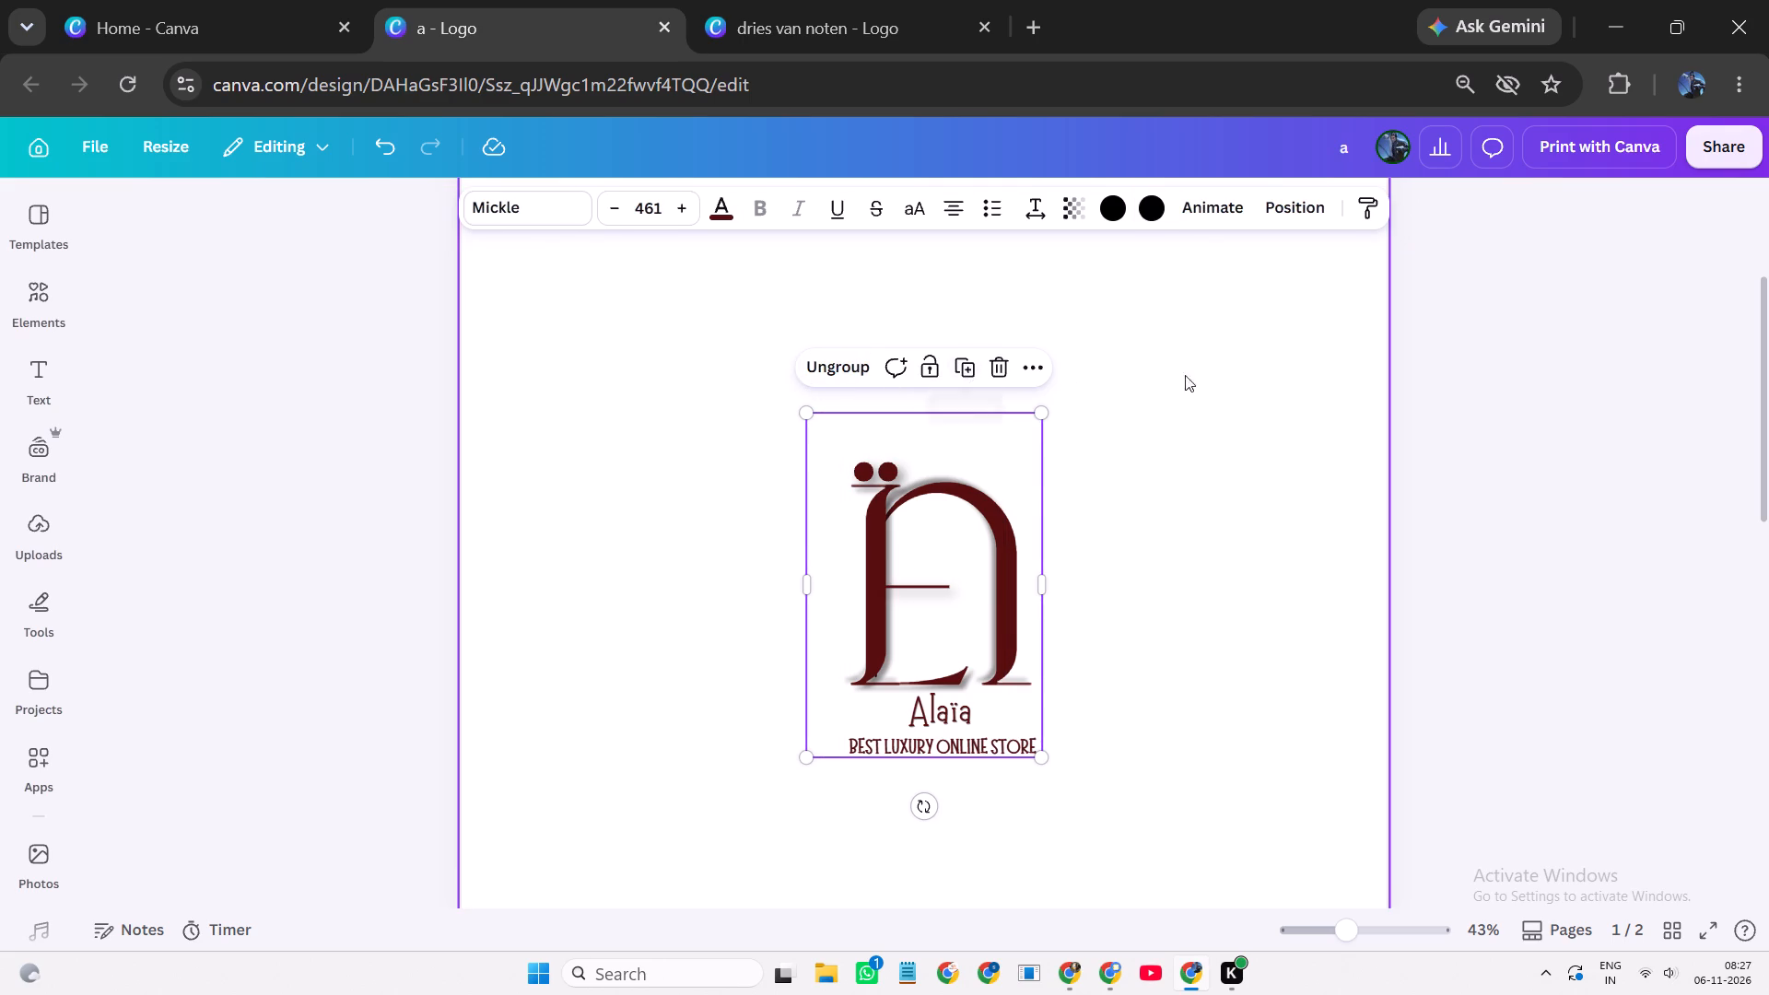
Duplicate the first page with the dark red shadowed logo.
scroll(1202, 372, up, 3)
click(1284, 252)
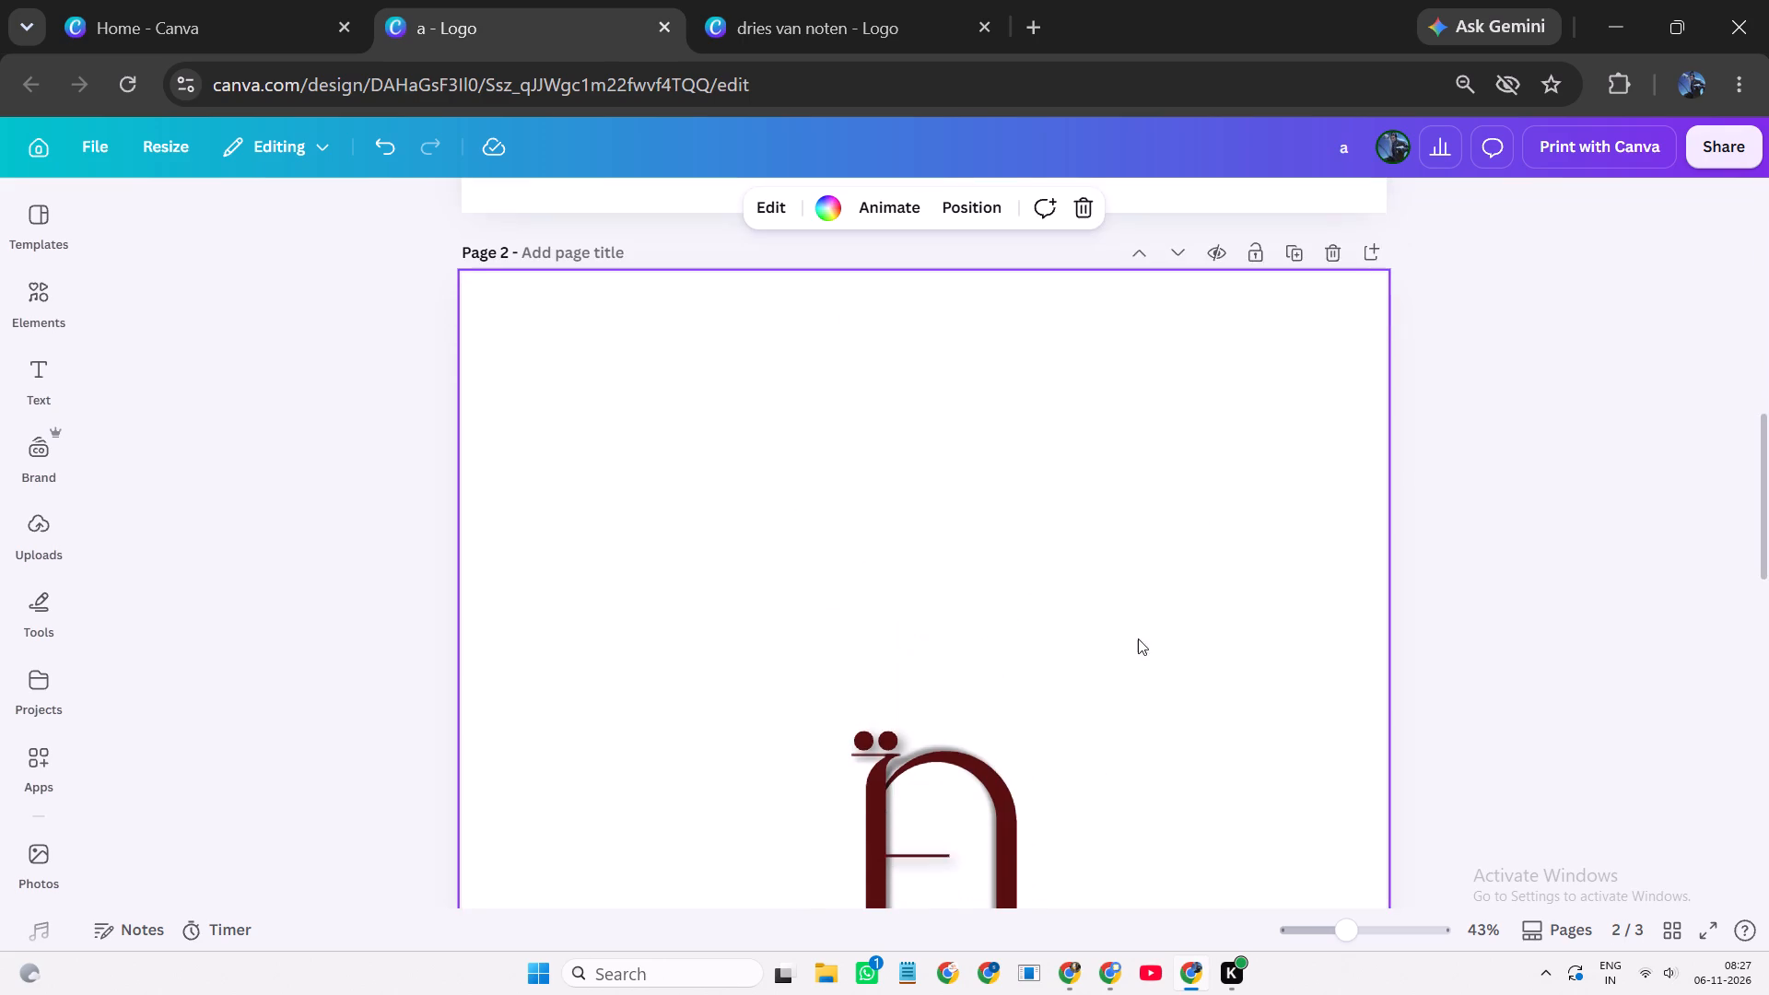
Set the background of the first page to light peach #FFC8A0.
scroll(1119, 642, up, 5)
click(1144, 608)
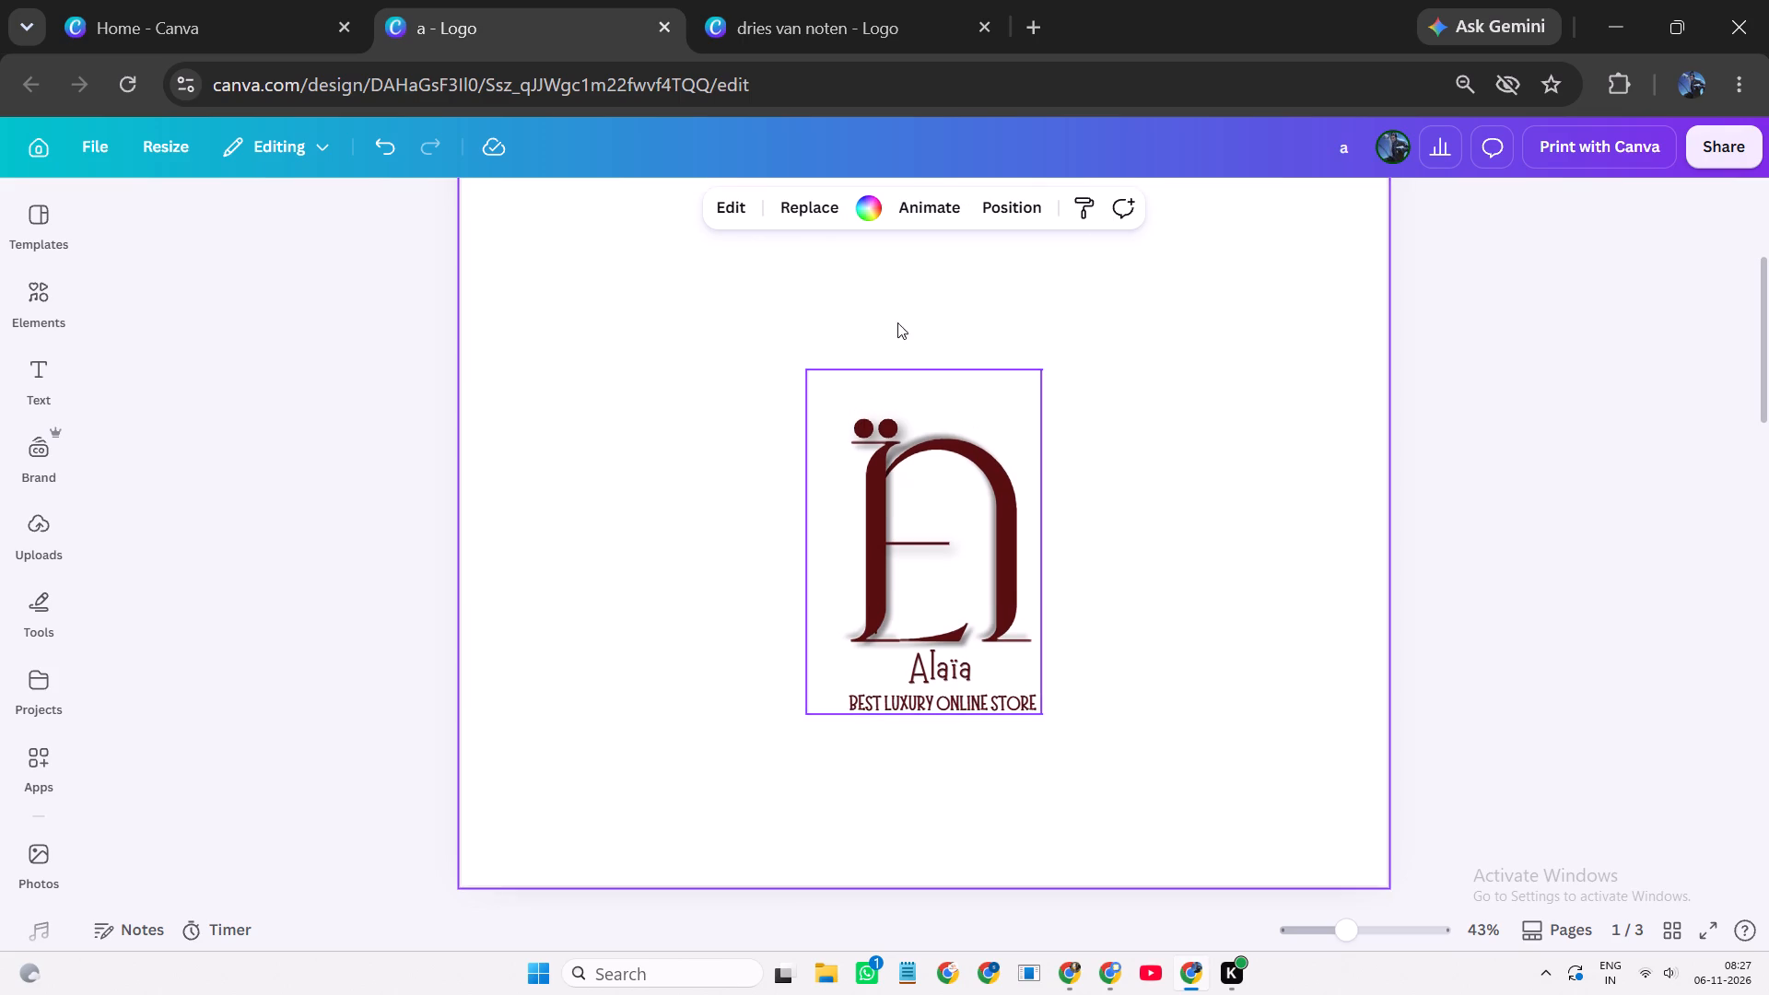
click(876, 225)
click(118, 374)
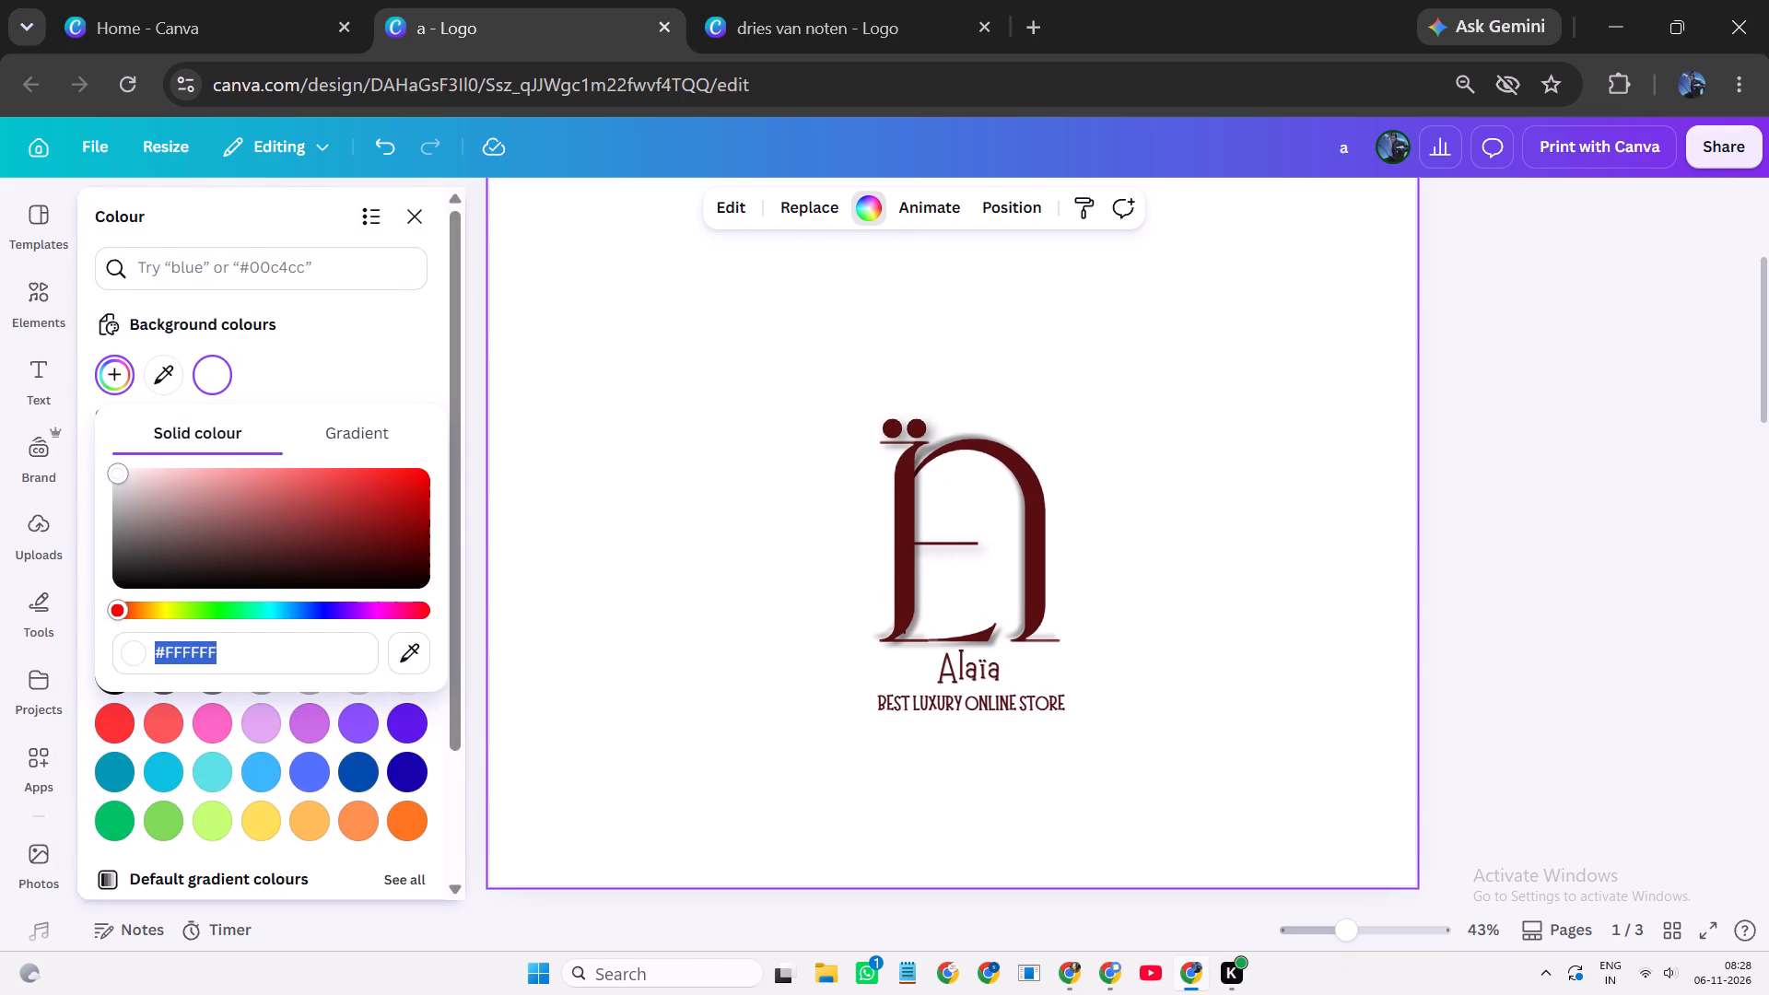
click(137, 615)
drag(279, 511, 245, 450)
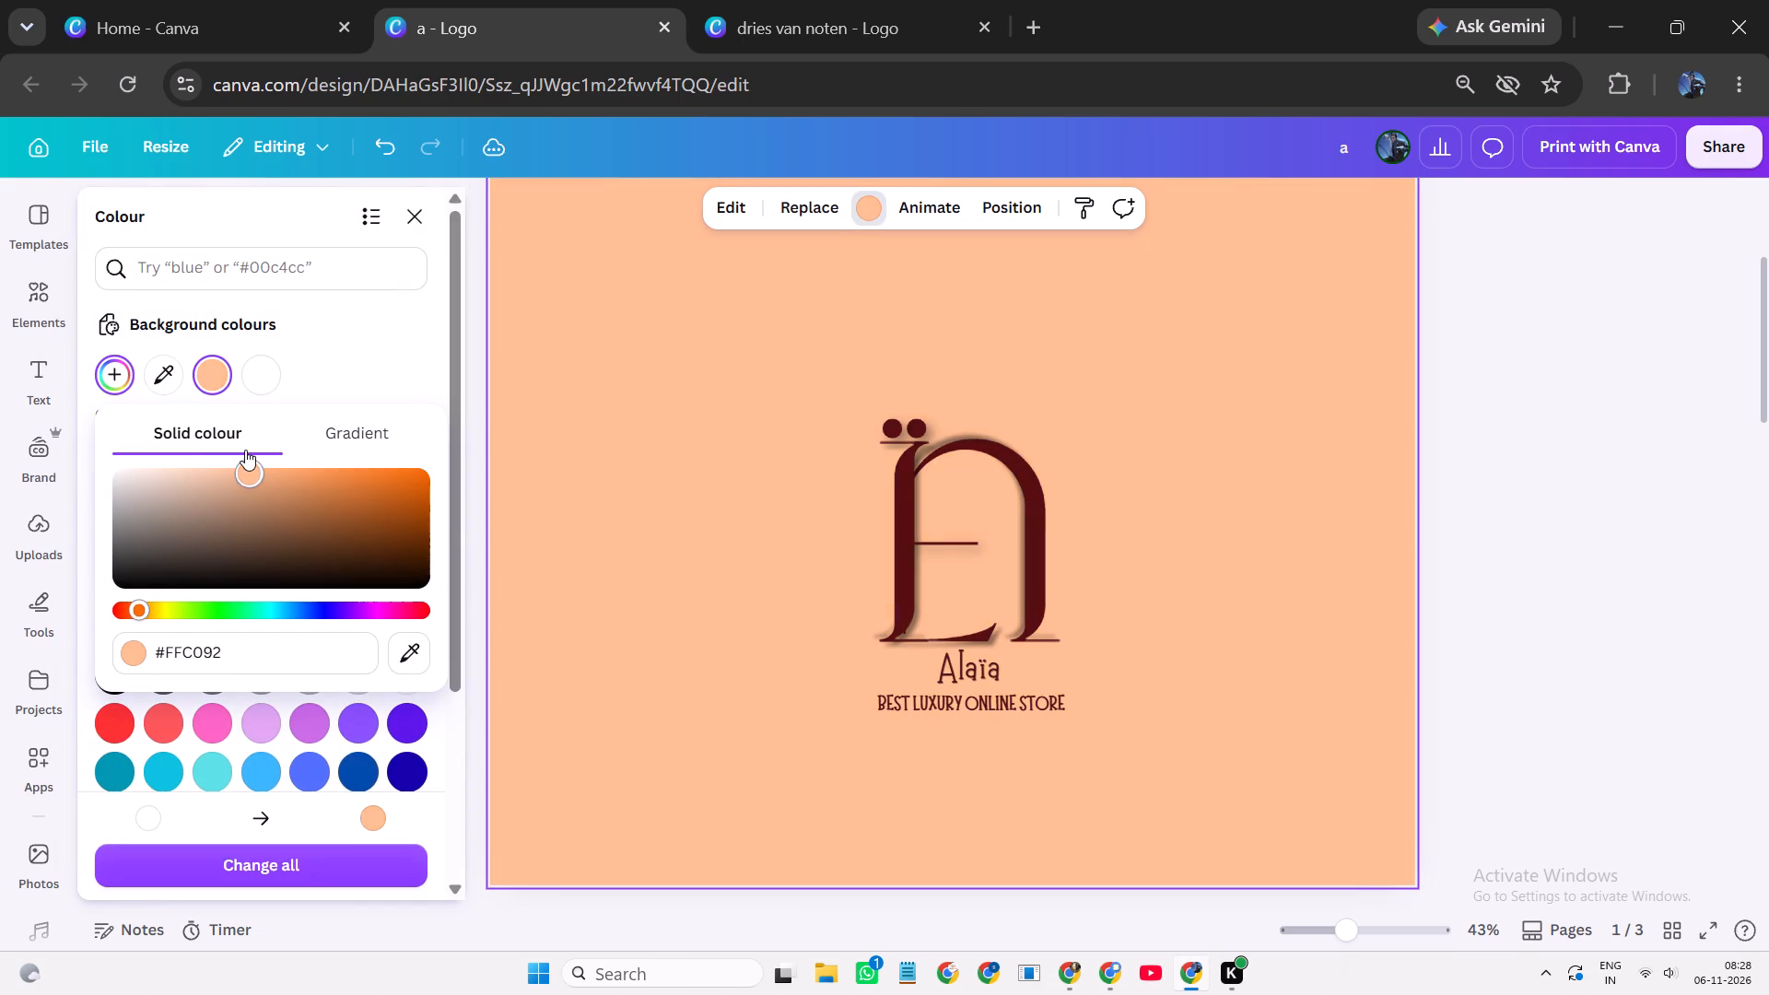
drag(245, 450, 230, 450)
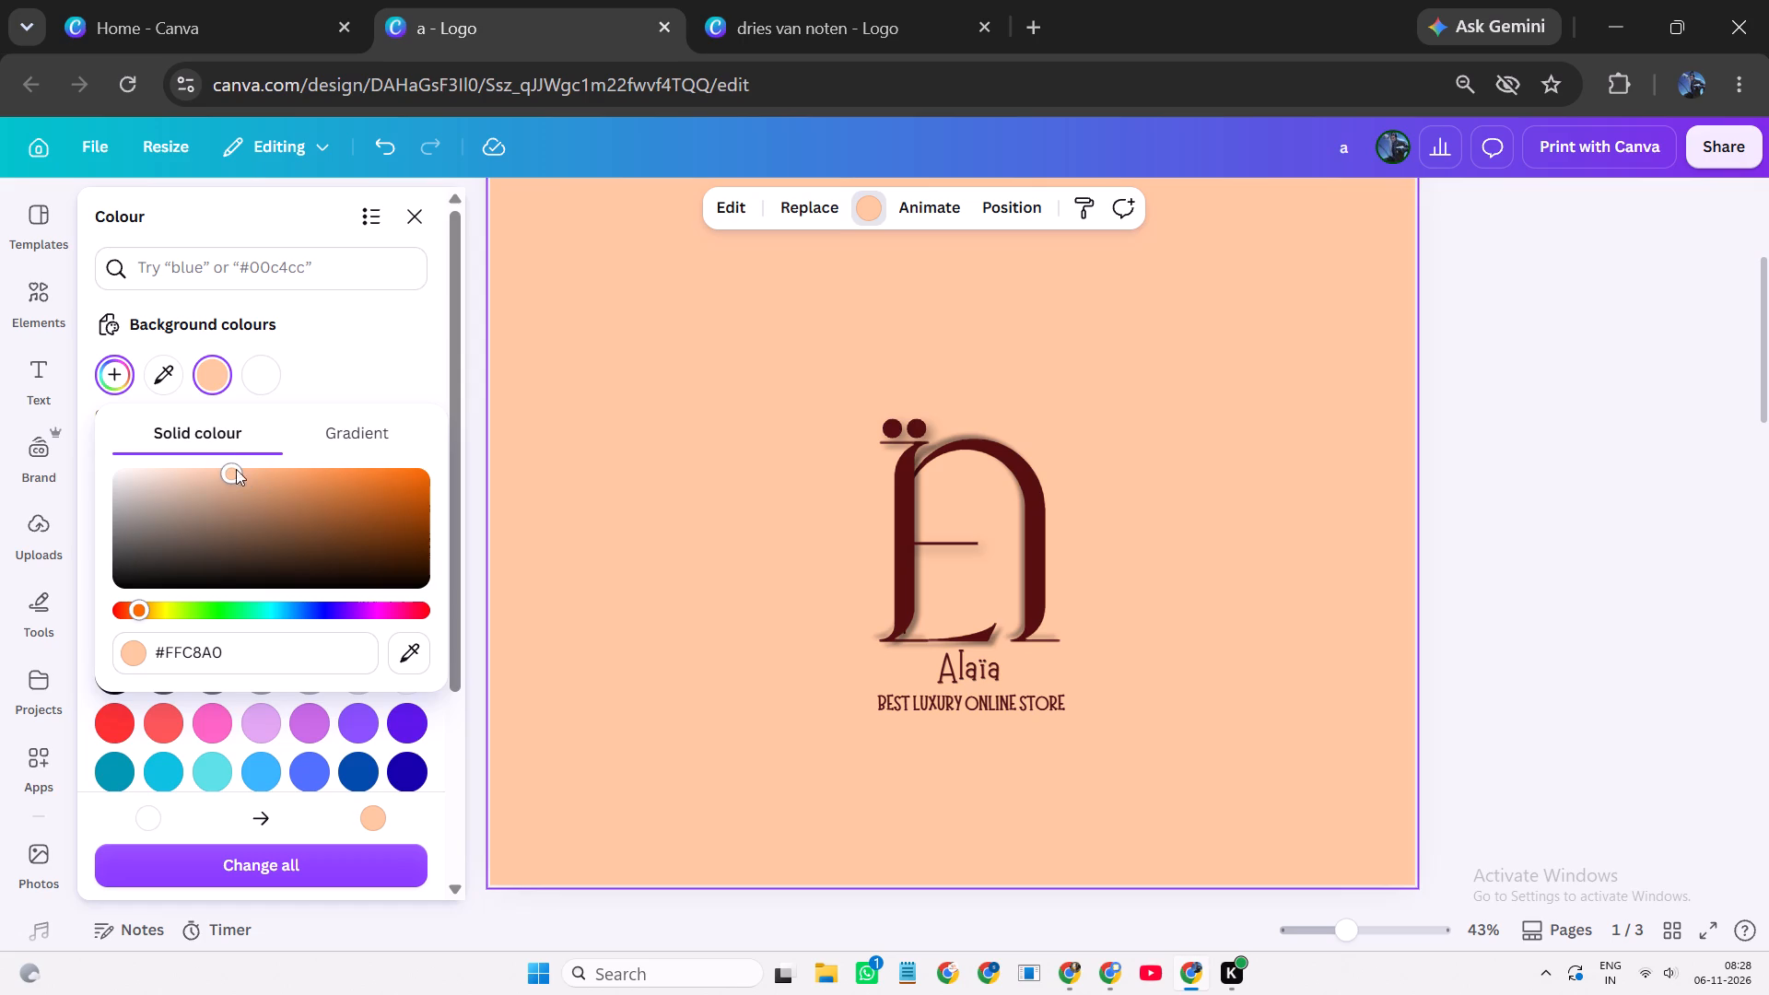
Delete page 3, which holds the black version of the monogram.
scroll(254, 490, down, 3)
click(1534, 474)
scroll(1535, 473, down, 3)
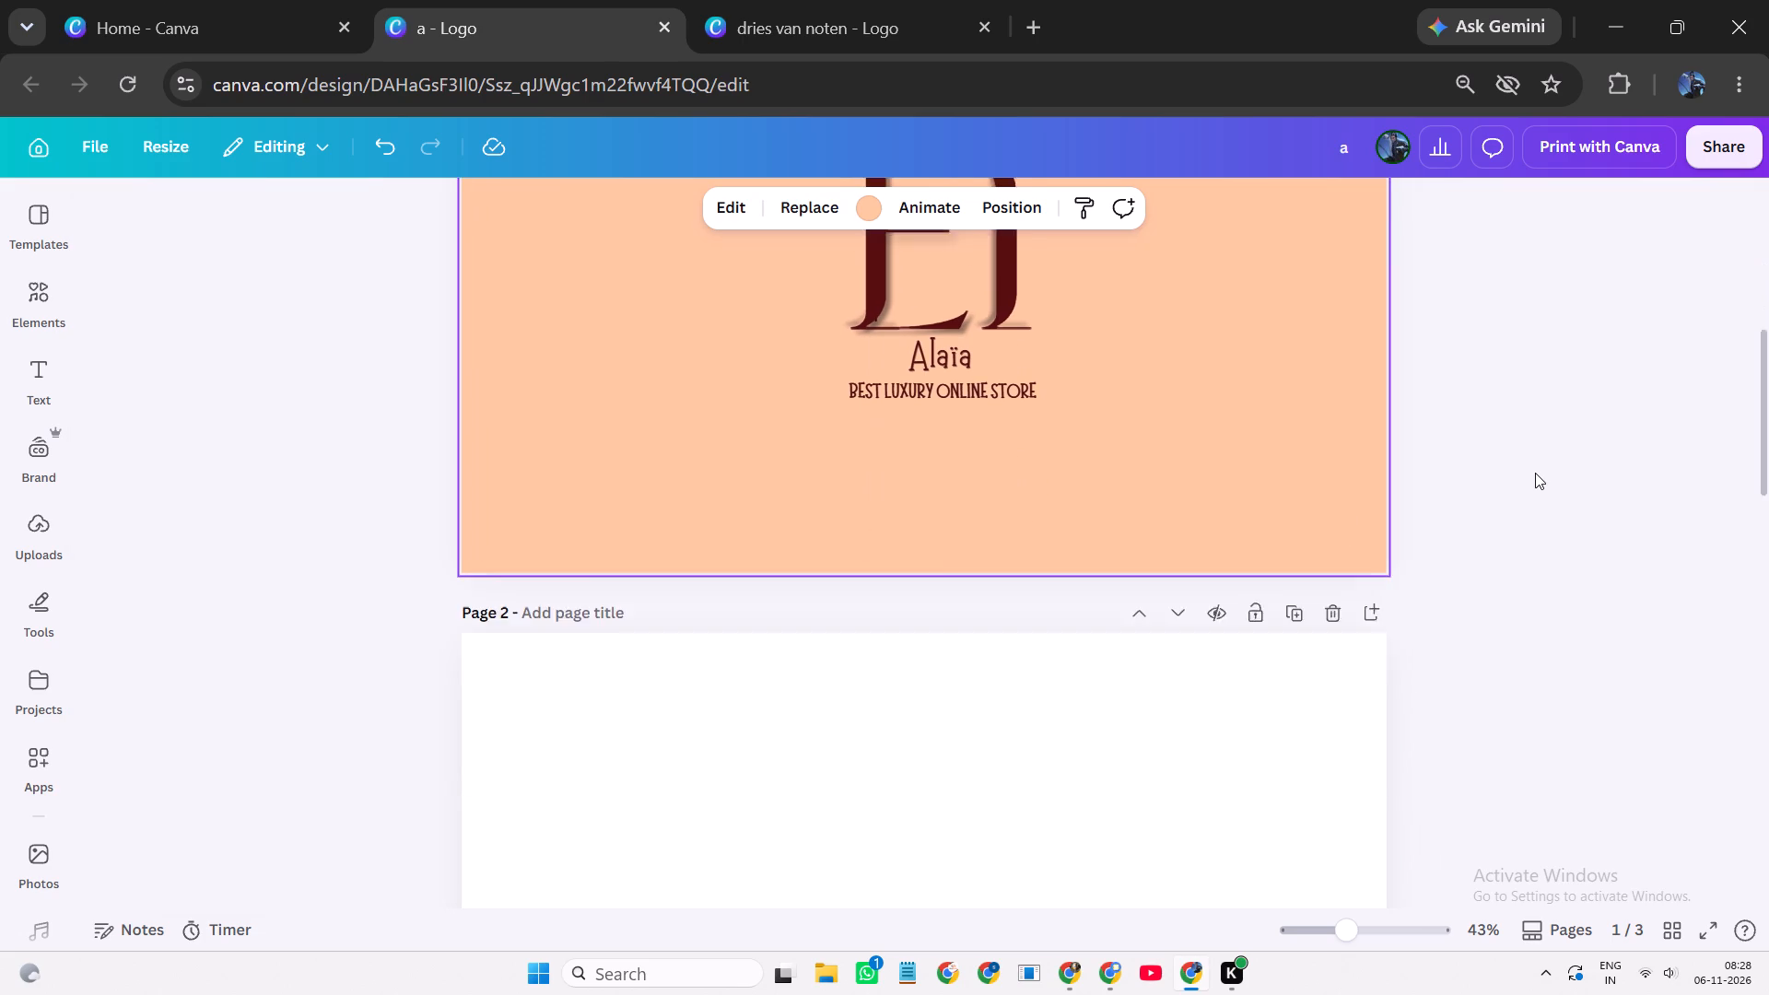
scroll(1535, 473, down, 9)
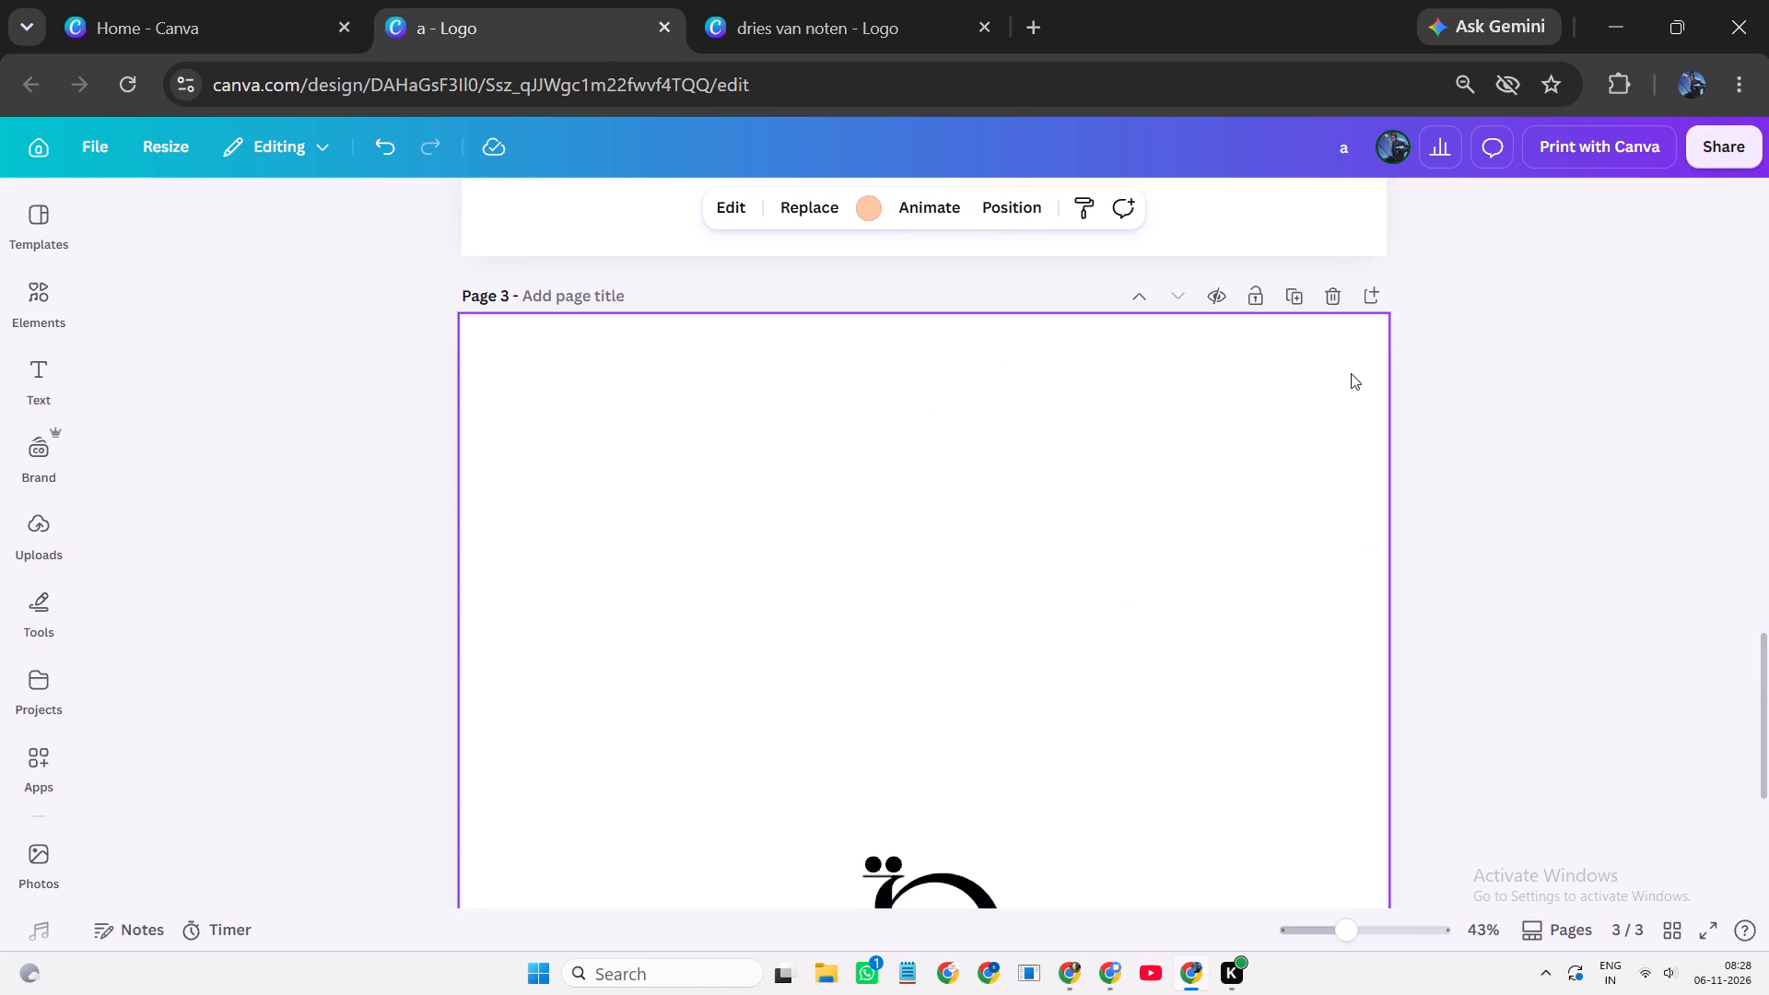
click(1331, 298)
scroll(1330, 335, up, 1)
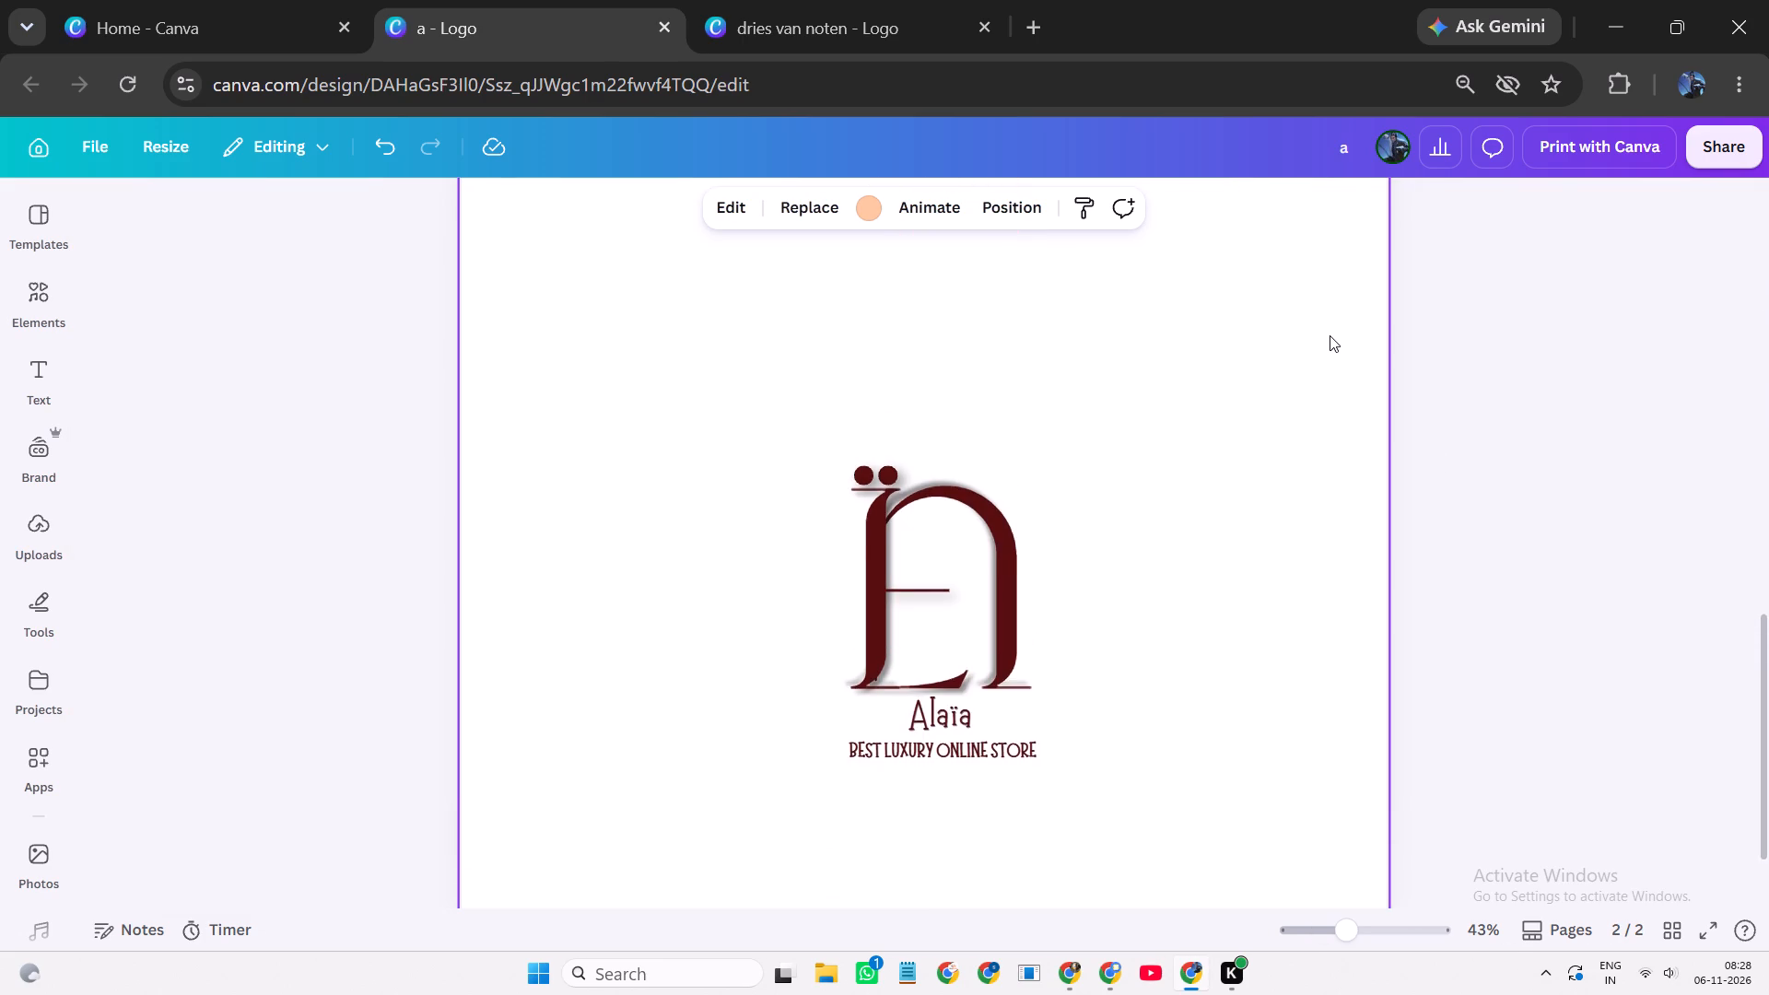
Delete the "BEST LUXURY ONLINE STORE" tagline and the "Alaïa" name from page 2, leaving only the monogram.
scroll(1330, 335, up, 2)
scroll(1329, 336, down, 3)
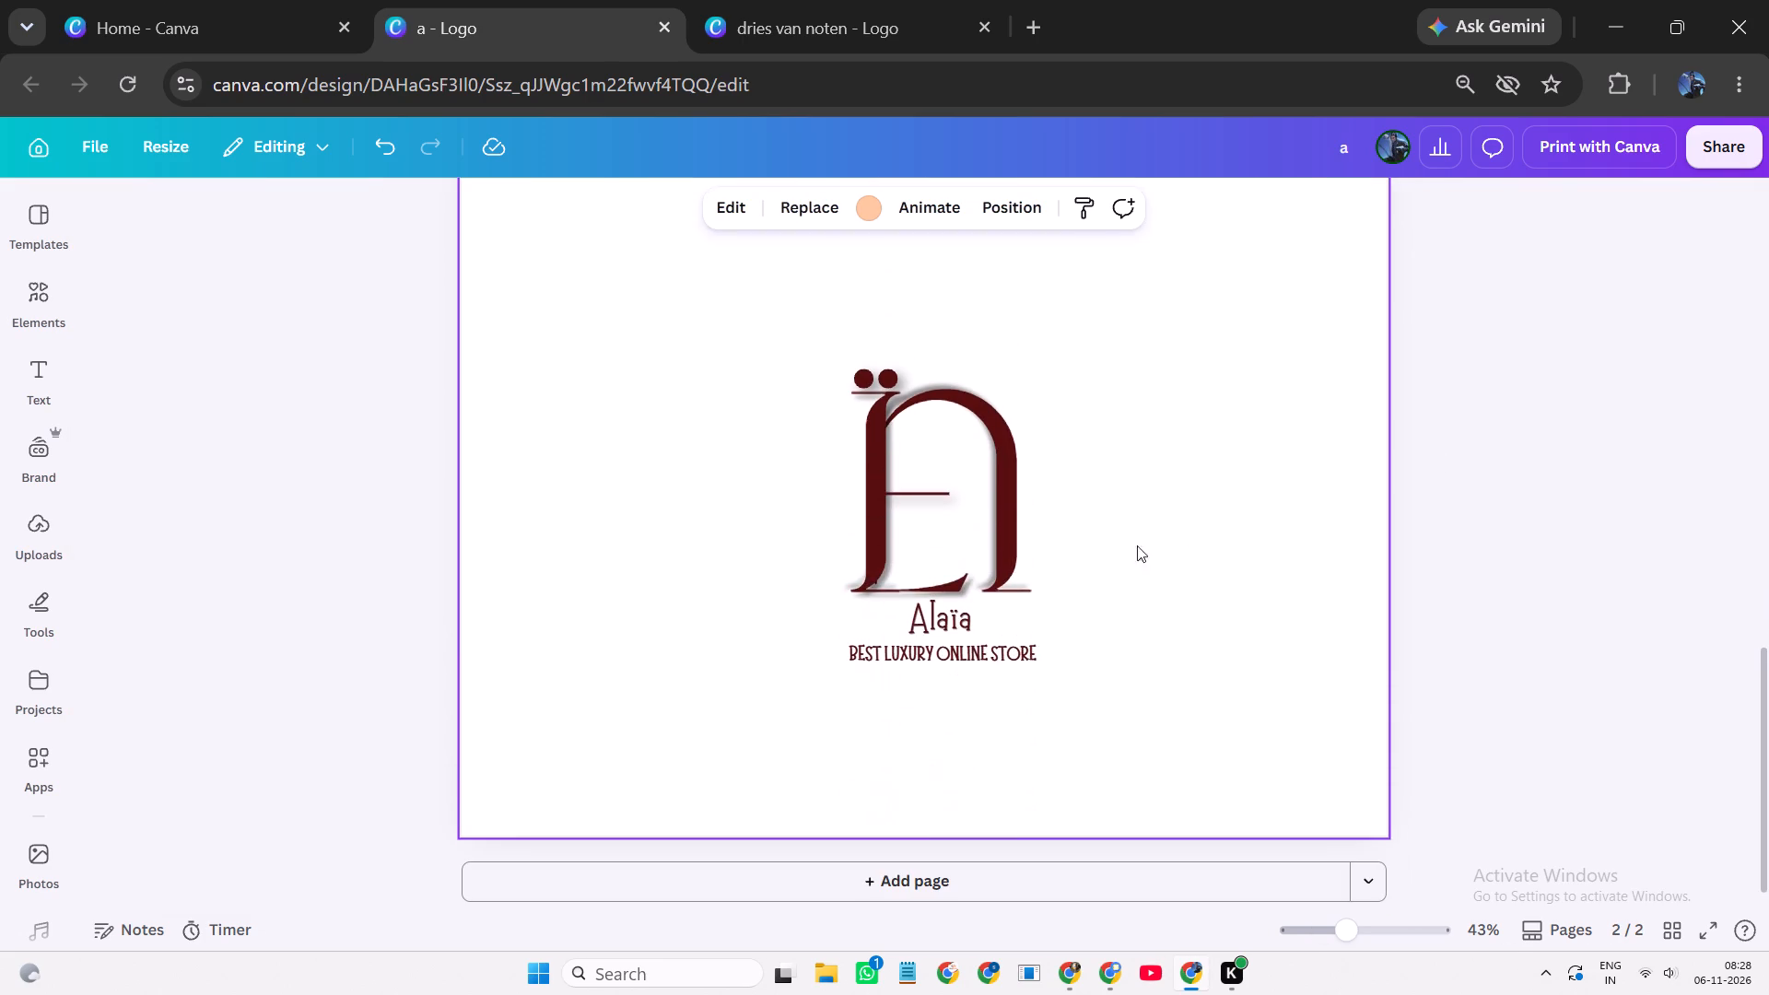
click(938, 642)
click(969, 579)
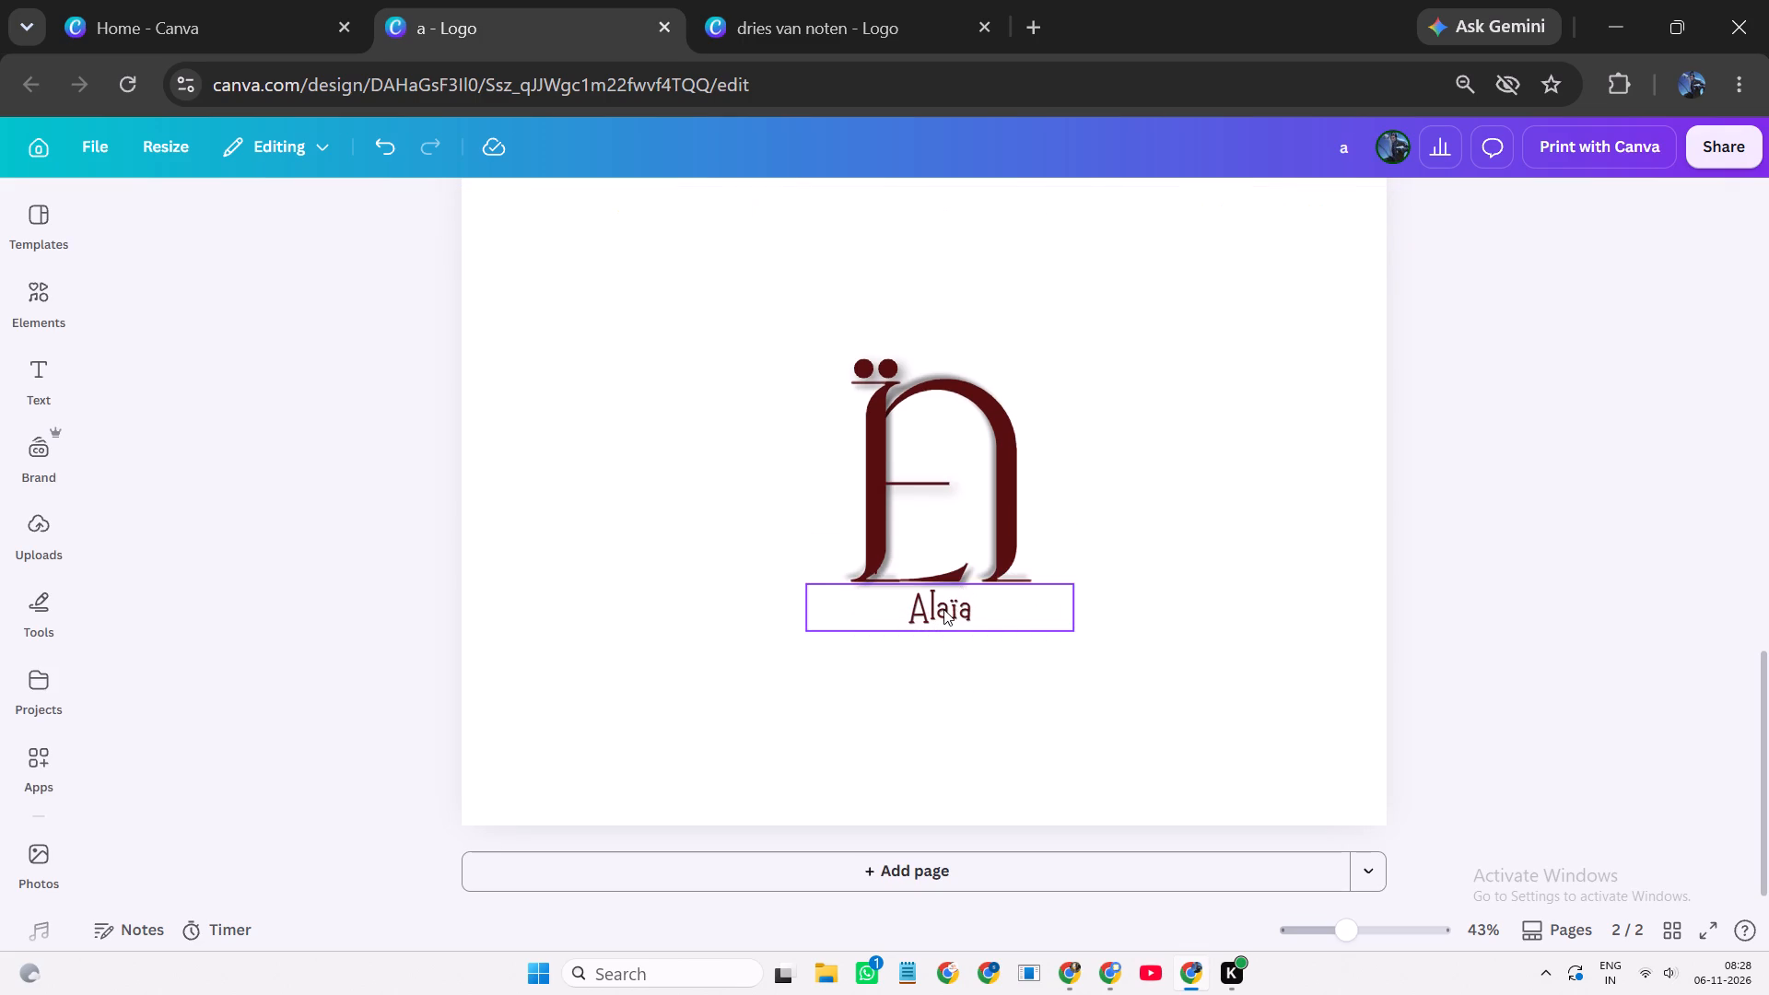
click(943, 609)
click(979, 543)
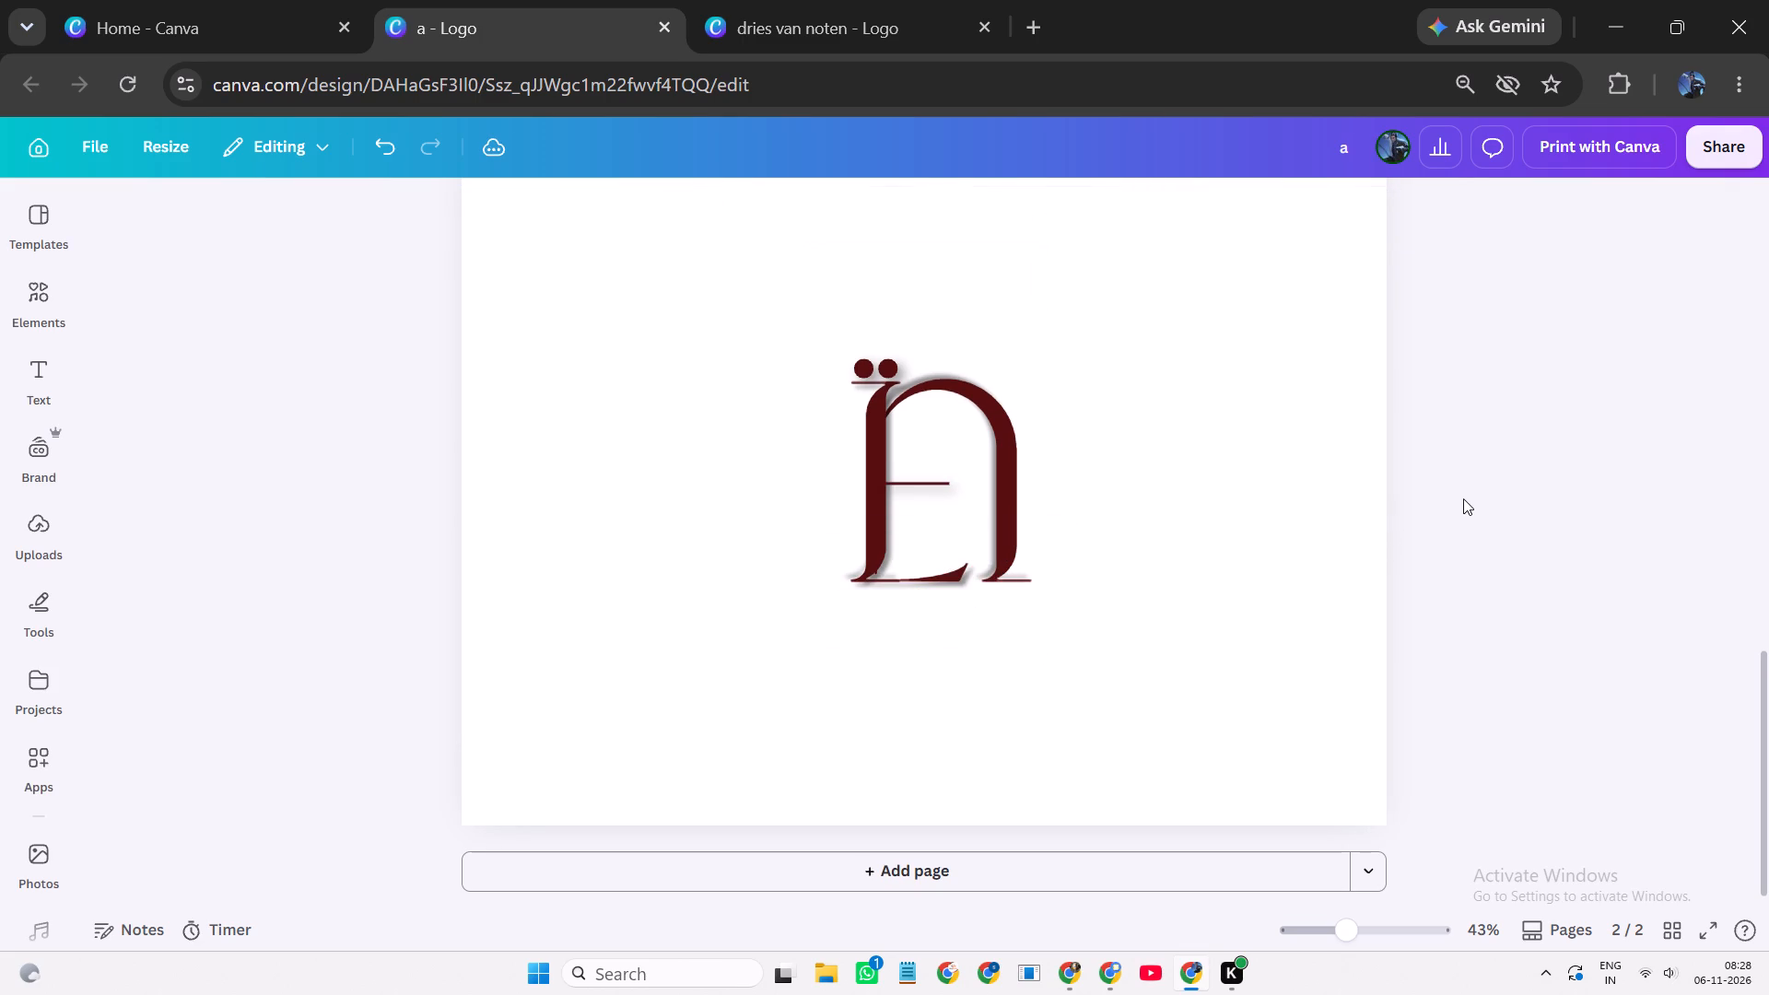
click(1463, 498)
Add page 3 after the monogram page and fill it with the uploaded portrait of the woman in a white headscarf and pearl necklace.
scroll(1463, 498, up, 3)
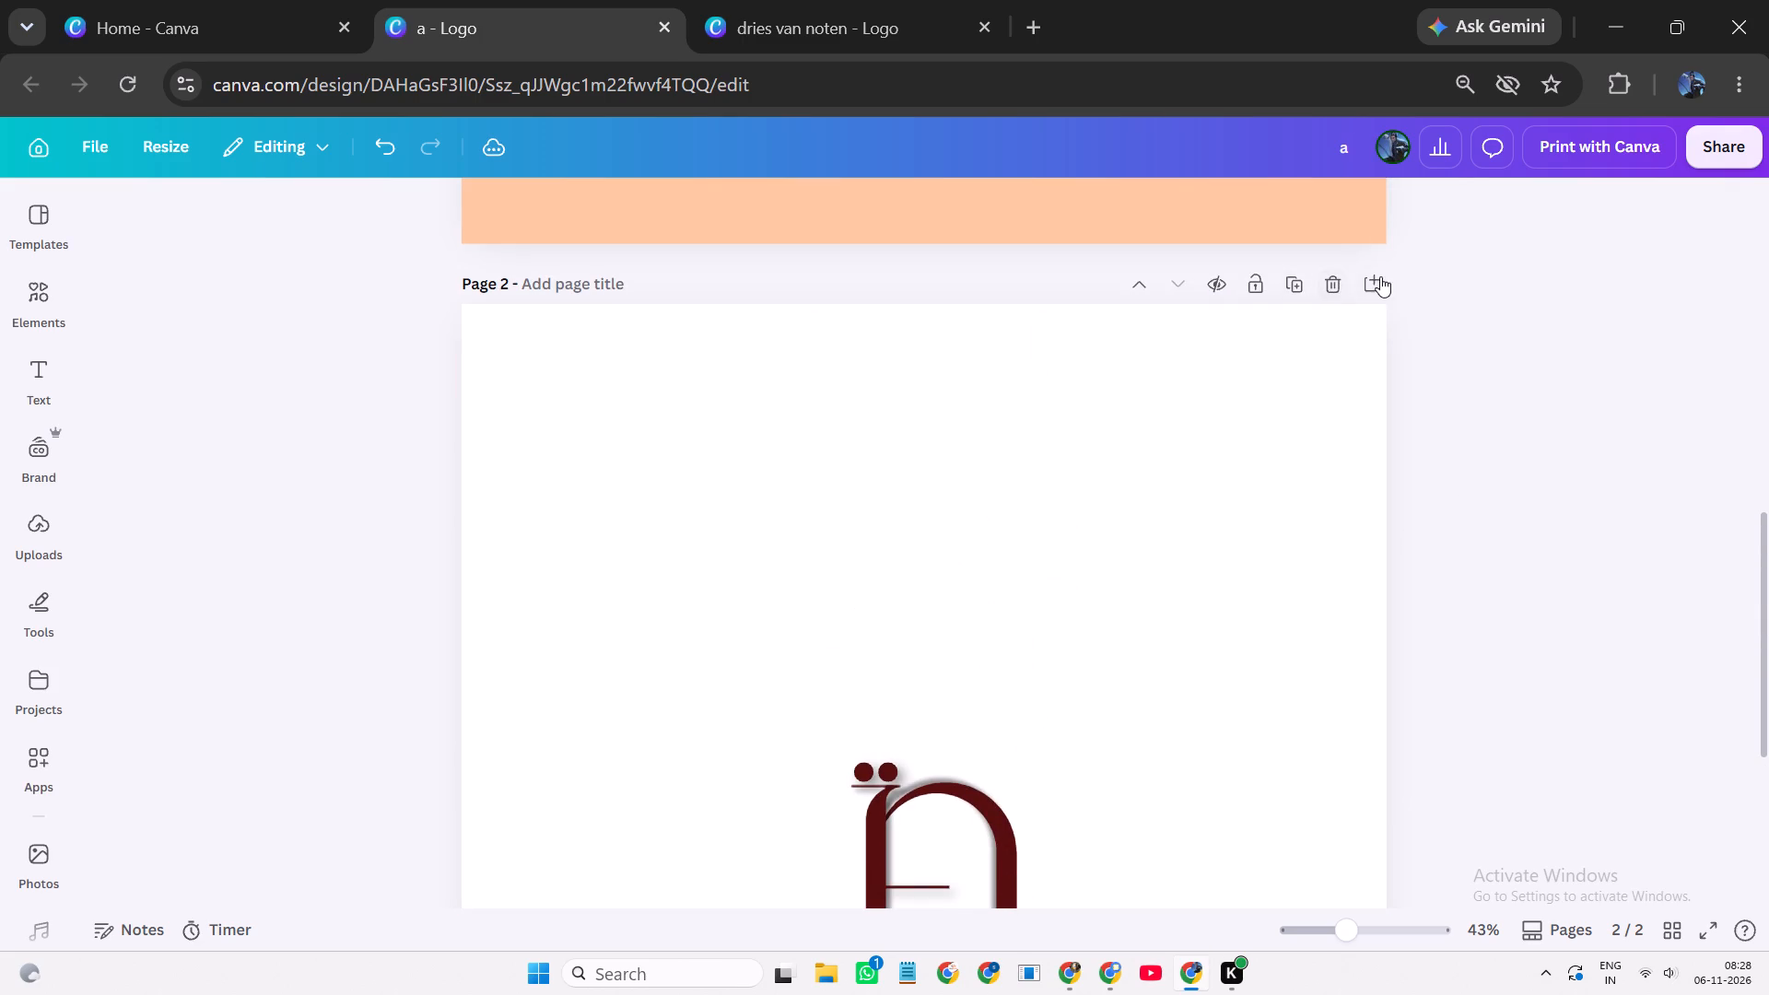
click(1381, 279)
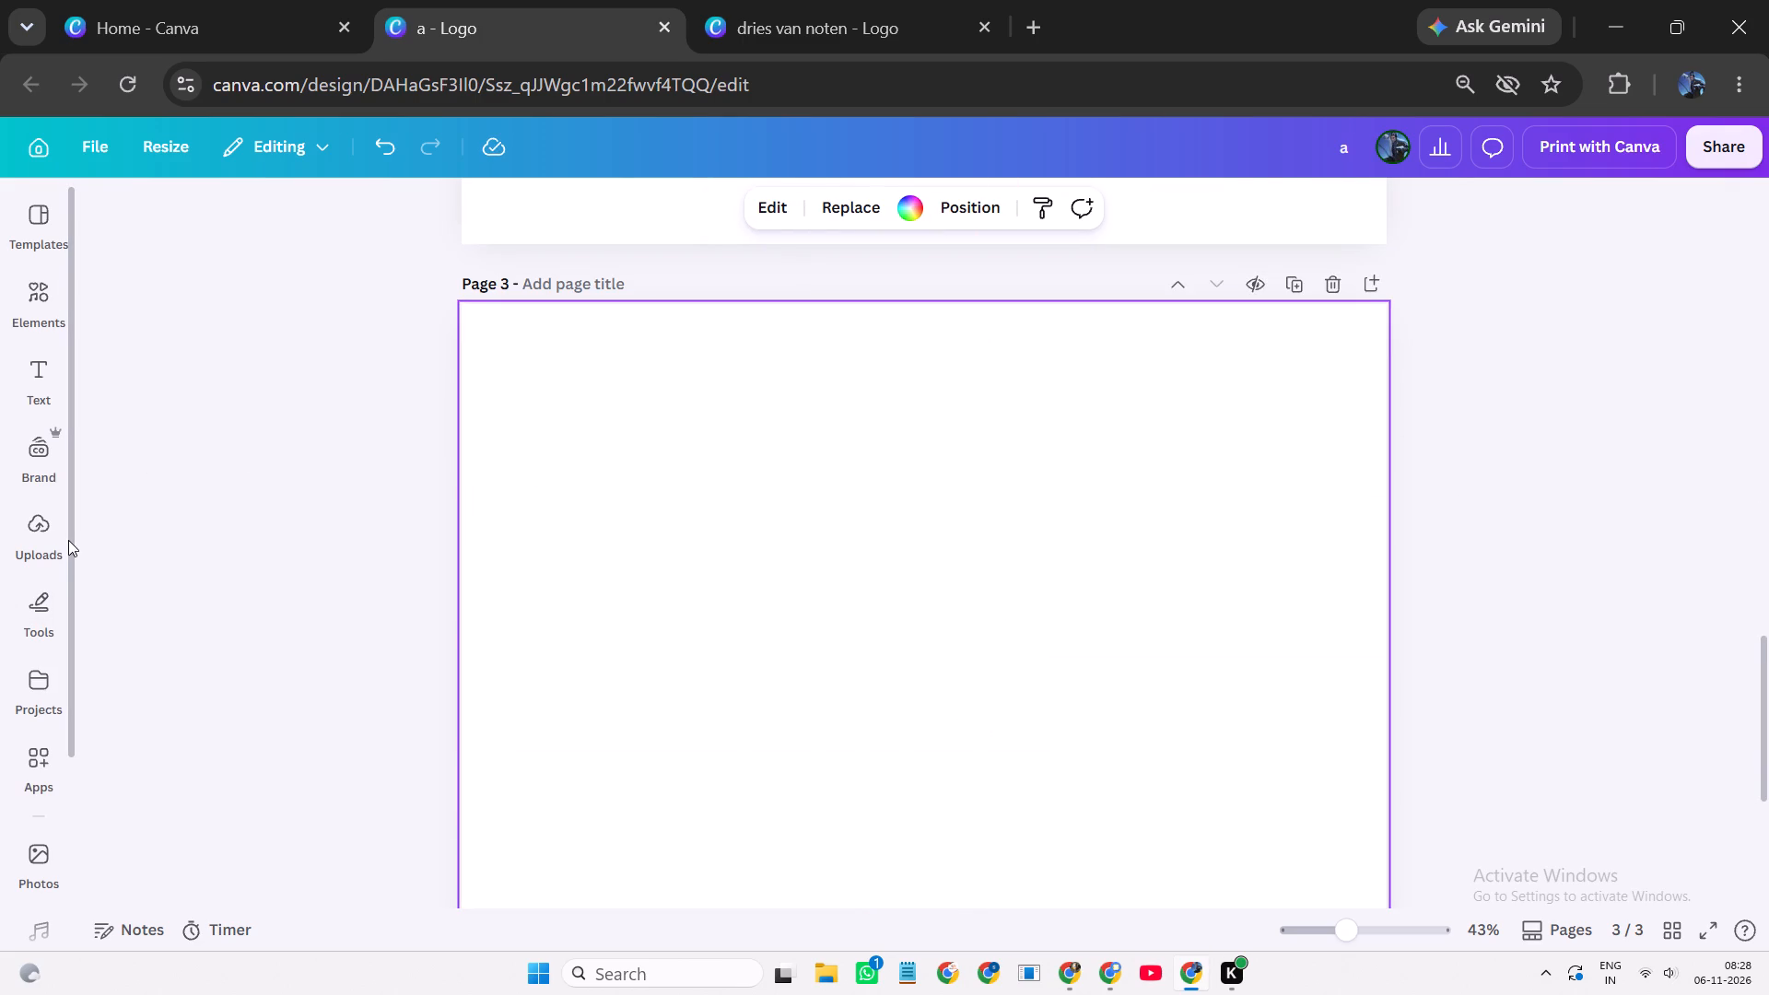
click(68, 539)
click(61, 535)
scroll(459, 595, down, 2)
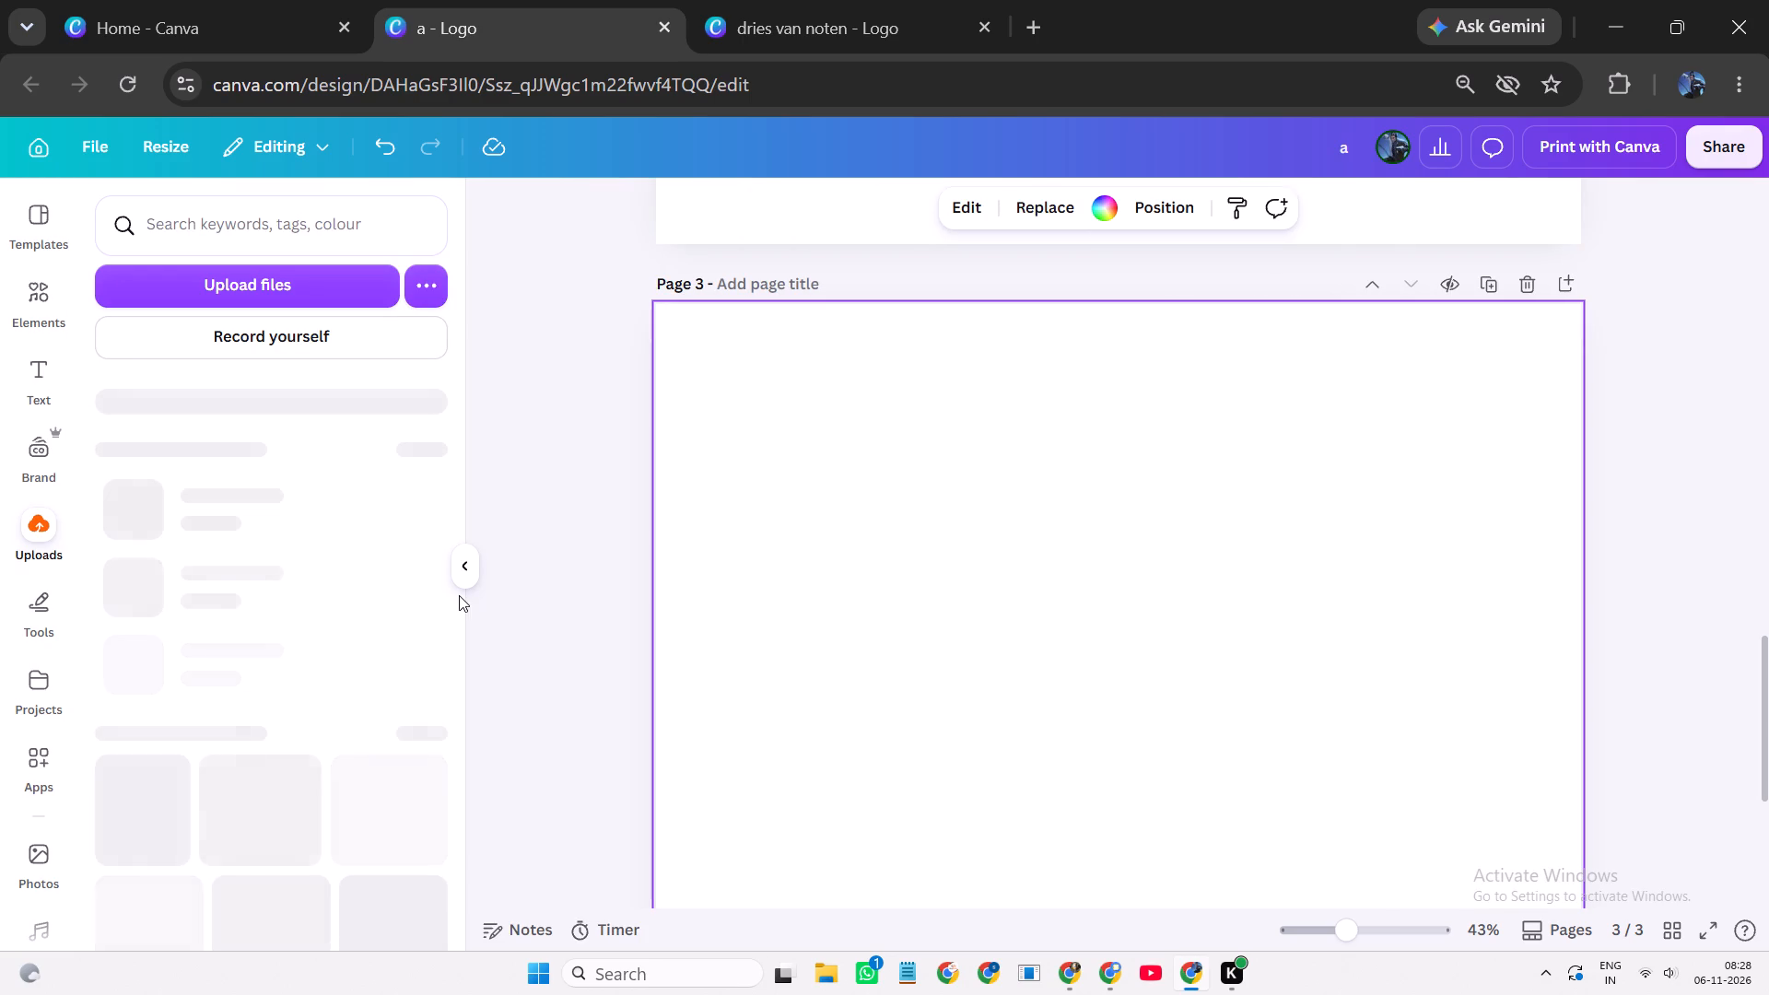
scroll(327, 597, down, 3)
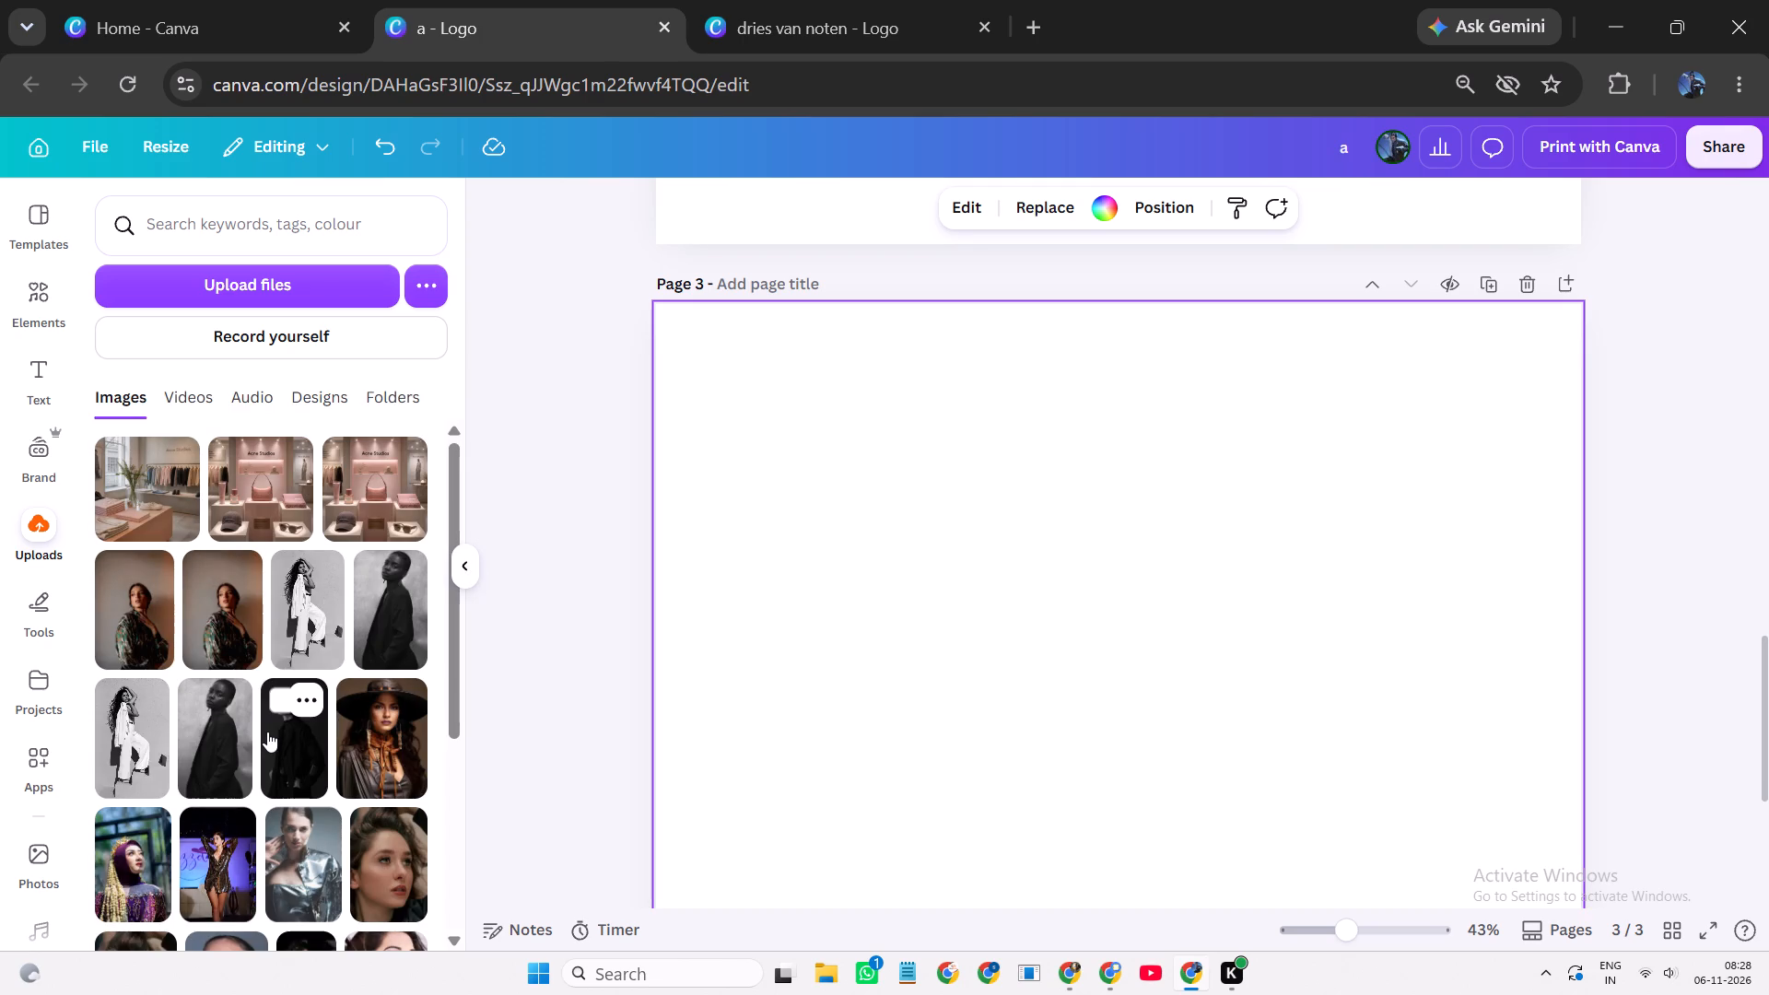
scroll(274, 735, down, 1)
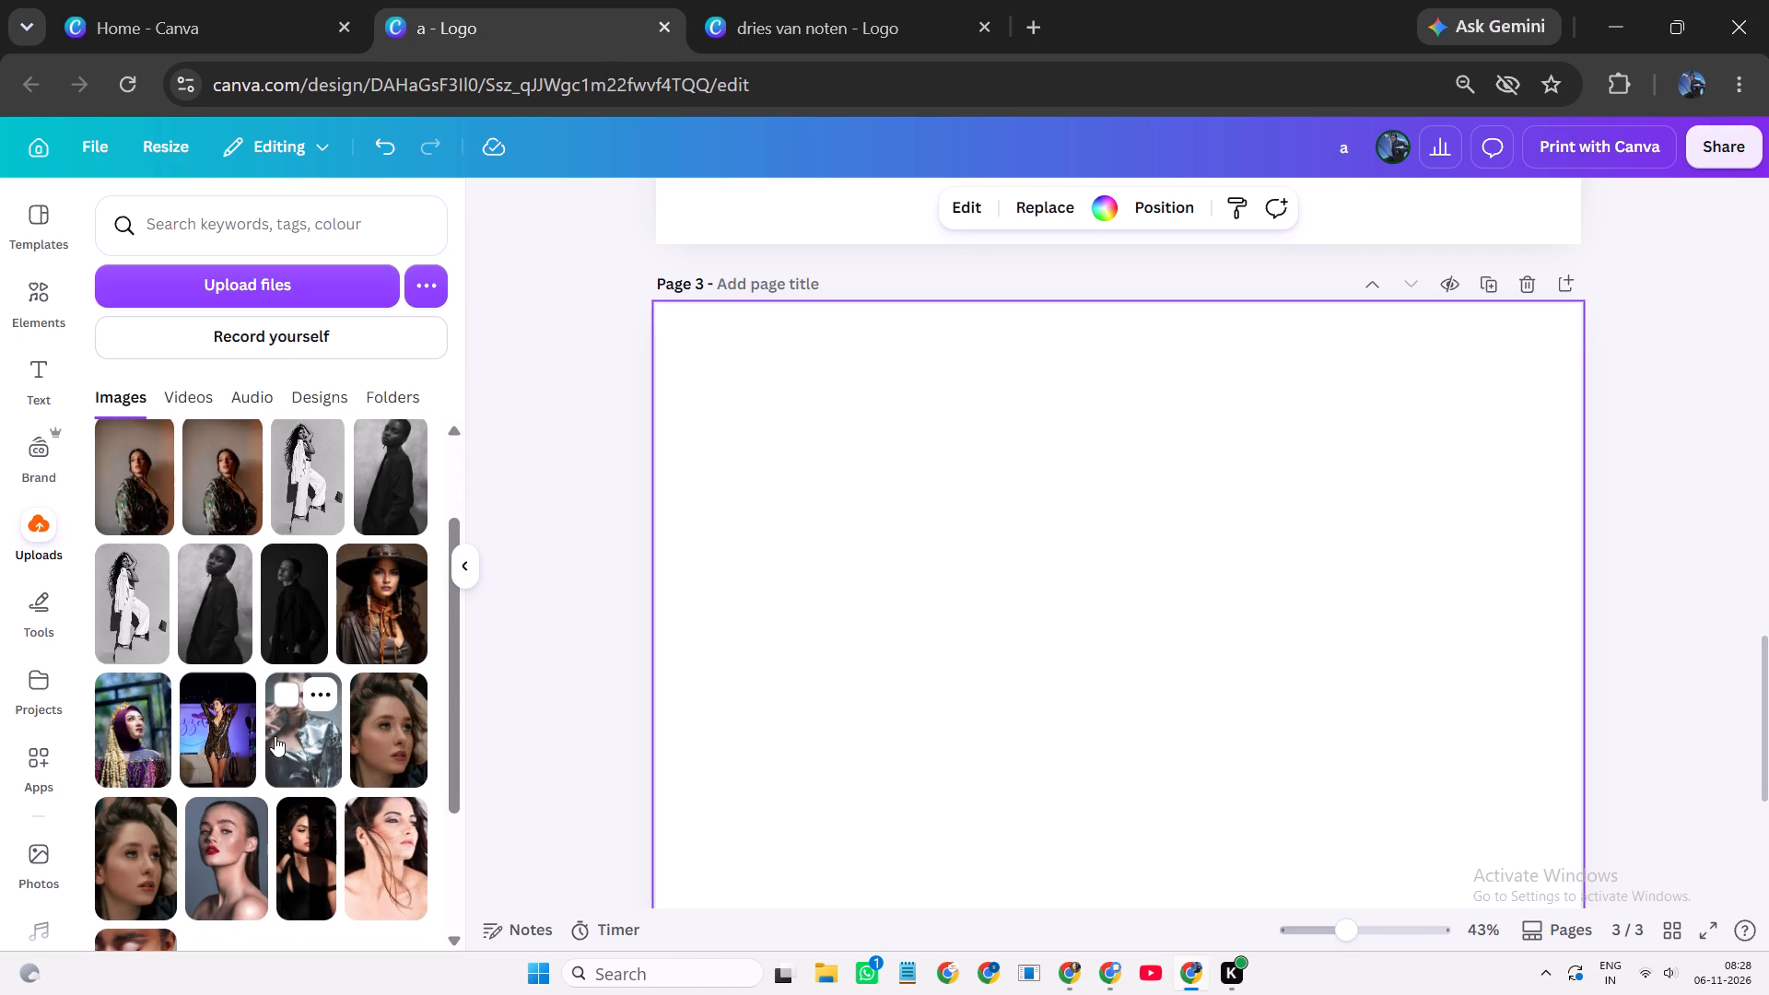
scroll(276, 741, down, 1)
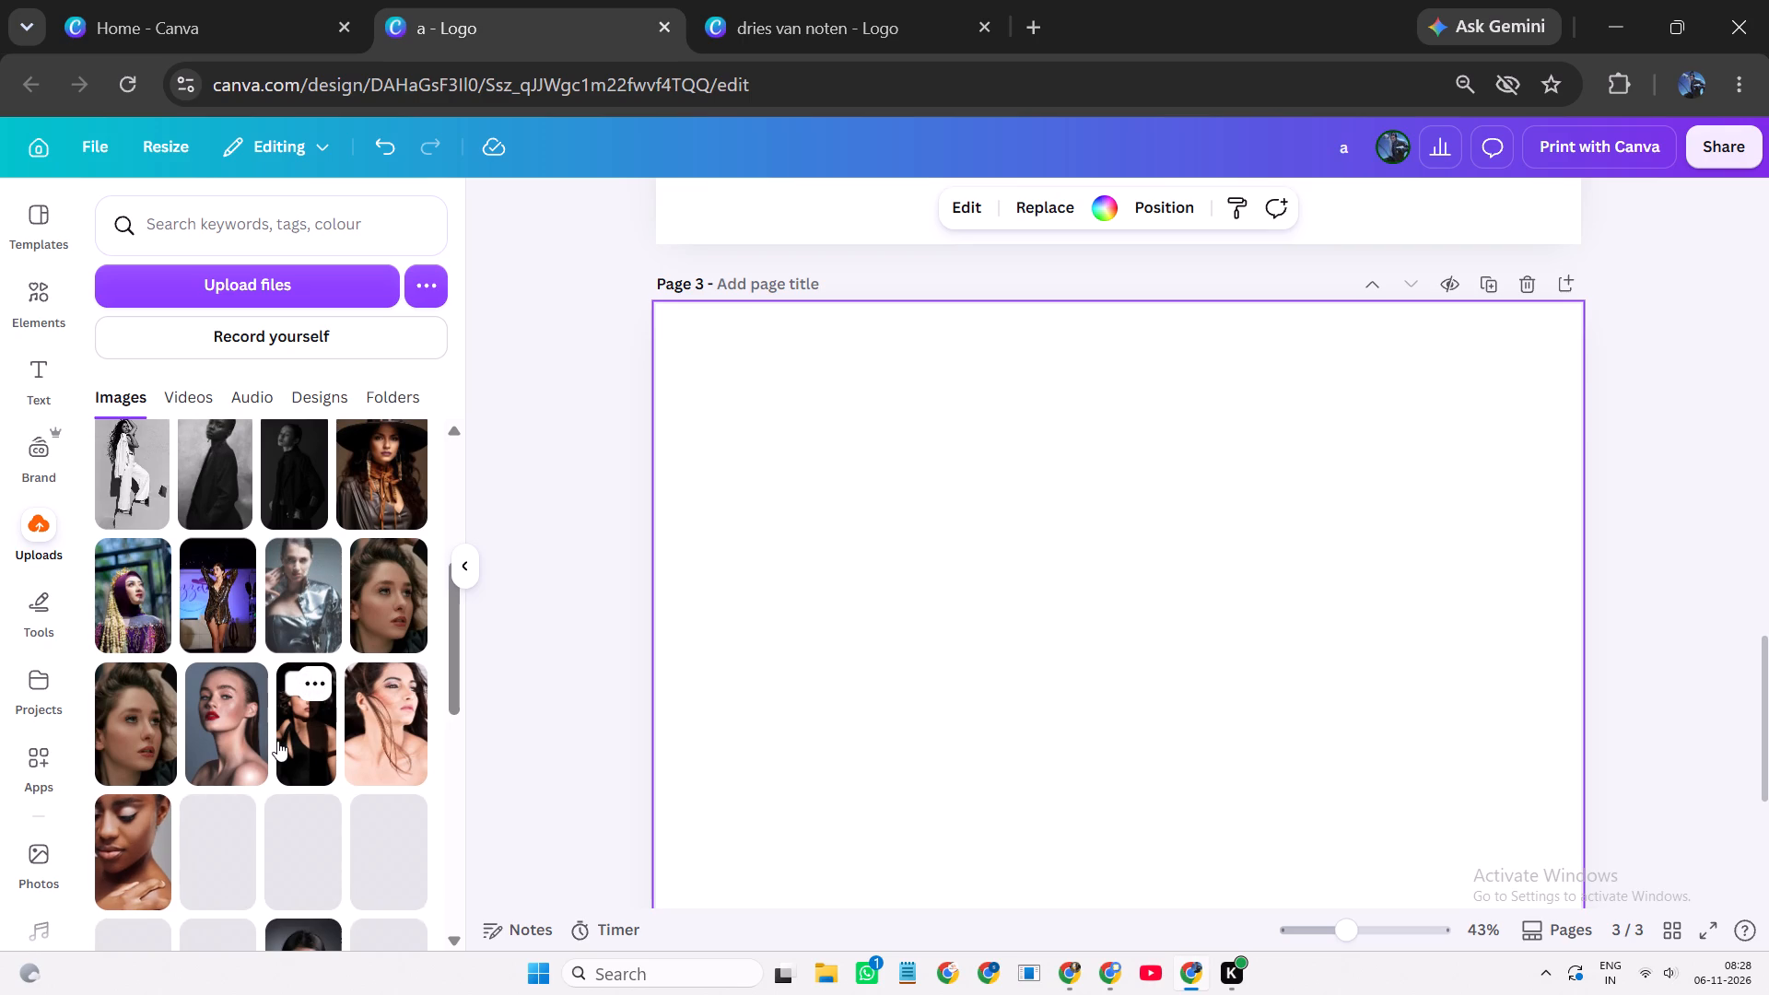
scroll(277, 741, down, 1)
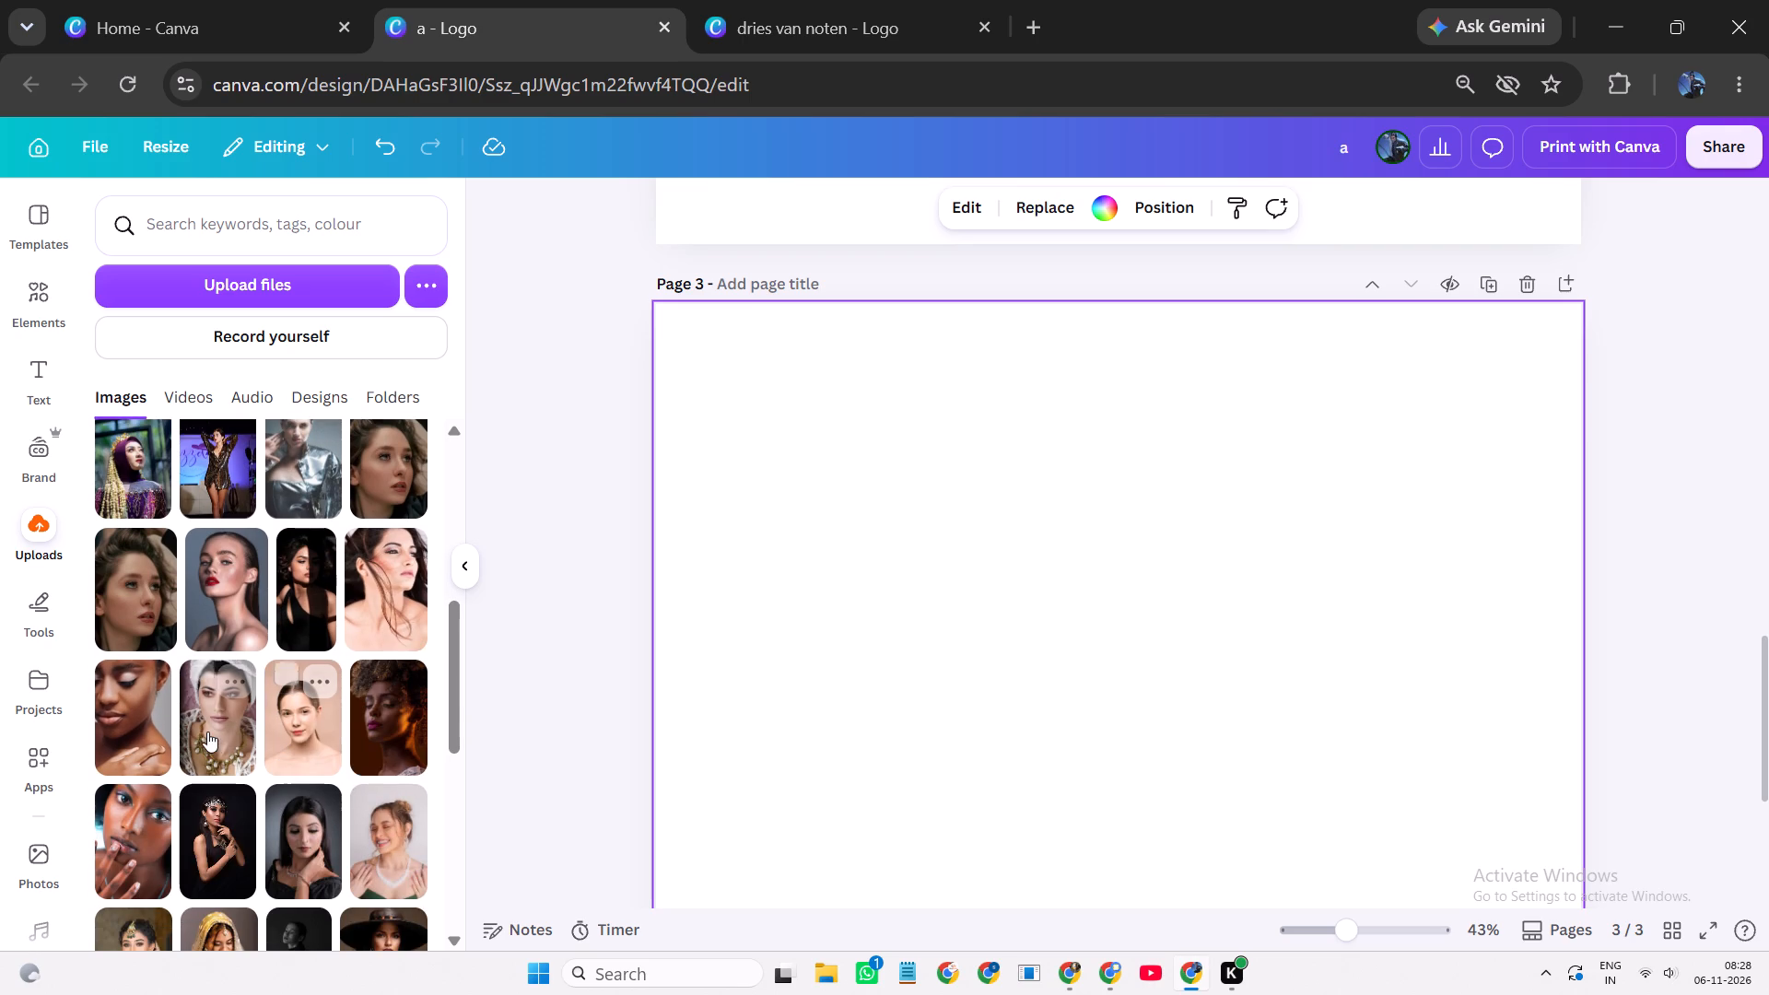
drag(206, 732, 704, 434)
Add page 4 at the end and fill it with the uploaded portrait of the woman wearing red flowers in her hair.
scroll(993, 546, down, 1)
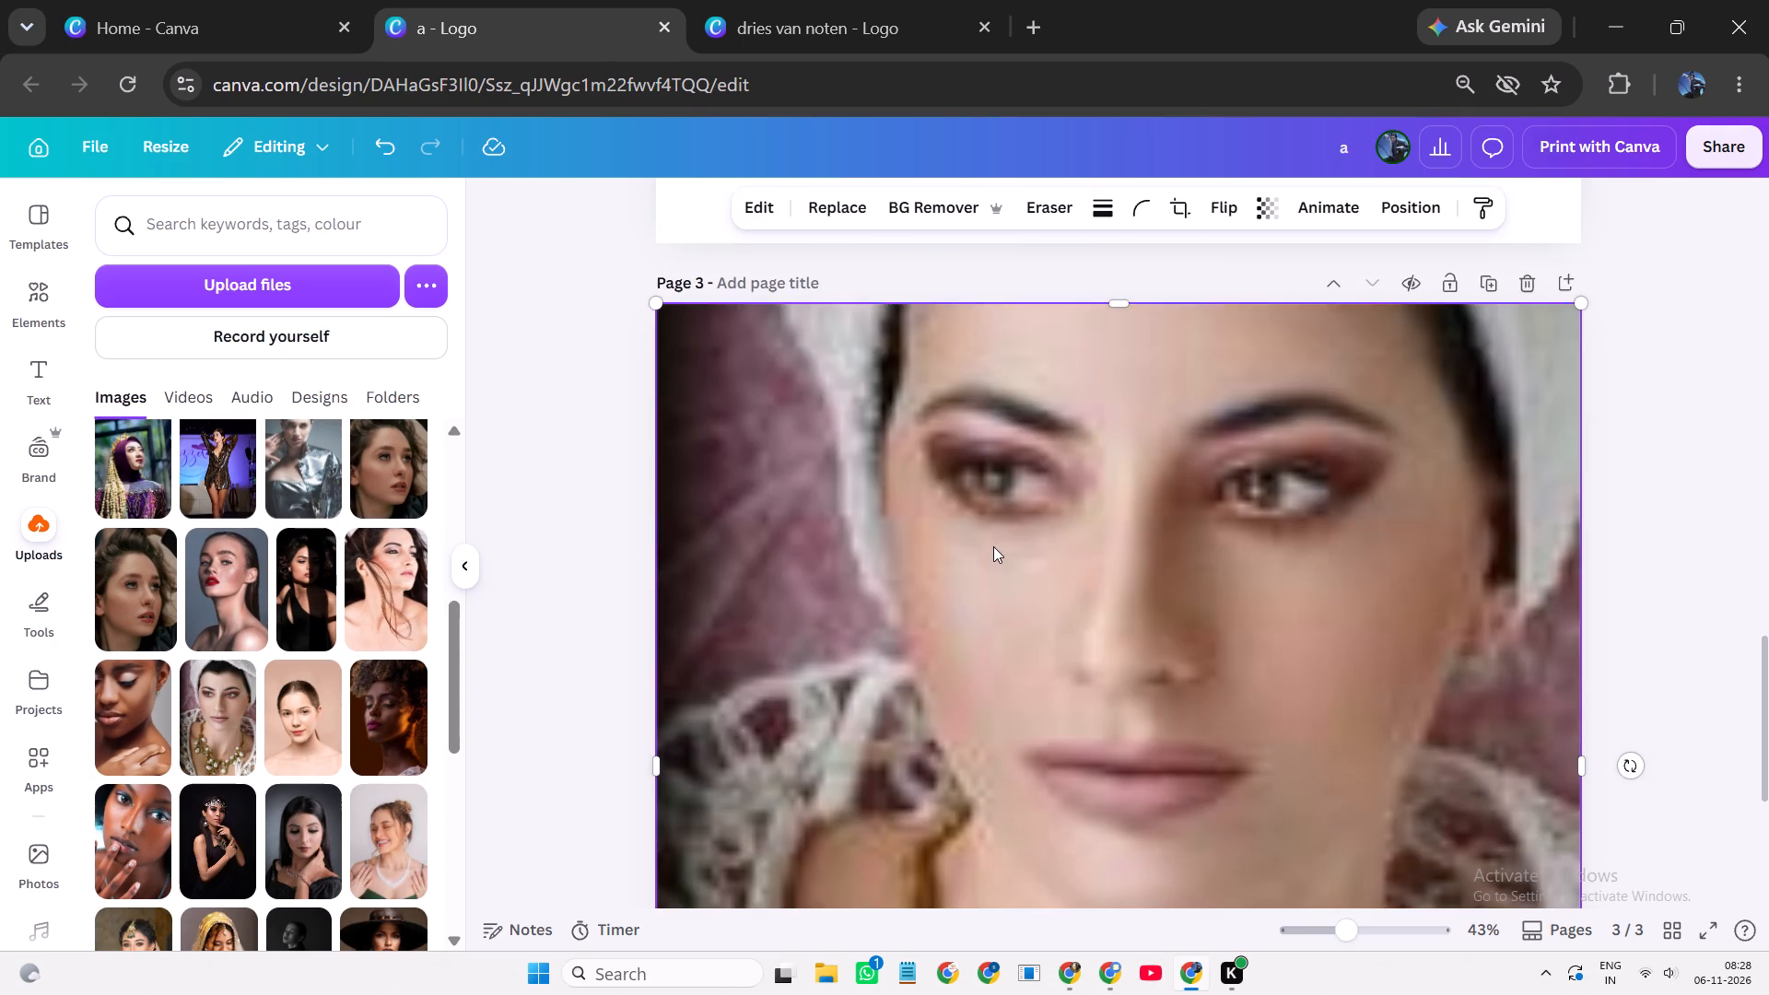
scroll(993, 546, down, 3)
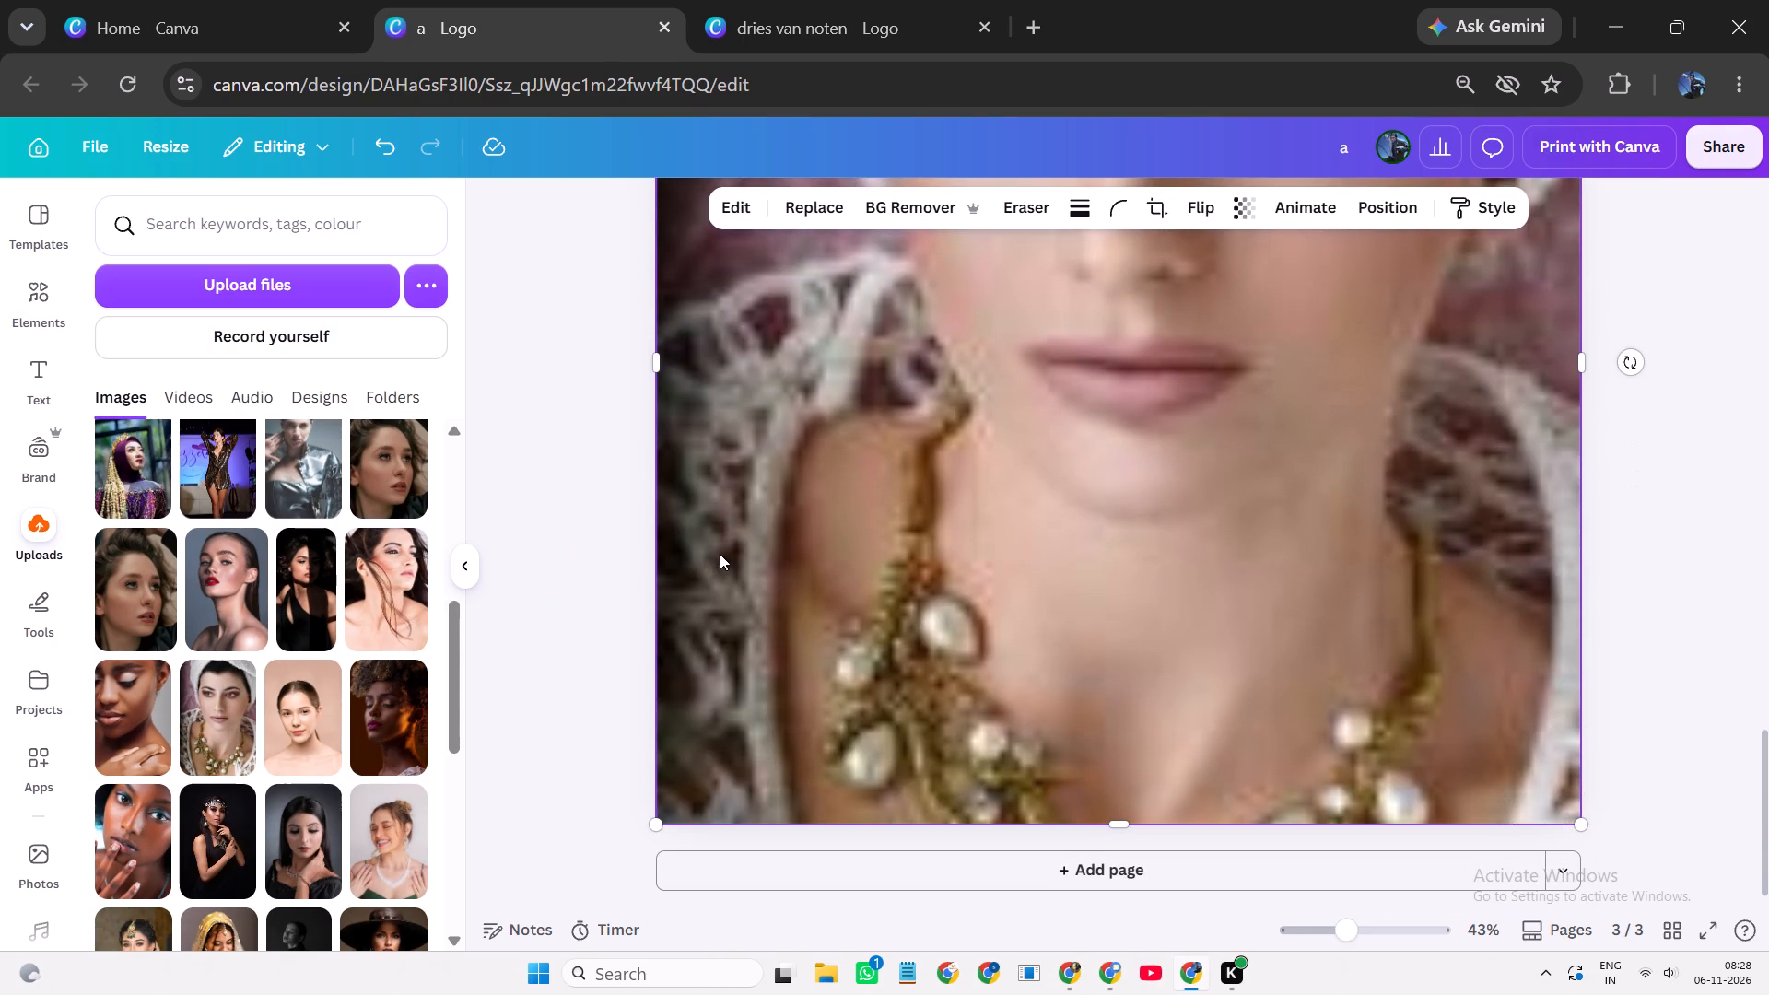
click(837, 861)
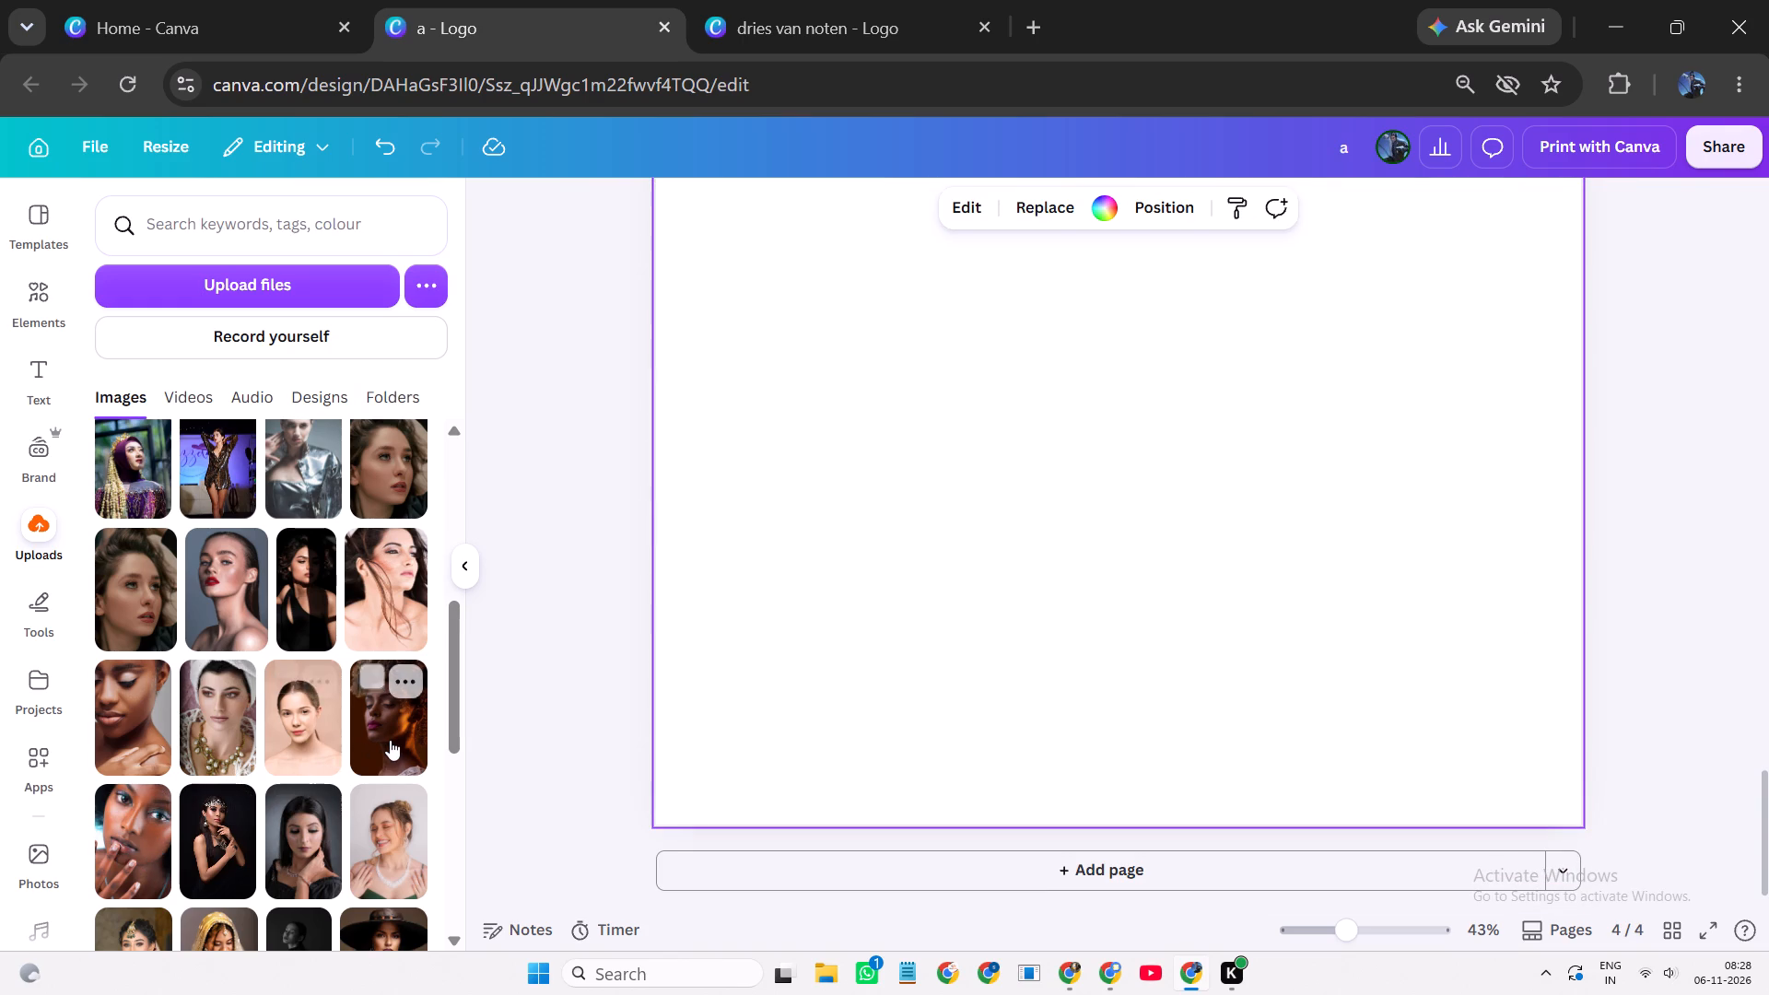
scroll(358, 843, down, 2)
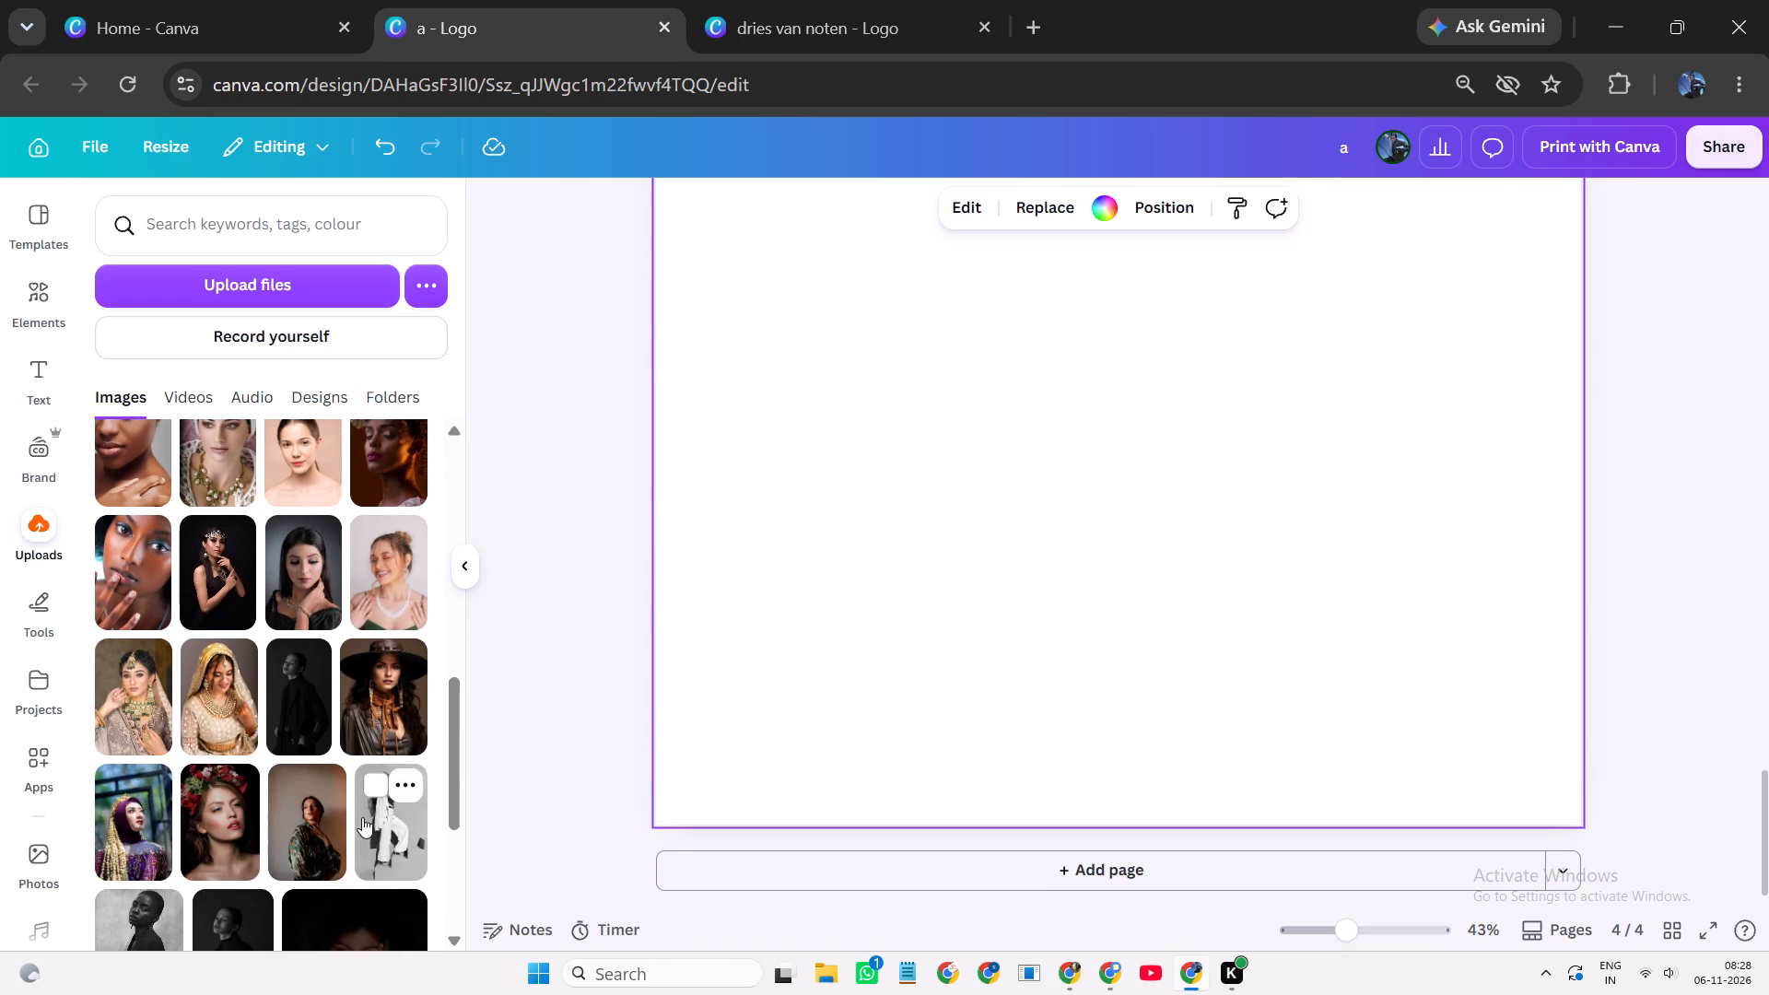
drag(238, 850, 536, 635)
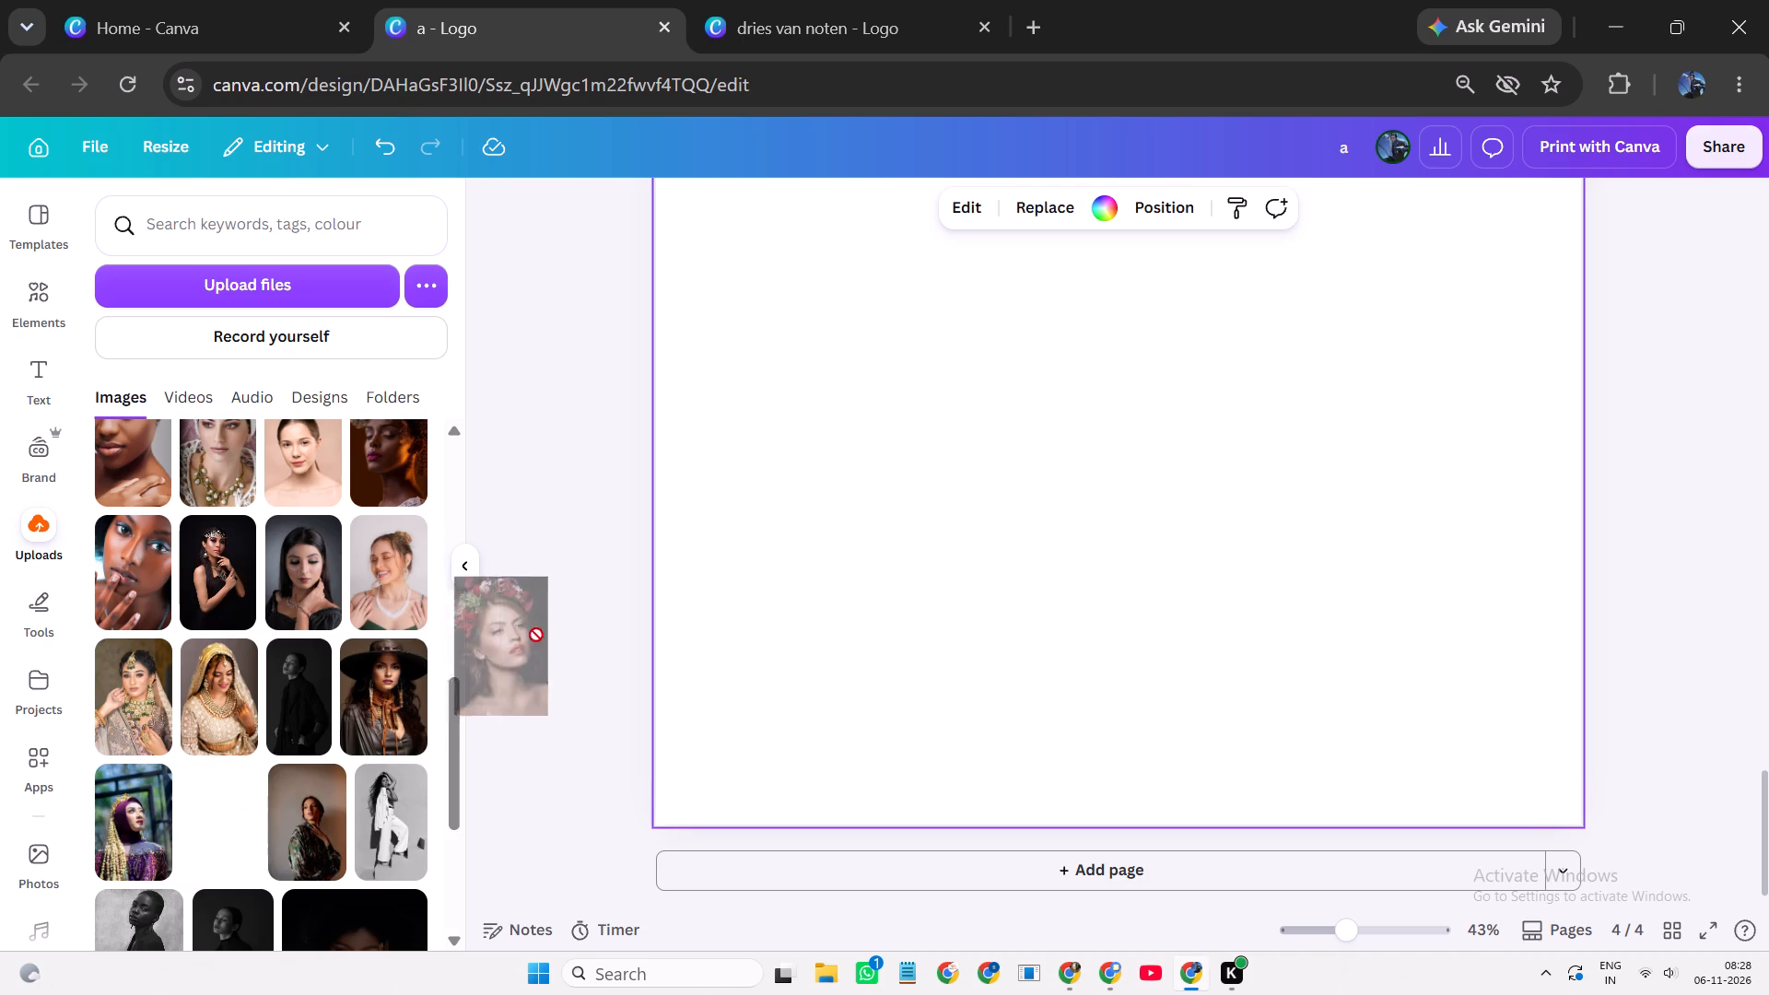
drag(536, 635, 691, 457)
click(460, 572)
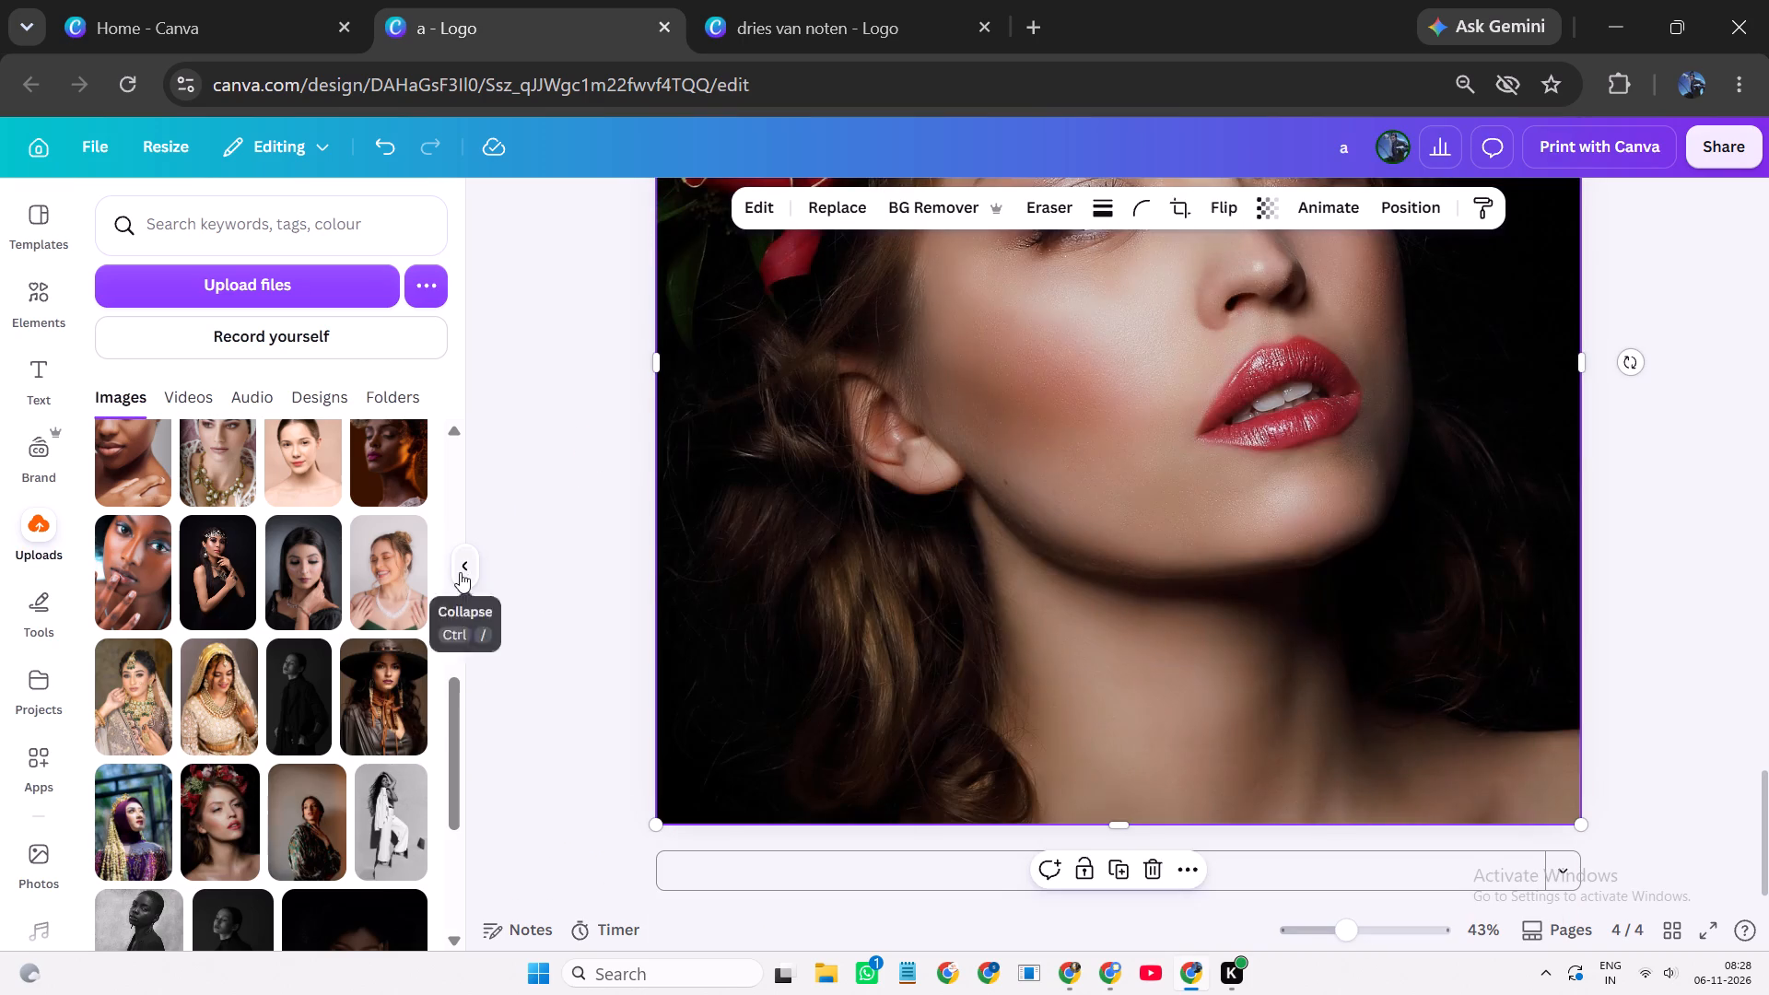
click(433, 583)
Review the logo, monogram and portrait pages together at a reduced zoom.
ctrl+scroll(428, 589, down, 3)
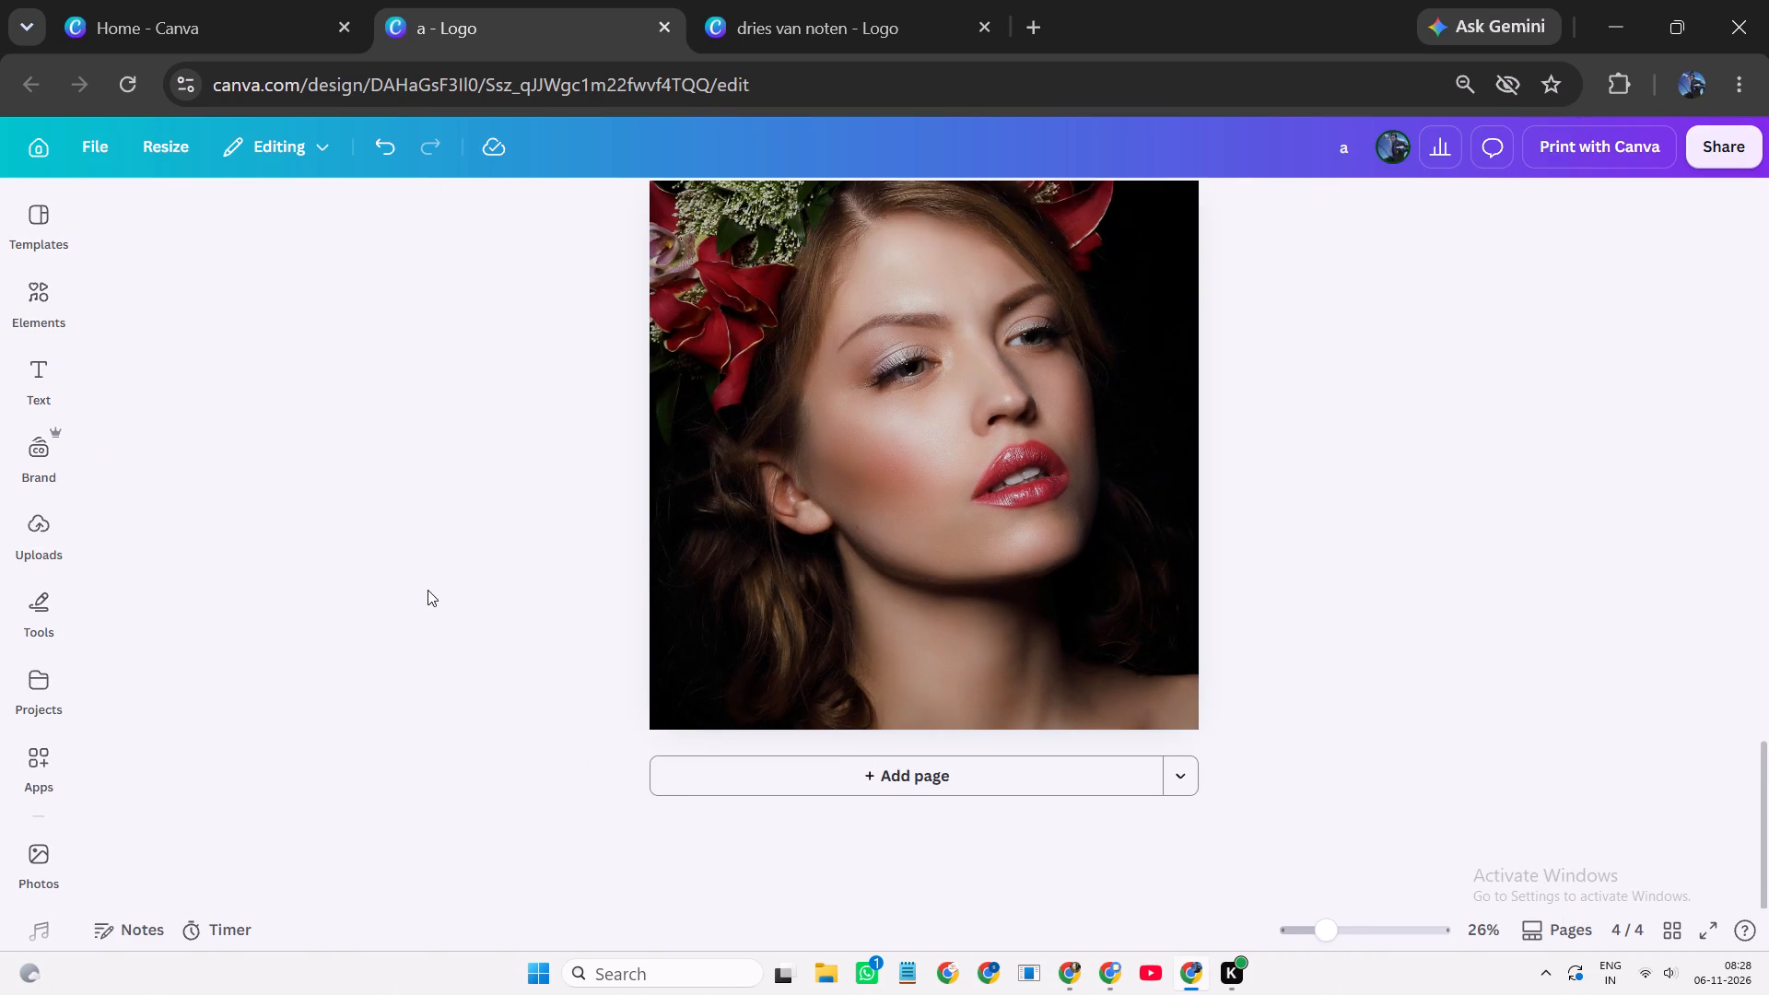
scroll(428, 590, up, 8)
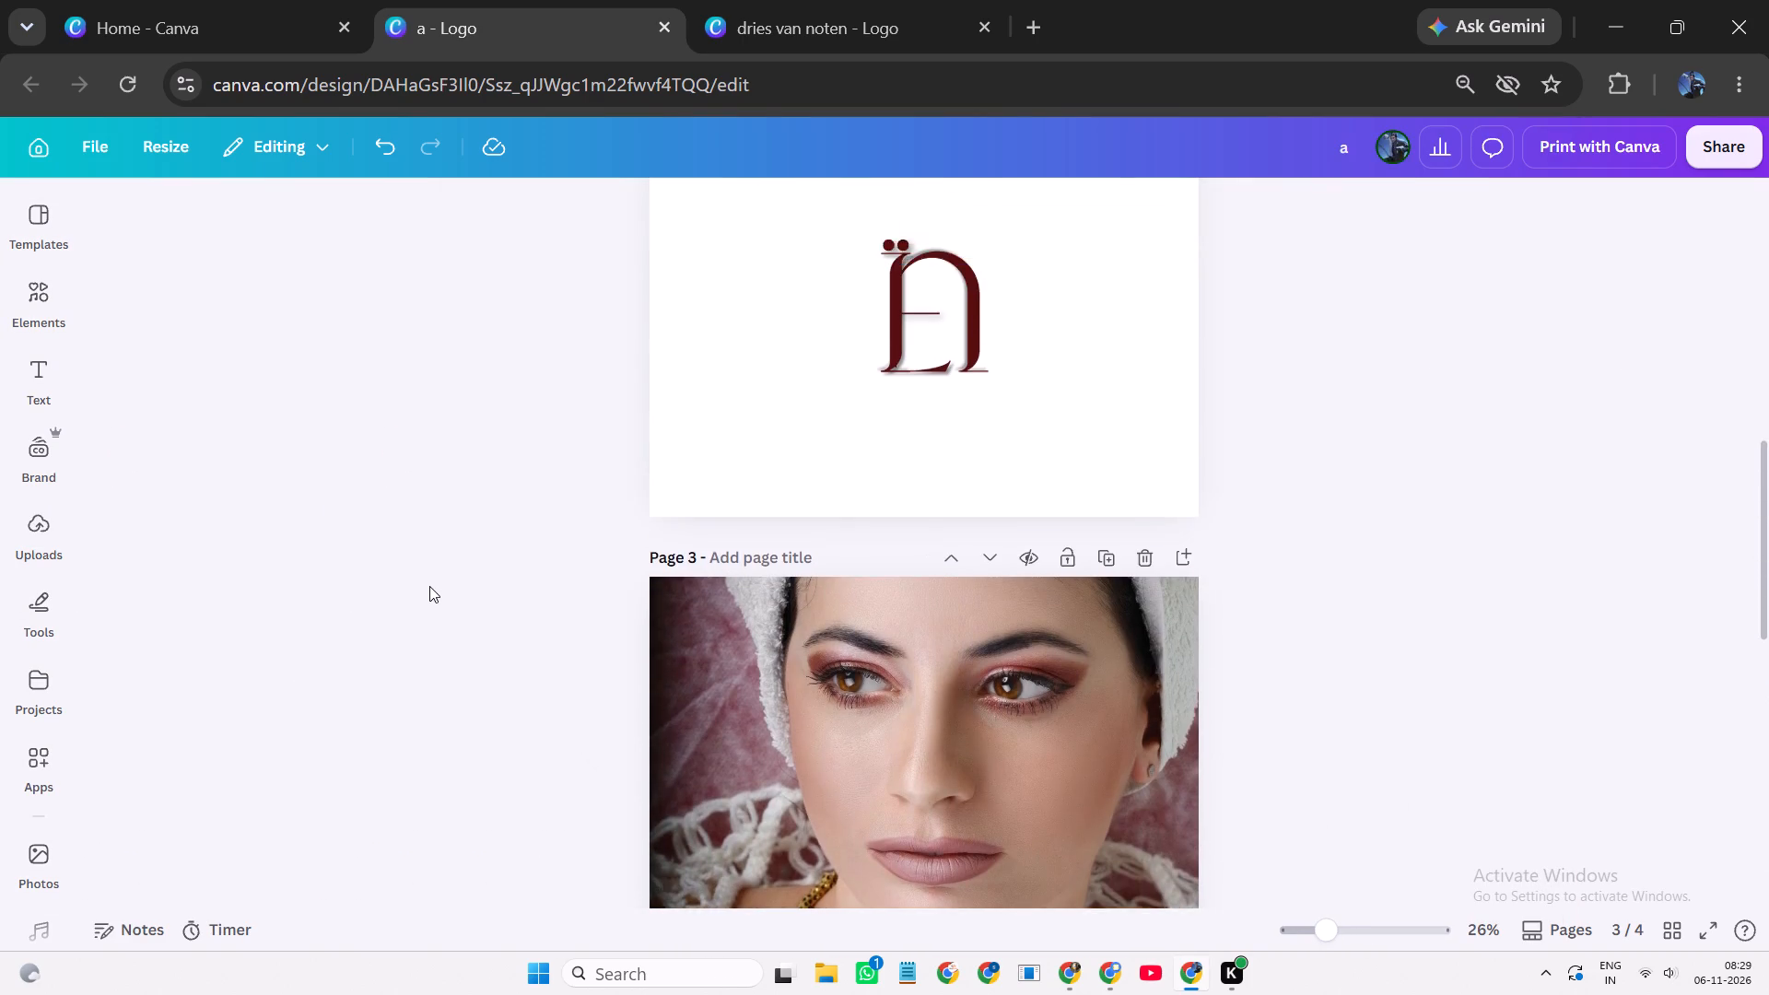
scroll(429, 586, up, 7)
scroll(428, 586, down, 1)
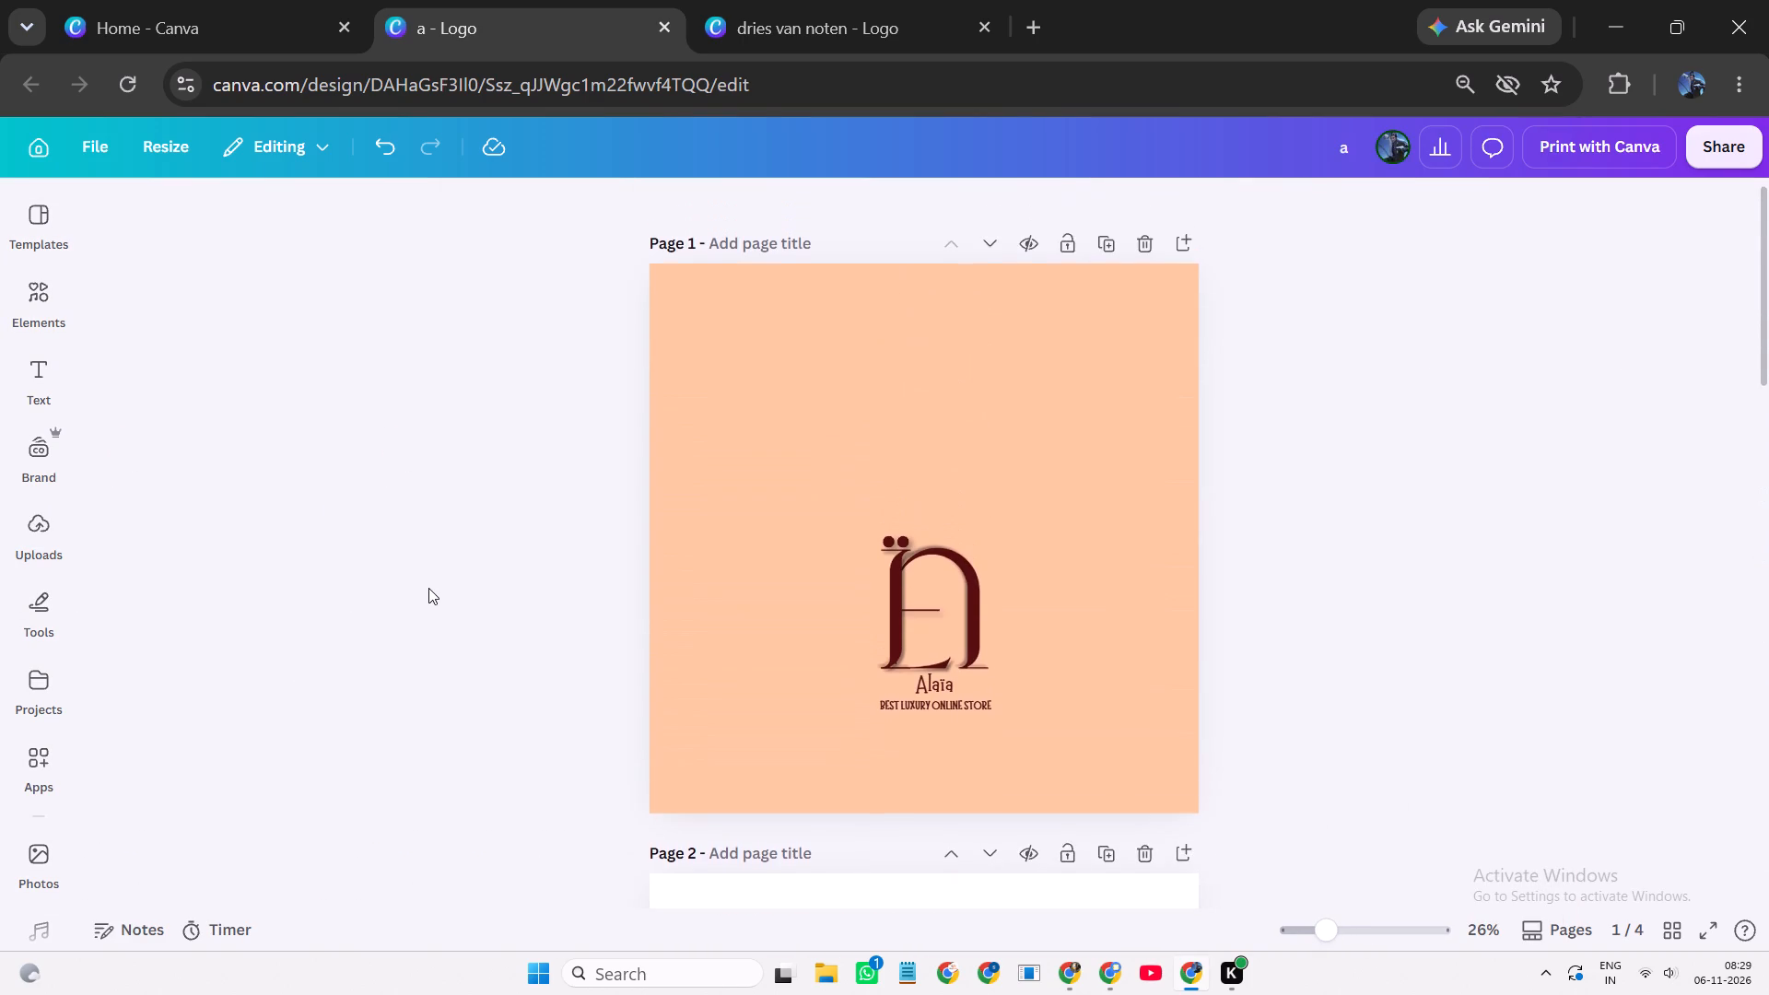
scroll(428, 588, down, 1)
scroll(428, 588, up, 2)
scroll(425, 591, down, 3)
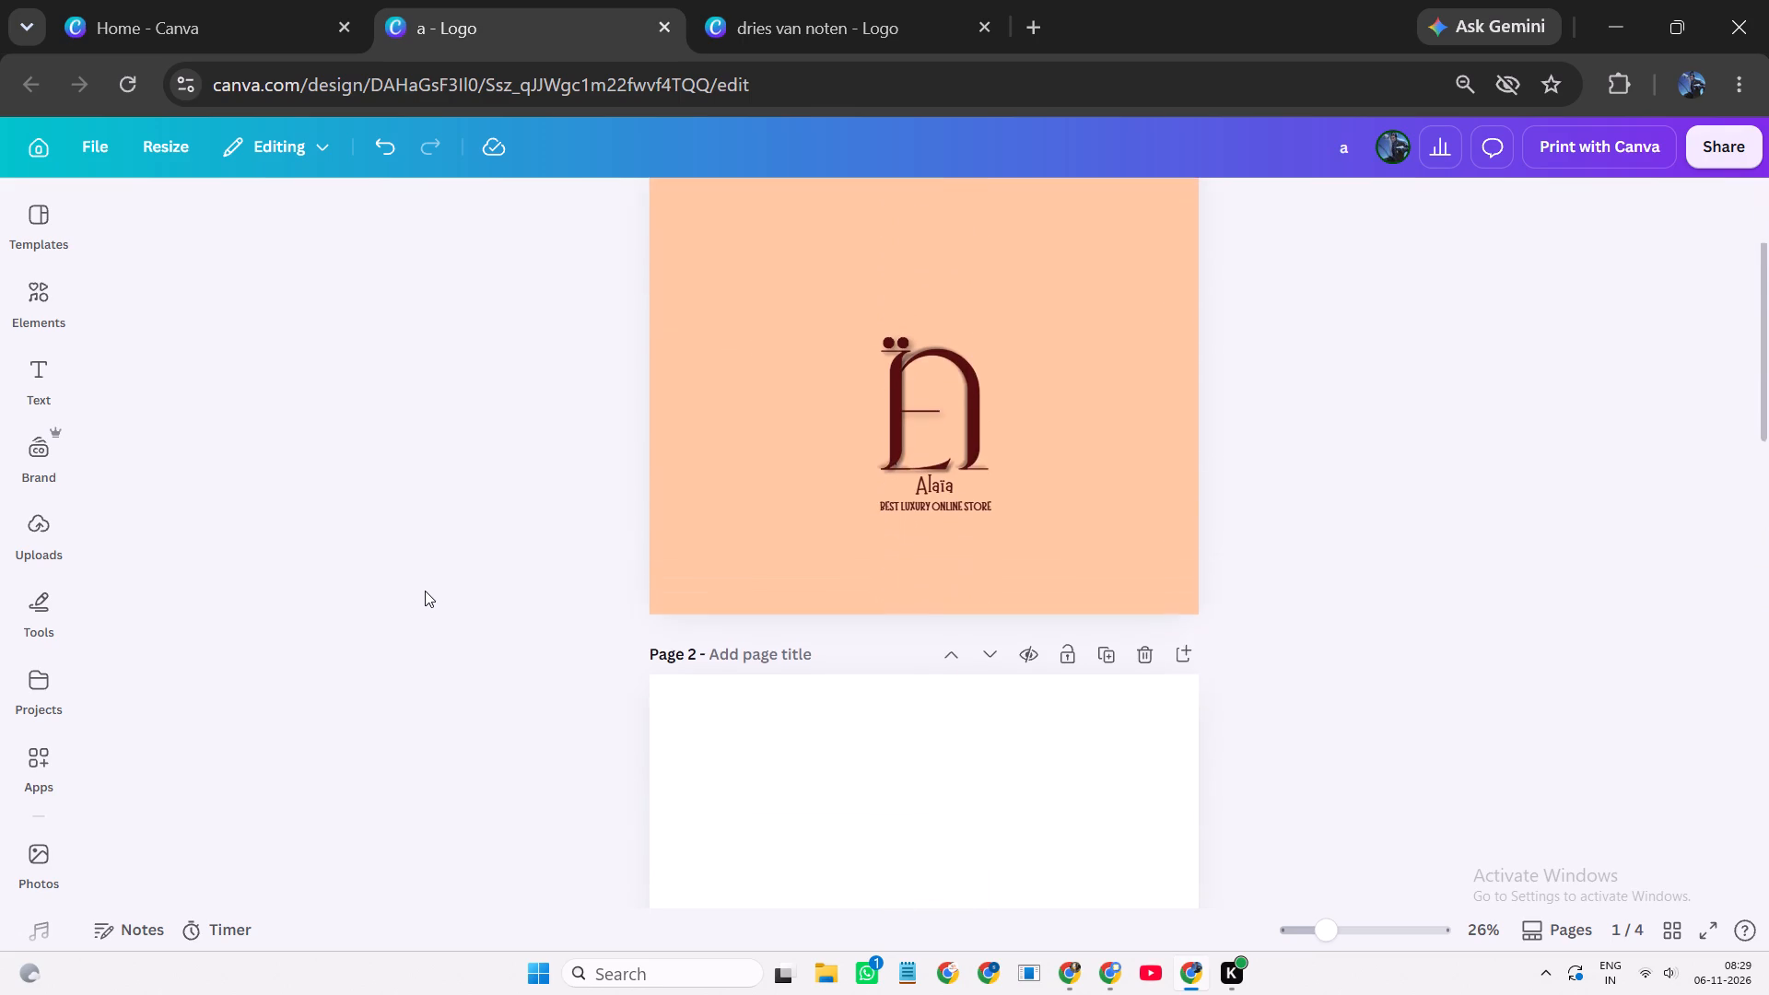
scroll(425, 591, up, 3)
scroll(425, 591, down, 4)
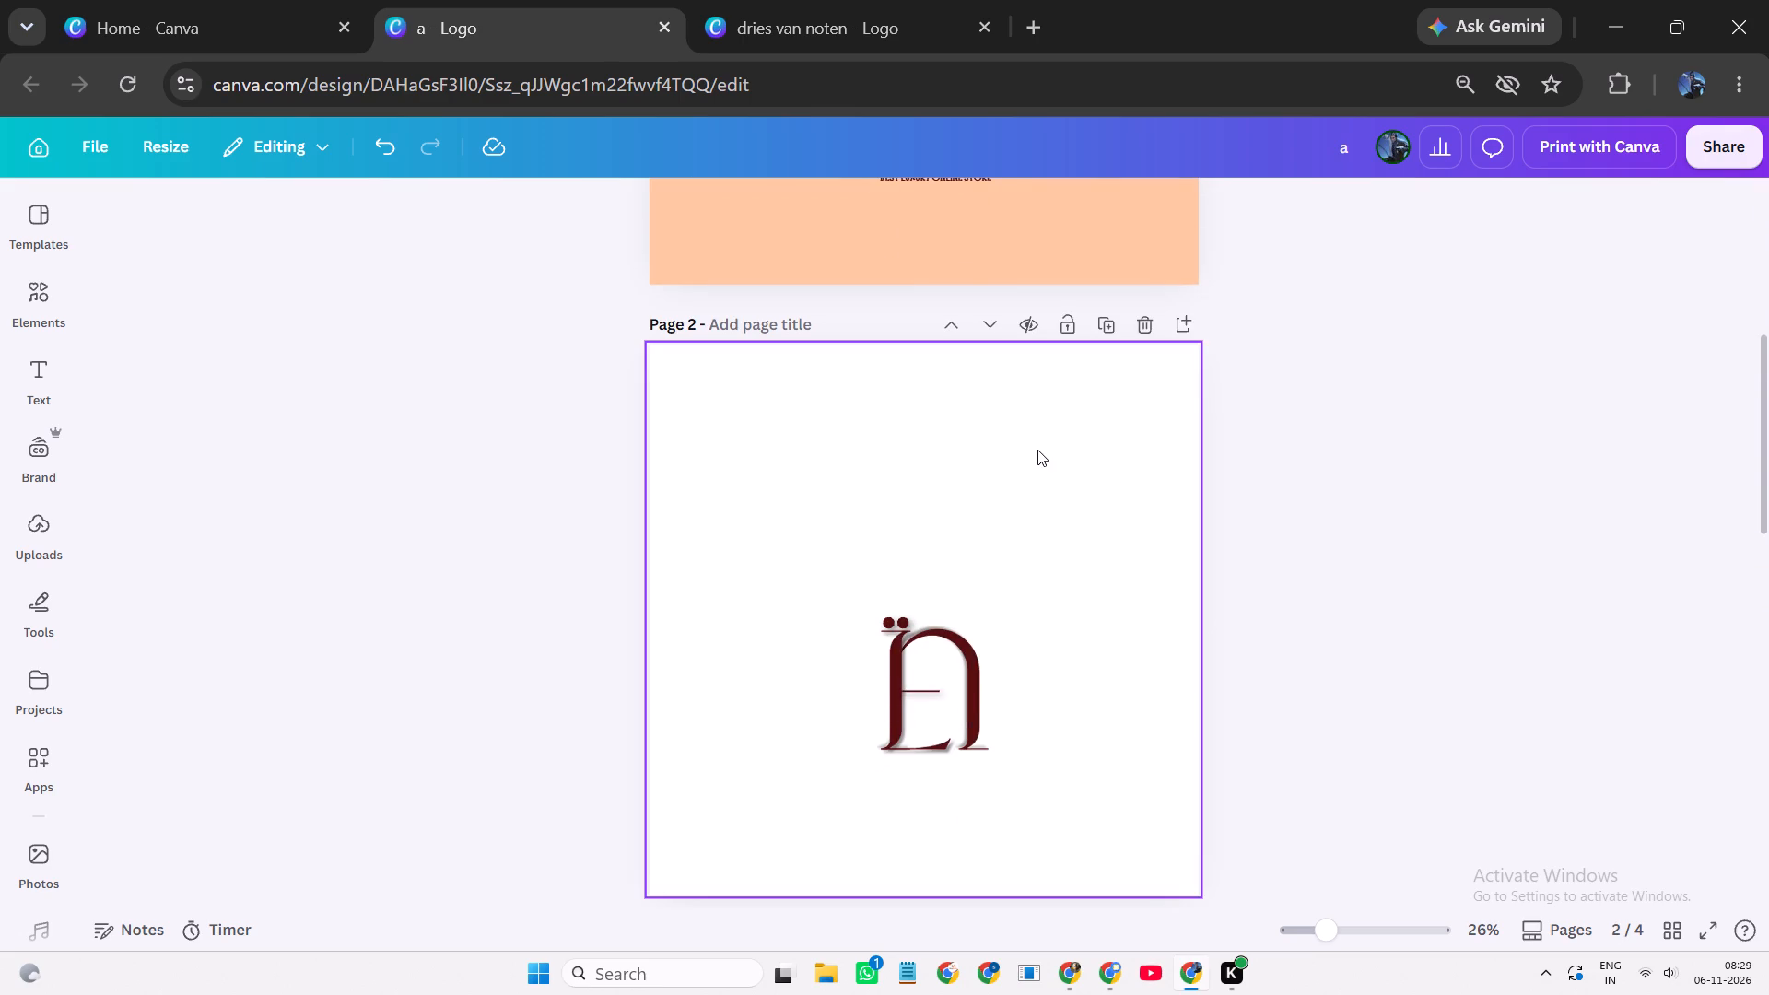
scroll(1037, 450, down, 4)
scroll(1037, 450, up, 5)
Try several photo colours as page 2's background and settle on the dark mauve-brown from the headscarf portrait.
click(1006, 521)
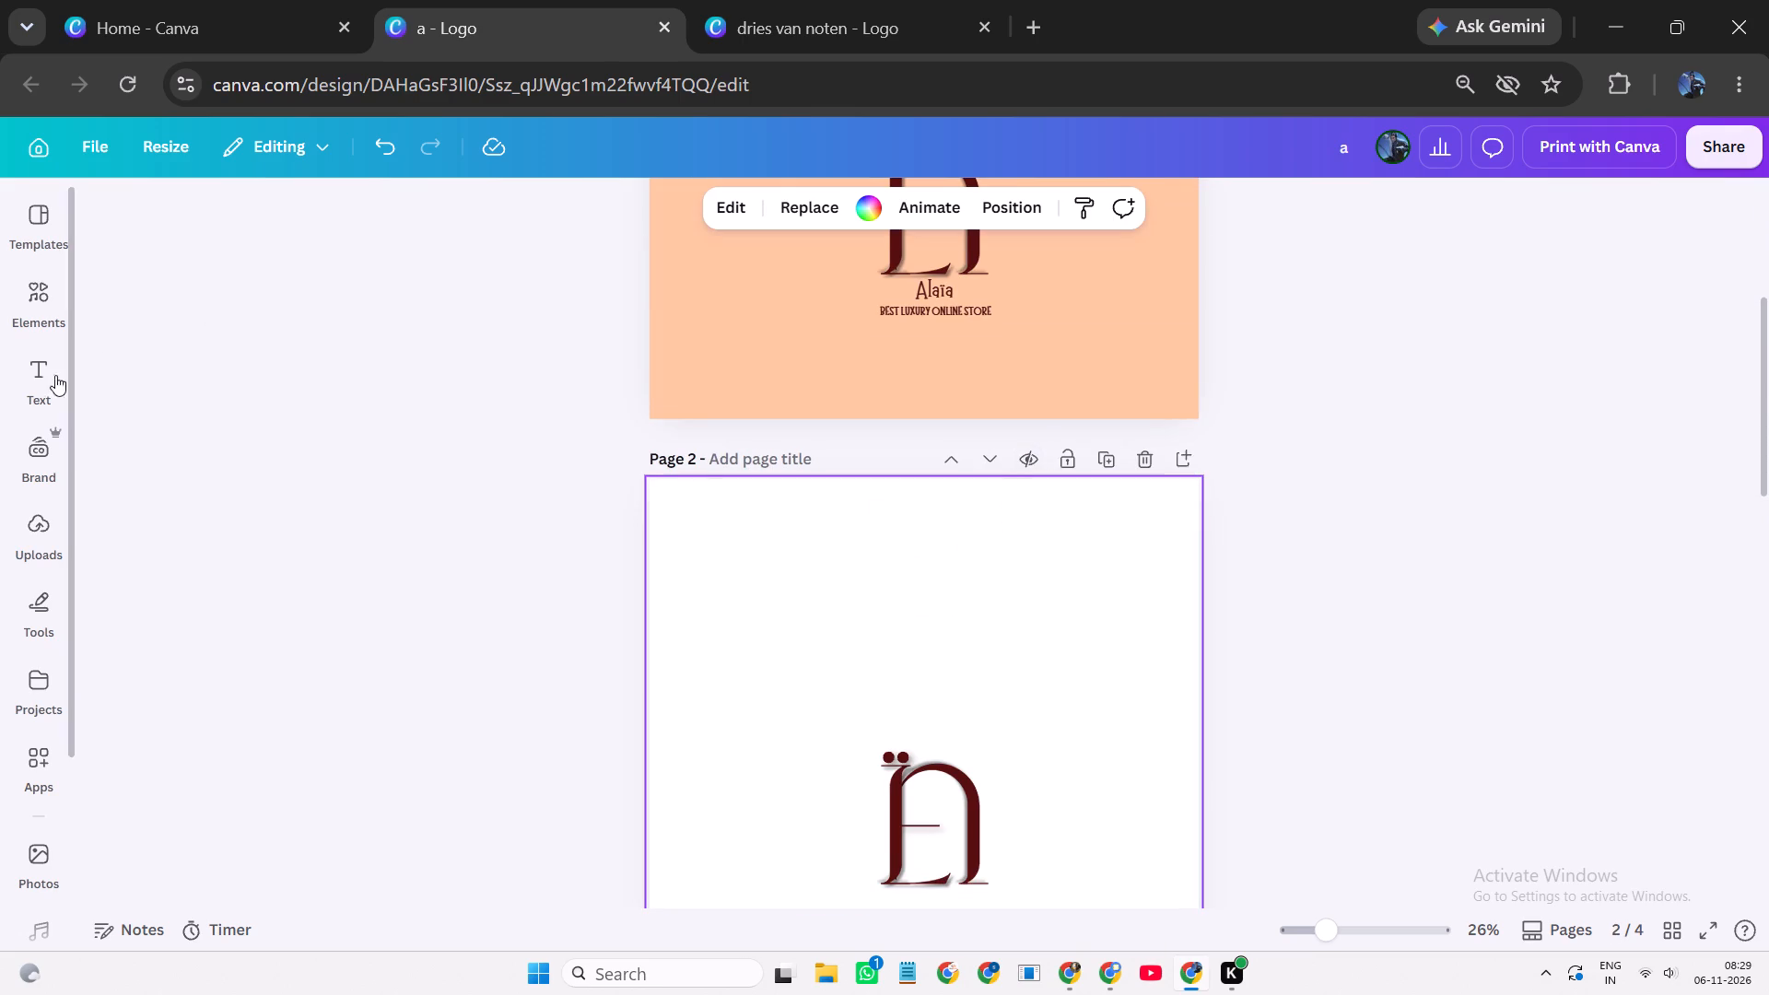
click(877, 219)
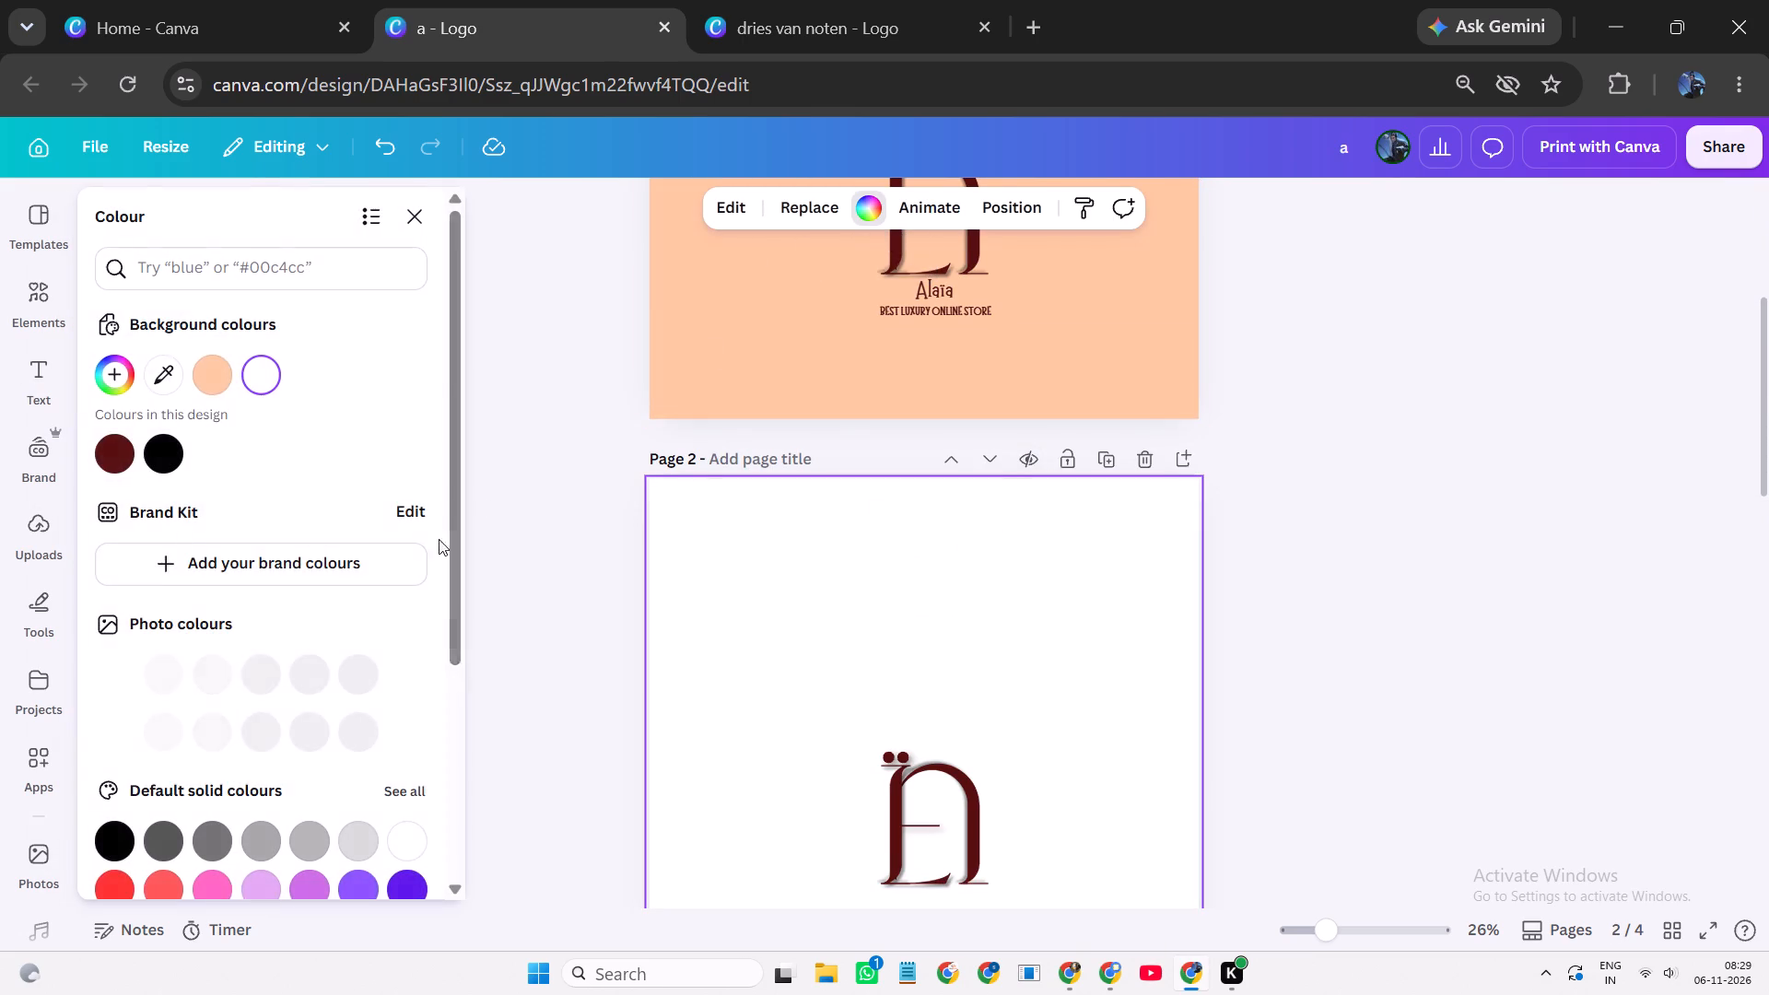
scroll(423, 628, down, 1)
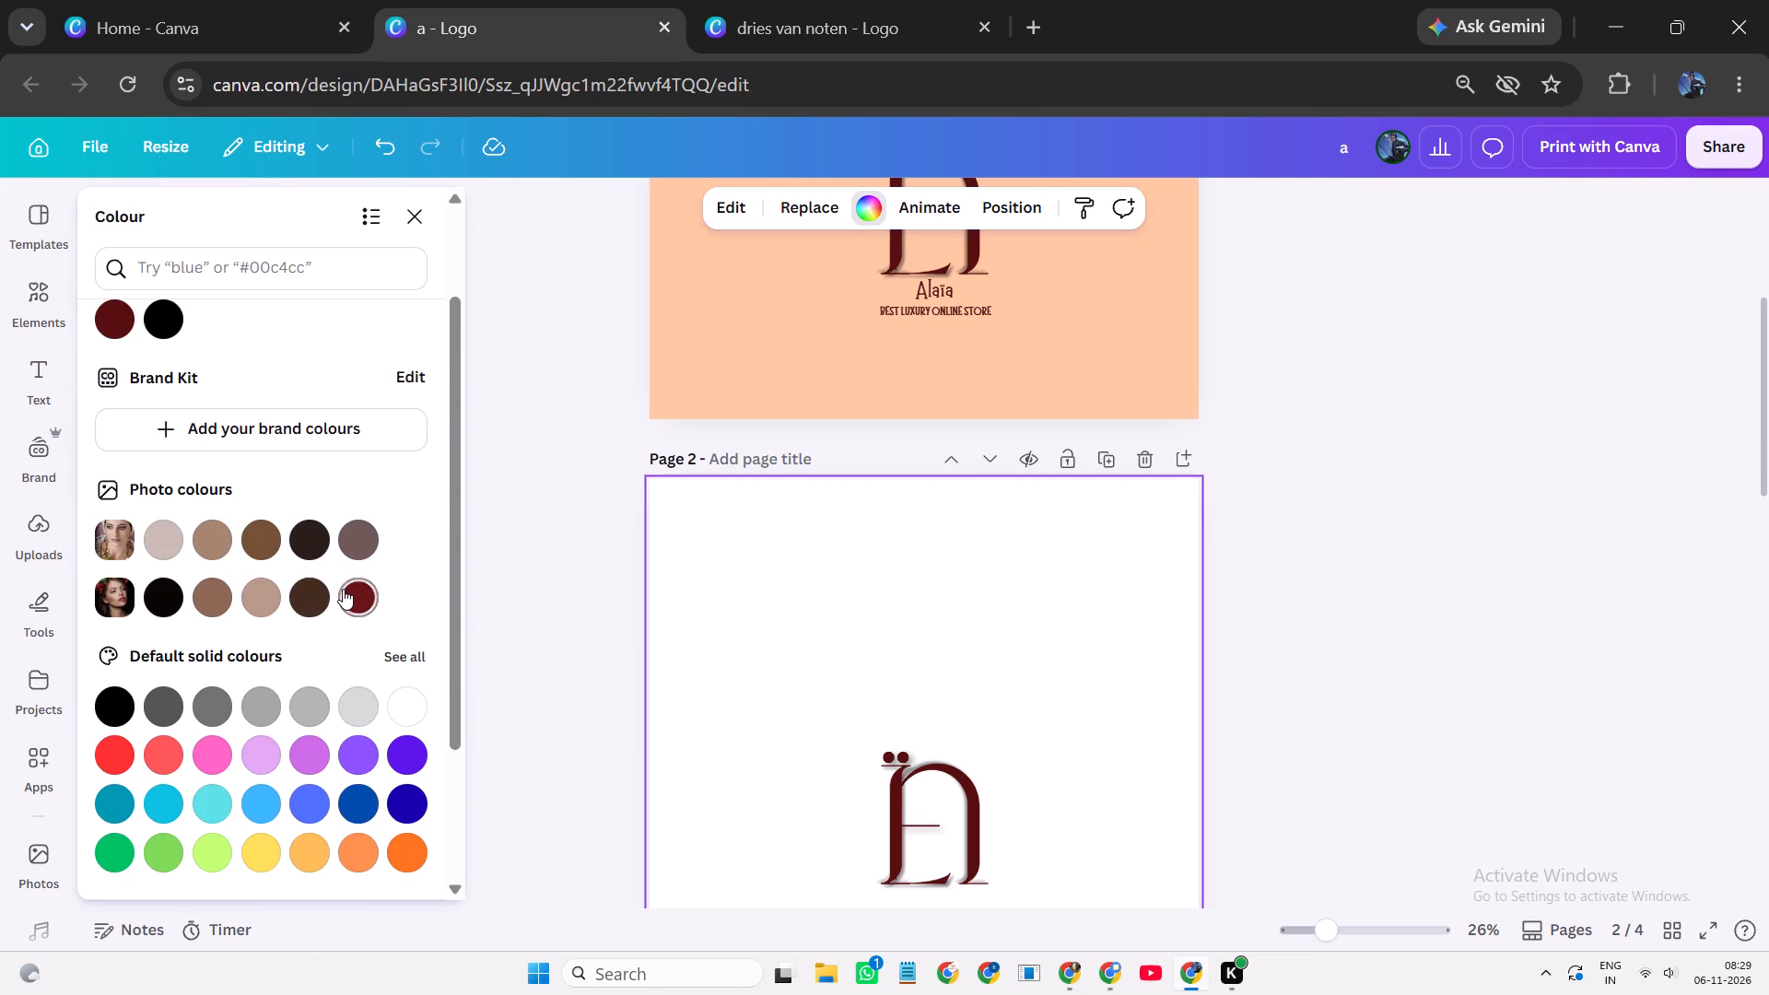
click(227, 542)
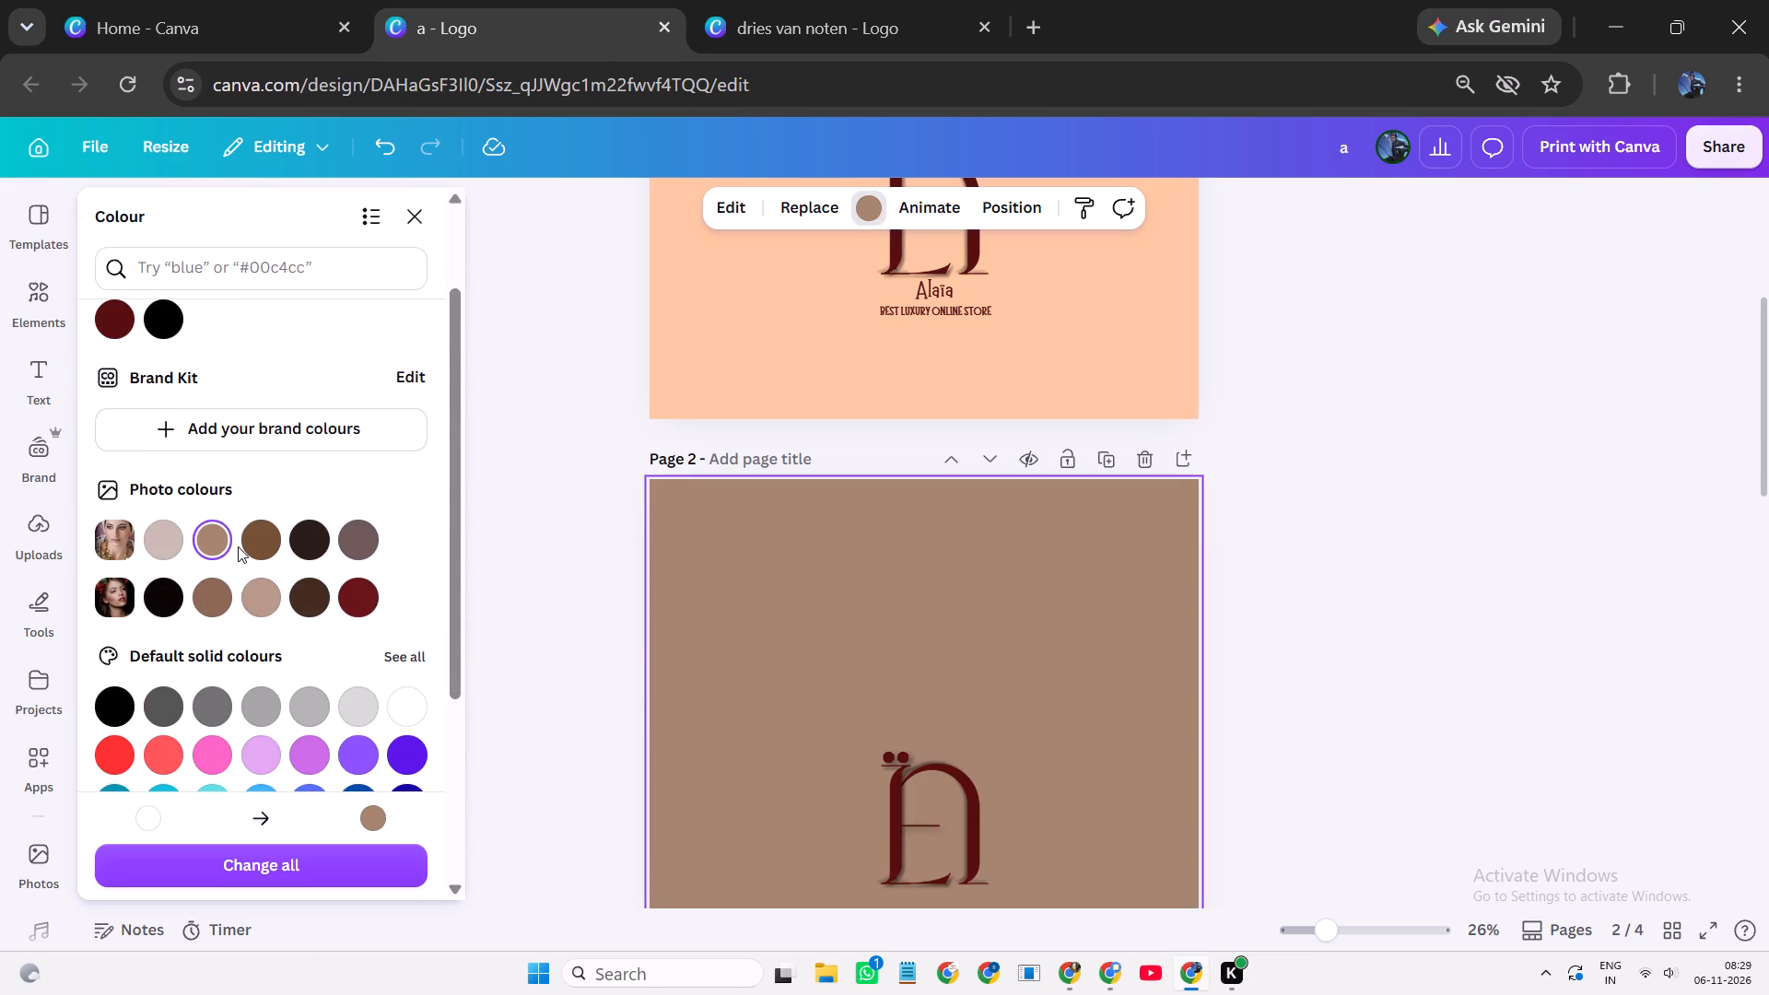
click(369, 600)
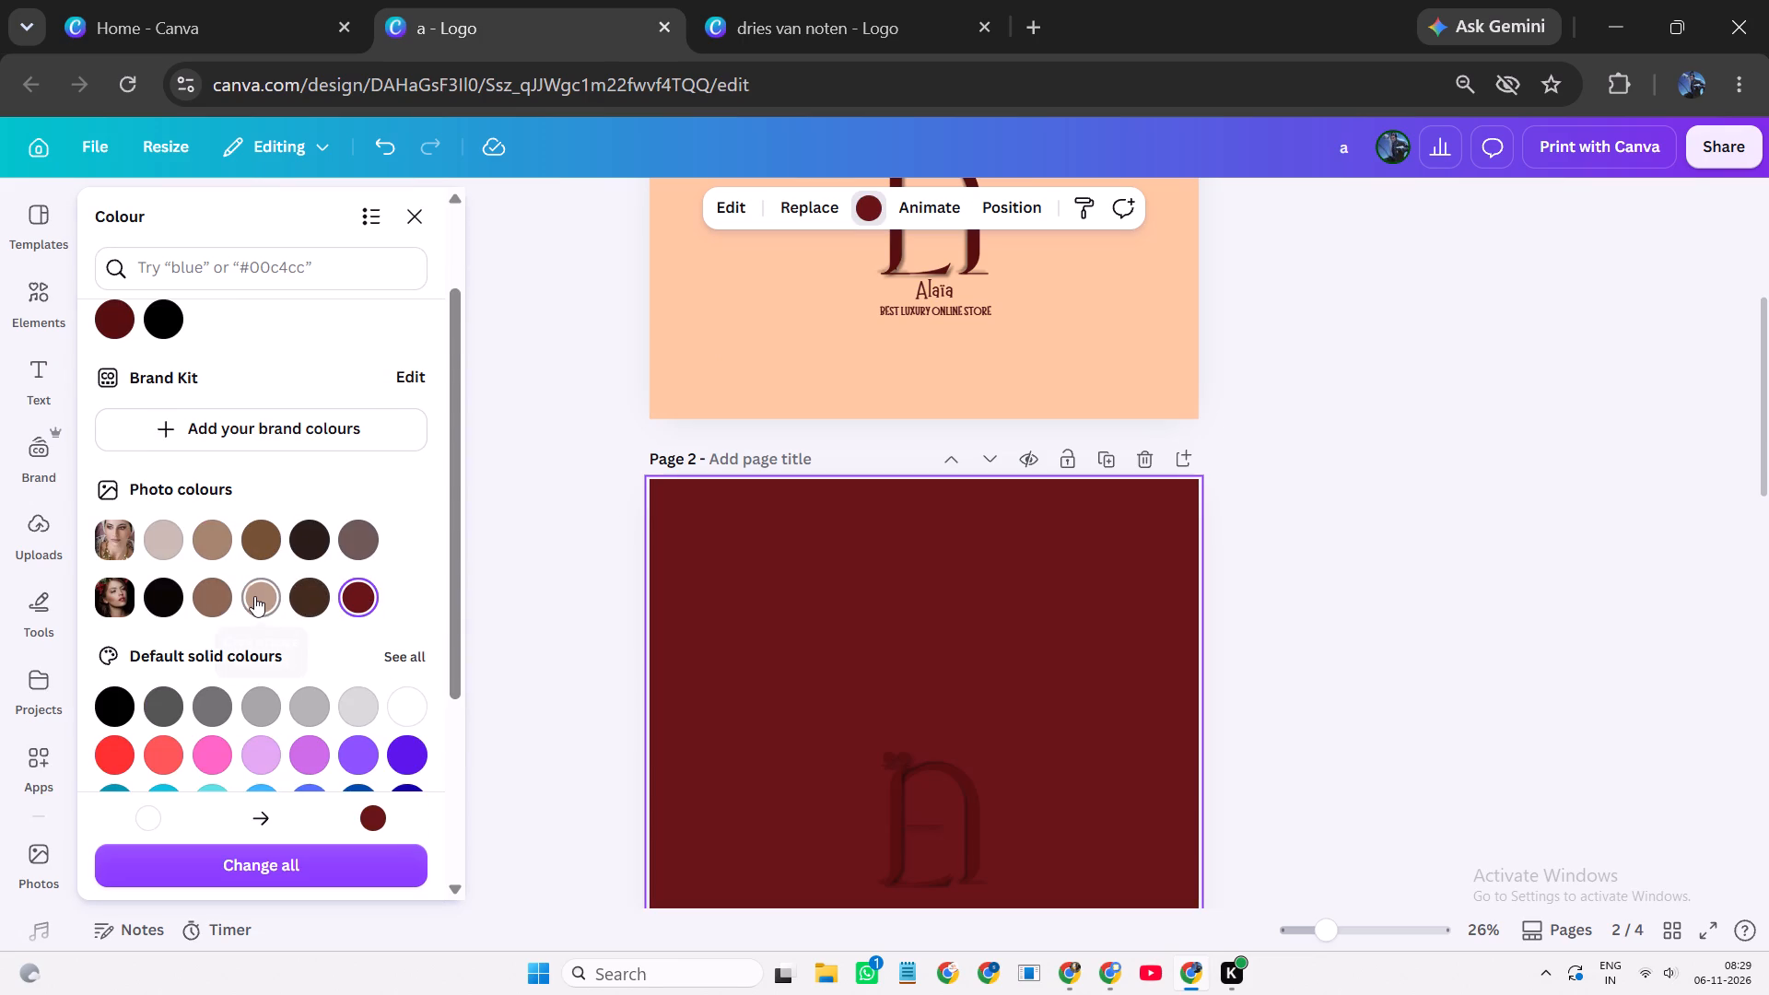
click(254, 596)
click(206, 591)
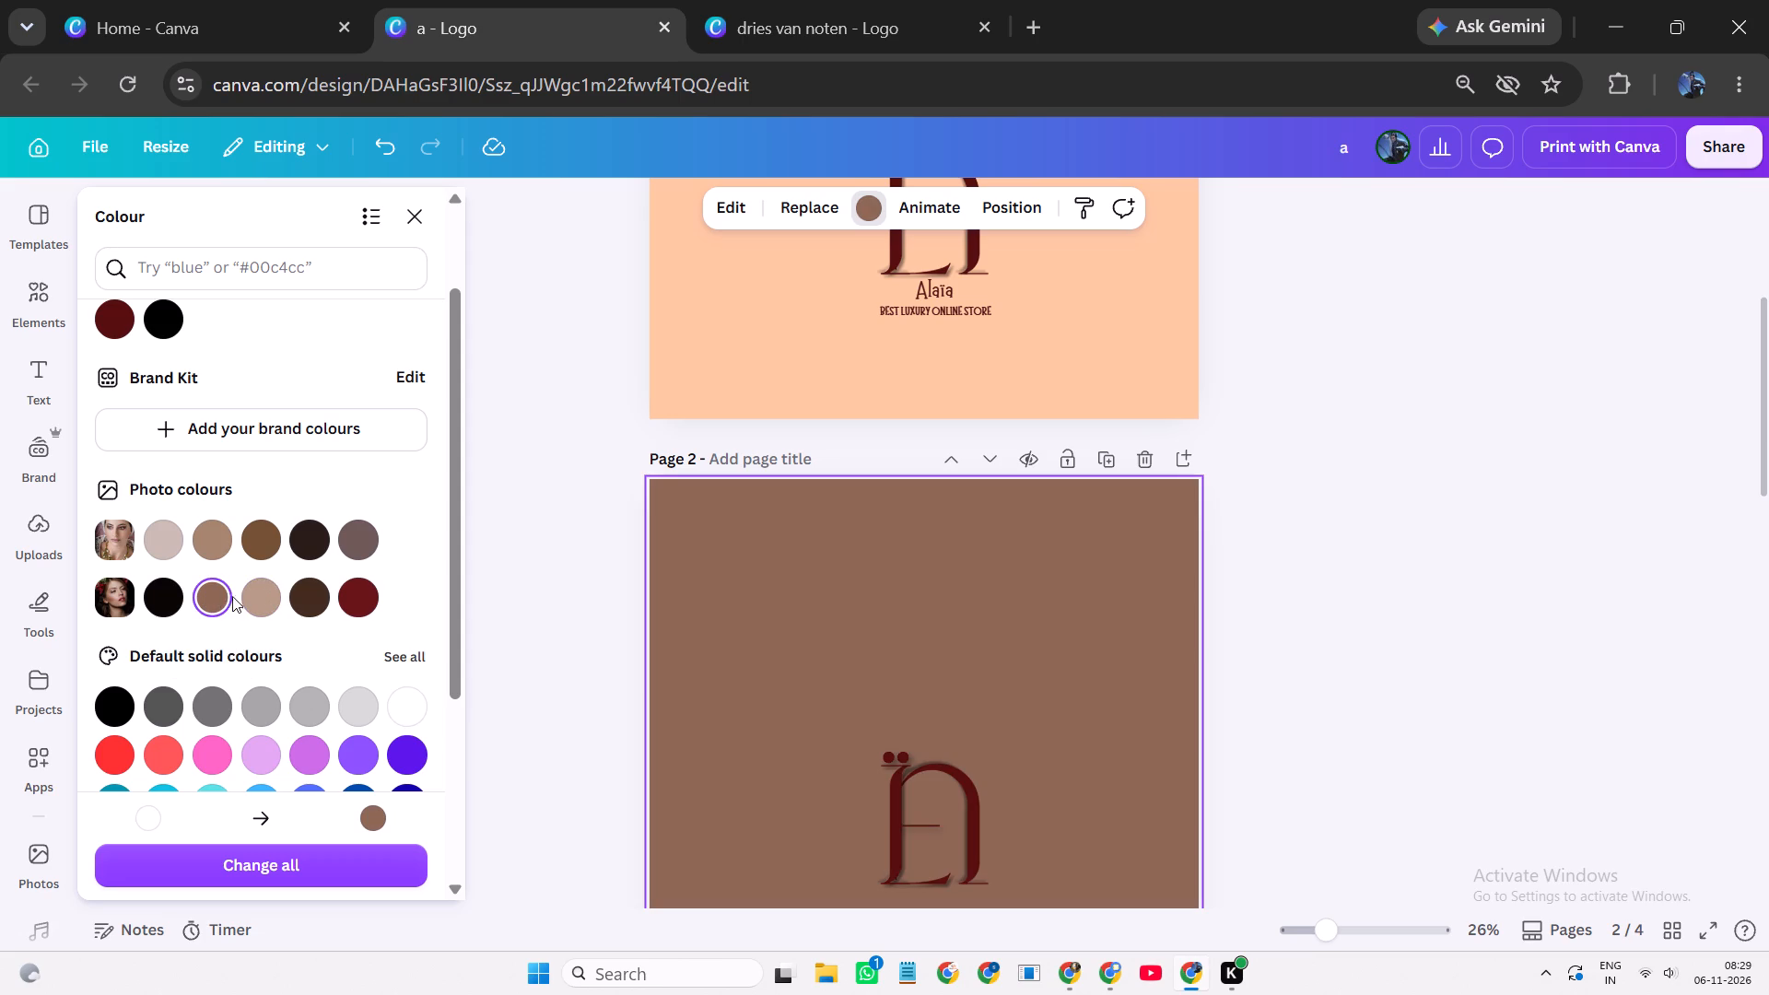
click(252, 596)
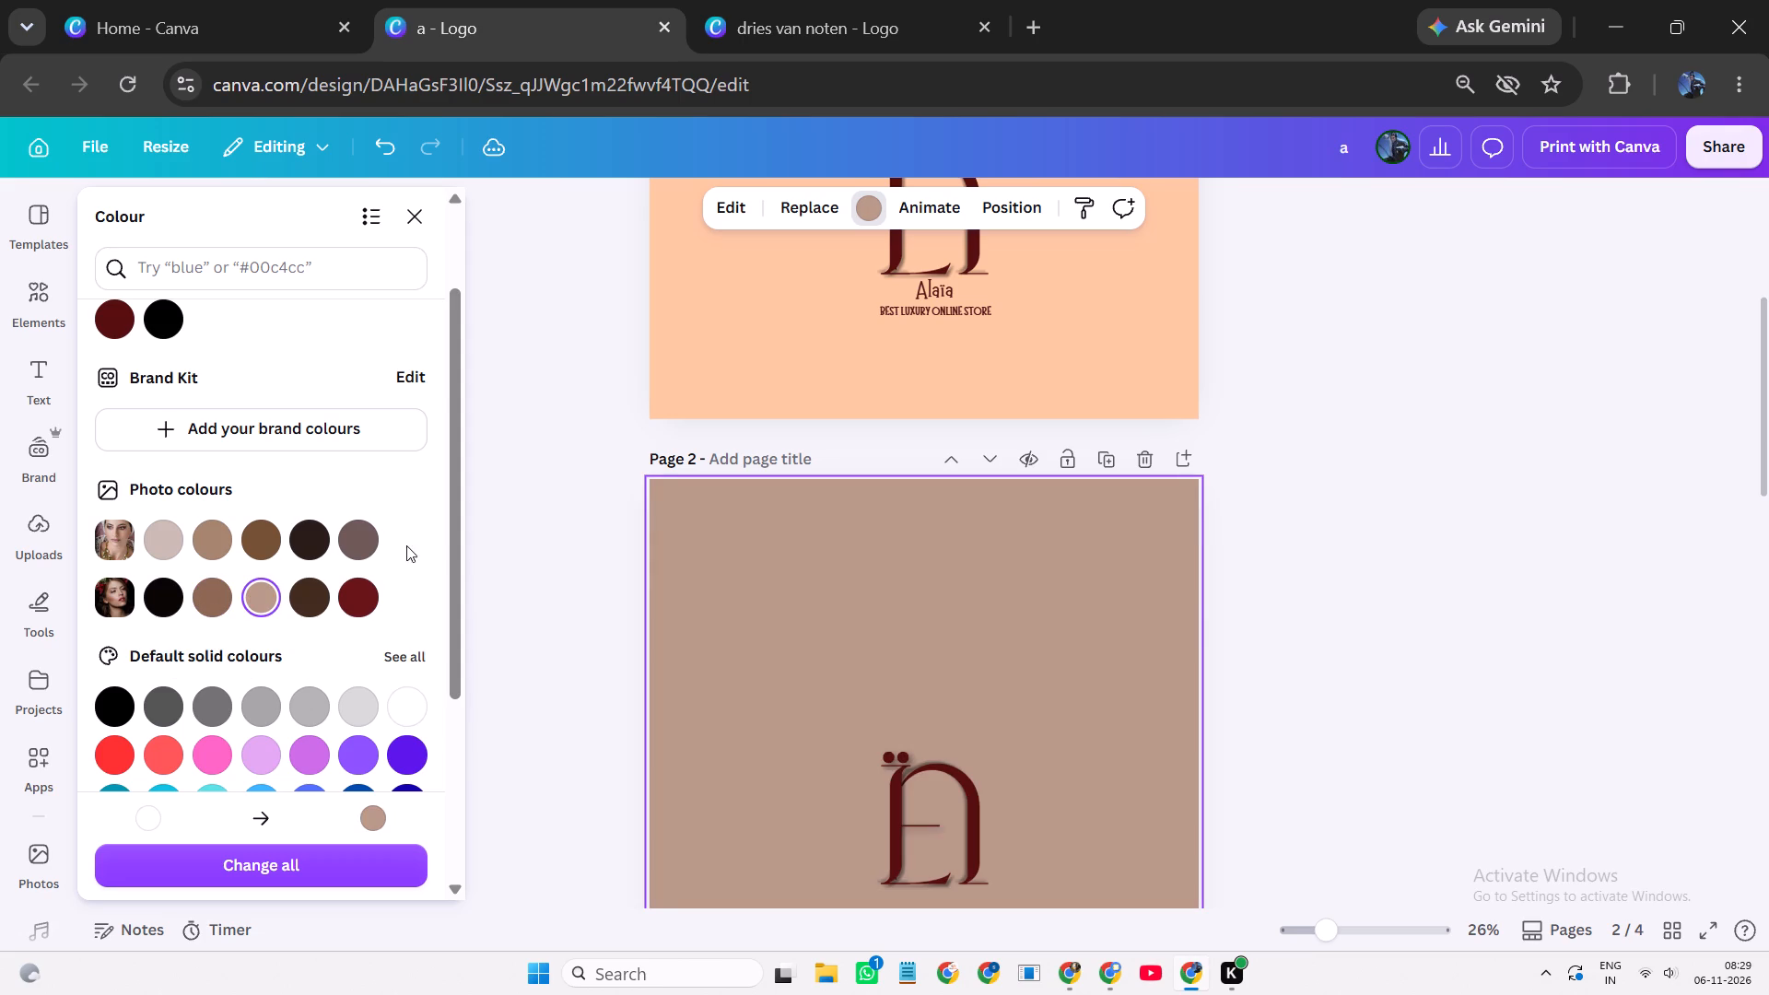
click(371, 530)
scroll(413, 516, up, 1)
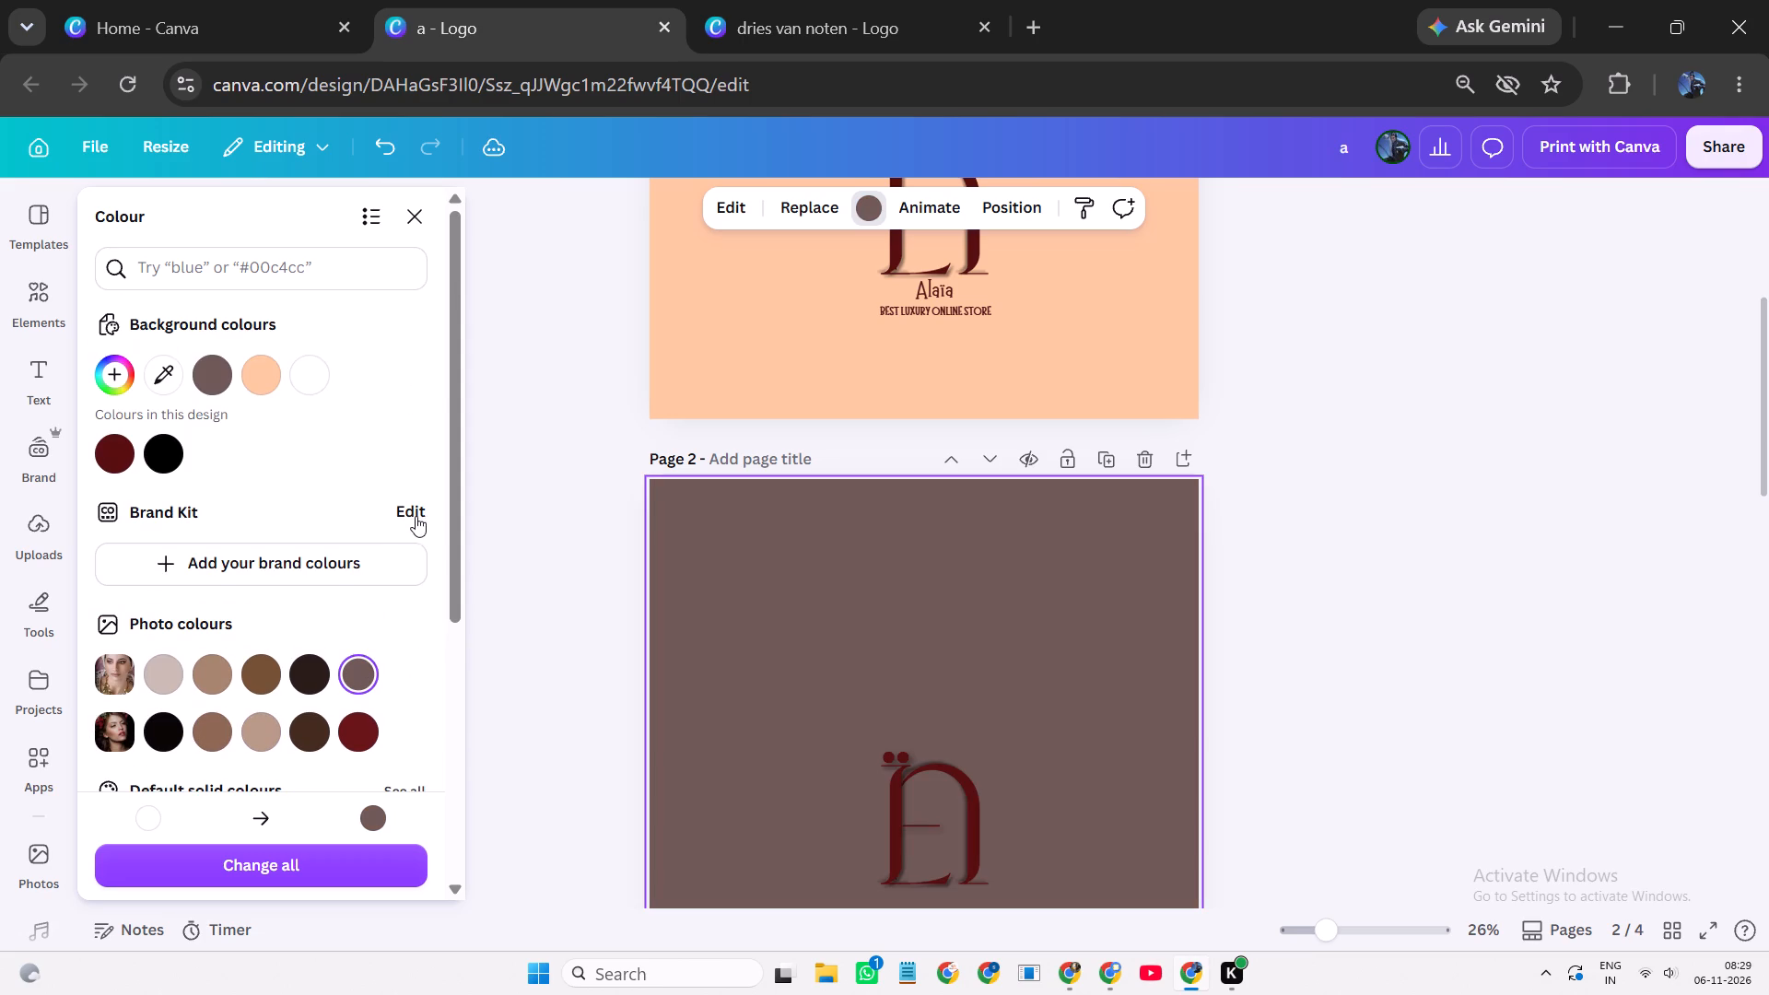
Set page 1's background to the same dark mauve-brown photo colour as page 2.
click(762, 400)
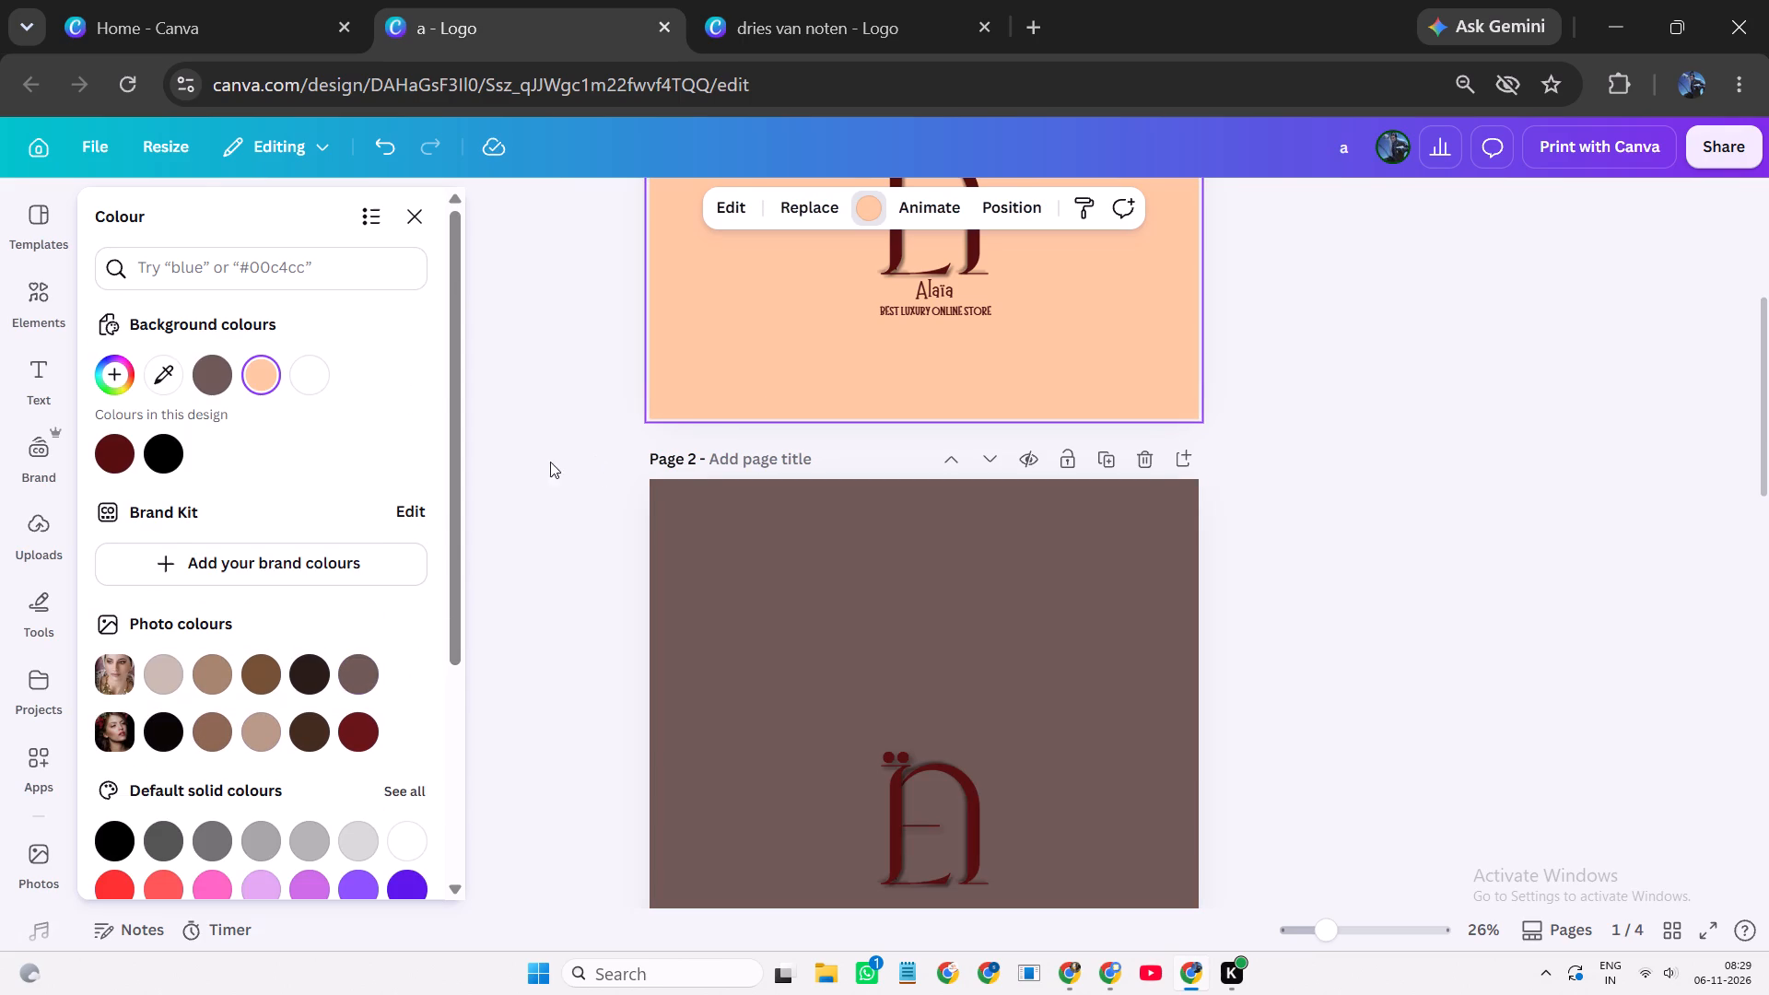
click(364, 676)
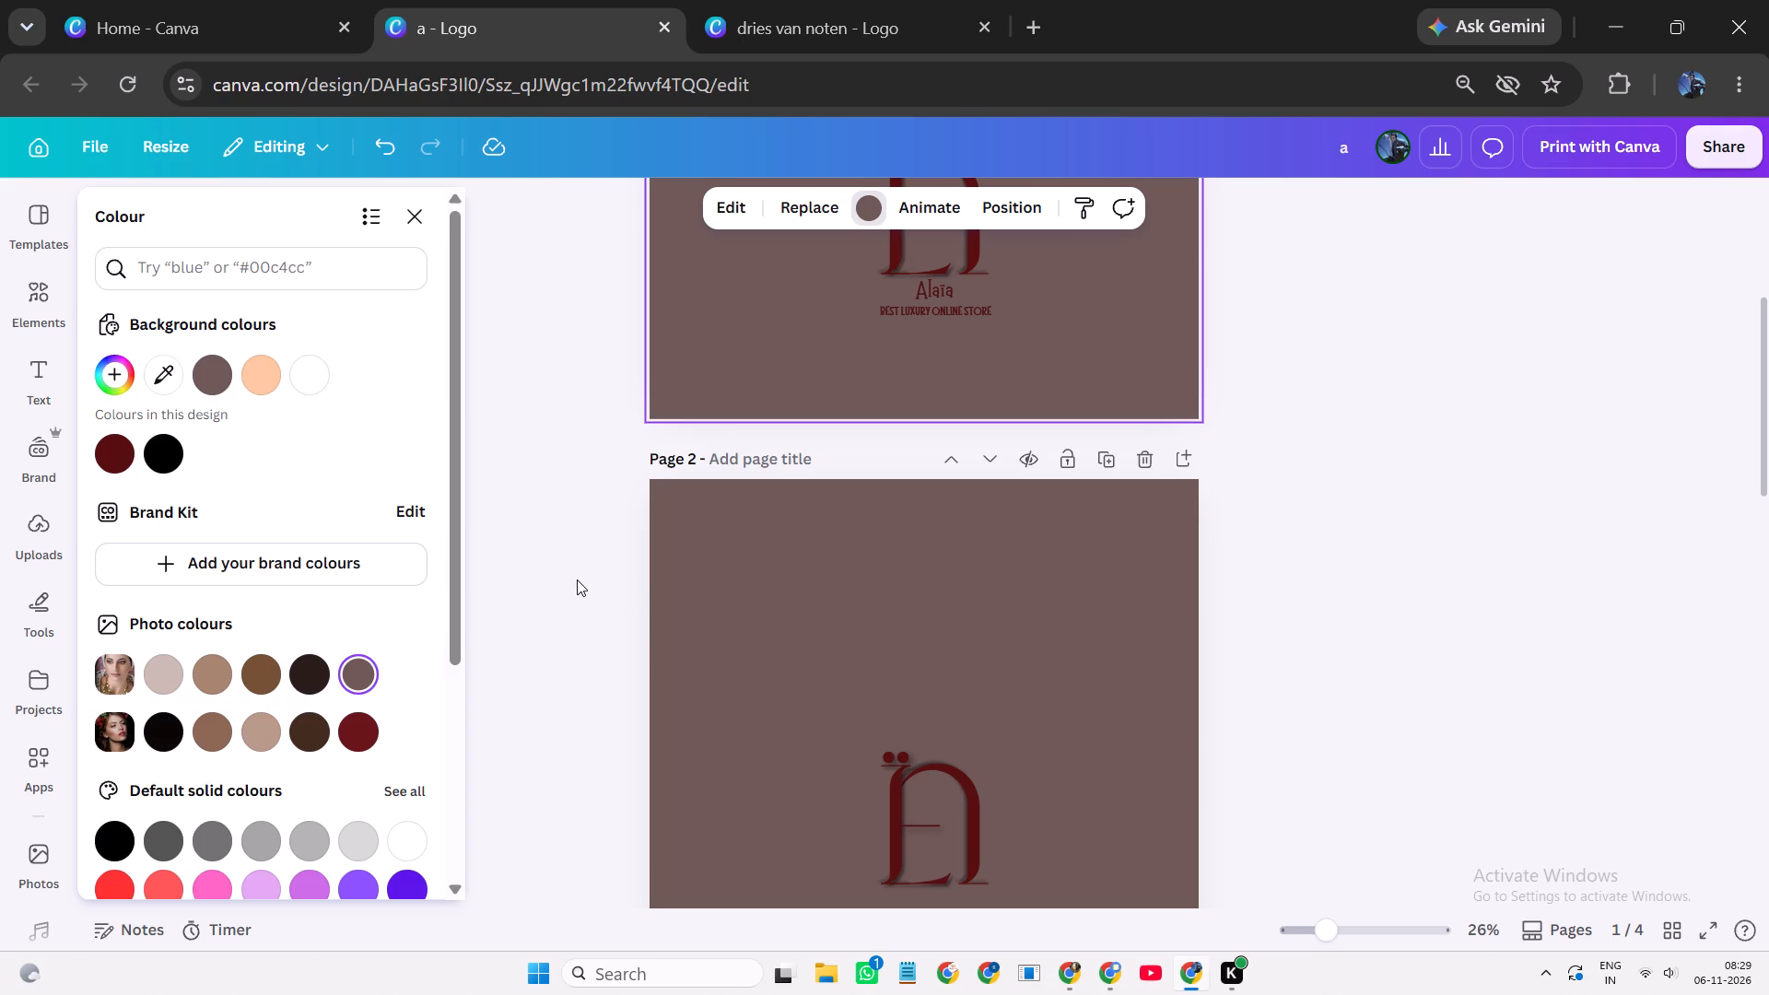
double_click(576, 579)
scroll(1399, 561, up, 3)
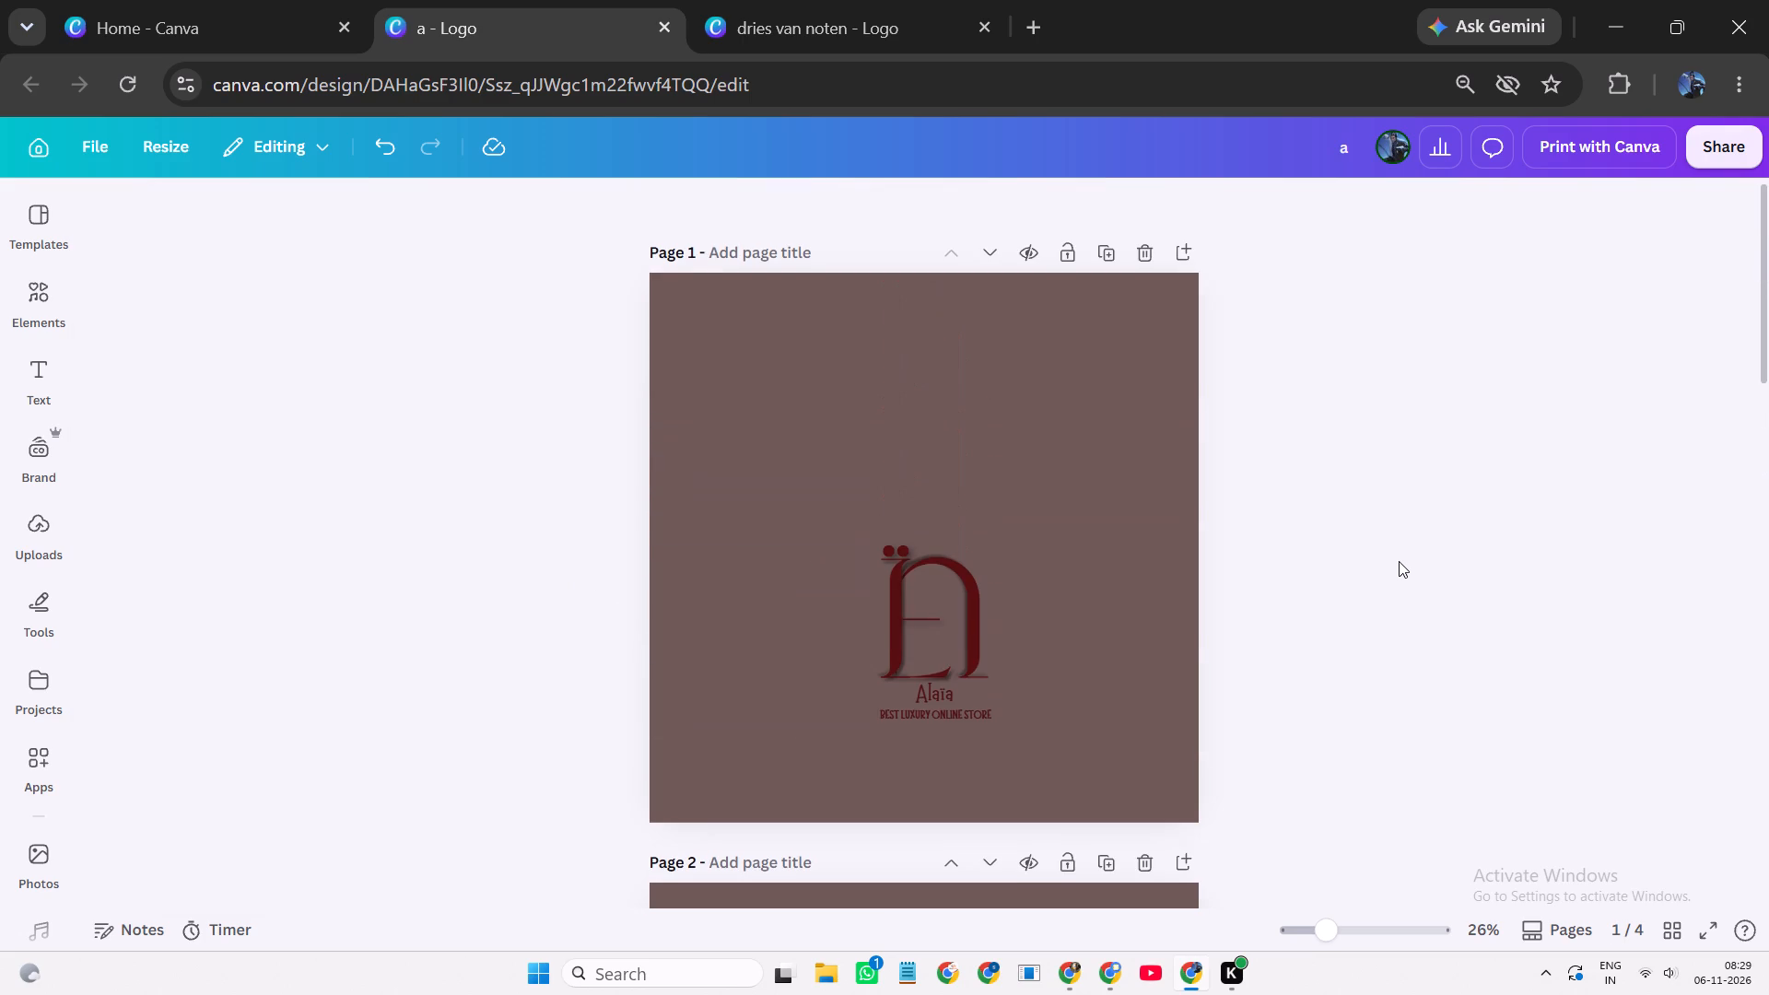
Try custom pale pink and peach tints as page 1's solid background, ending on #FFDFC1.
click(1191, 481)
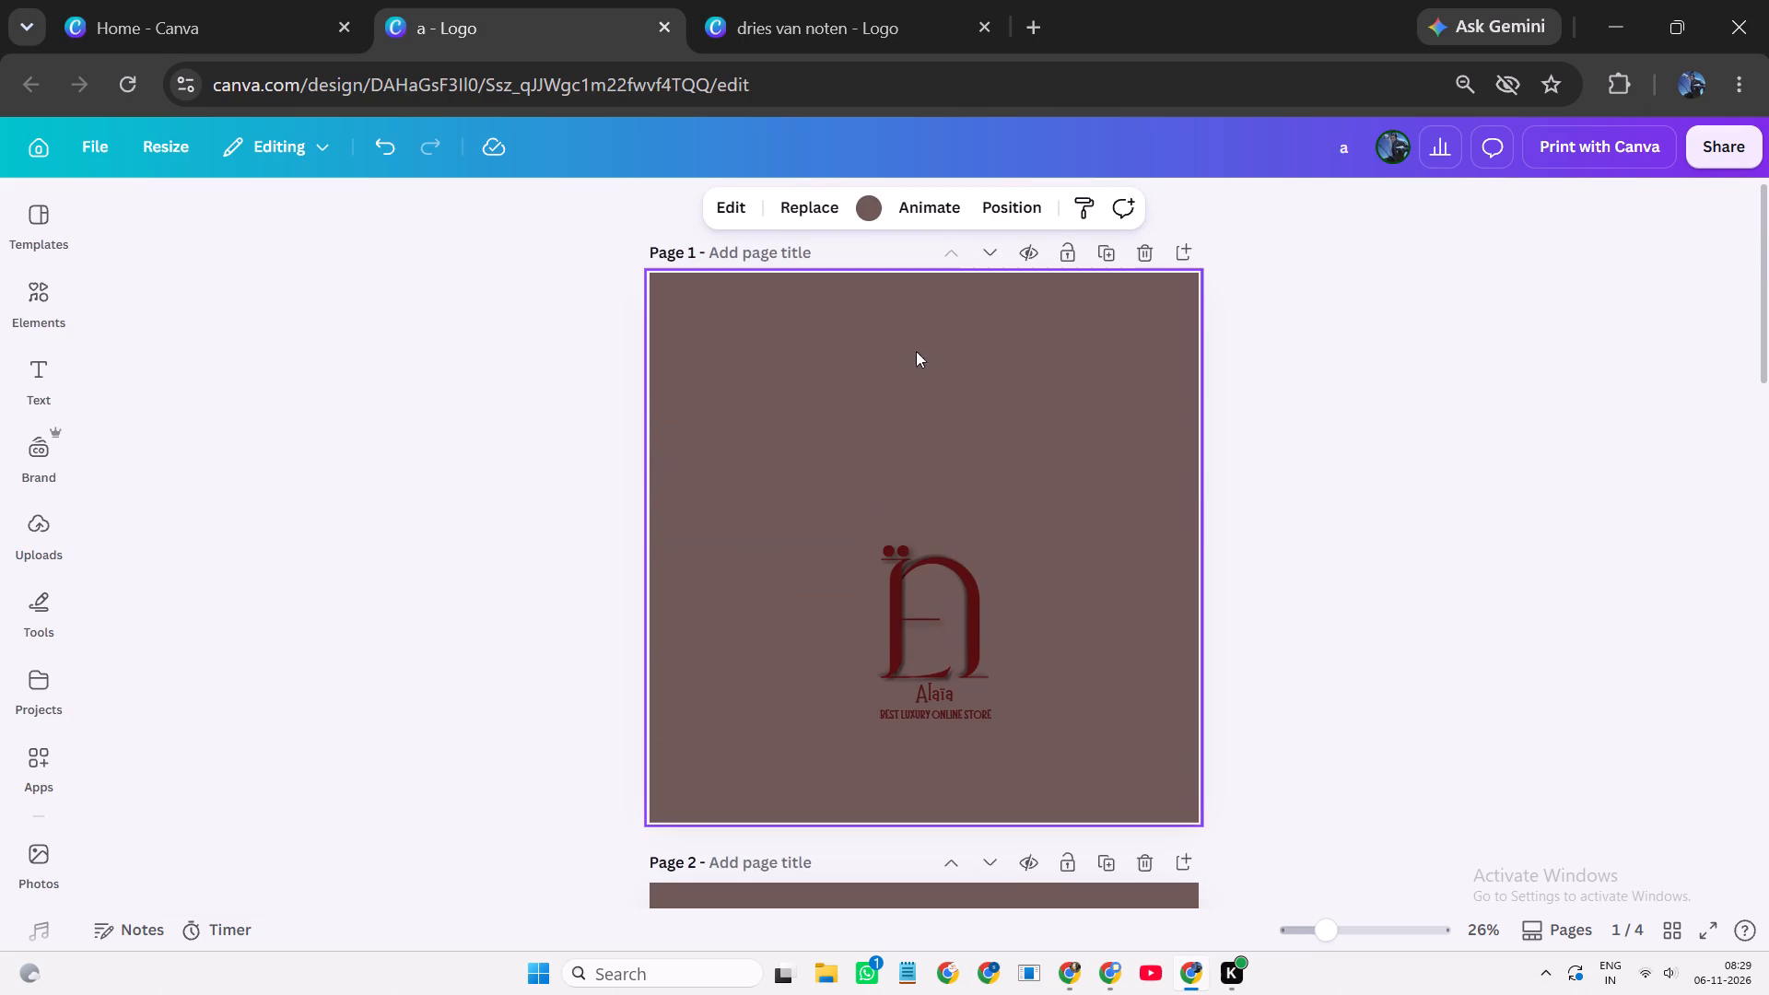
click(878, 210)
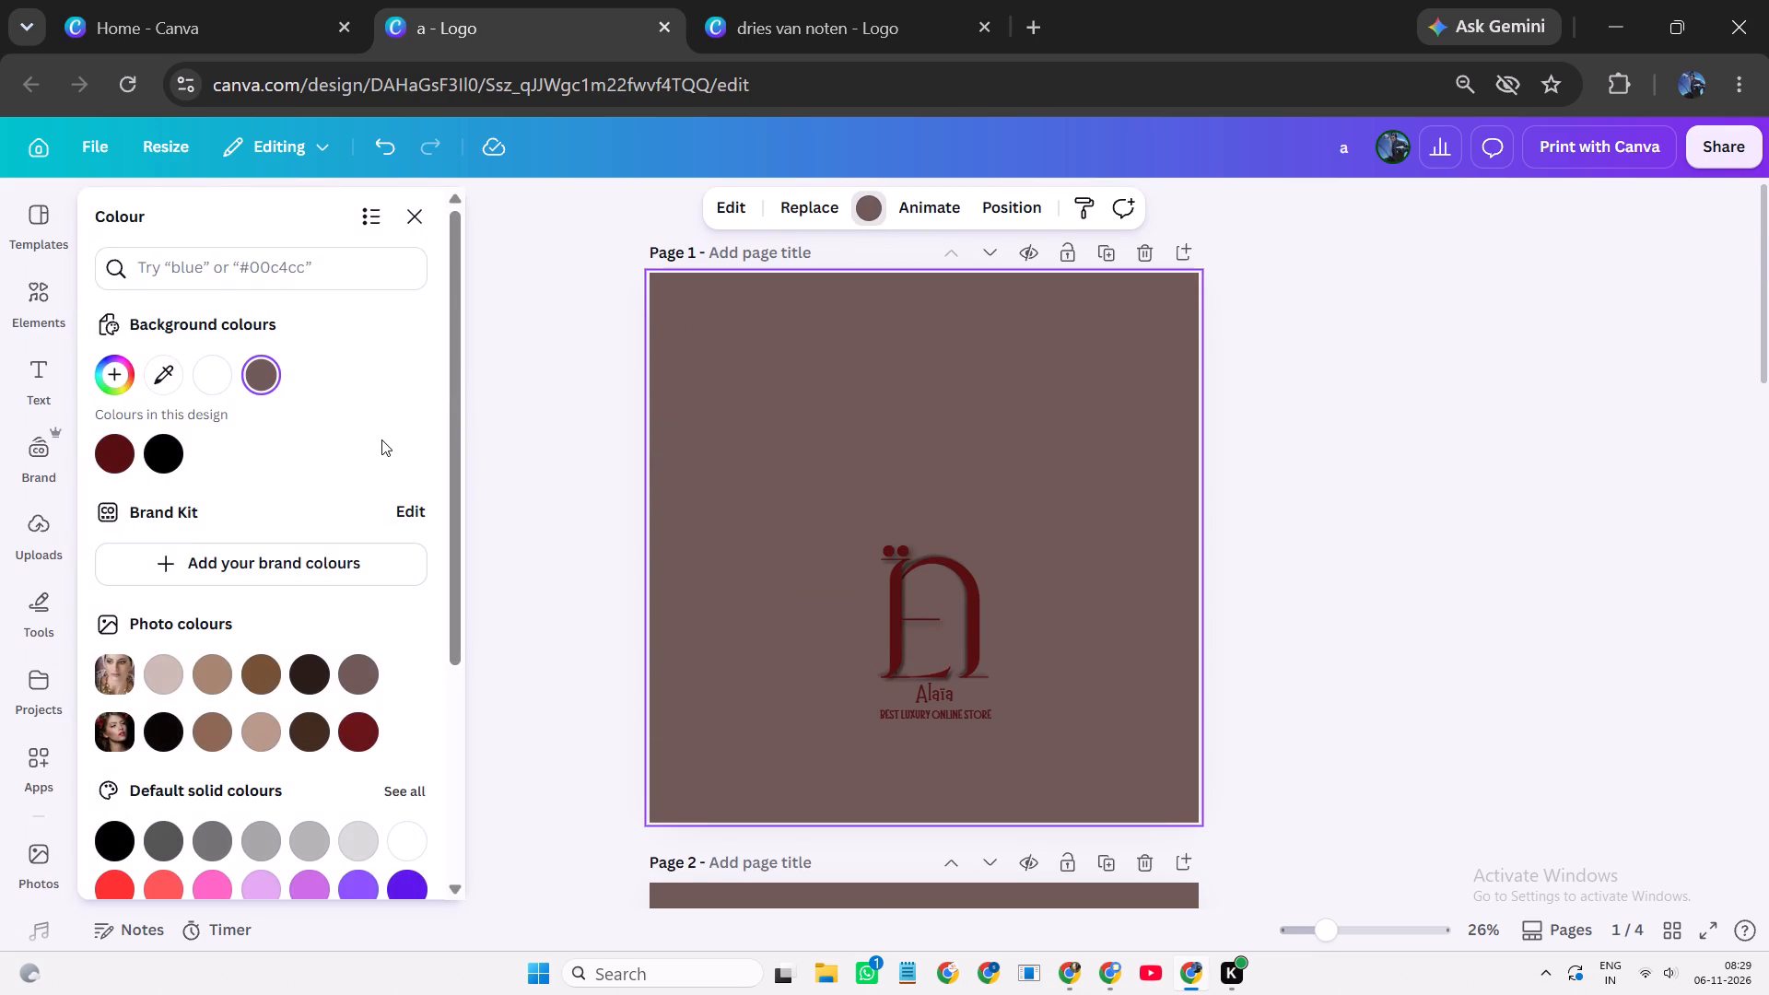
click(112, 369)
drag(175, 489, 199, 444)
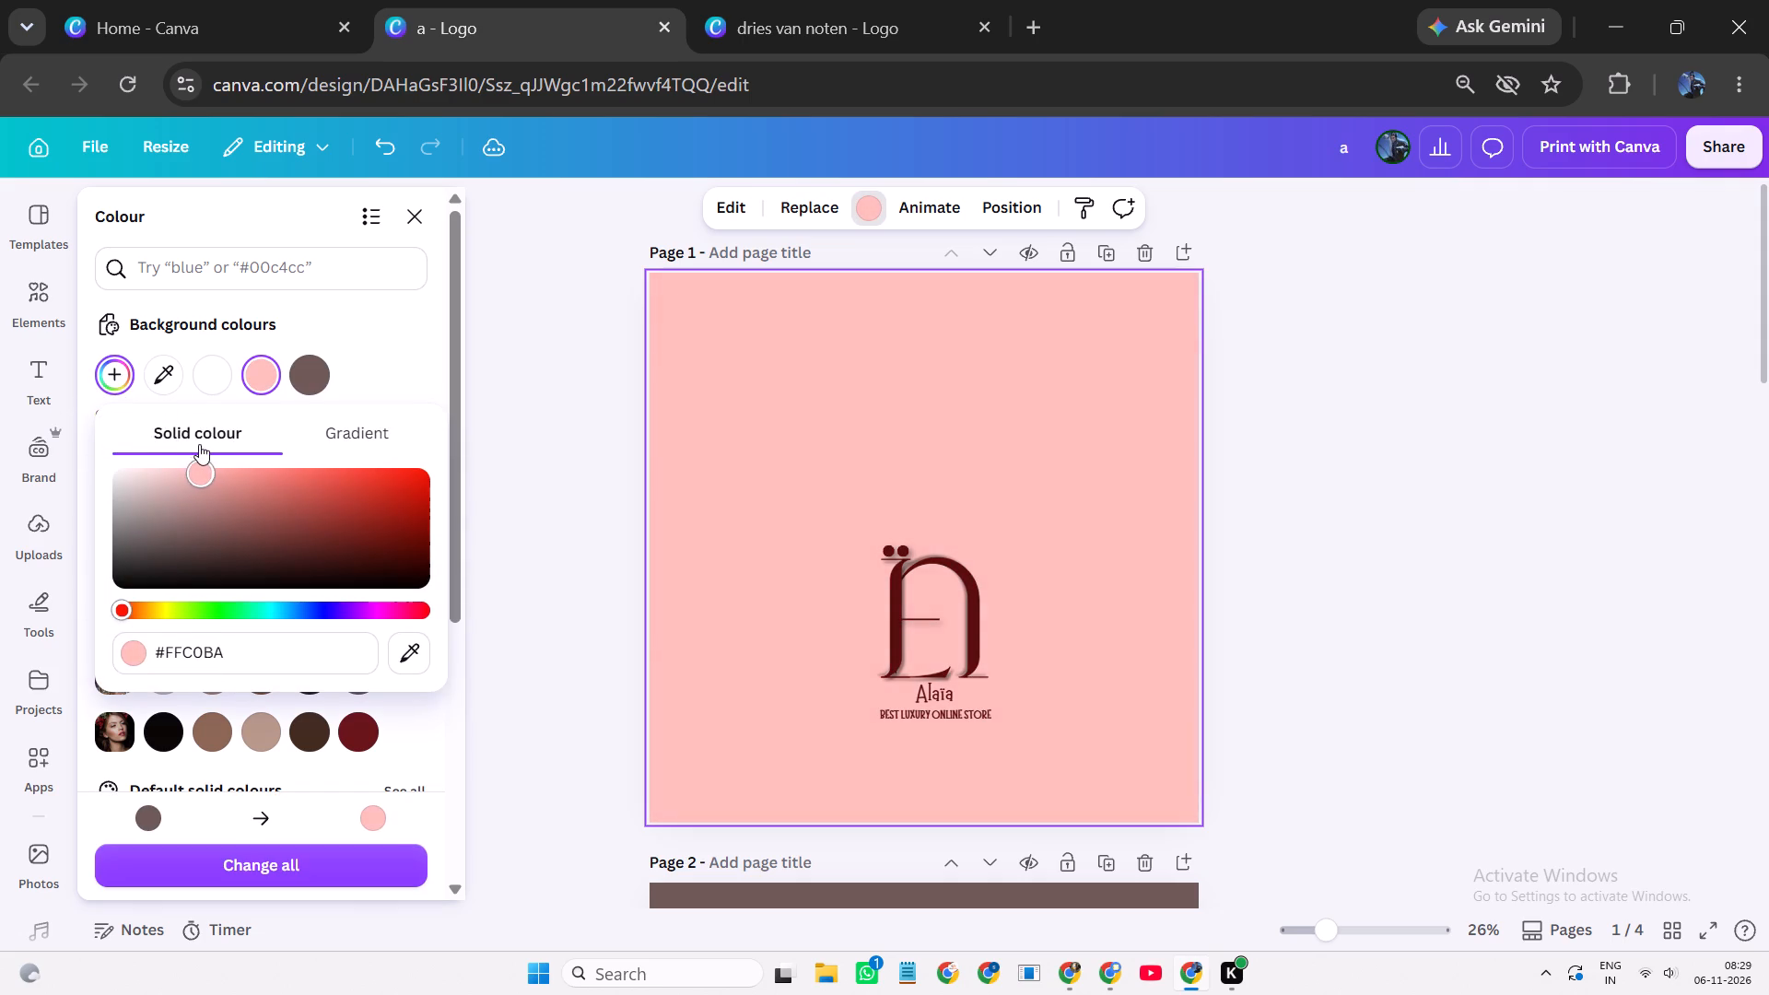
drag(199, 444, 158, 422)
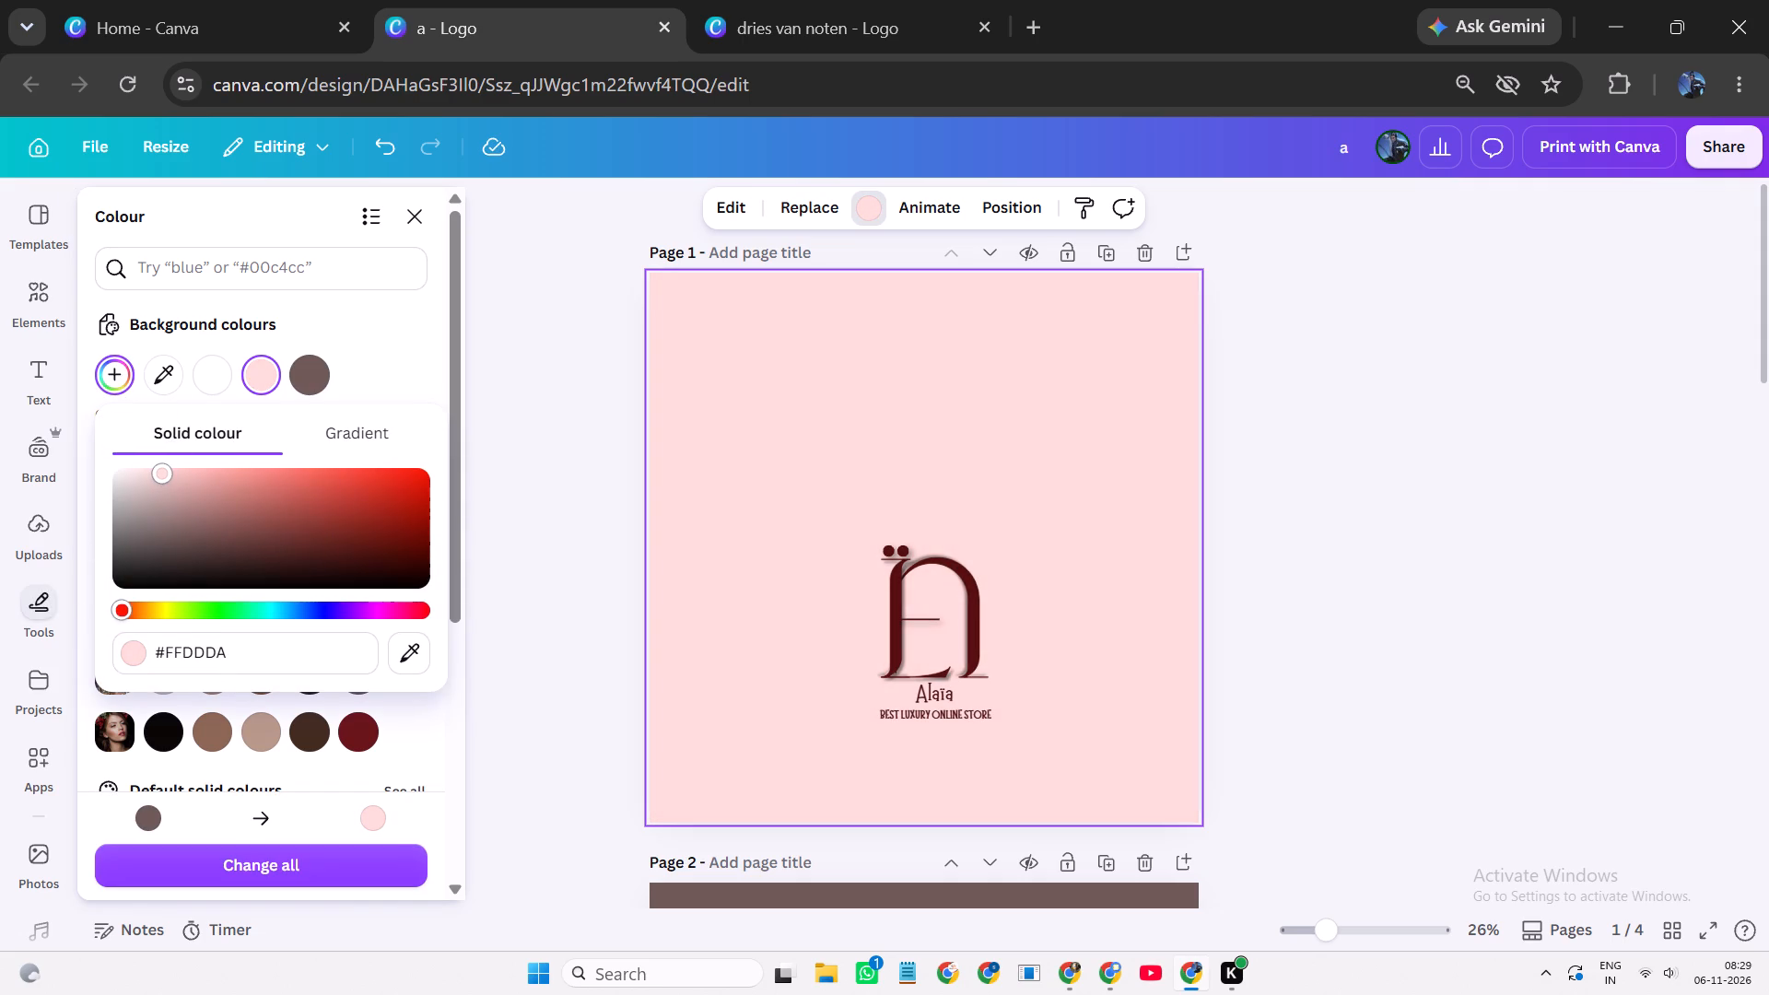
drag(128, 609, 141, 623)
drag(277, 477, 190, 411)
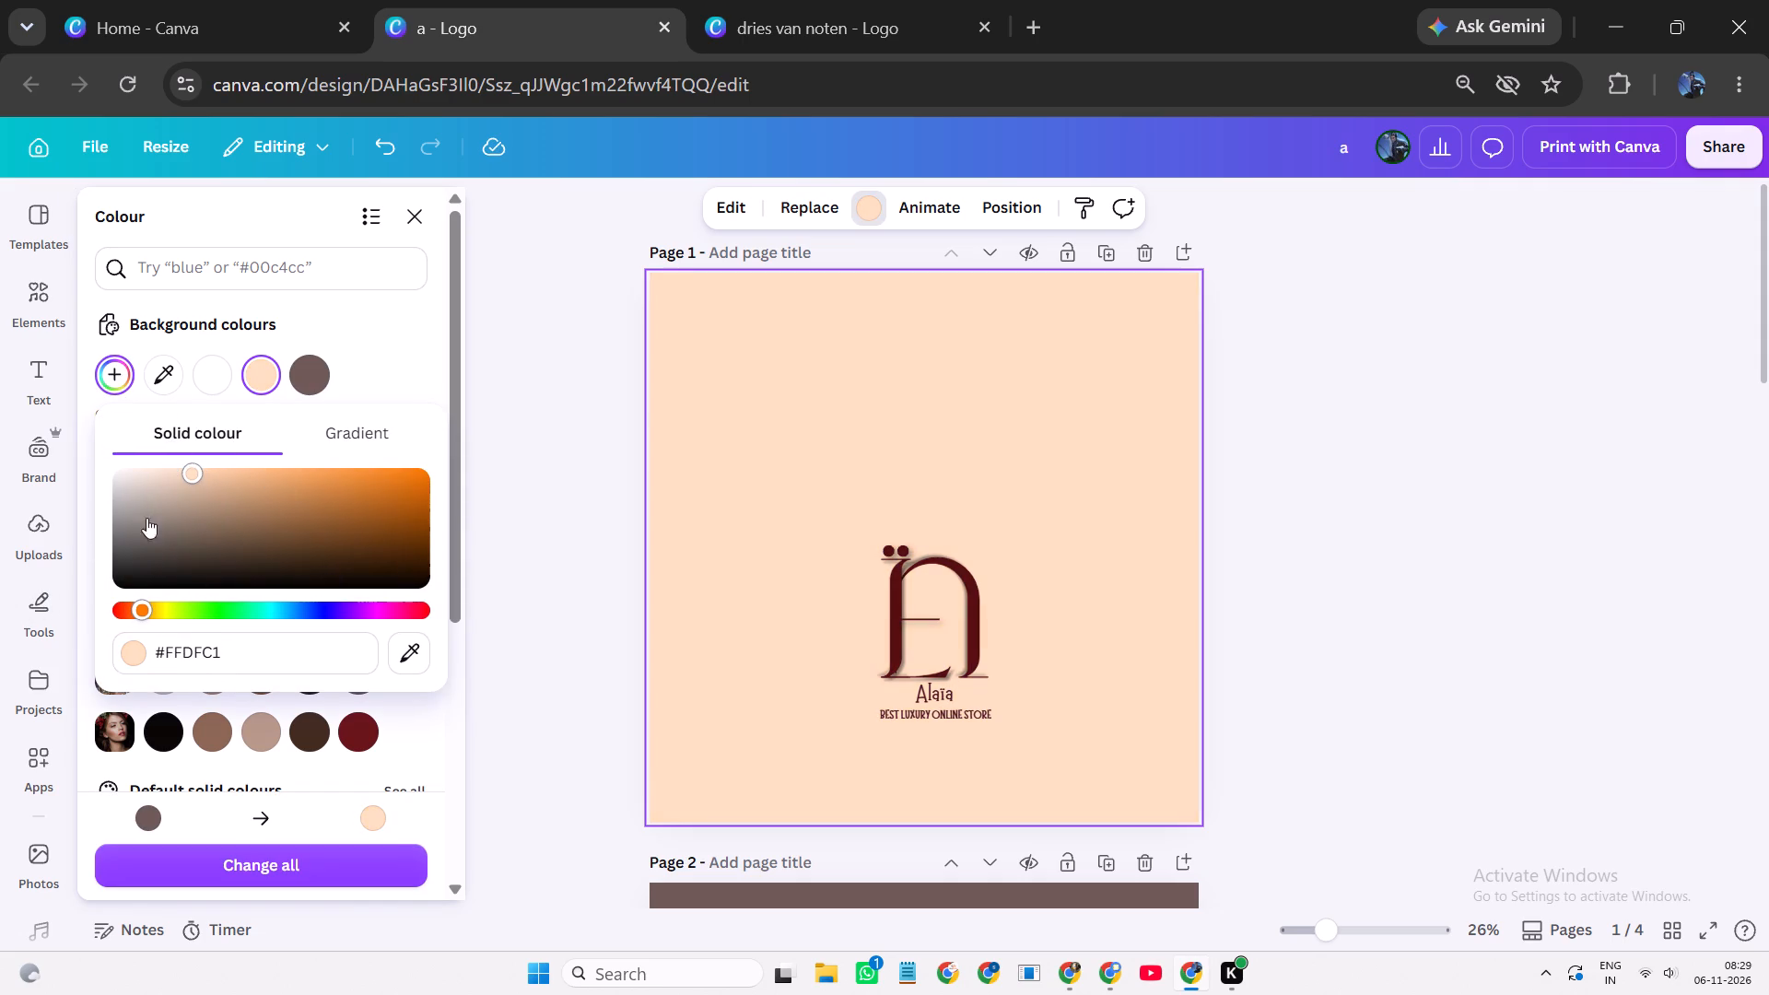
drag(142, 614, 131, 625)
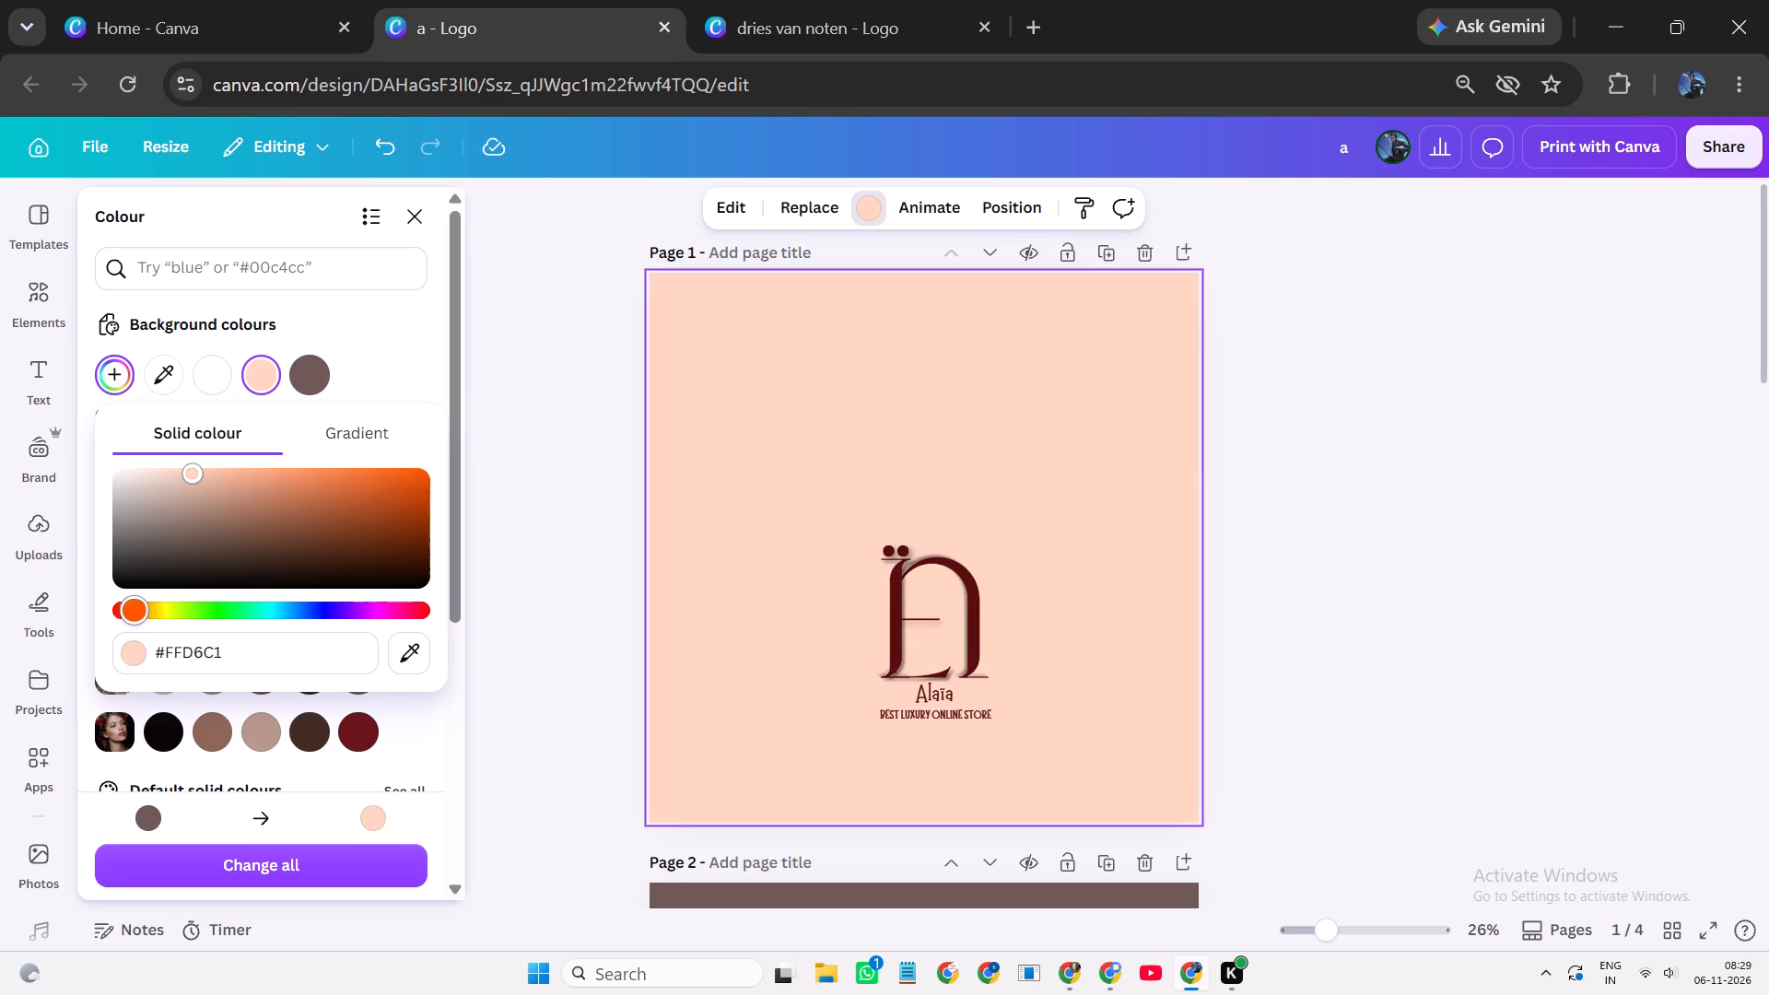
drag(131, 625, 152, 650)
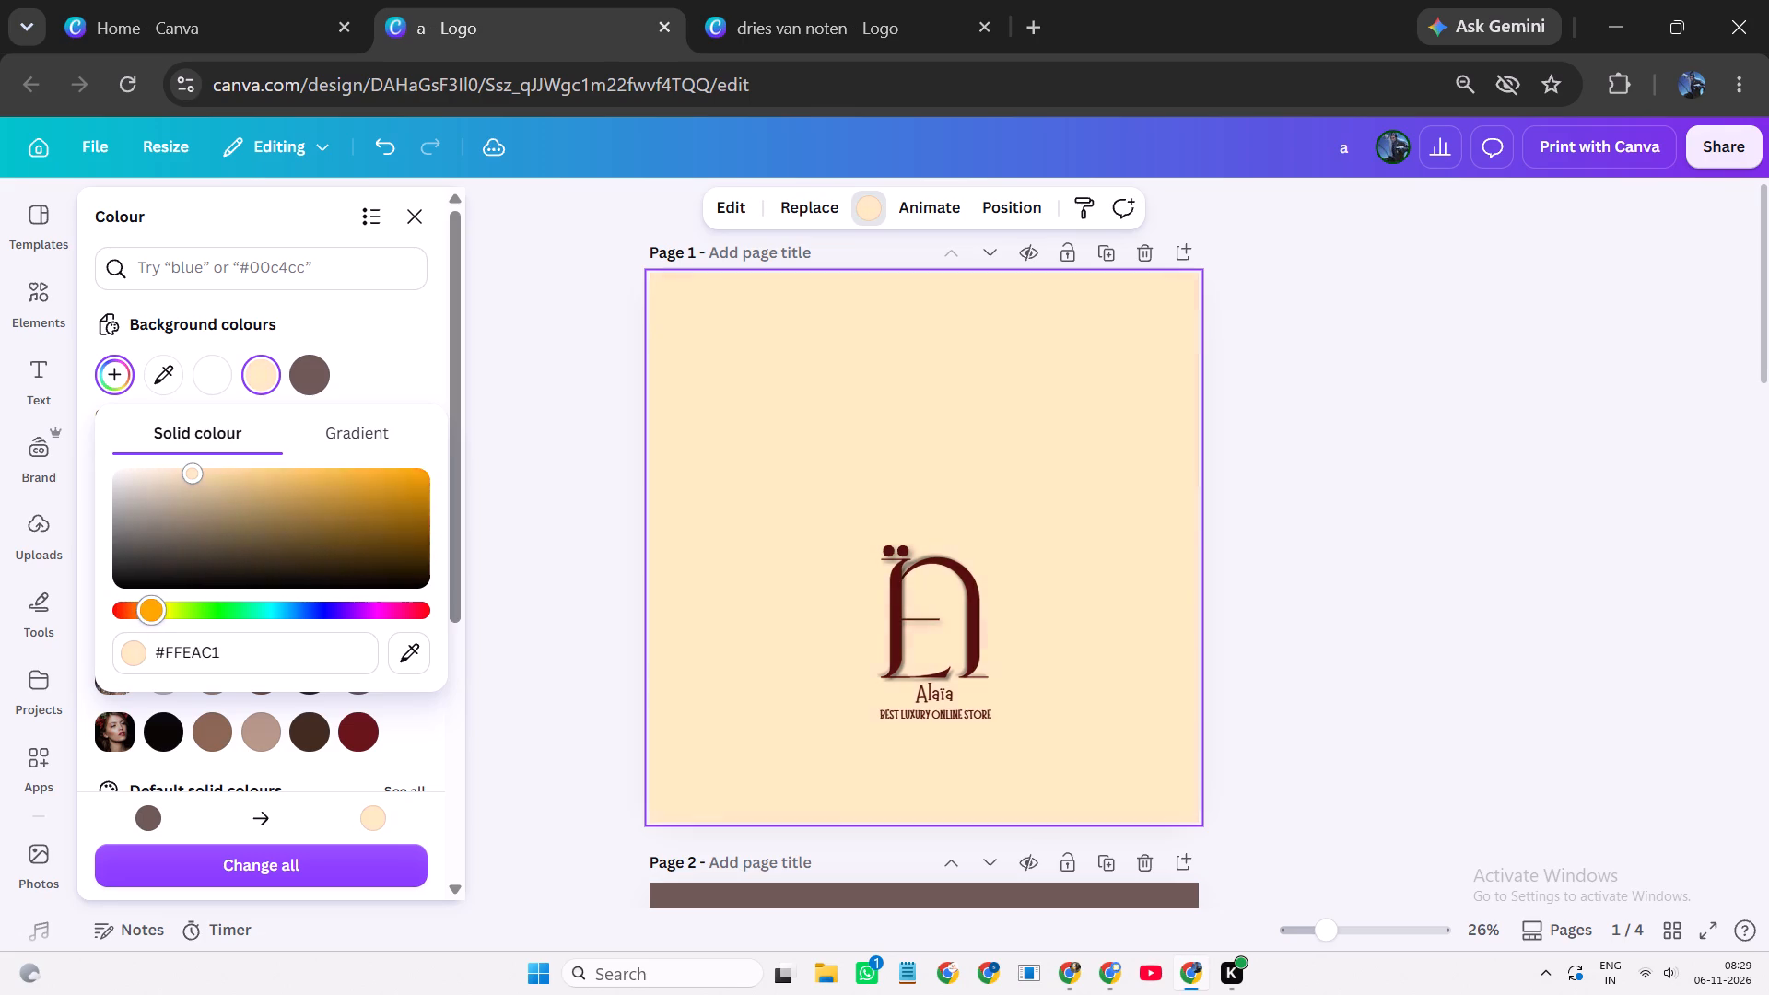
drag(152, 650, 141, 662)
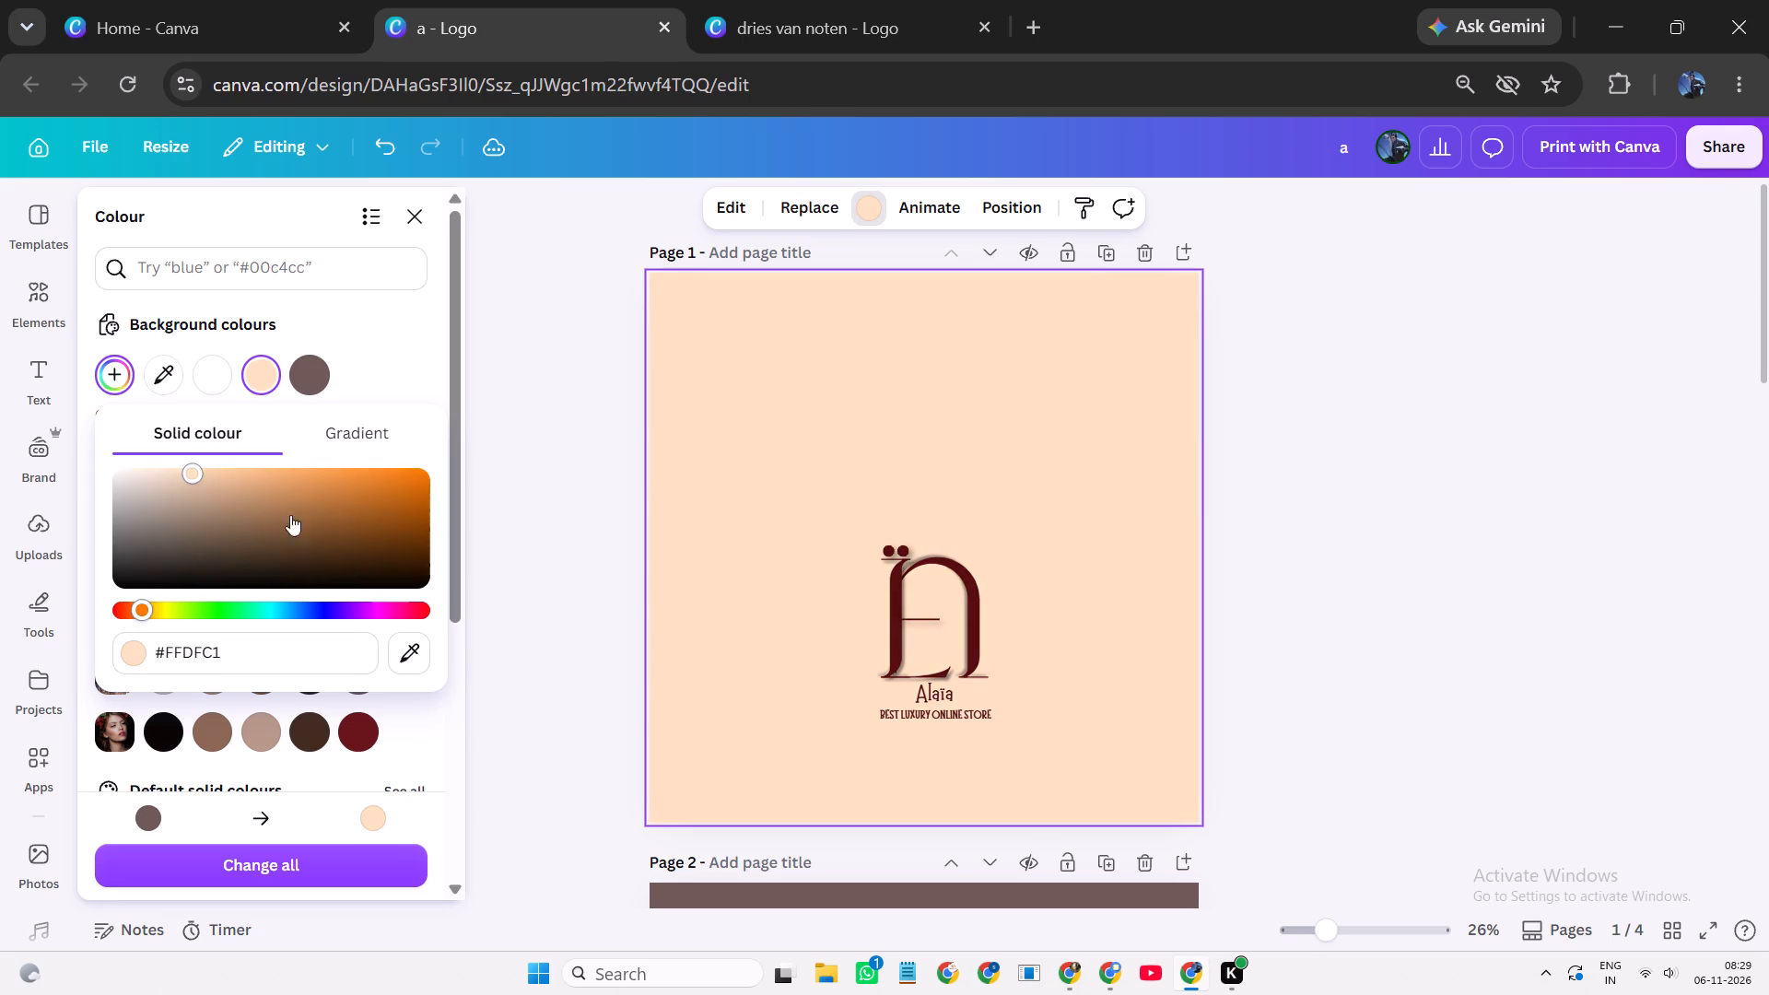
Adjust page 1's custom background through deeper coral and peach shades and settle on peach-orange #FFB281.
drag(338, 478, 268, 452)
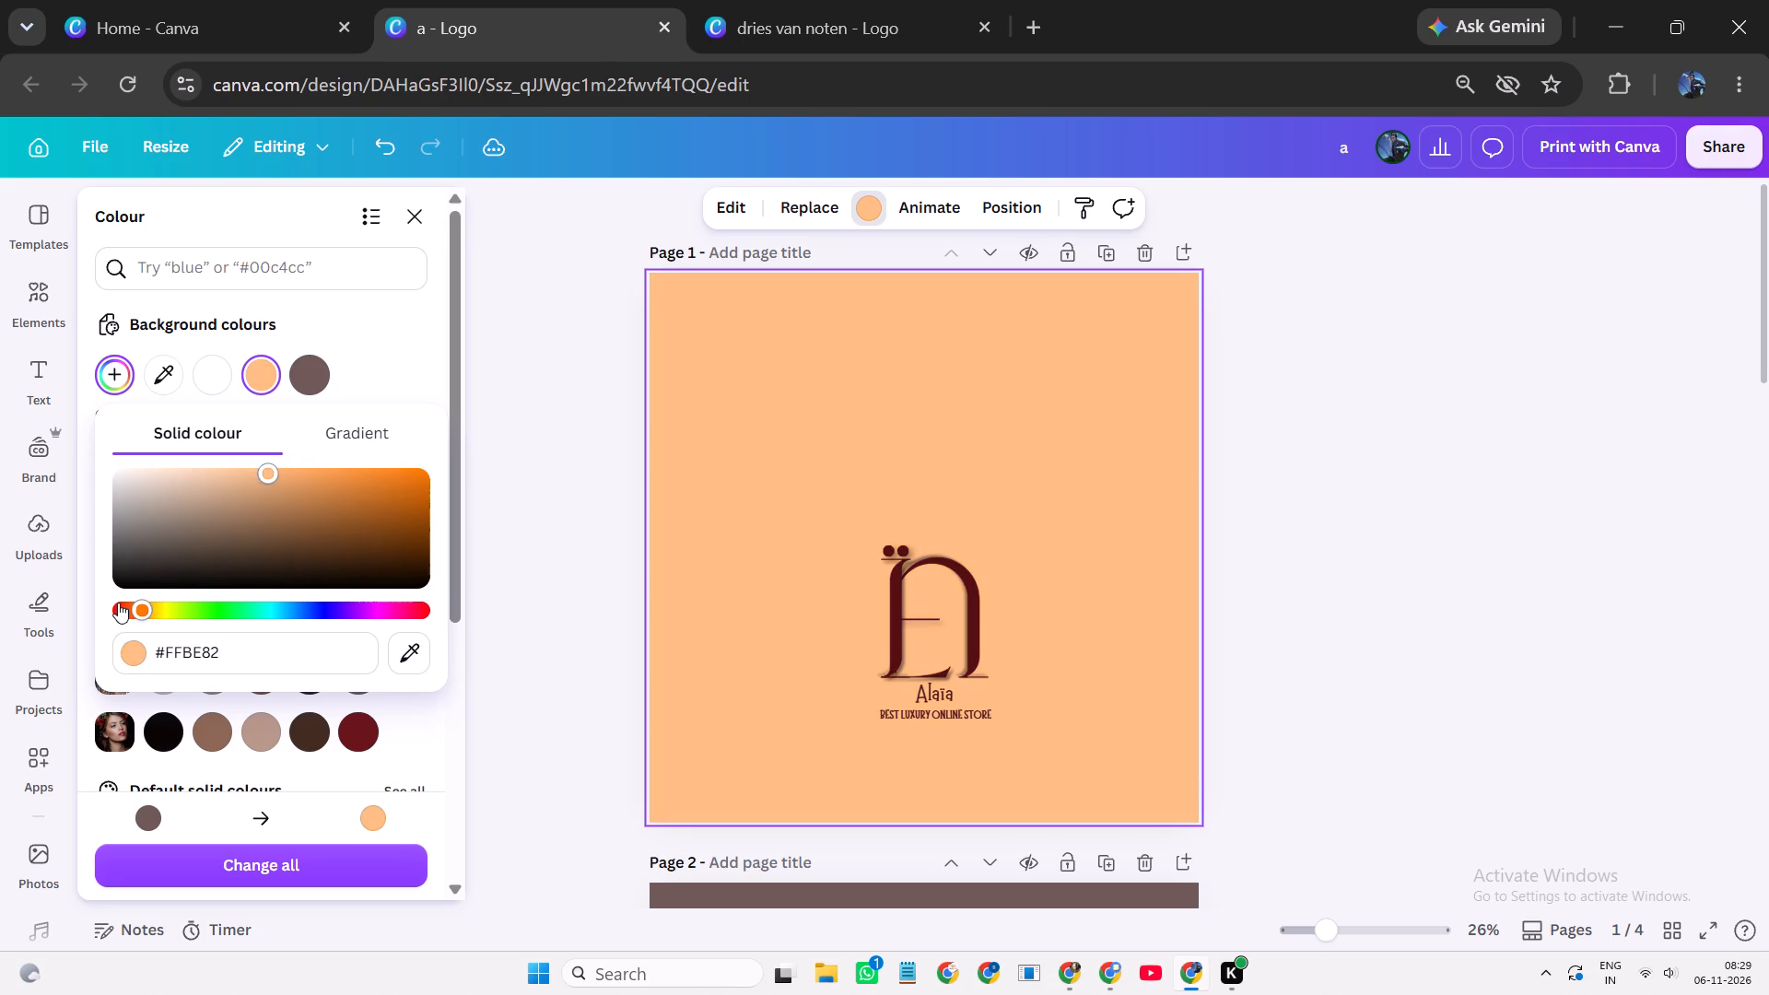
click(129, 606)
drag(285, 466, 282, 461)
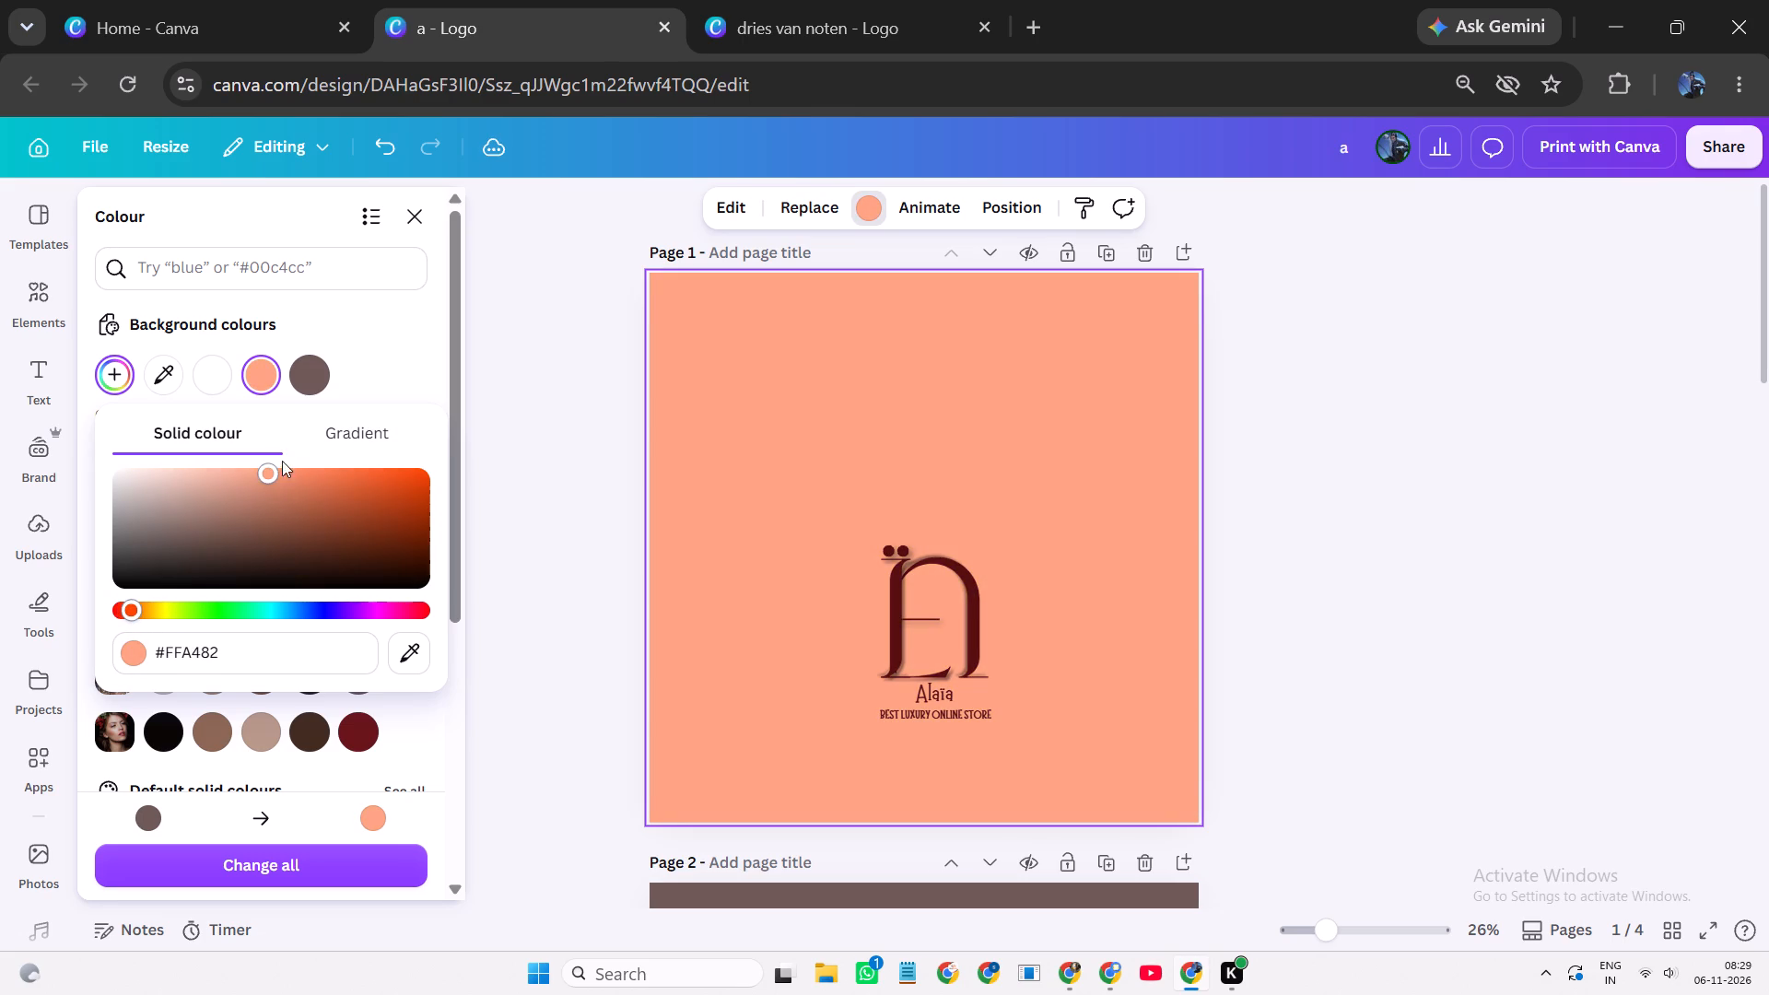
drag(282, 461, 256, 452)
drag(271, 474, 264, 492)
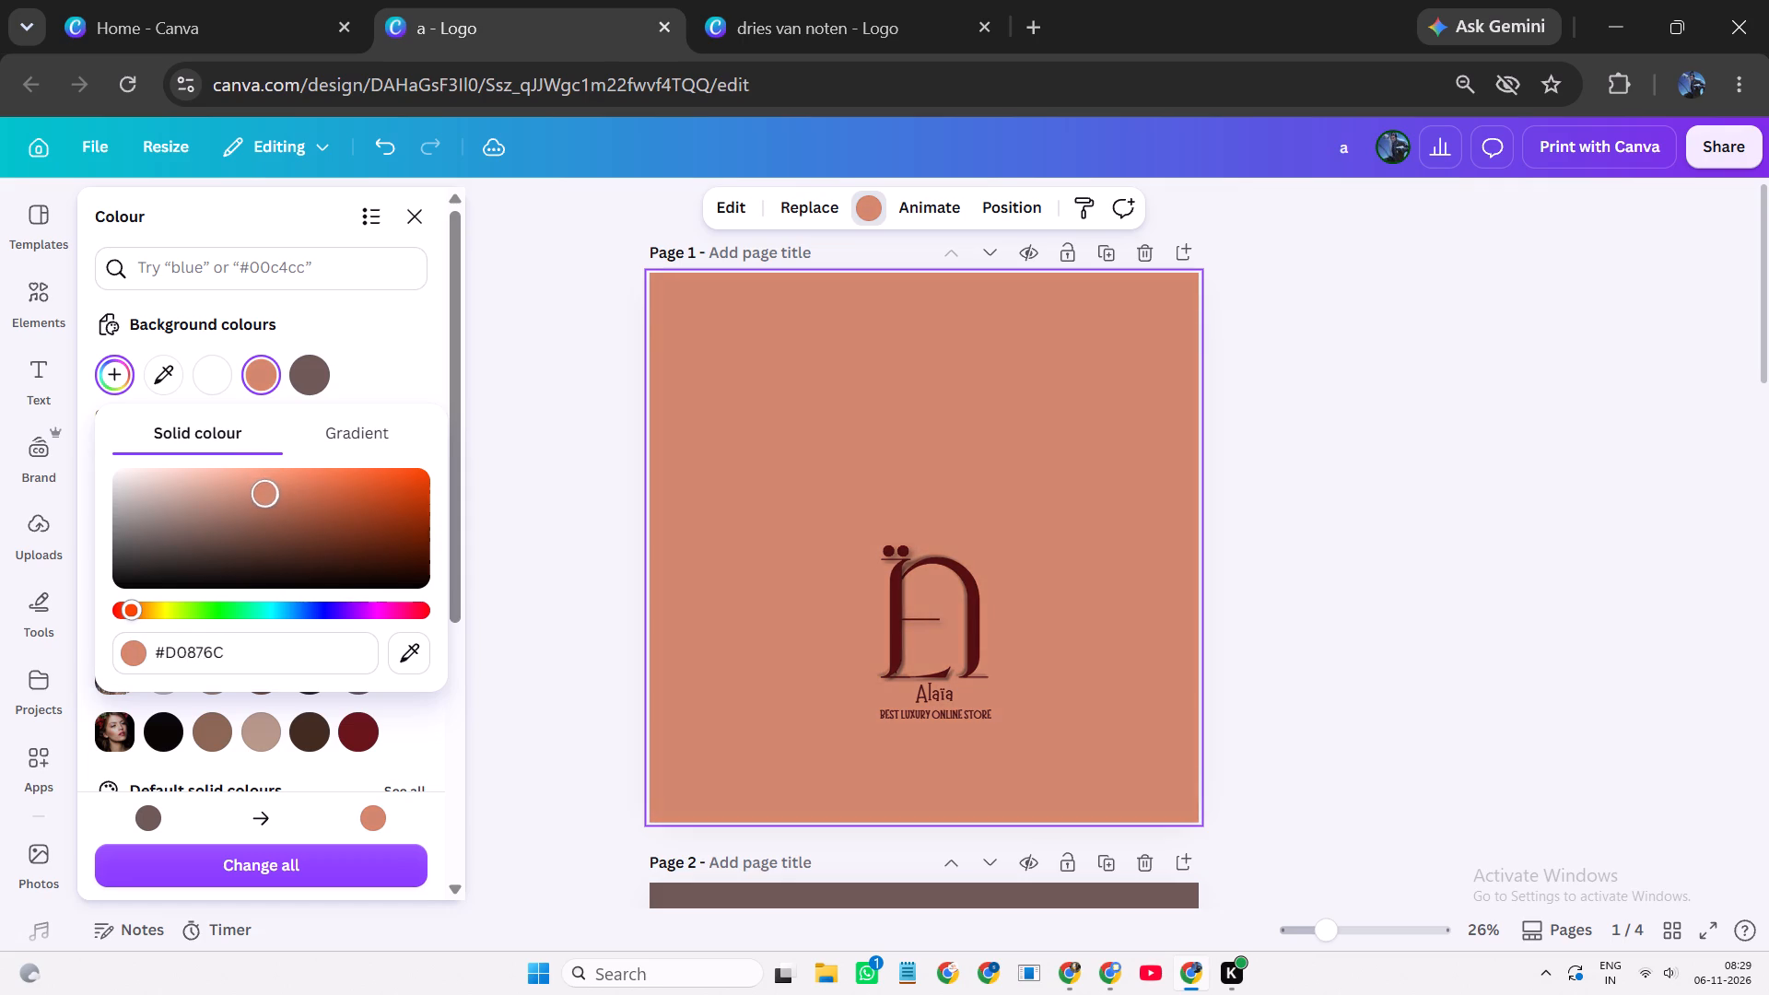
drag(264, 492, 240, 491)
drag(134, 616, 123, 626)
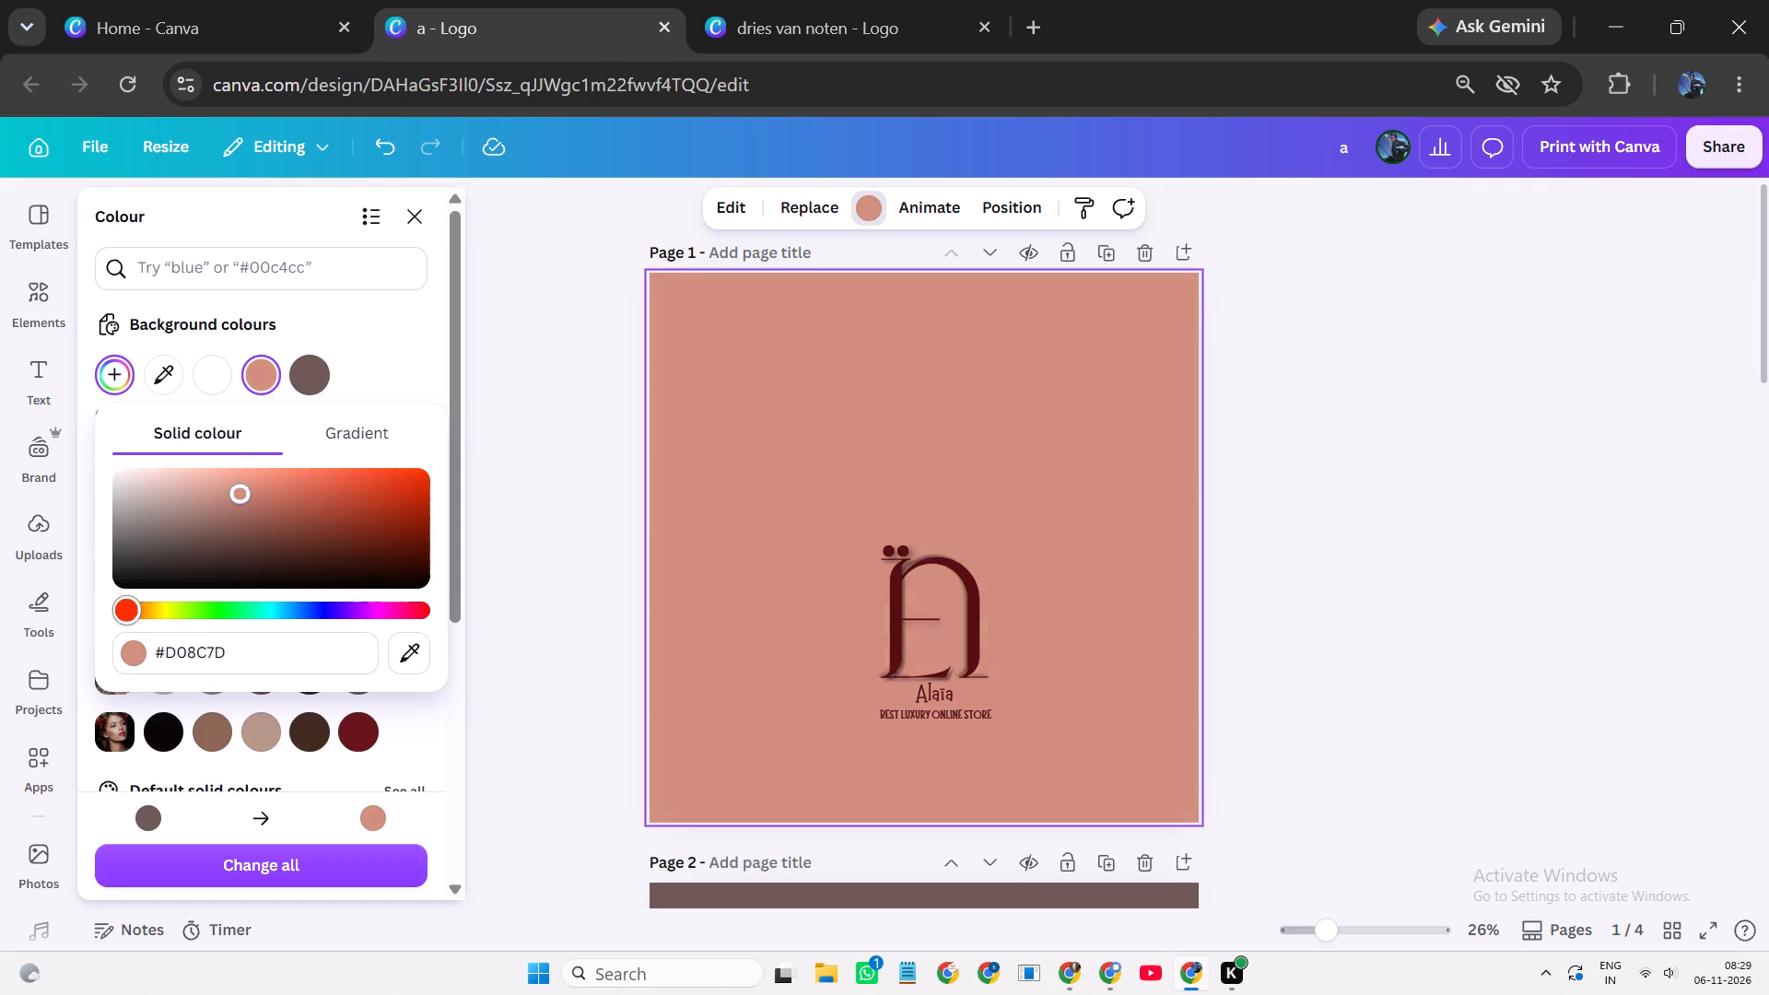
drag(123, 626, 135, 641)
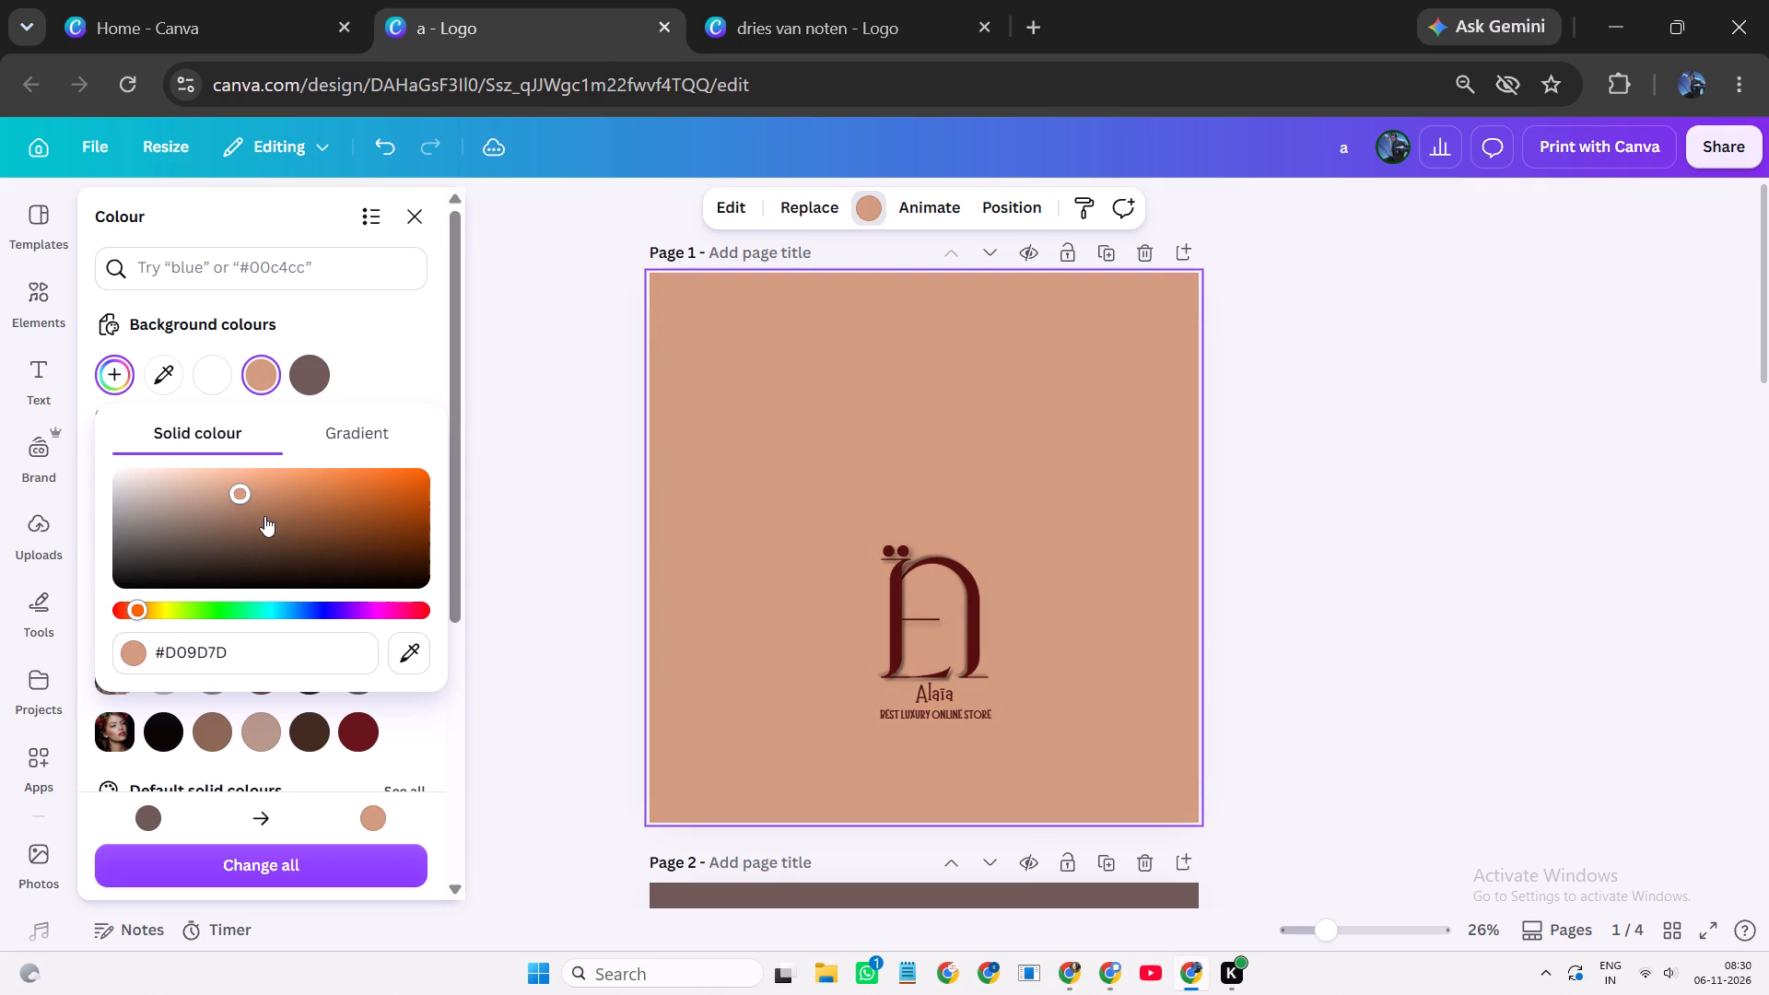
drag(285, 487, 265, 482)
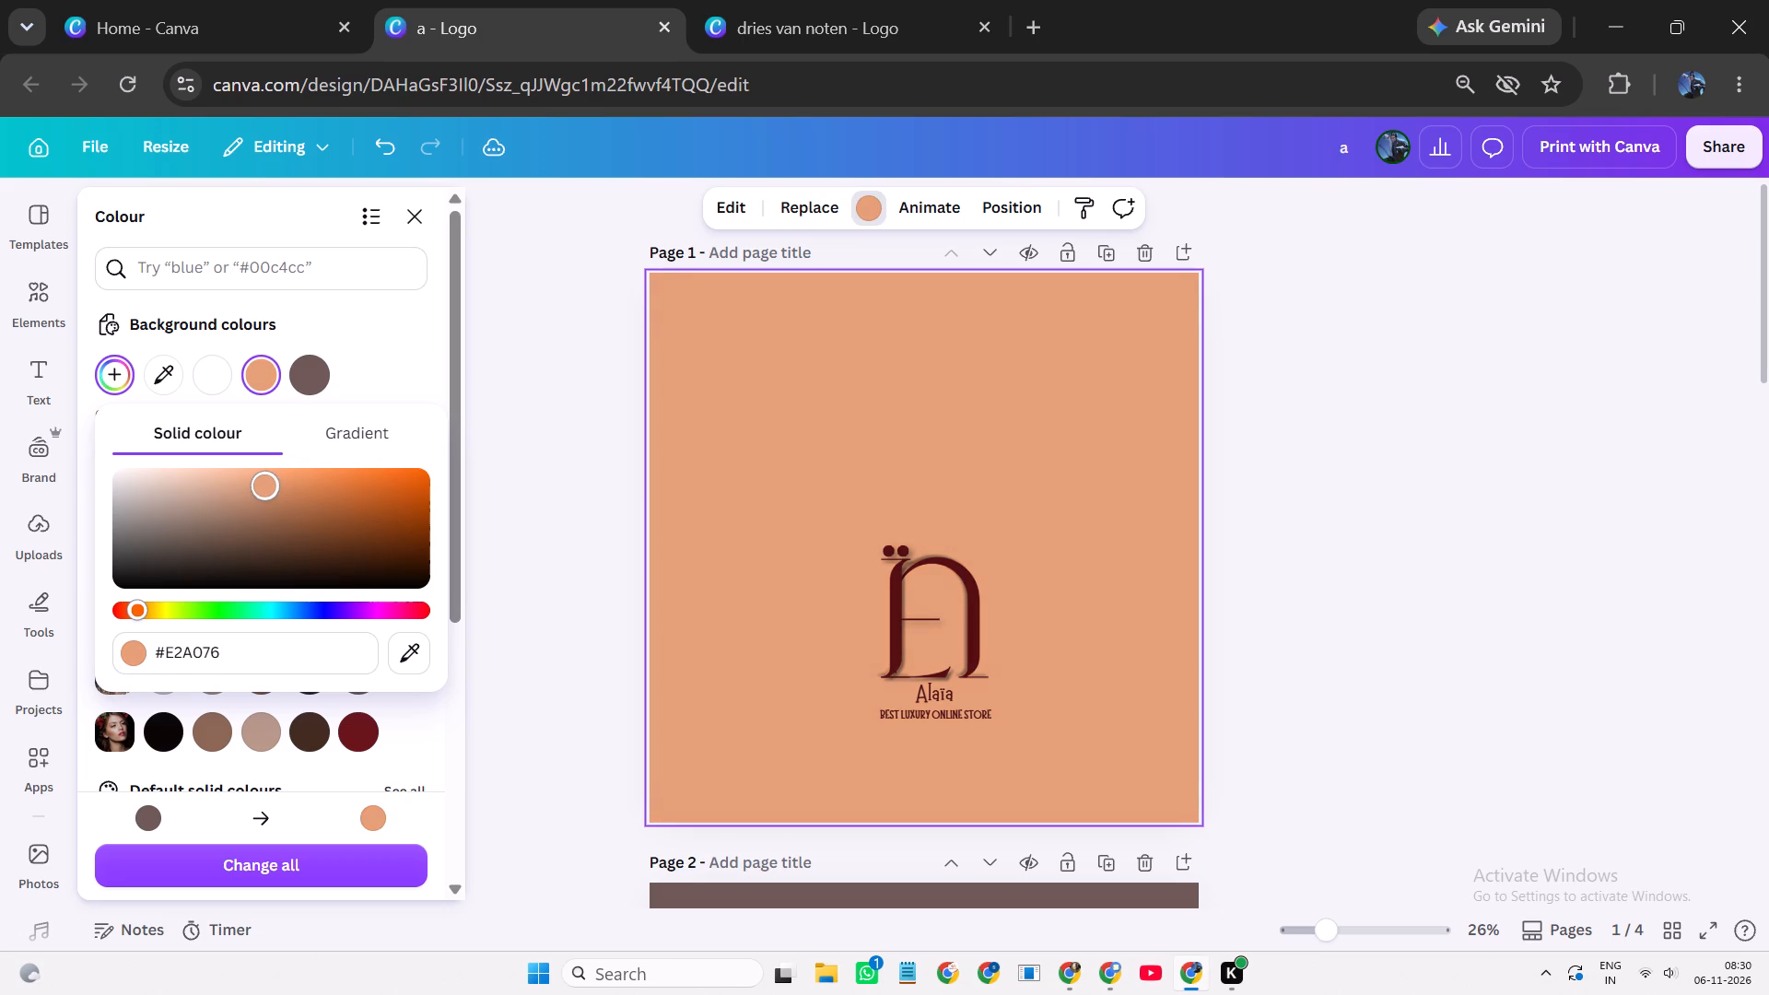
drag(265, 482, 271, 466)
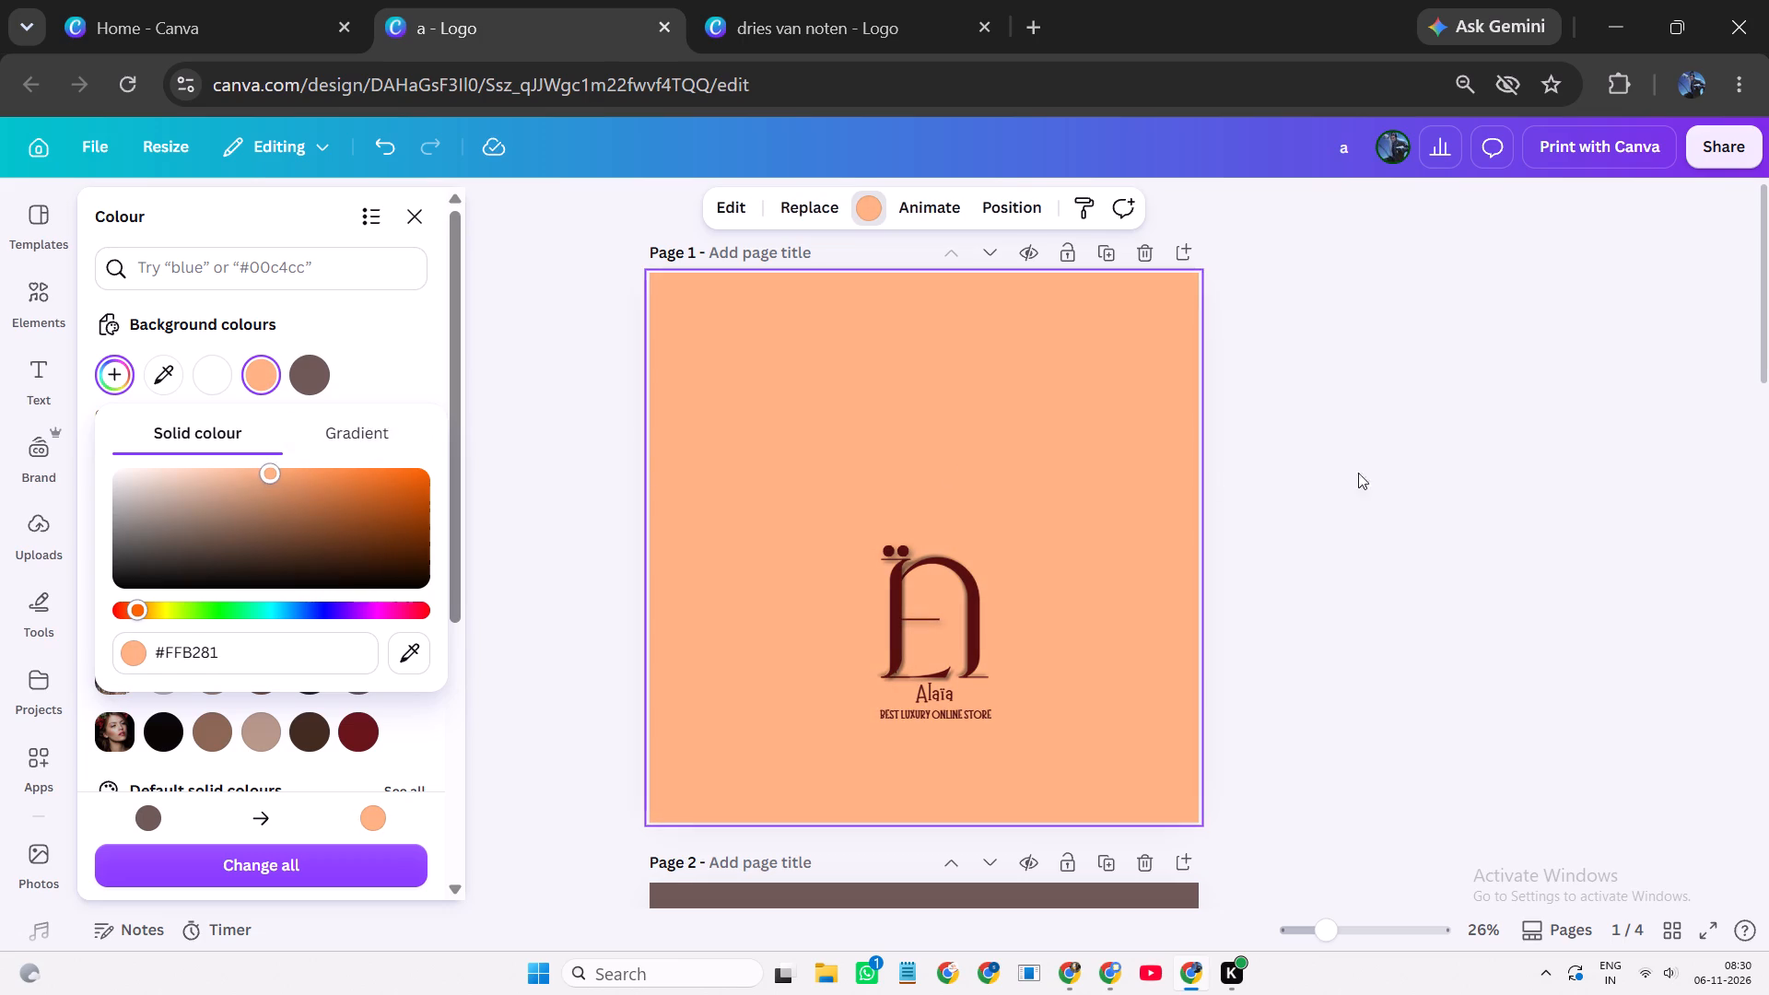
double_click(1407, 476)
scroll(1410, 477, down, 2)
scroll(1410, 477, up, 1)
click(1226, 383)
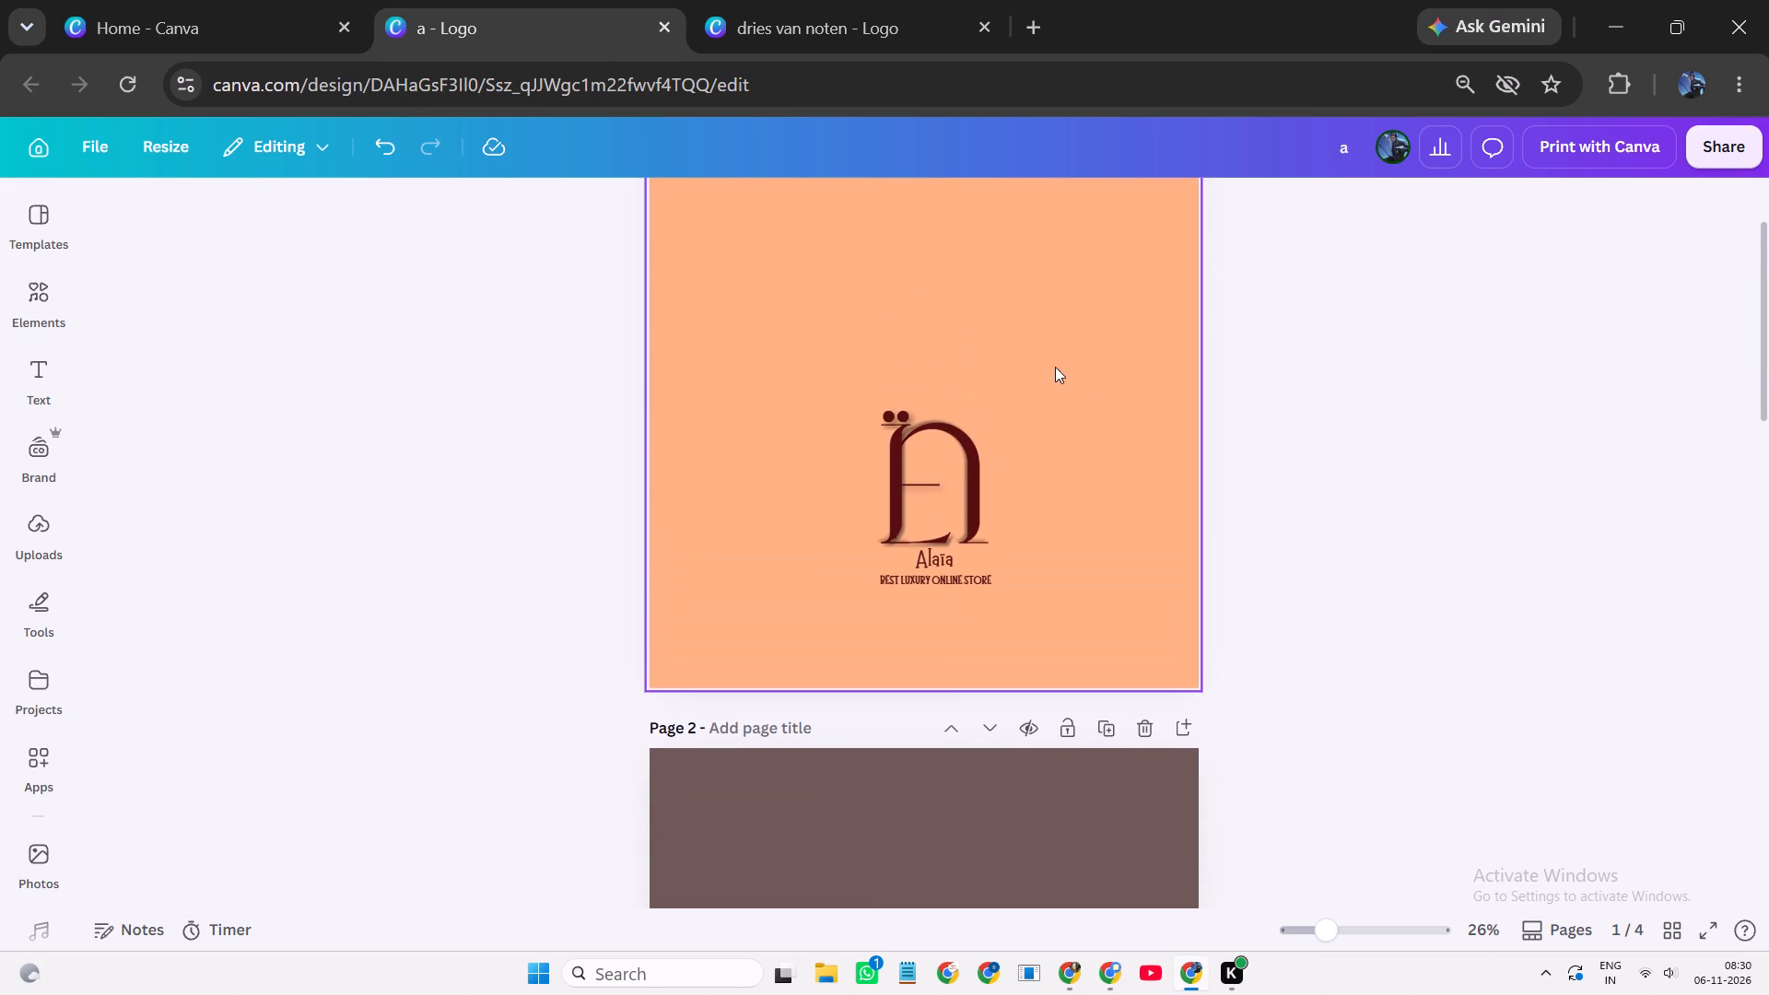
Set page 2's background to the same peach-orange colour as page 1.
click(1055, 367)
scroll(1103, 453, down, 2)
click(1045, 577)
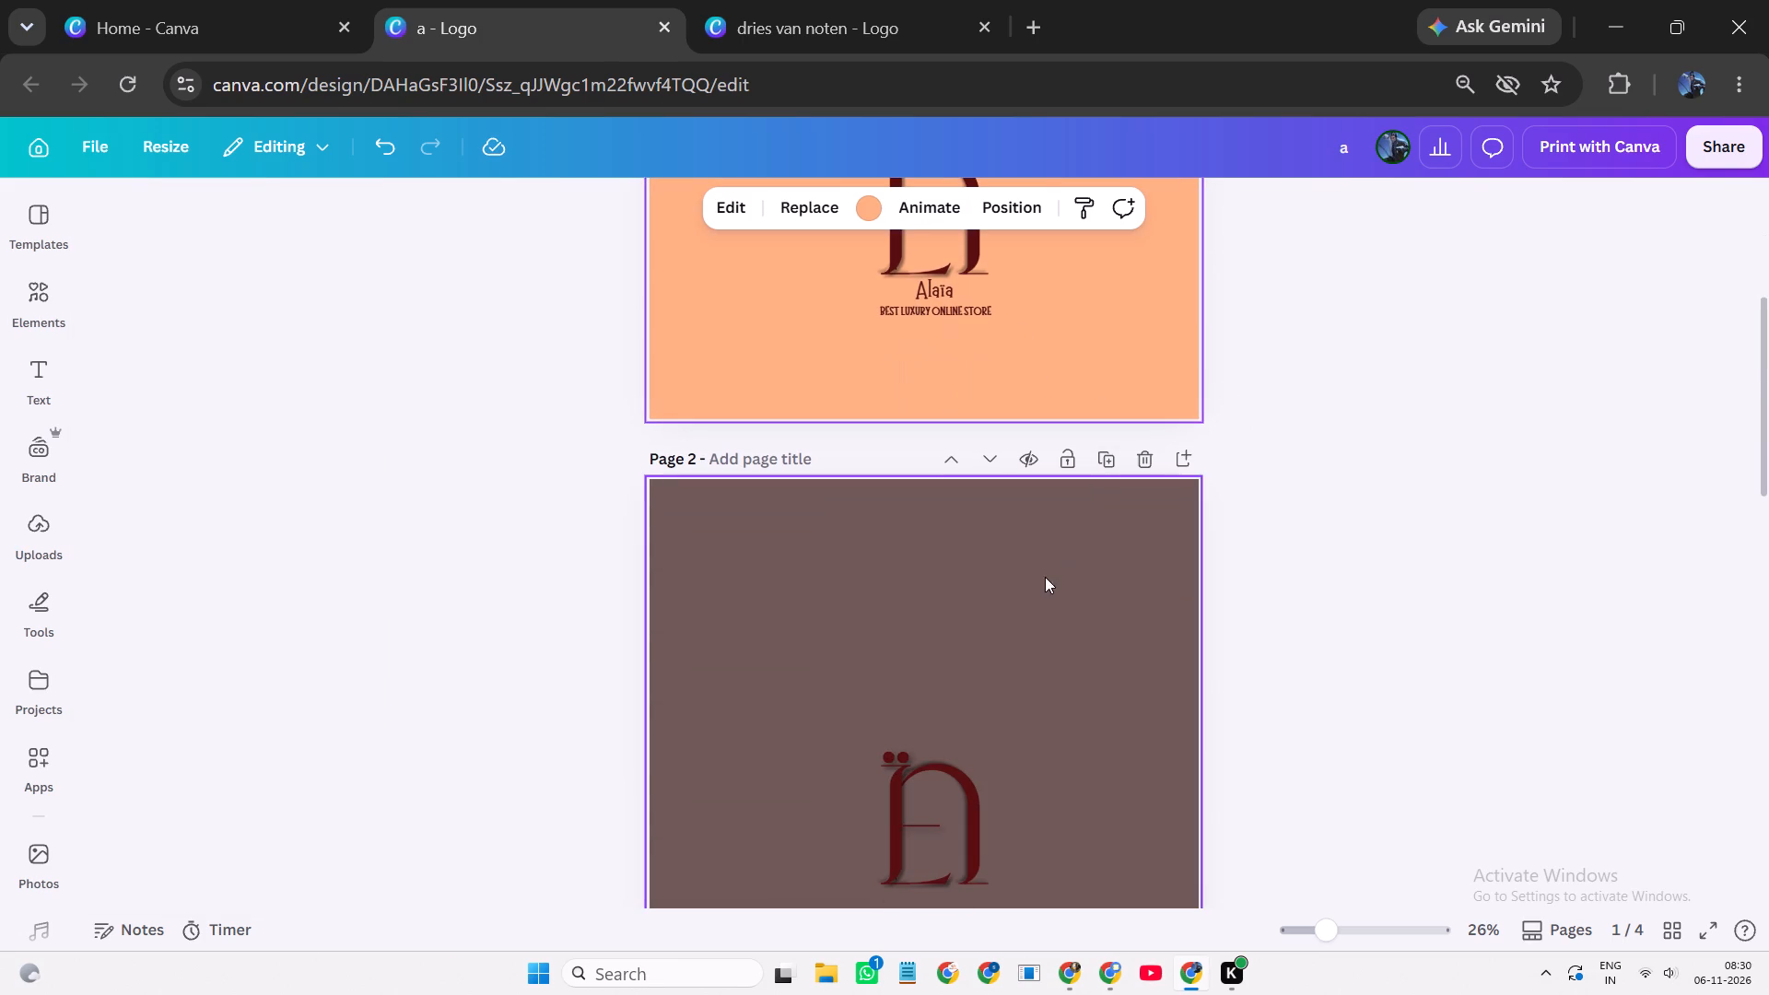
click(874, 198)
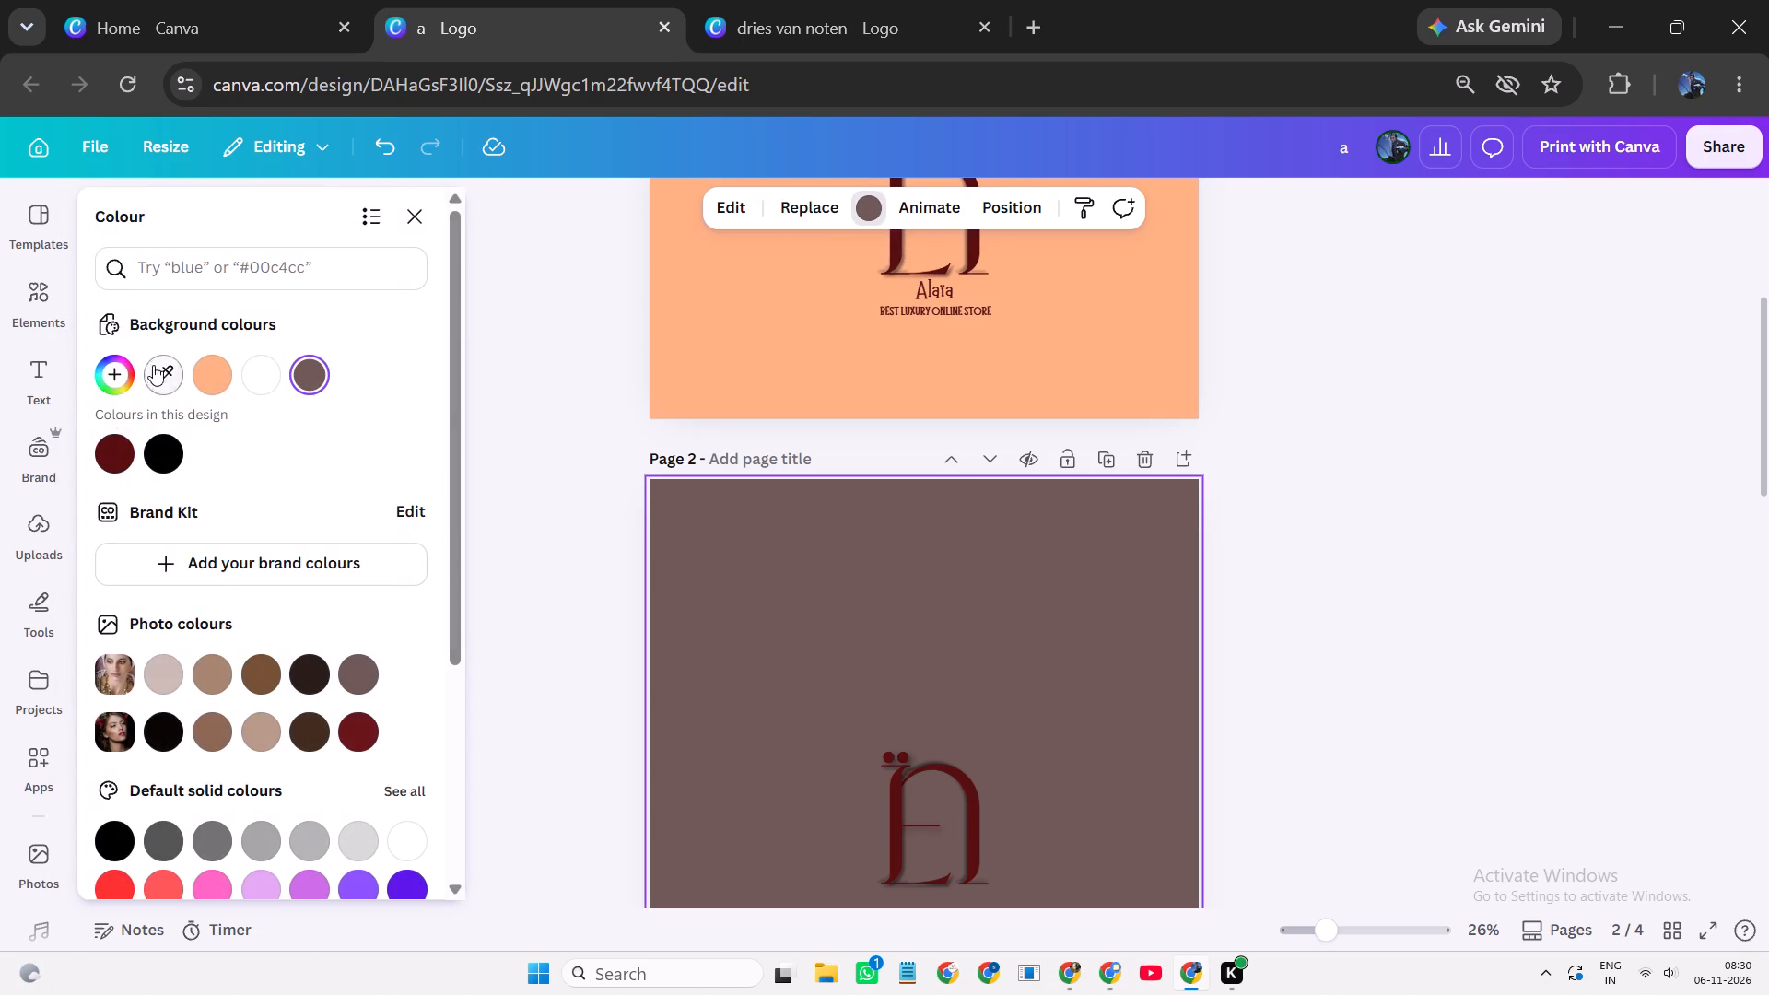
click(219, 380)
click(1768, 568)
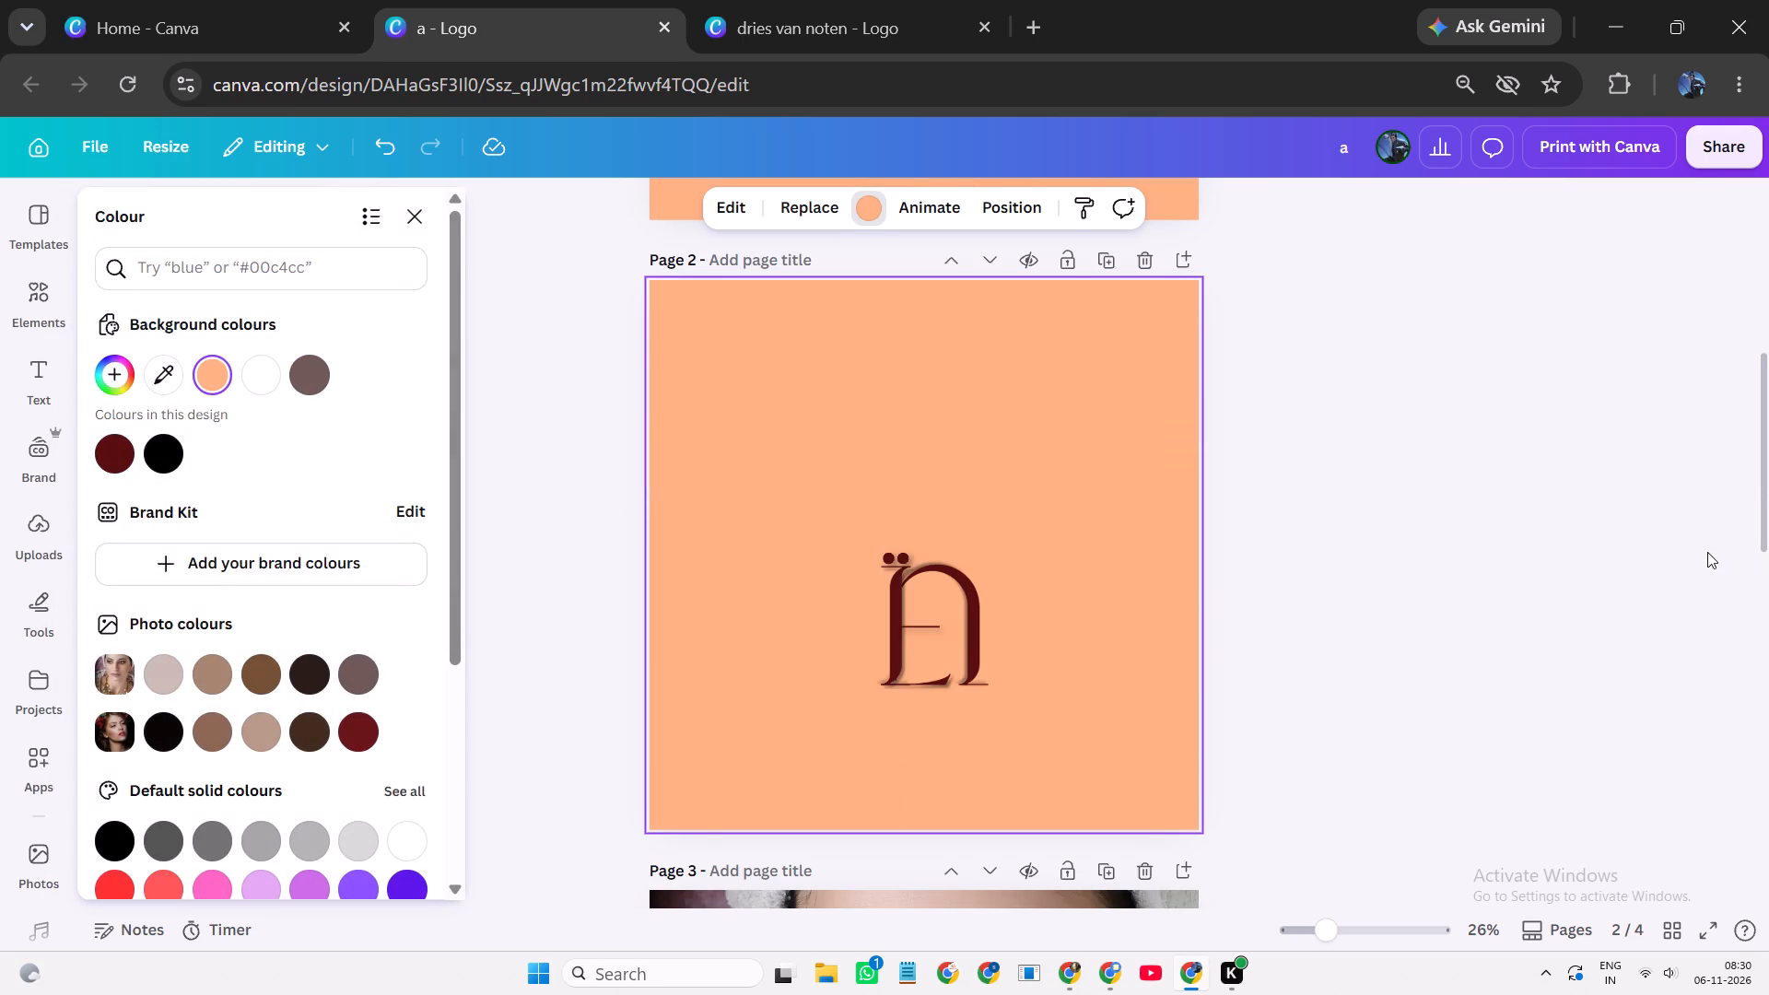
click(1627, 557)
Review the peach monogram page alongside the headscarf portrait page, including at a reduced zoom.
scroll(1624, 555, down, 4)
scroll(1624, 555, up, 2)
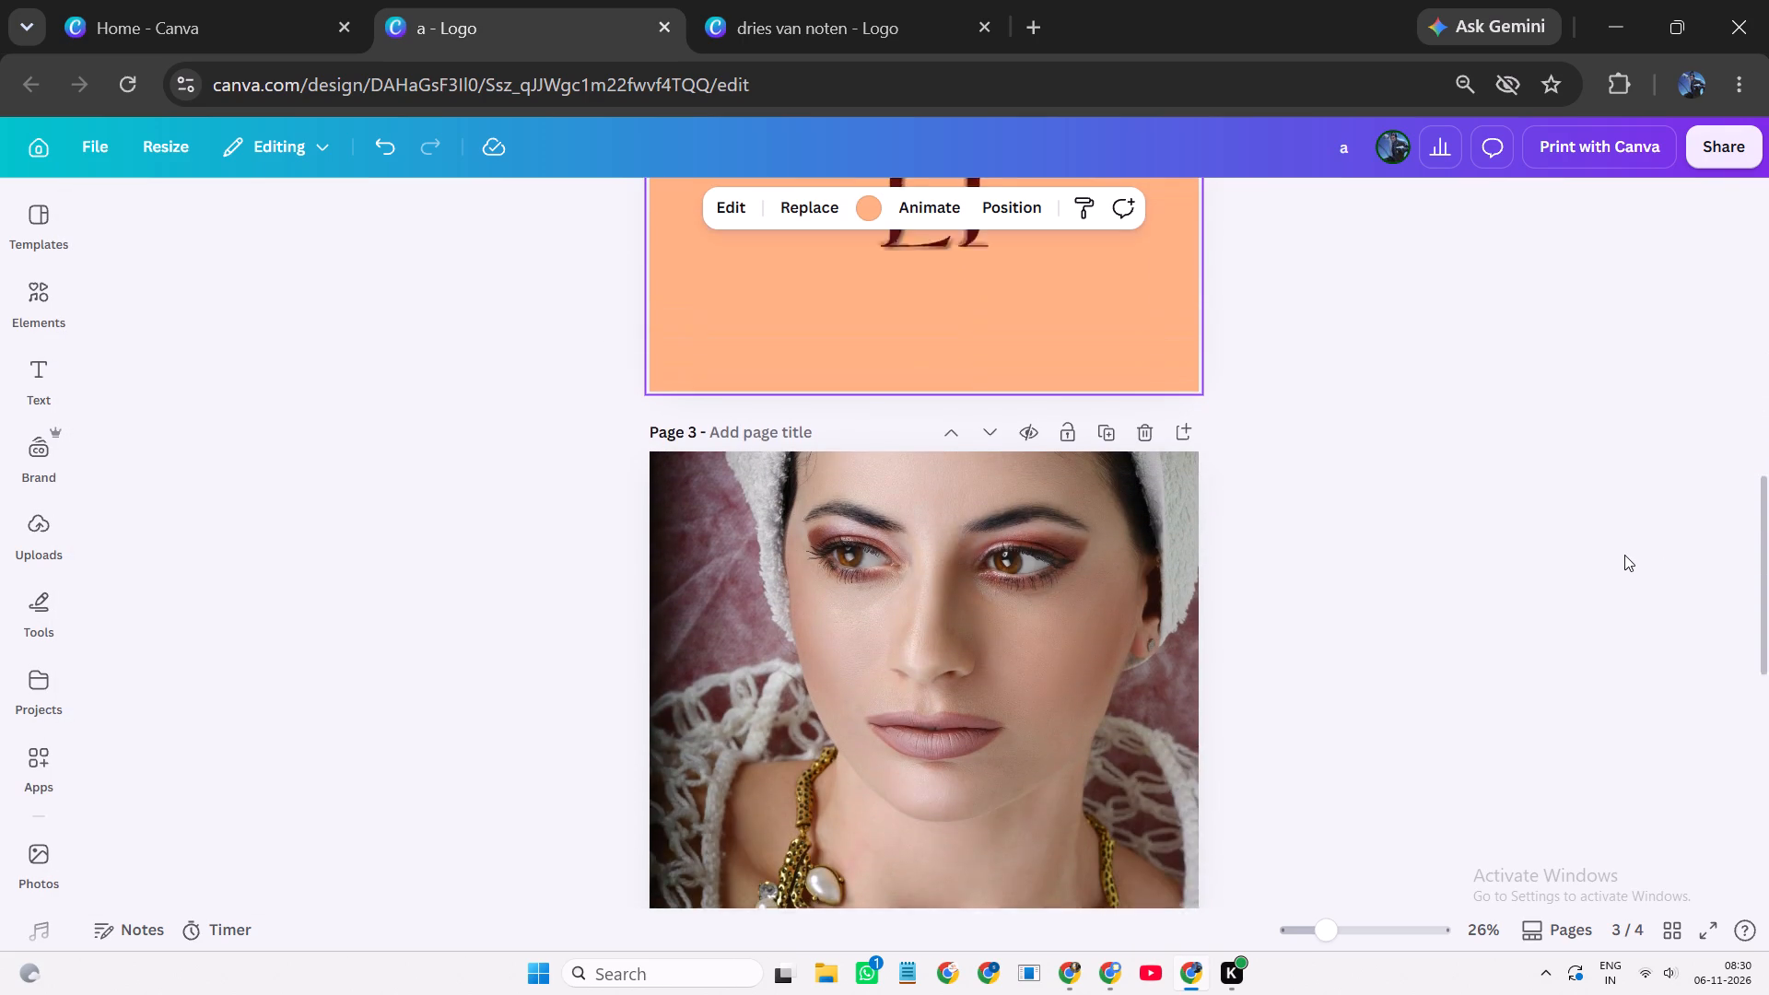
scroll(1624, 555, down, 2)
scroll(1361, 572, down, 1)
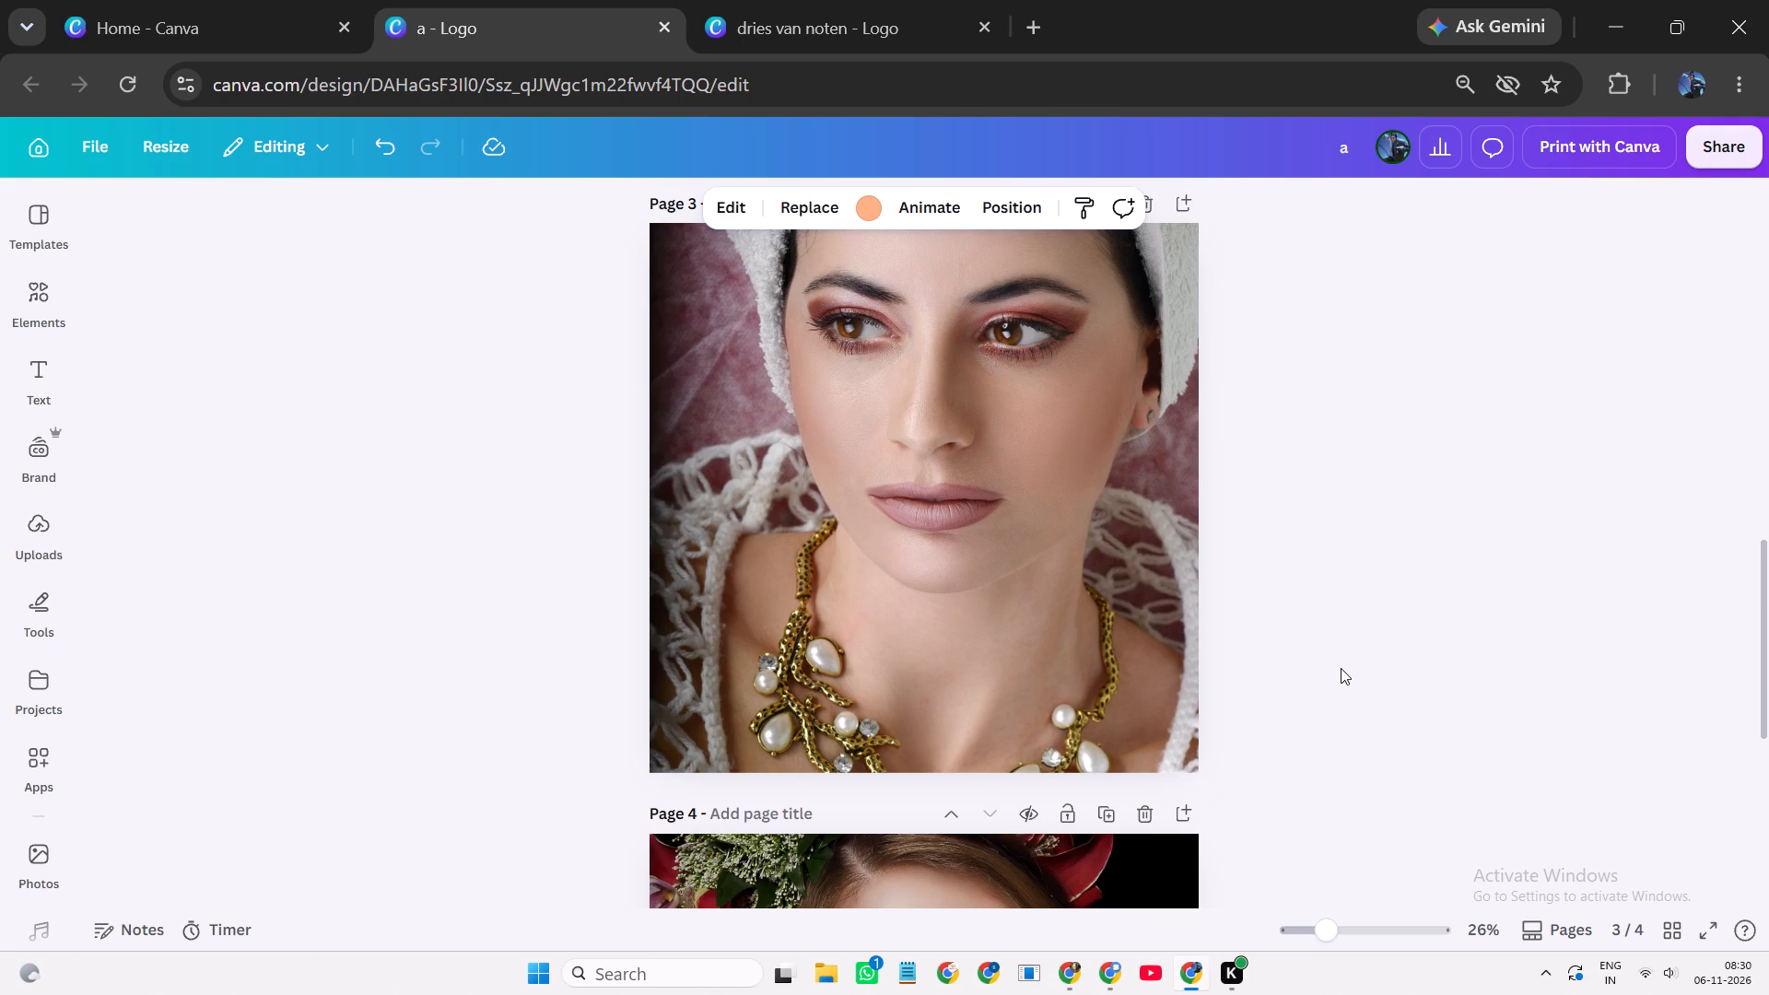
scroll(1259, 603, up, 1)
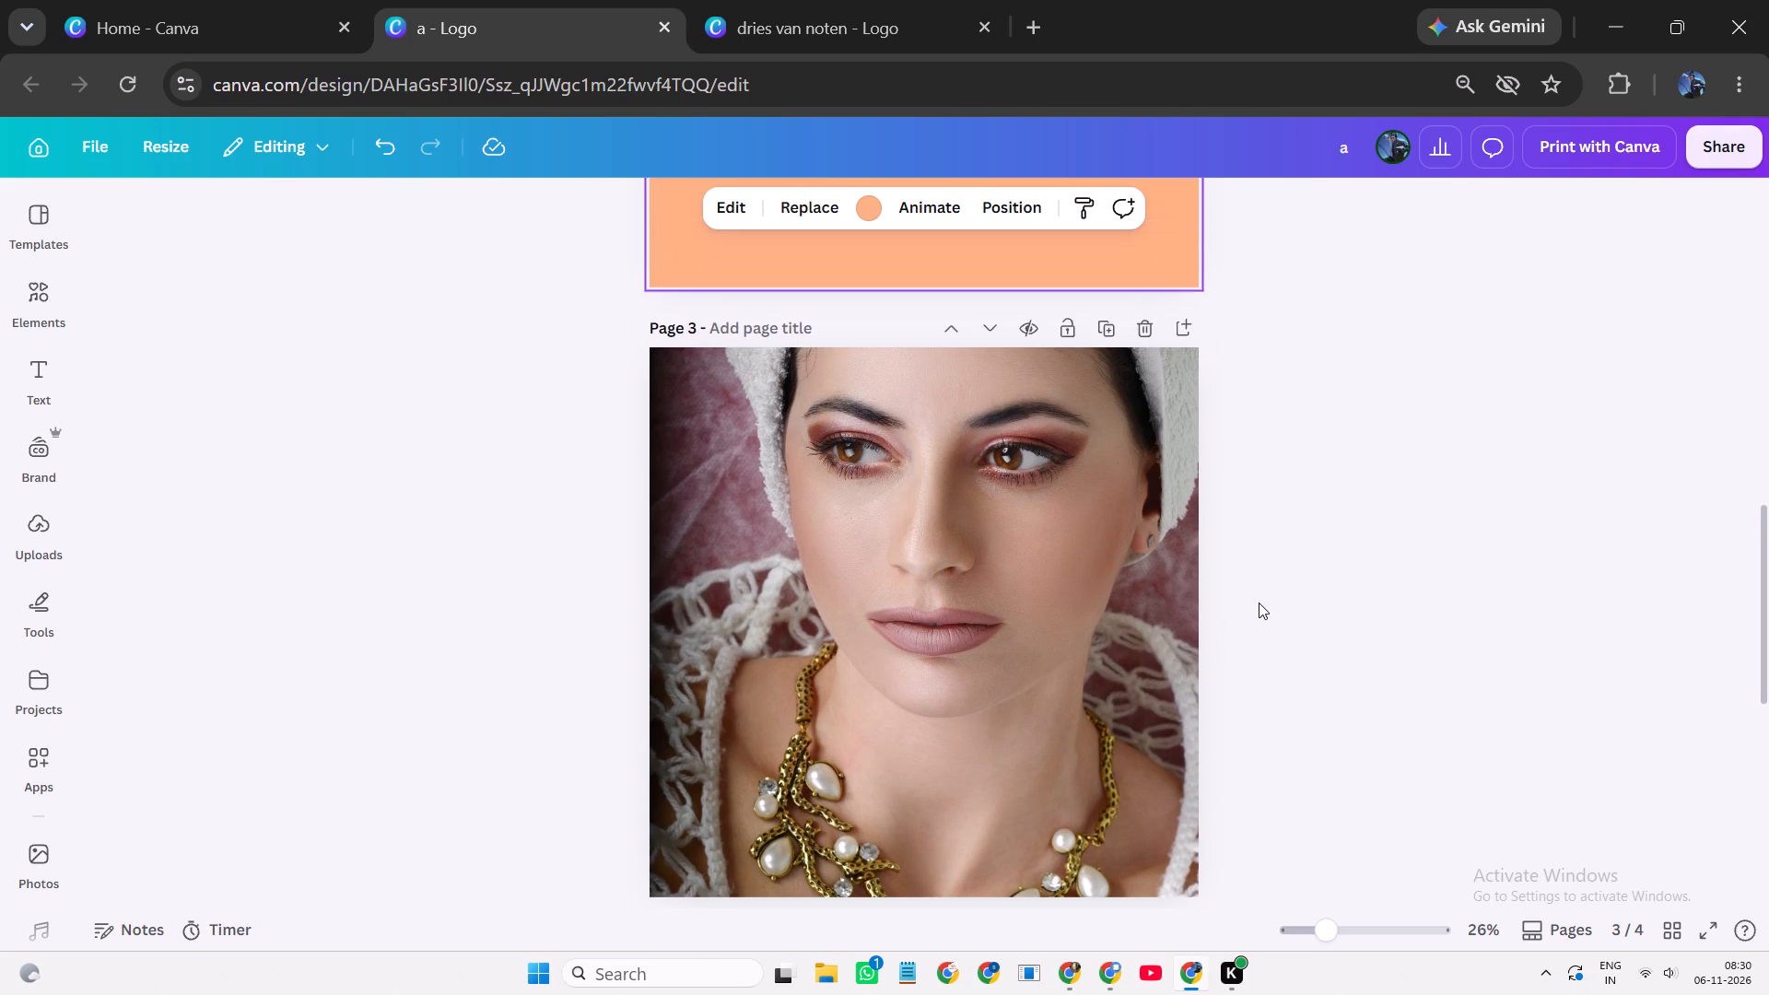
ctrl+scroll(1259, 603, down, 2)
scroll(1259, 603, up, 1)
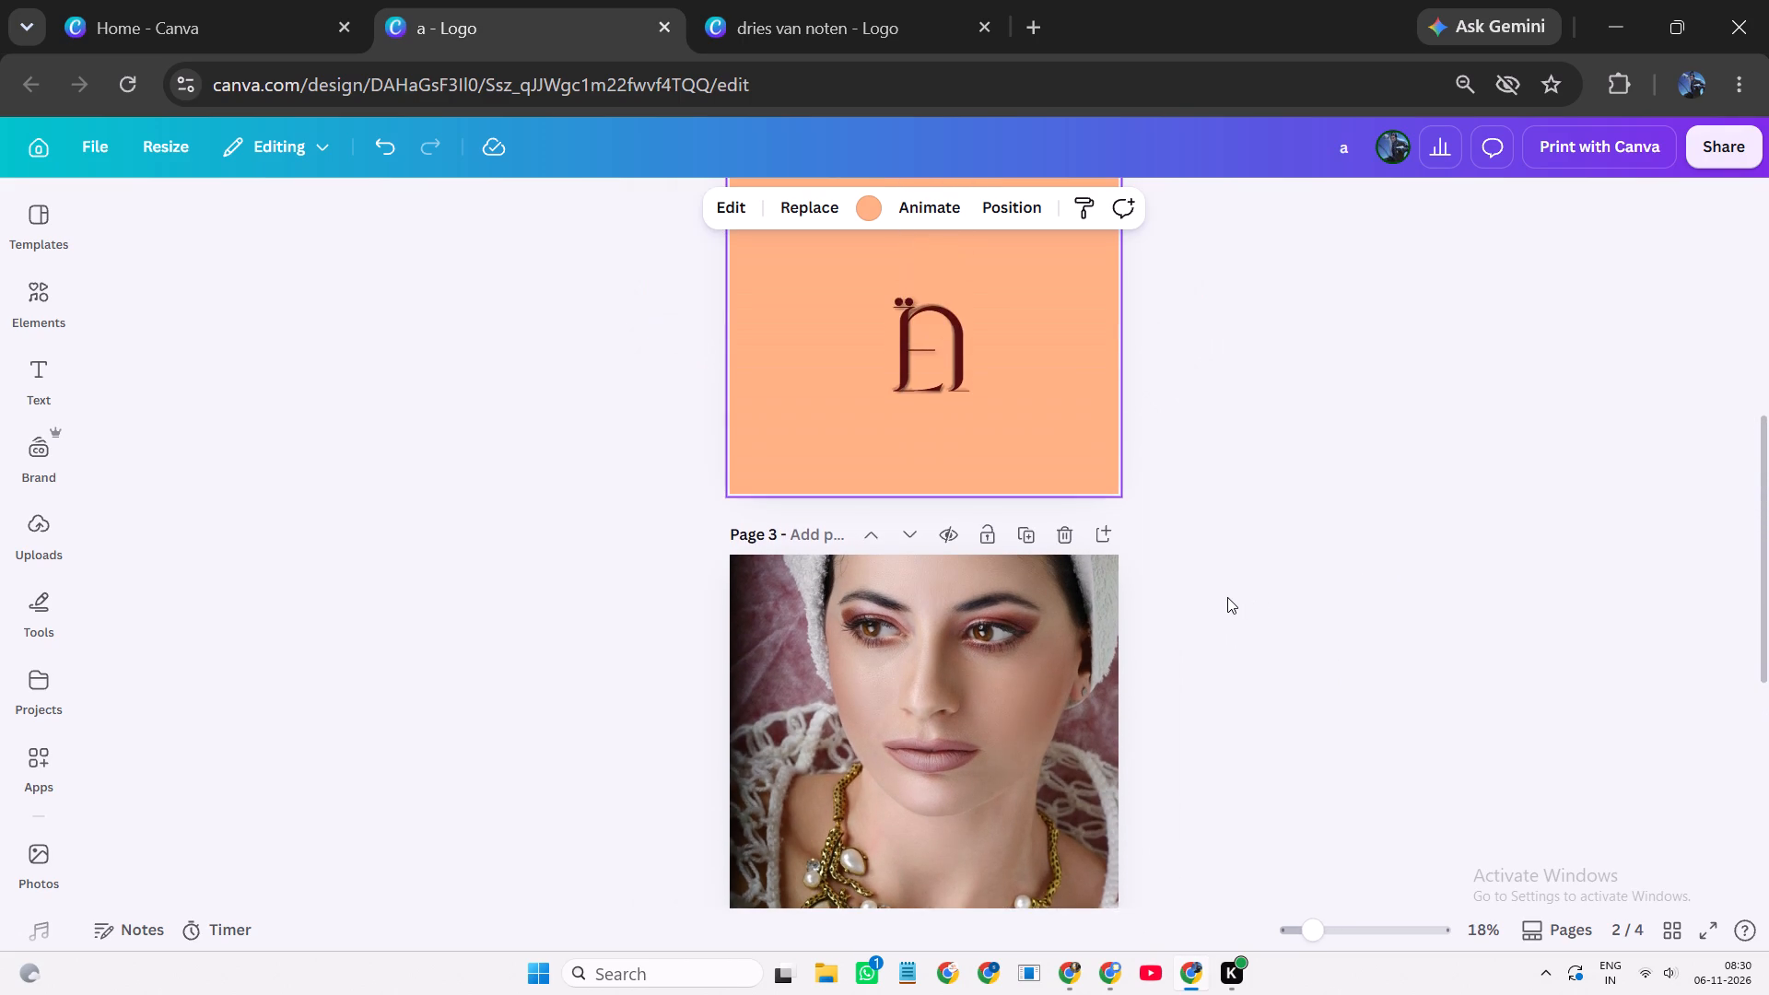
scroll(1227, 597, down, 1)
Add a square shape on top of the headscarf portrait on page 3, undoing a misplaced one on page 2.
key(r)
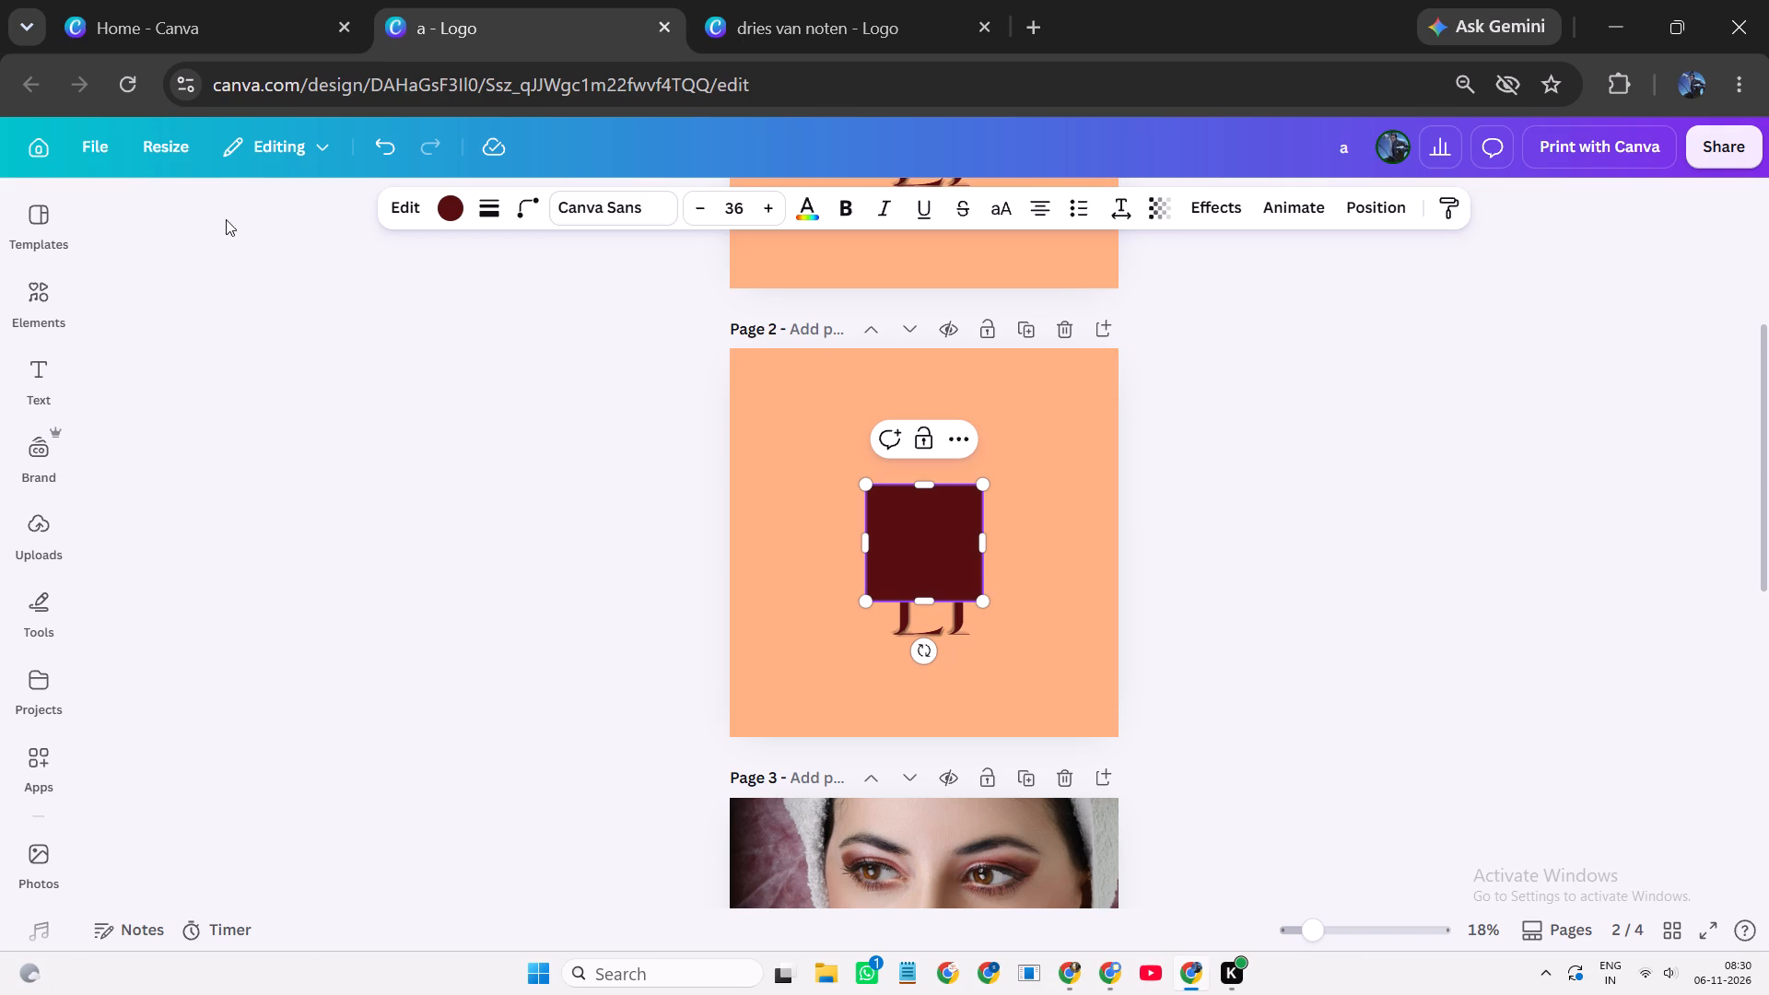
click(369, 144)
scroll(615, 479, down, 3)
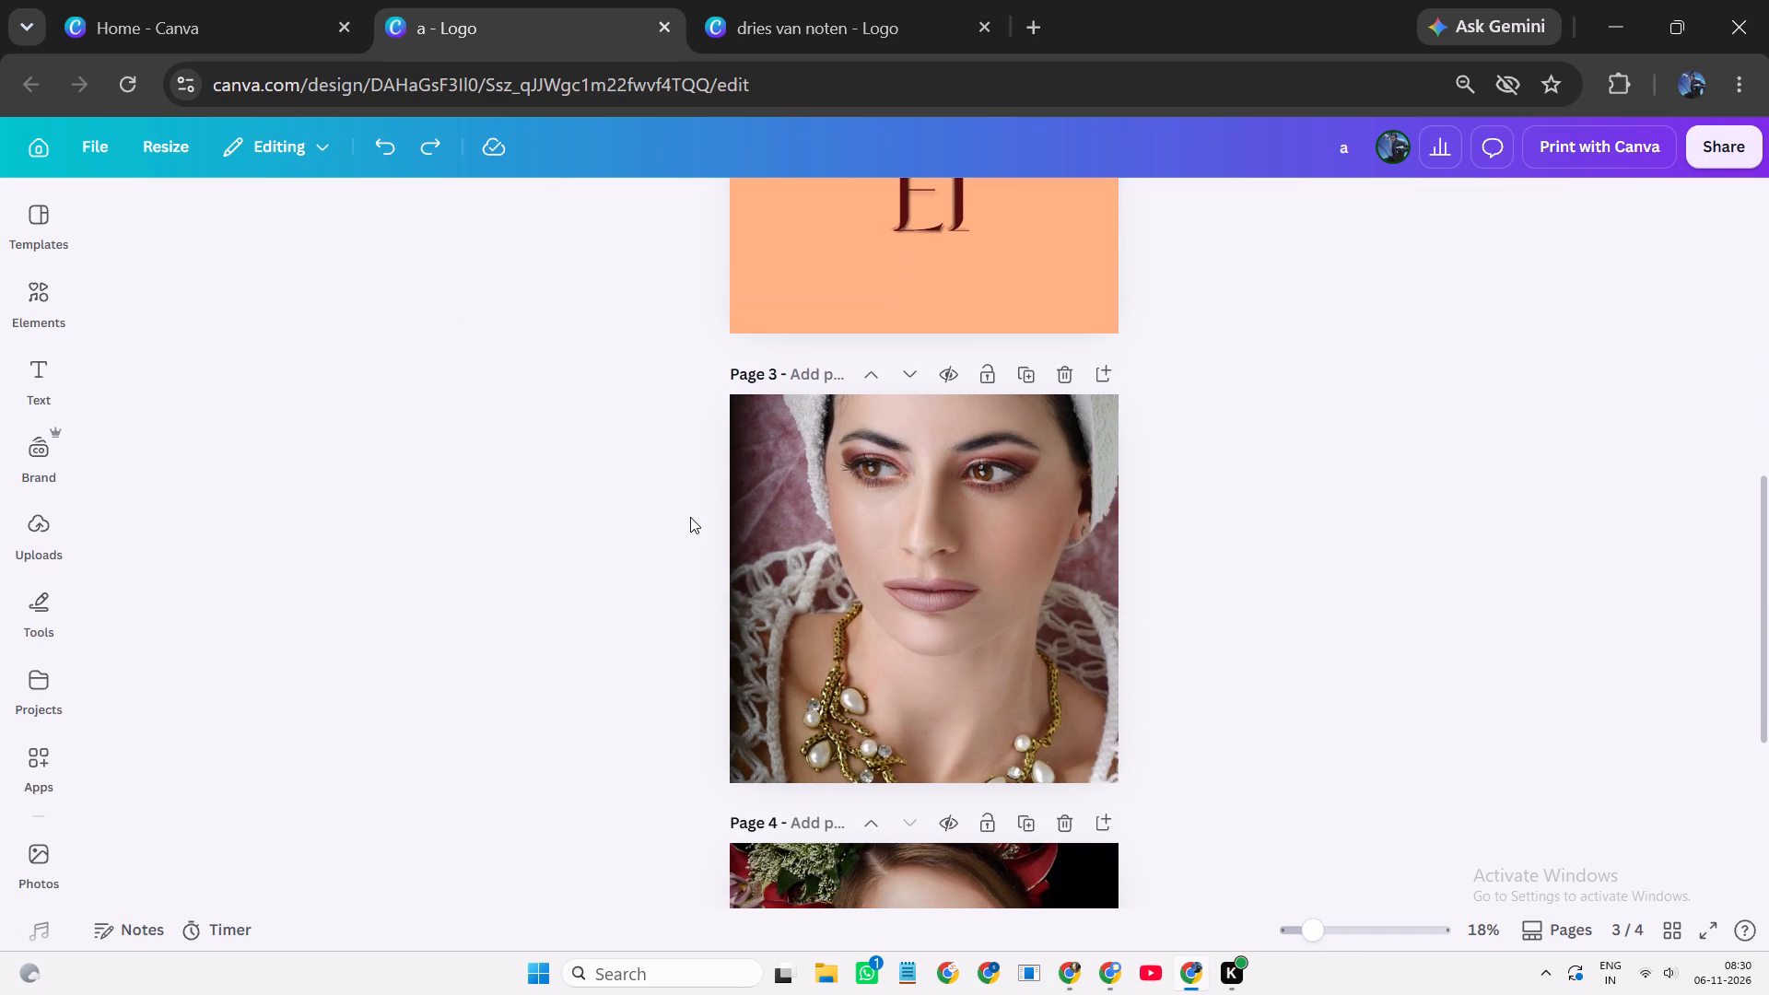
key(r)
scroll(697, 517, up, 2)
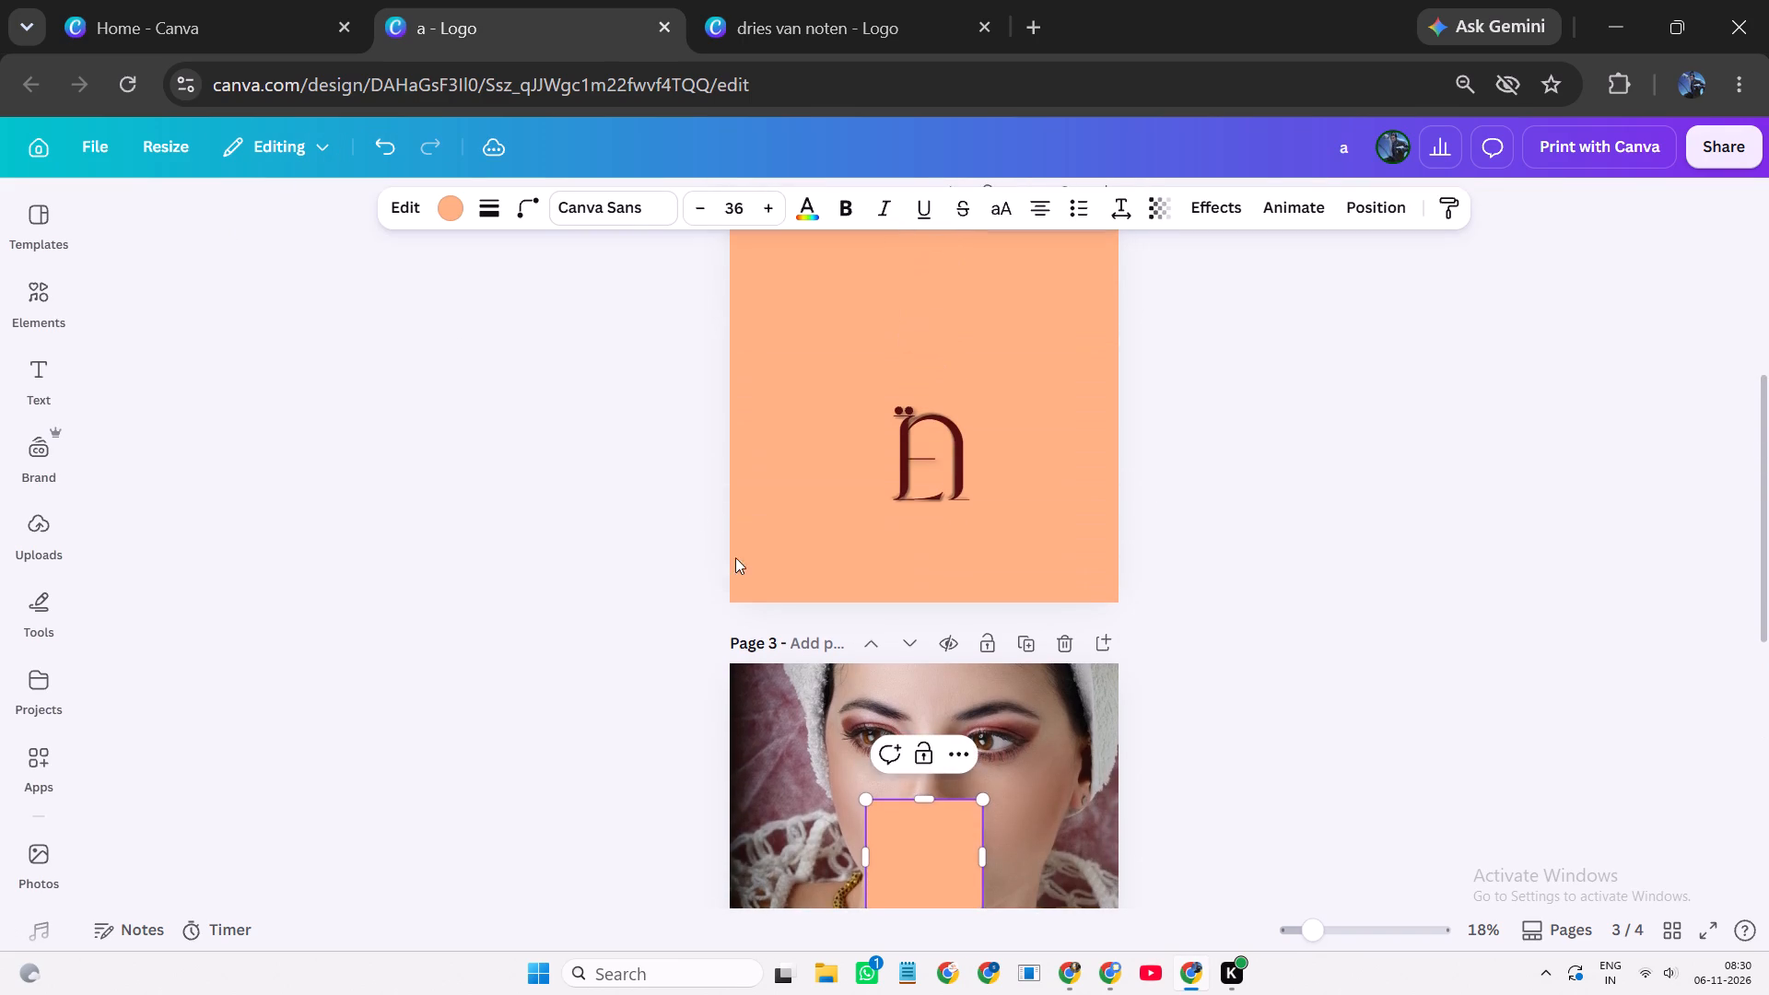
scroll(854, 605, down, 2)
click(1097, 567)
click(1154, 544)
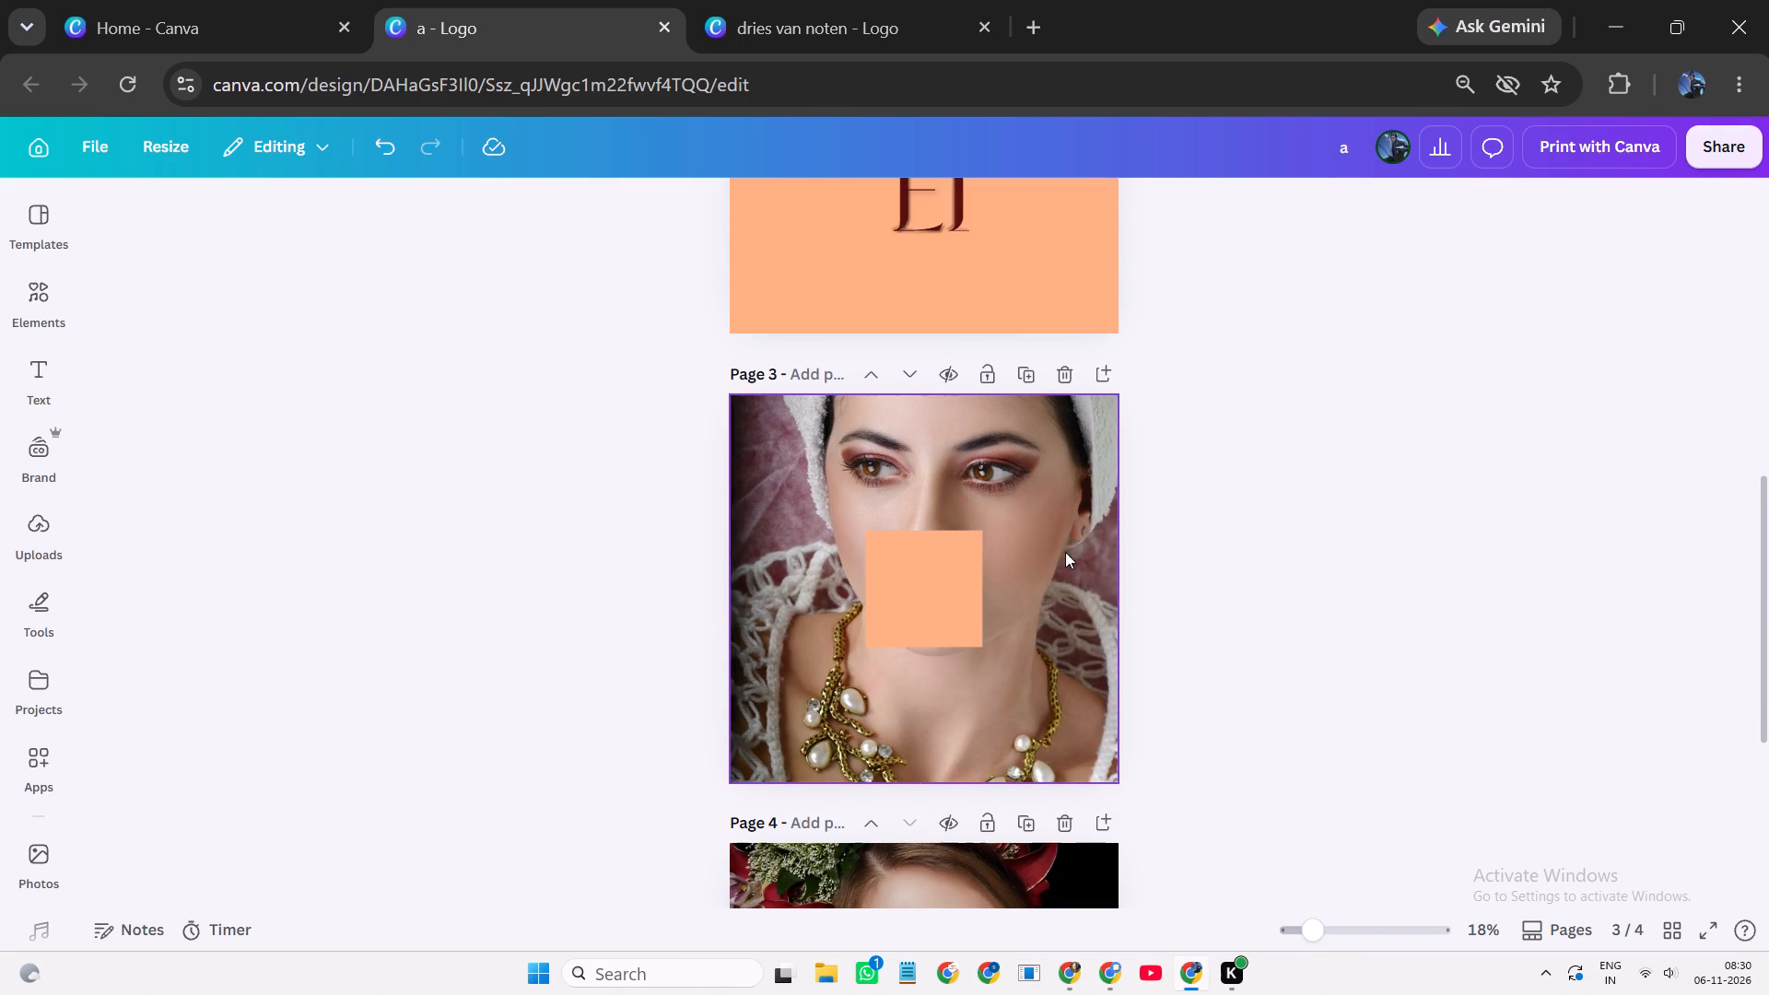
Move the square to page 3's upper-left corner and enlarge it to cover the whole portrait.
drag(896, 564, 749, 405)
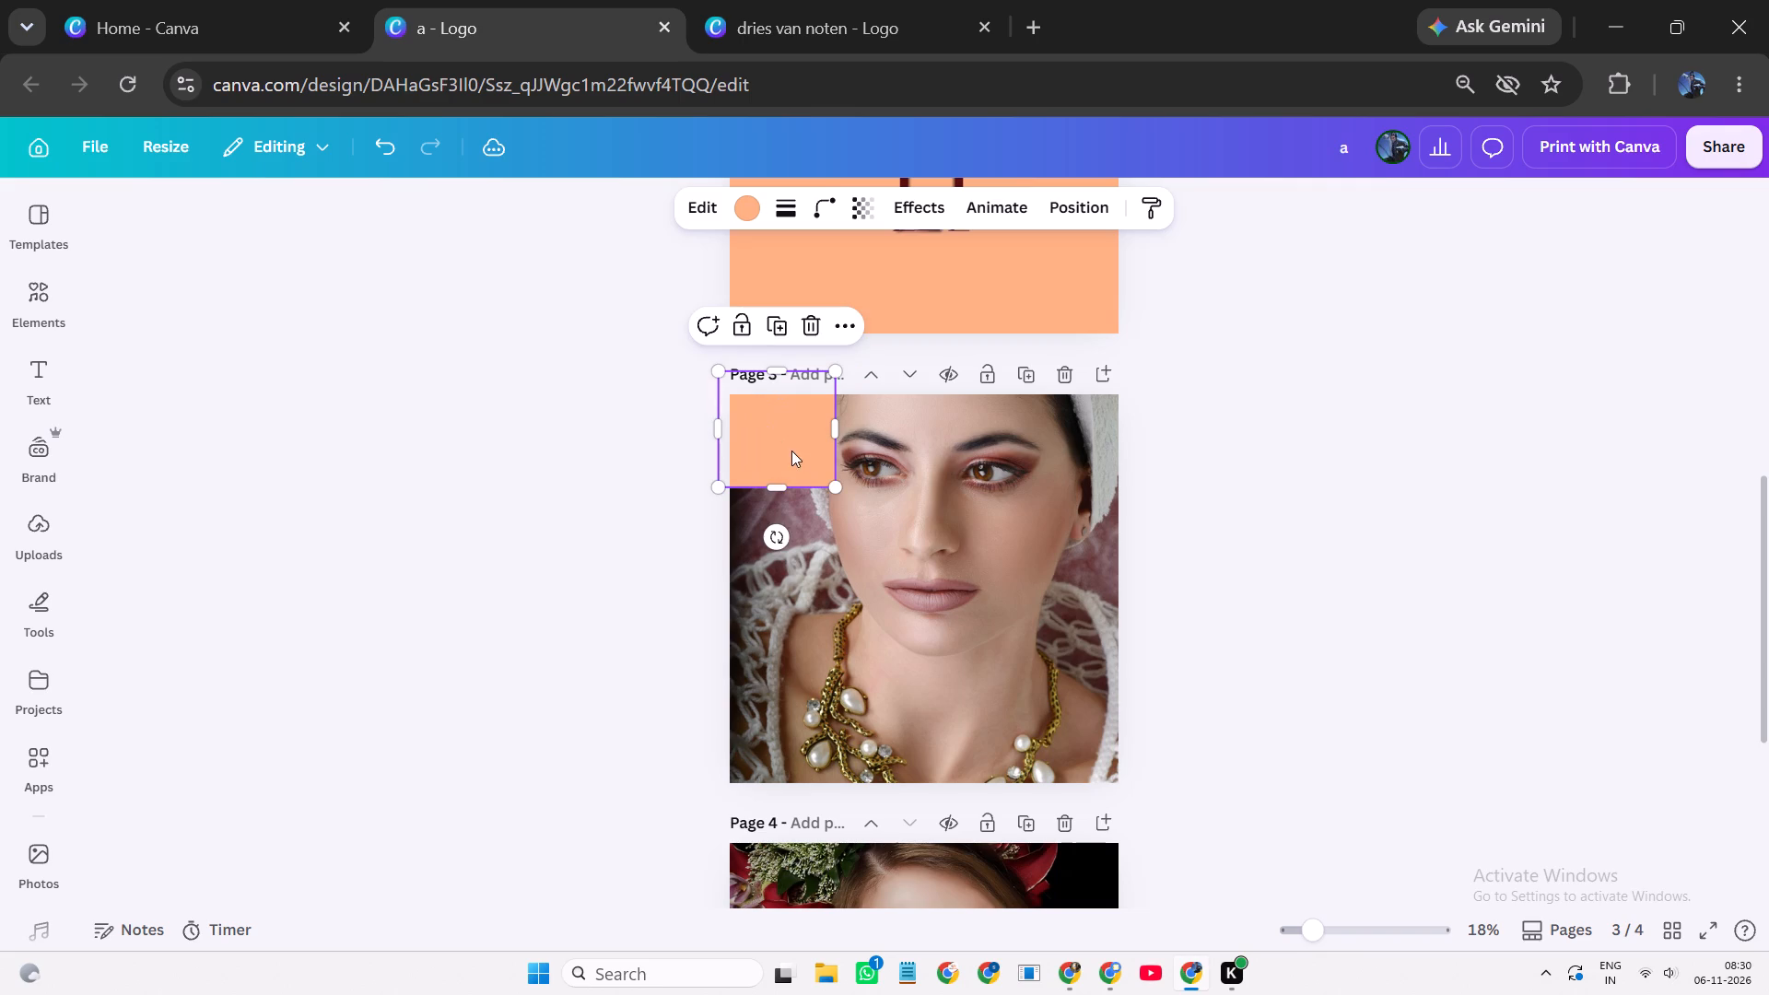
click(851, 488)
double_click(816, 466)
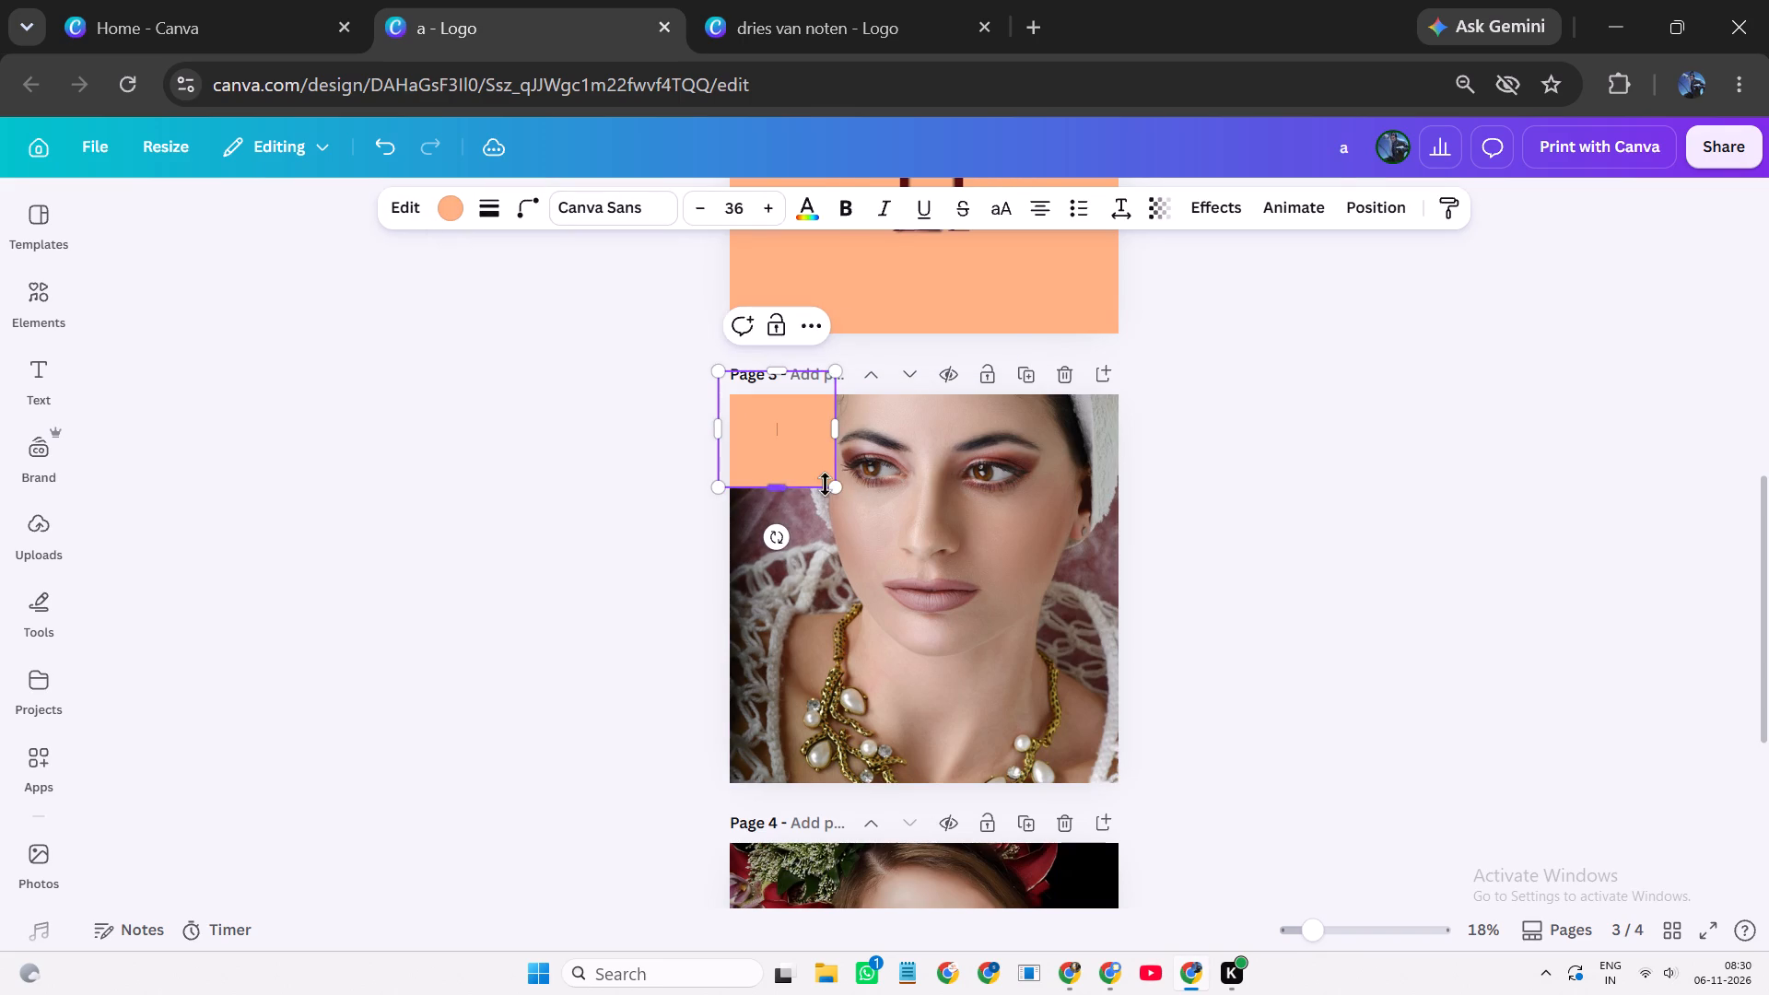
drag(838, 493, 1149, 819)
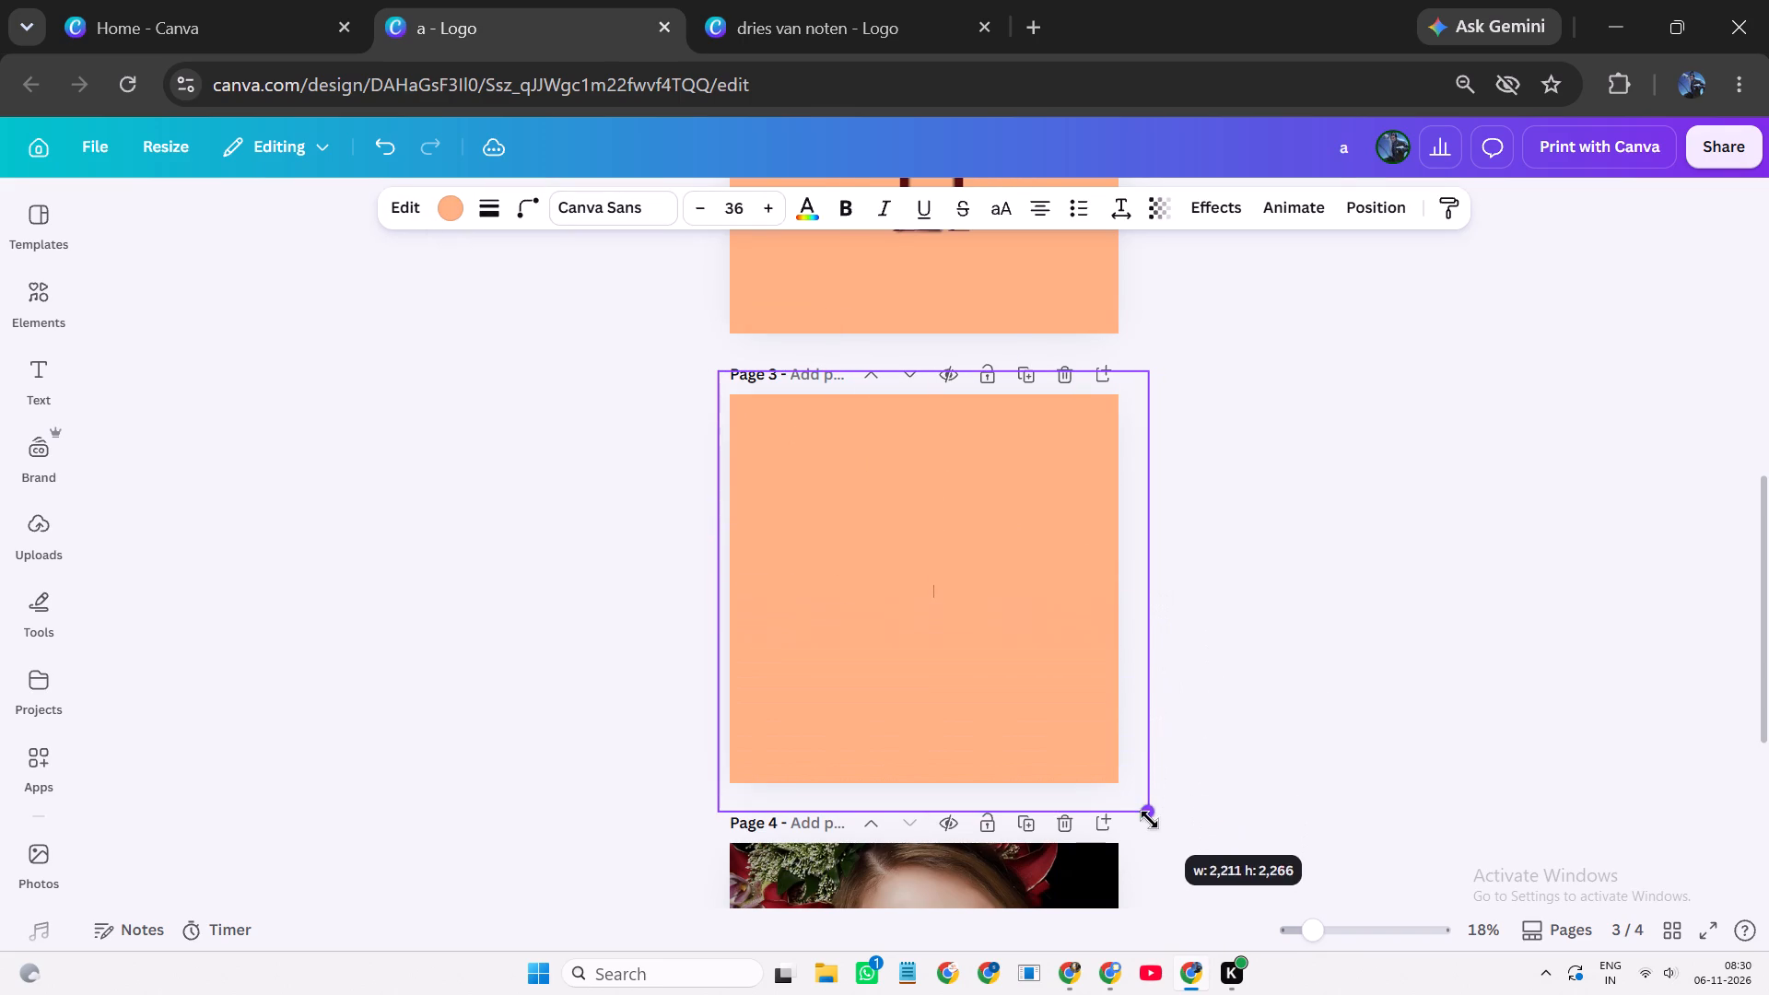
drag(1149, 819, 1146, 803)
click(1305, 659)
Colour the square covering page 3 black and make it semi-transparent as a dark overlay on the portrait.
click(939, 422)
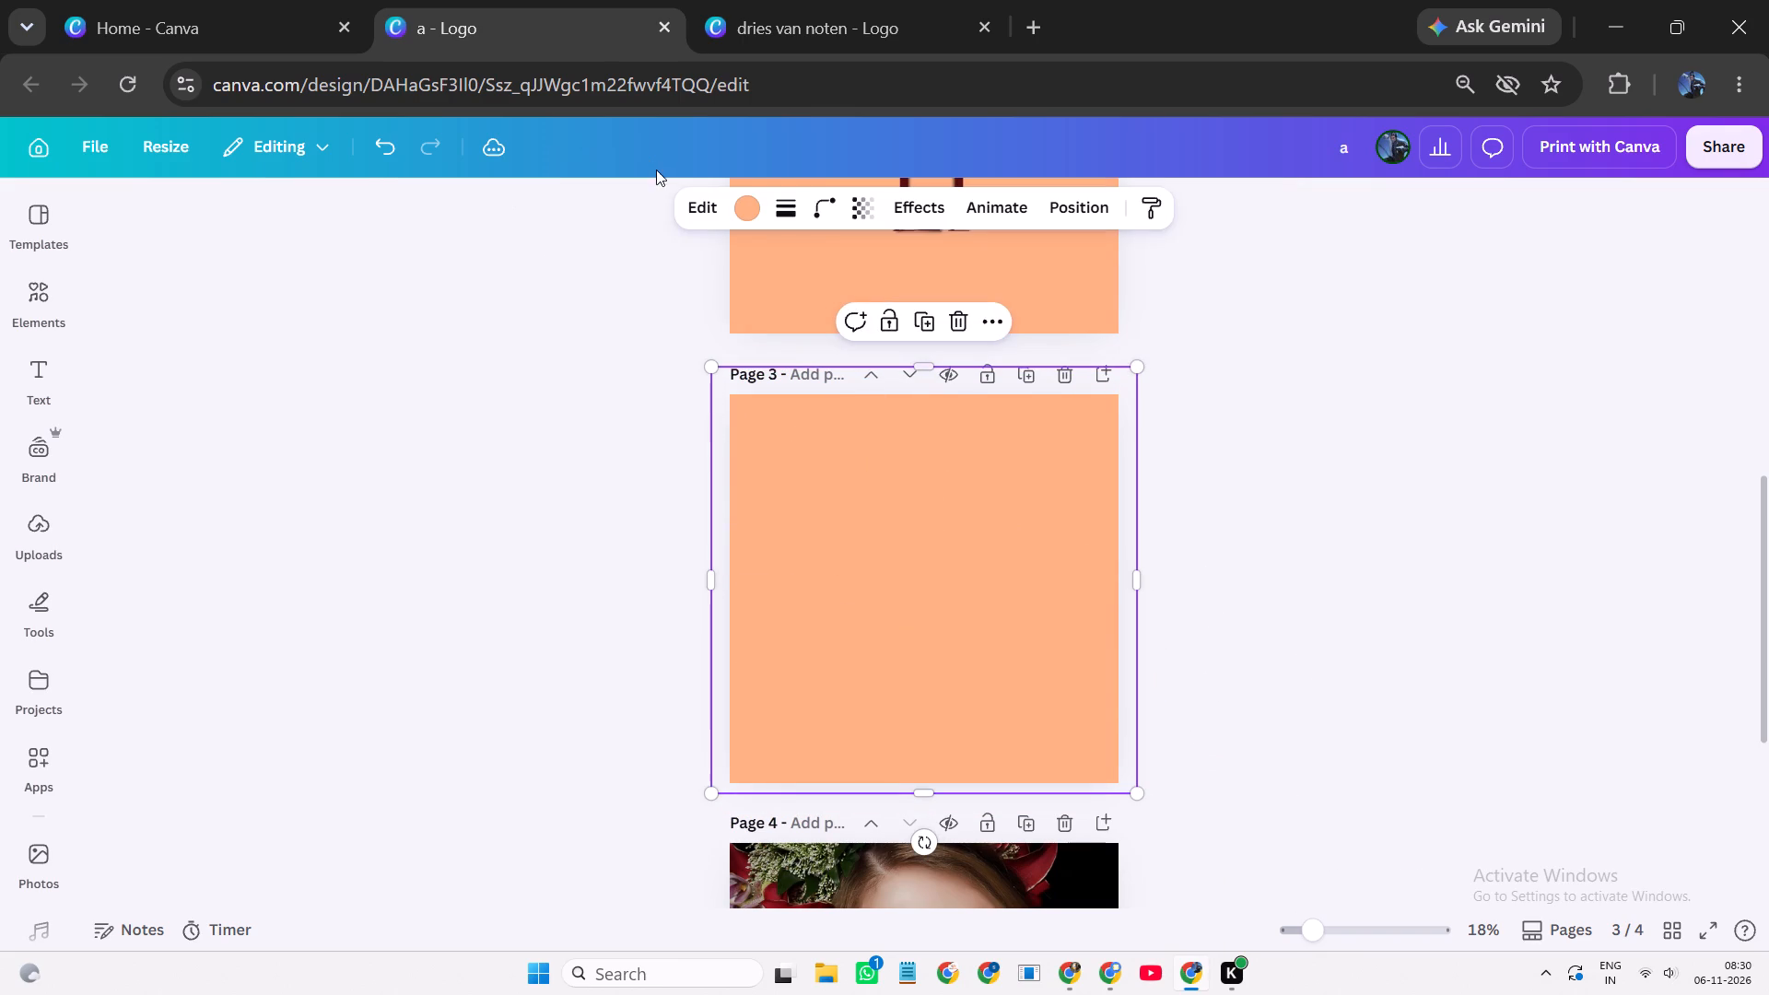
click(731, 198)
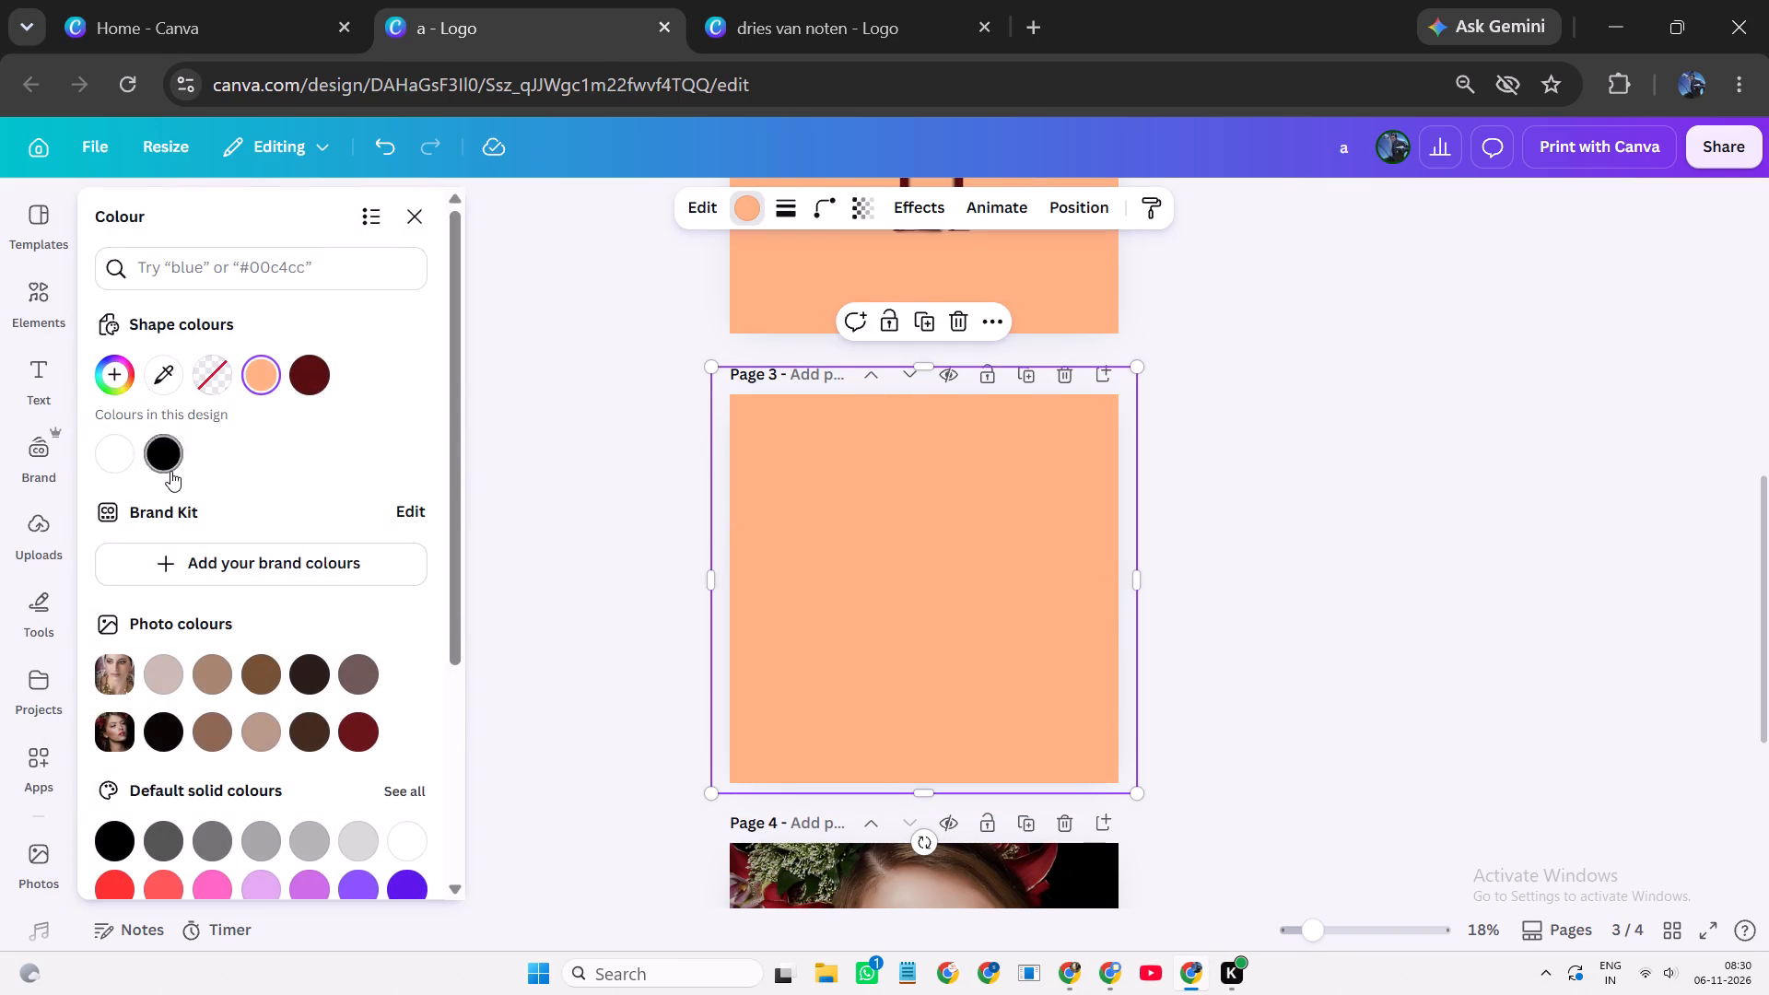
click(170, 470)
click(853, 193)
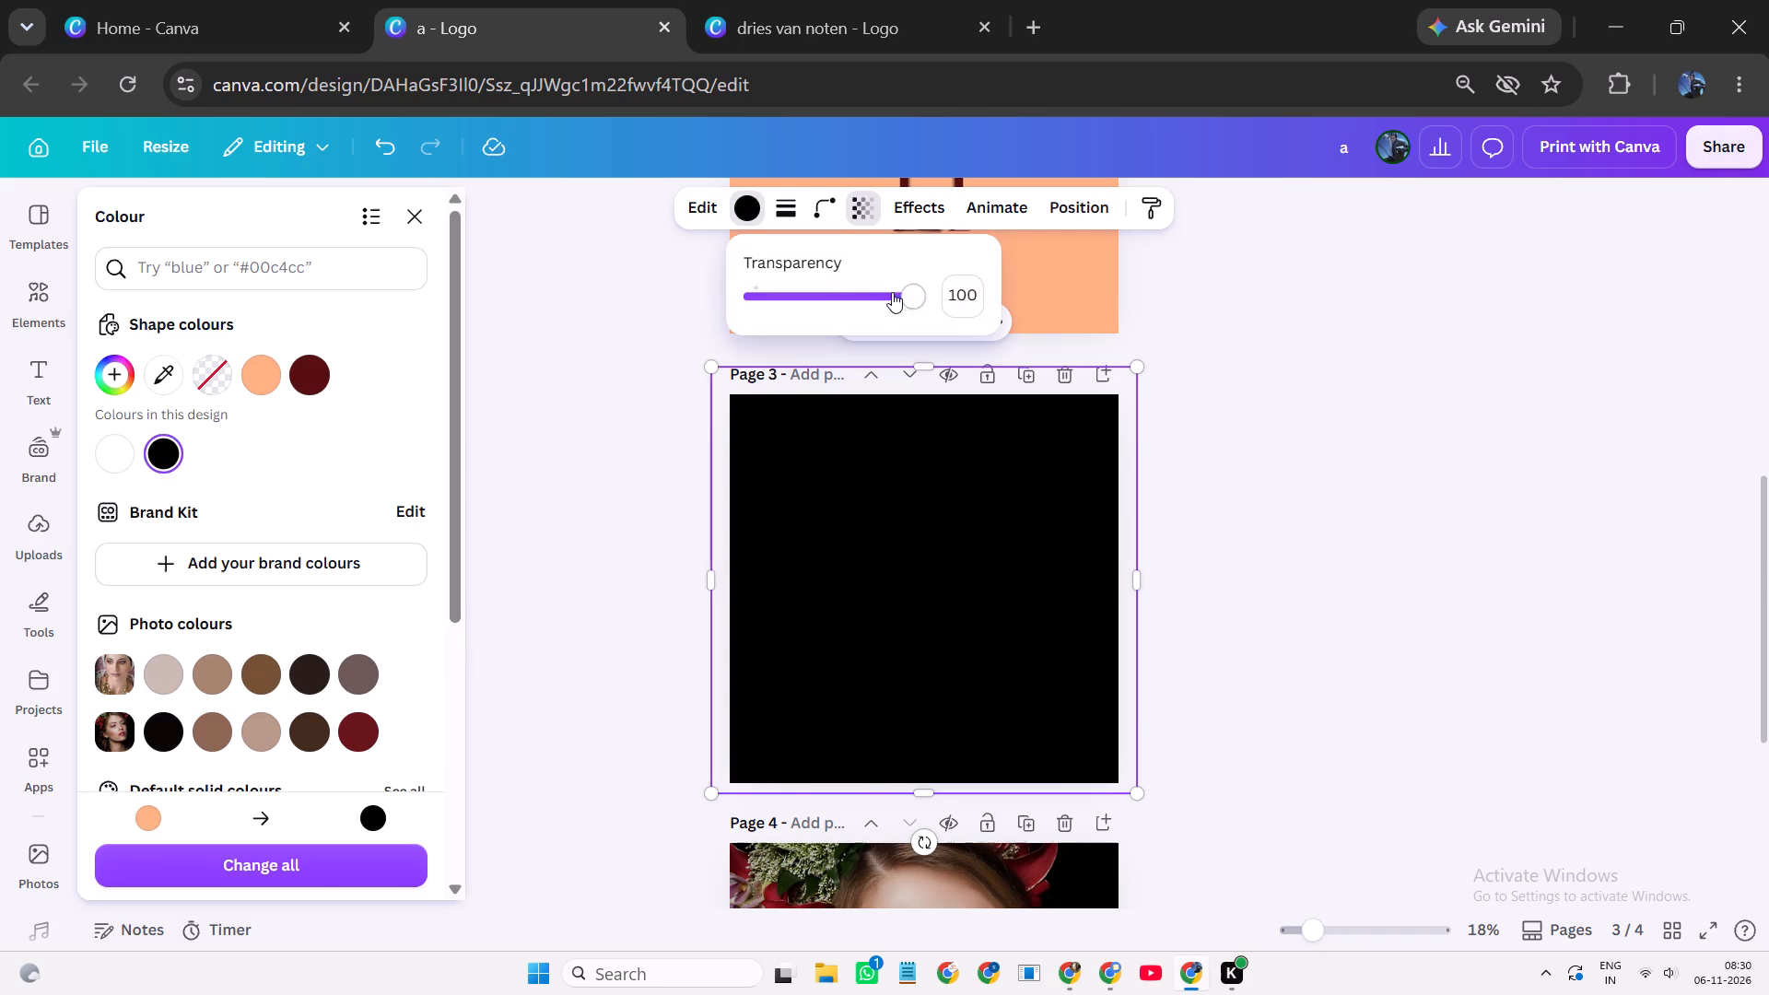
drag(892, 292, 853, 326)
double_click(1311, 433)
scroll(1312, 433, up, 1)
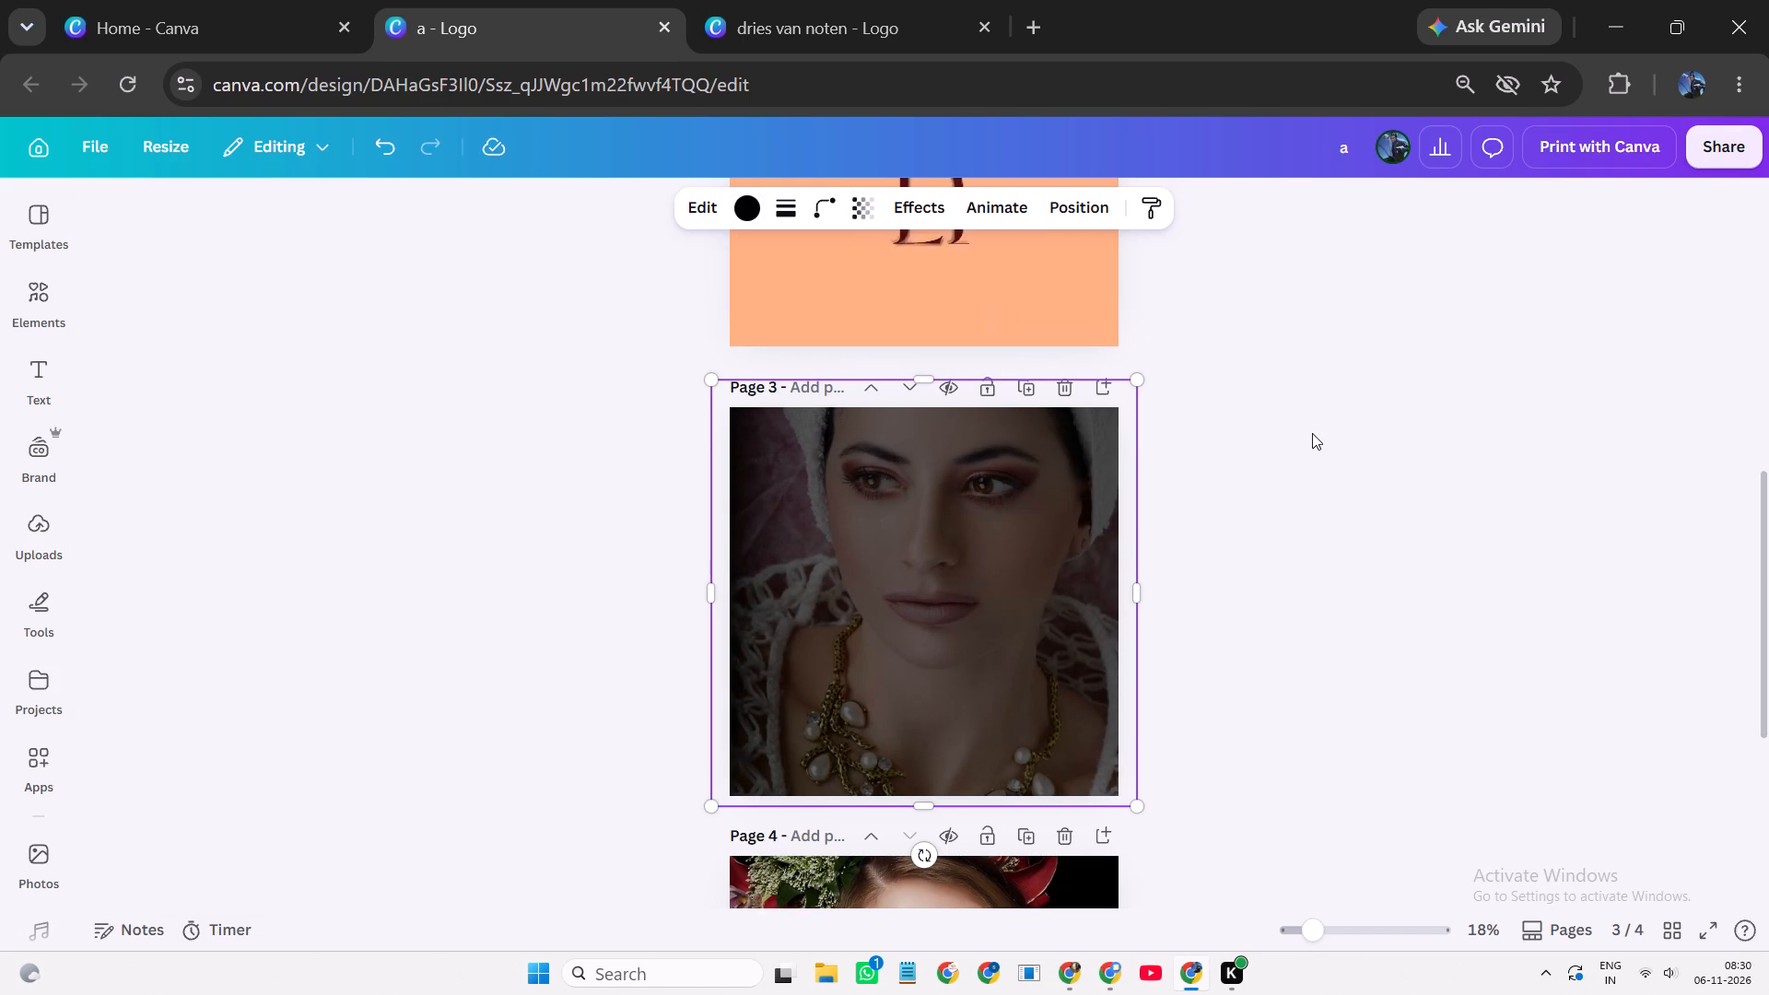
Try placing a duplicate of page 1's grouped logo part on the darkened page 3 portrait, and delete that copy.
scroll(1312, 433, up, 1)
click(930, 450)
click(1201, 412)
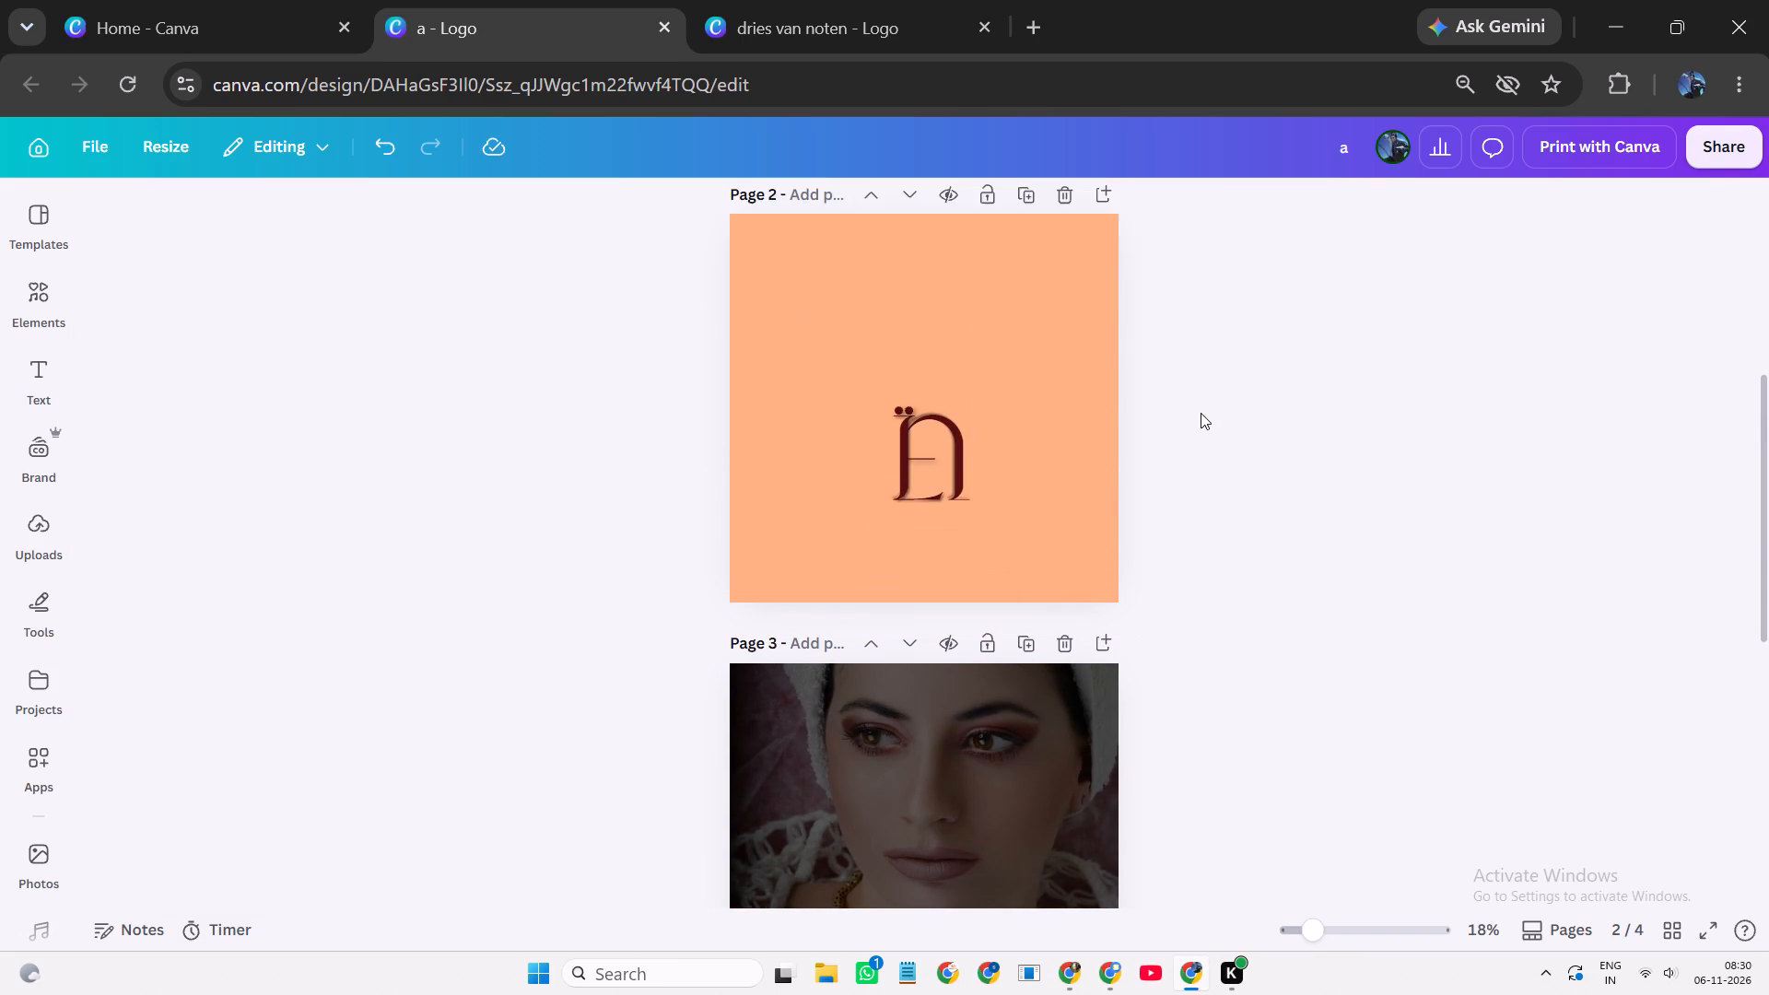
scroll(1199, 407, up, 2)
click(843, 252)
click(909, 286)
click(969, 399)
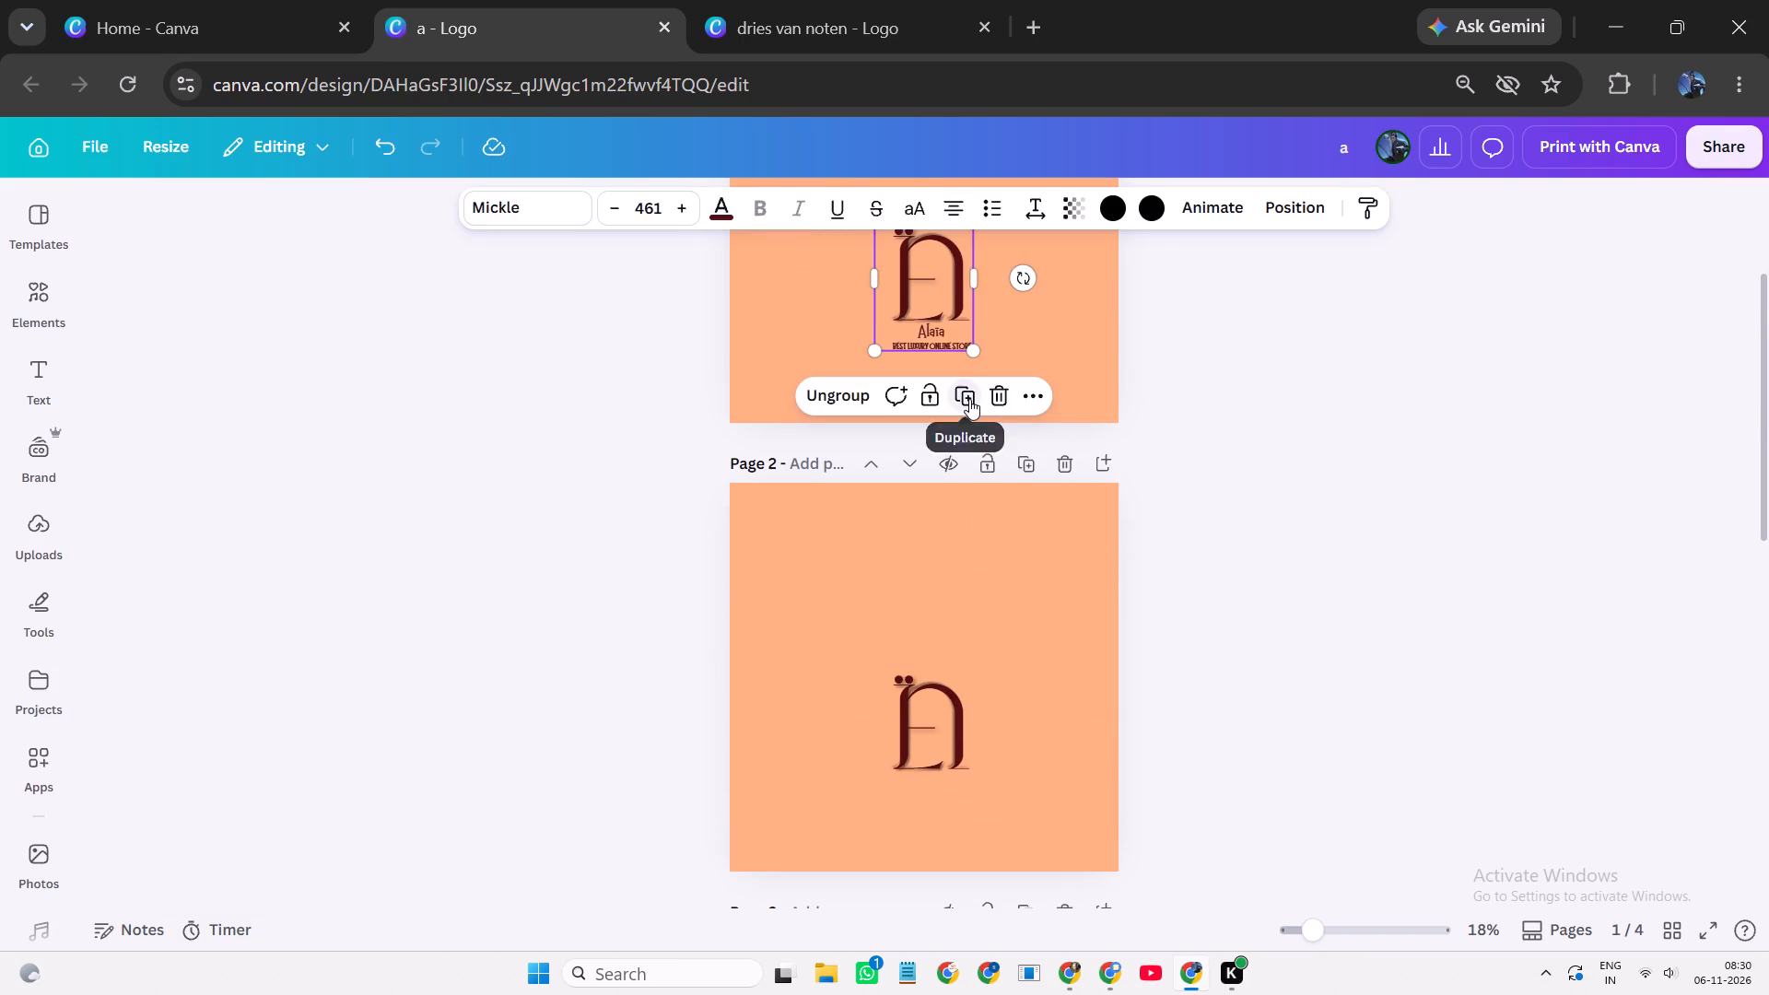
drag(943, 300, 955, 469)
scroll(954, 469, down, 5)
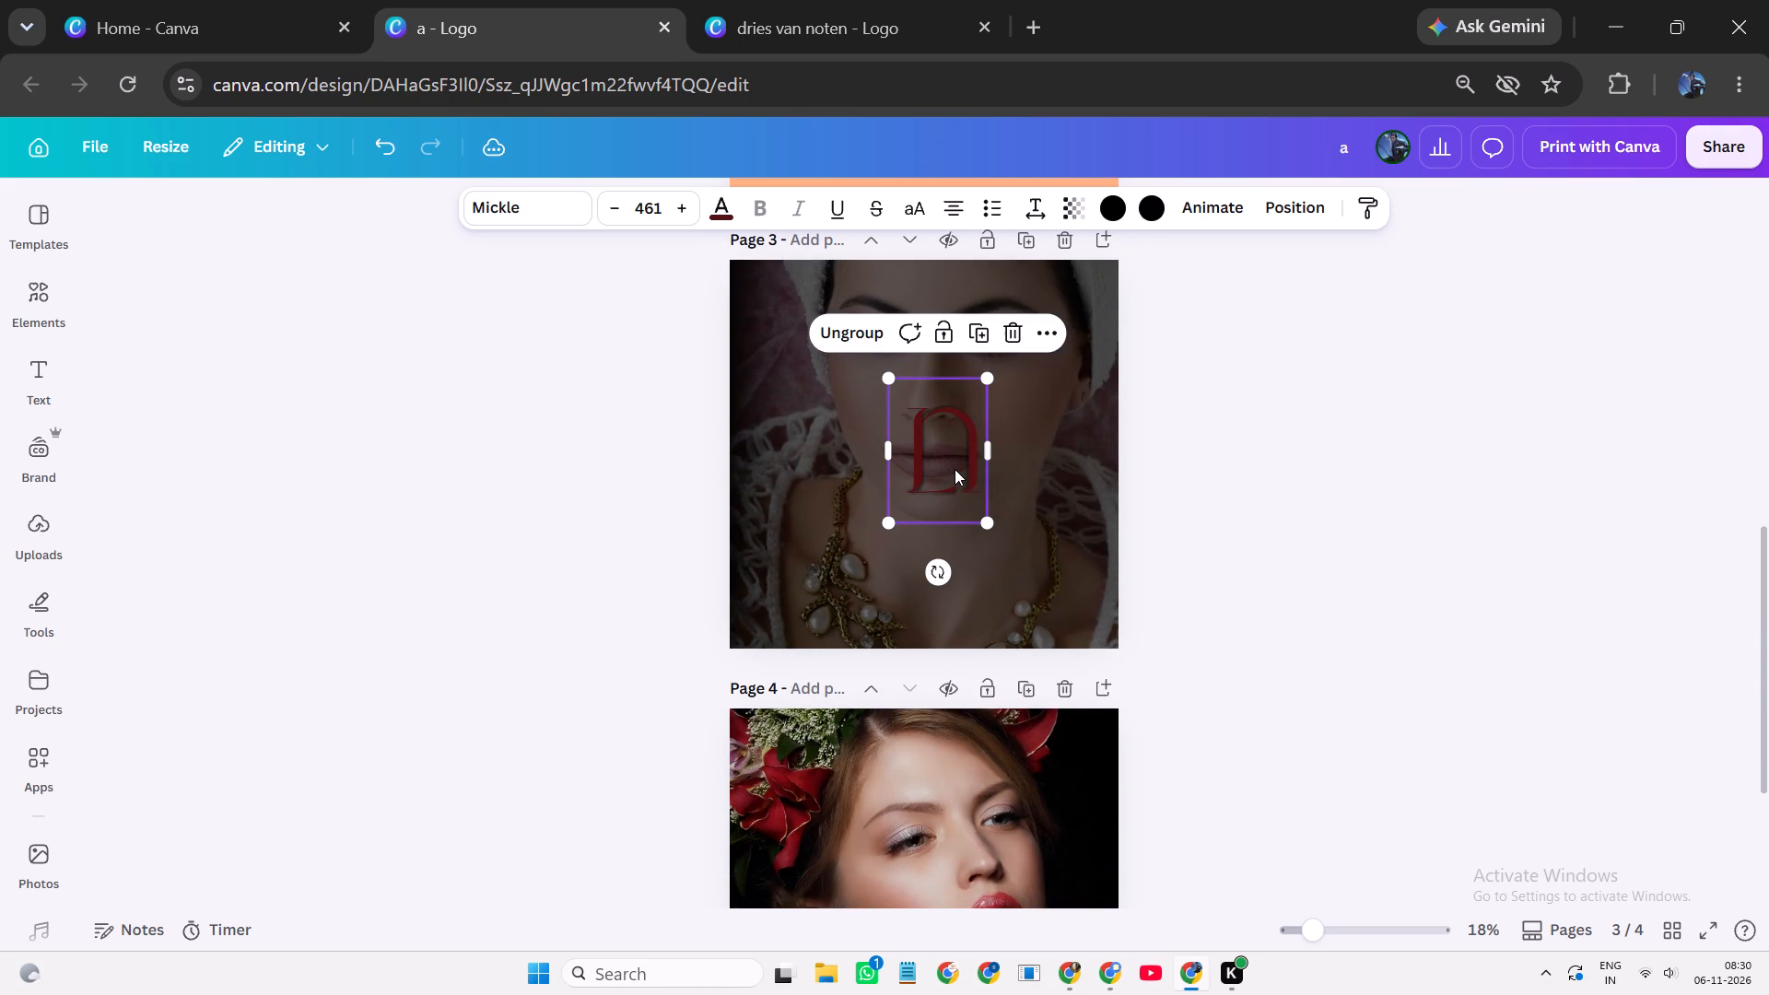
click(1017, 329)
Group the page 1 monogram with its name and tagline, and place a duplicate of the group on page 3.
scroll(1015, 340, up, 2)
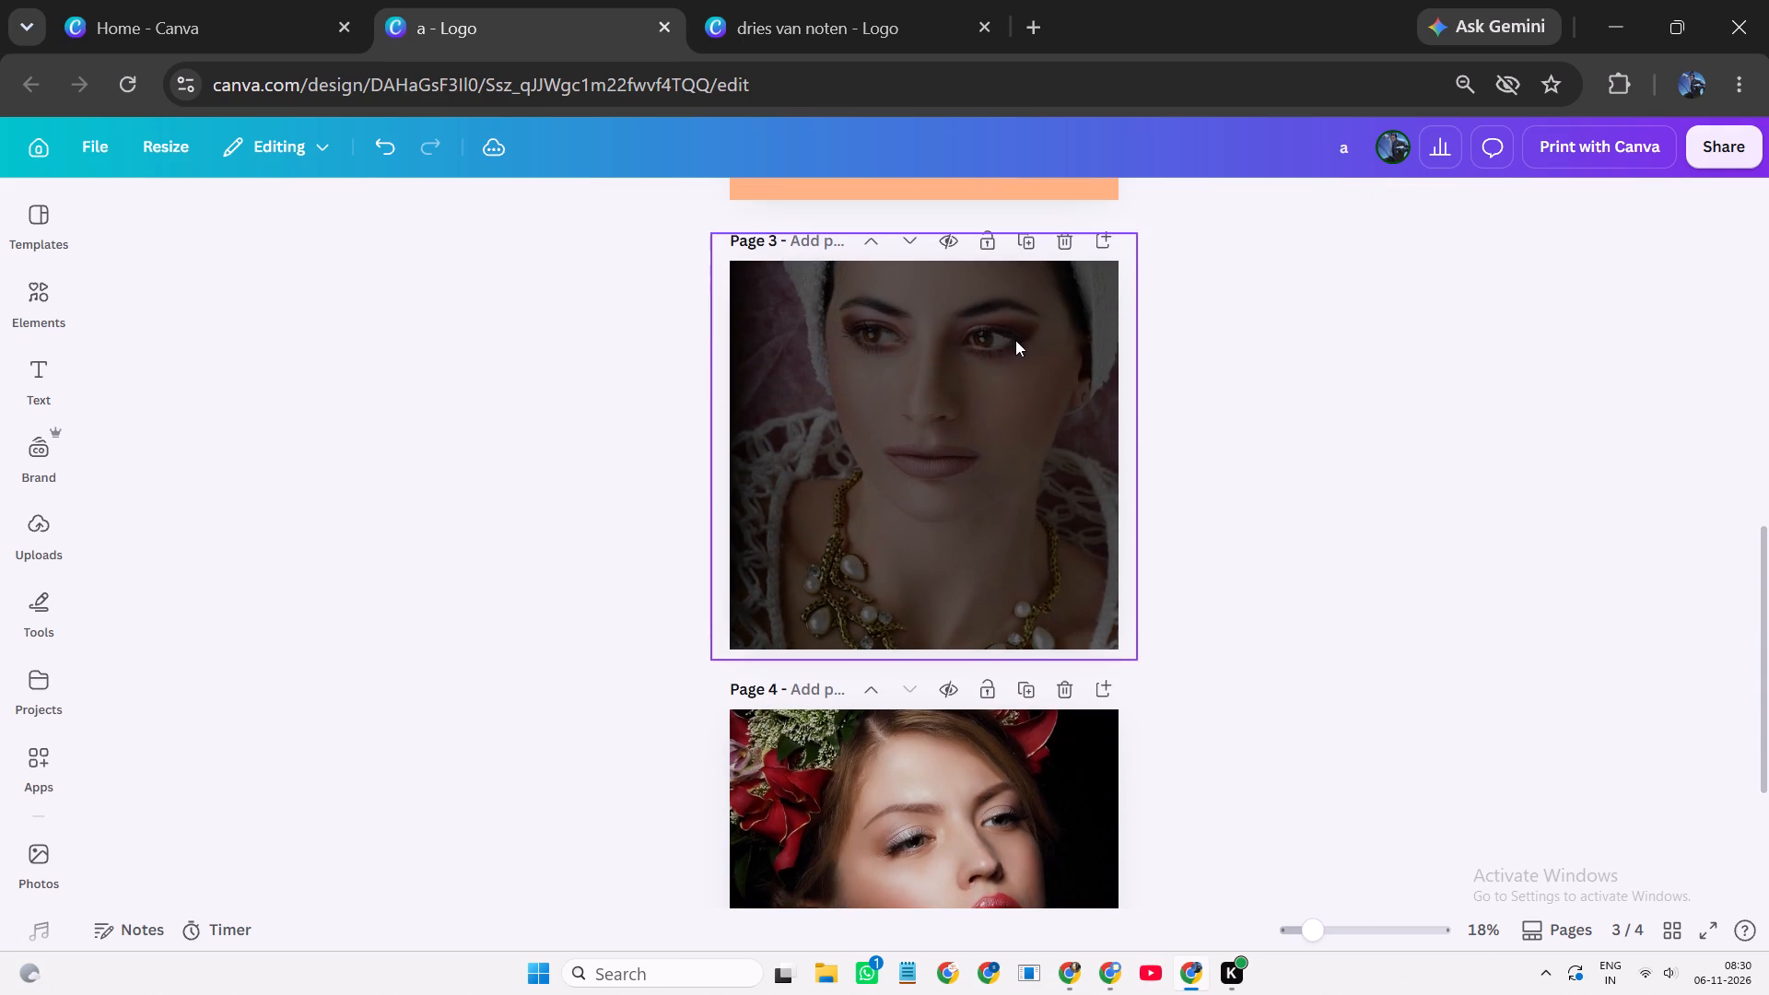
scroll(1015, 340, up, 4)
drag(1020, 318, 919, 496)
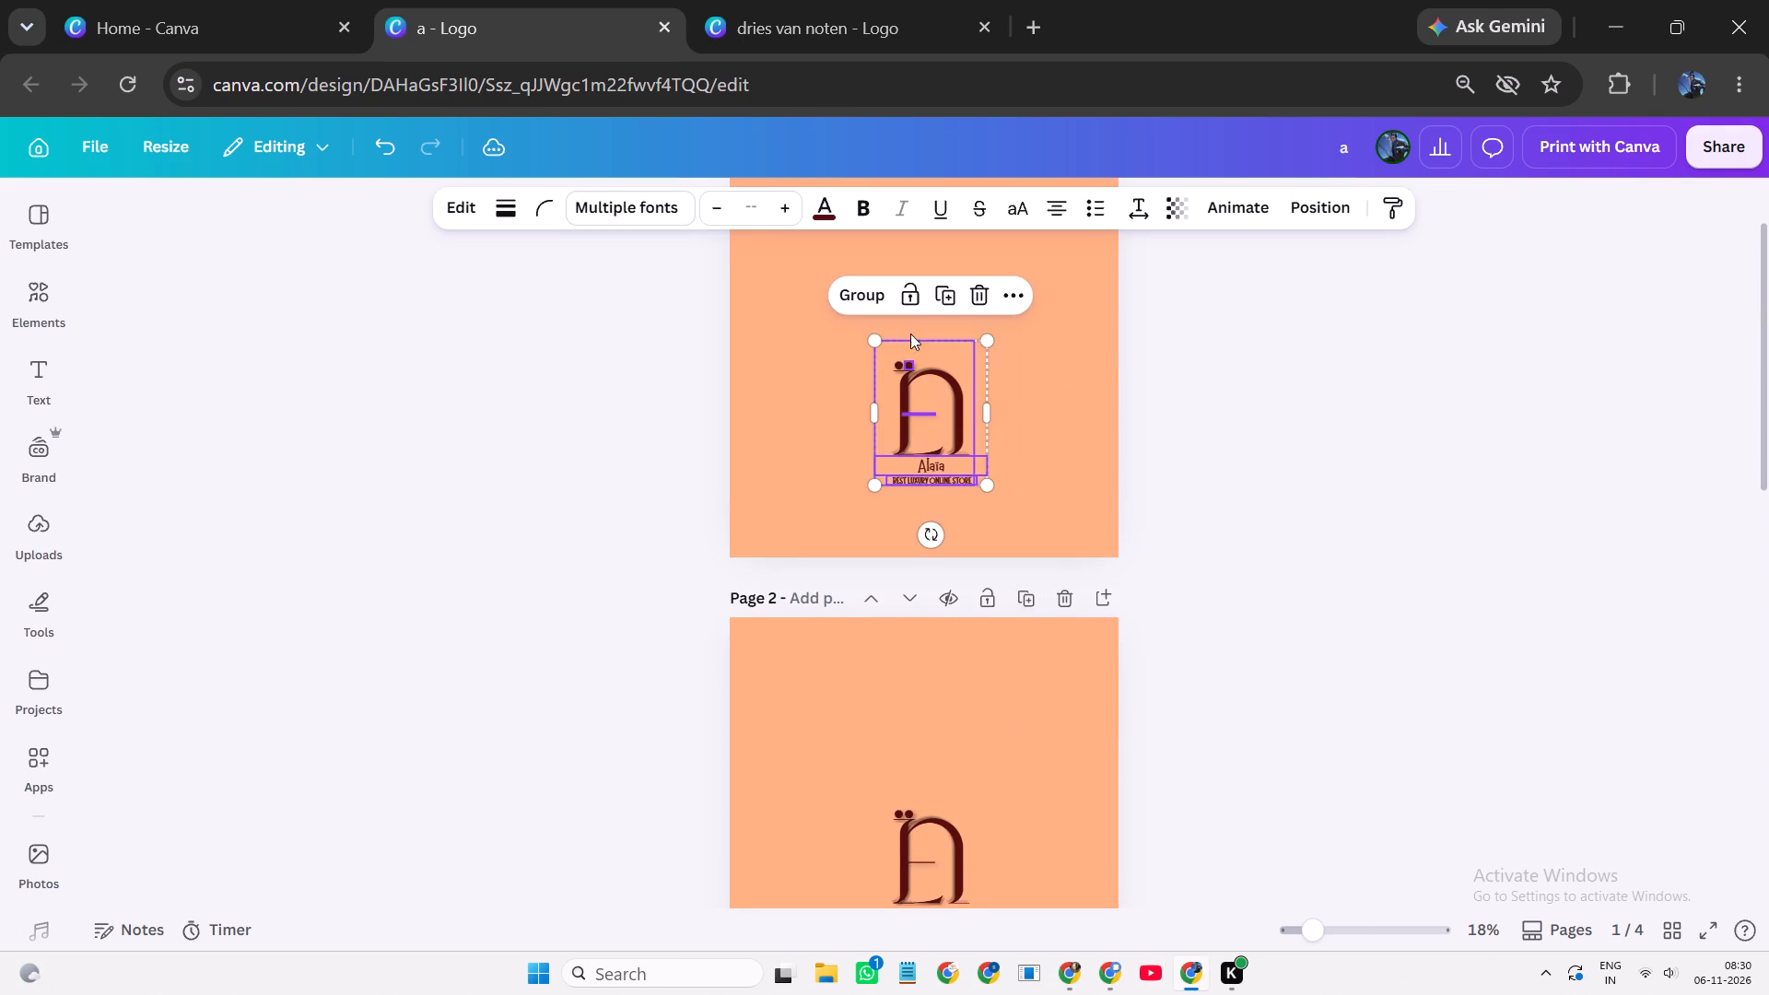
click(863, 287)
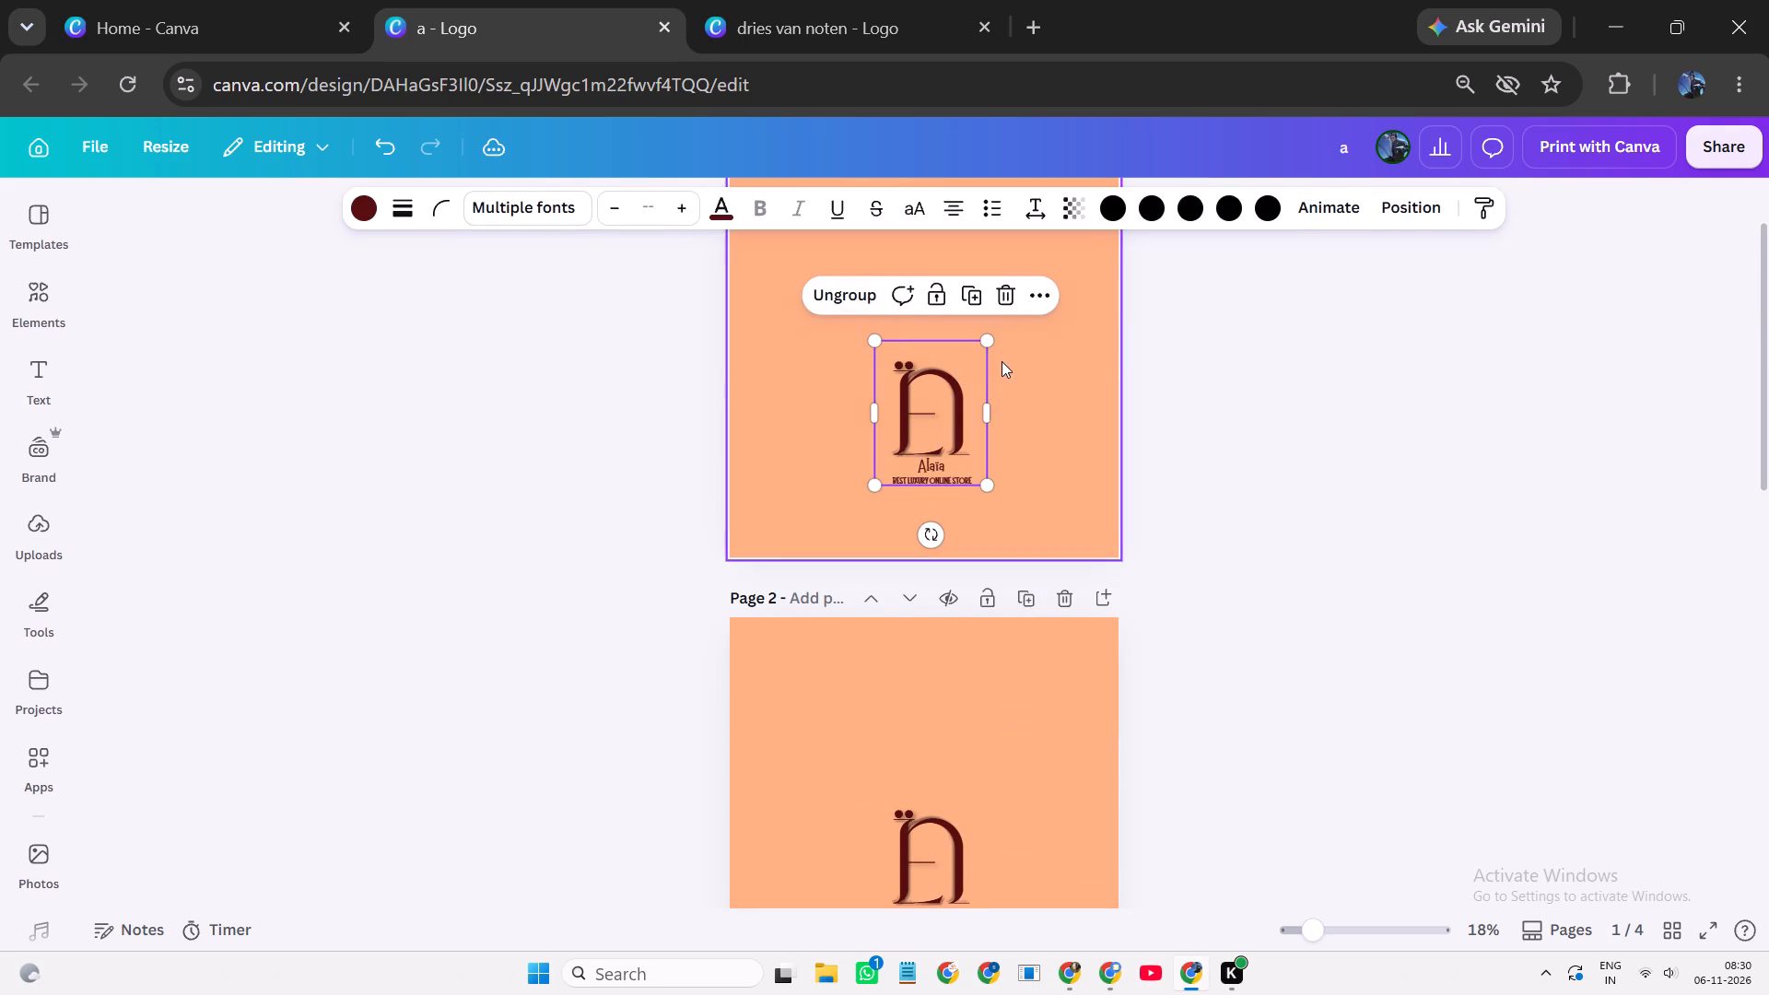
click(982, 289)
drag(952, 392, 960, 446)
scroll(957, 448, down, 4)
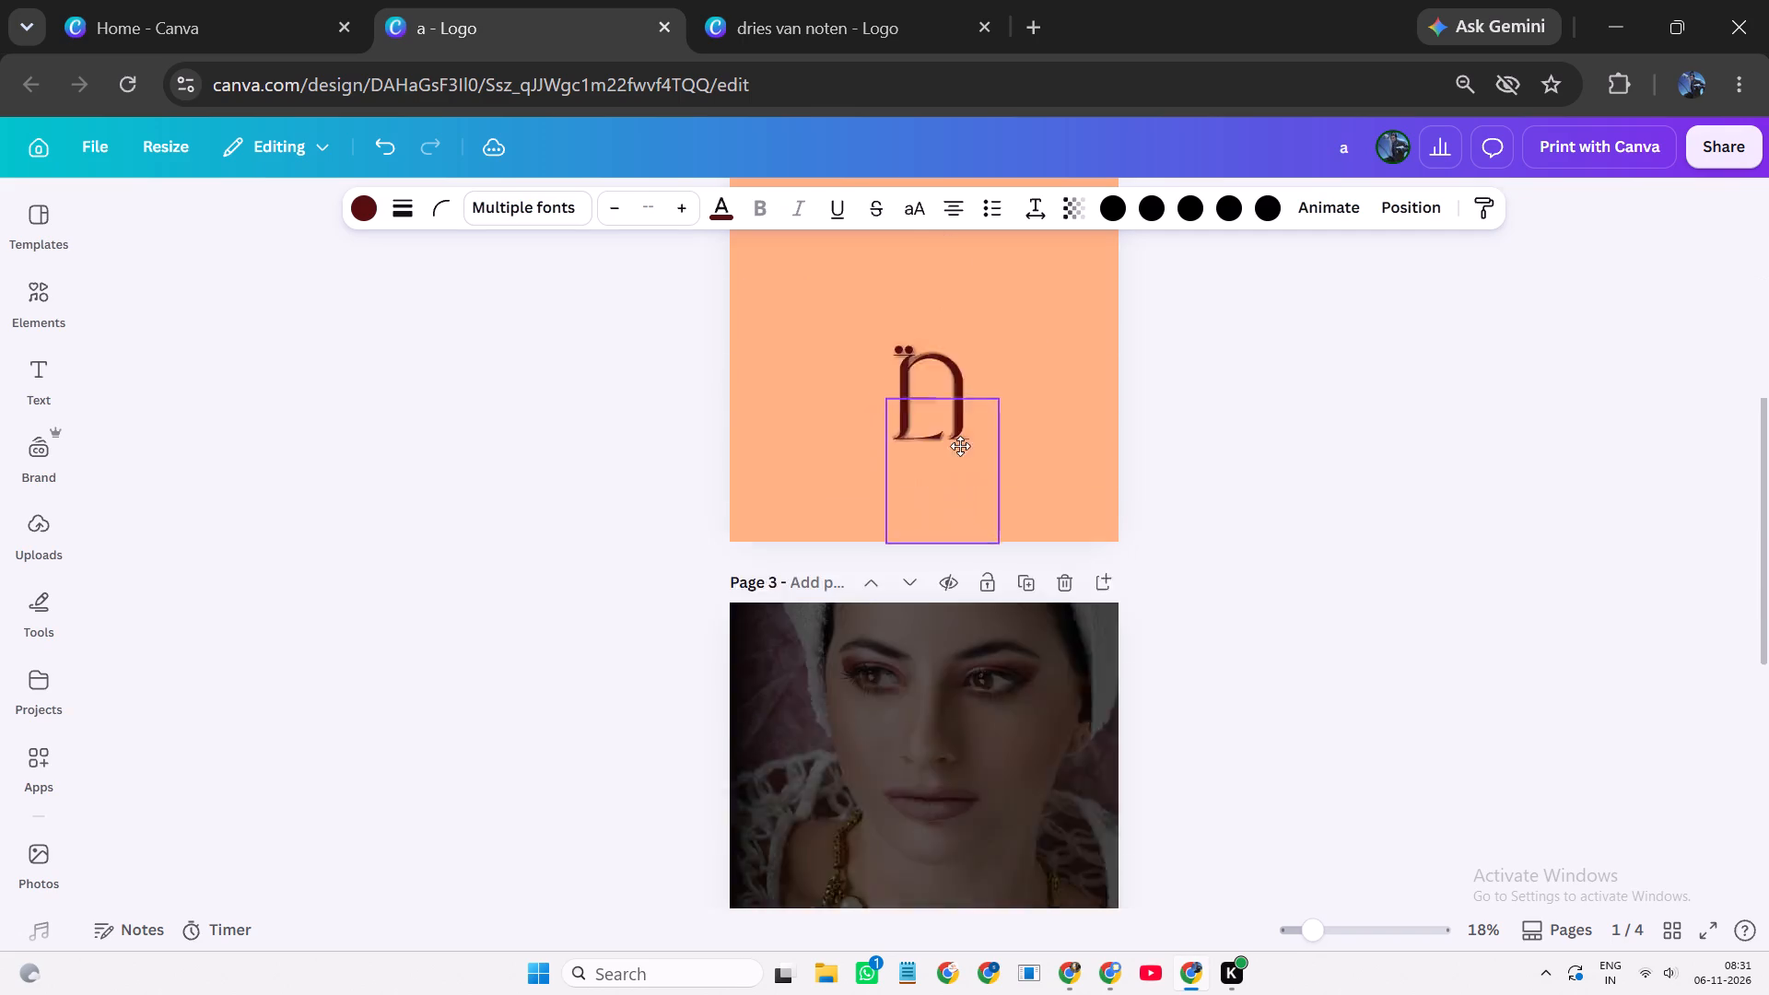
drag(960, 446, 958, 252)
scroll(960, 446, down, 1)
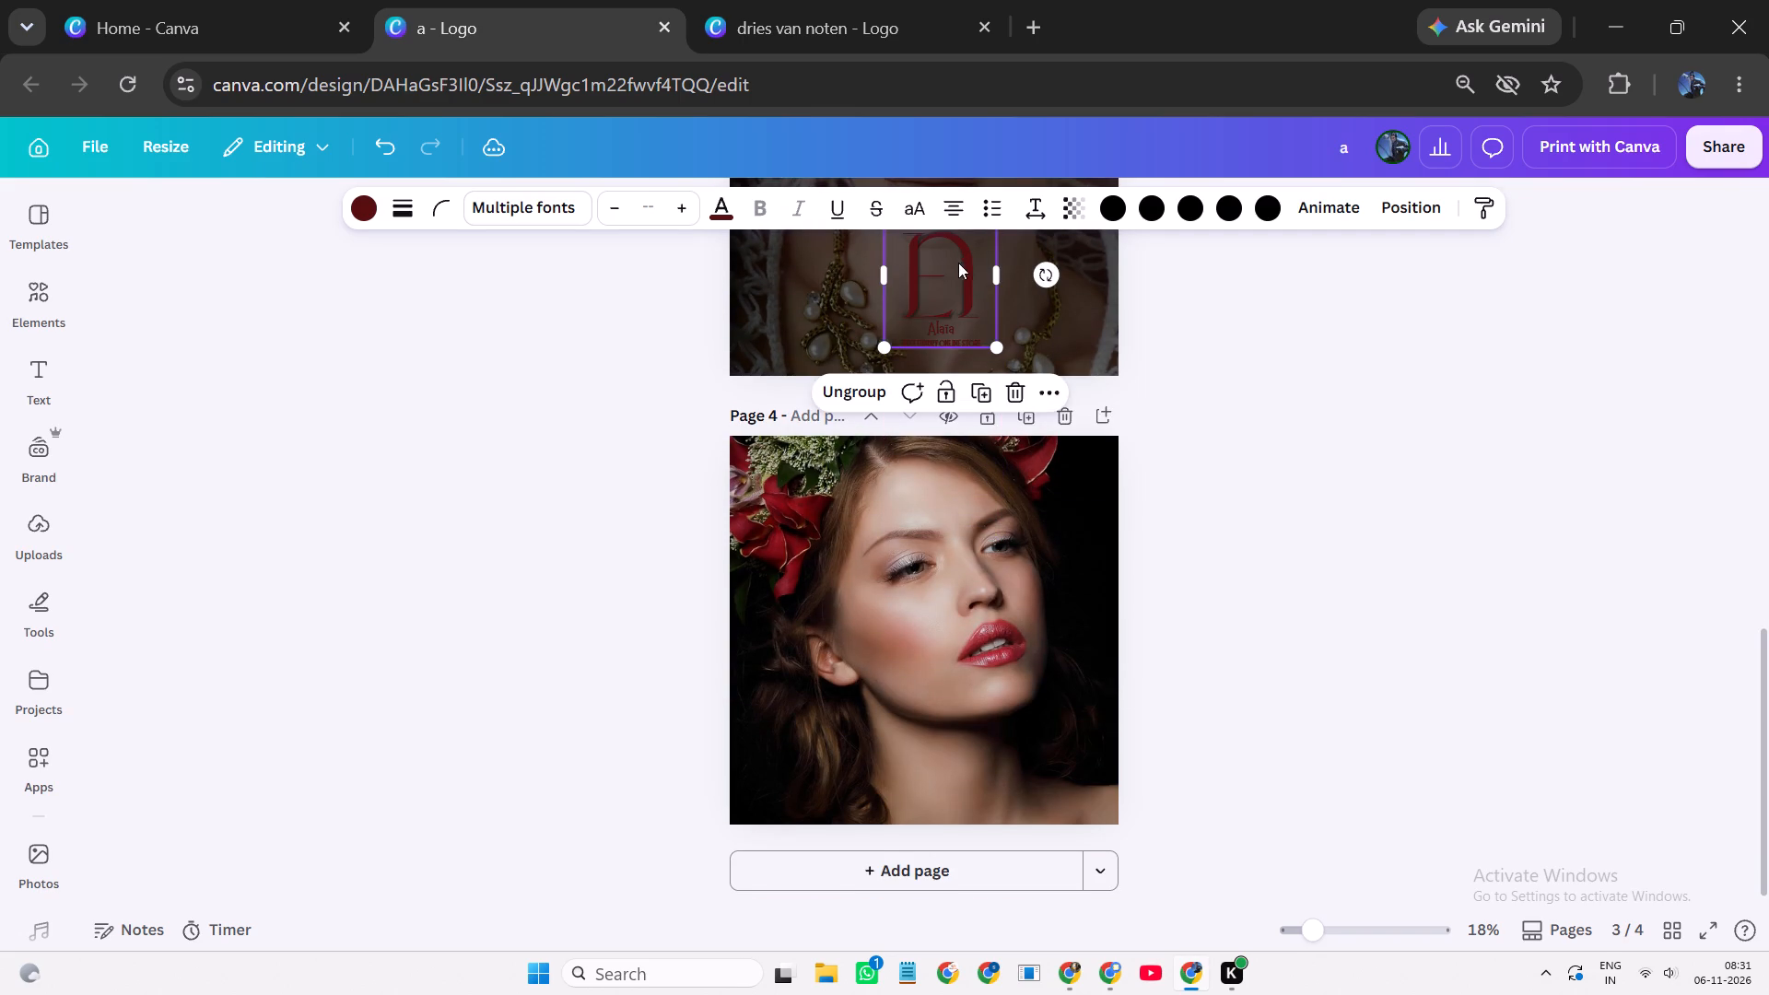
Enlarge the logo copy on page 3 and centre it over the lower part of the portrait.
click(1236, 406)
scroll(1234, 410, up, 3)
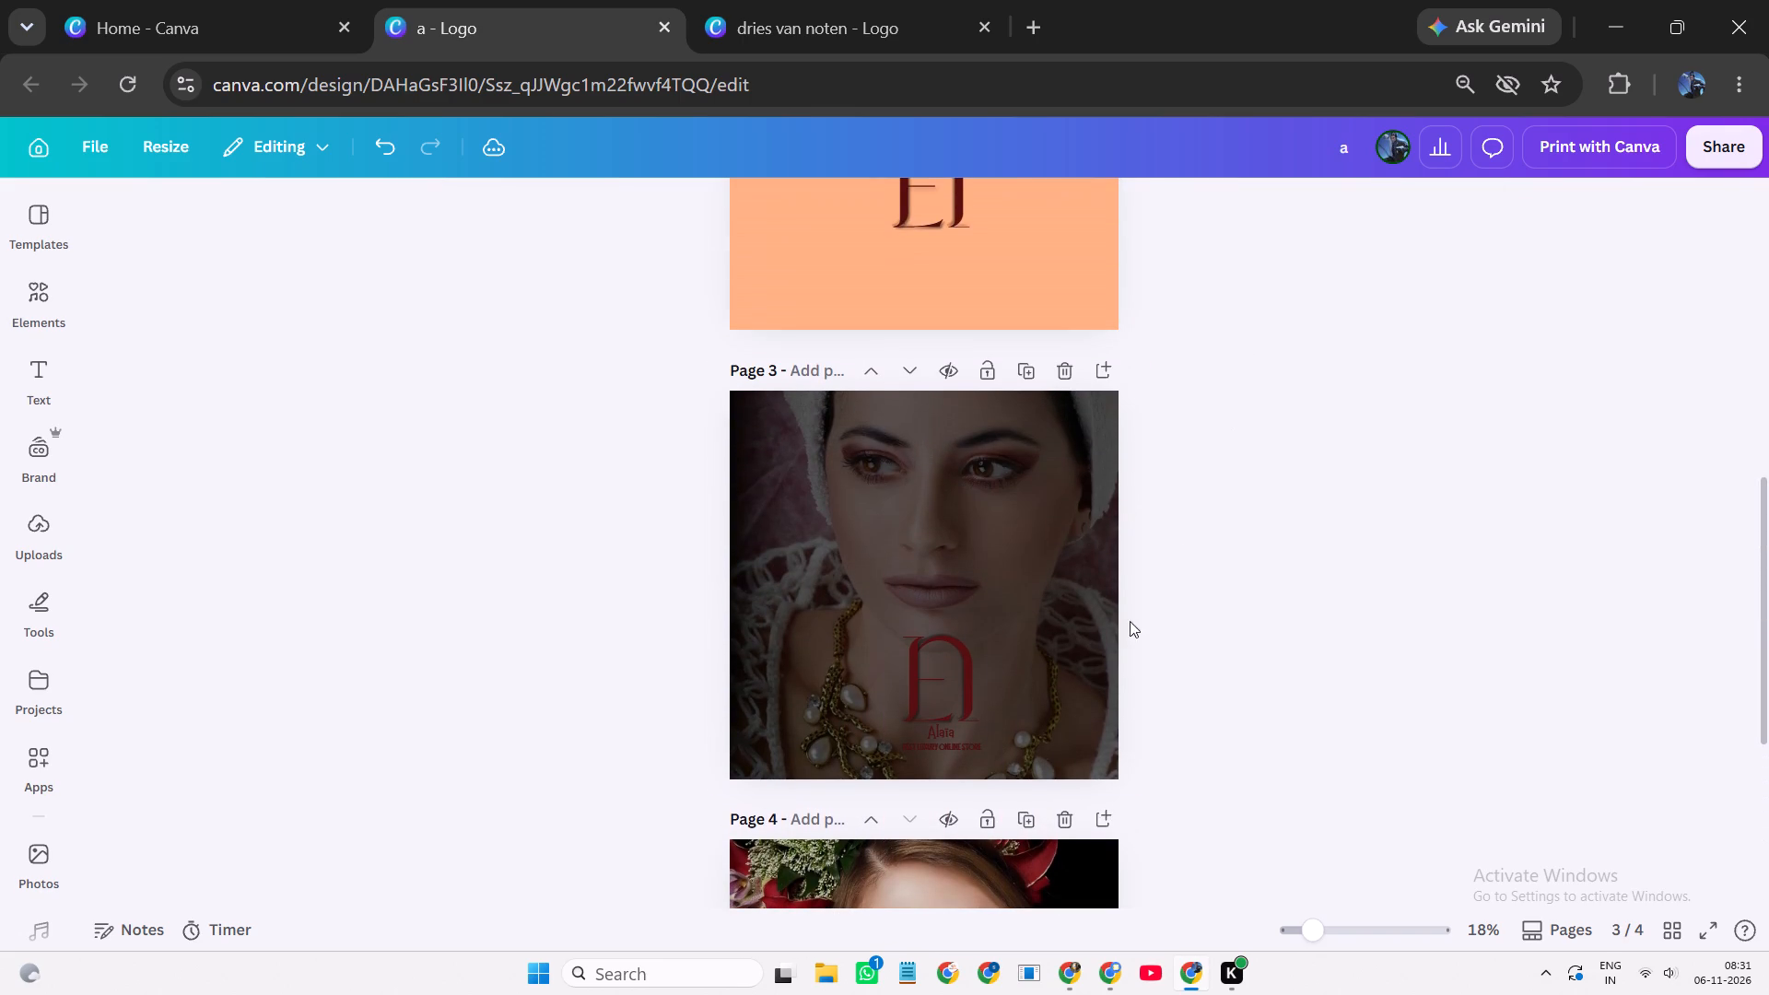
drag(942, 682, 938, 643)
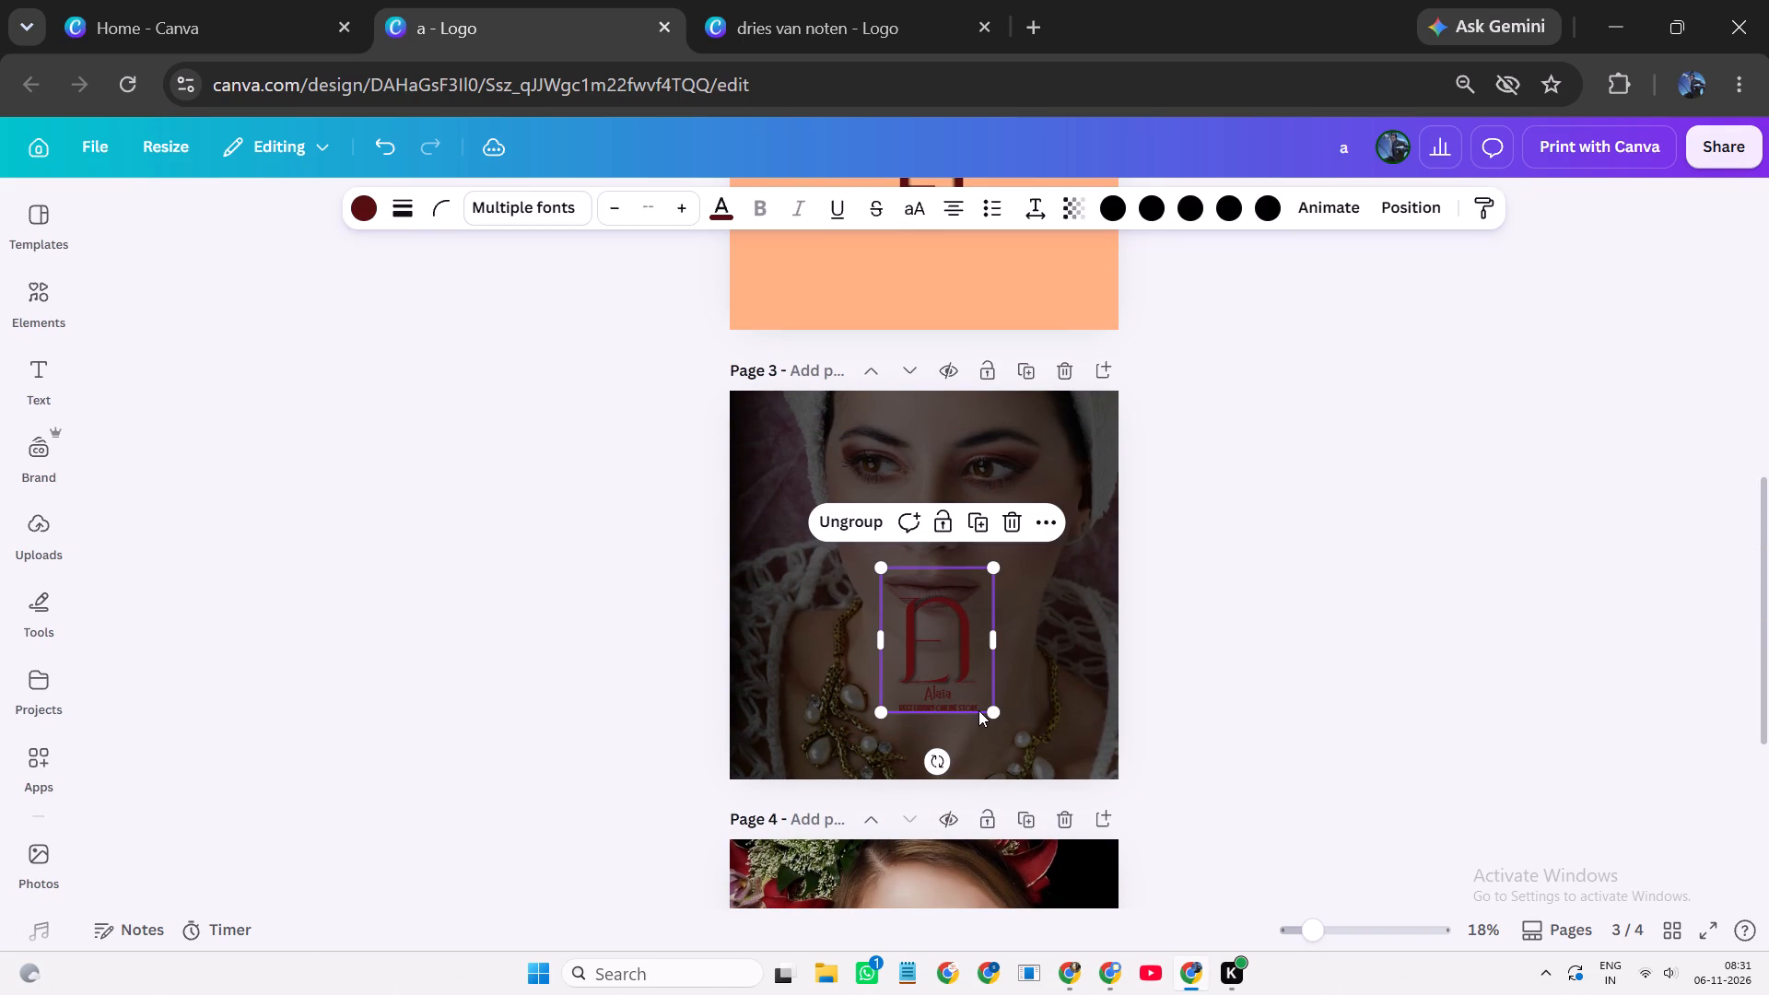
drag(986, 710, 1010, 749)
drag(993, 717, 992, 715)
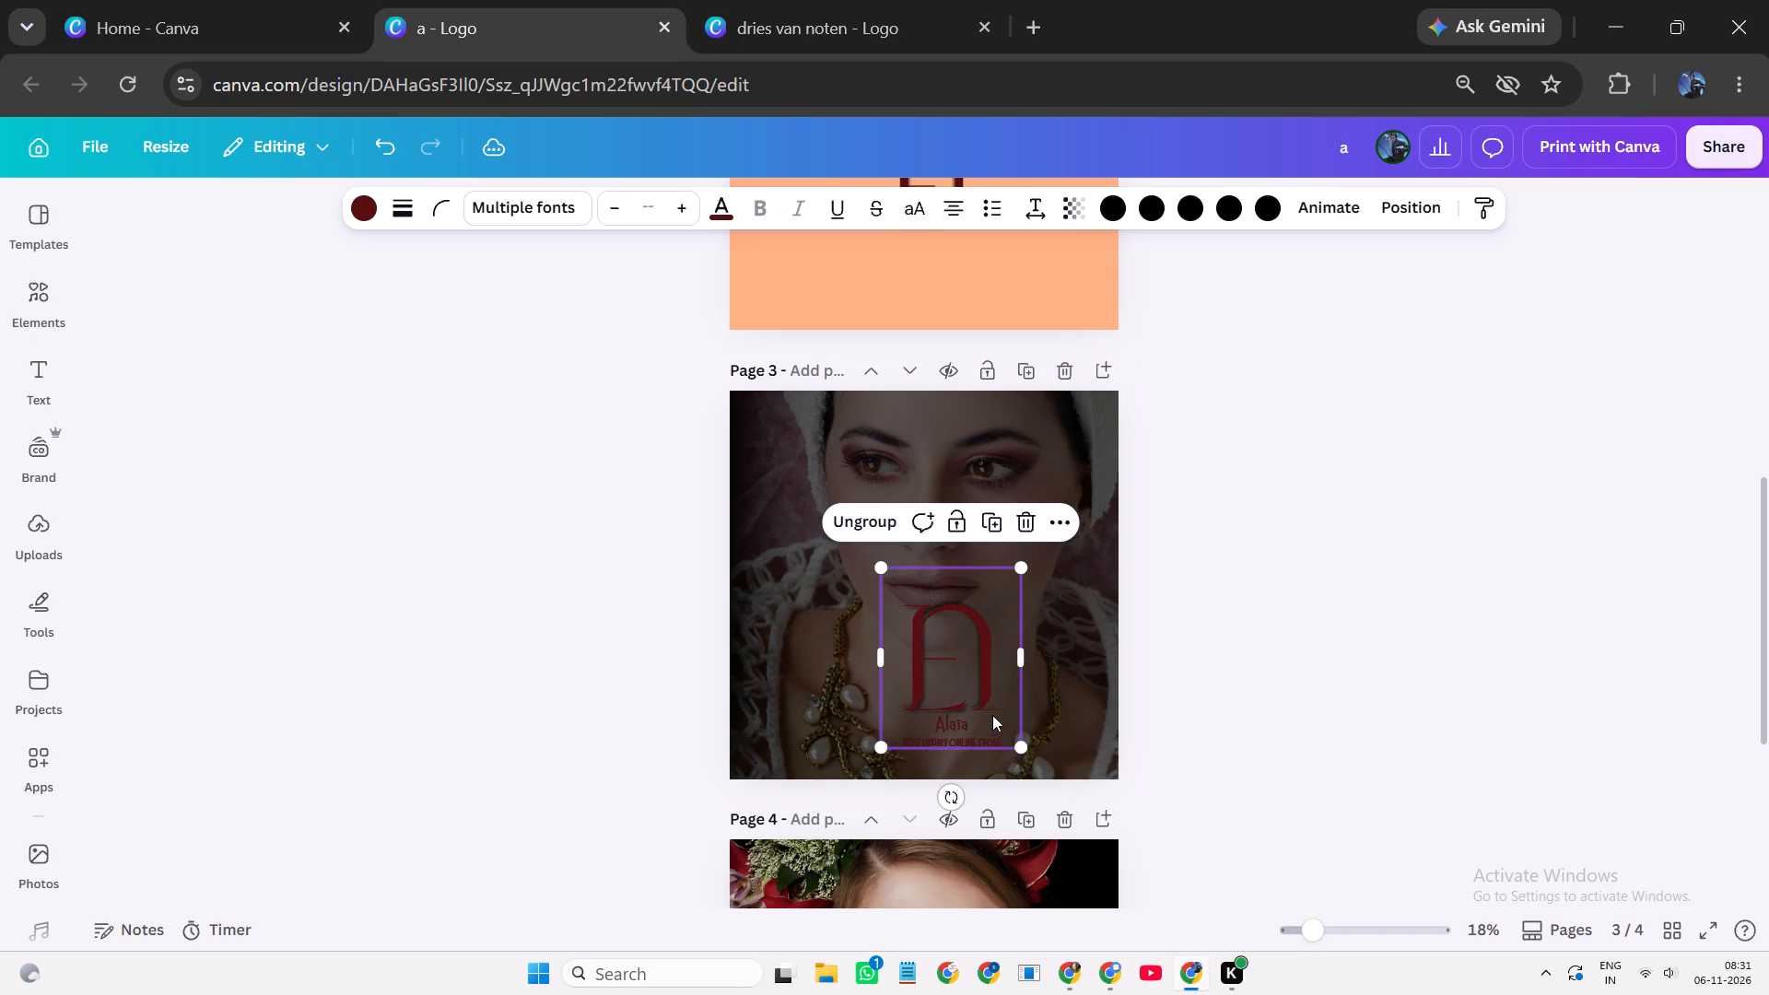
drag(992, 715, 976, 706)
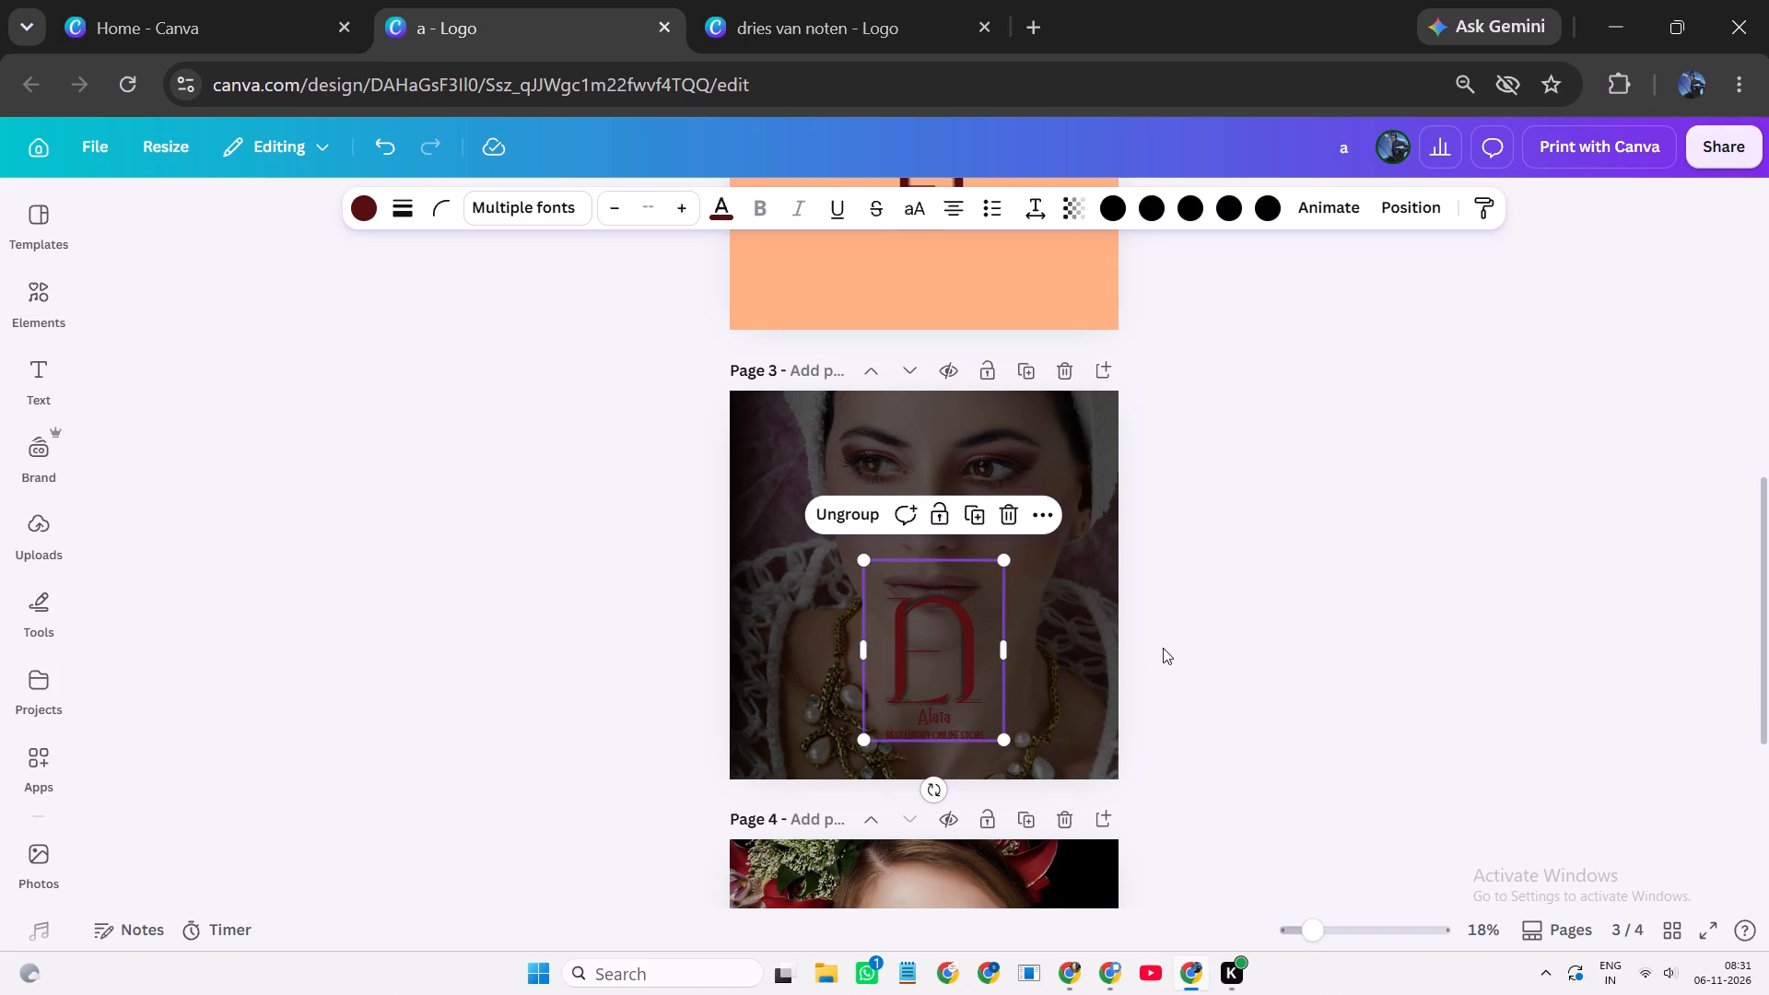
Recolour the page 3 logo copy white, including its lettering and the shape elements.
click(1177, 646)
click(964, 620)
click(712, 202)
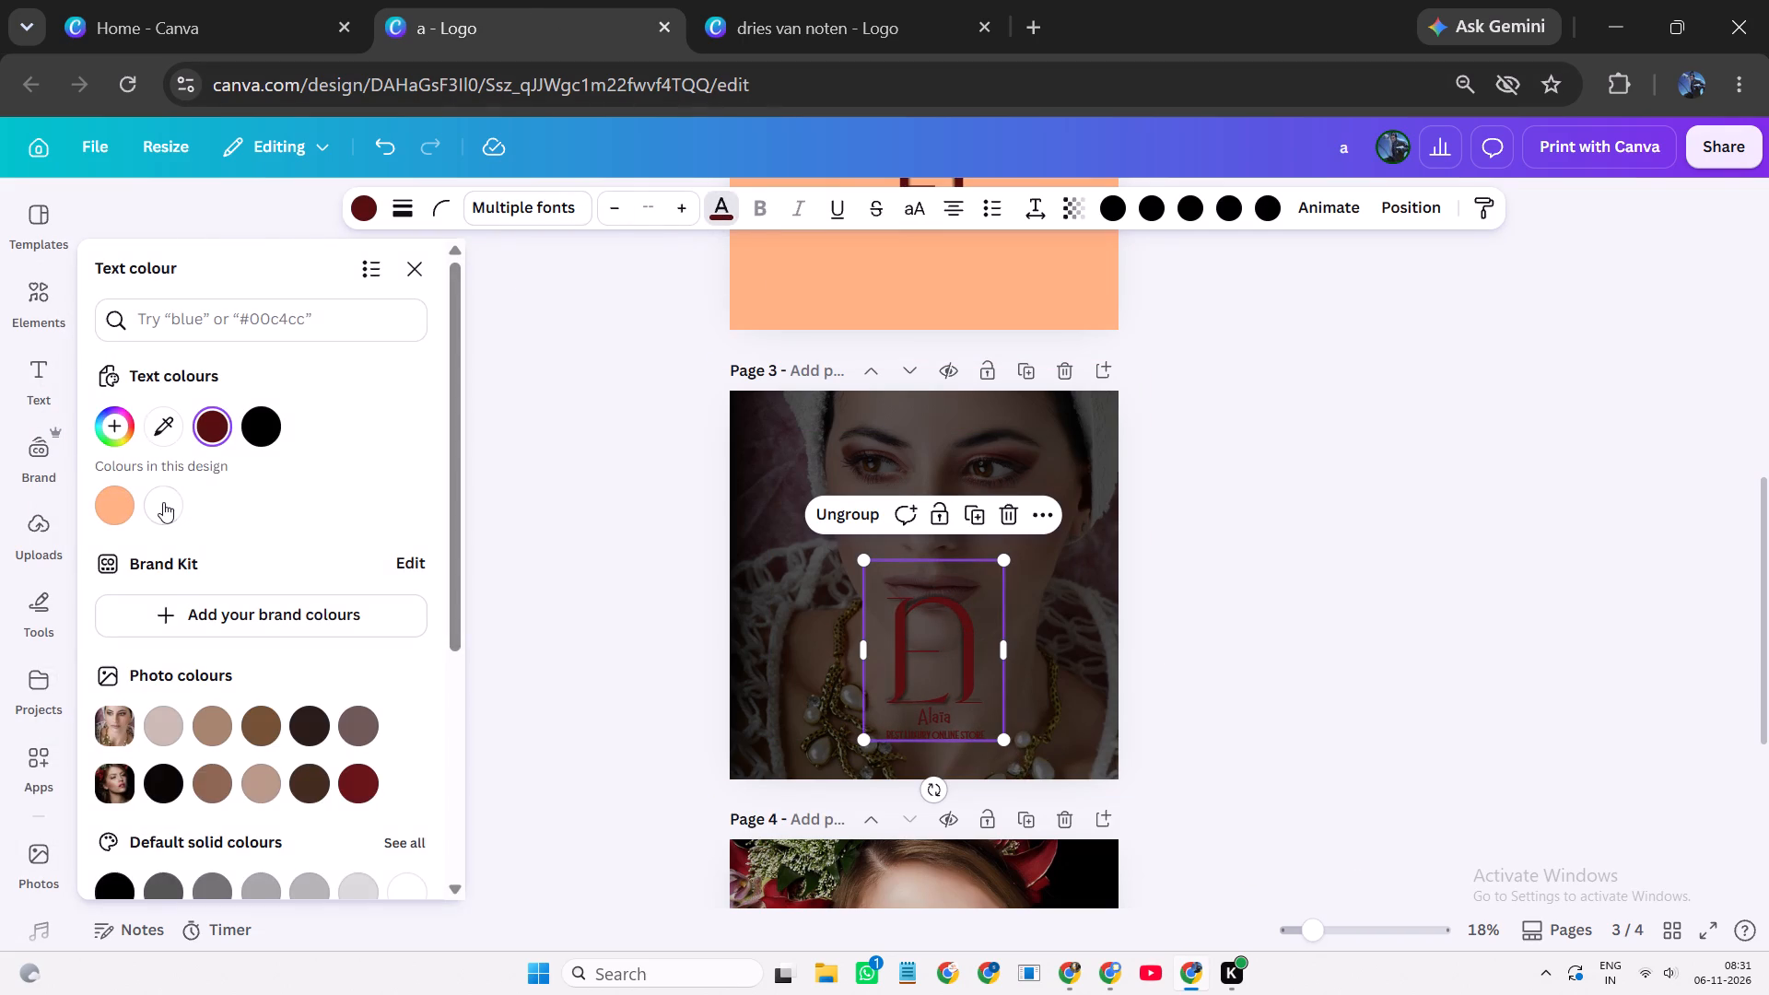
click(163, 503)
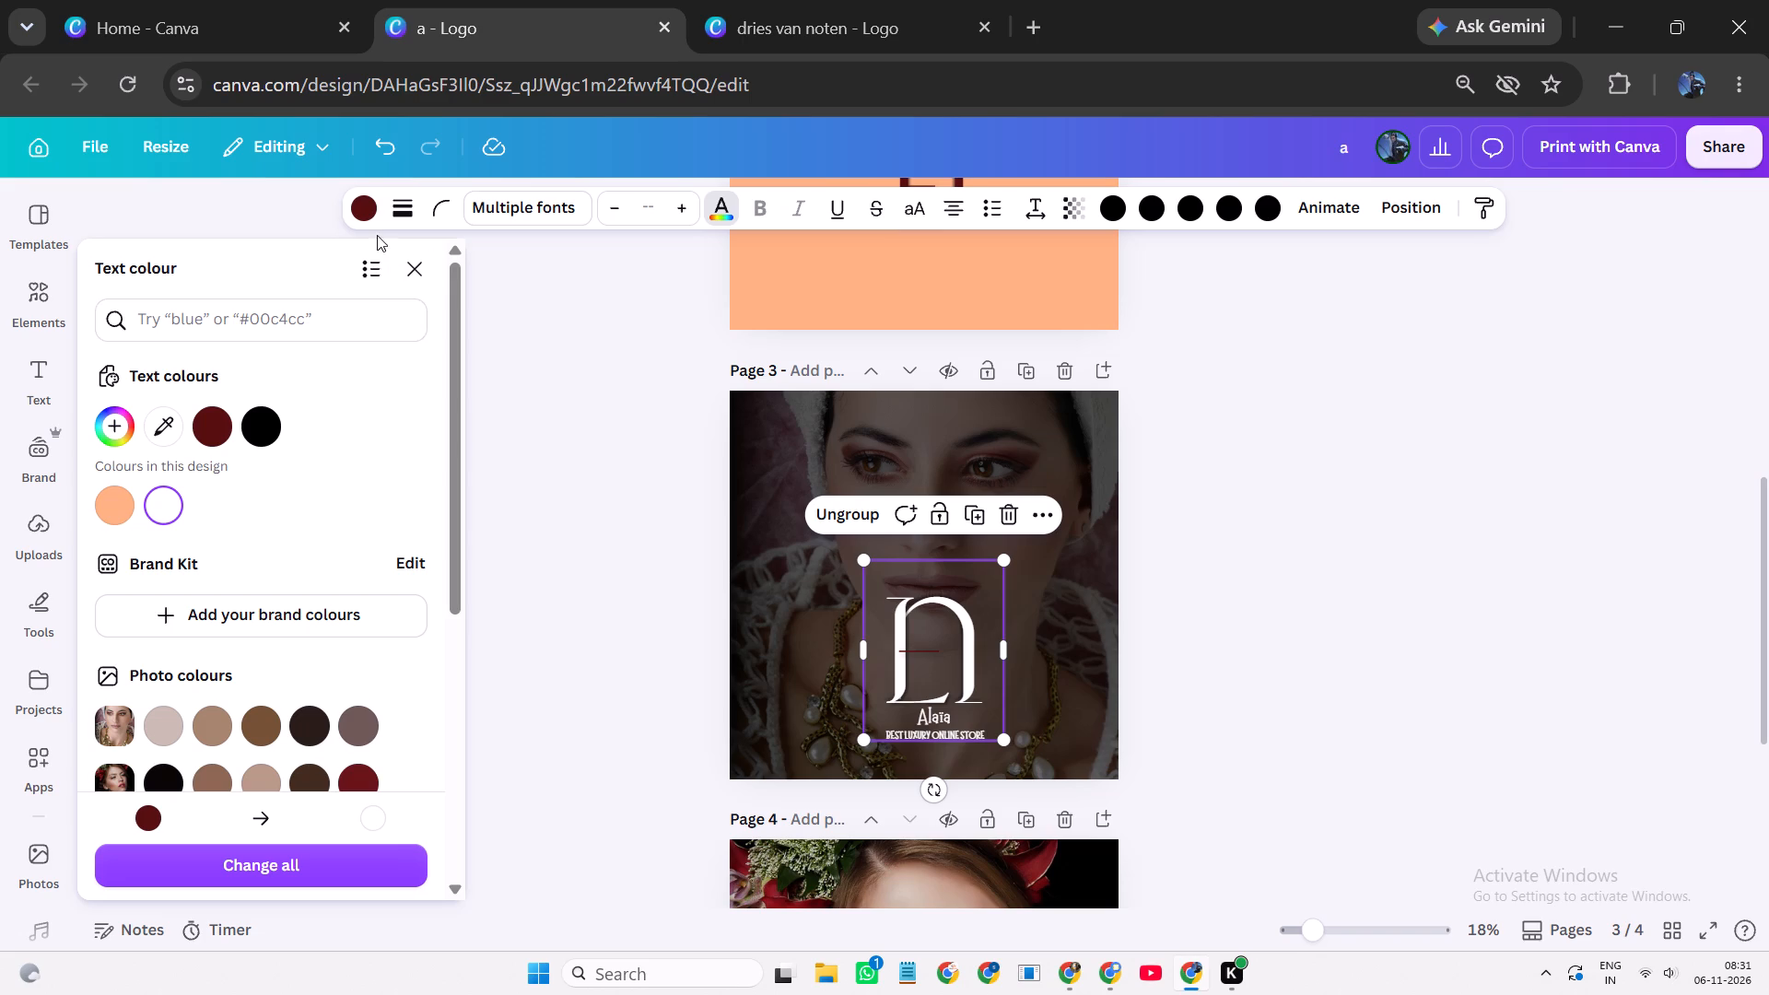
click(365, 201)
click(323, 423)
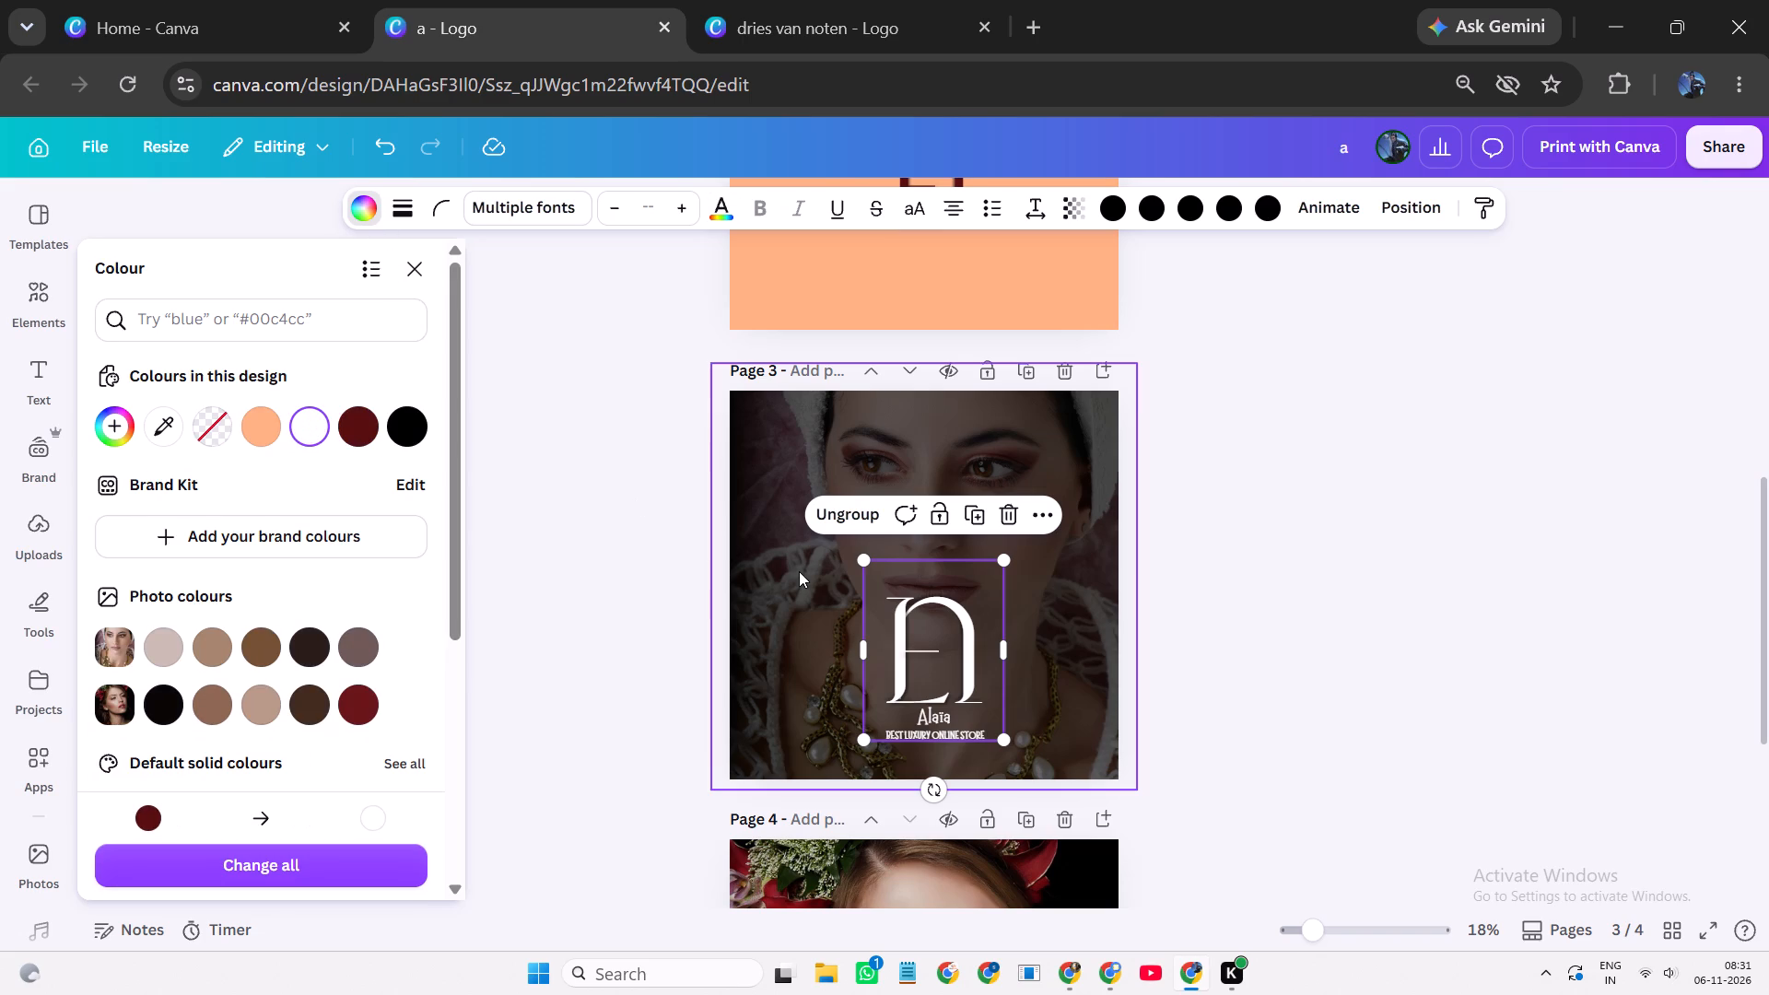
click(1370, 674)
Group the whole page 1 logo, including both dots, the name and the tagline, undoing its accidental deletion.
scroll(1377, 664, up, 4)
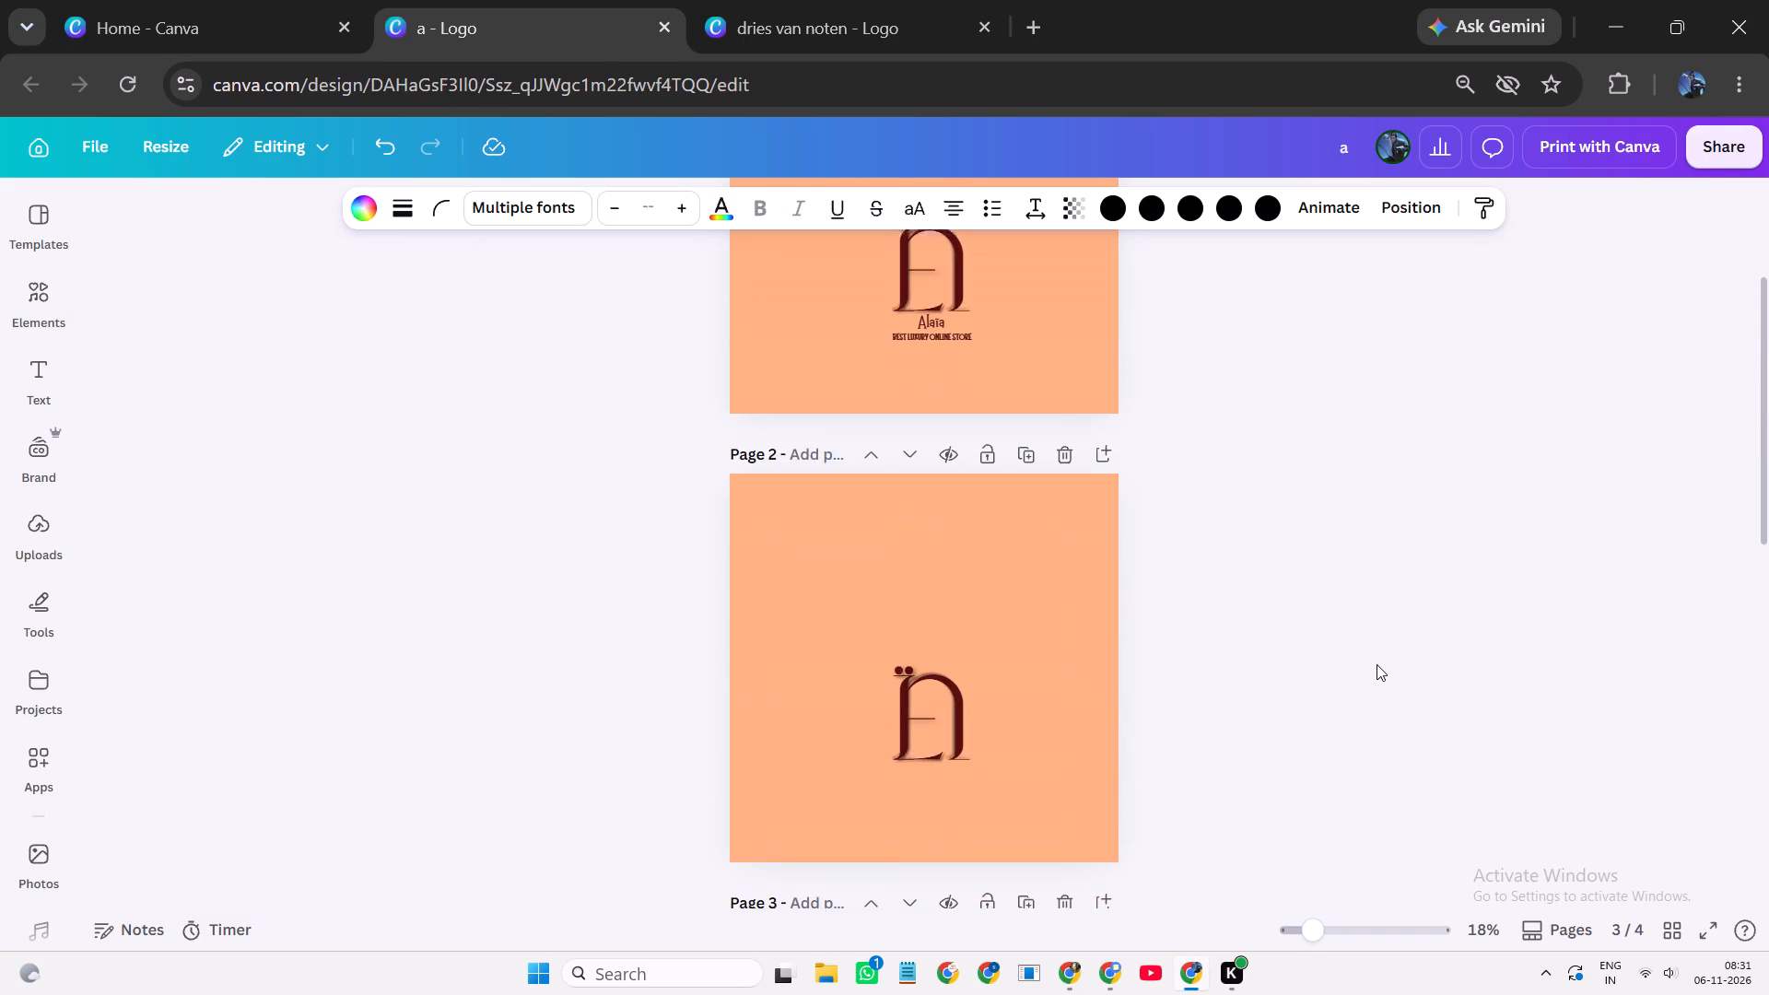
scroll(1377, 664, up, 2)
drag(1070, 381, 931, 488)
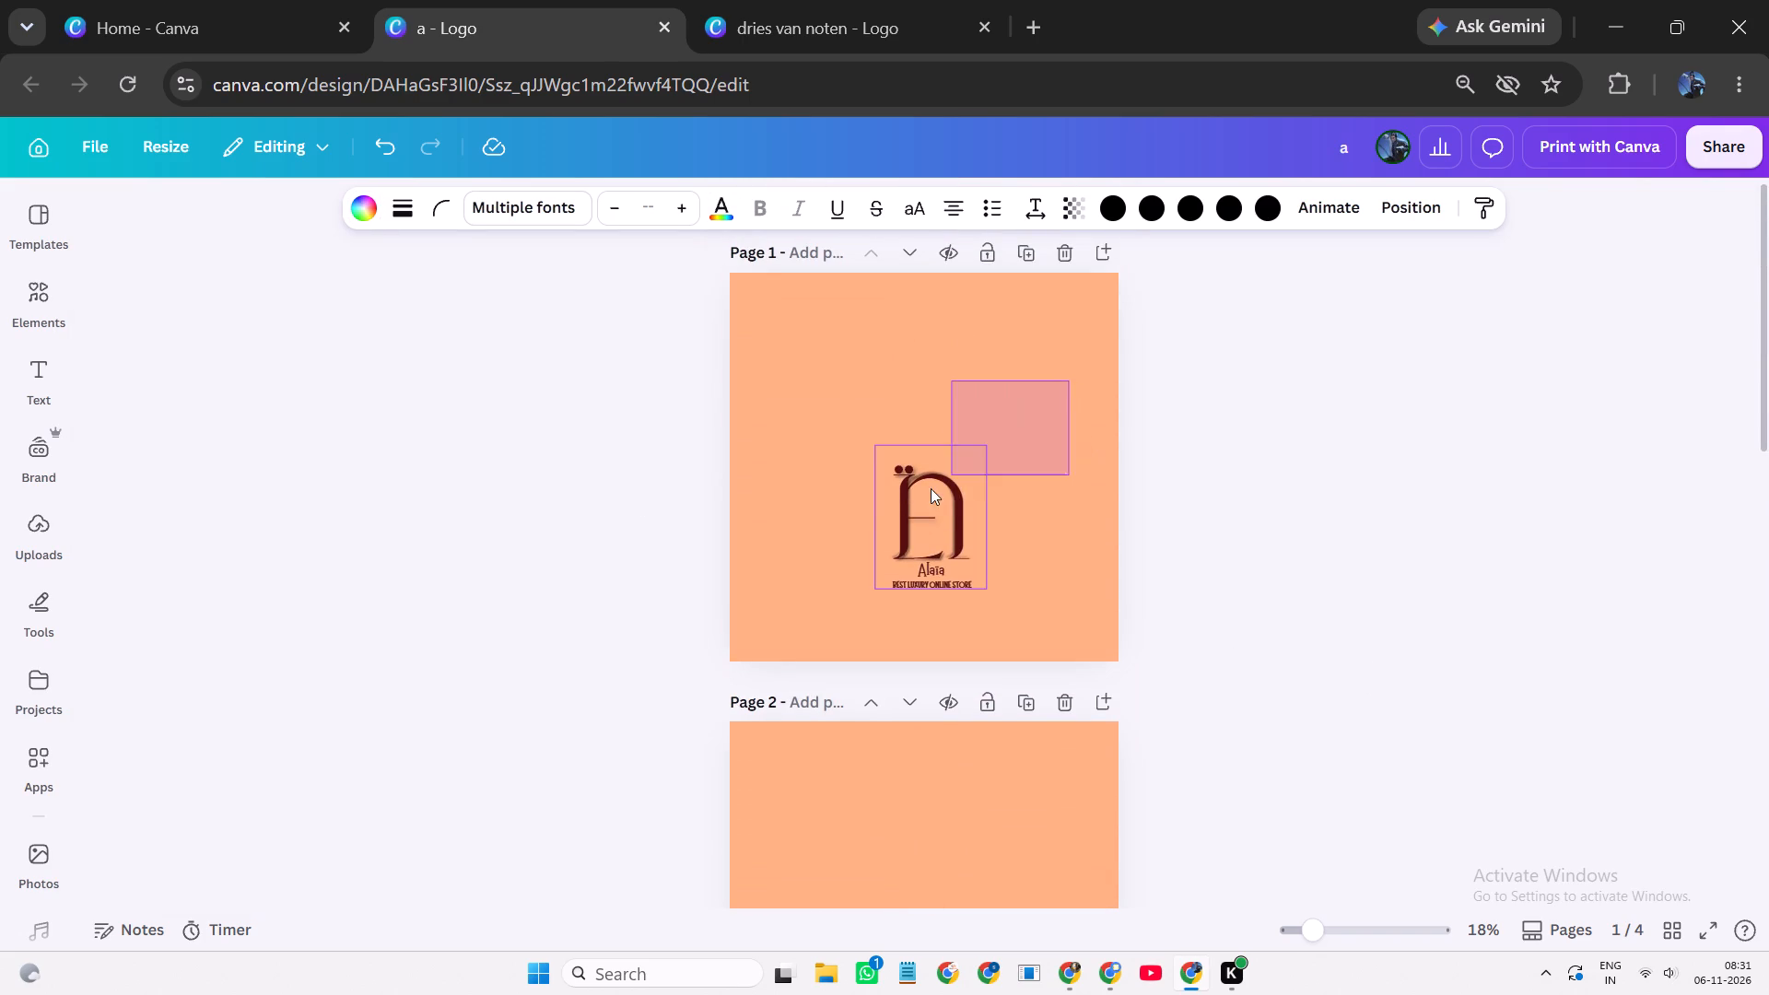
drag(931, 488, 870, 563)
click(876, 397)
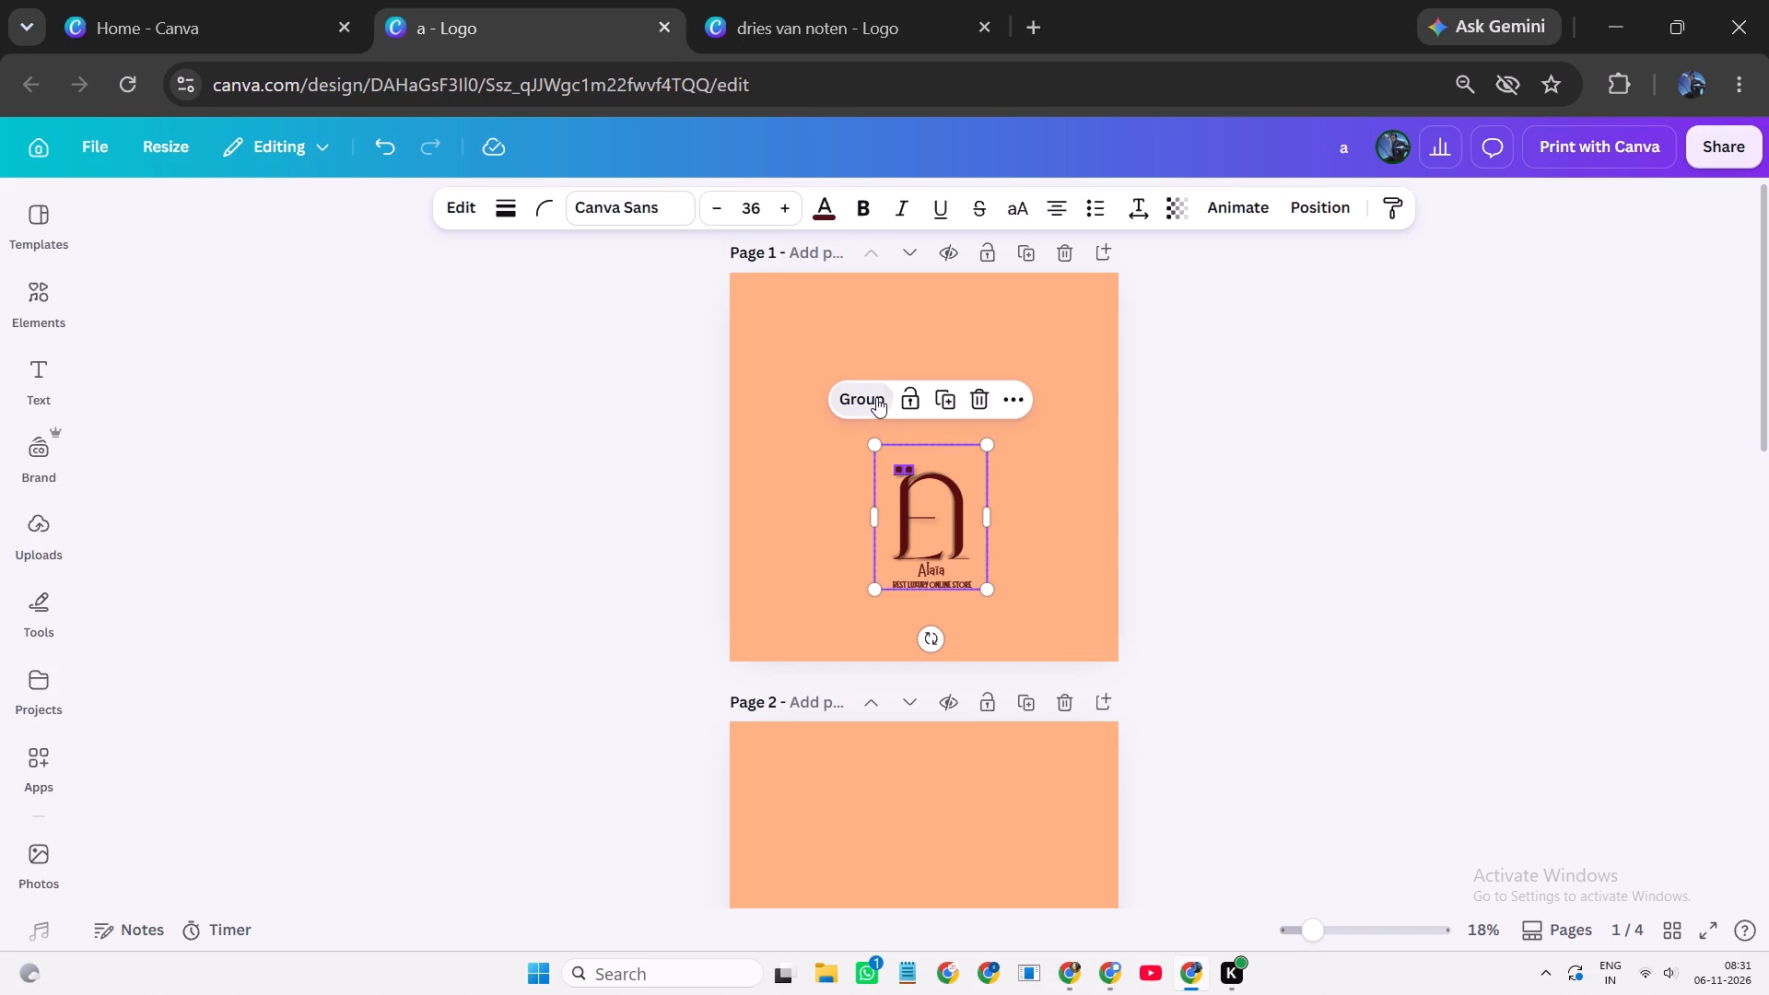
double_click(1000, 401)
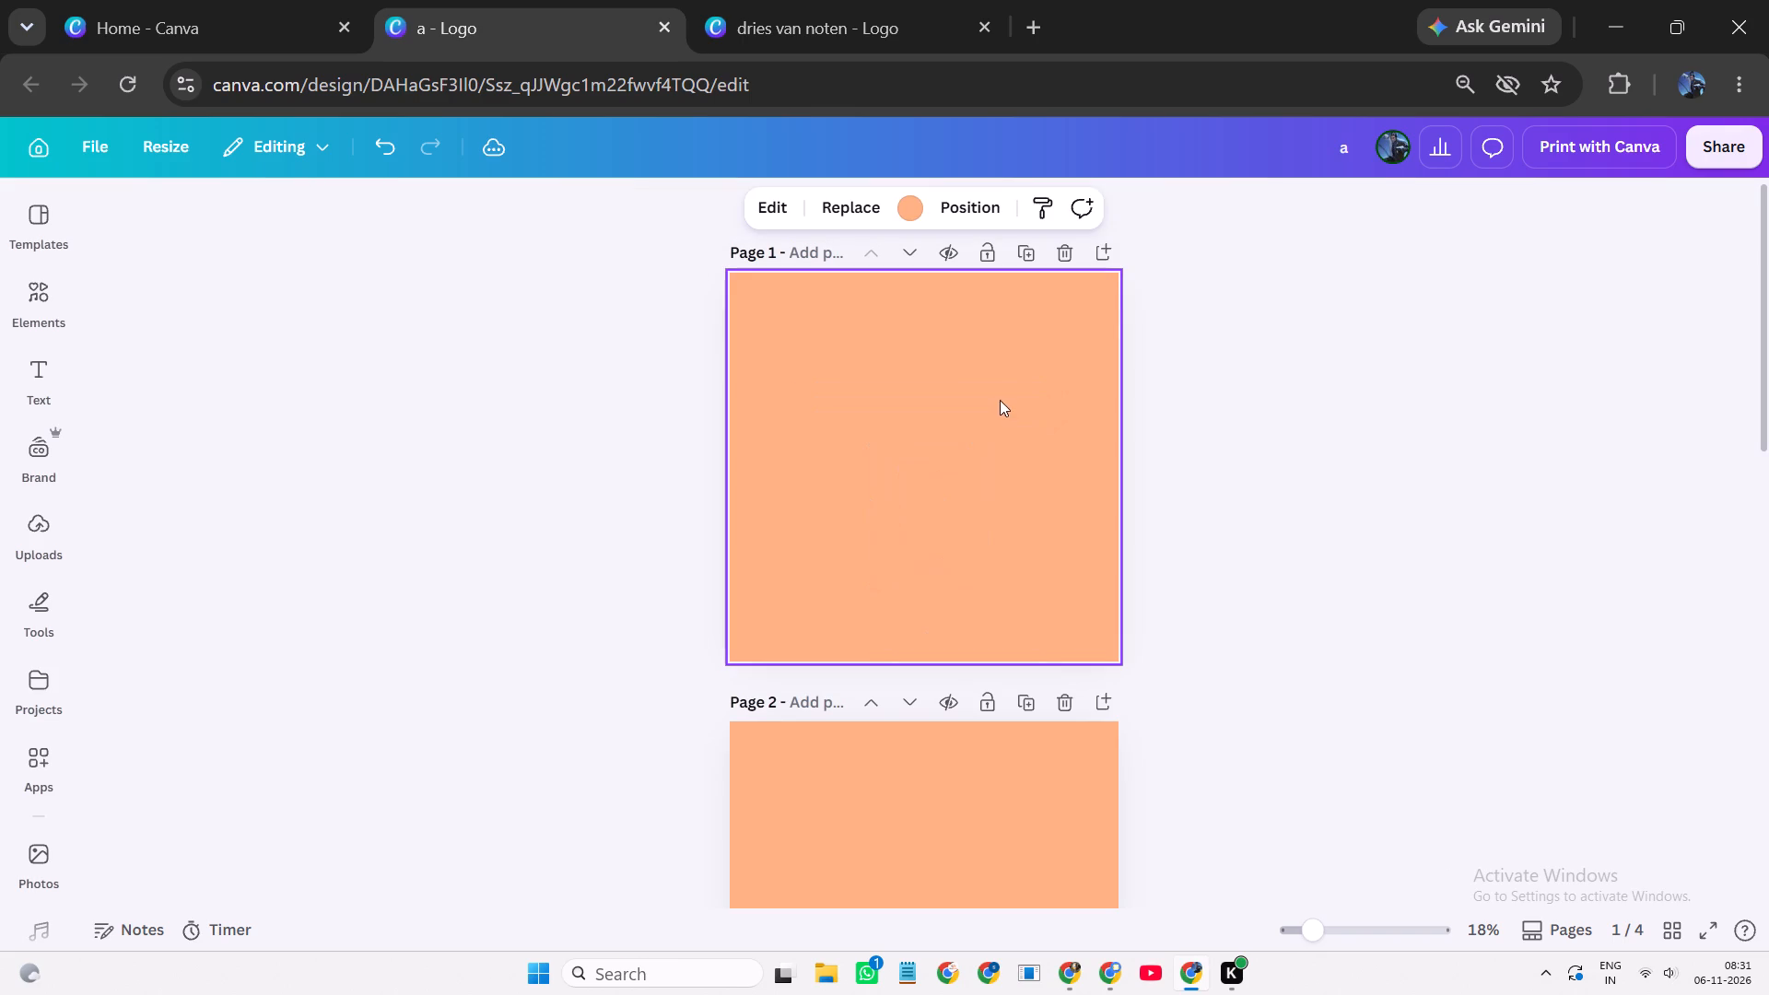
click(371, 135)
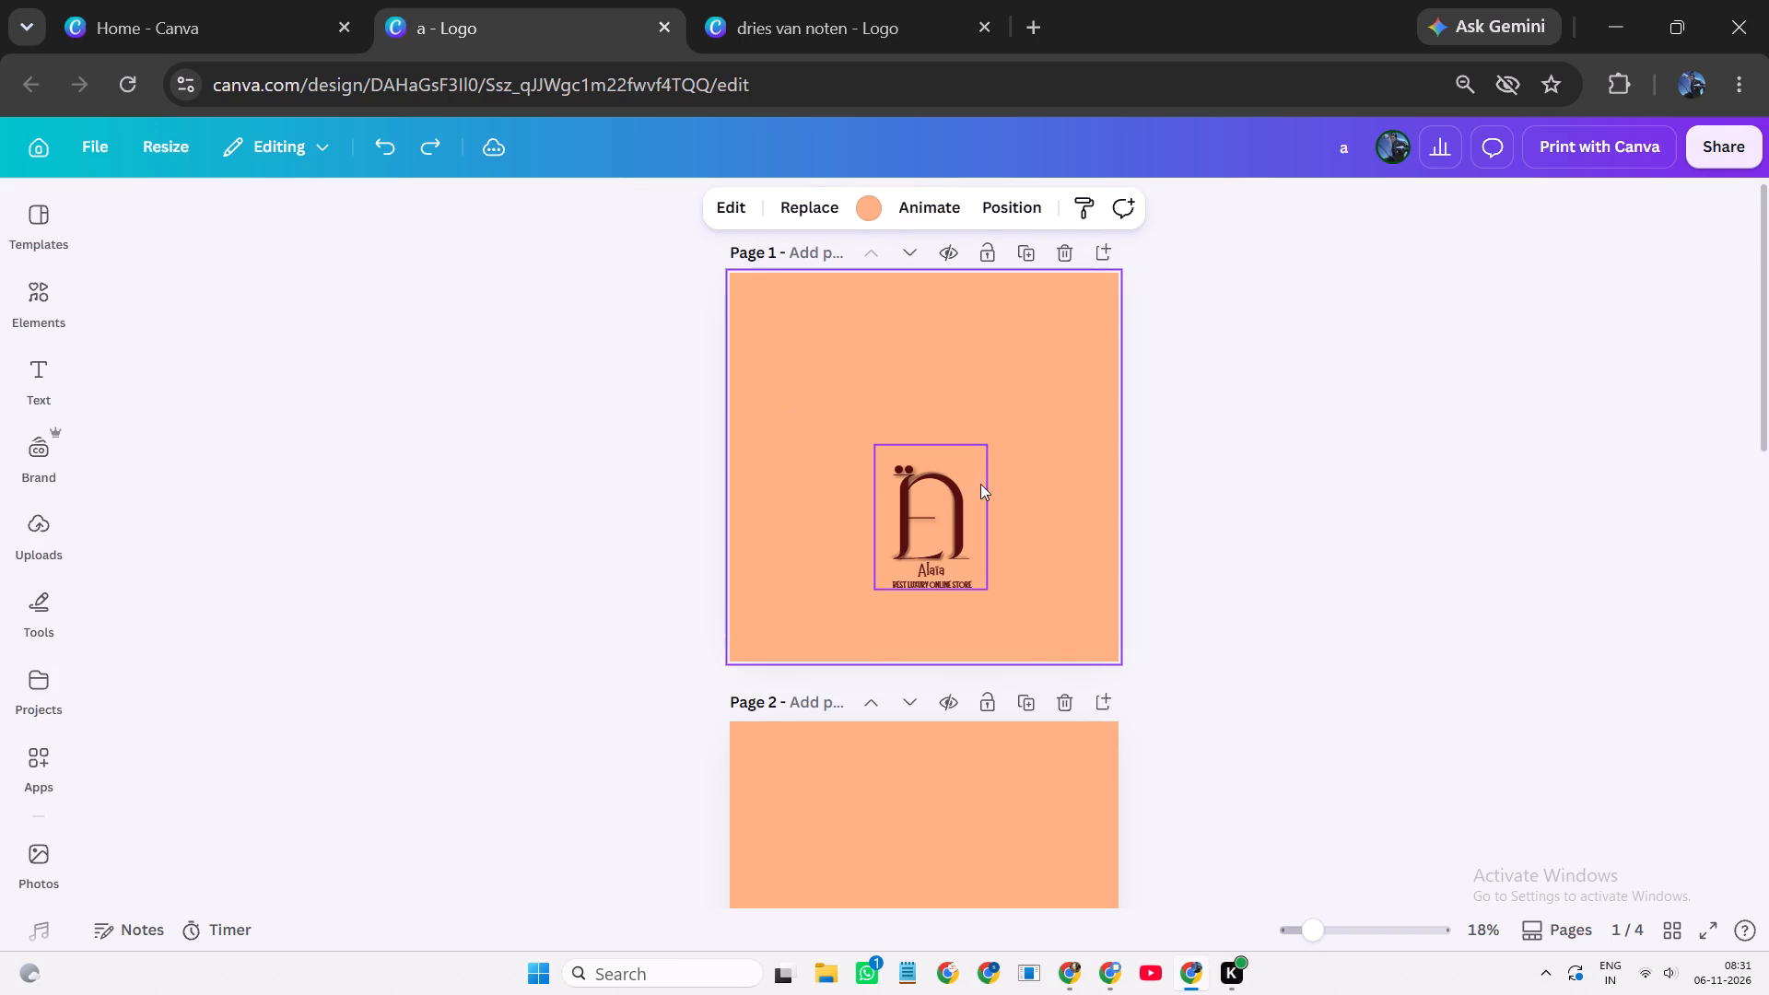
Duplicate the complete logo group on page 1 and move the copy onto the page 4 portrait.
drag(1005, 407, 870, 586)
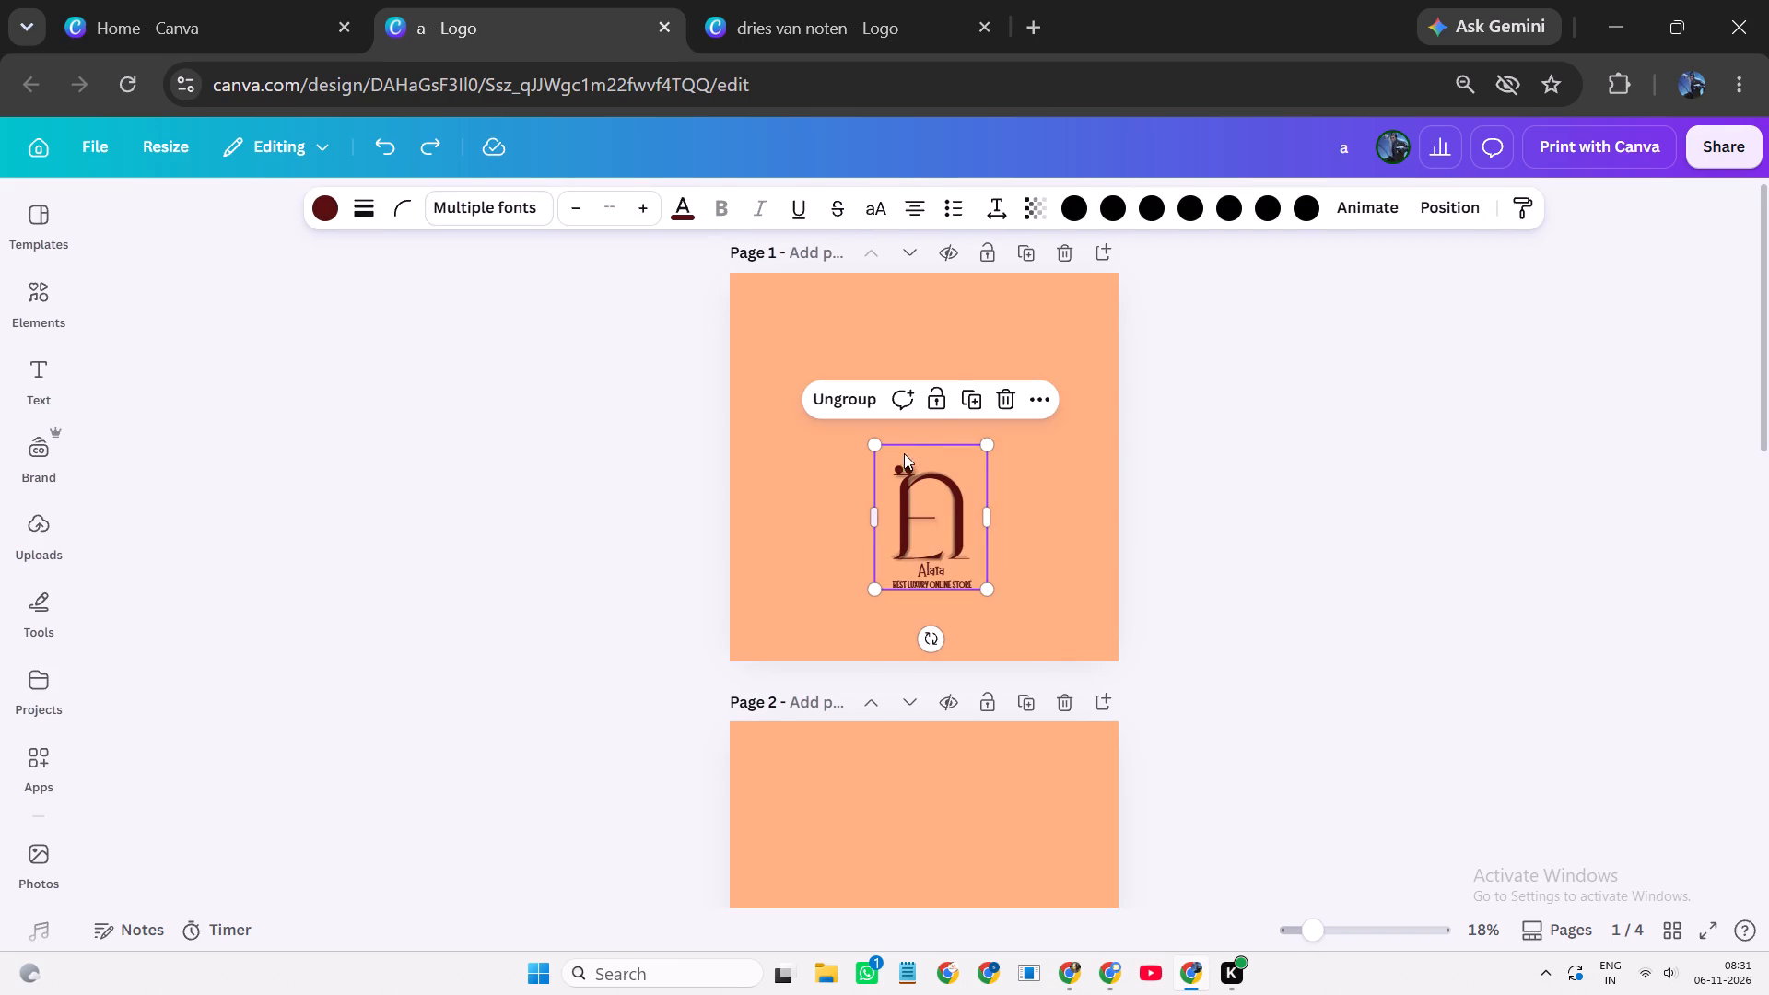
click(968, 392)
drag(949, 497, 943, 566)
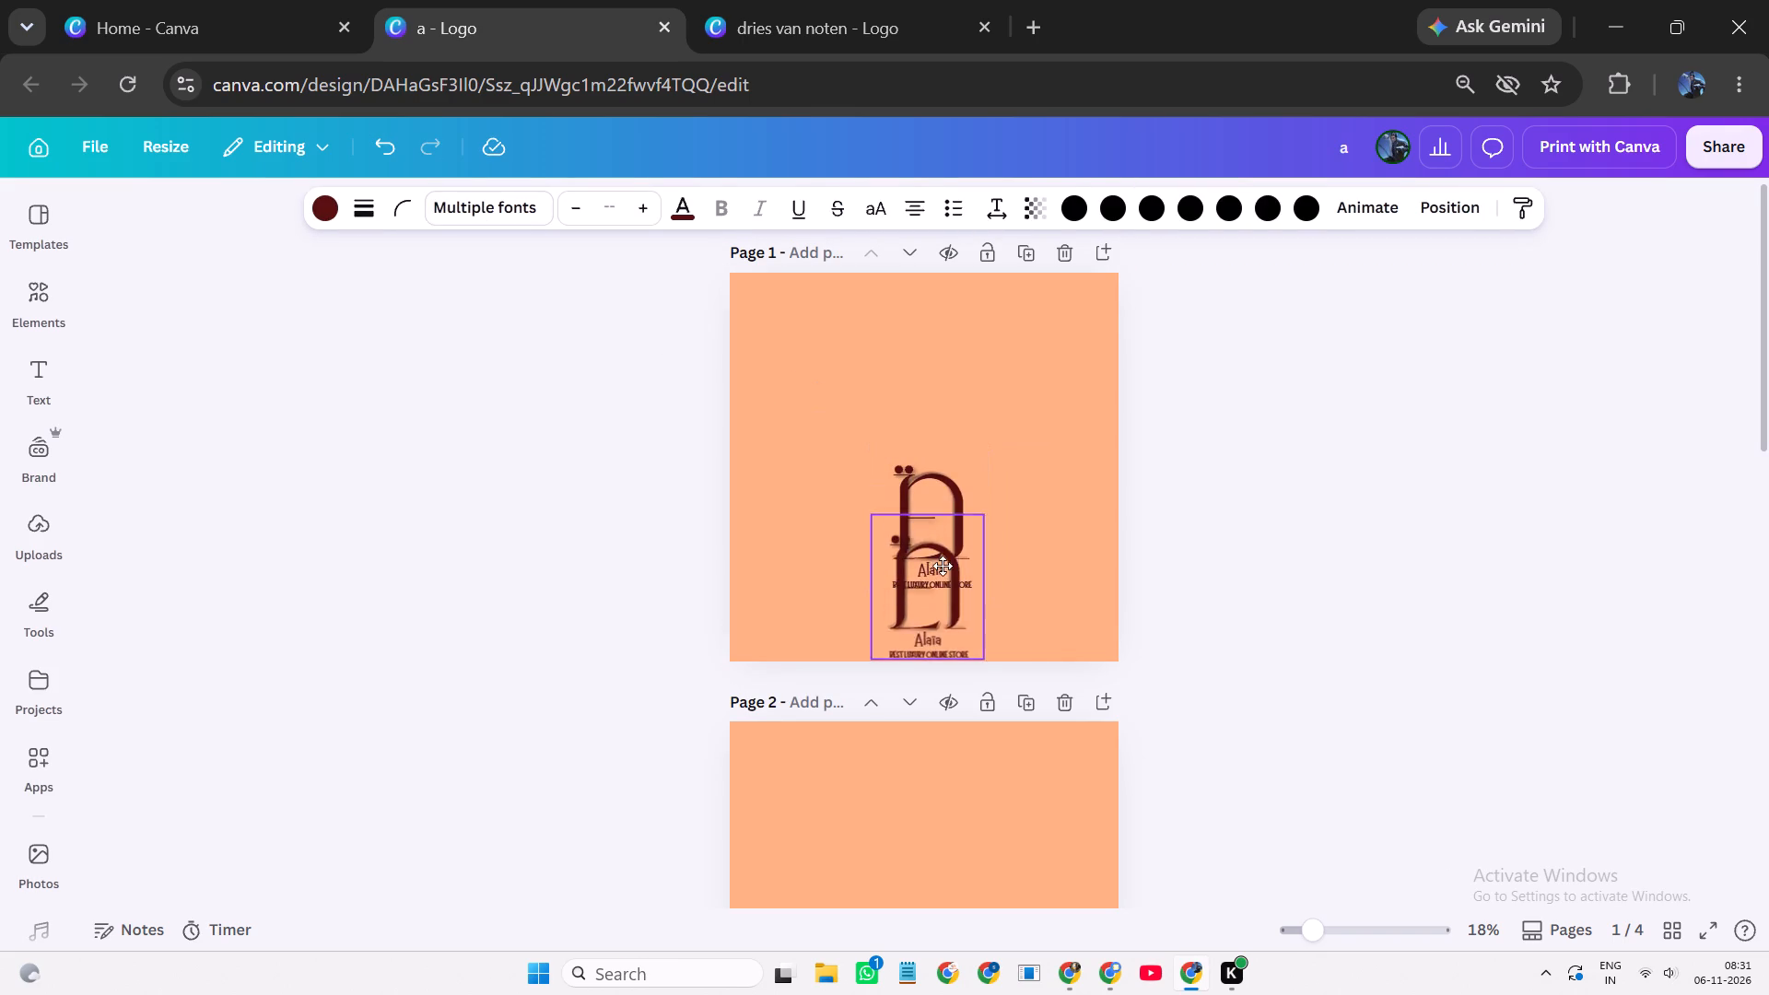
drag(943, 566, 946, 558)
scroll(944, 565, down, 6)
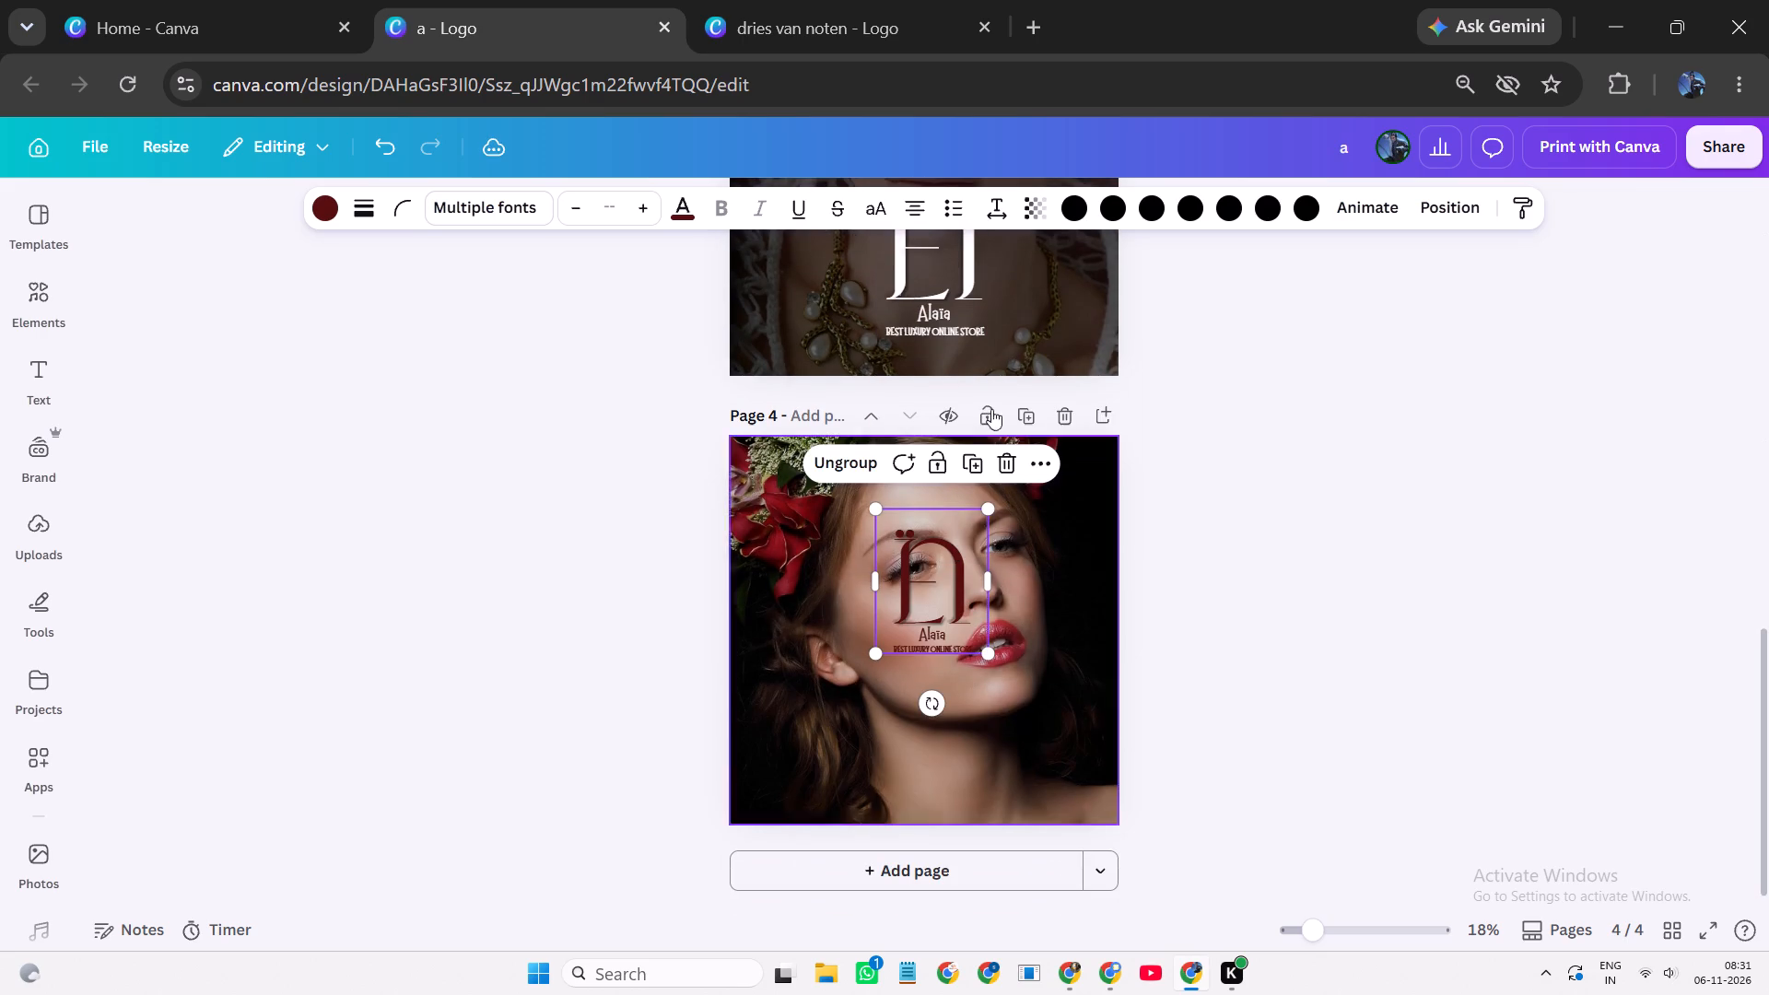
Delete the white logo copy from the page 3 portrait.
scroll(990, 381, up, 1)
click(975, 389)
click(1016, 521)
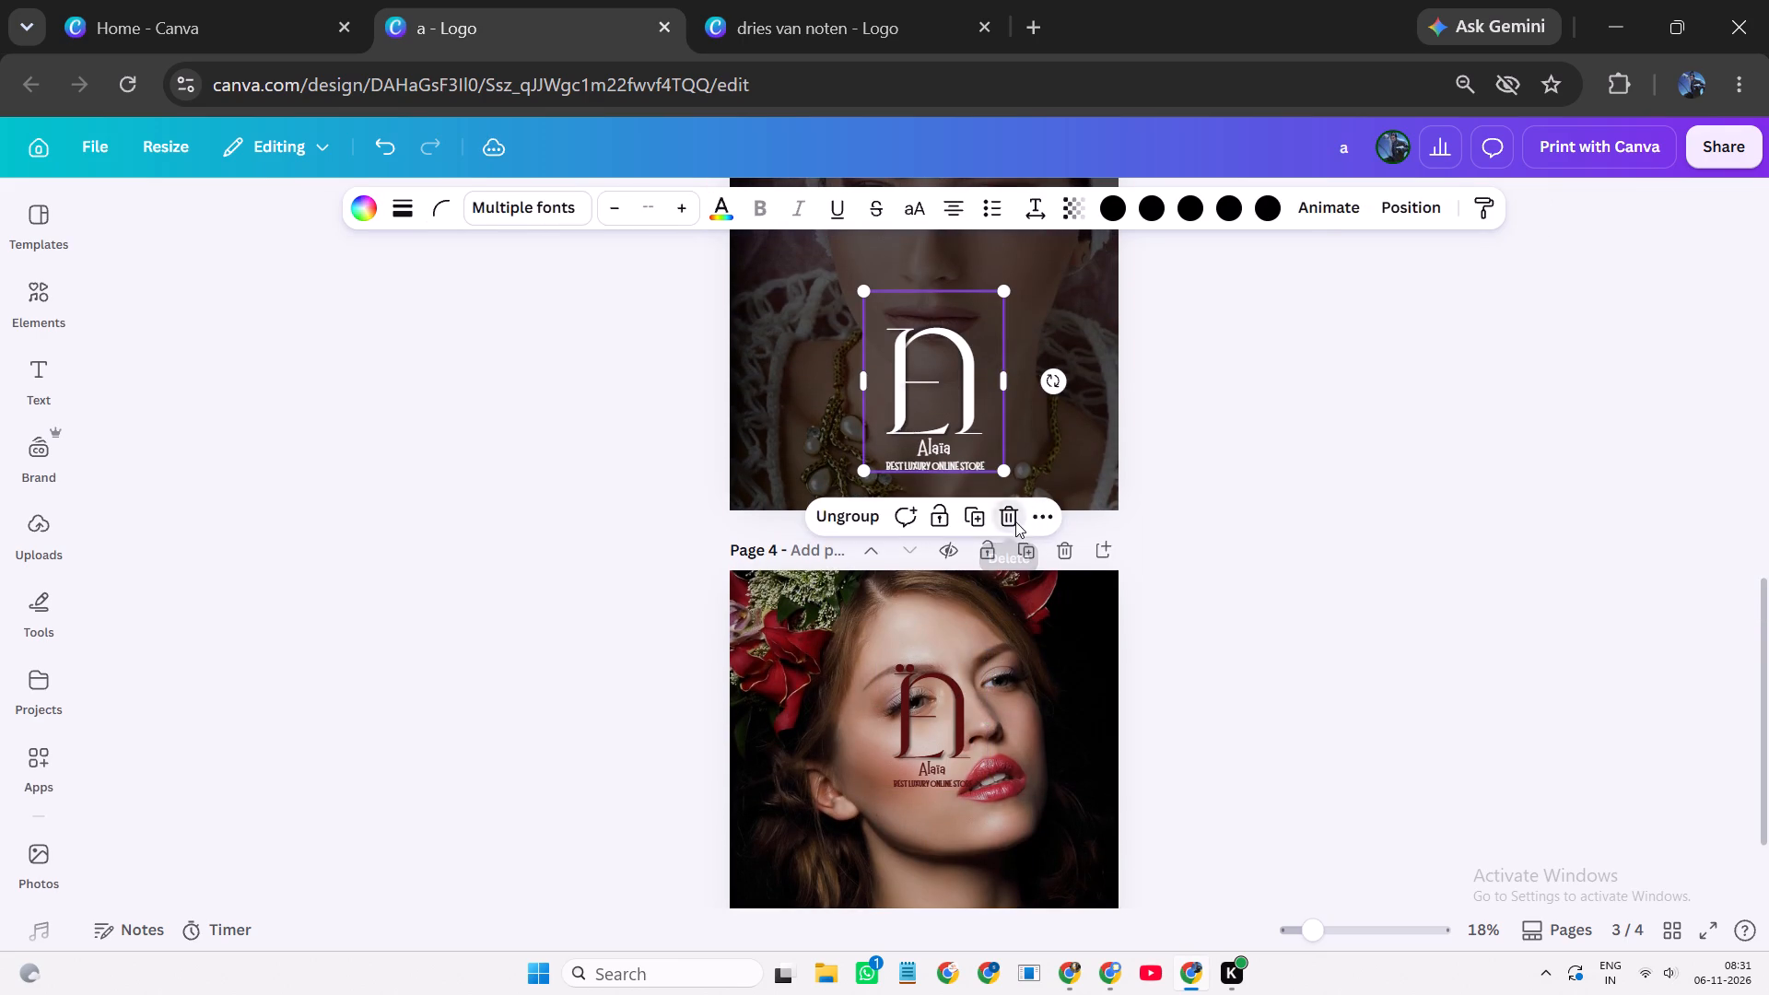
Move the dark red logo copy from page 4 to page 3, enlarge it and centre it over the portrait's lower half.
drag(969, 746, 989, 447)
scroll(989, 447, up, 2)
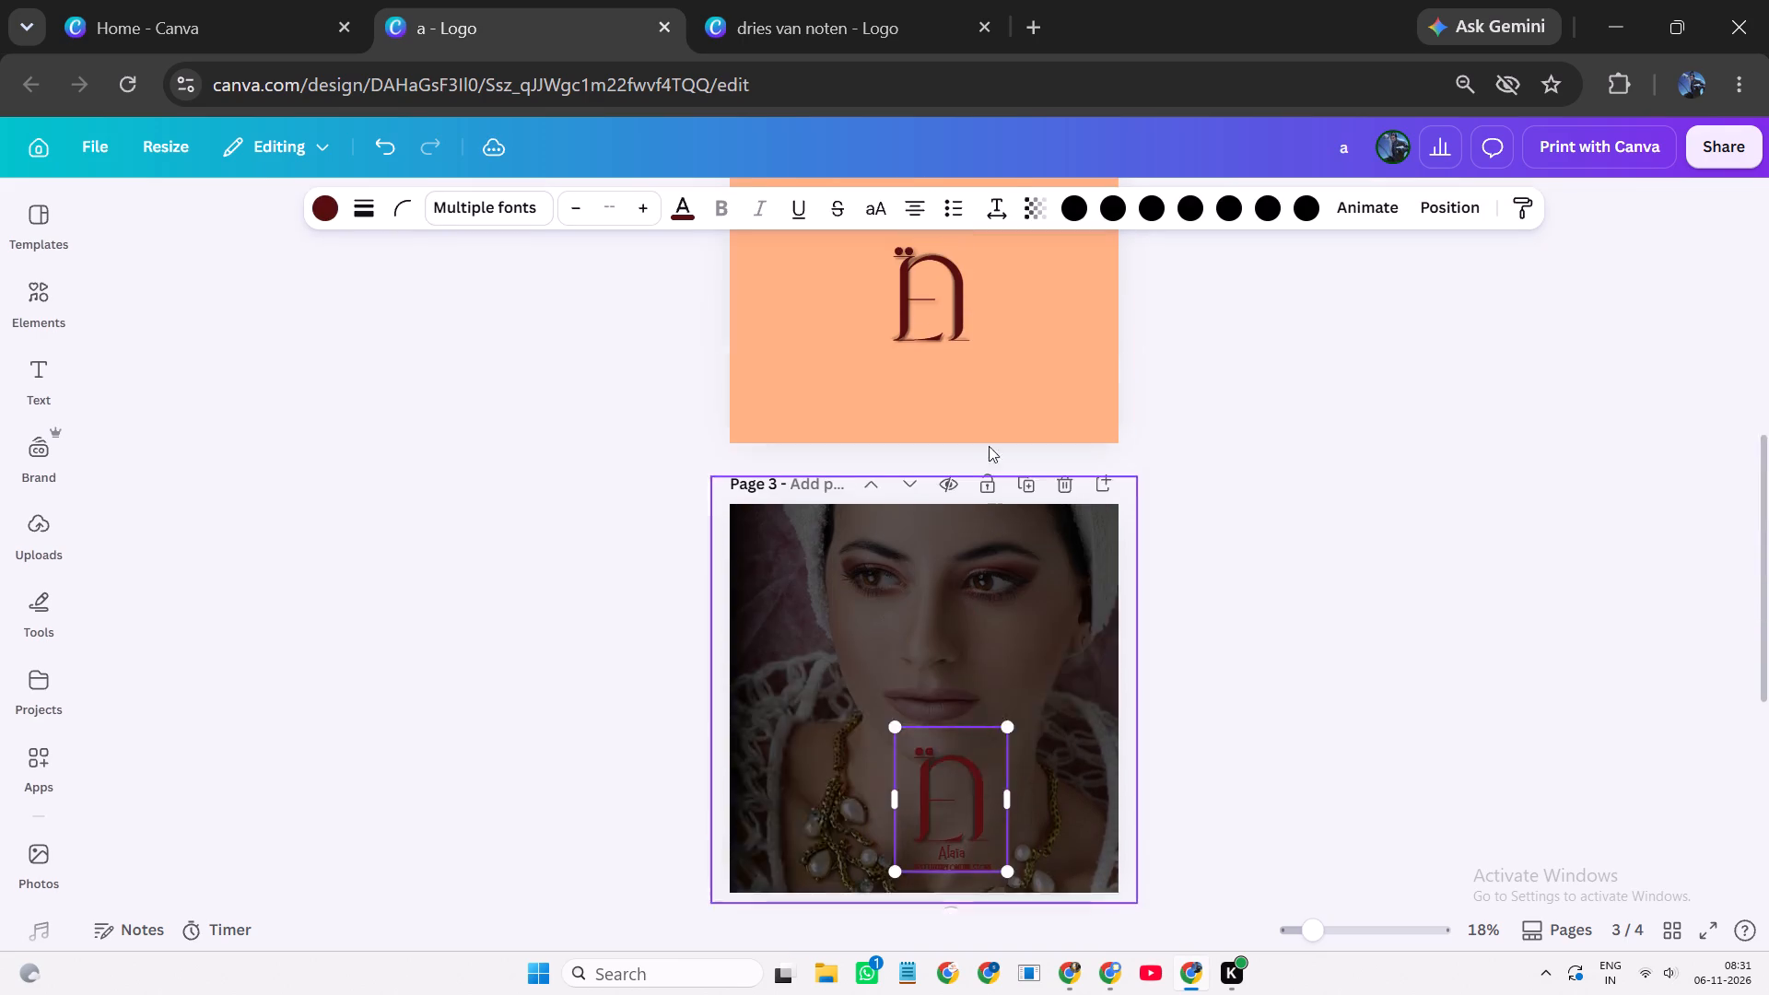
scroll(988, 447, down, 2)
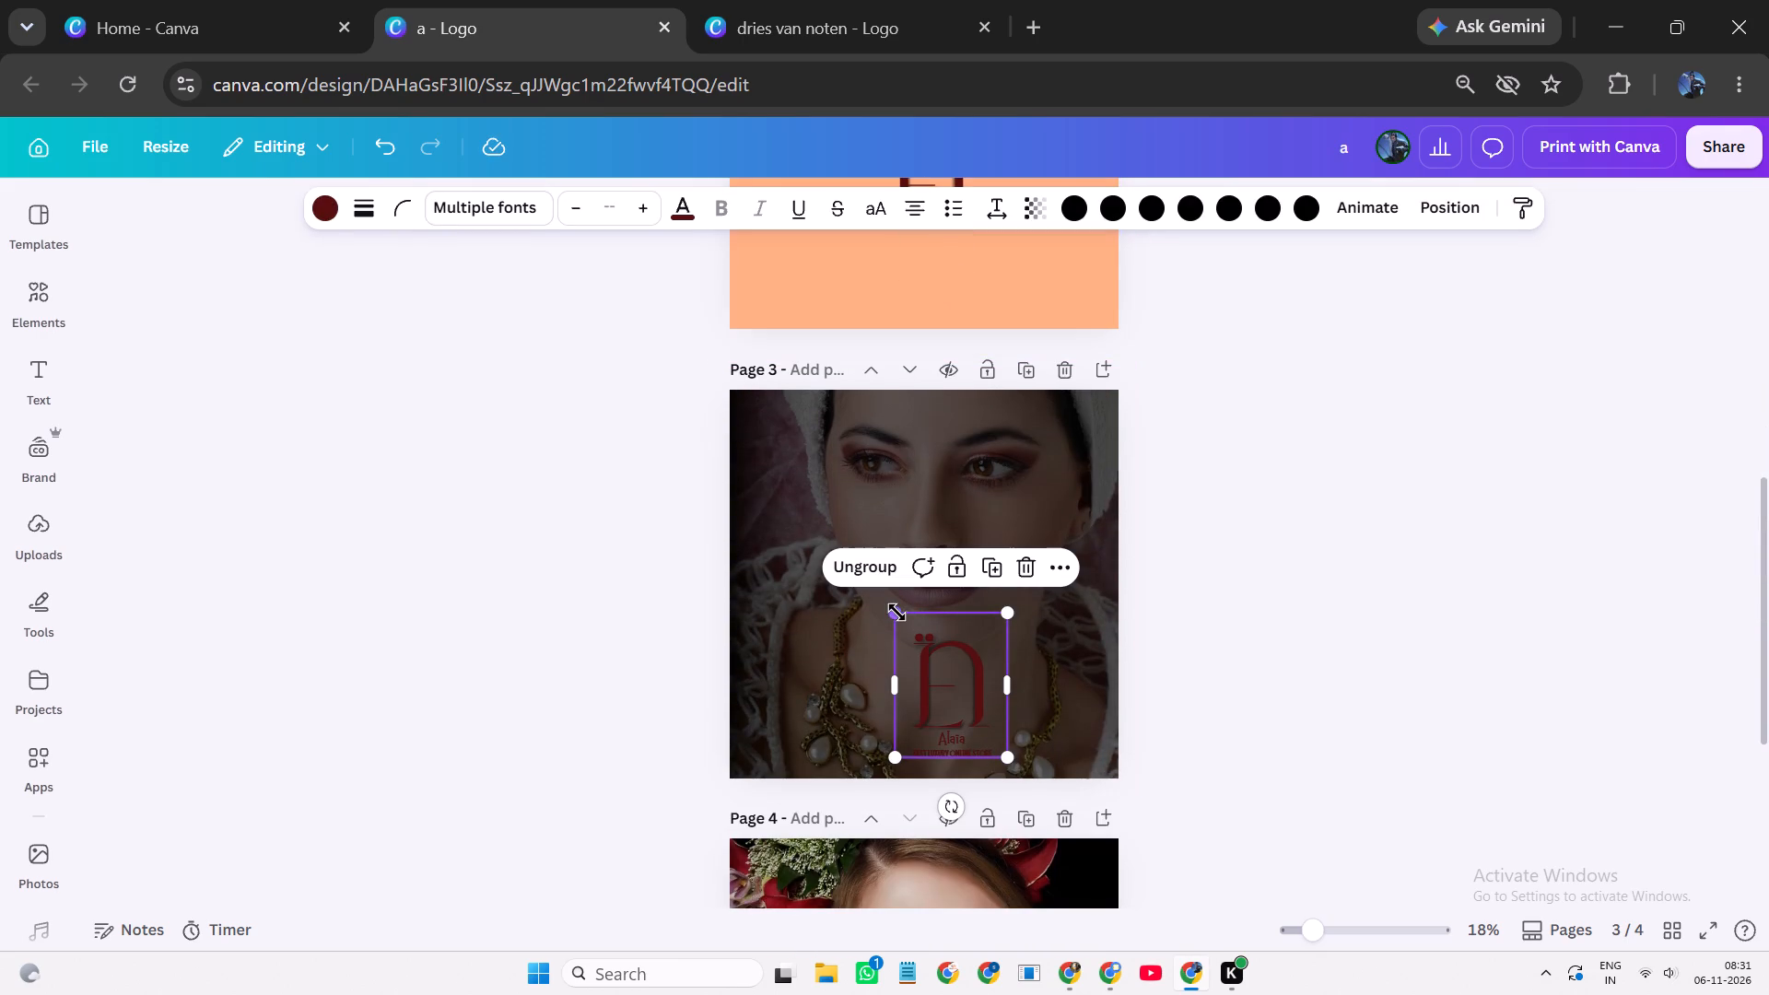
drag(896, 612, 850, 509)
drag(926, 676, 942, 679)
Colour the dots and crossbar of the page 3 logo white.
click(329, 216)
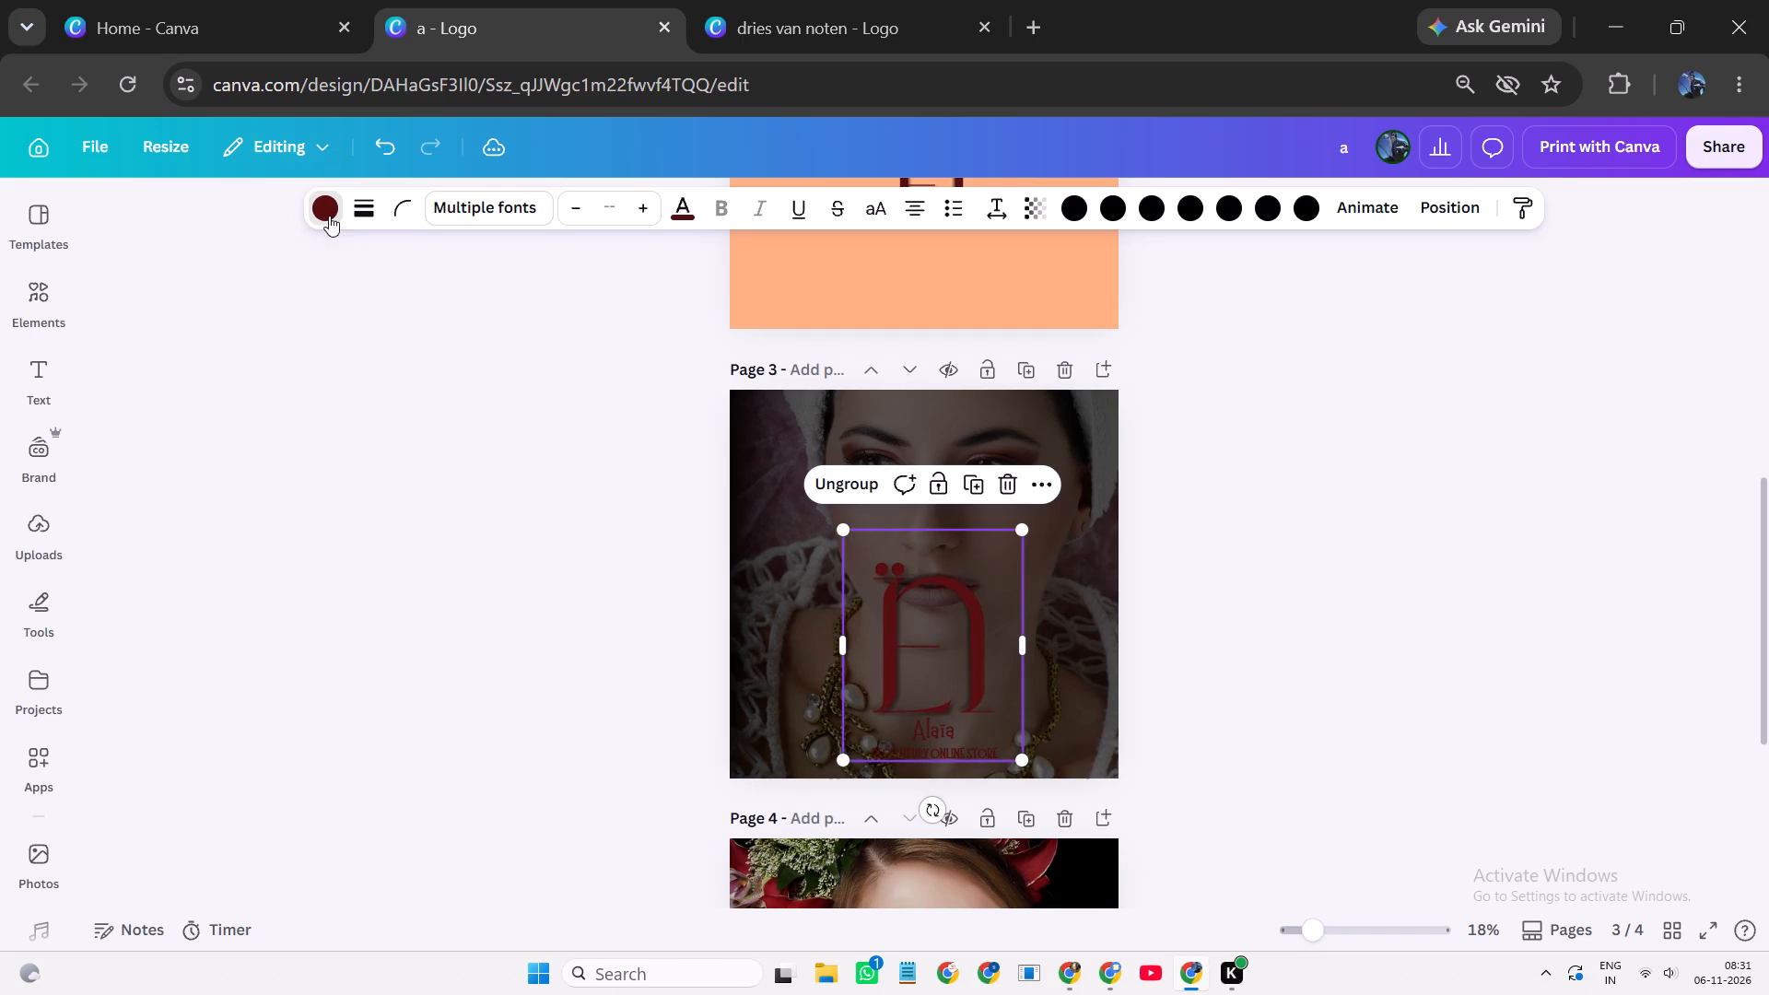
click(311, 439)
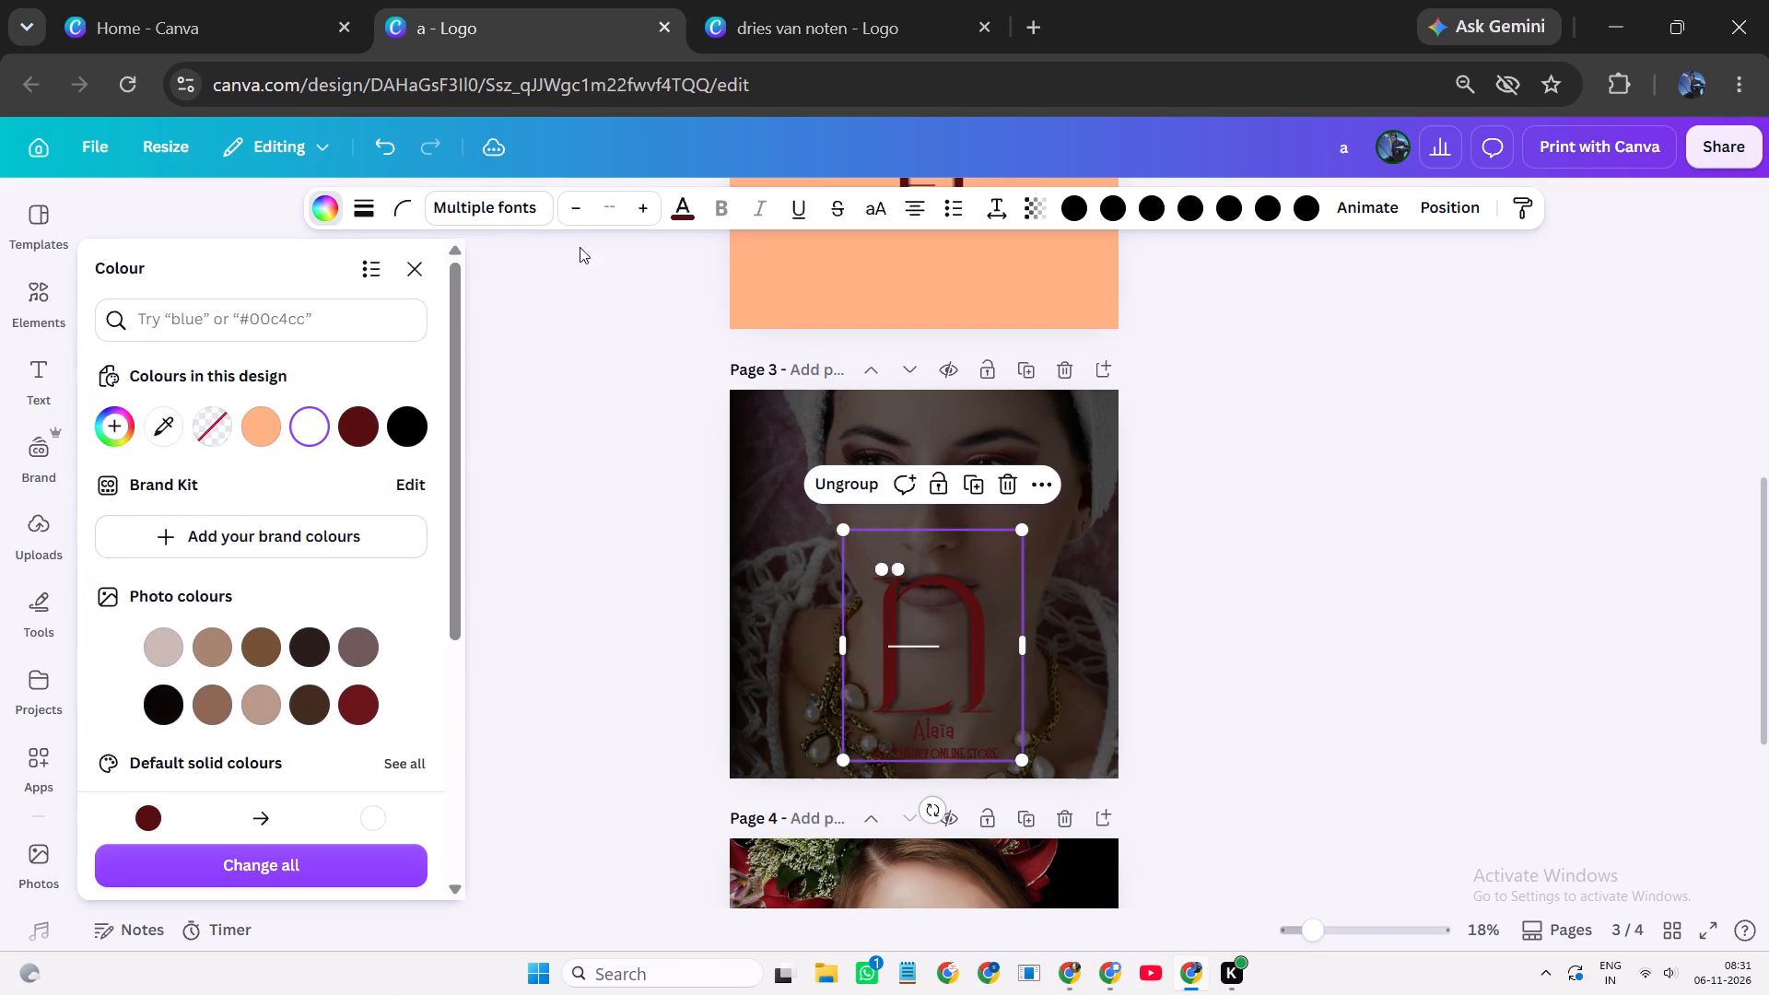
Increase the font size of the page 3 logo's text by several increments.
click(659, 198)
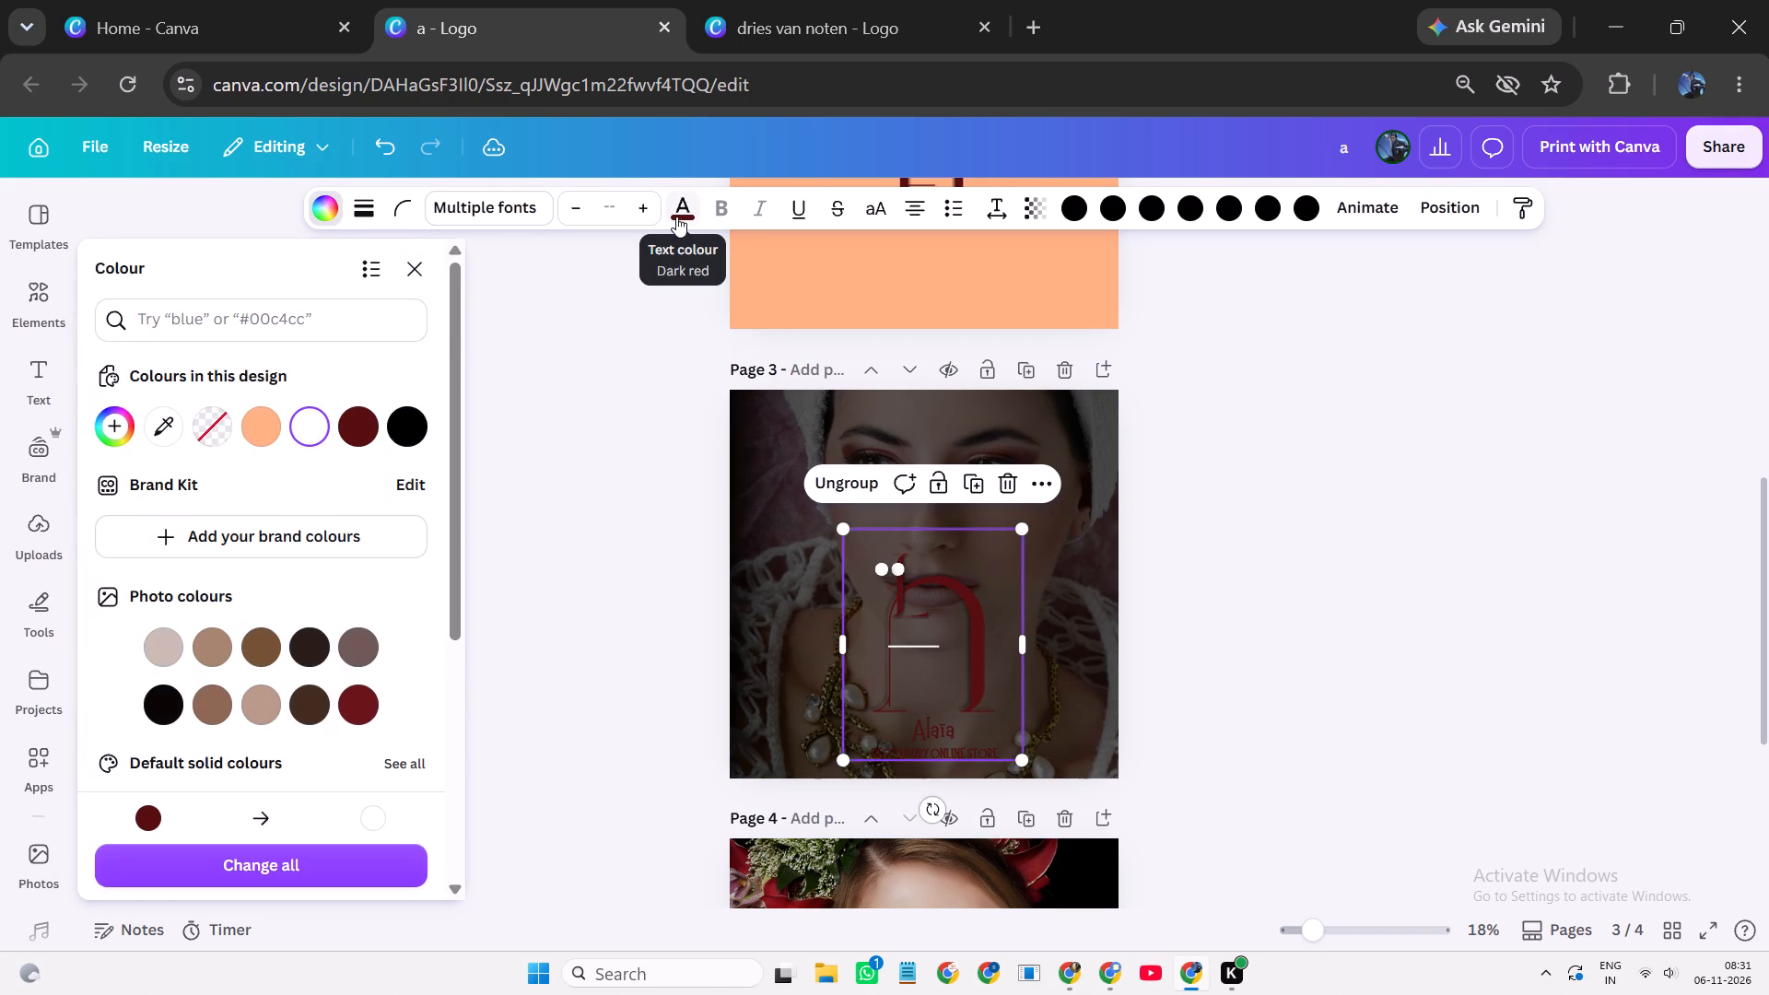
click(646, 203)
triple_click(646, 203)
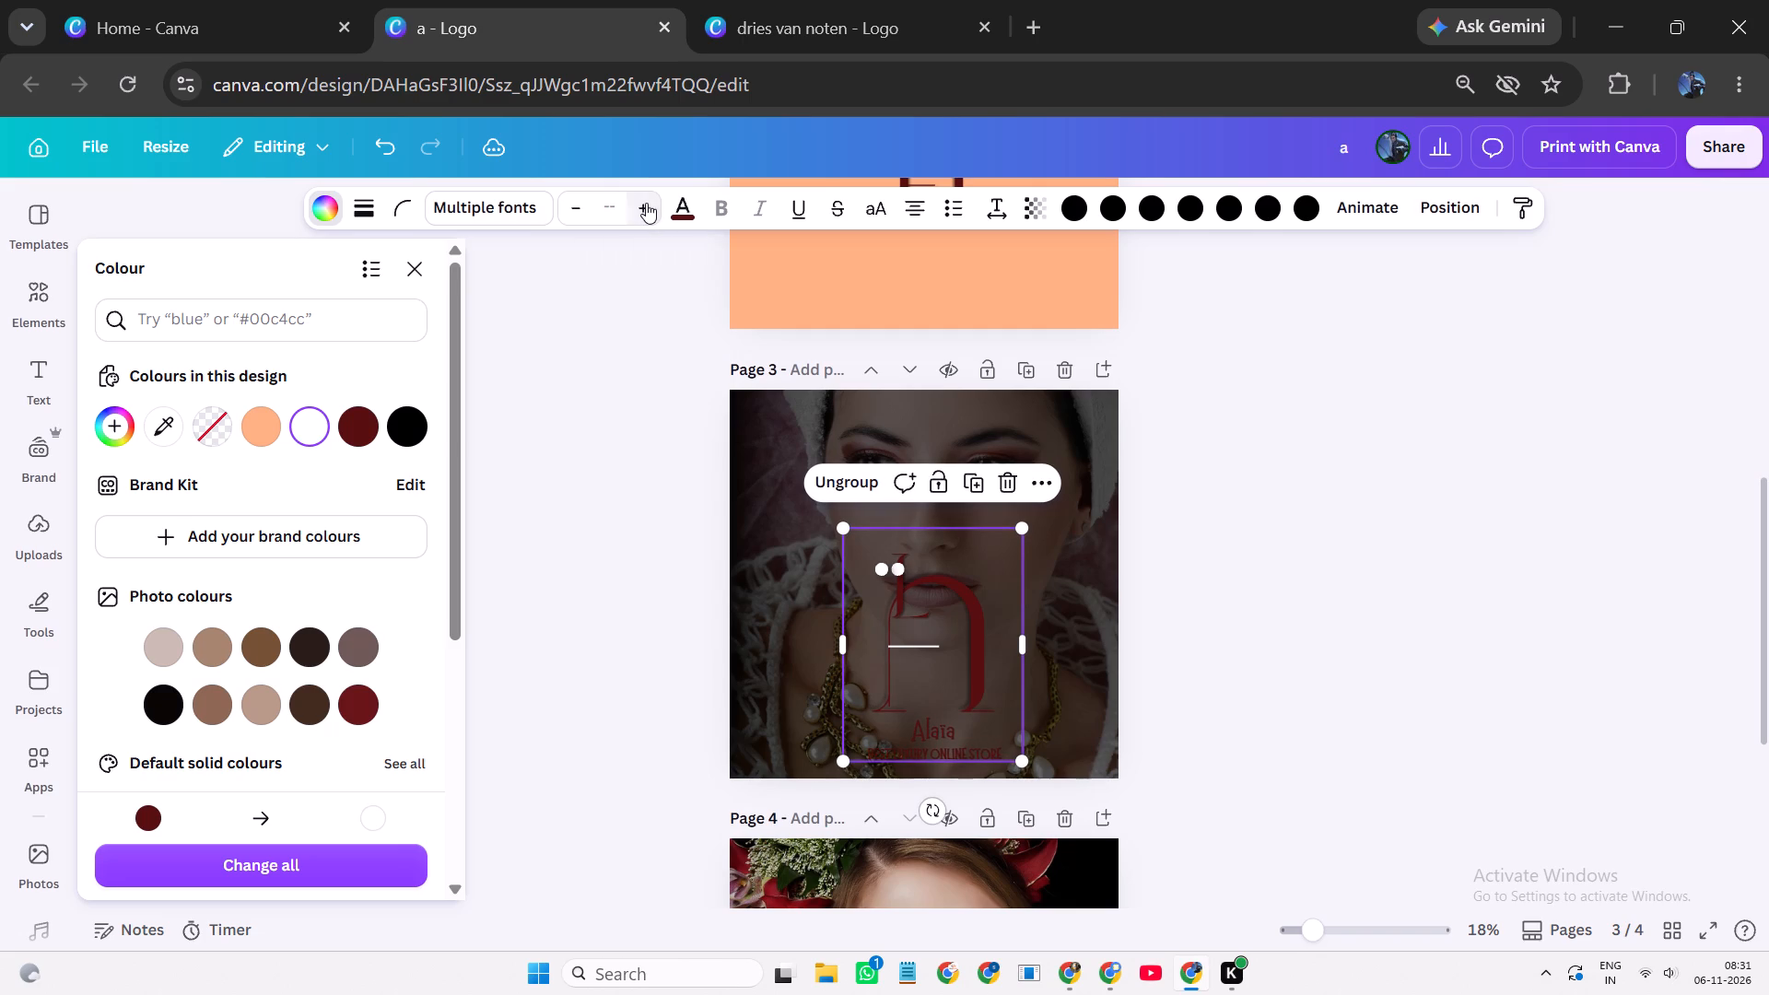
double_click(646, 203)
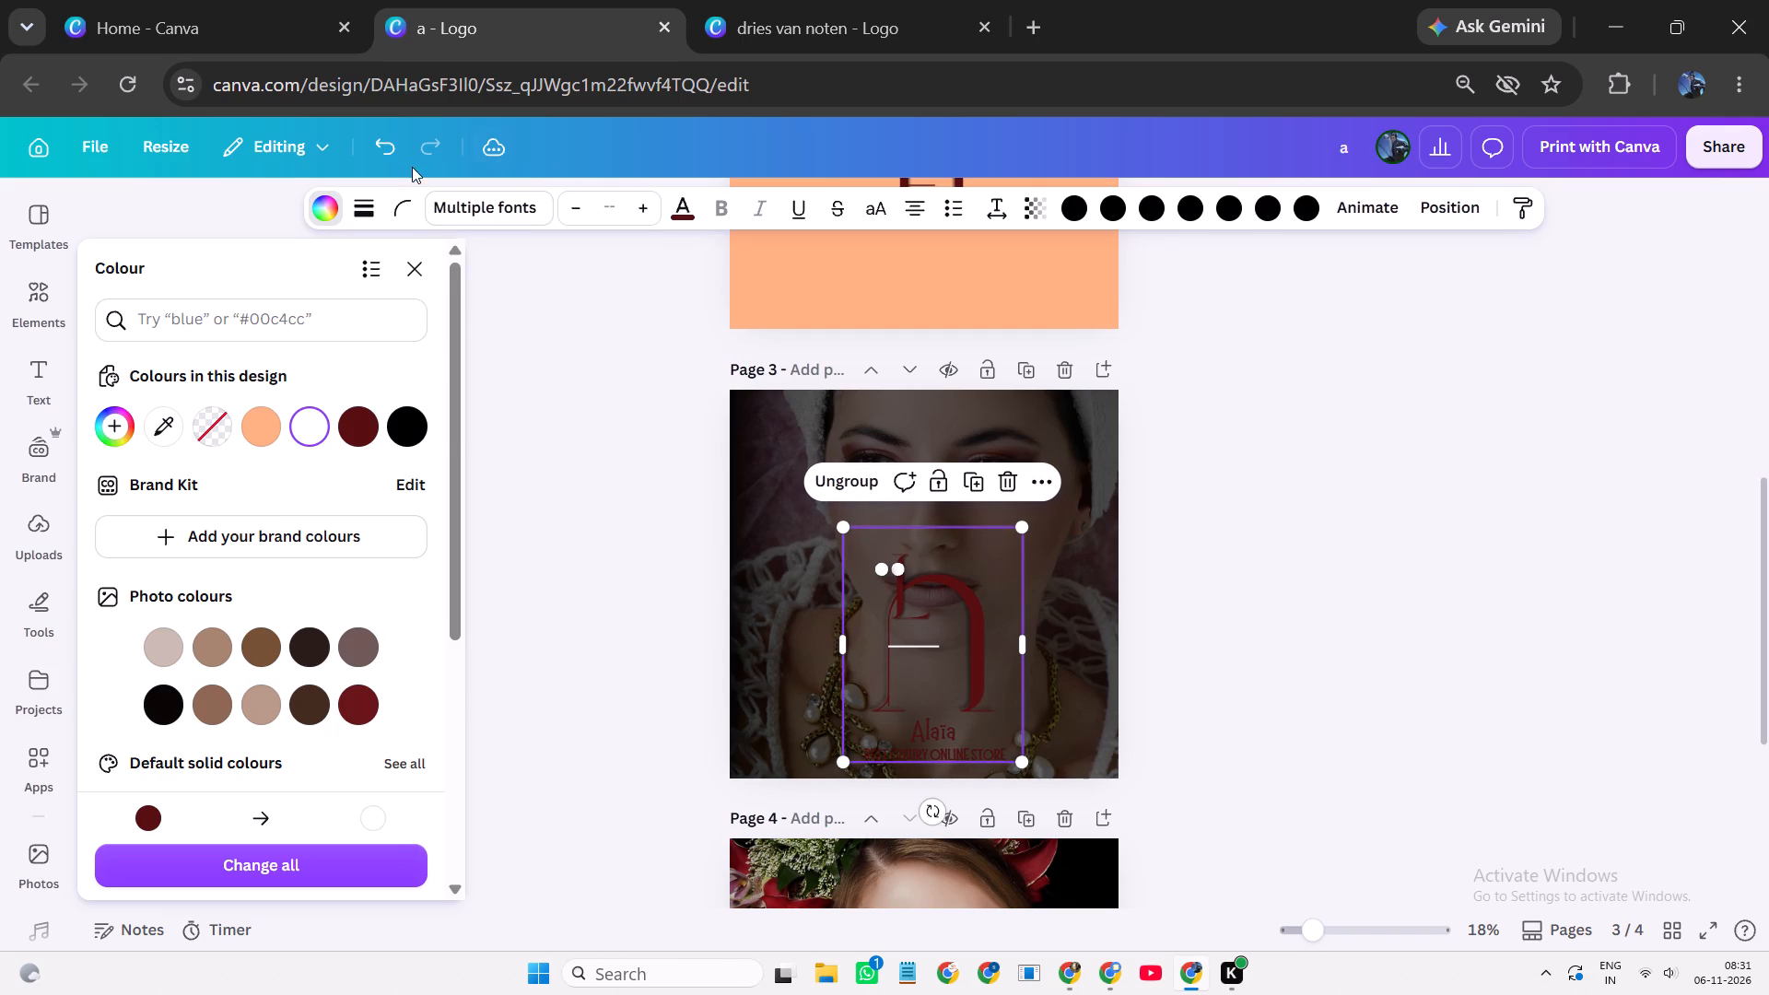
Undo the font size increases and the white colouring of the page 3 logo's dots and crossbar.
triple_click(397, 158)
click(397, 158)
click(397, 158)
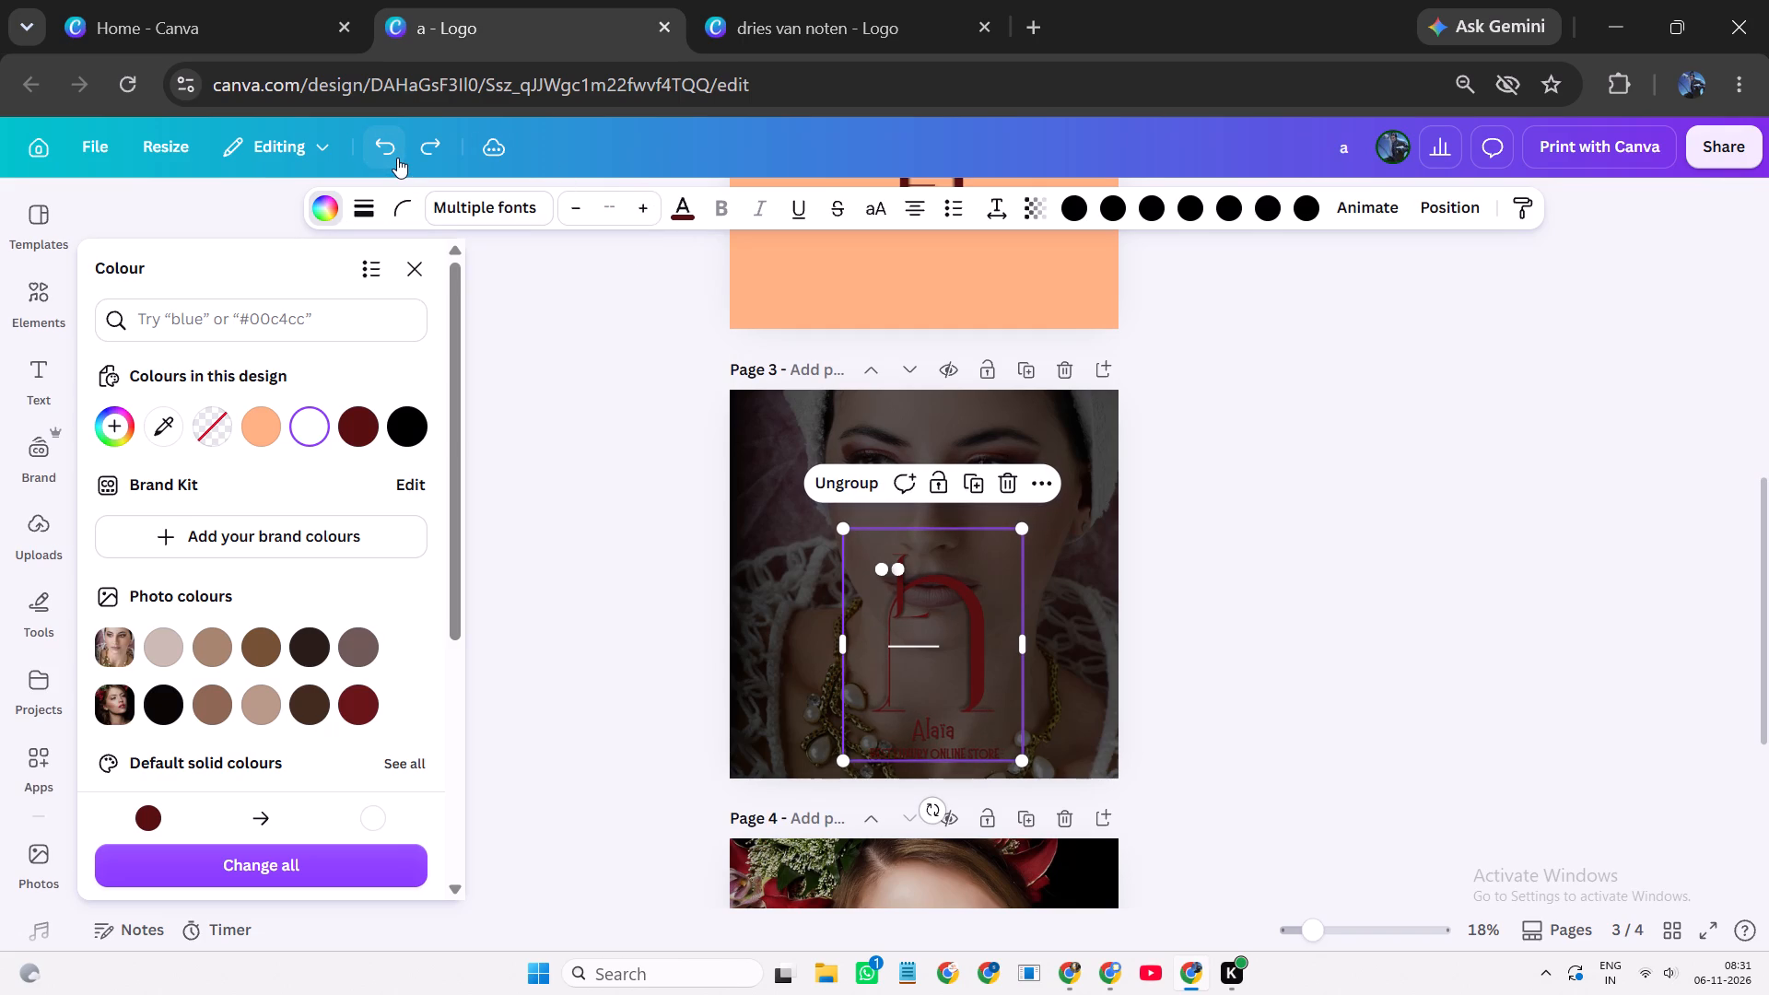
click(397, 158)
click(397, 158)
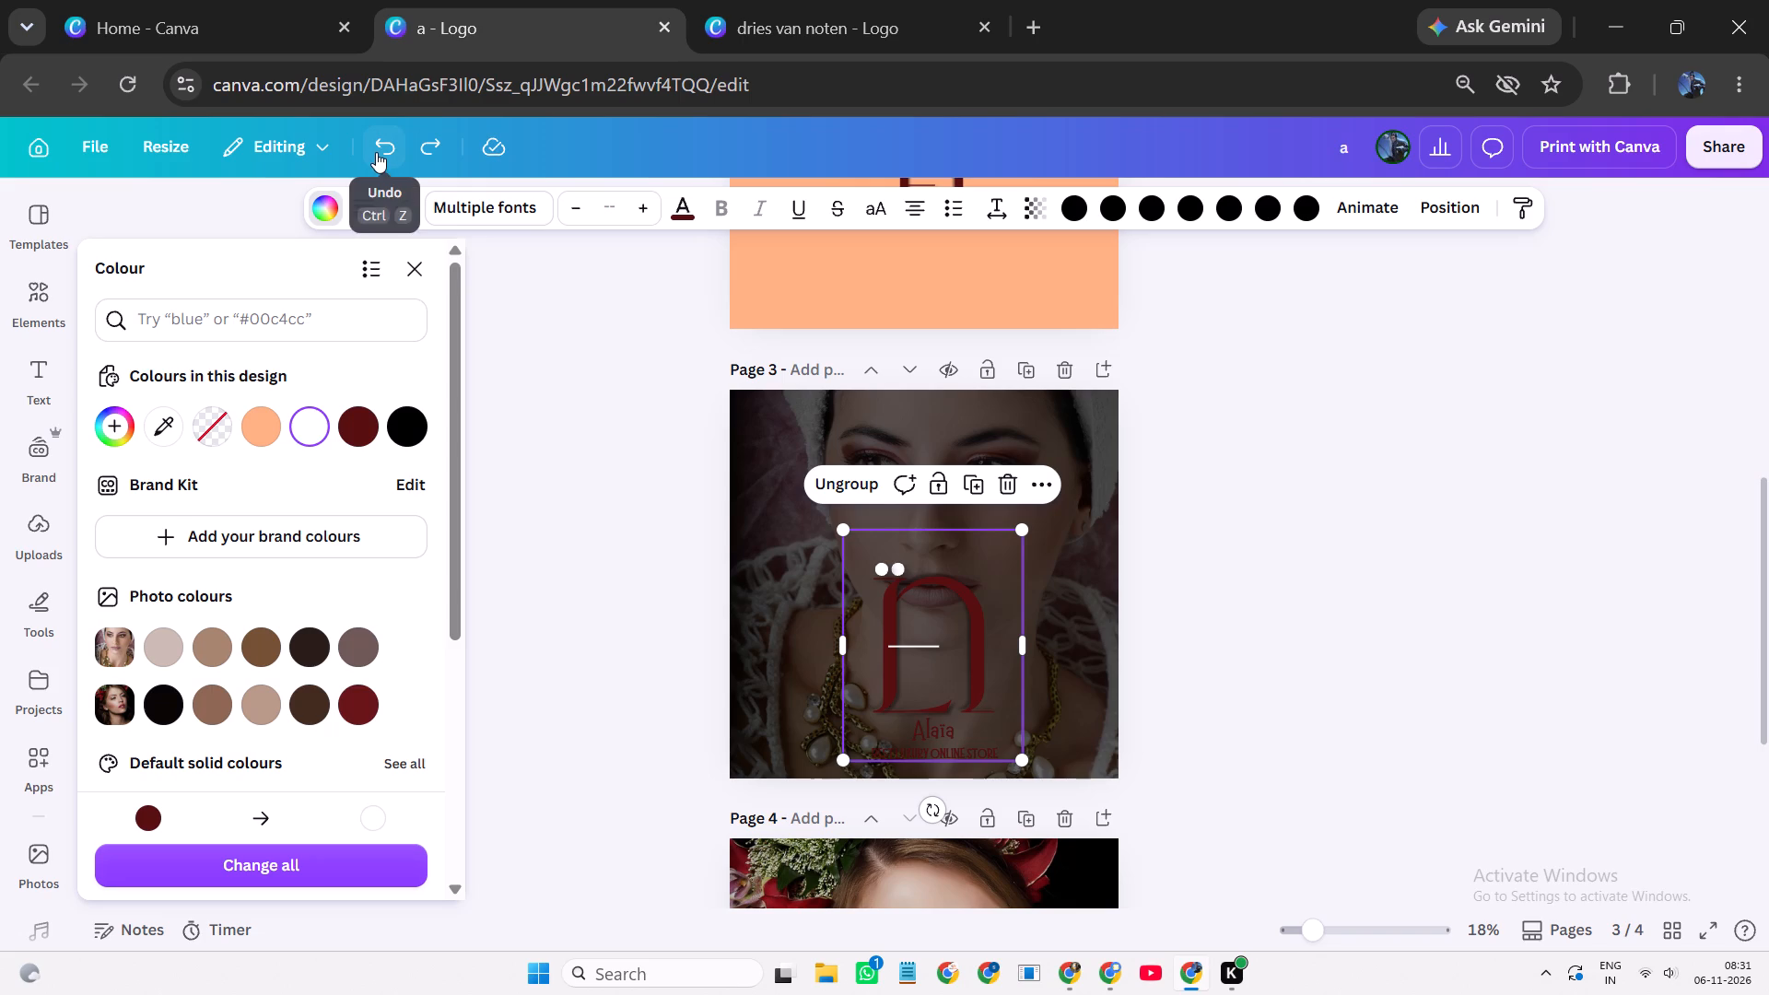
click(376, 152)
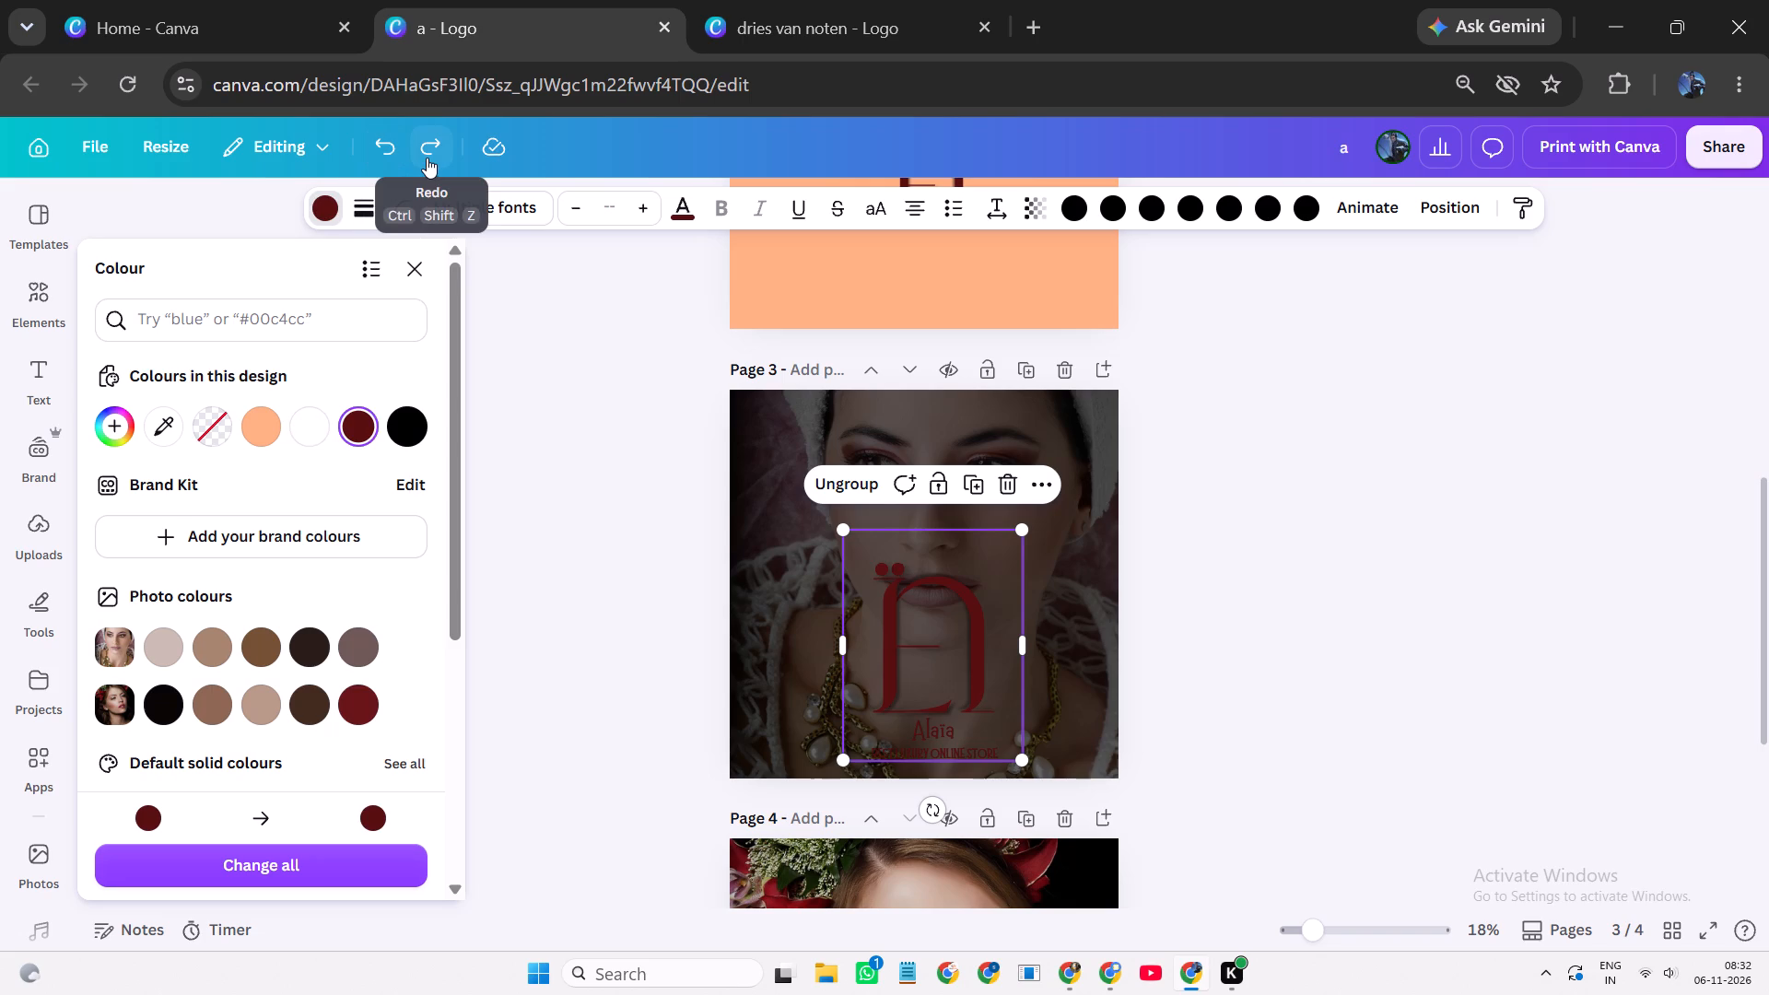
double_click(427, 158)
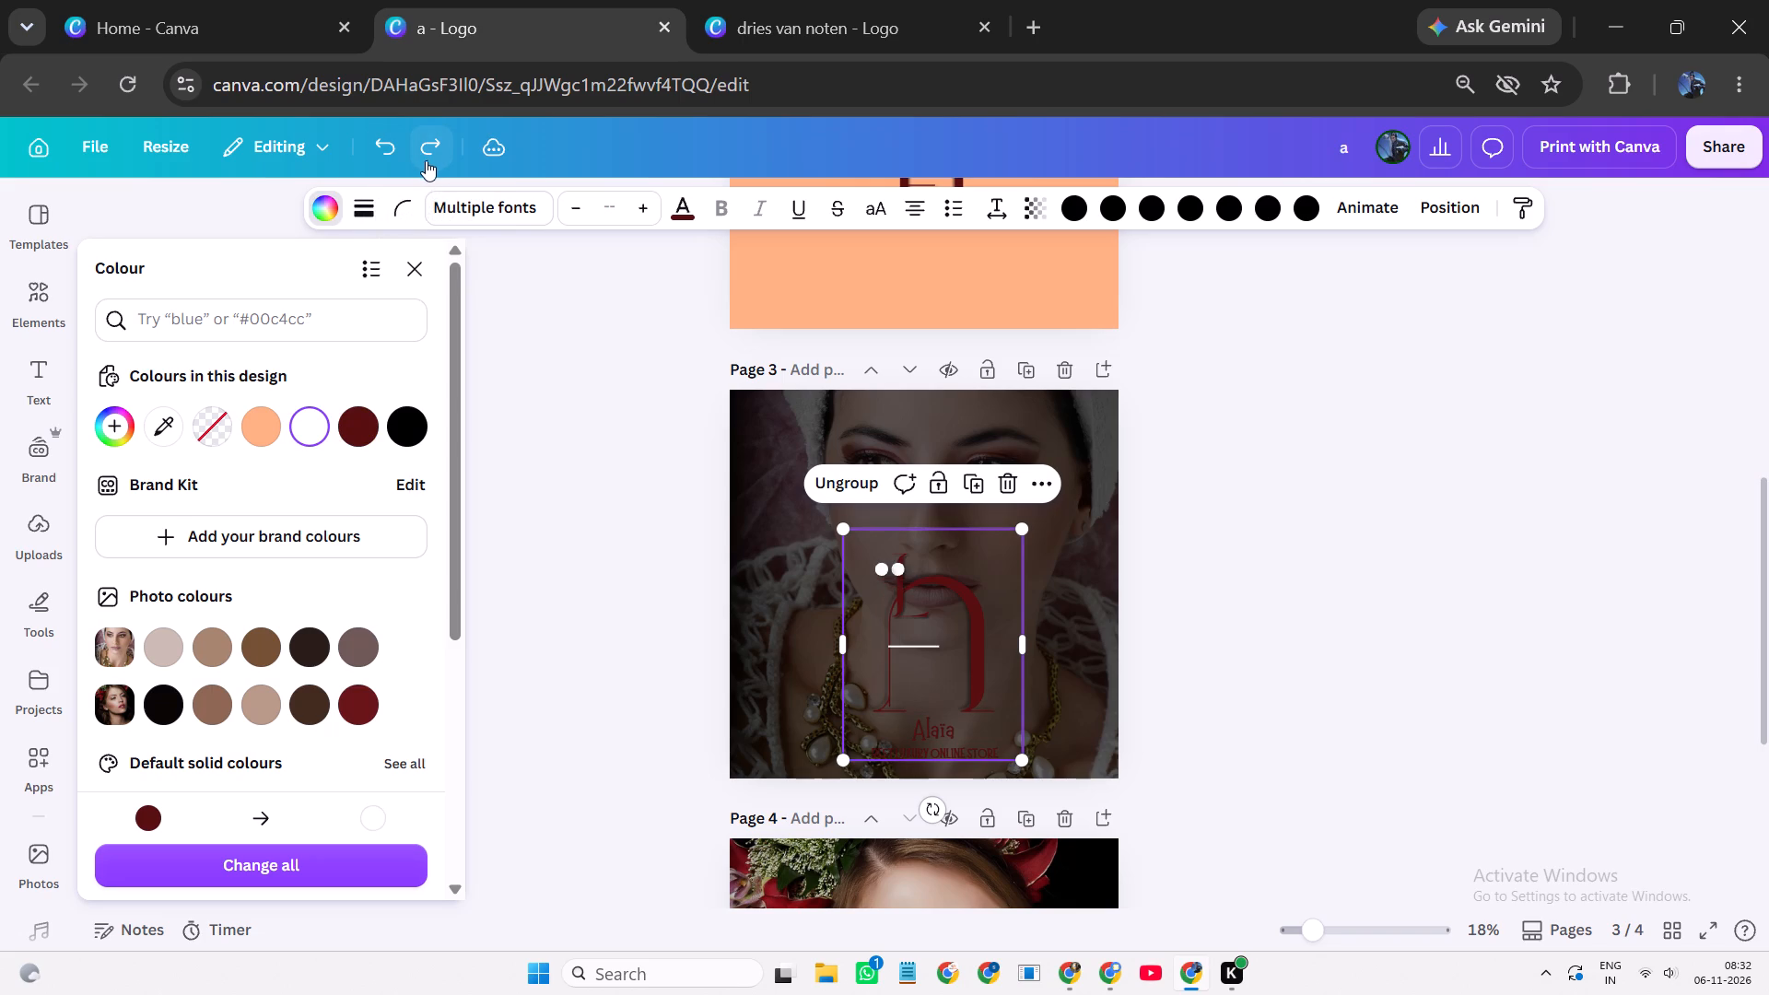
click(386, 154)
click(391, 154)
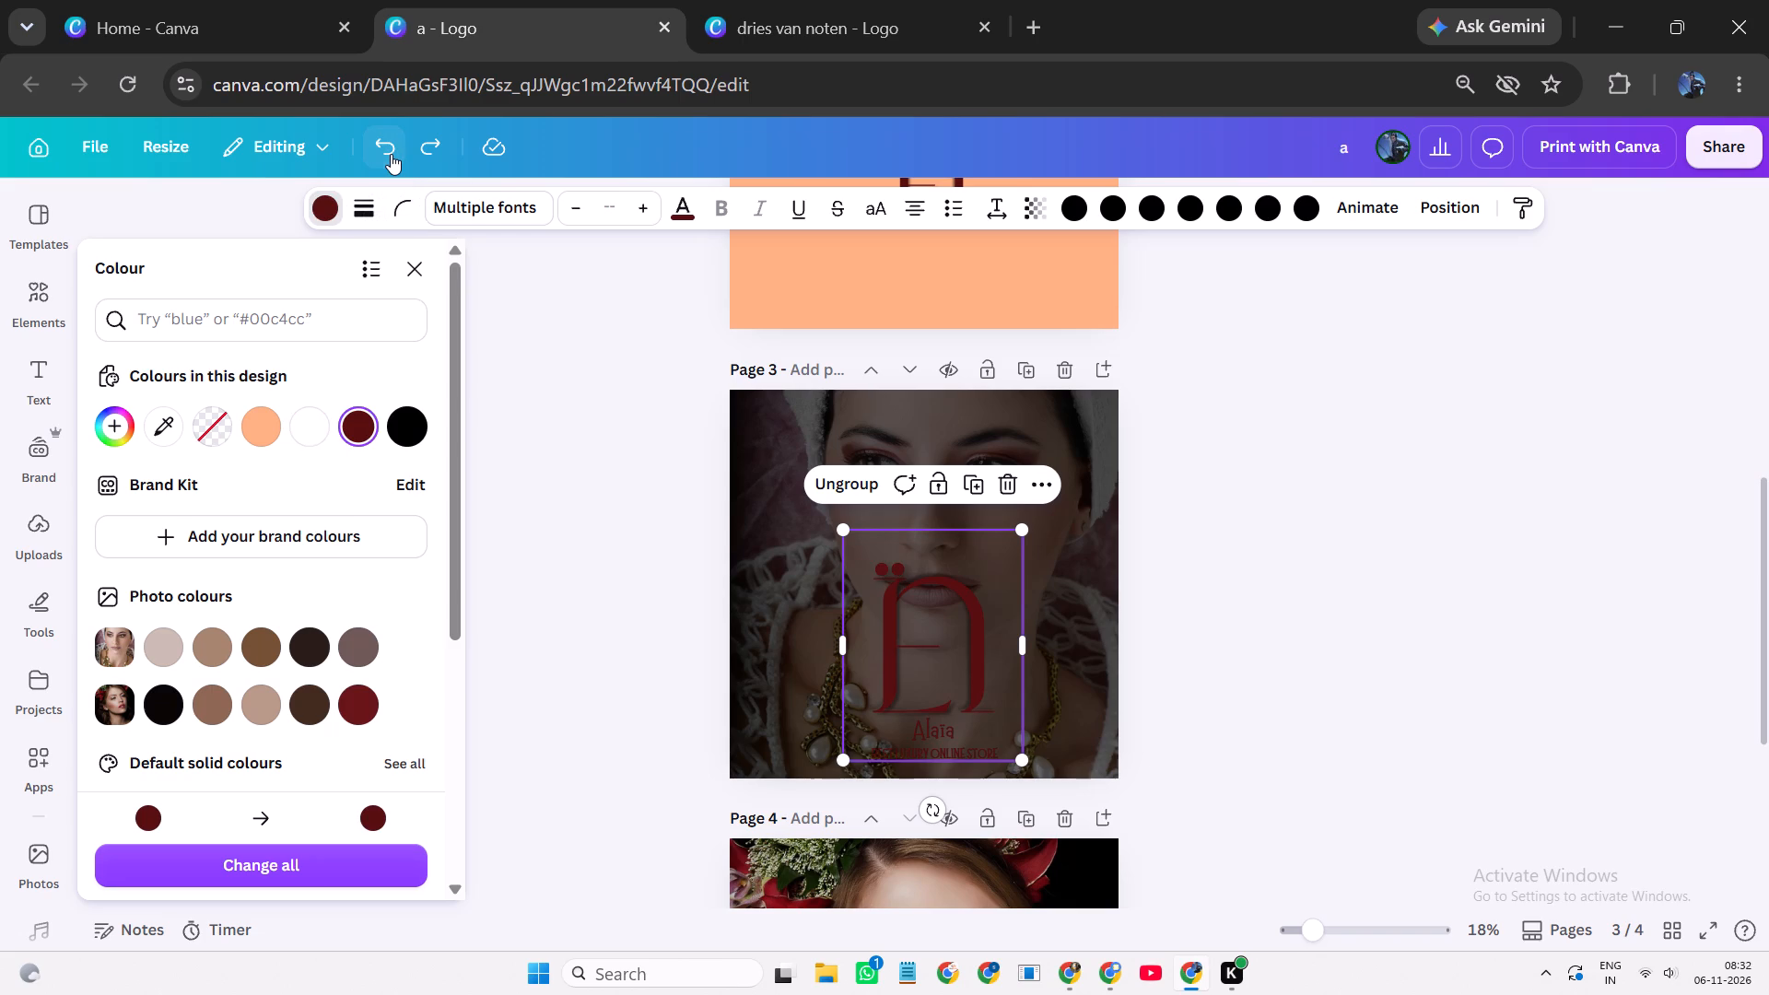
Colour the whole page 3 logo white, including its dots, crossbar, letterforms, brand name and tagline.
click(310, 417)
click(692, 199)
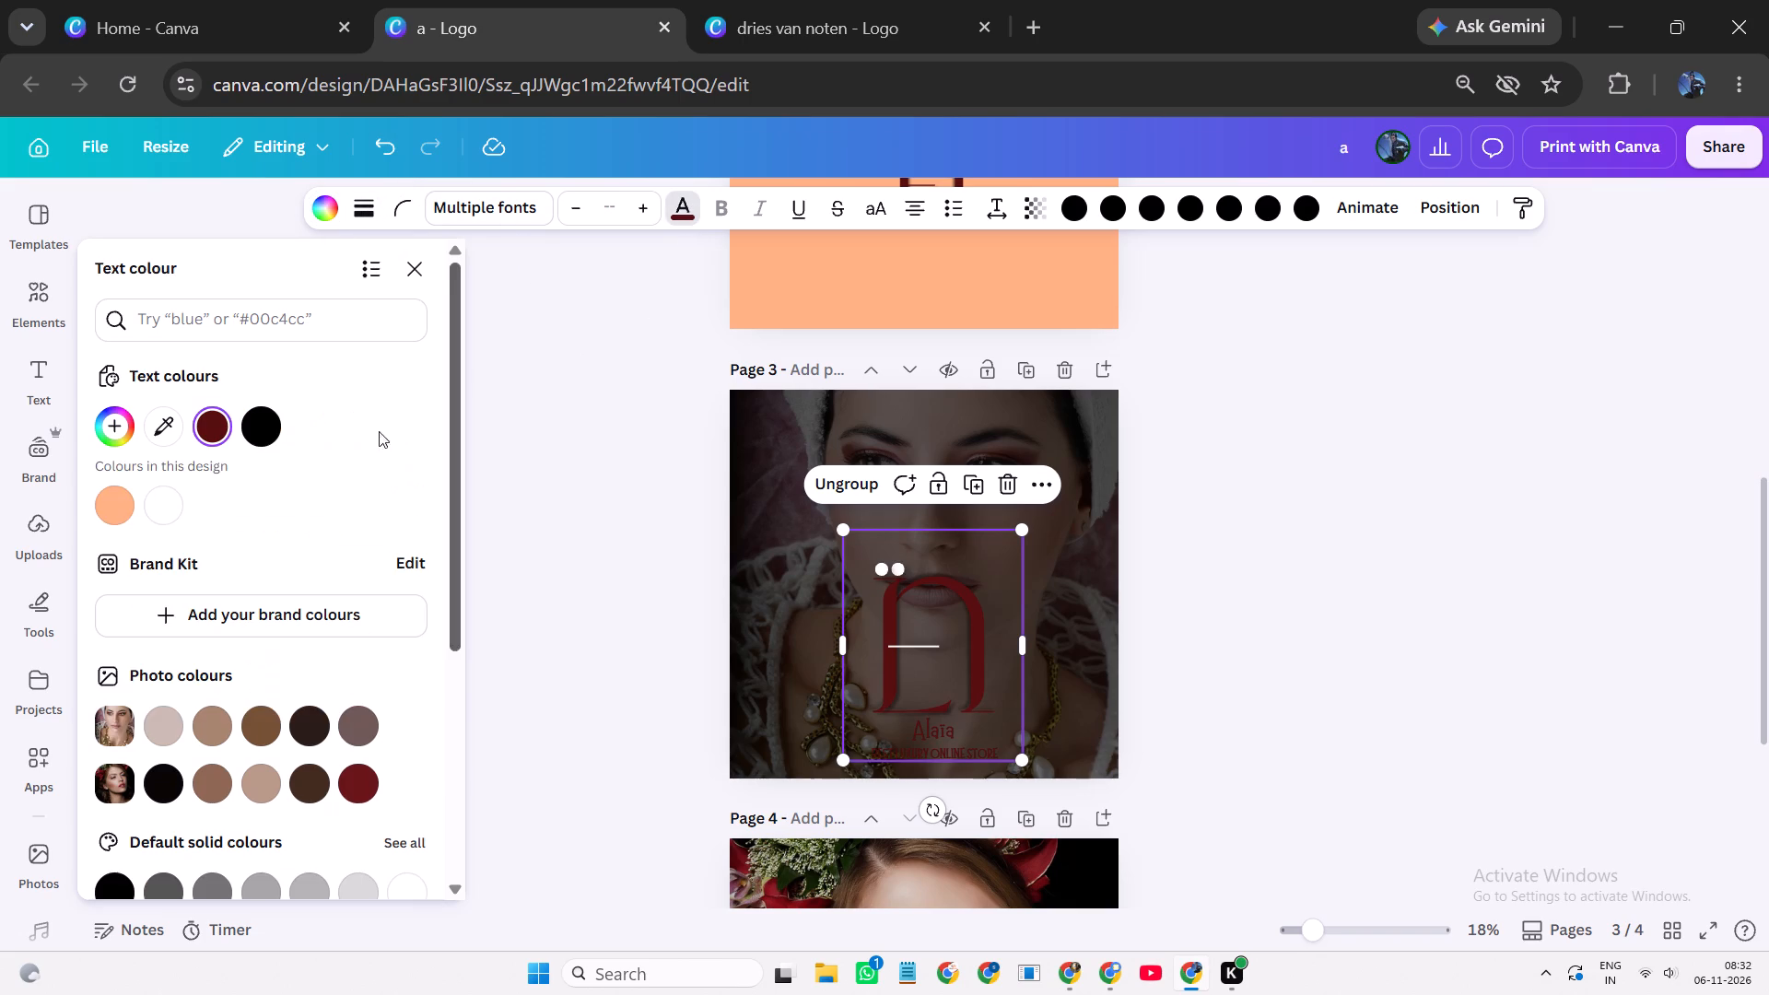
click(156, 513)
double_click(1270, 741)
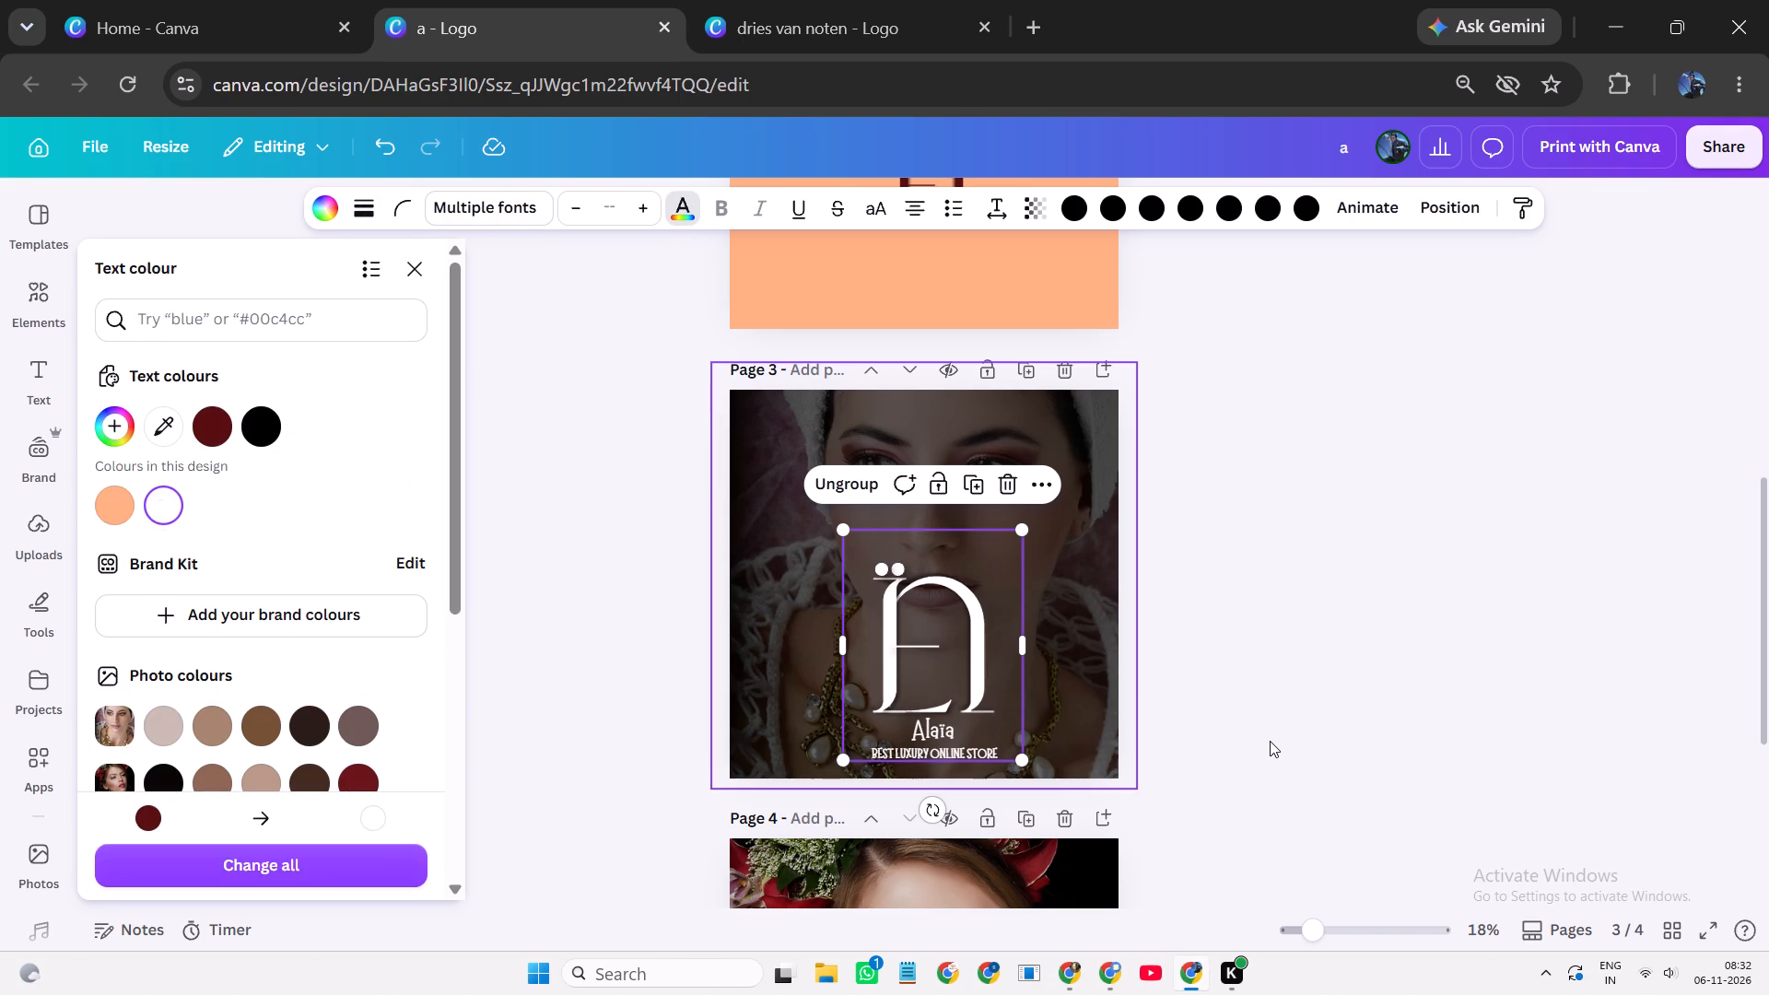
scroll(1275, 680, down, 2)
scroll(1275, 680, up, 2)
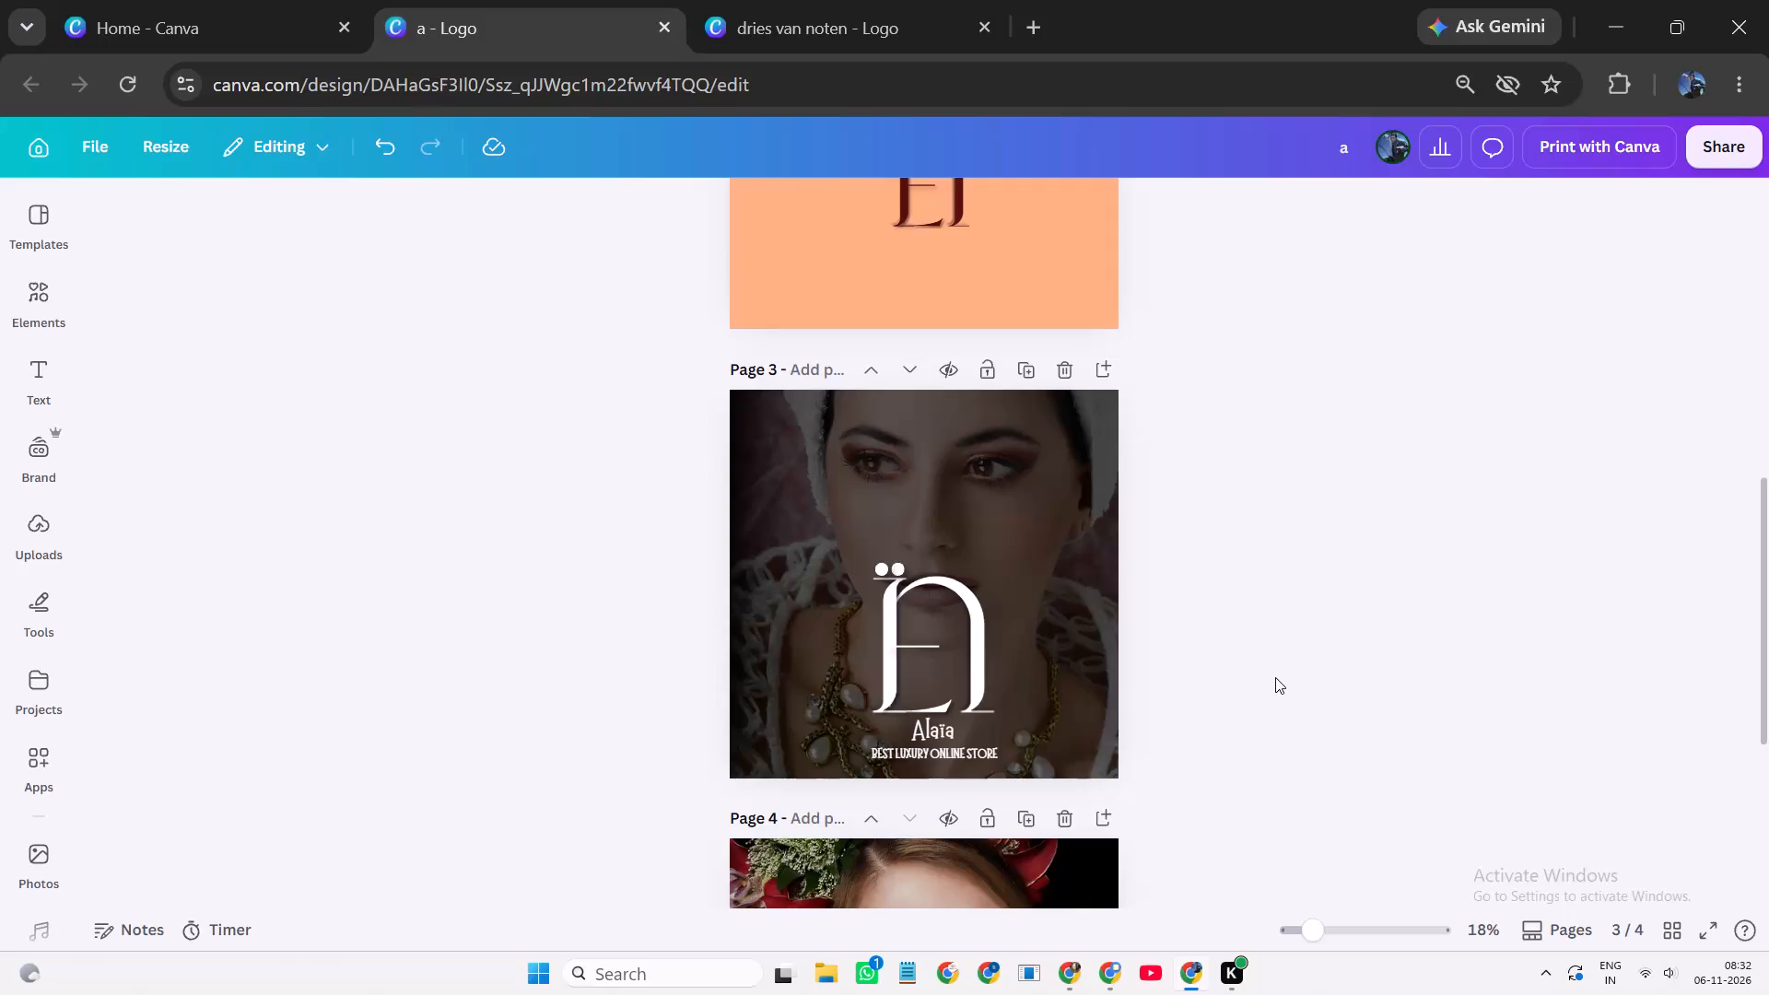
Delete the portrait page 4 and add a new blank page in its place.
scroll(1275, 677, down, 2)
scroll(1169, 692, down, 2)
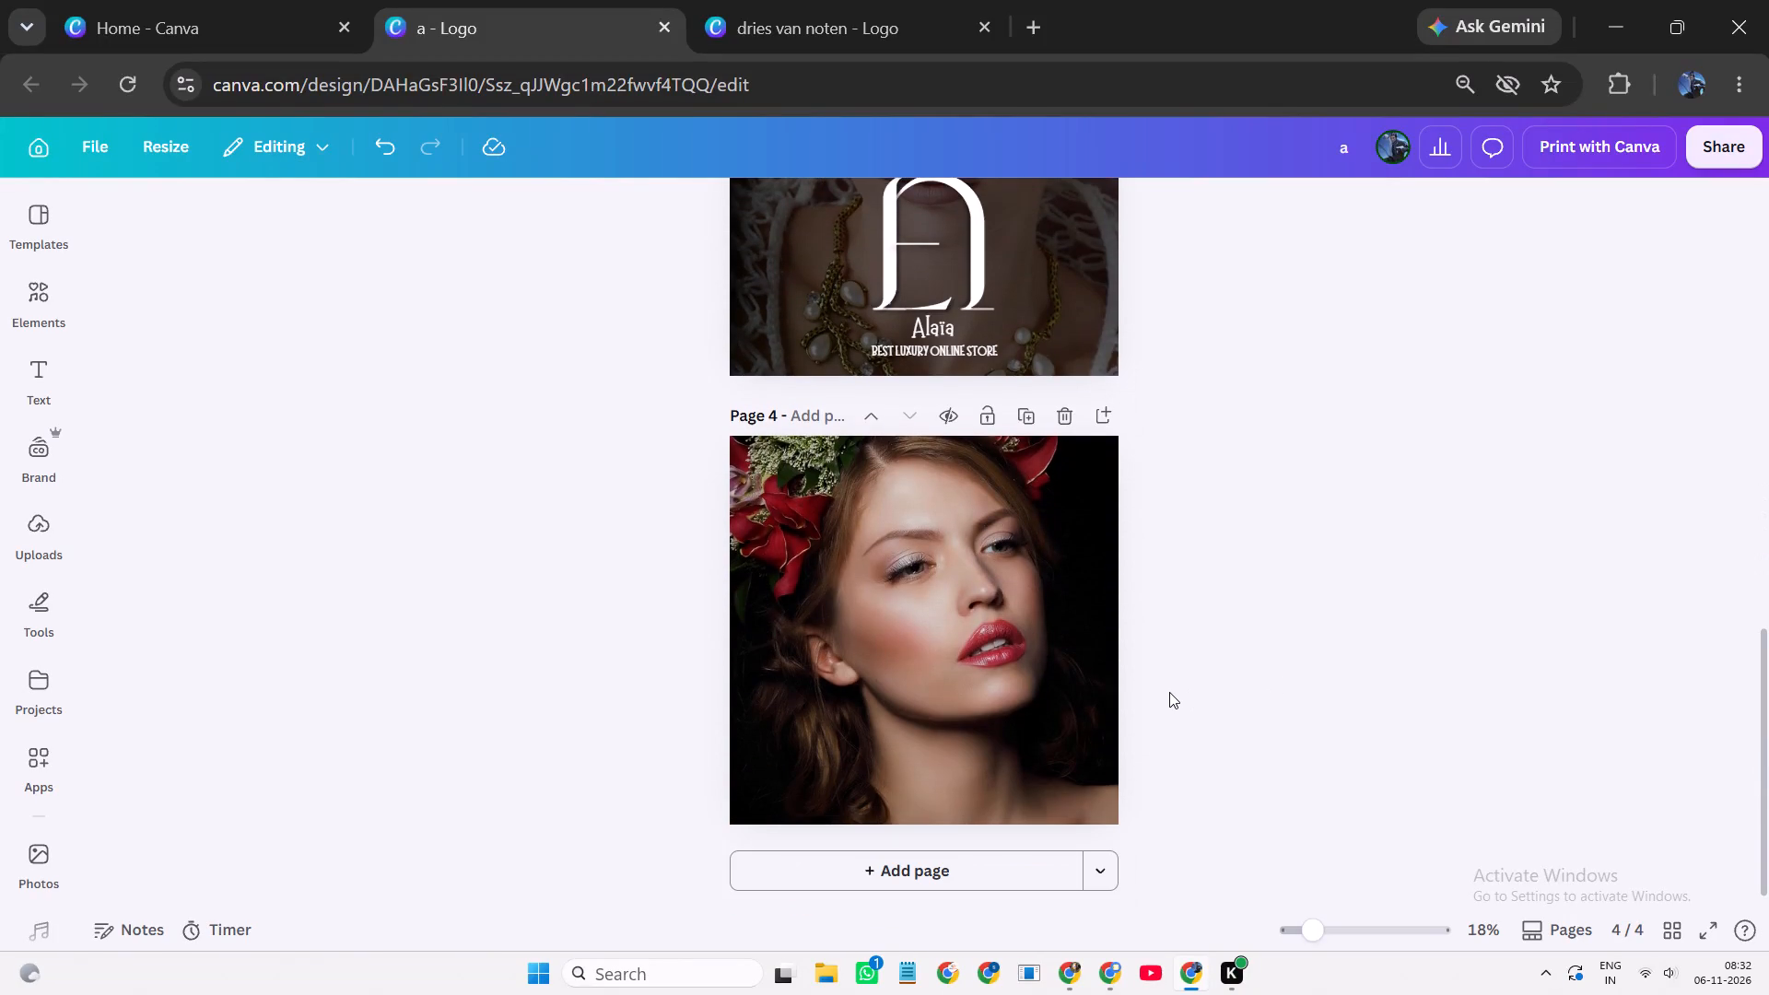
click(1007, 646)
click(1057, 427)
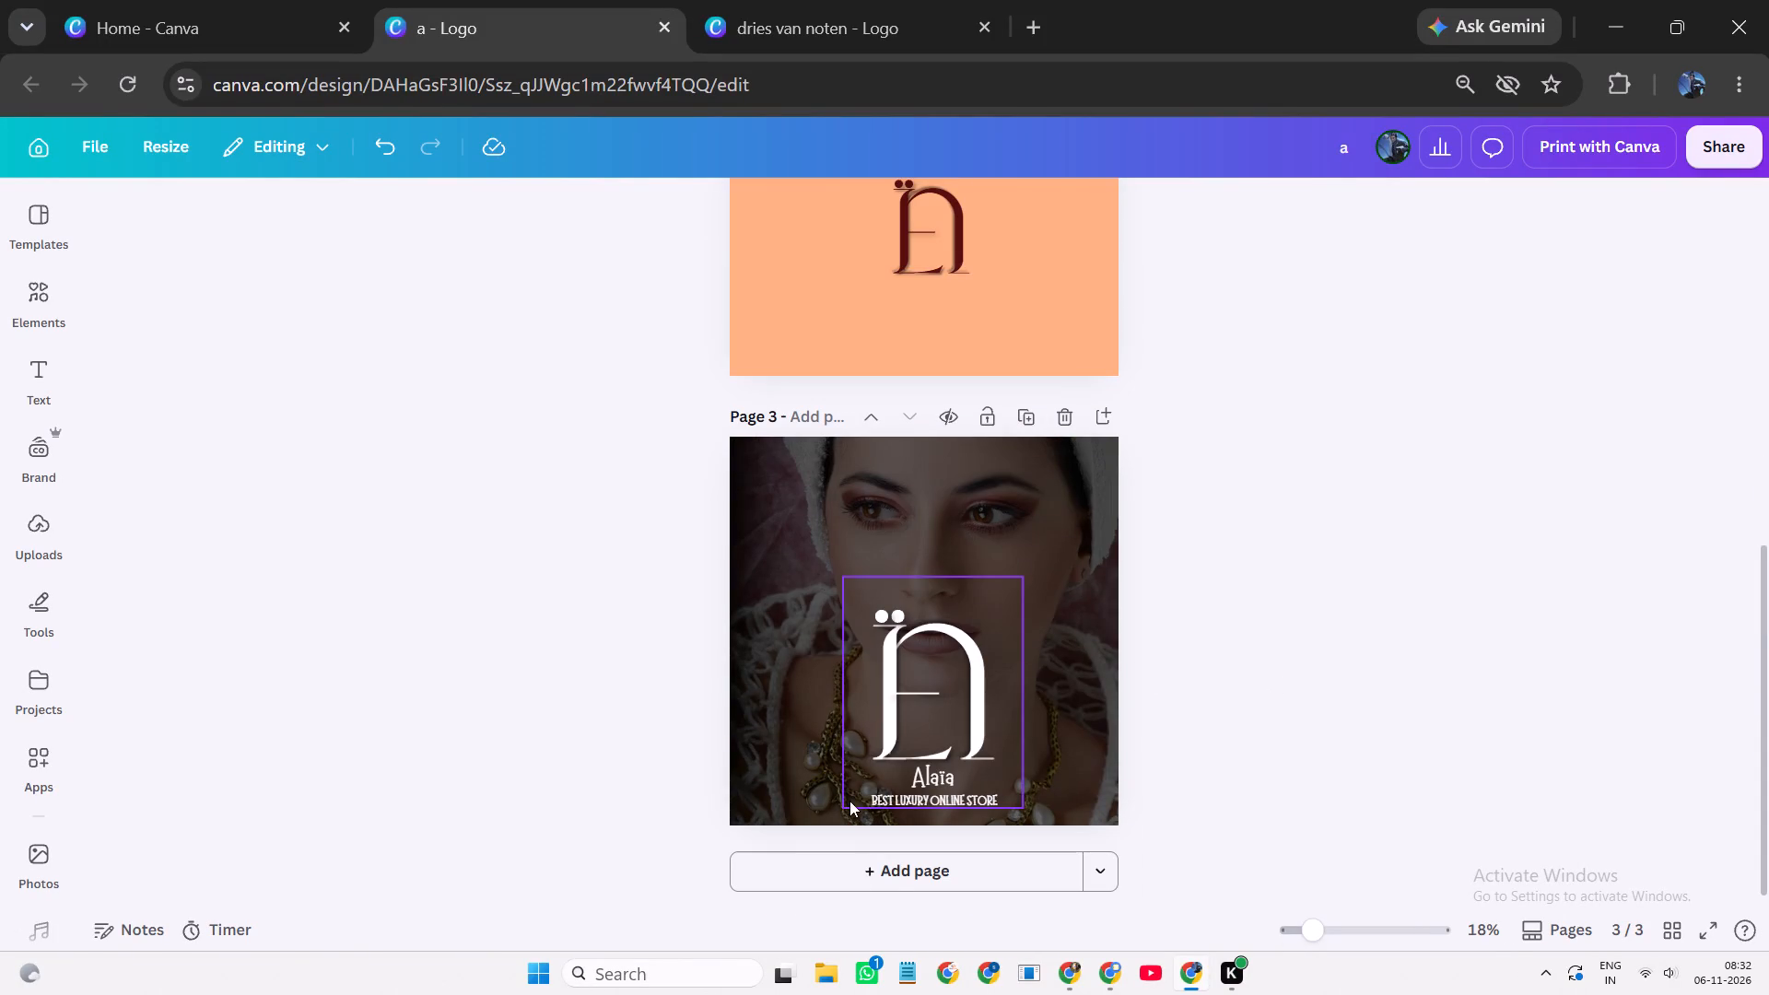
click(888, 886)
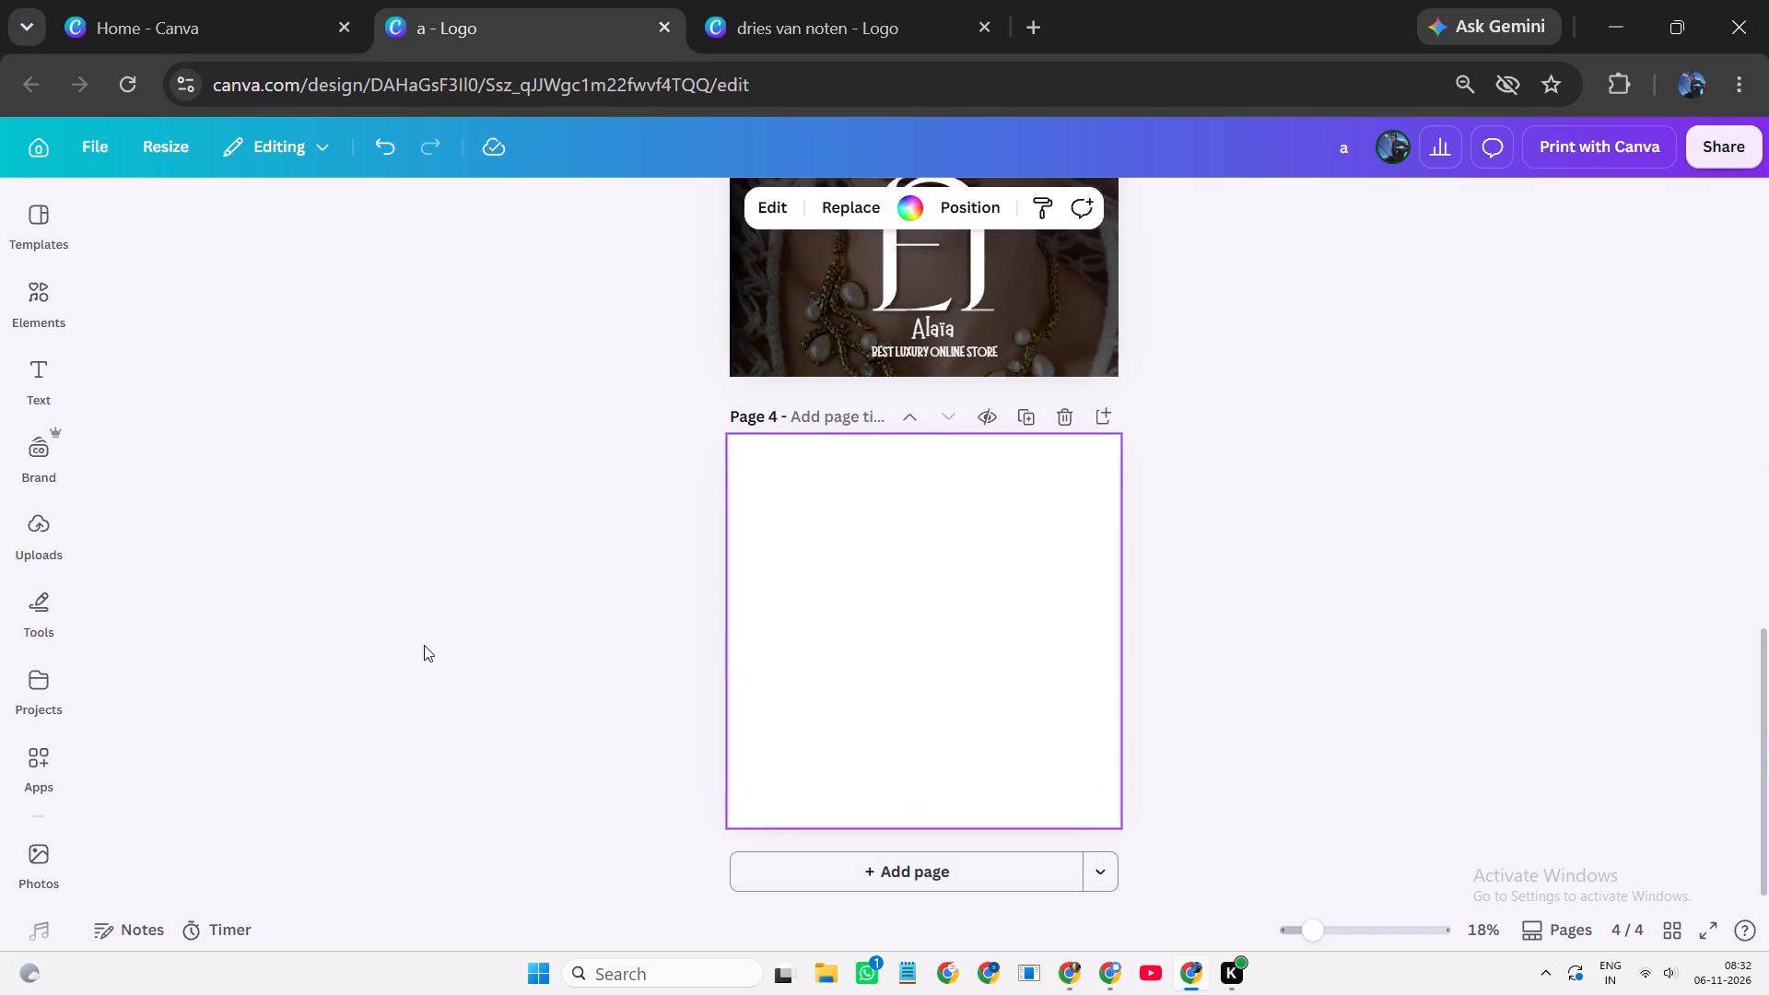
Place the uploaded flower-crown portrait on page 4 and fit it to the page's left half at 1,000 by 2,000.
click(17, 521)
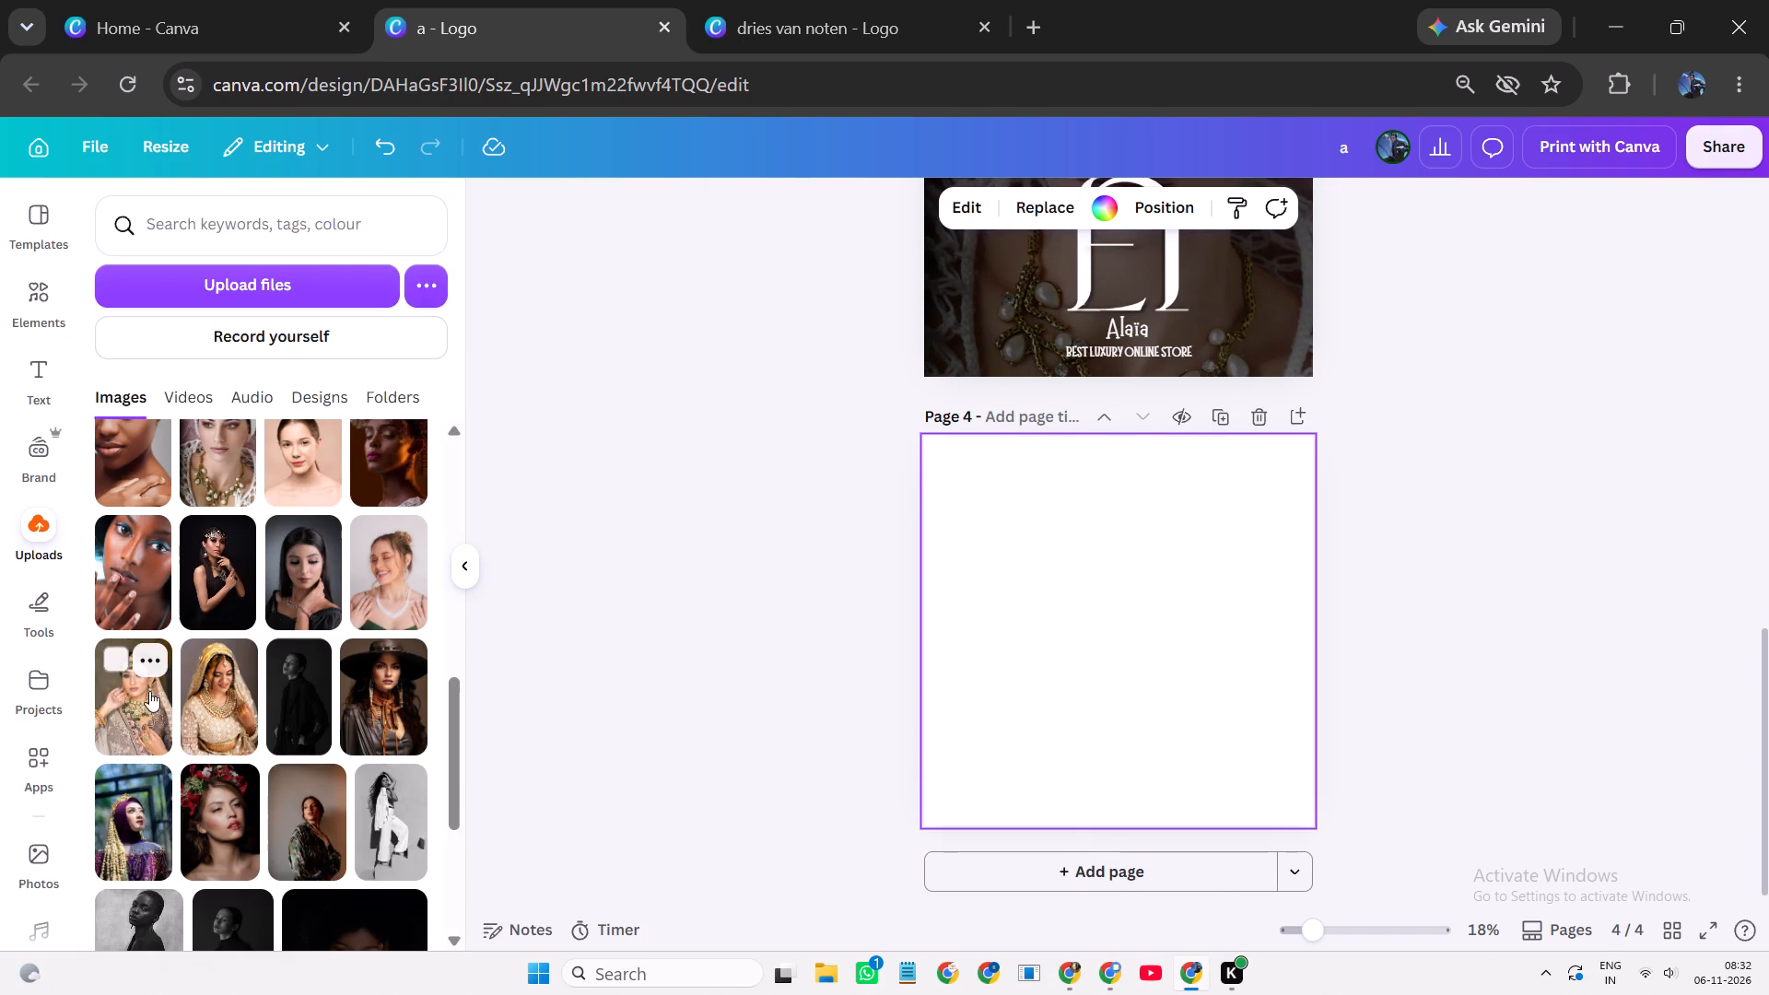
drag(214, 828, 999, 678)
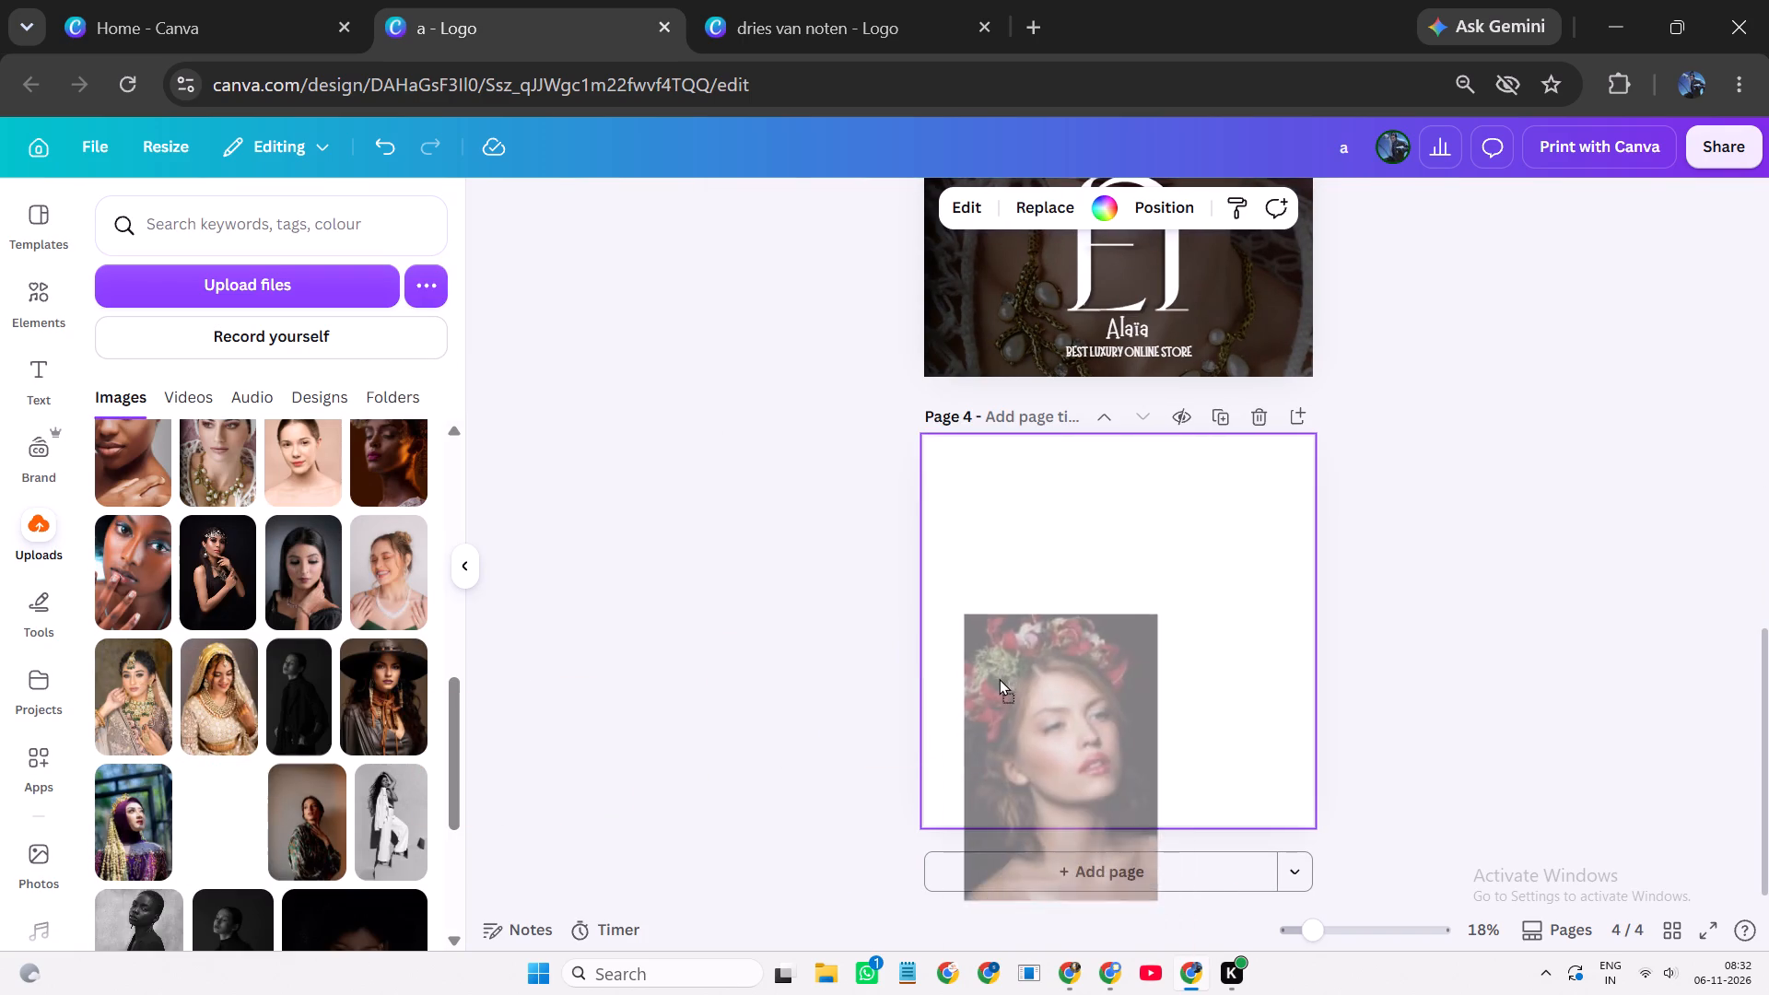
drag(999, 678, 980, 567)
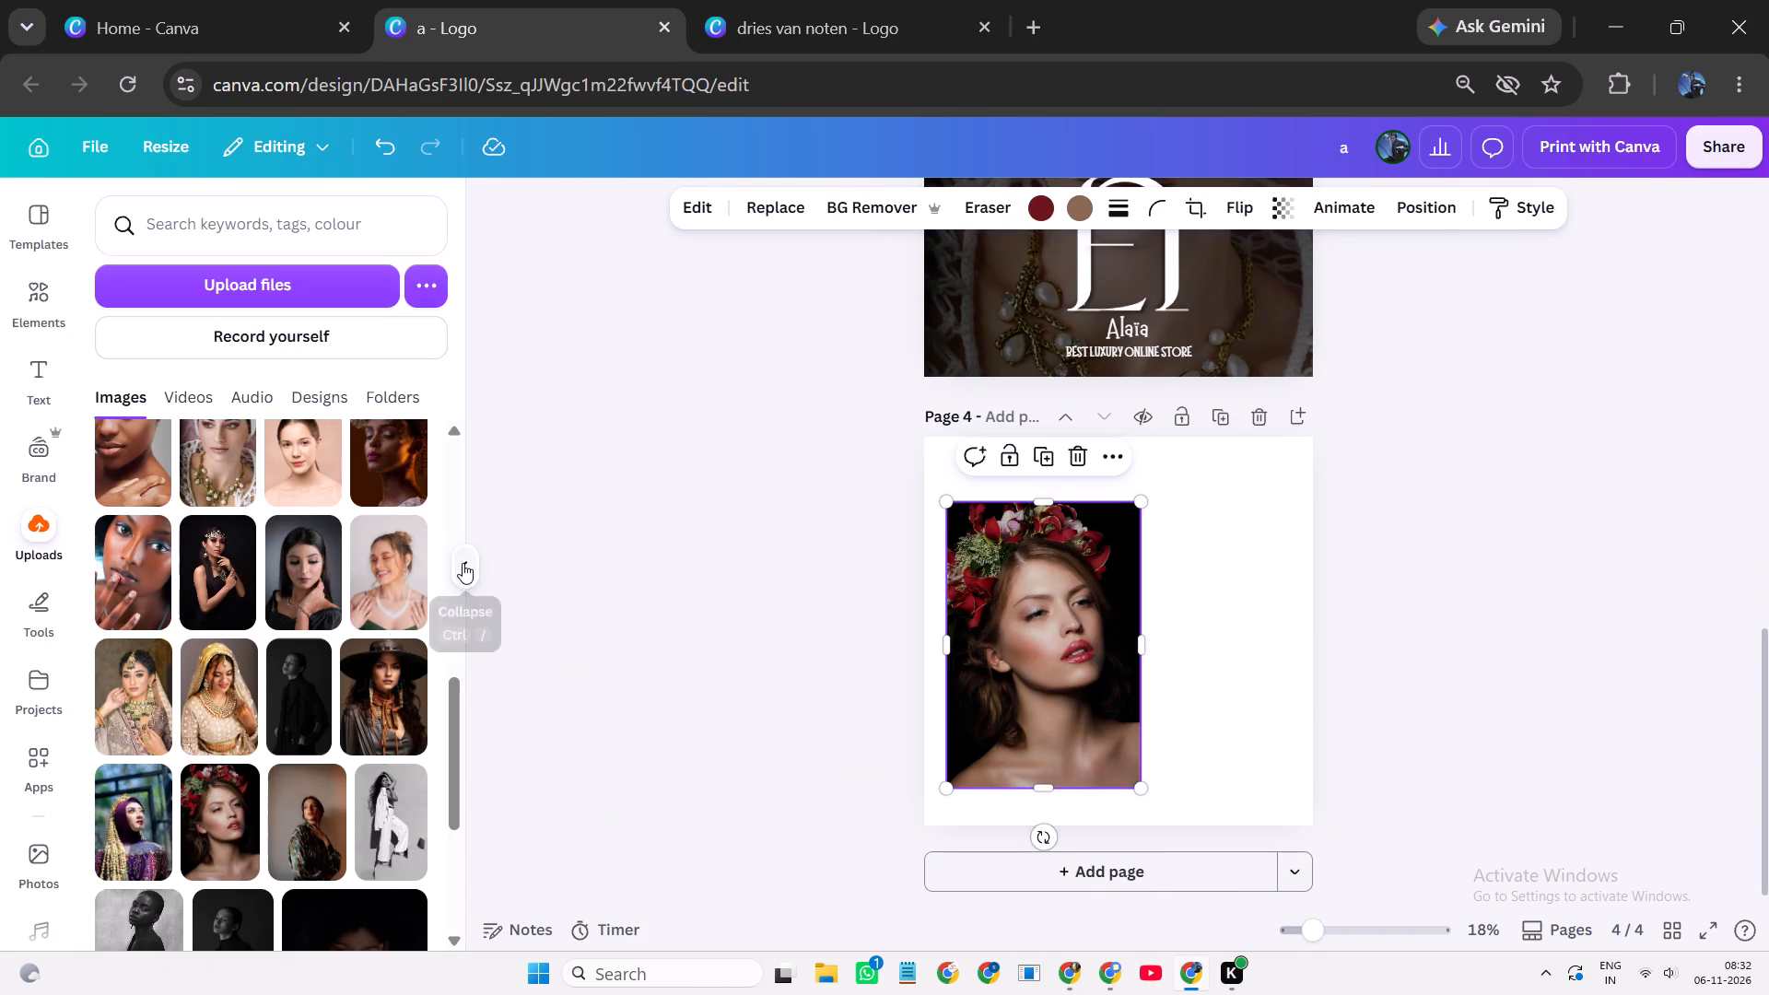
click(463, 563)
drag(824, 619, 809, 548)
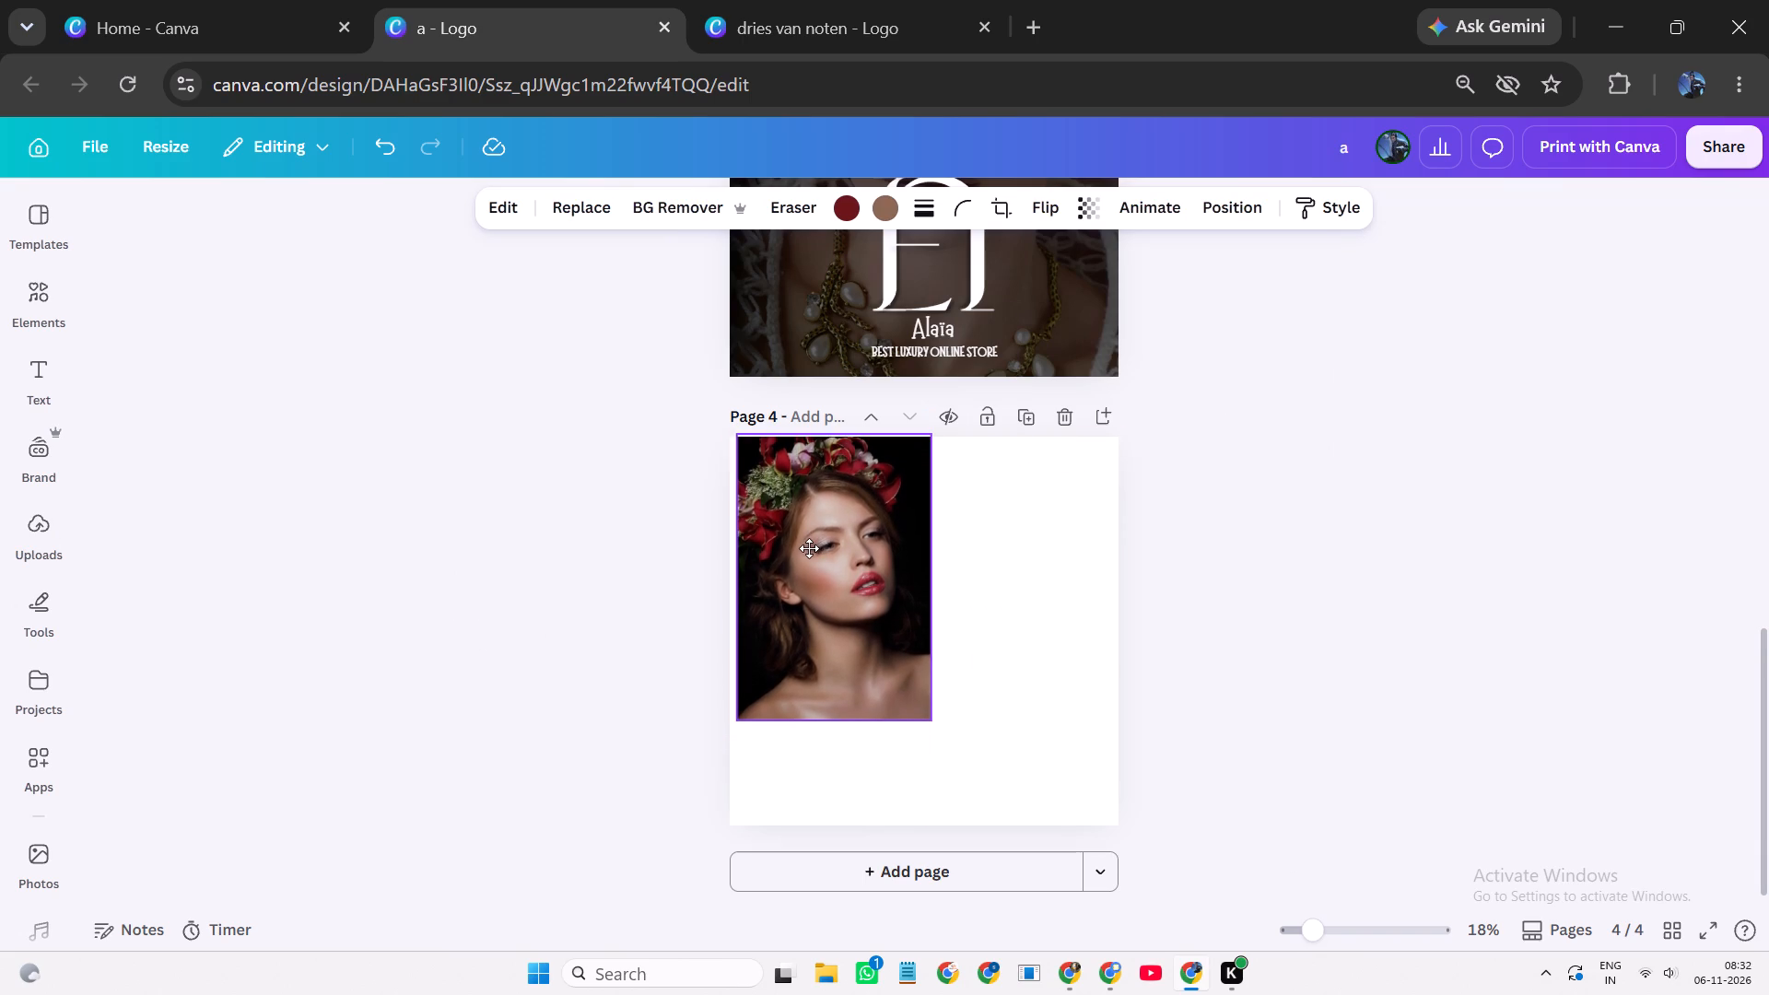
drag(809, 548, 799, 548)
drag(829, 728, 845, 791)
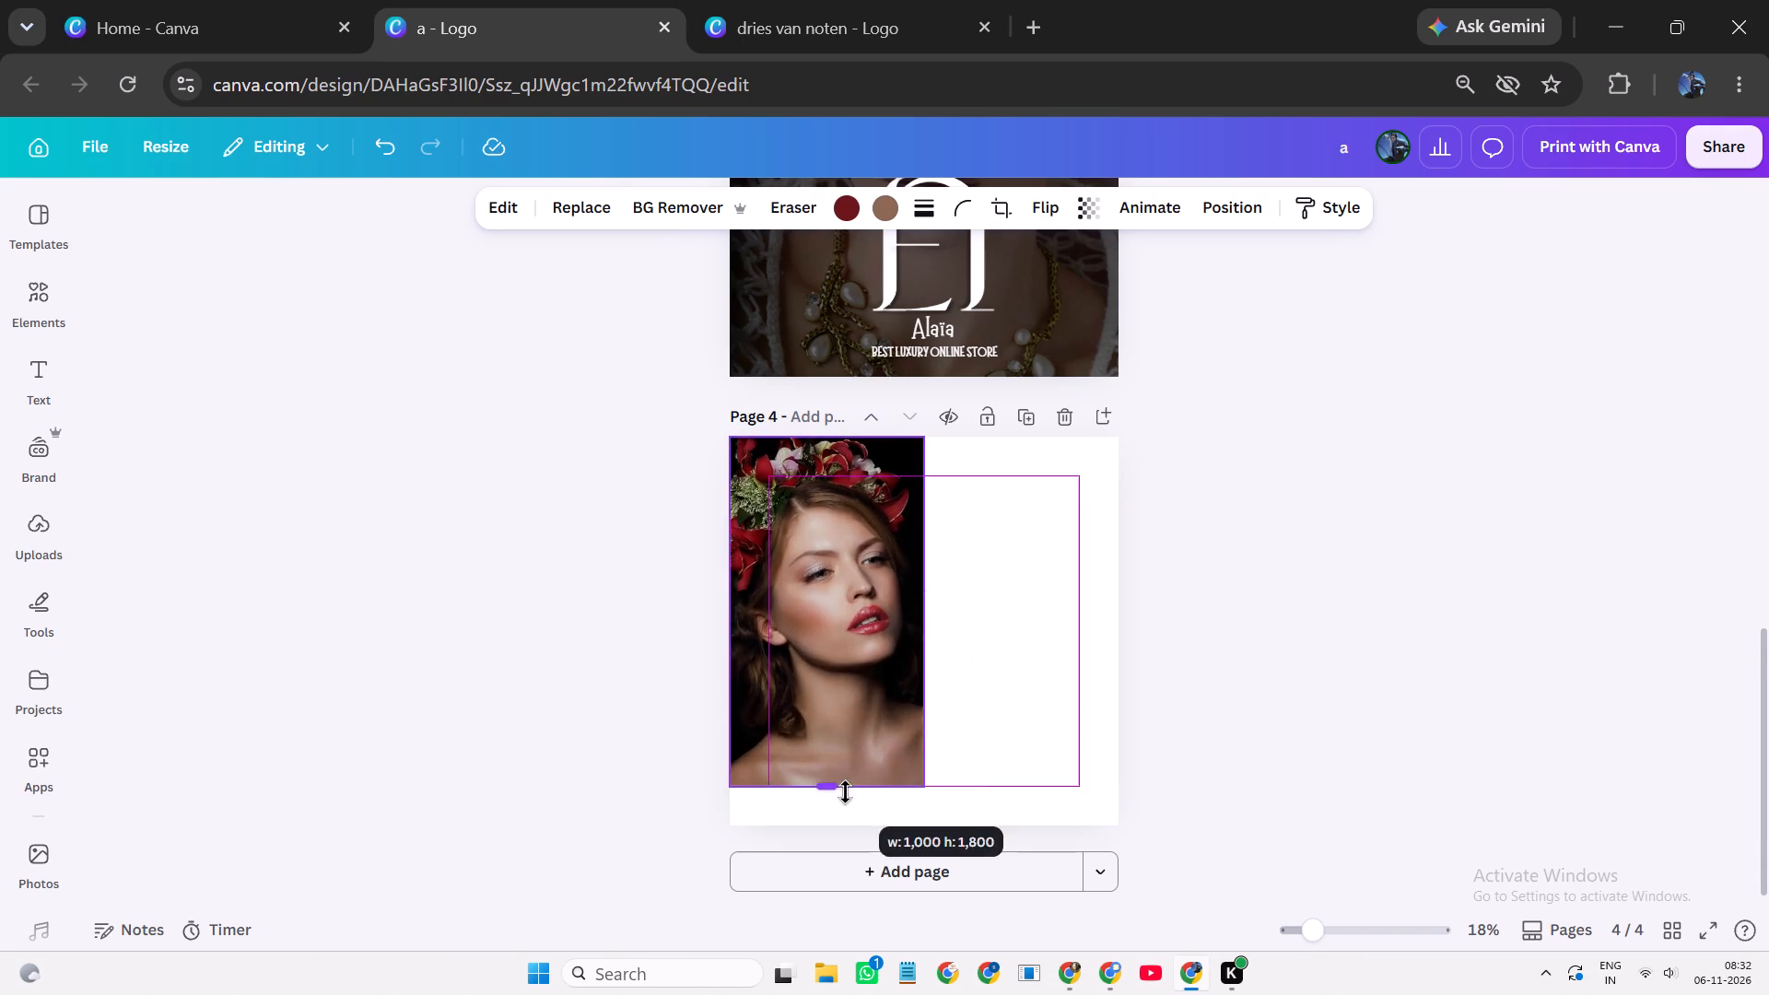
drag(845, 791, 859, 825)
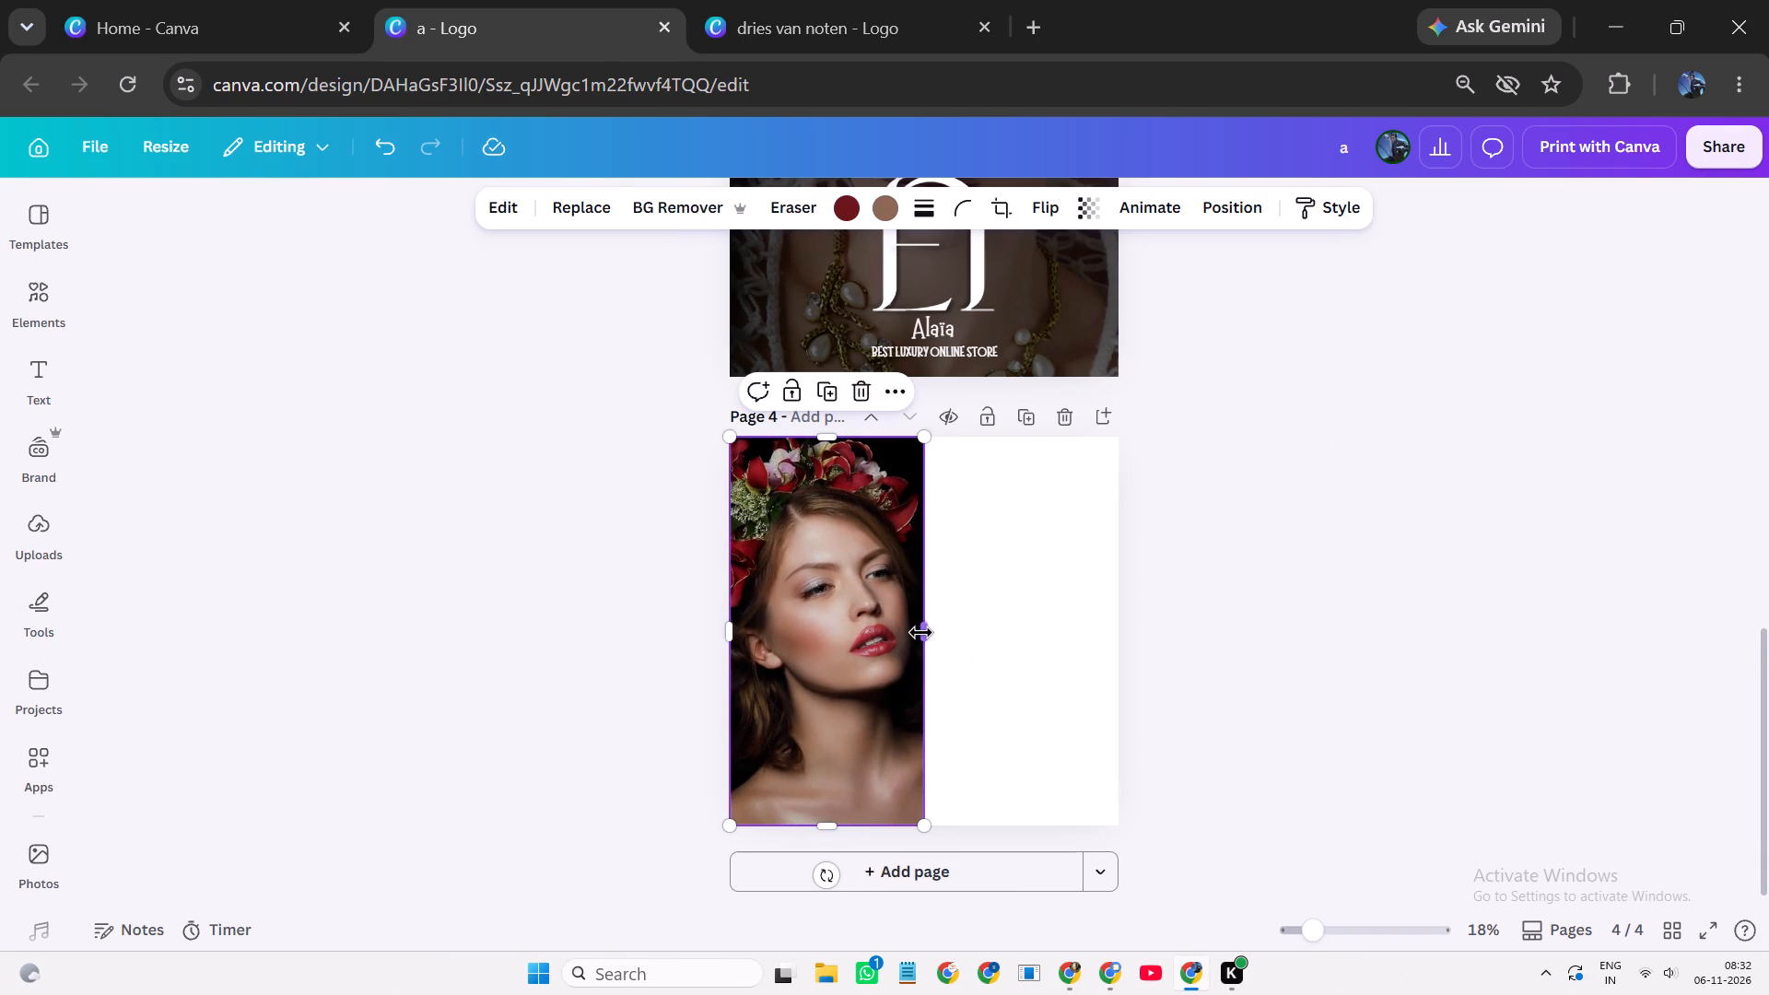
click(920, 632)
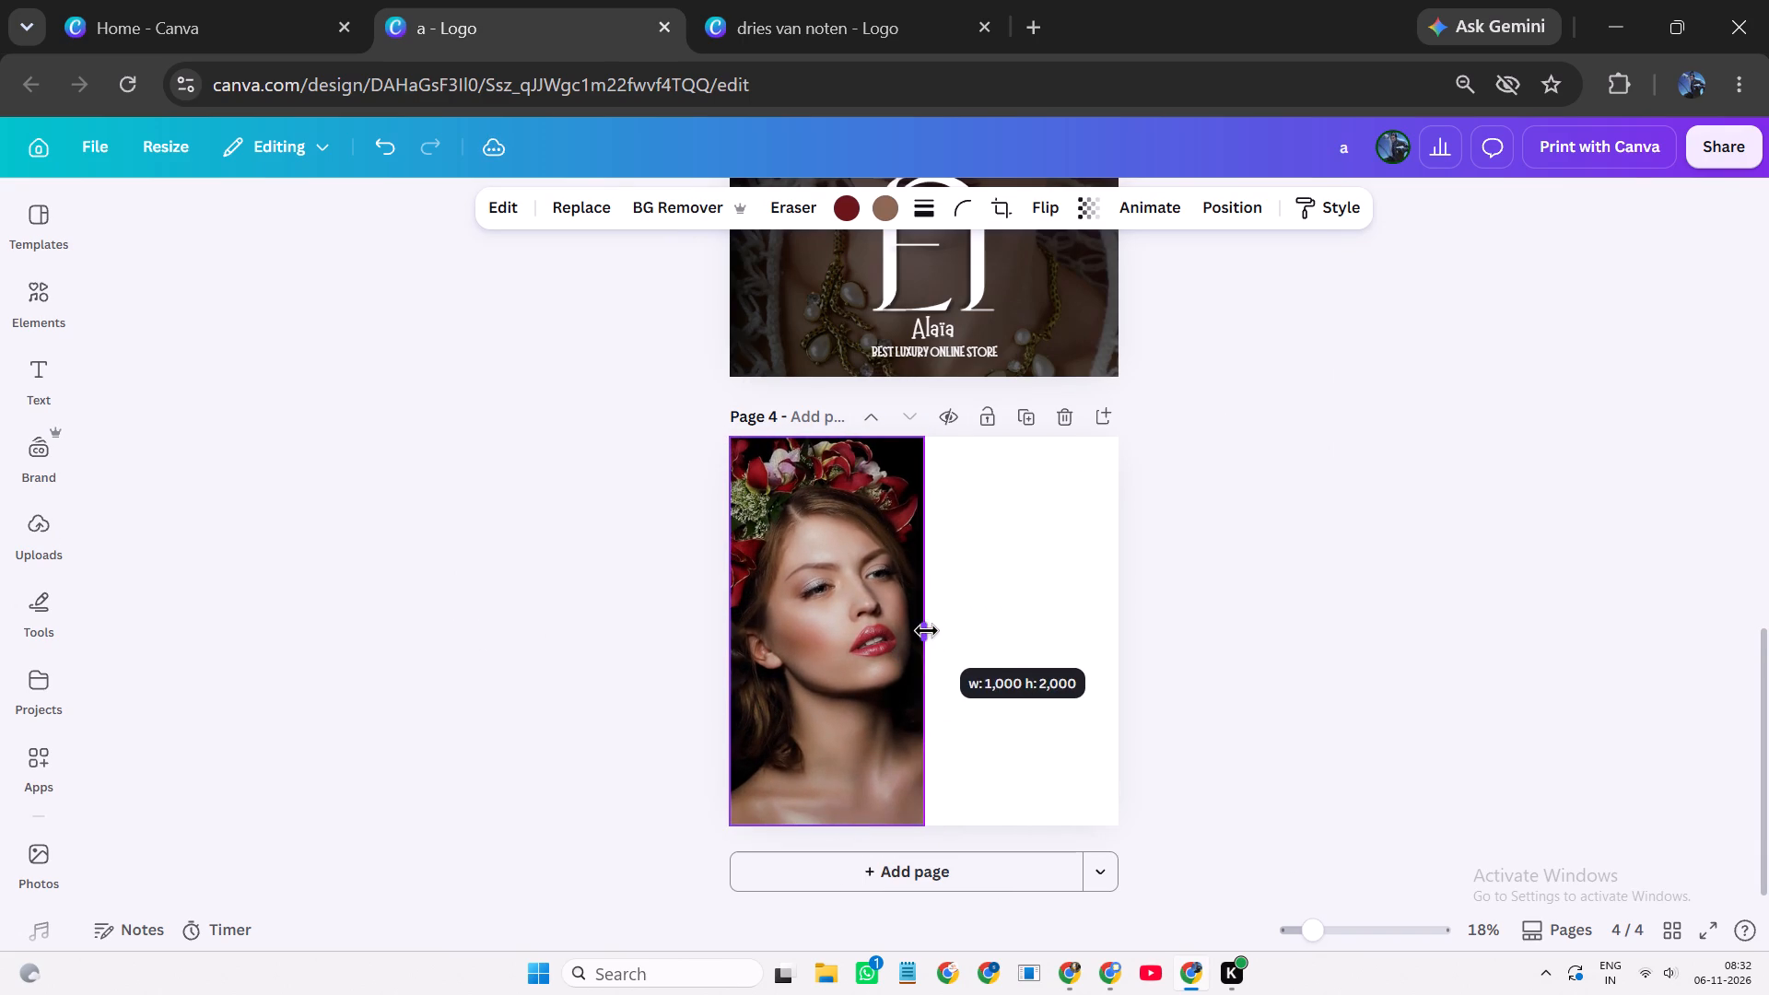
click(1251, 539)
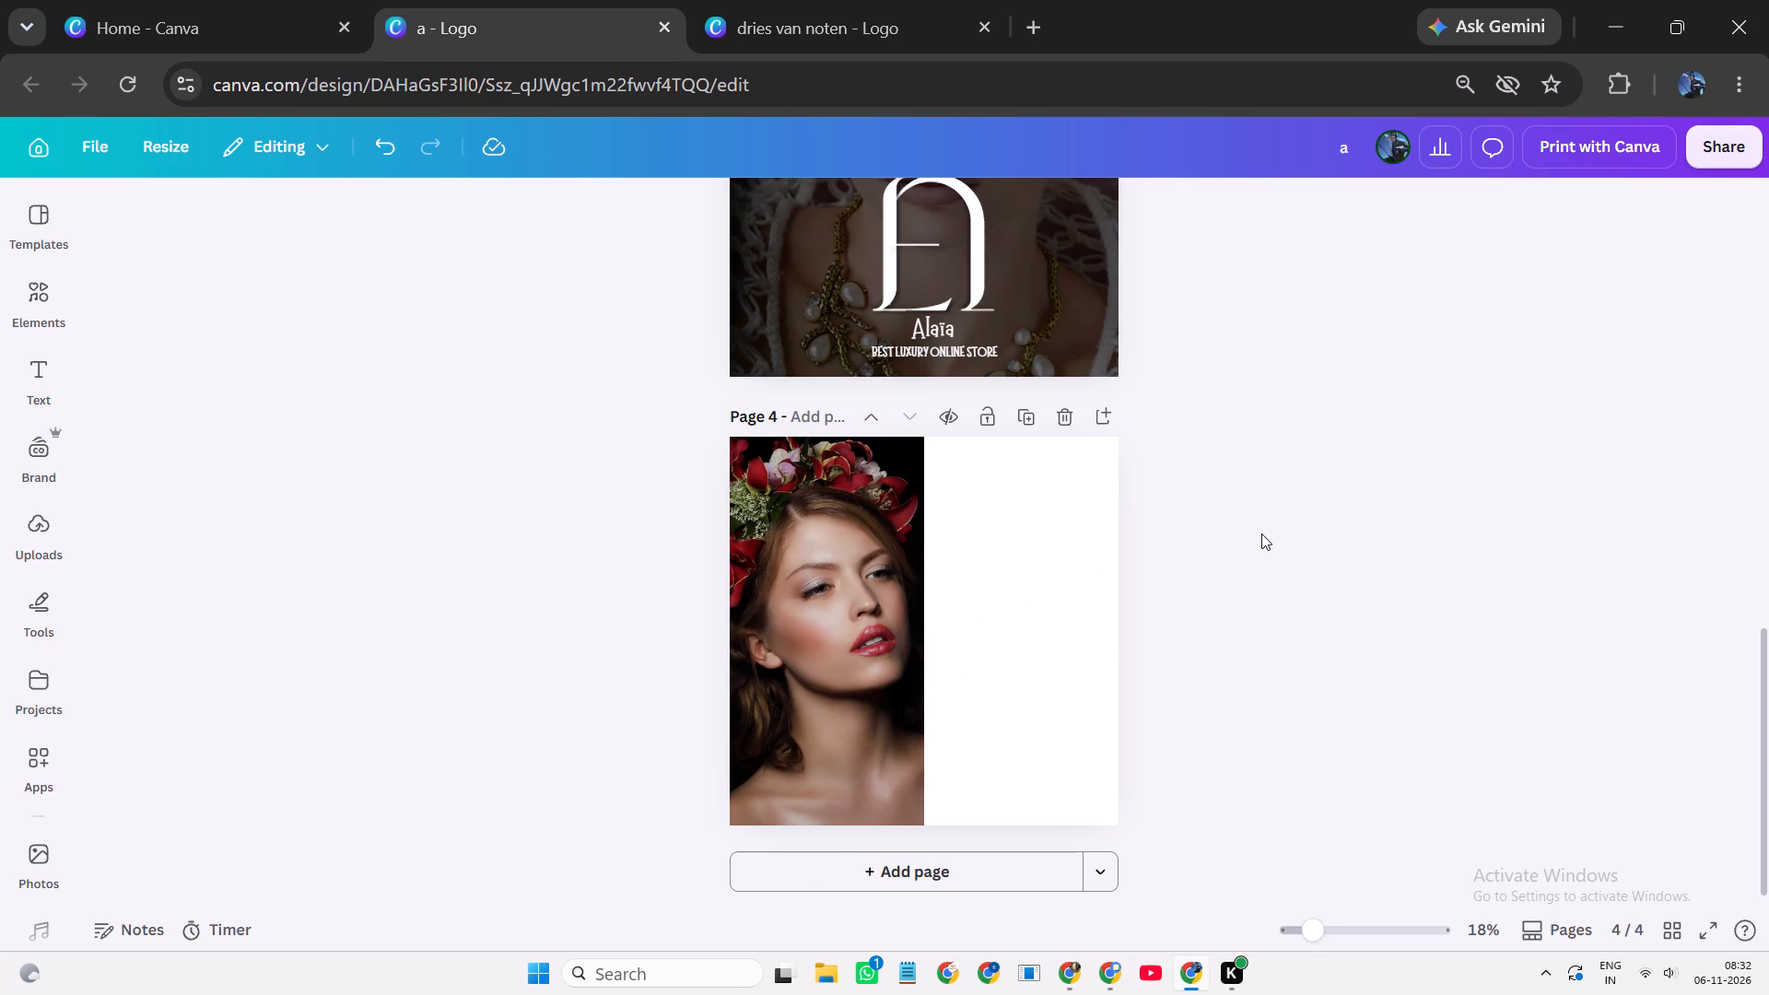
Widen the page 4 portrait's right edge slightly past the middle of the page, keeping its full height.
ctrl+scroll(1240, 550, up, 4)
scroll(1240, 550, down, 2)
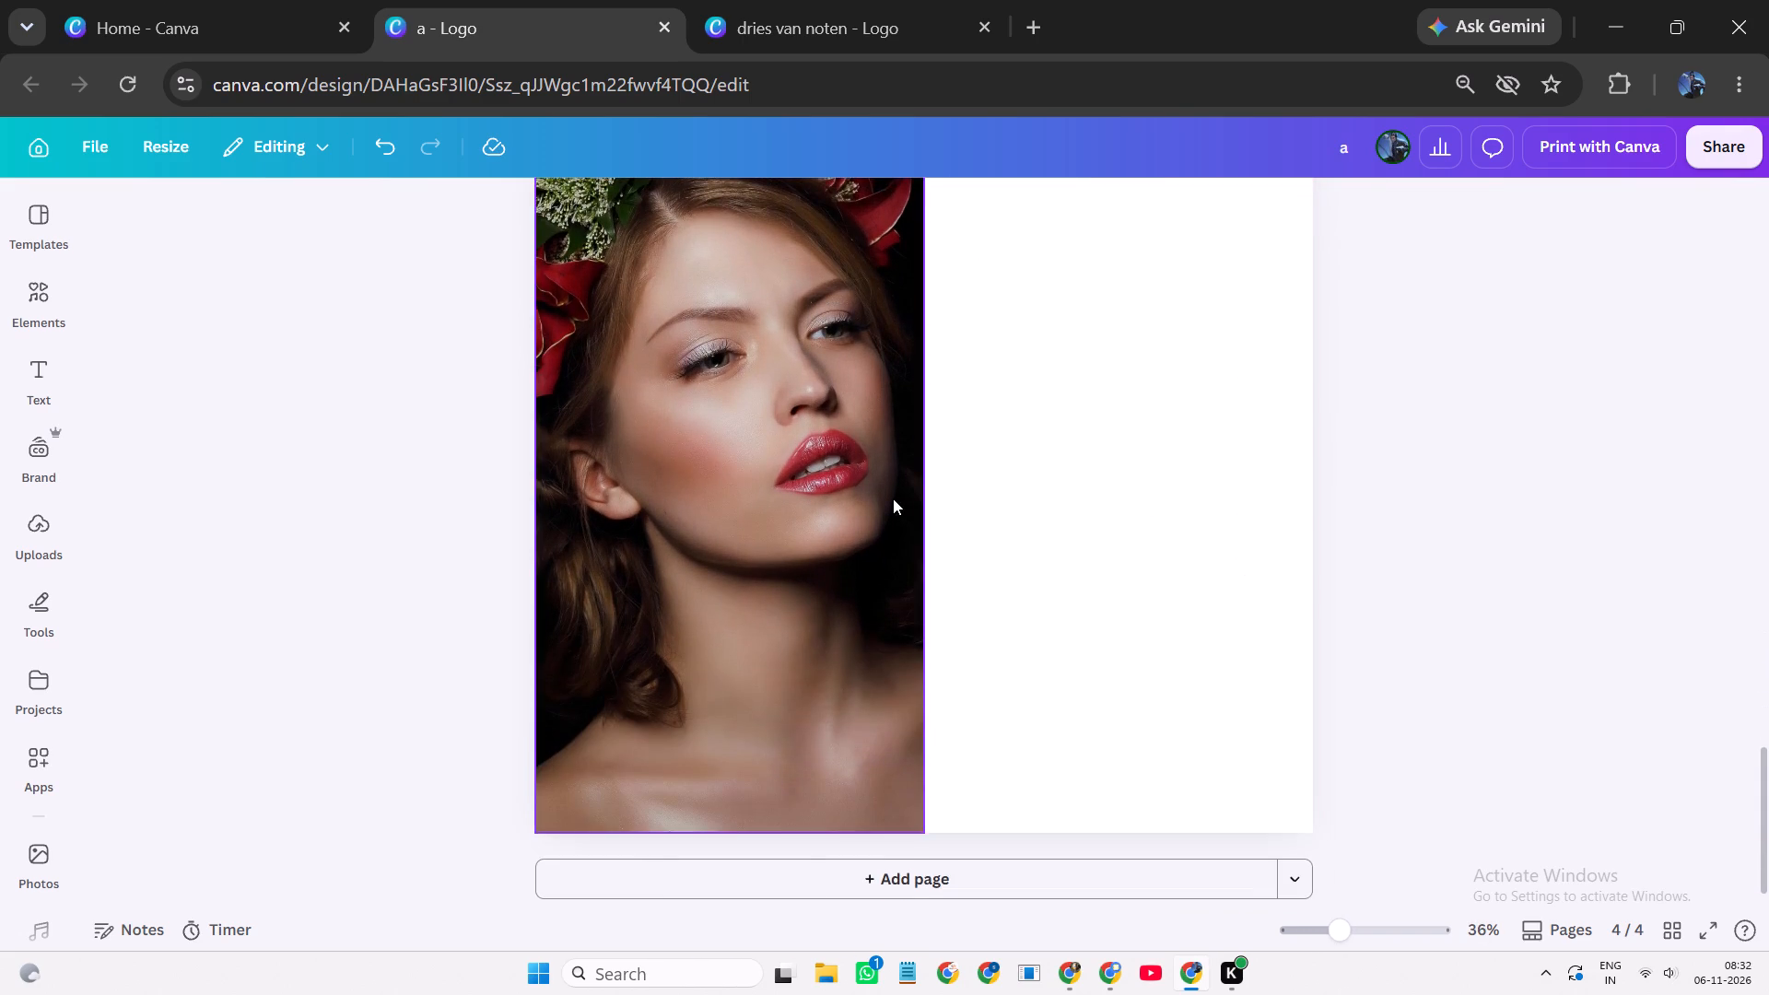
click(893, 498)
drag(919, 440, 935, 433)
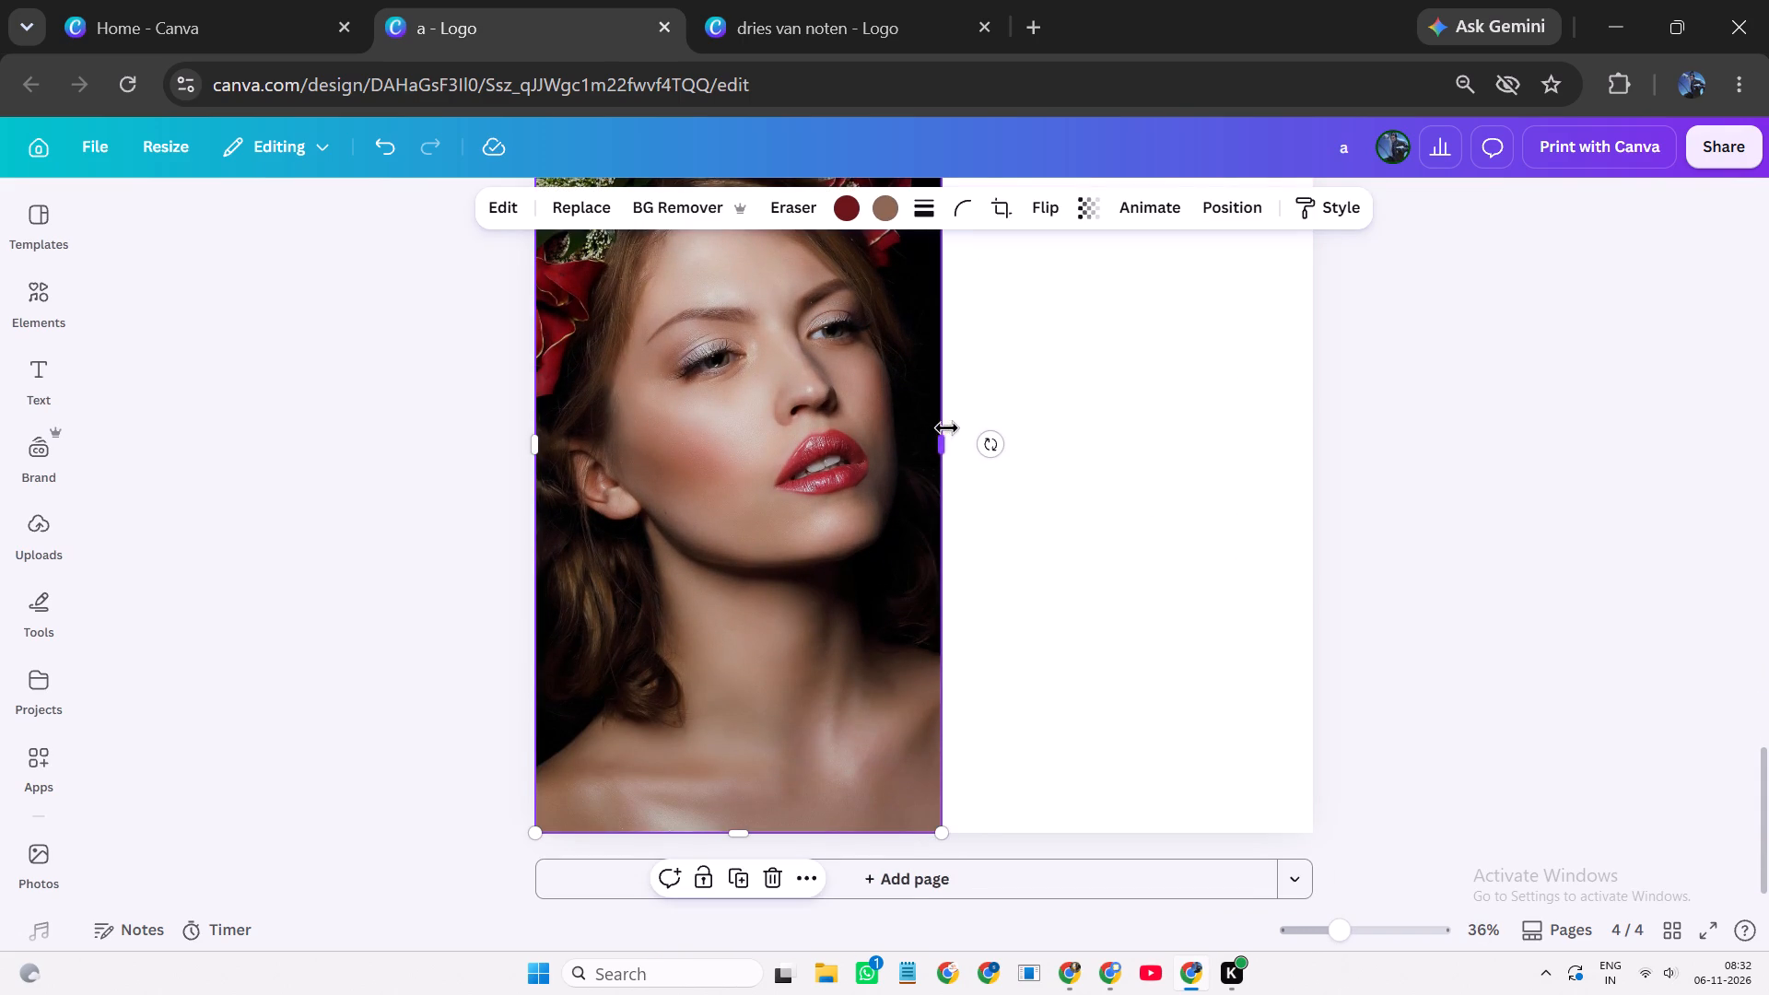
drag(949, 442, 957, 443)
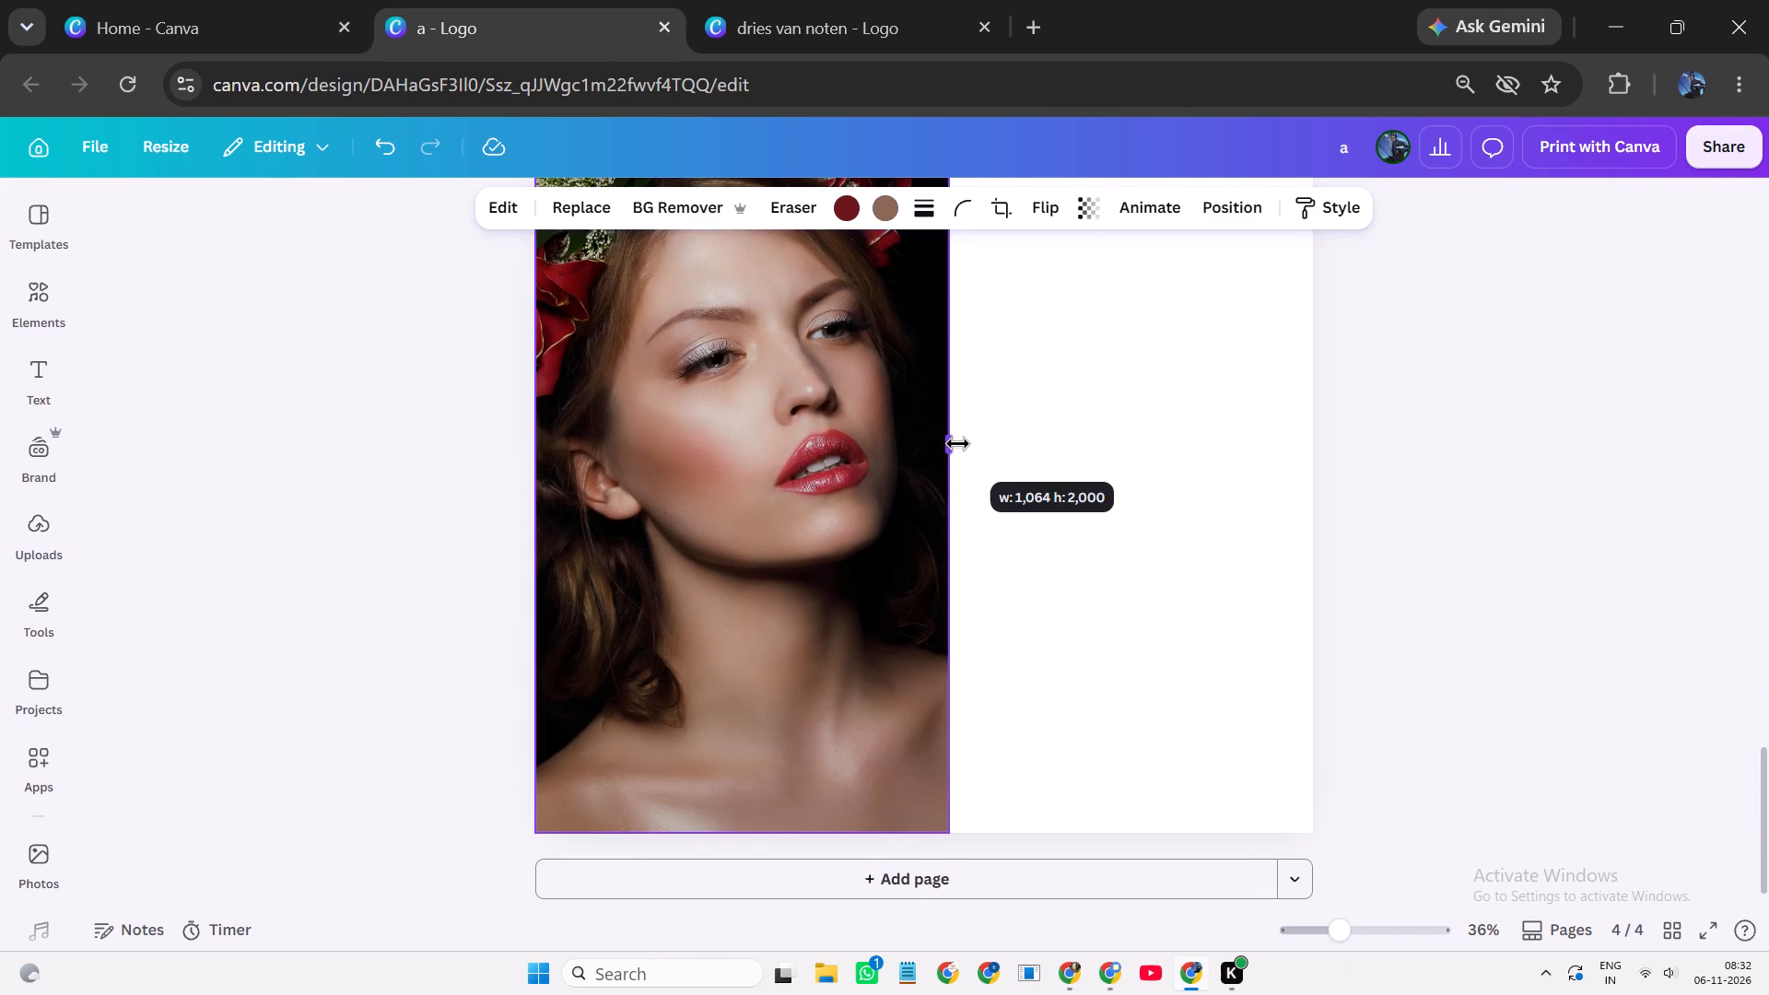
drag(957, 443, 961, 448)
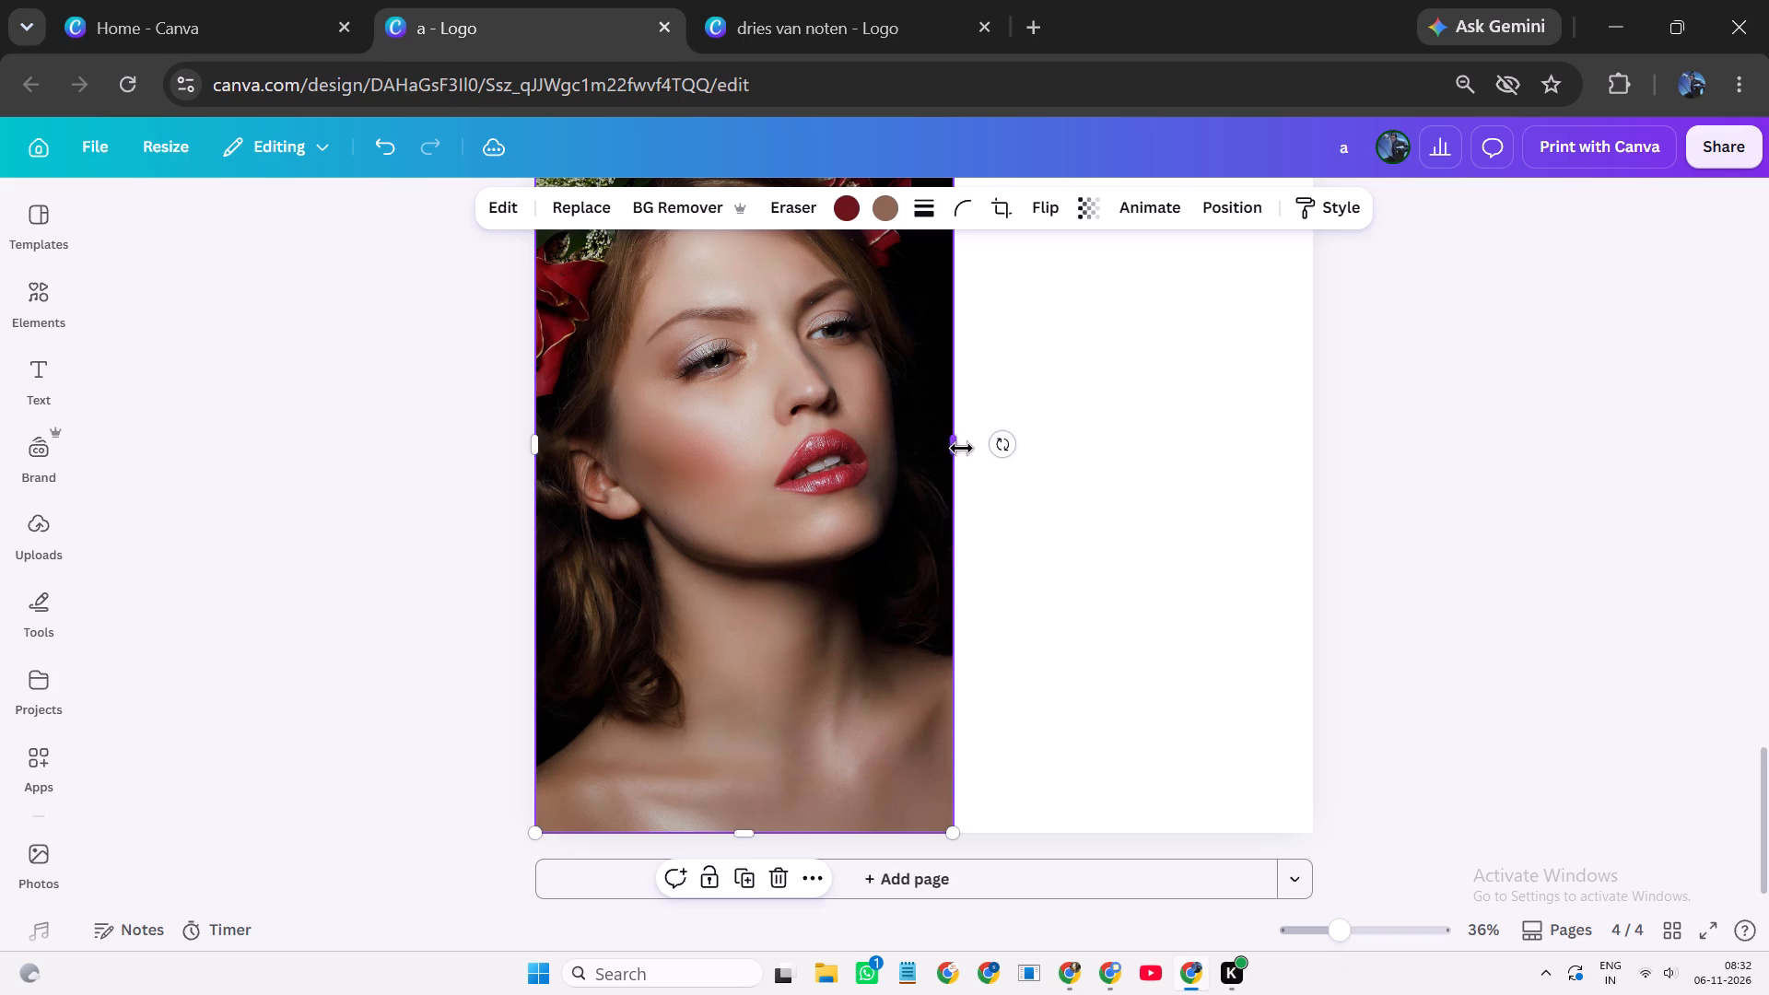
click(1483, 482)
scroll(1476, 476, up, 1)
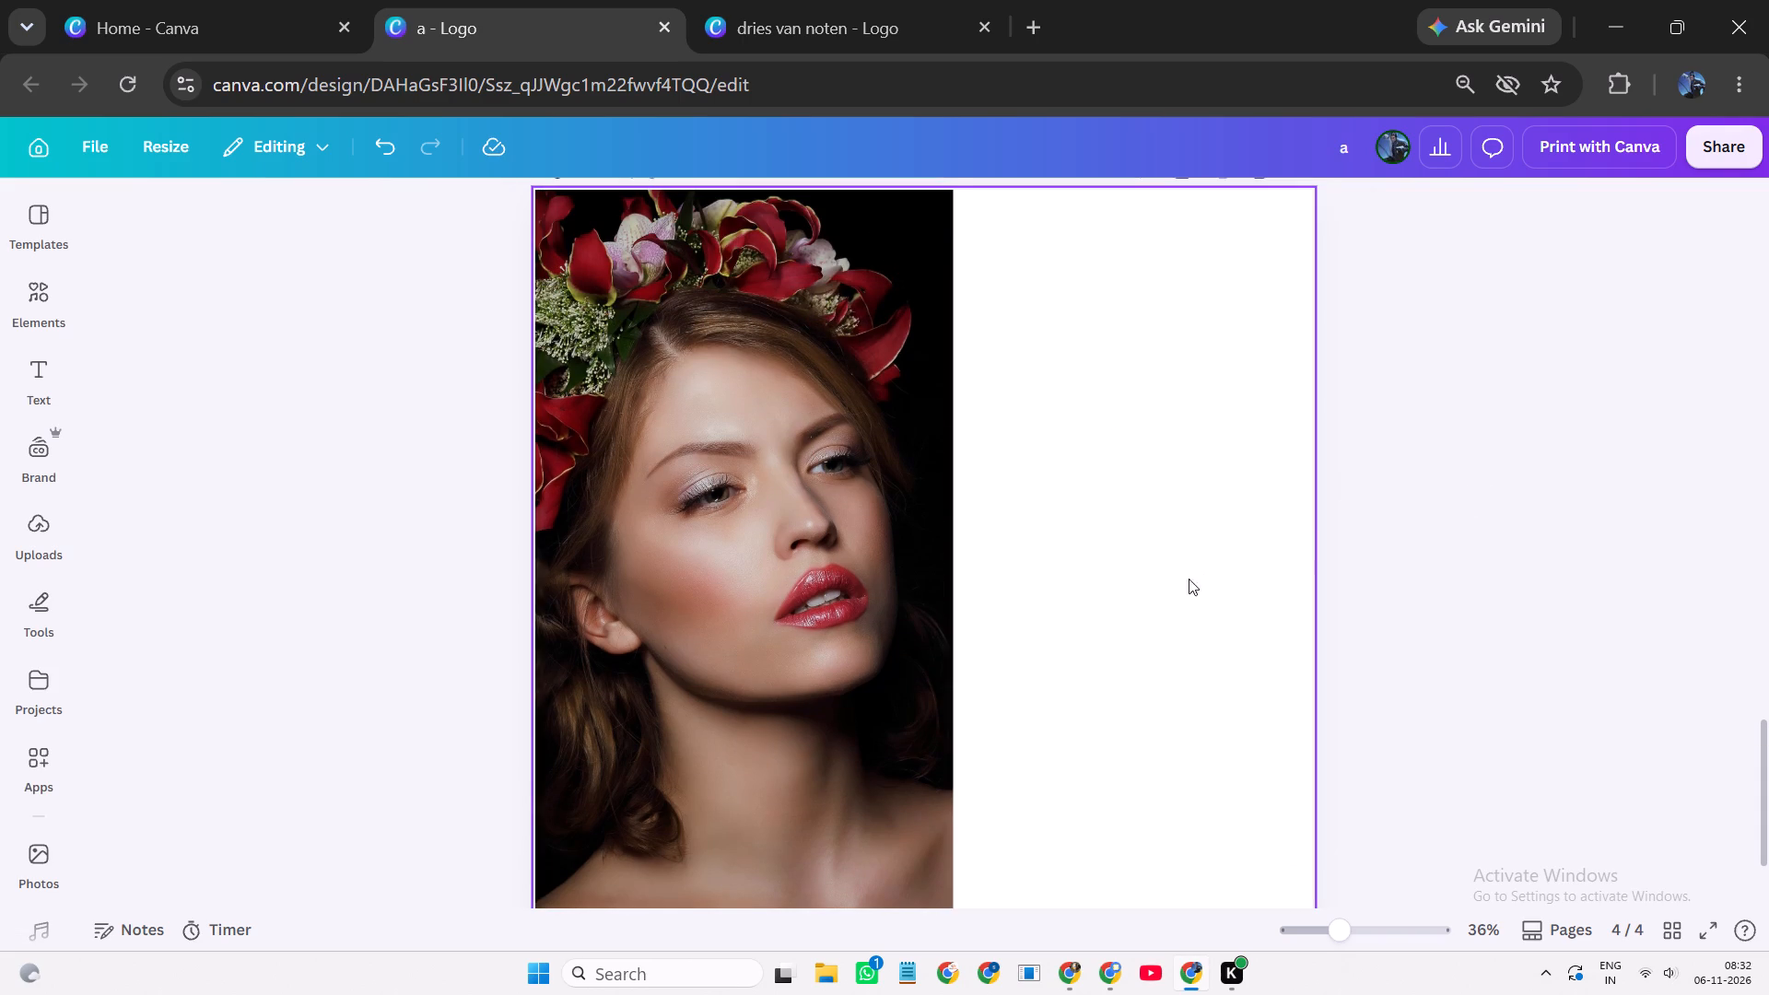
Set the page 4 background colour to black.
click(1177, 587)
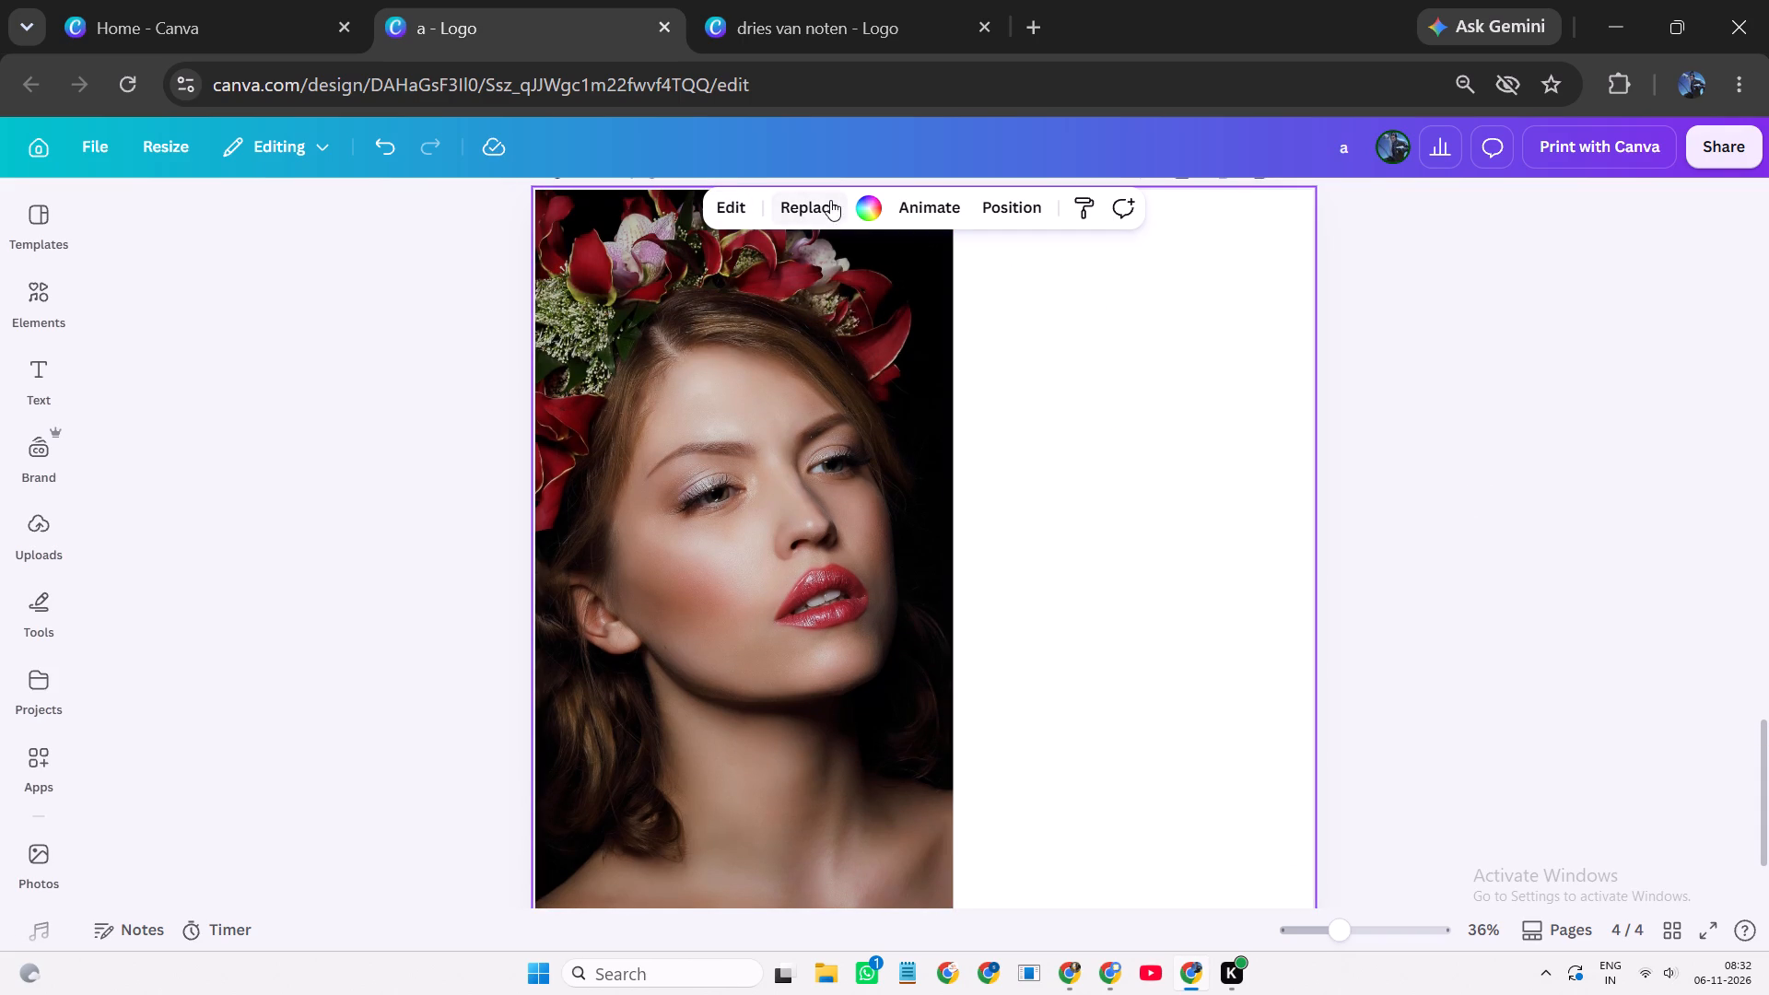
click(866, 203)
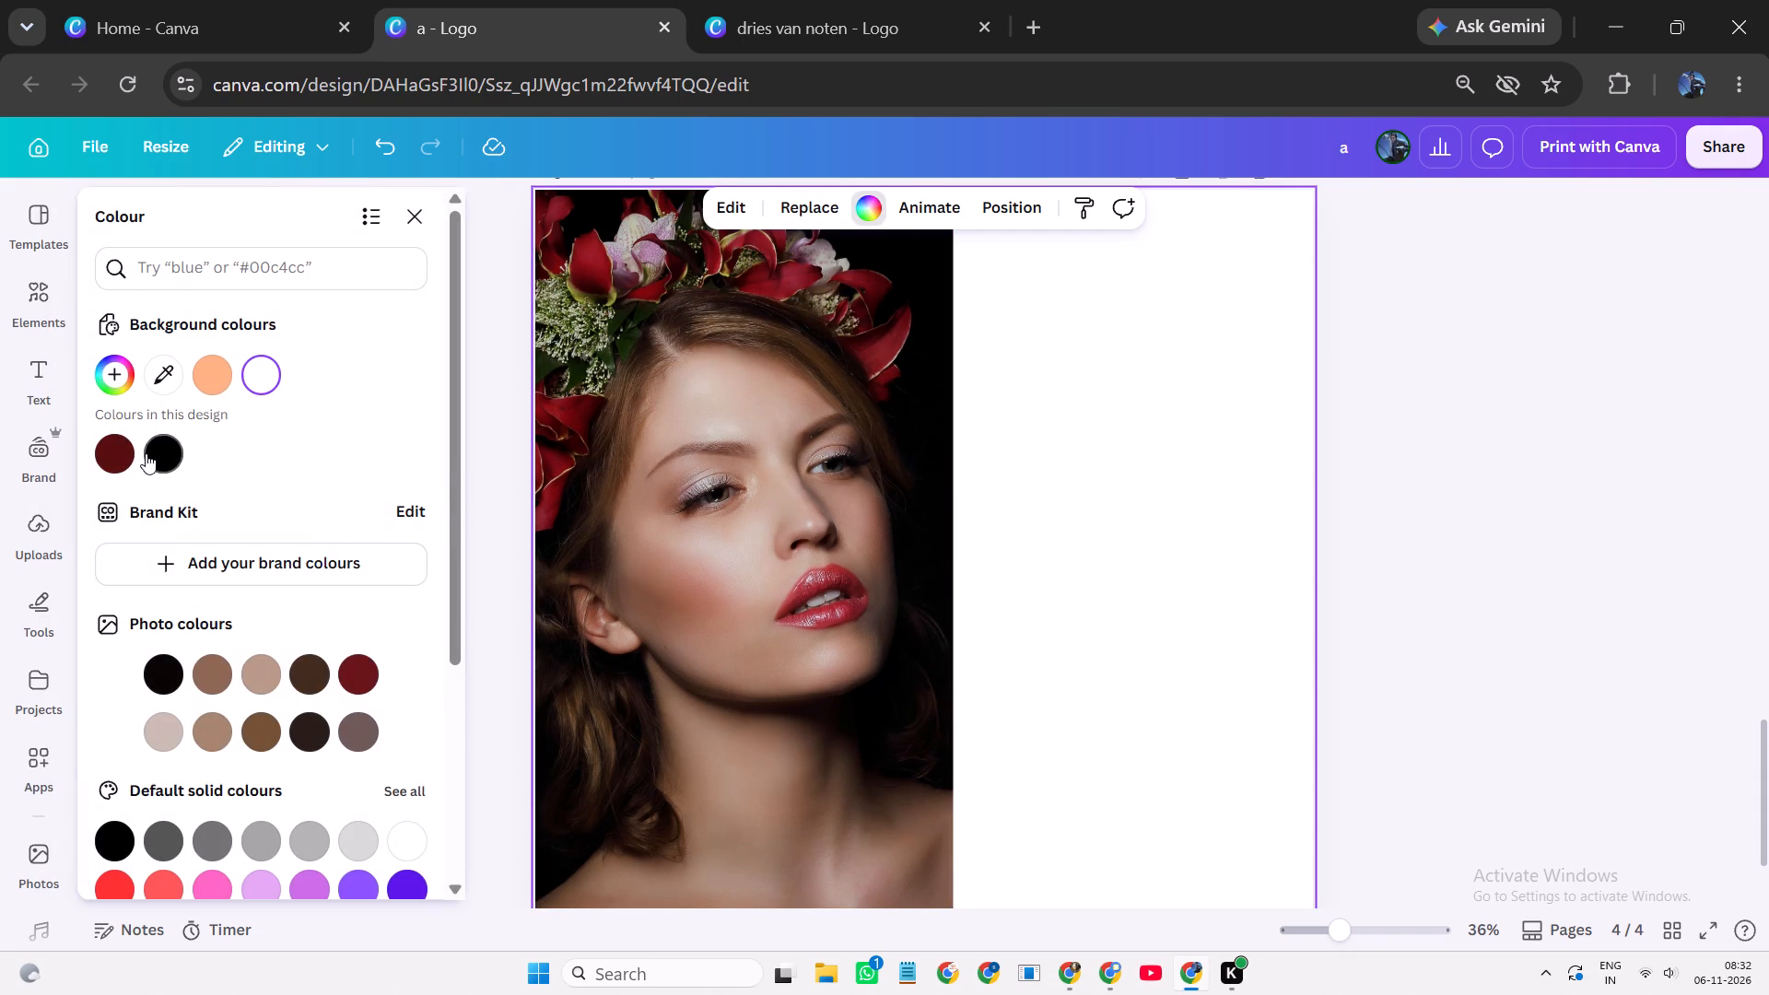
click(148, 454)
click(1388, 539)
scroll(1388, 539, down, 1)
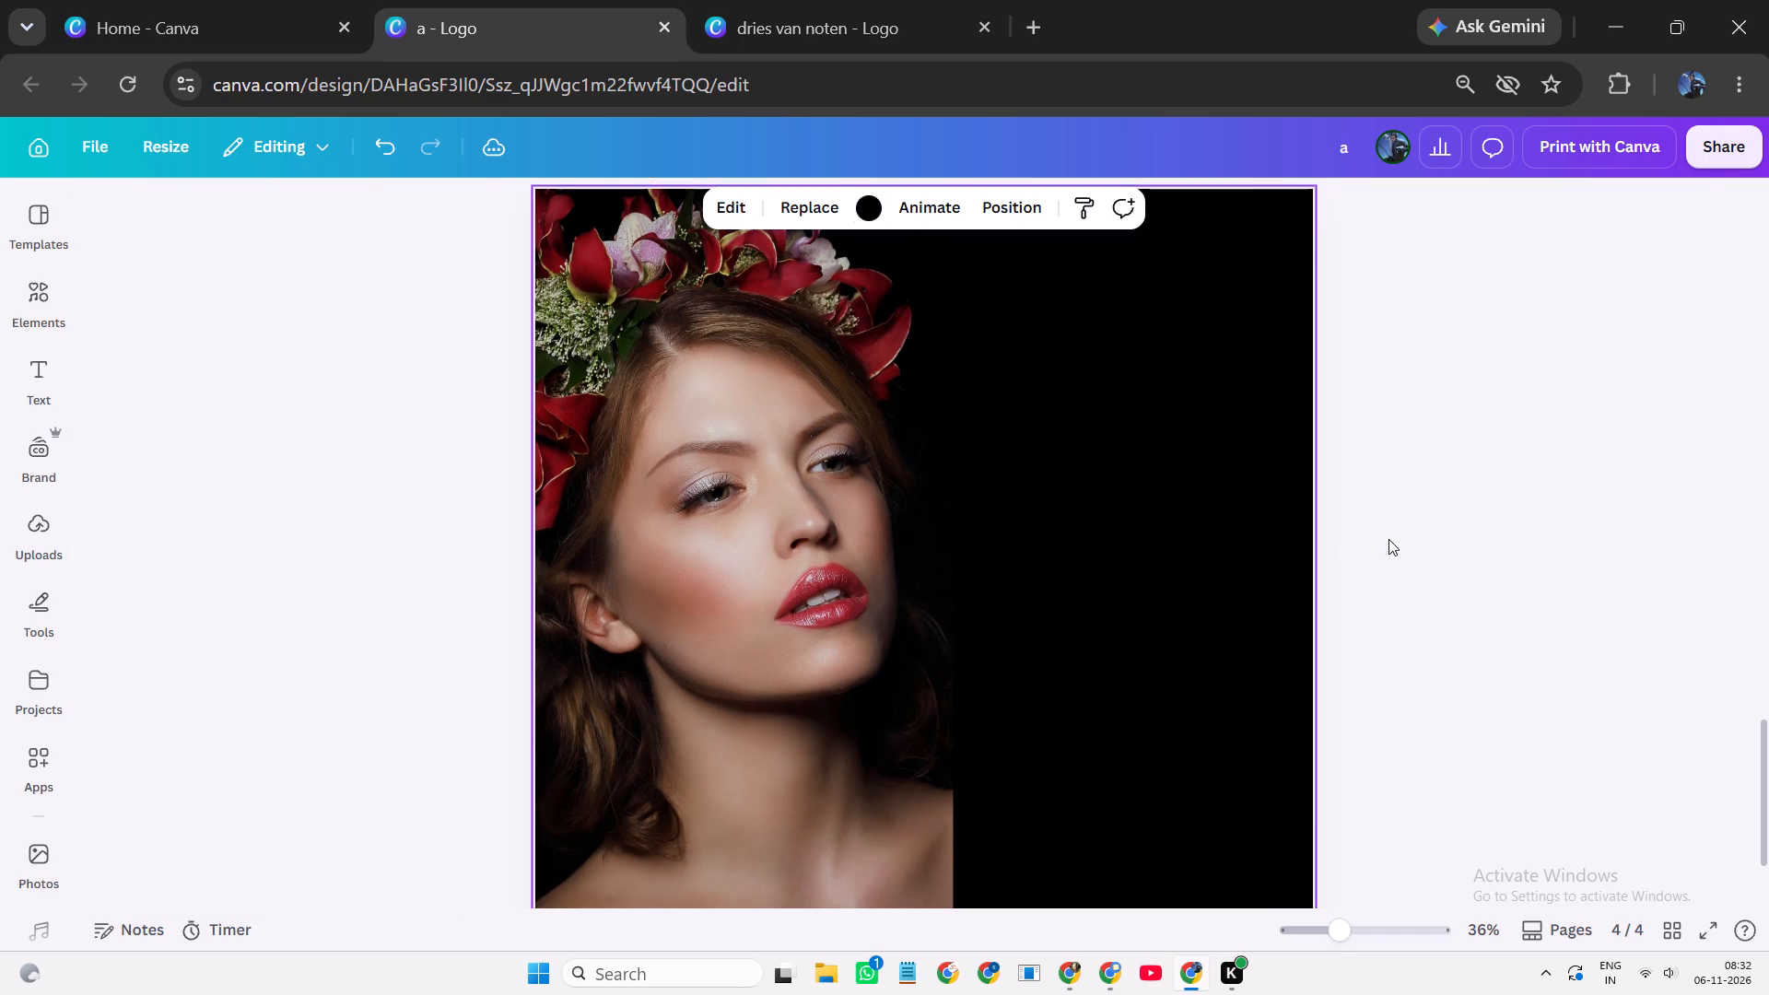
click(1346, 554)
scroll(1331, 573, up, 1)
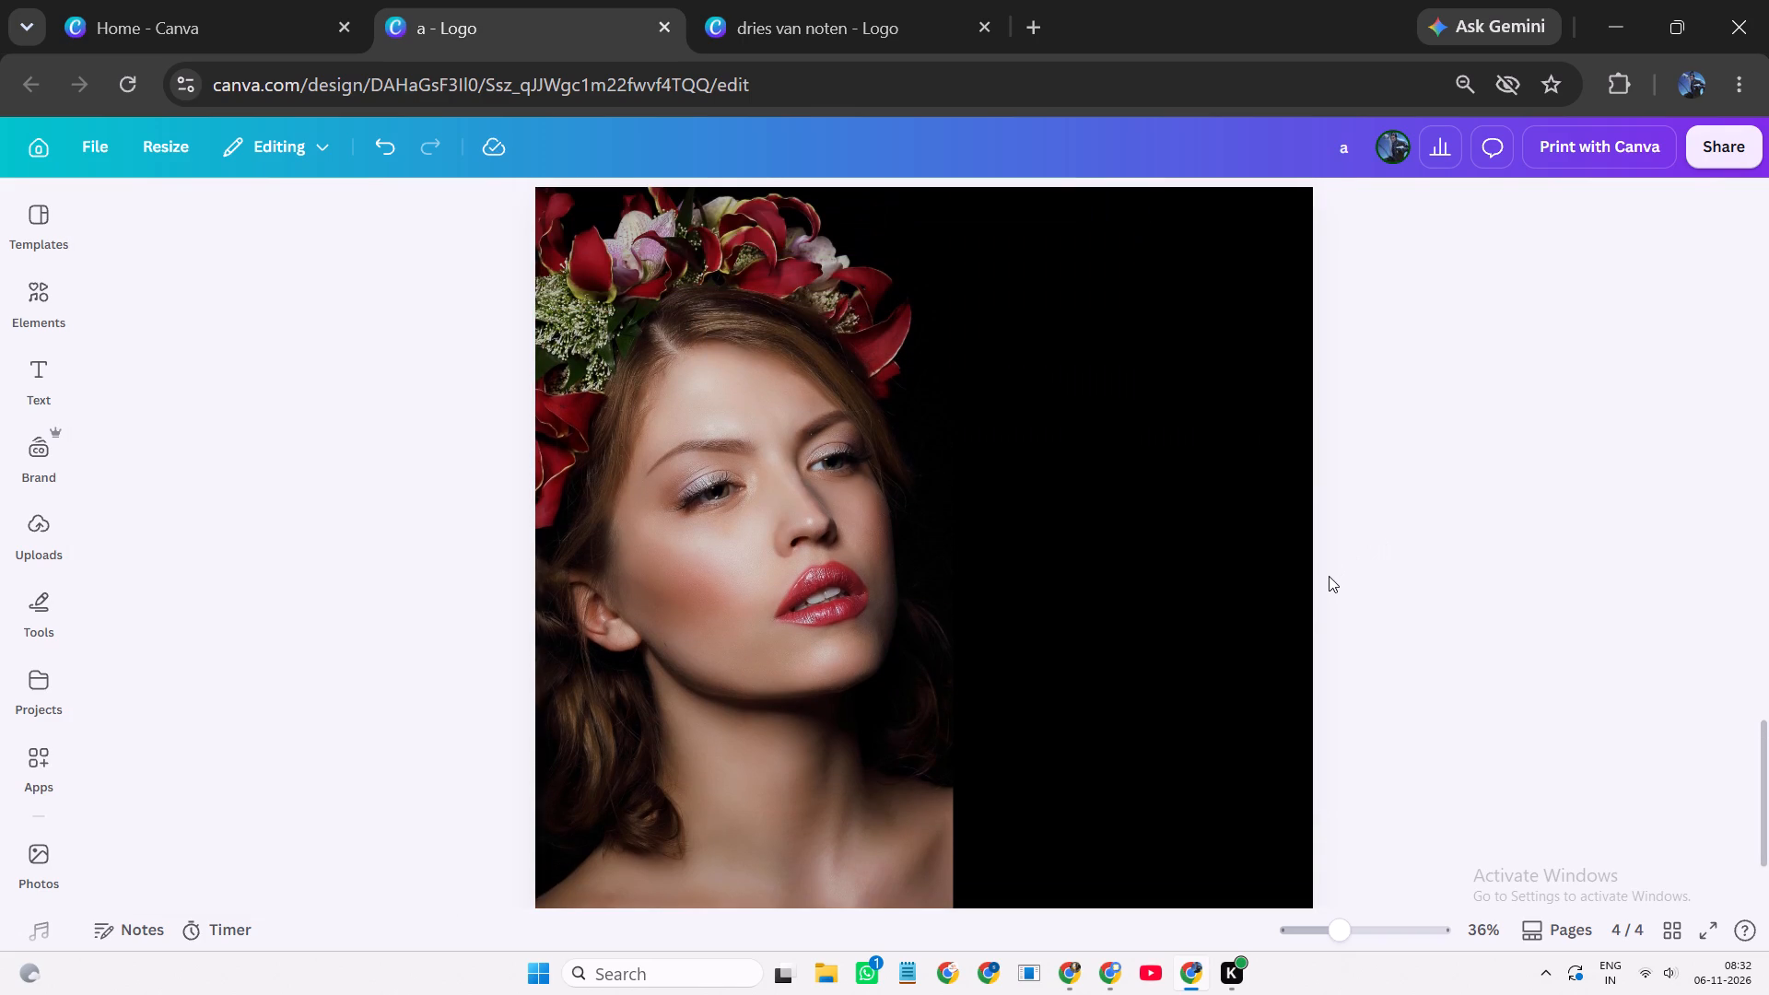
Add the recently used blurred black rectangle to page 4 and move it over the upper part of the portrait's right edge.
drag(1346, 938, 1332, 950)
scroll(1340, 759, down, 1)
scroll(1340, 759, up, 1)
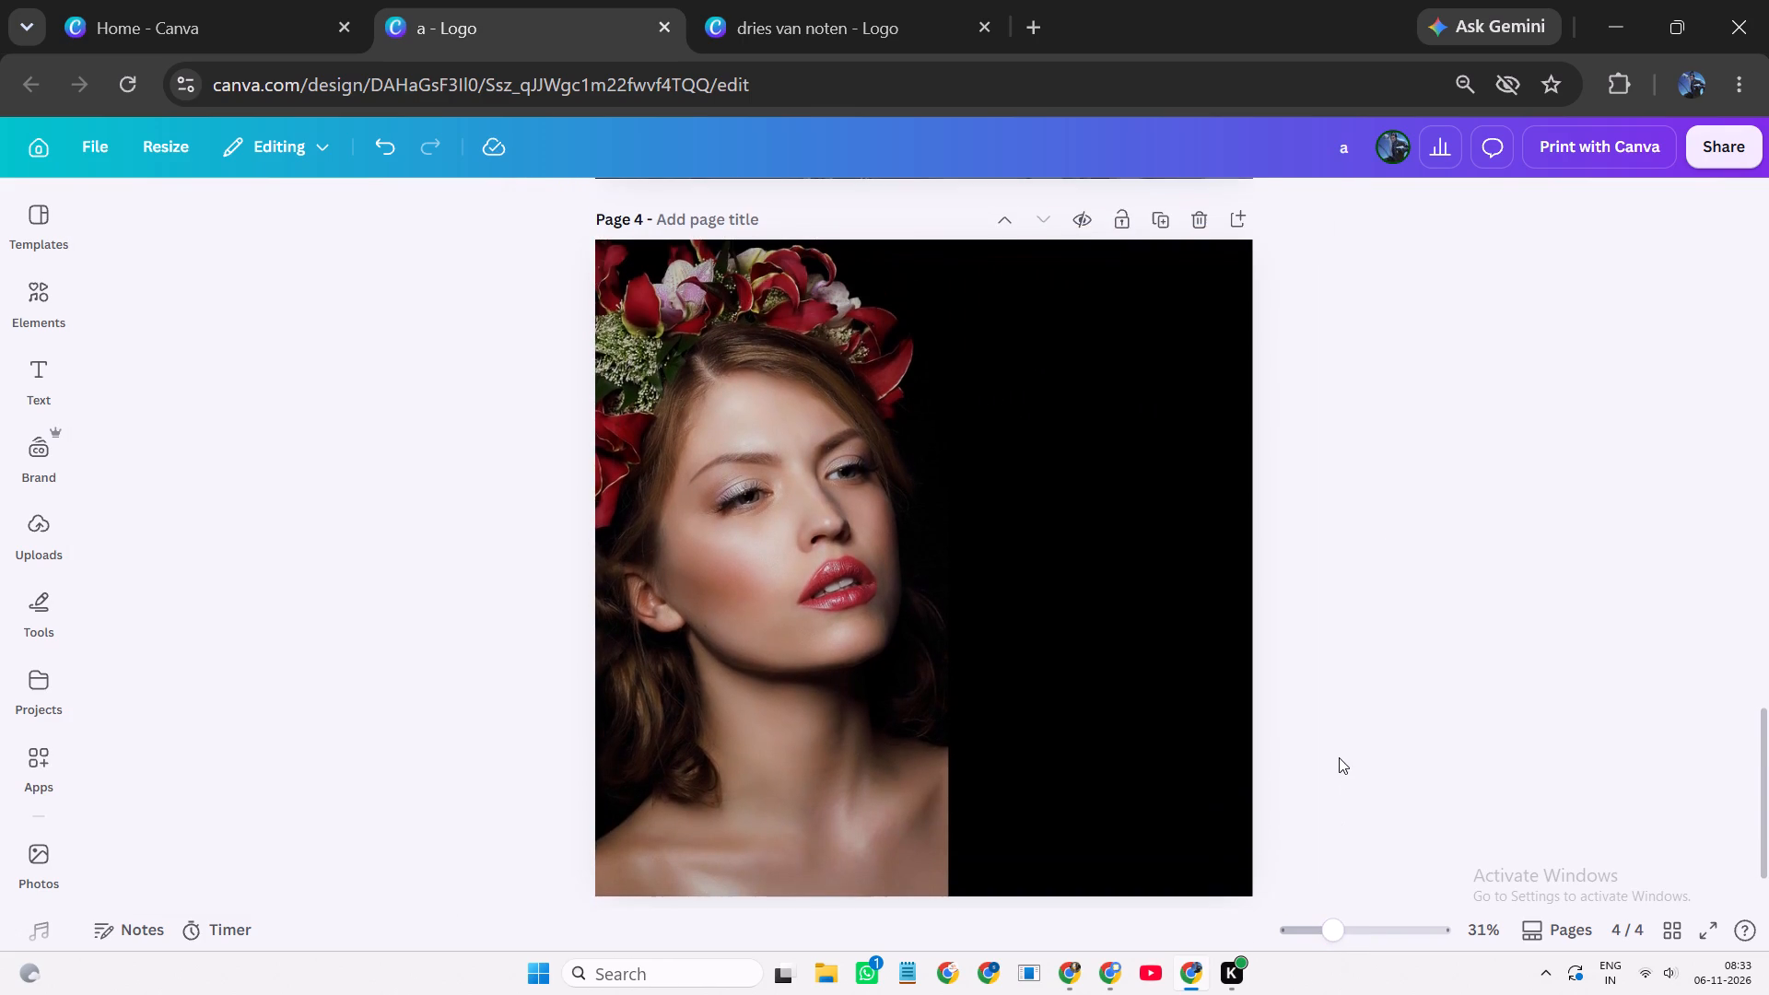
click(11, 284)
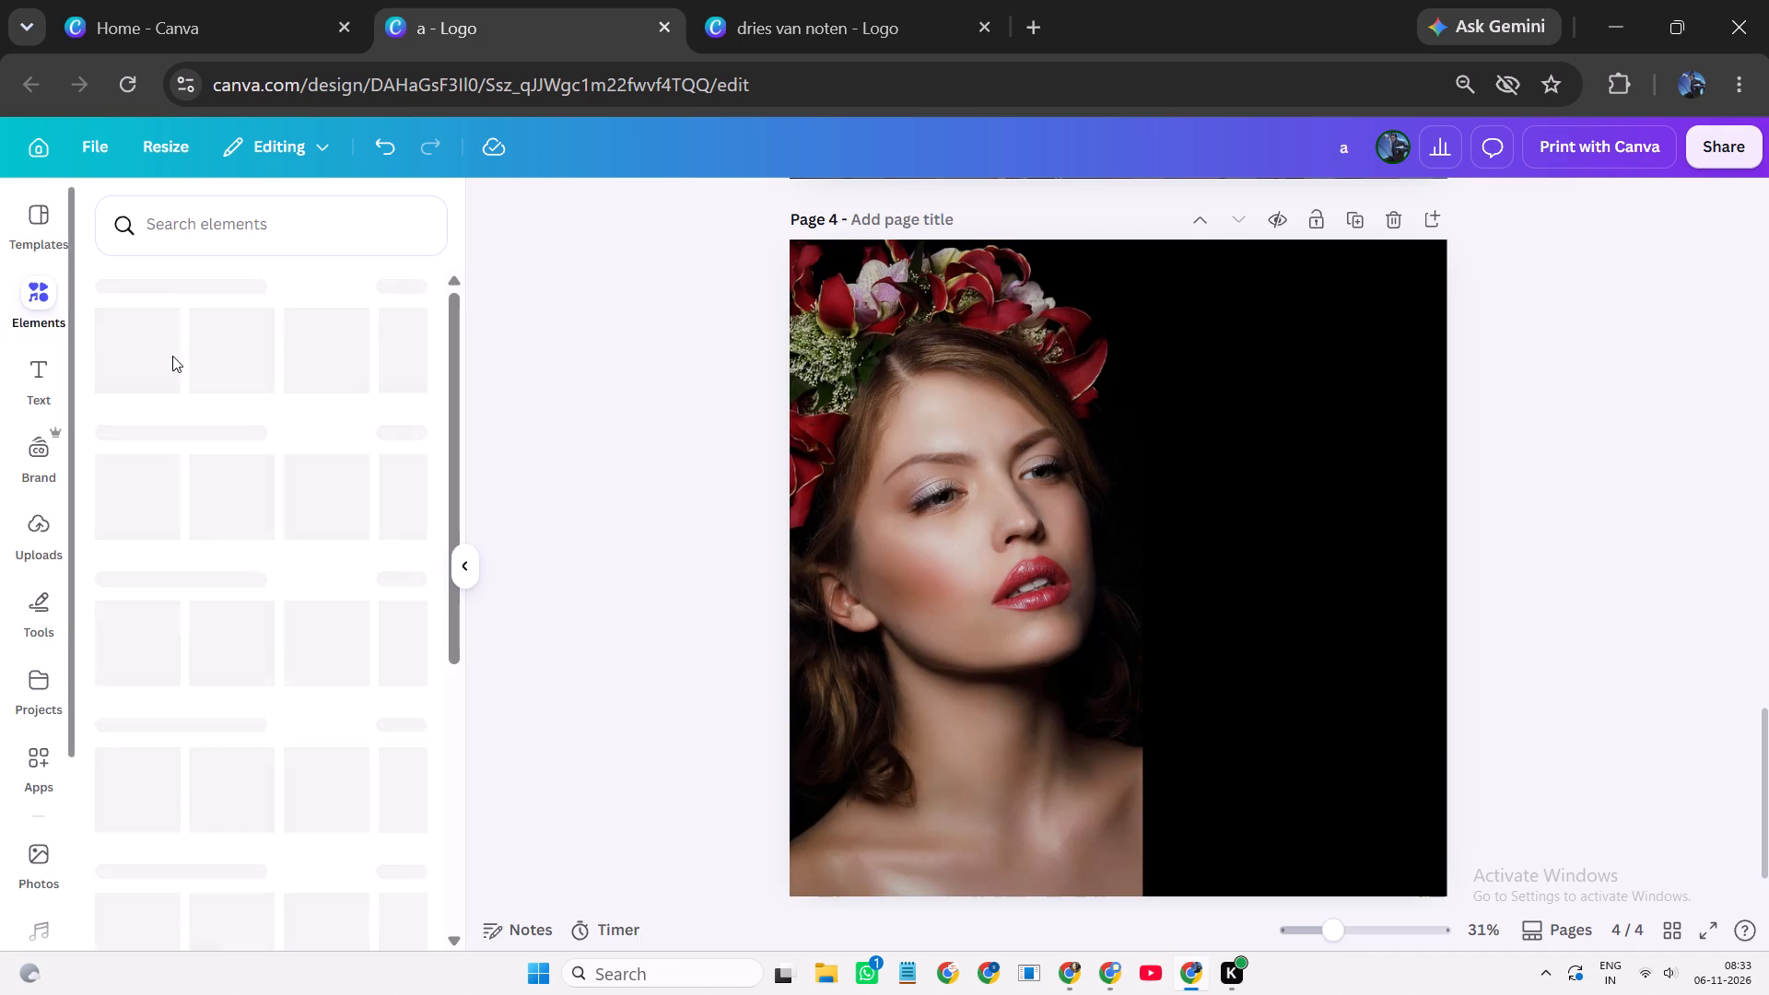
click(234, 360)
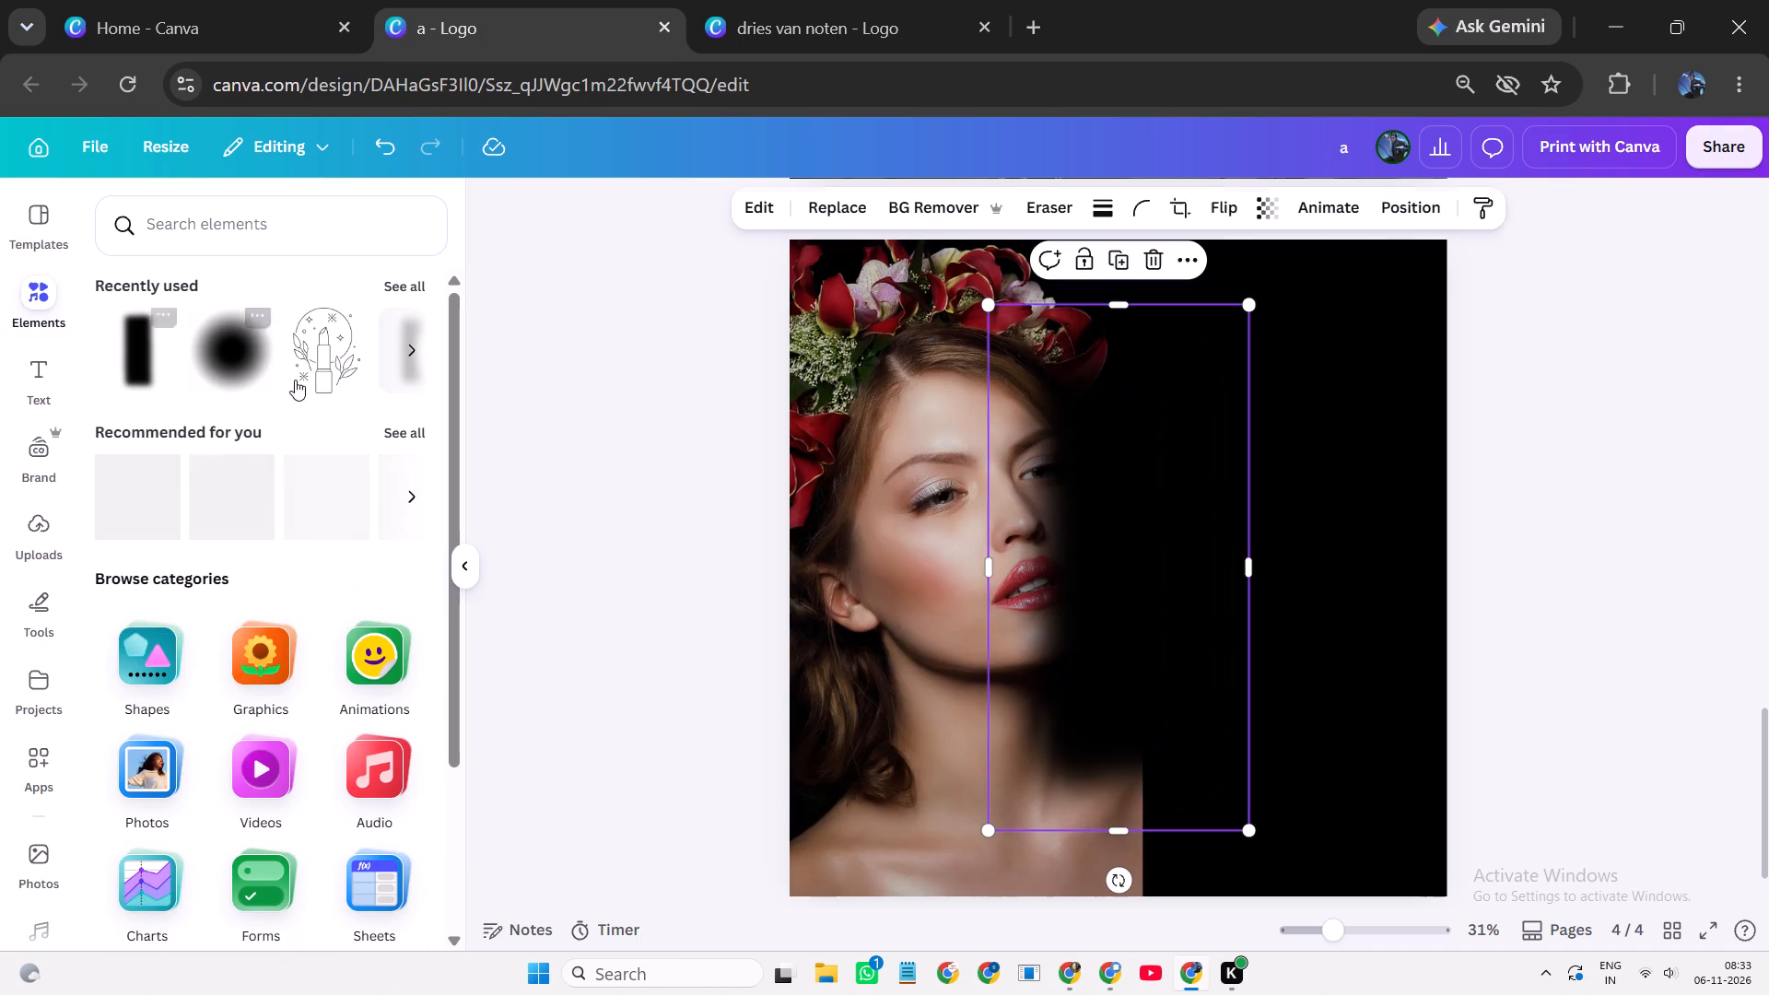
click(635, 307)
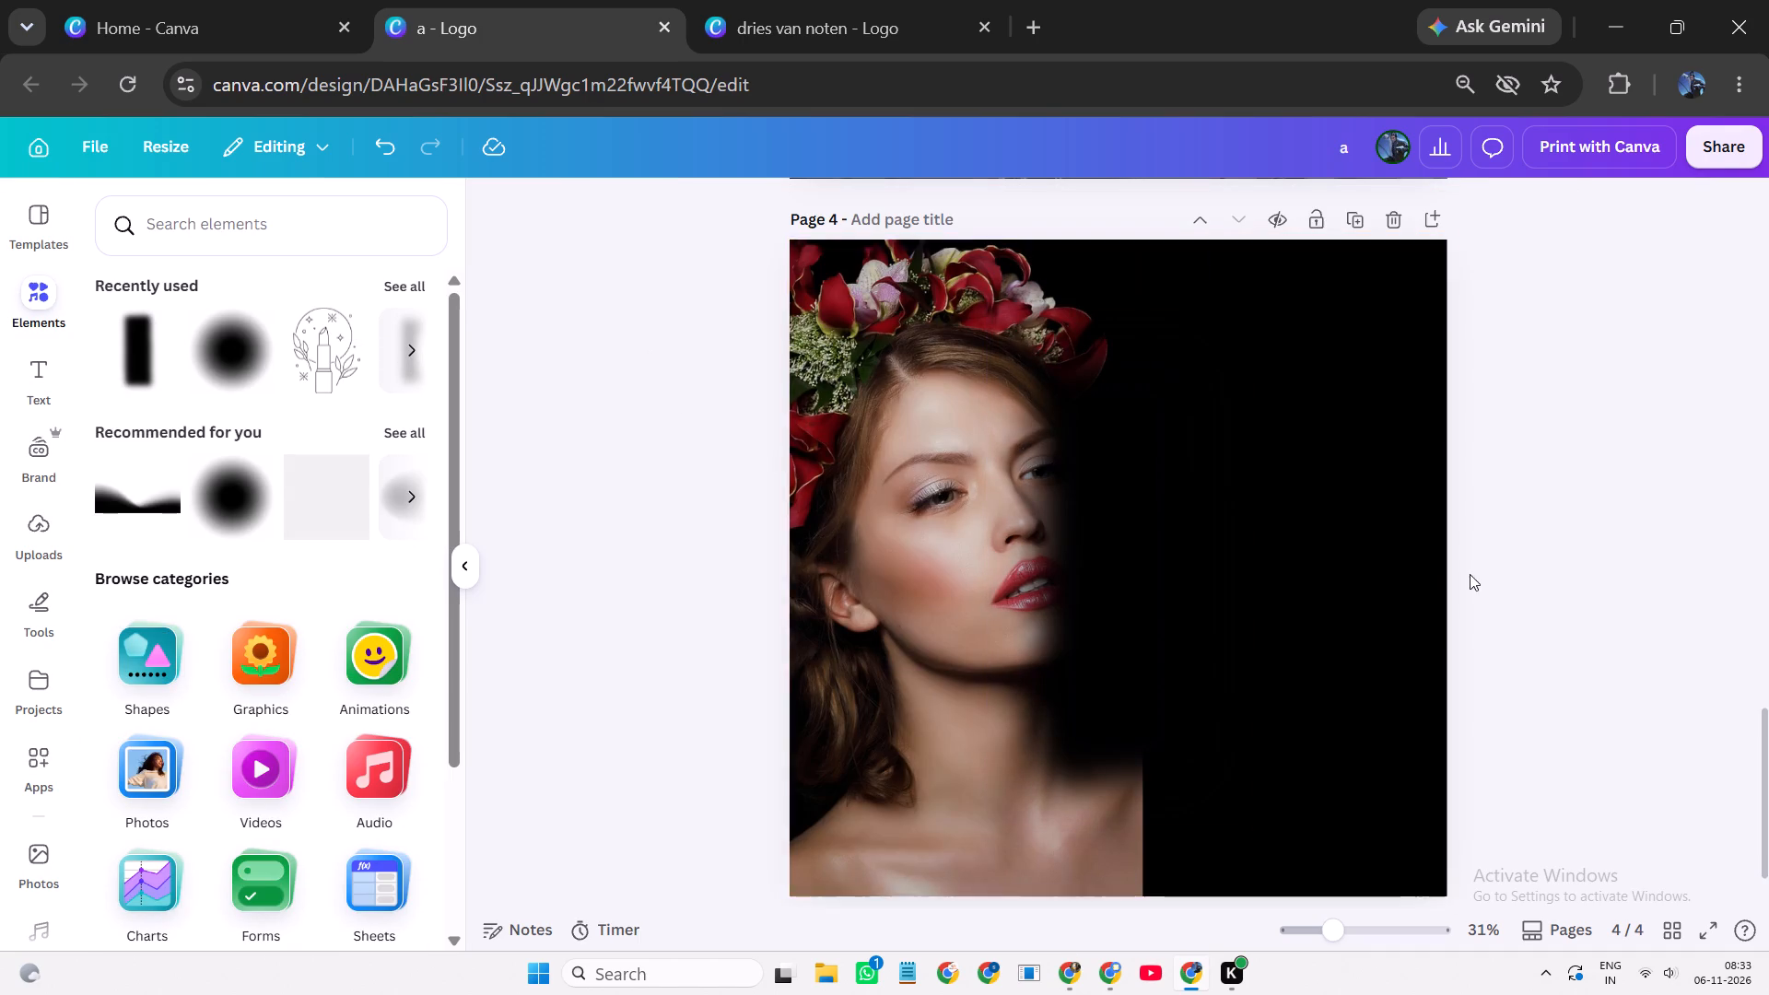
click(471, 575)
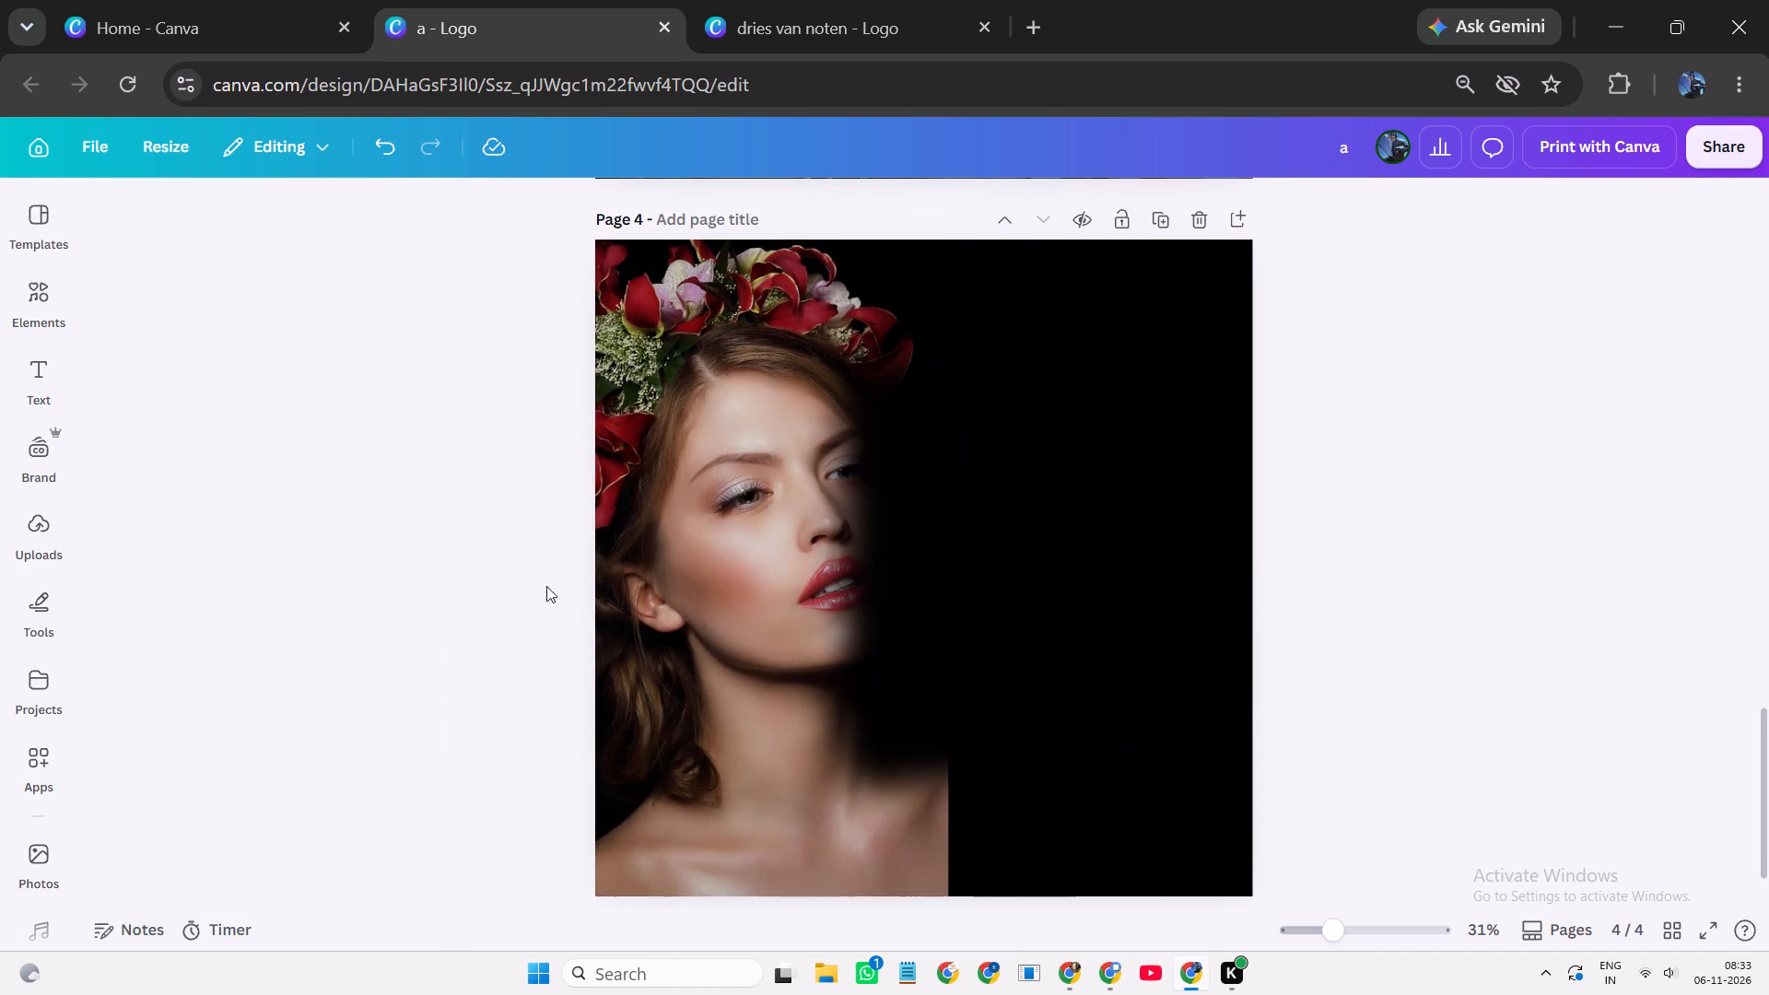
drag(1003, 654, 1019, 610)
drag(1029, 541, 1028, 515)
drag(1028, 509, 1078, 434)
click(1084, 428)
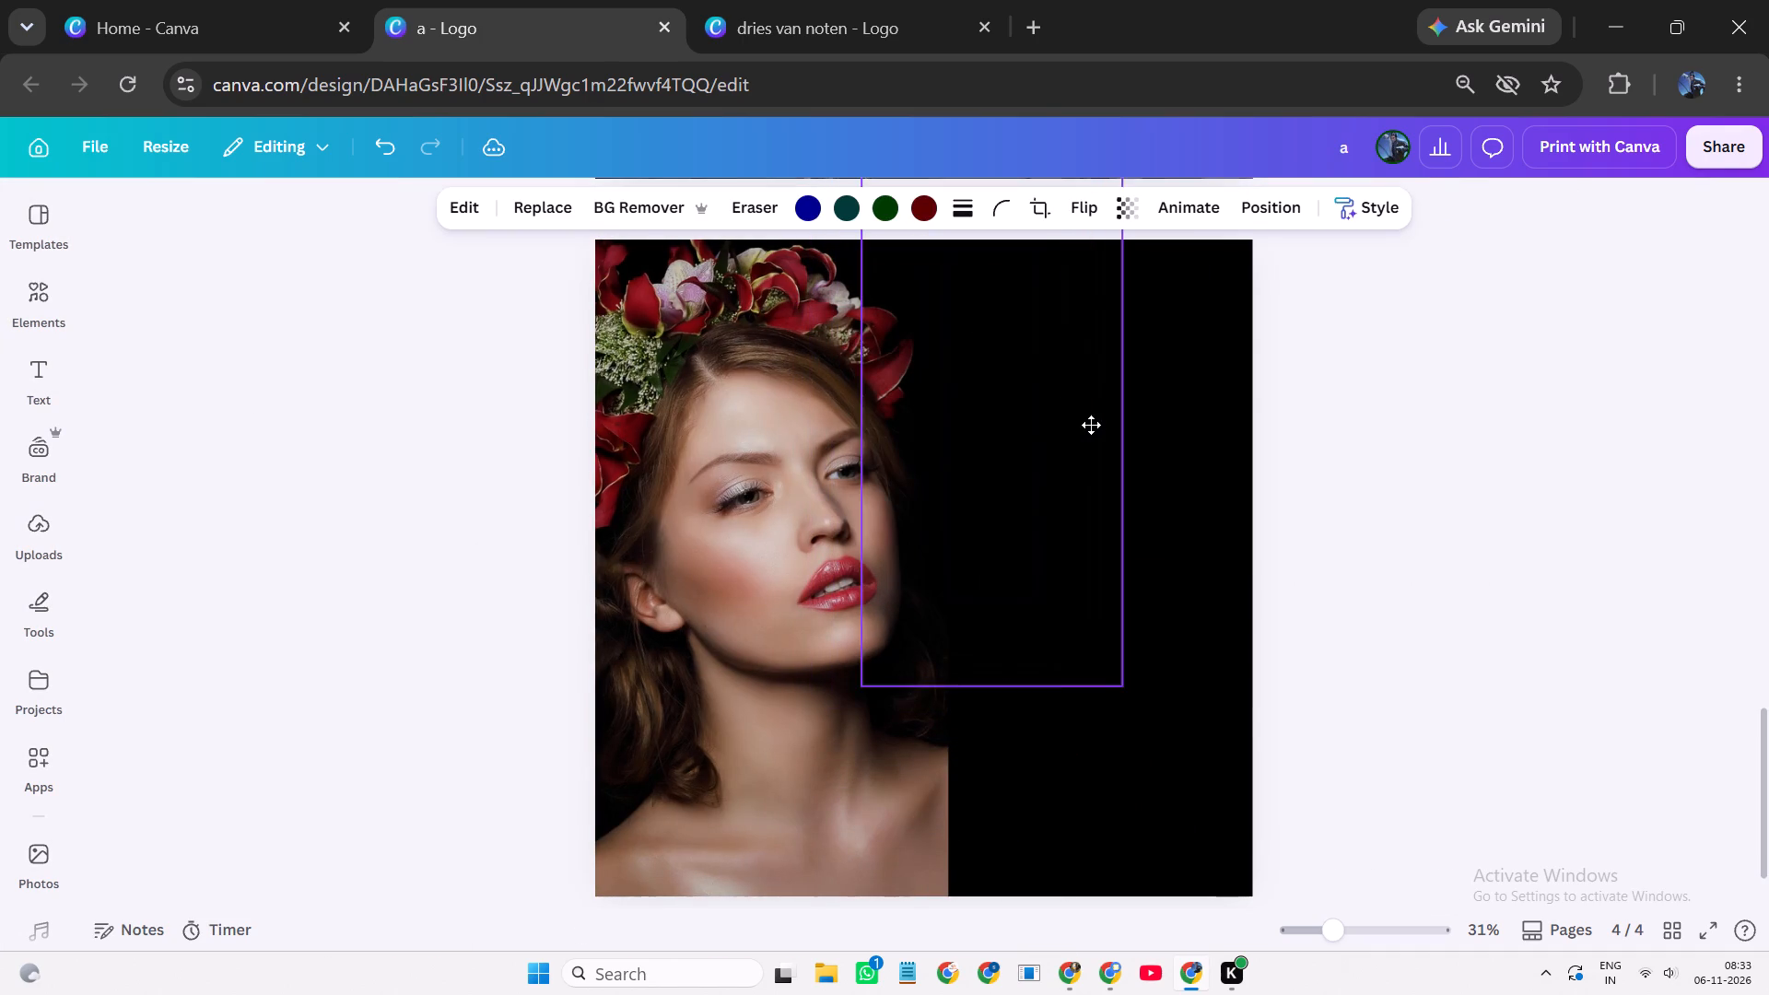
Duplicate the blurred black rectangle and move the copy down to soften the lower part of the portrait's right edge.
click(990, 739)
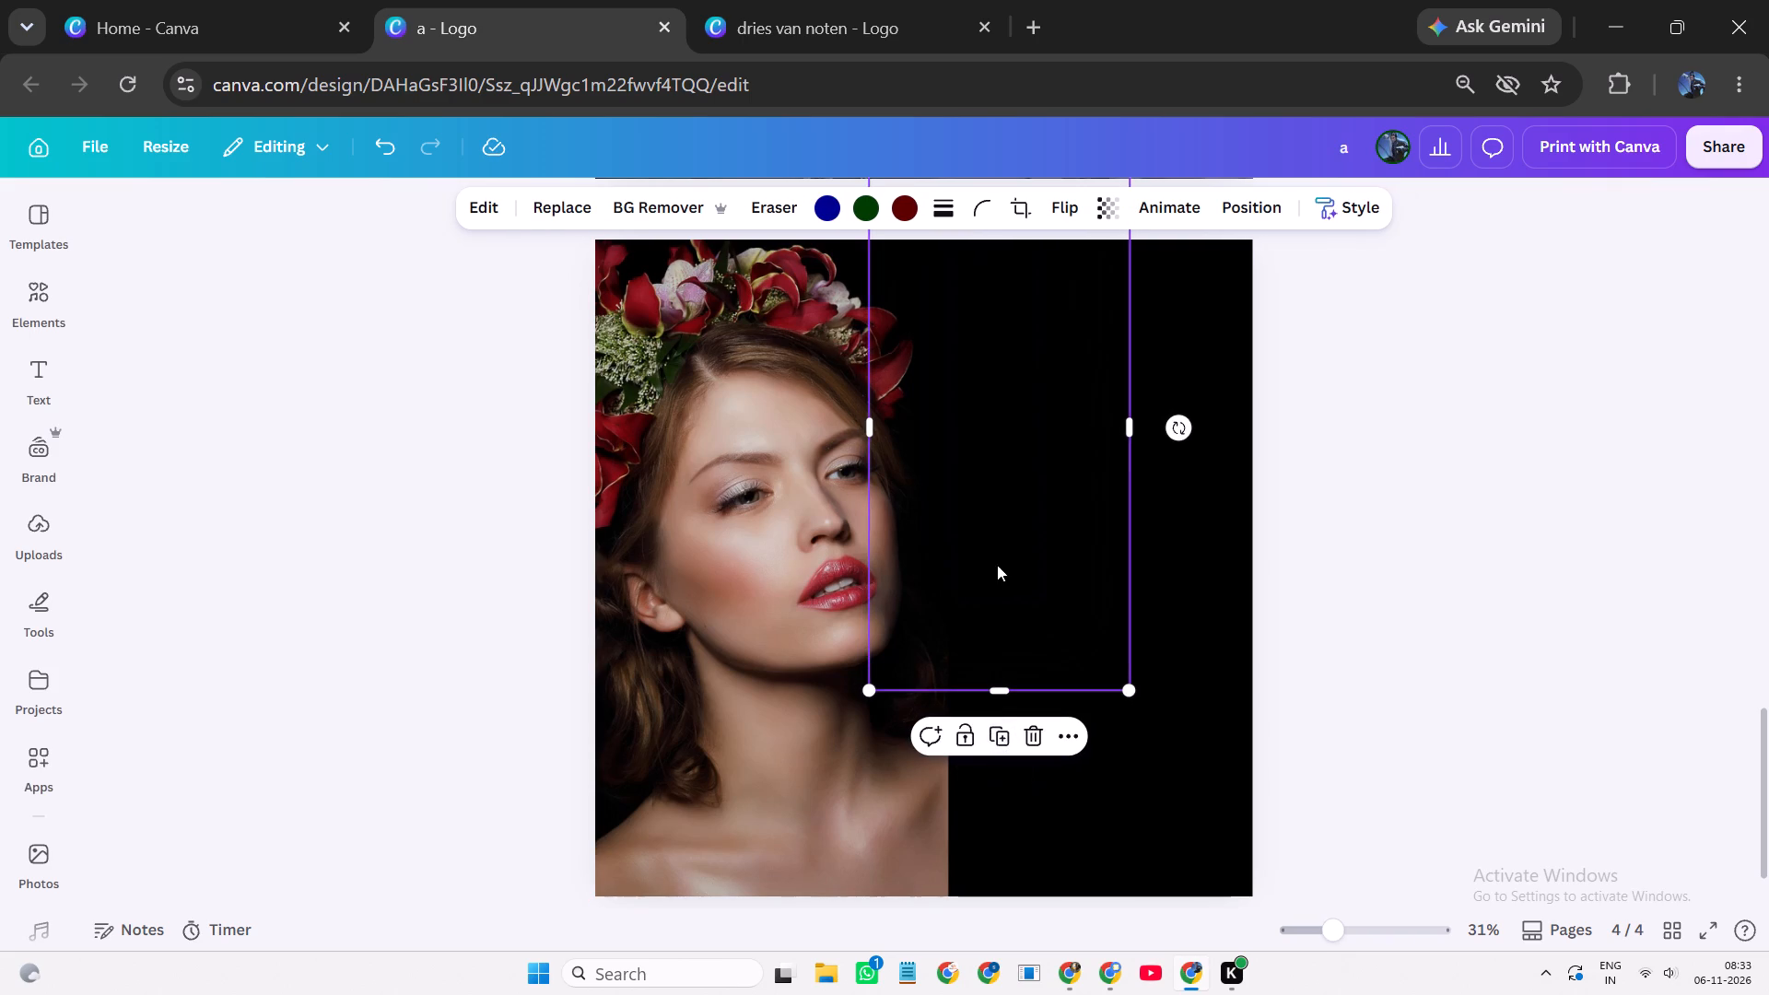
drag(1001, 552, 1002, 894)
click(1387, 736)
scroll(1268, 673, down, 1)
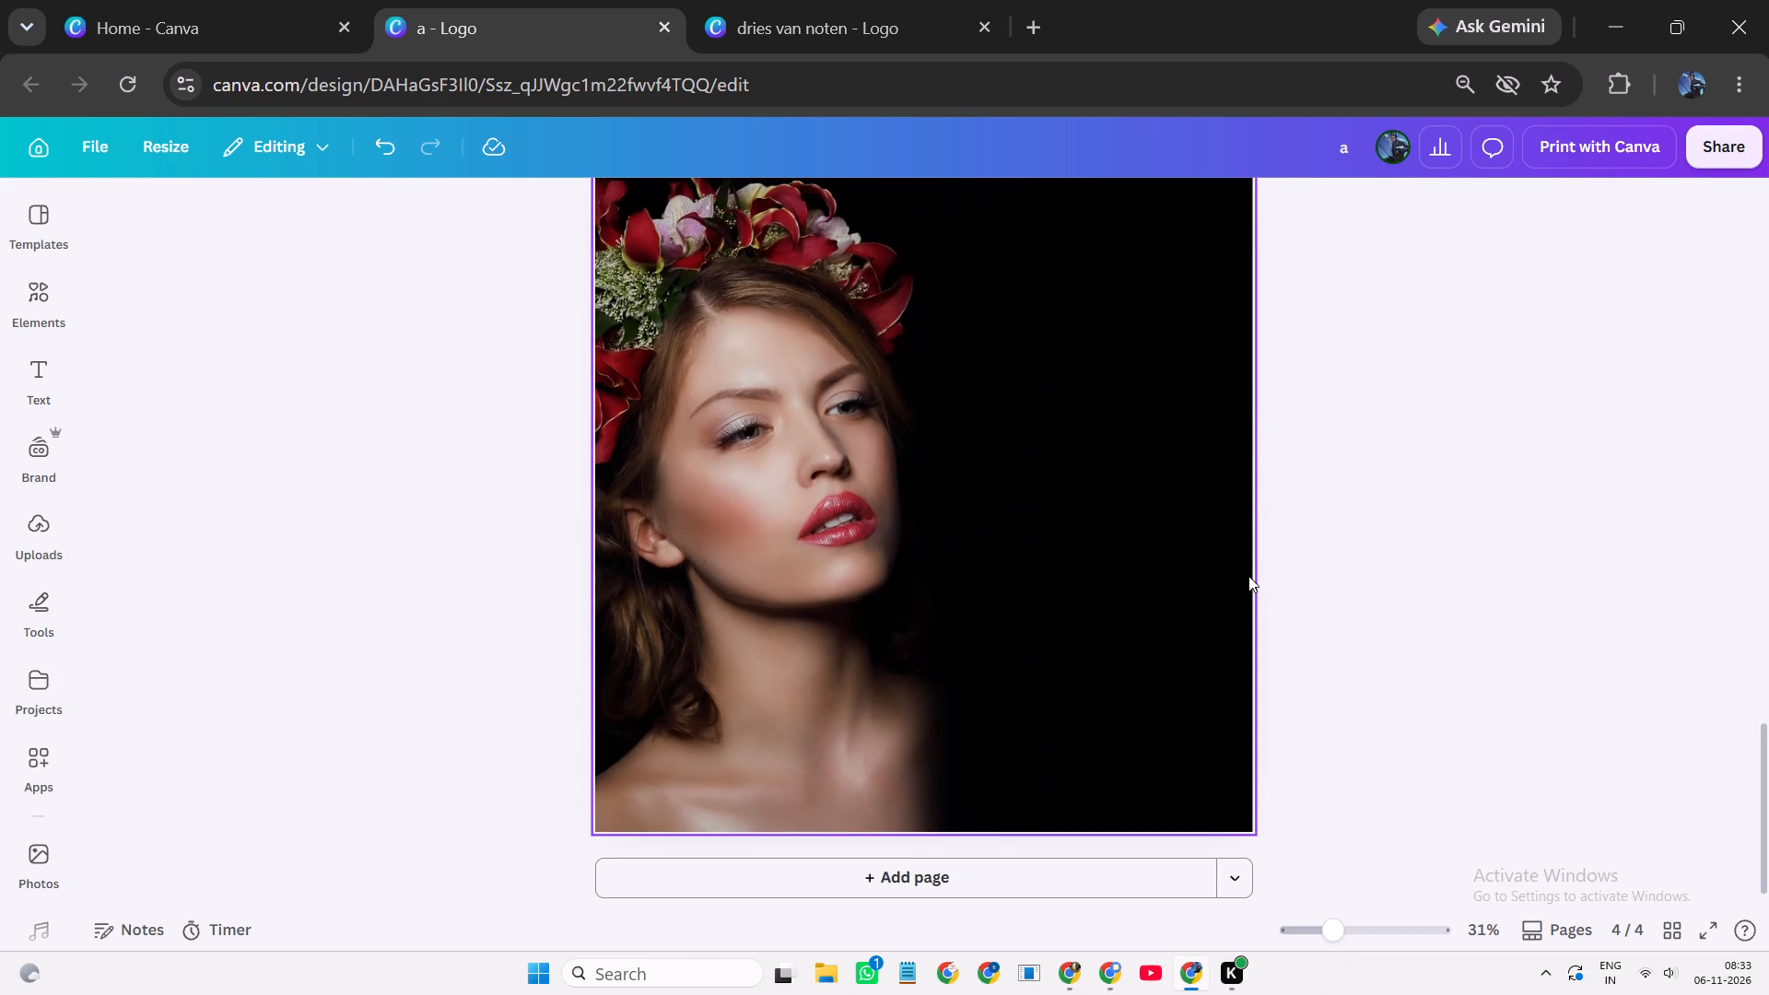
scroll(1248, 576, down, 1)
scroll(1247, 576, up, 2)
scroll(1247, 576, down, 2)
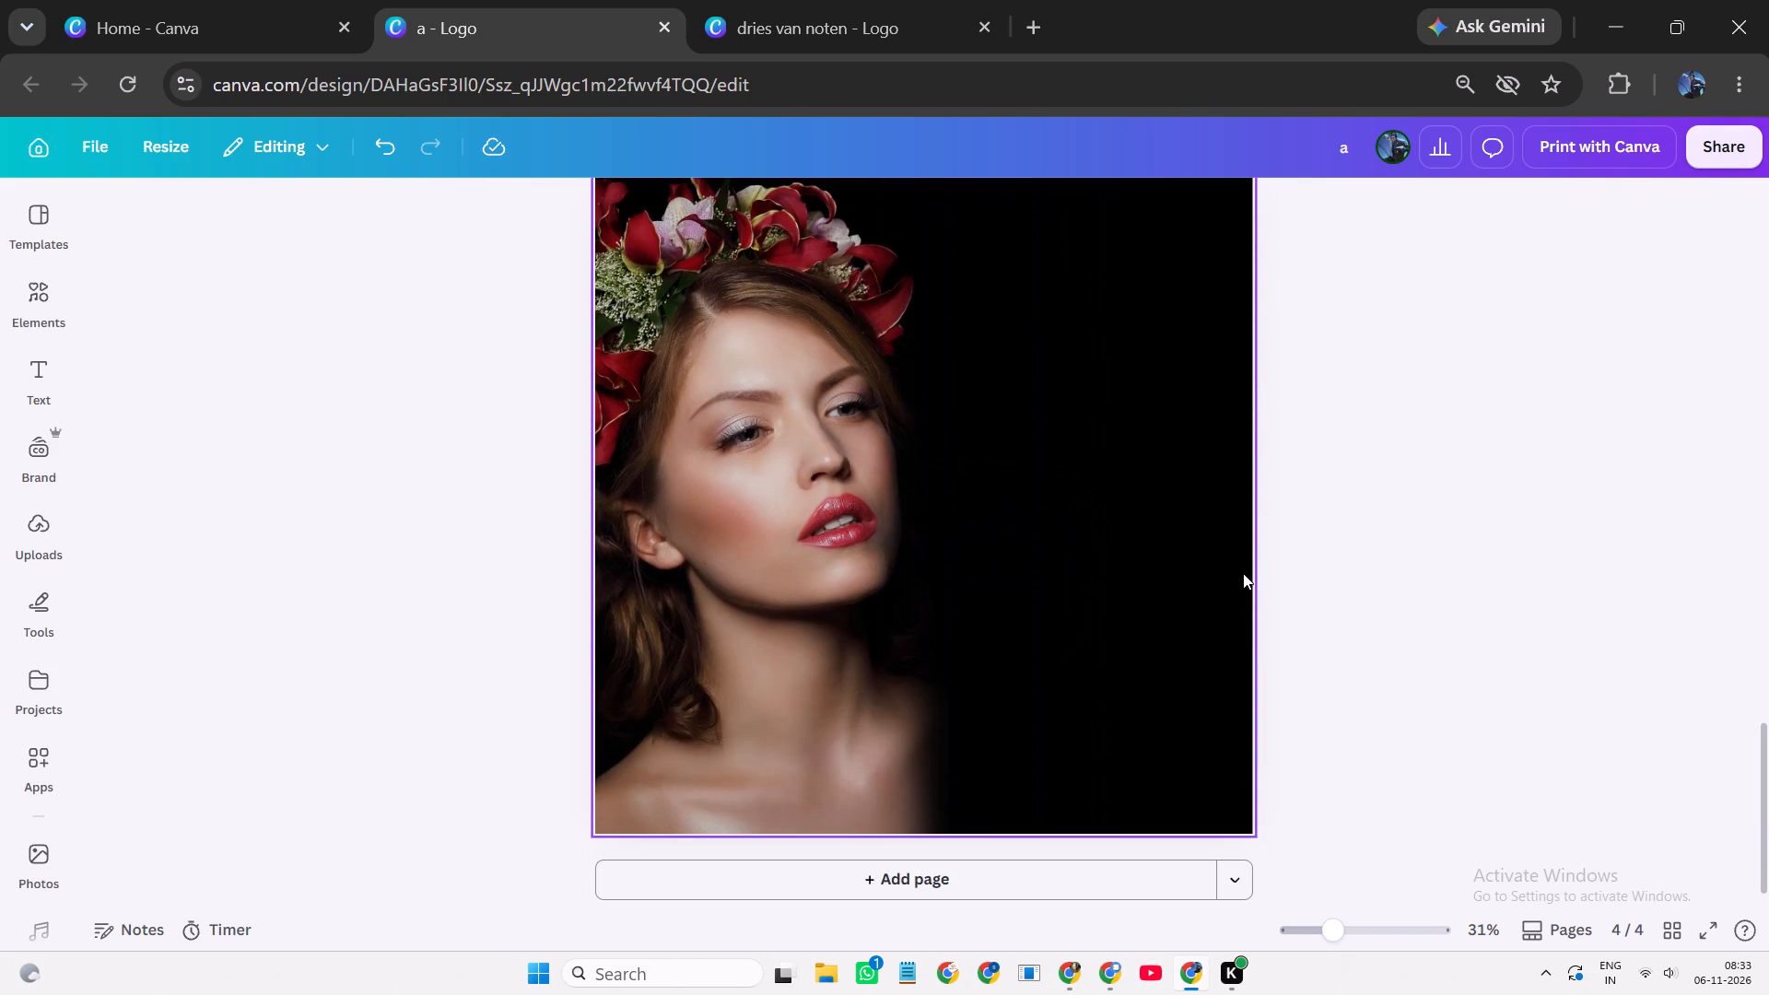
Add a square shape to page 4 and enlarge it to cover the whole flower-crown portrait past its right edge.
key(r)
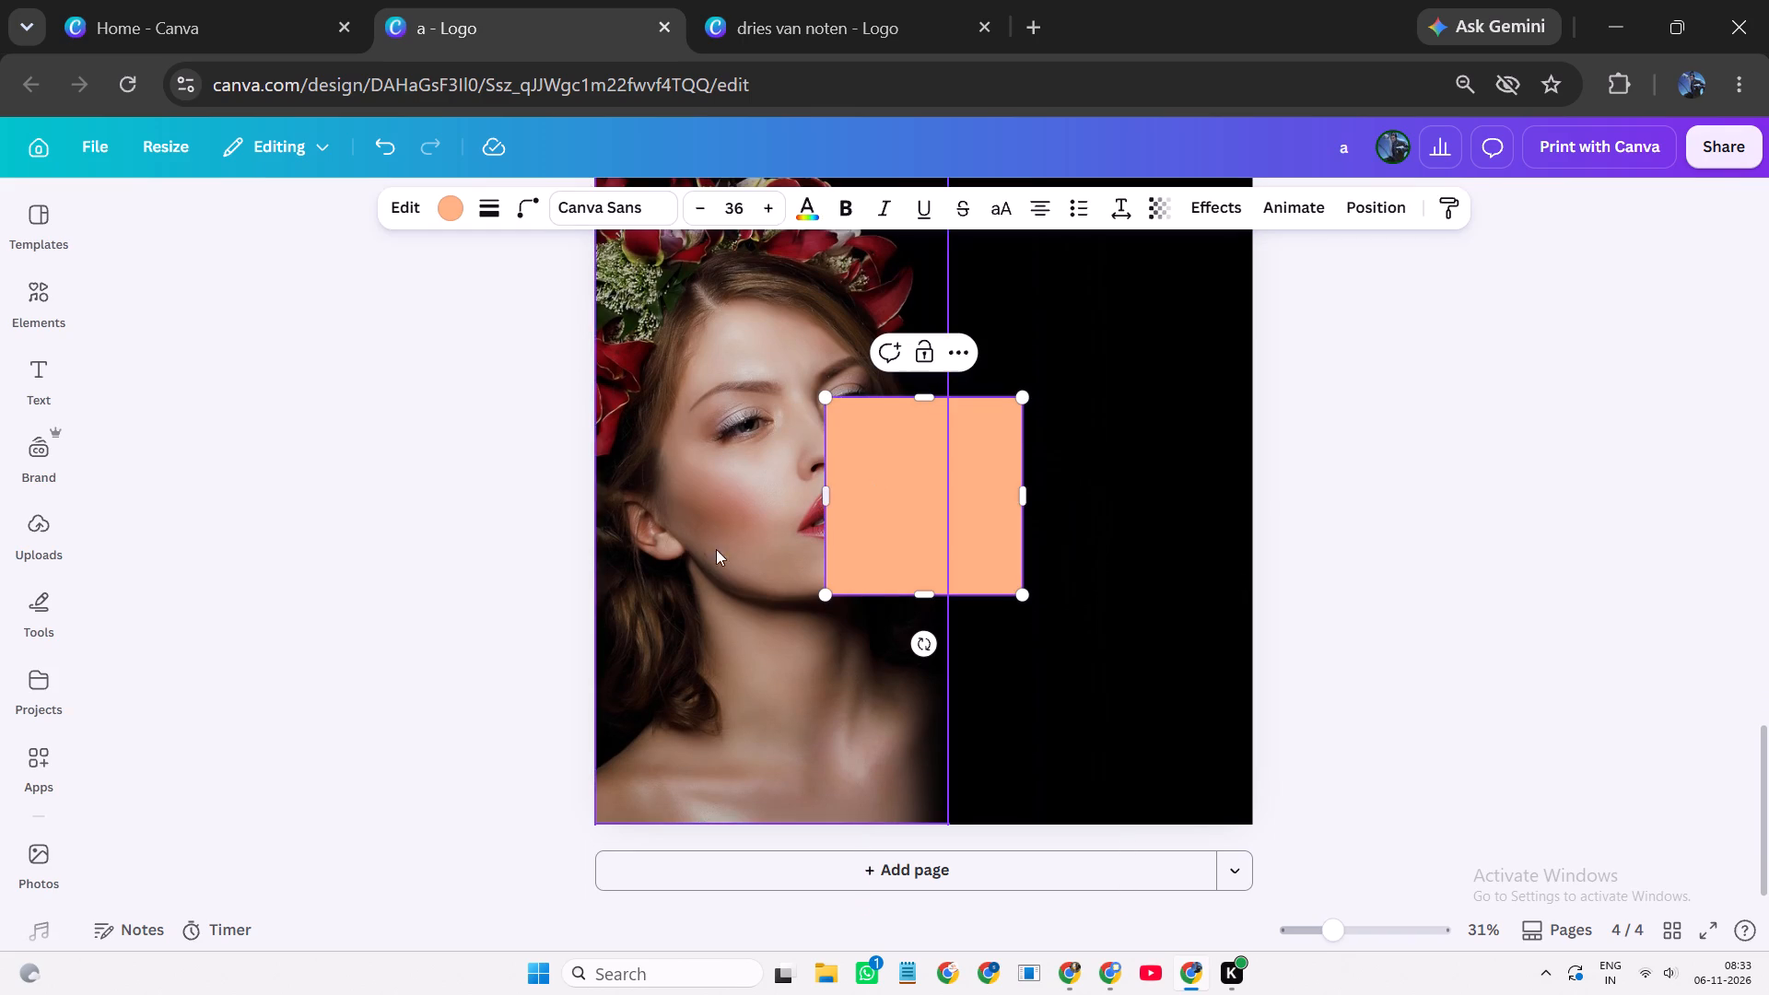
click(501, 556)
drag(840, 535, 545, 264)
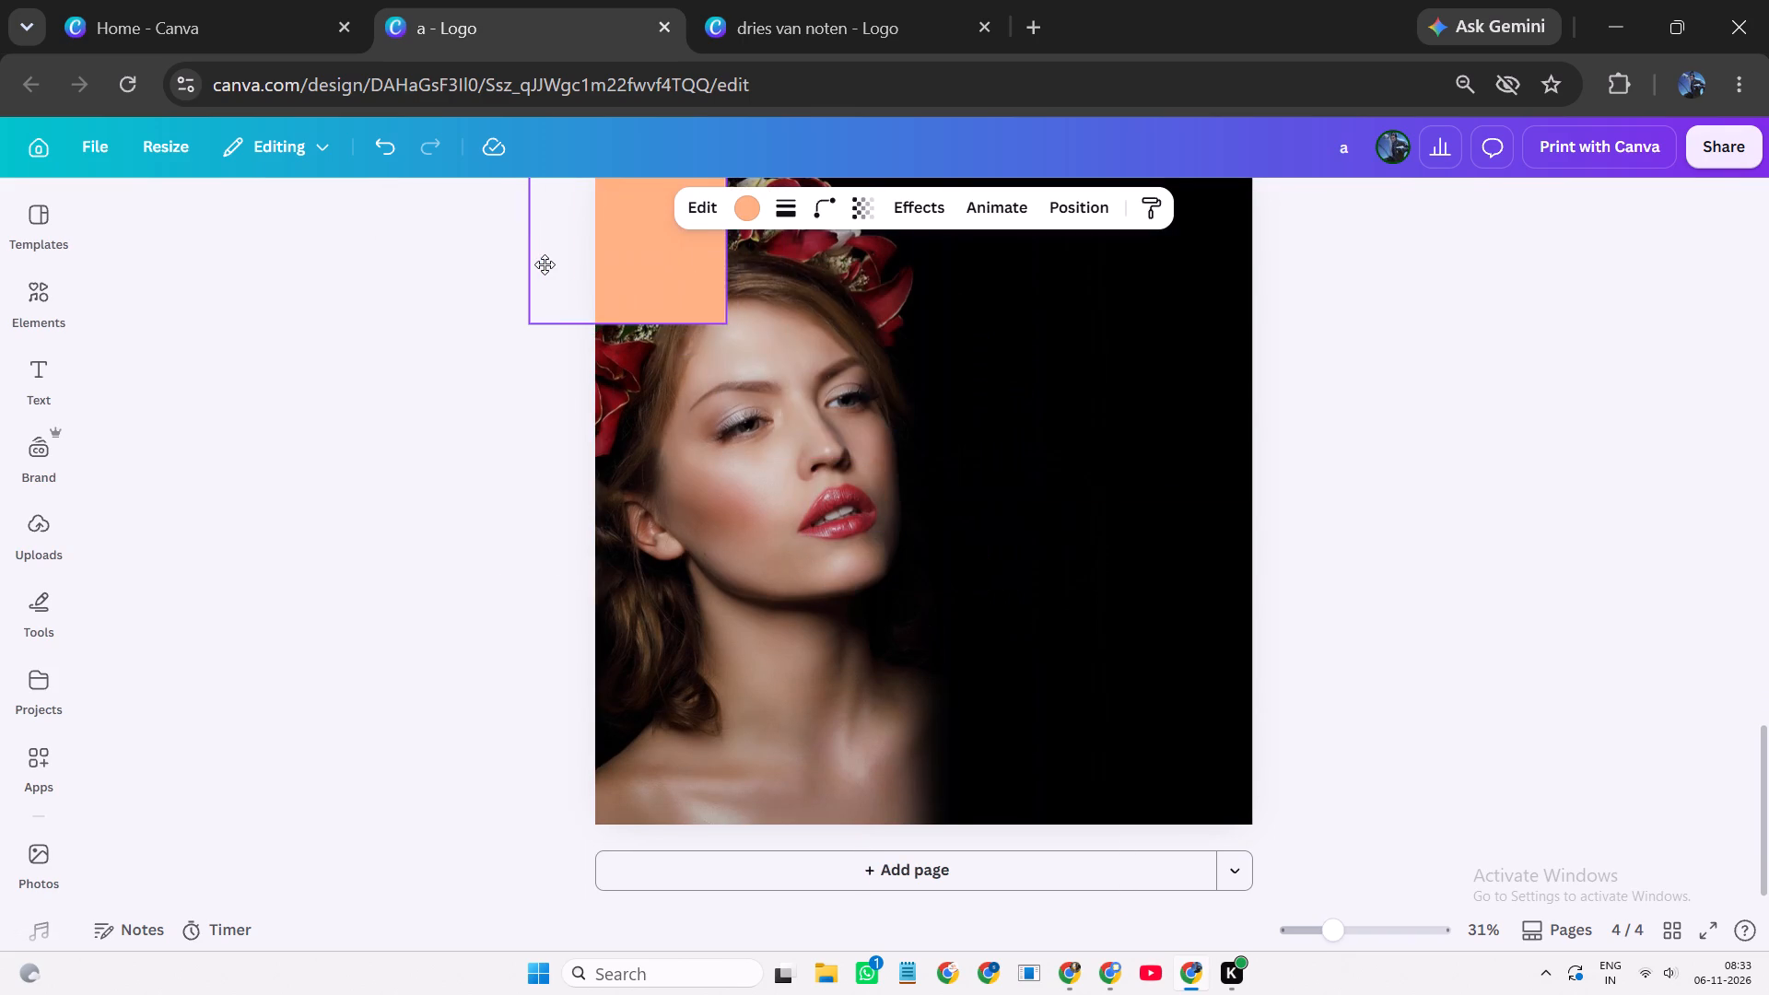
drag(545, 264, 545, 265)
drag(723, 325, 955, 490)
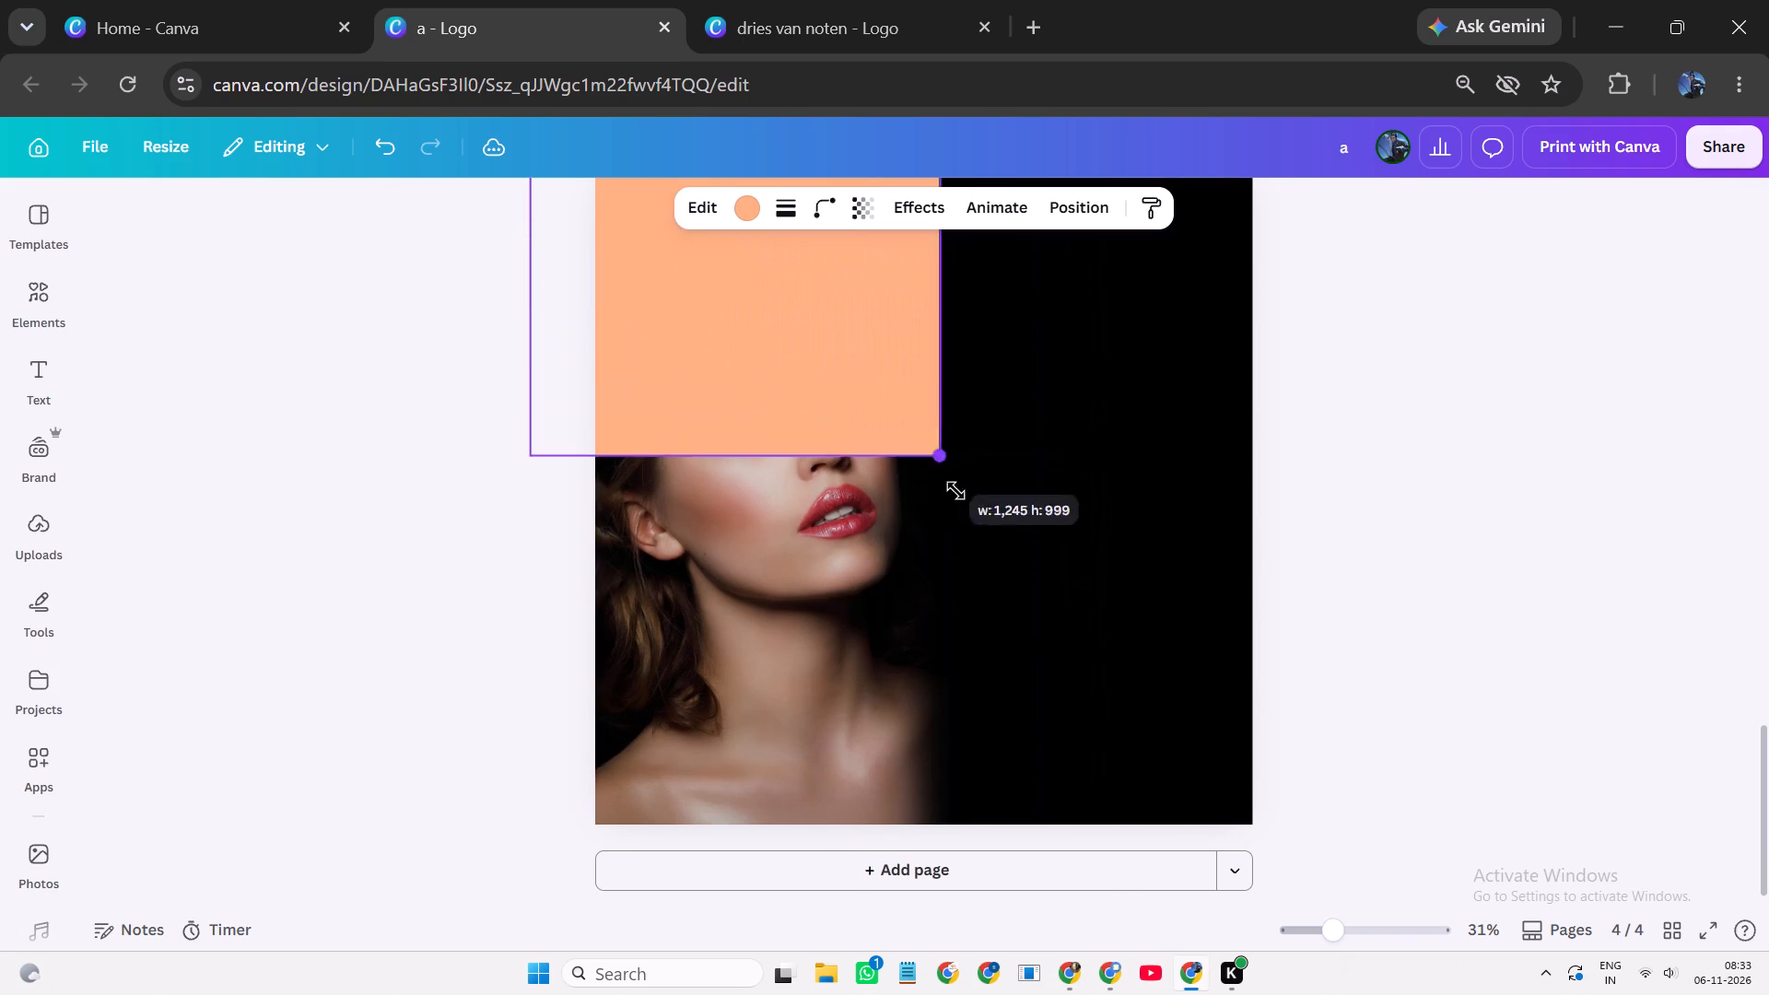
drag(955, 490, 1010, 880)
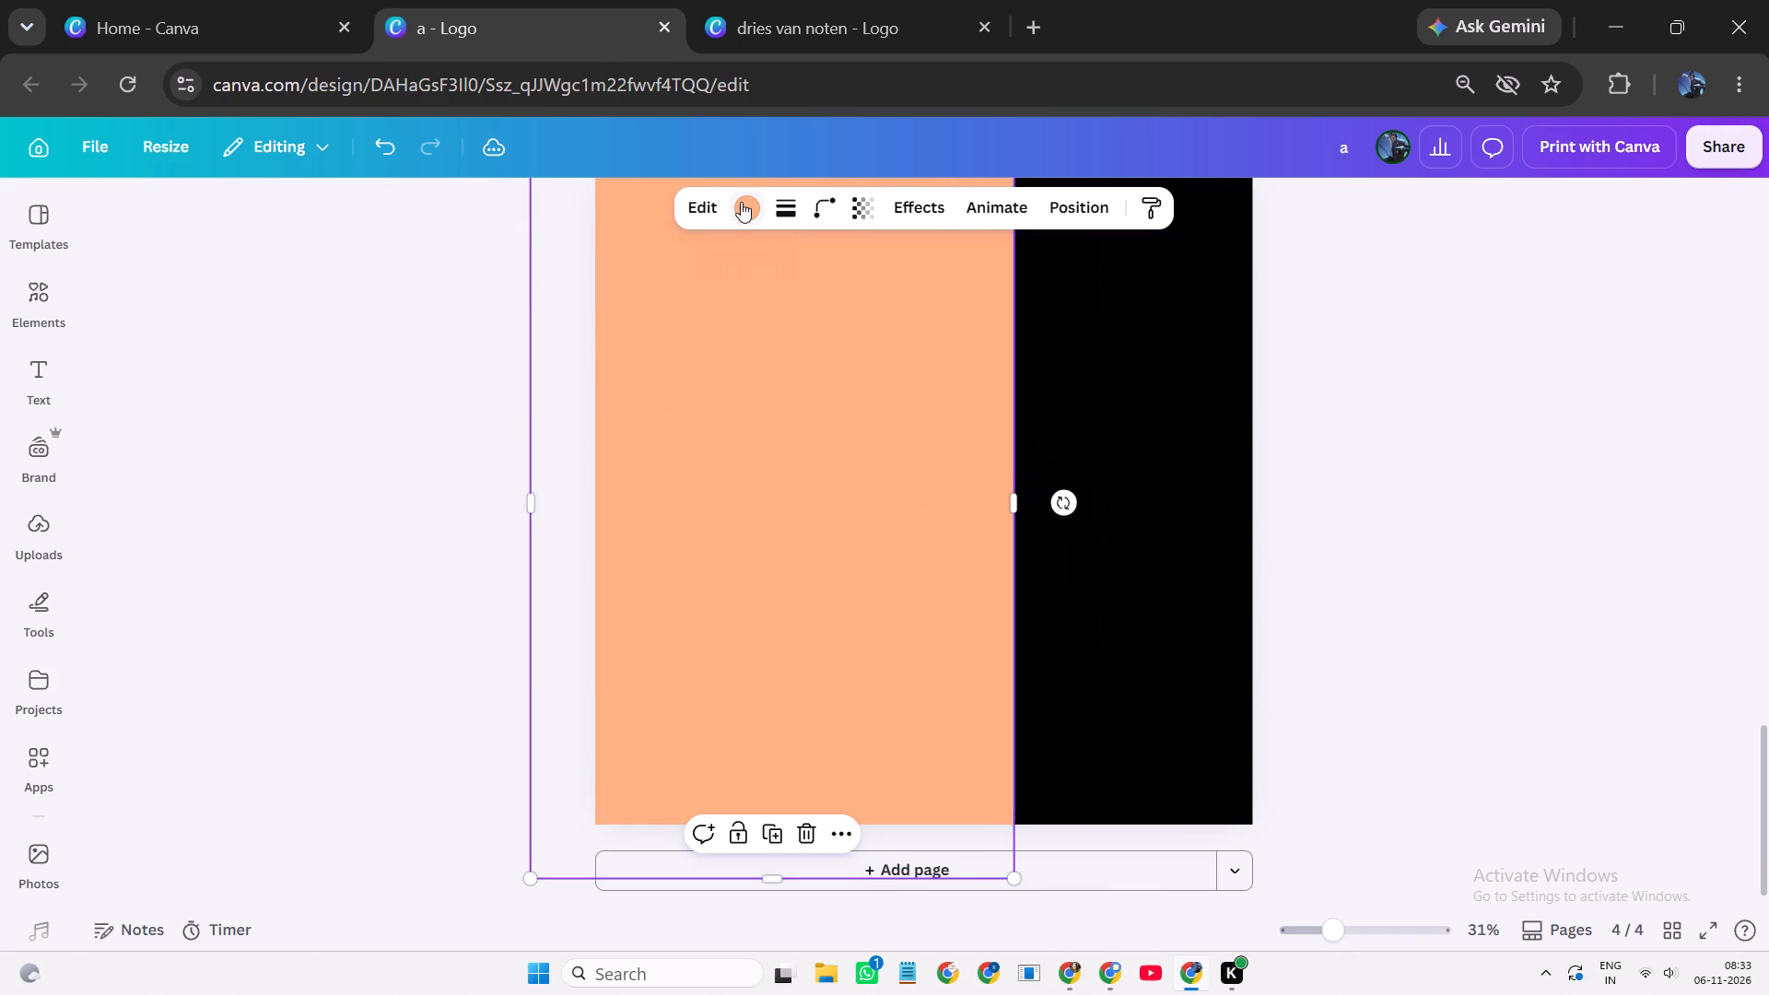
Fill the covering square with black and reduce its opacity to make a semi-transparent dark overlay on the portrait.
click(741, 202)
click(418, 372)
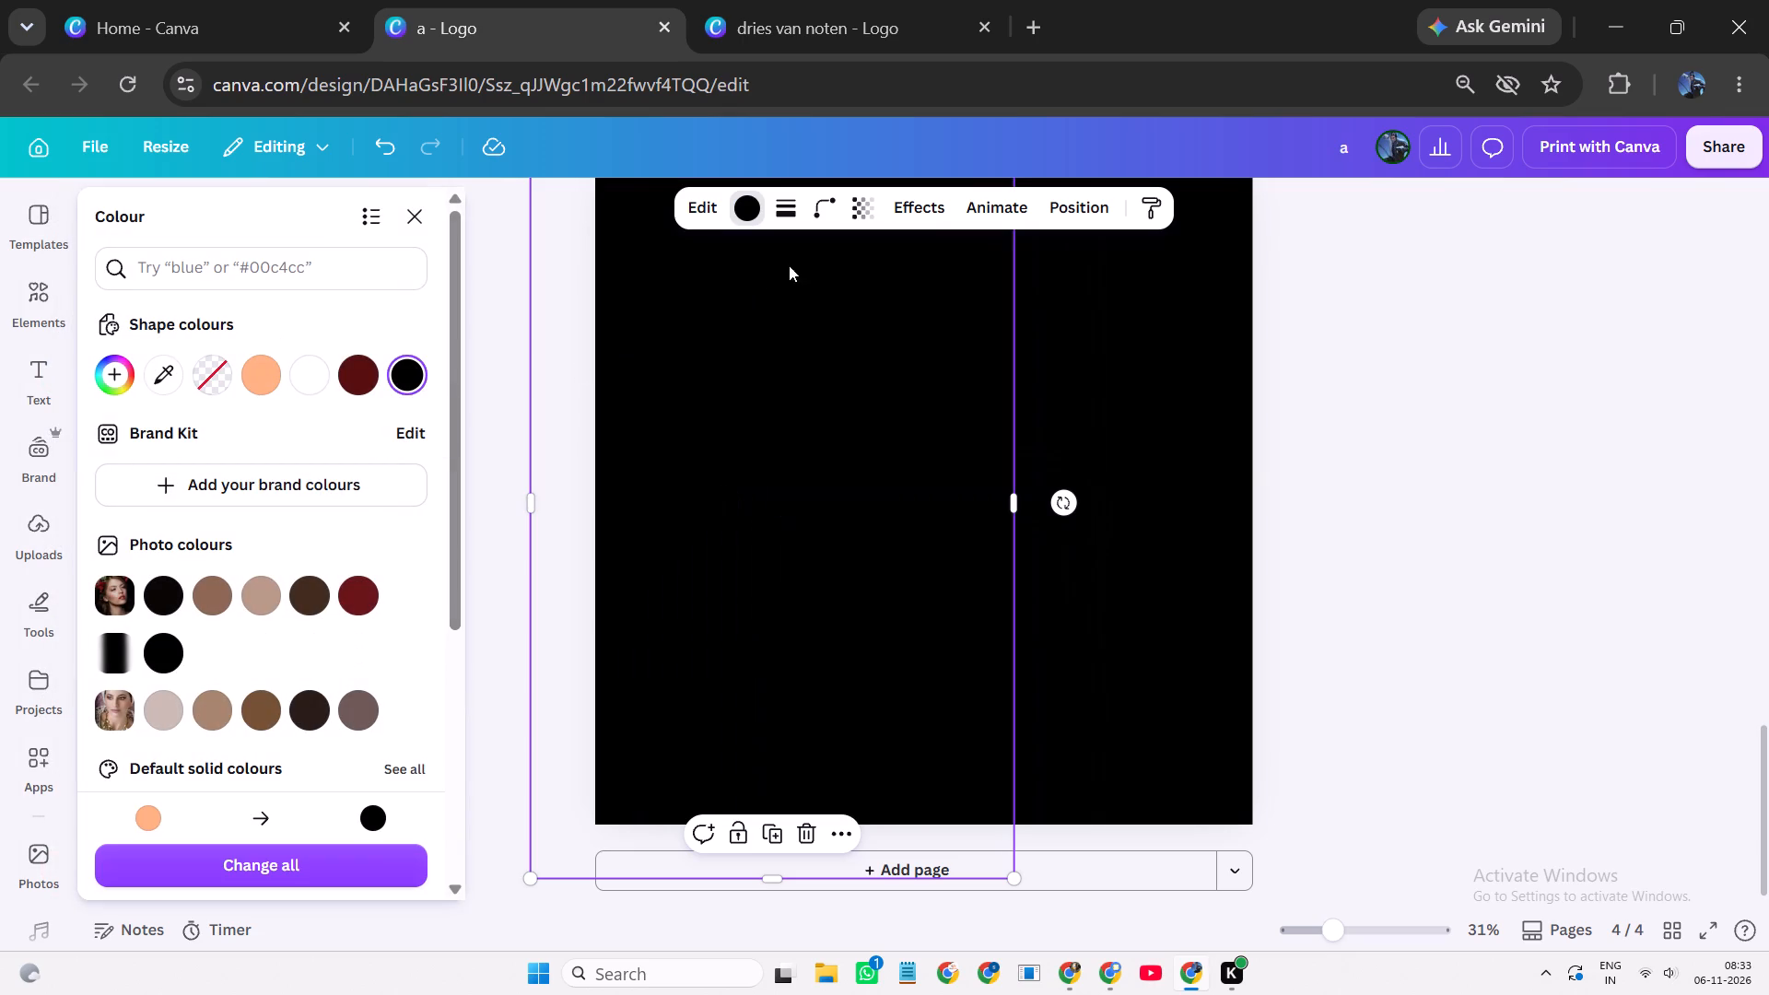
click(876, 218)
drag(885, 288, 866, 312)
drag(862, 315, 837, 331)
click(1262, 430)
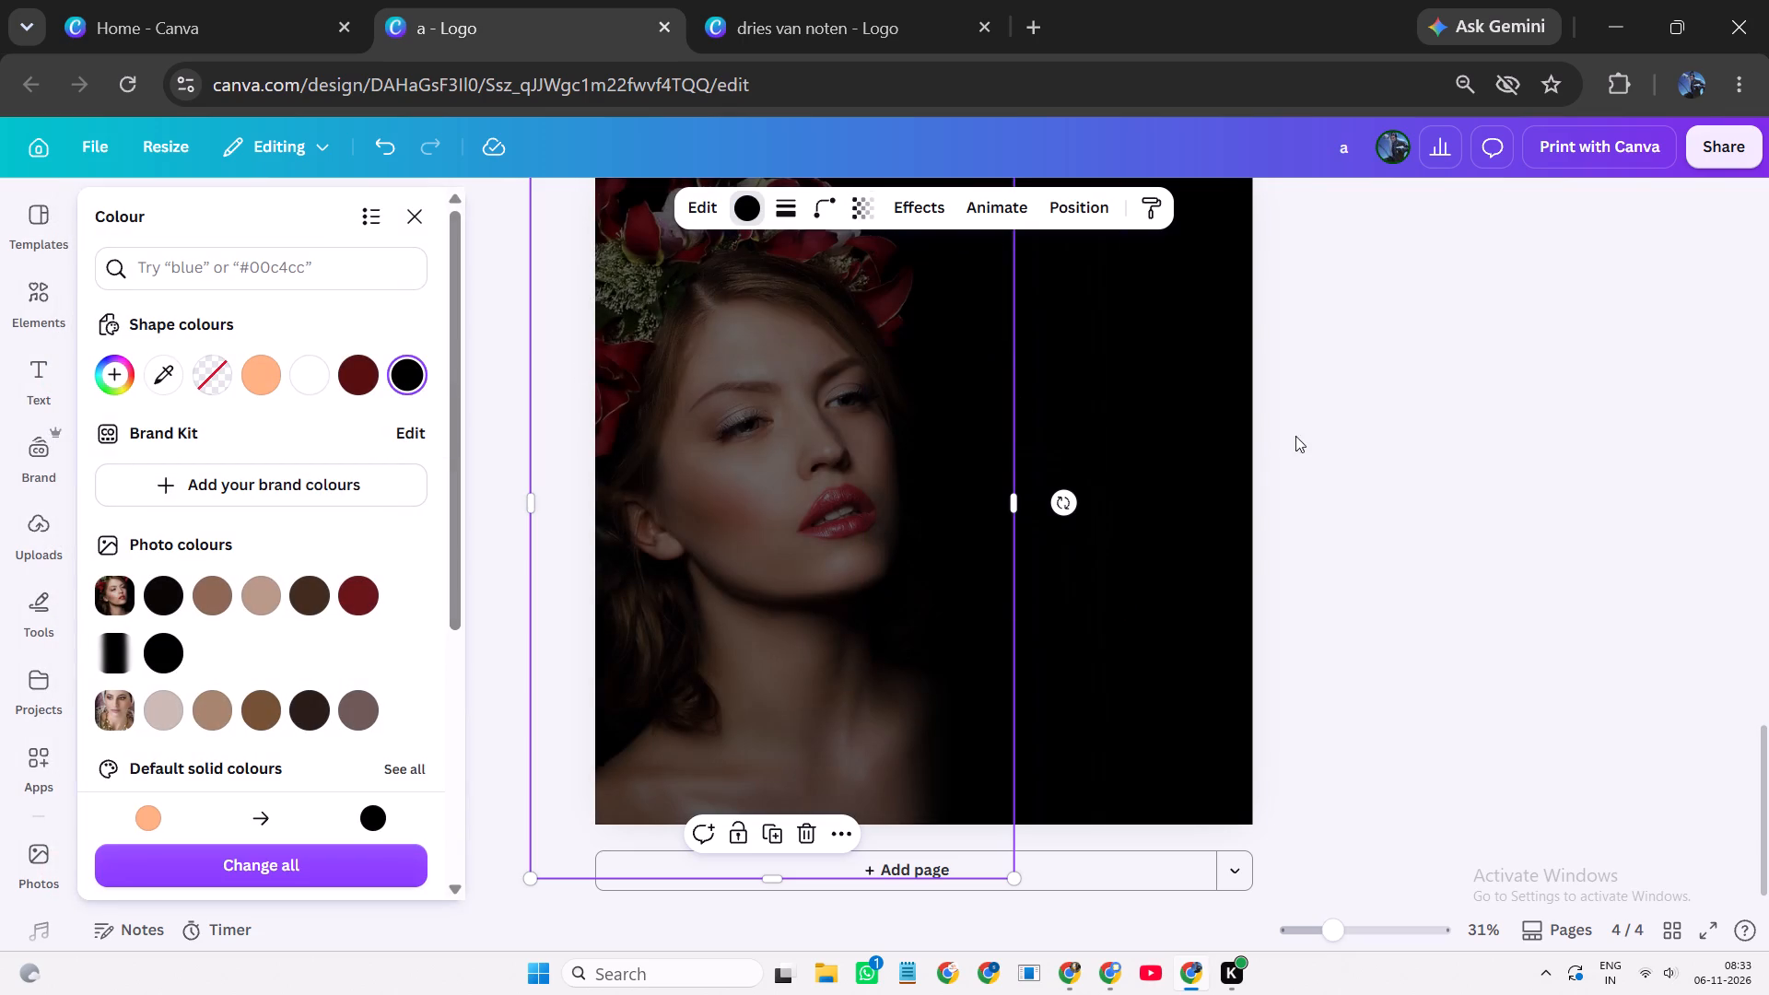
click(1315, 433)
click(1308, 491)
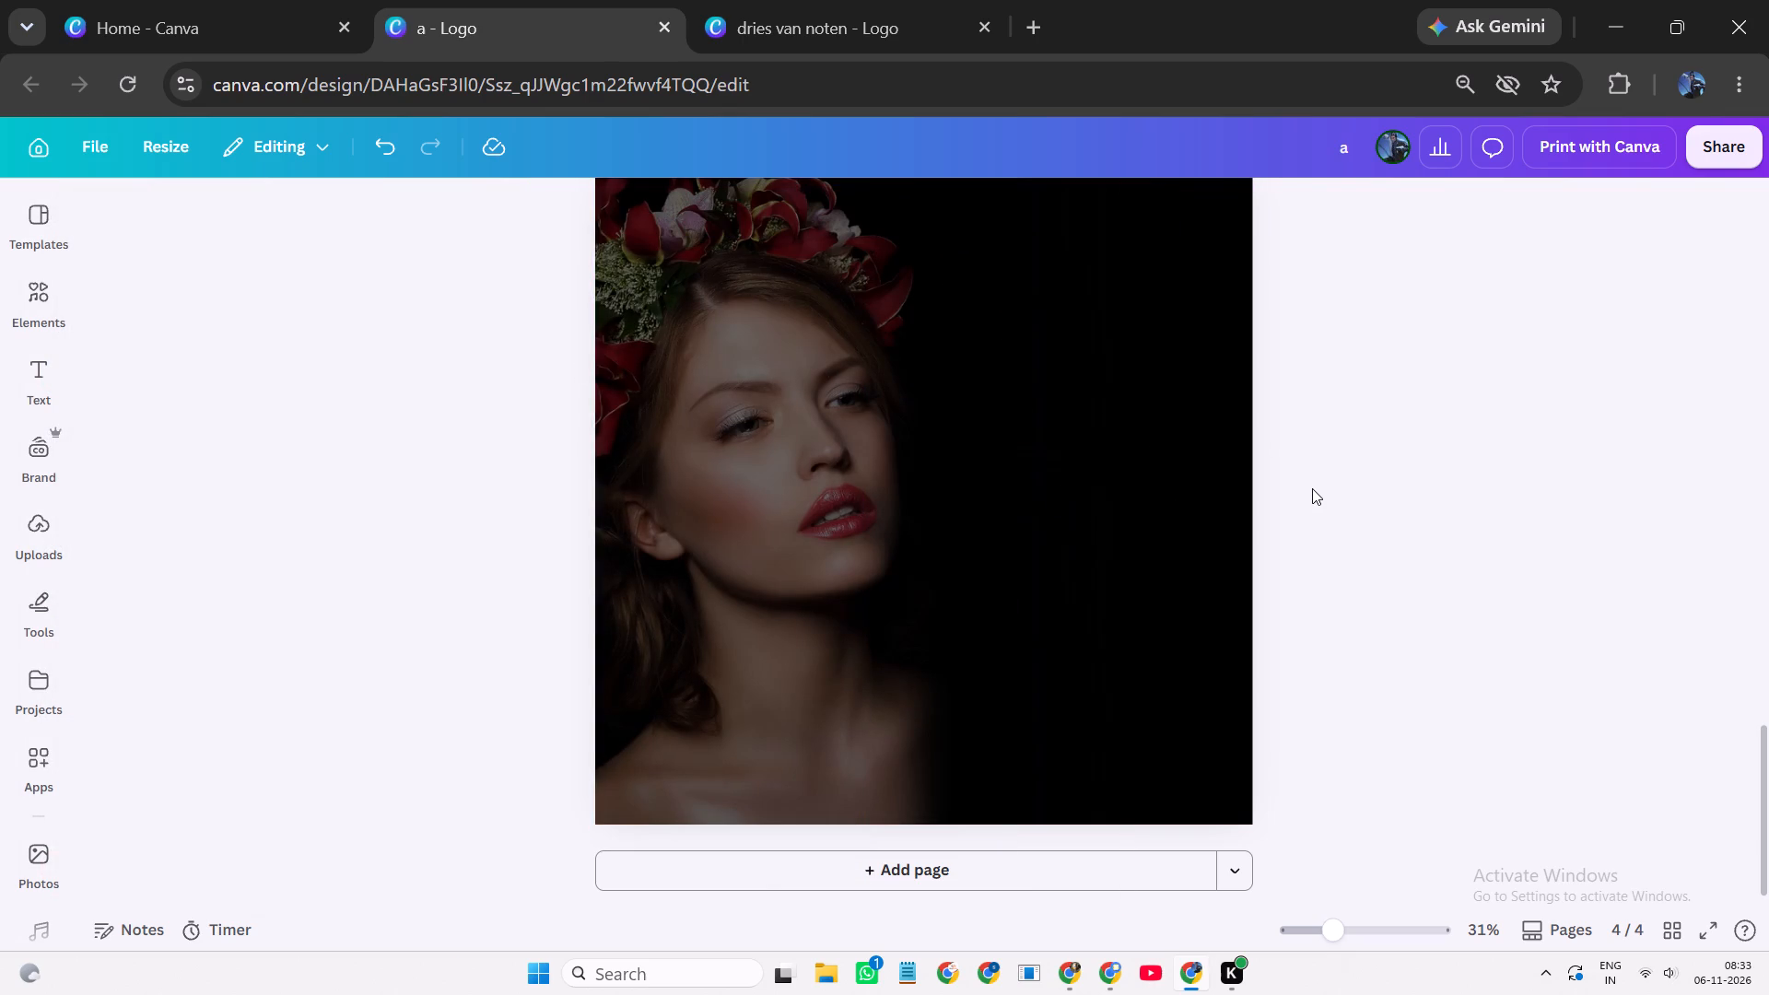
scroll(1299, 497, up, 1)
scroll(1299, 497, down, 1)
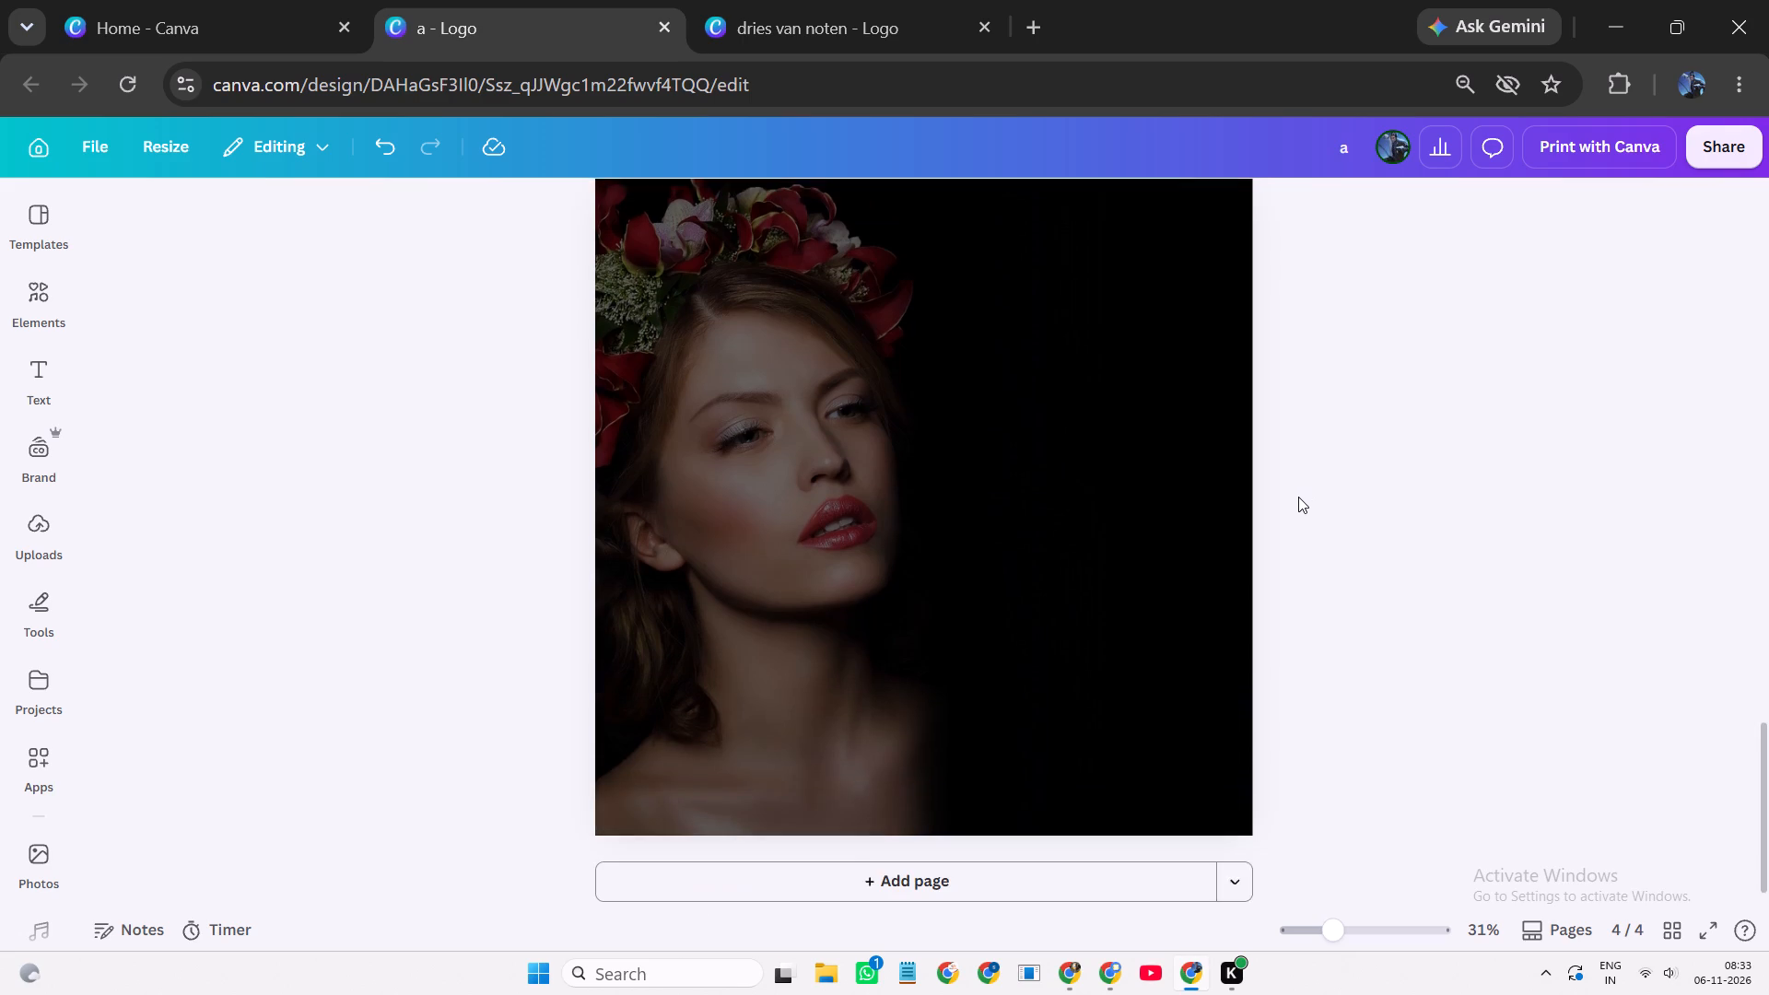
scroll(417, 392, up, 1)
scroll(417, 392, down, 2)
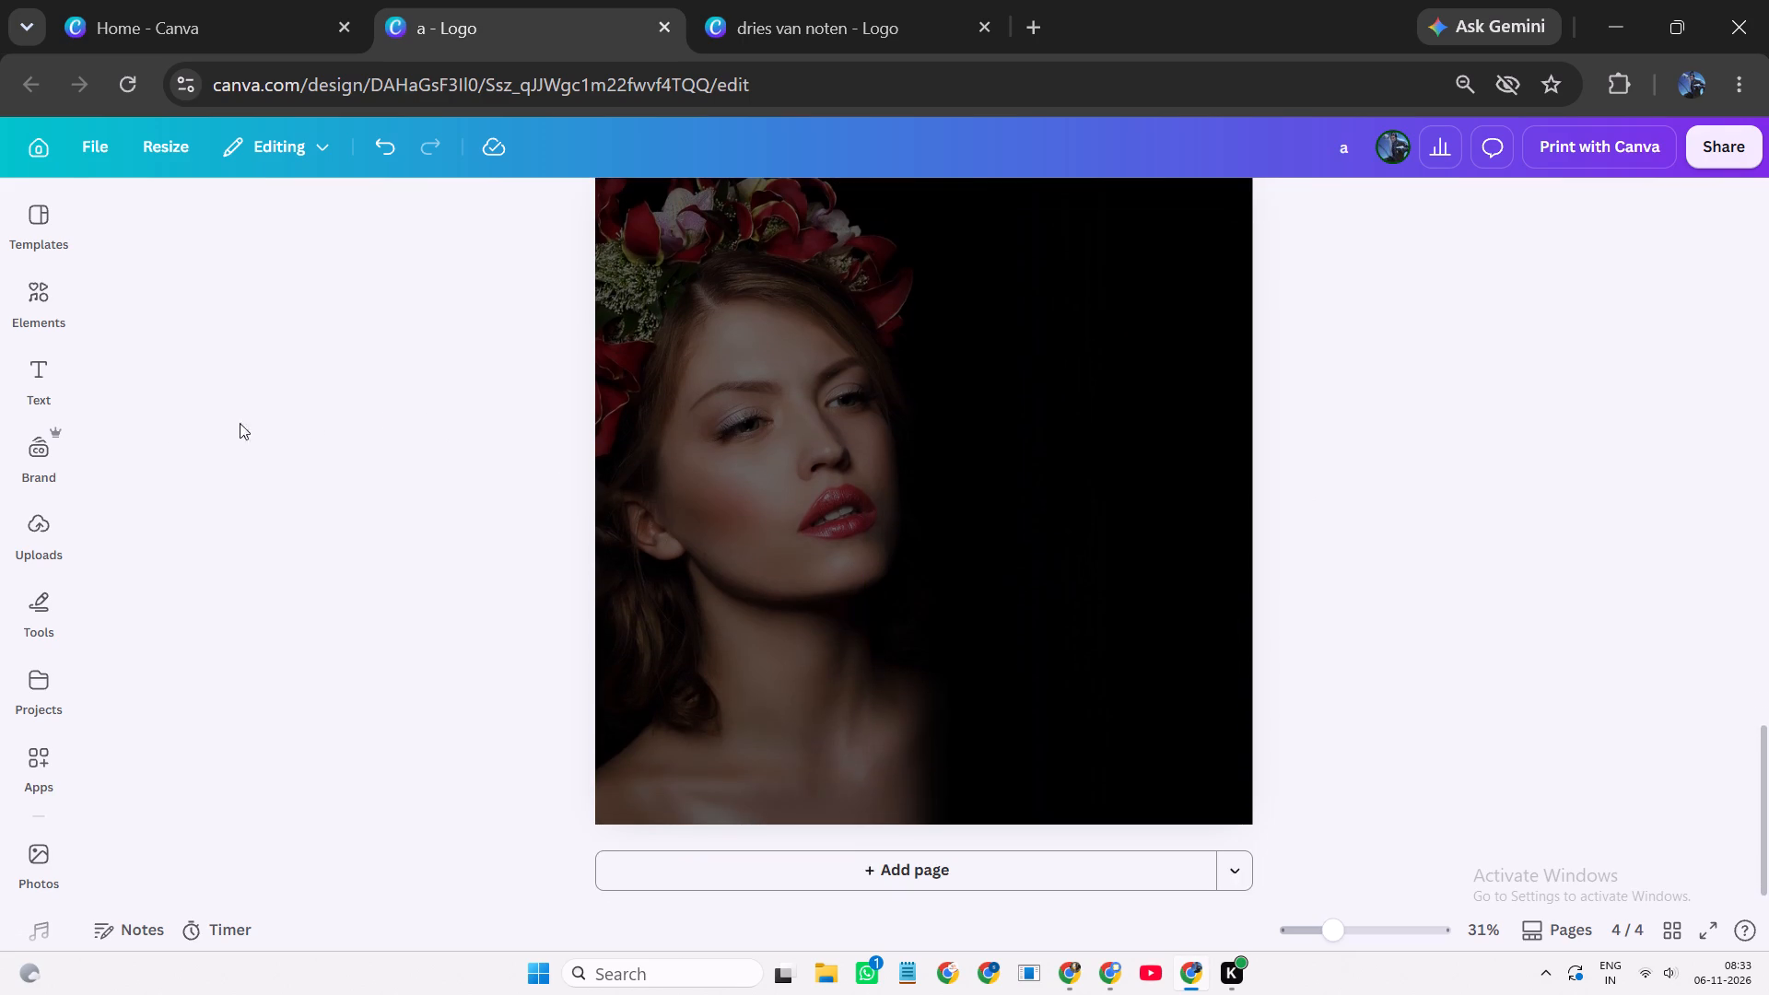
Add the recommended wavy black fade graphic to page 4 and place it unrotated over the portrait's bottom edge.
click(37, 267)
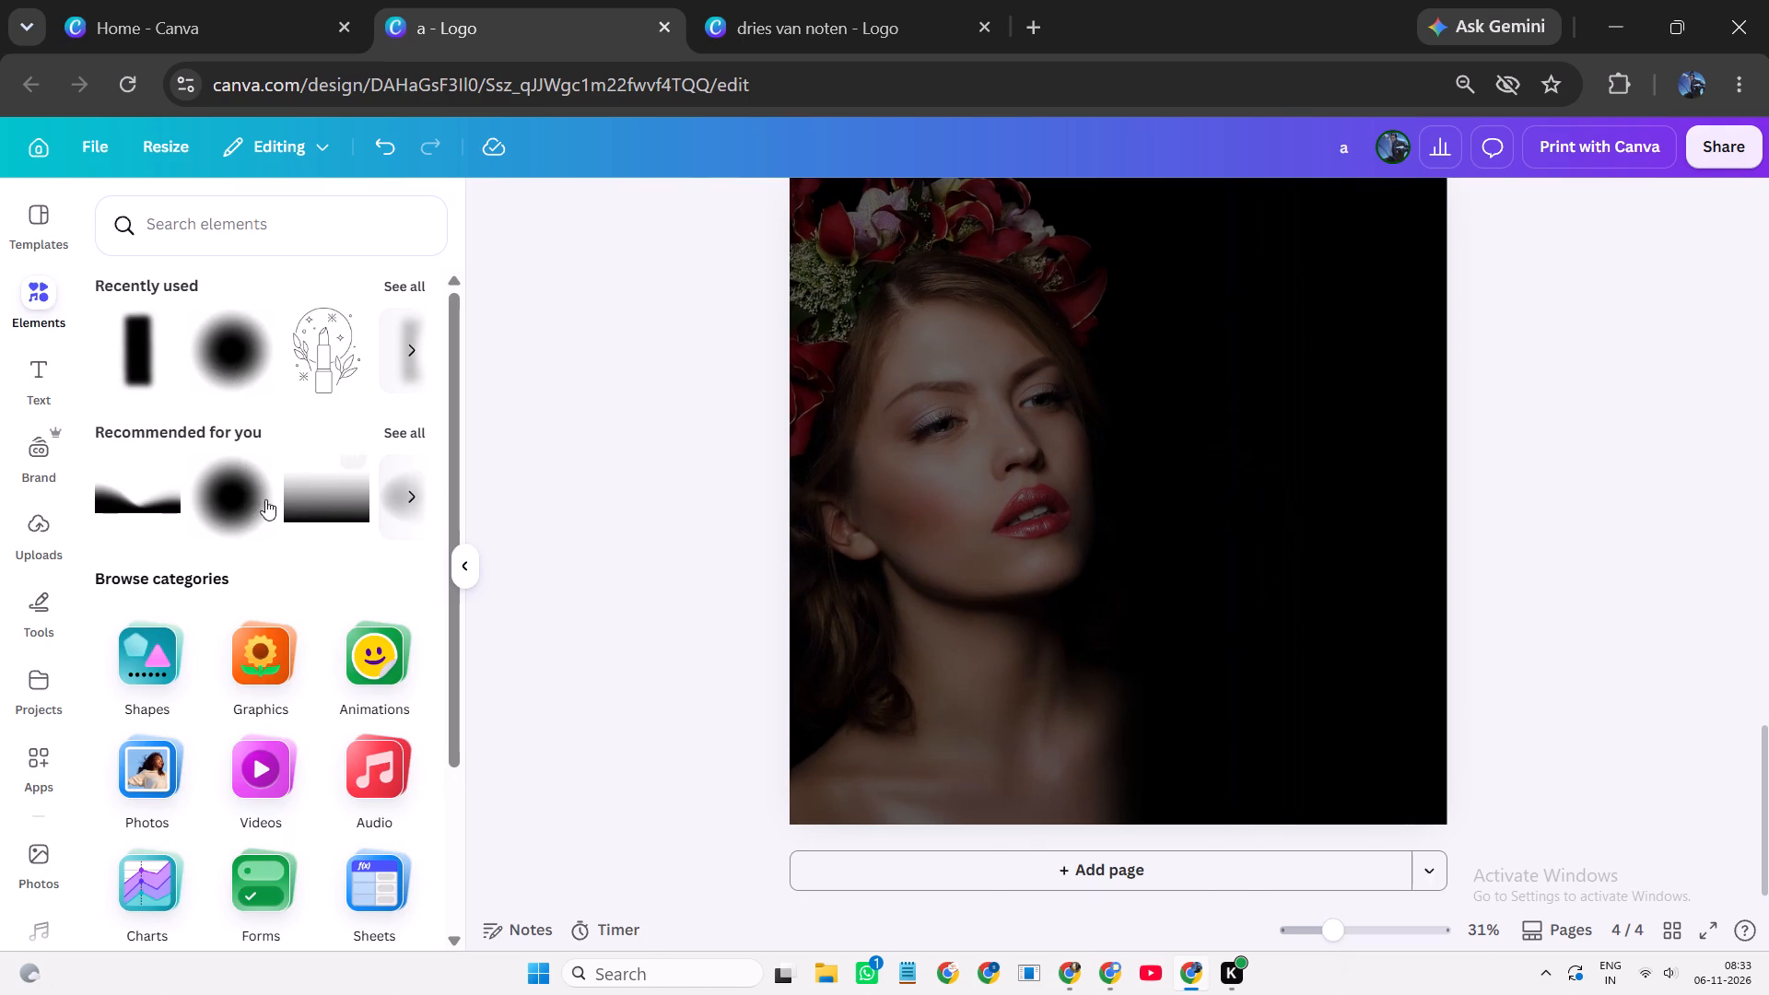
click(152, 486)
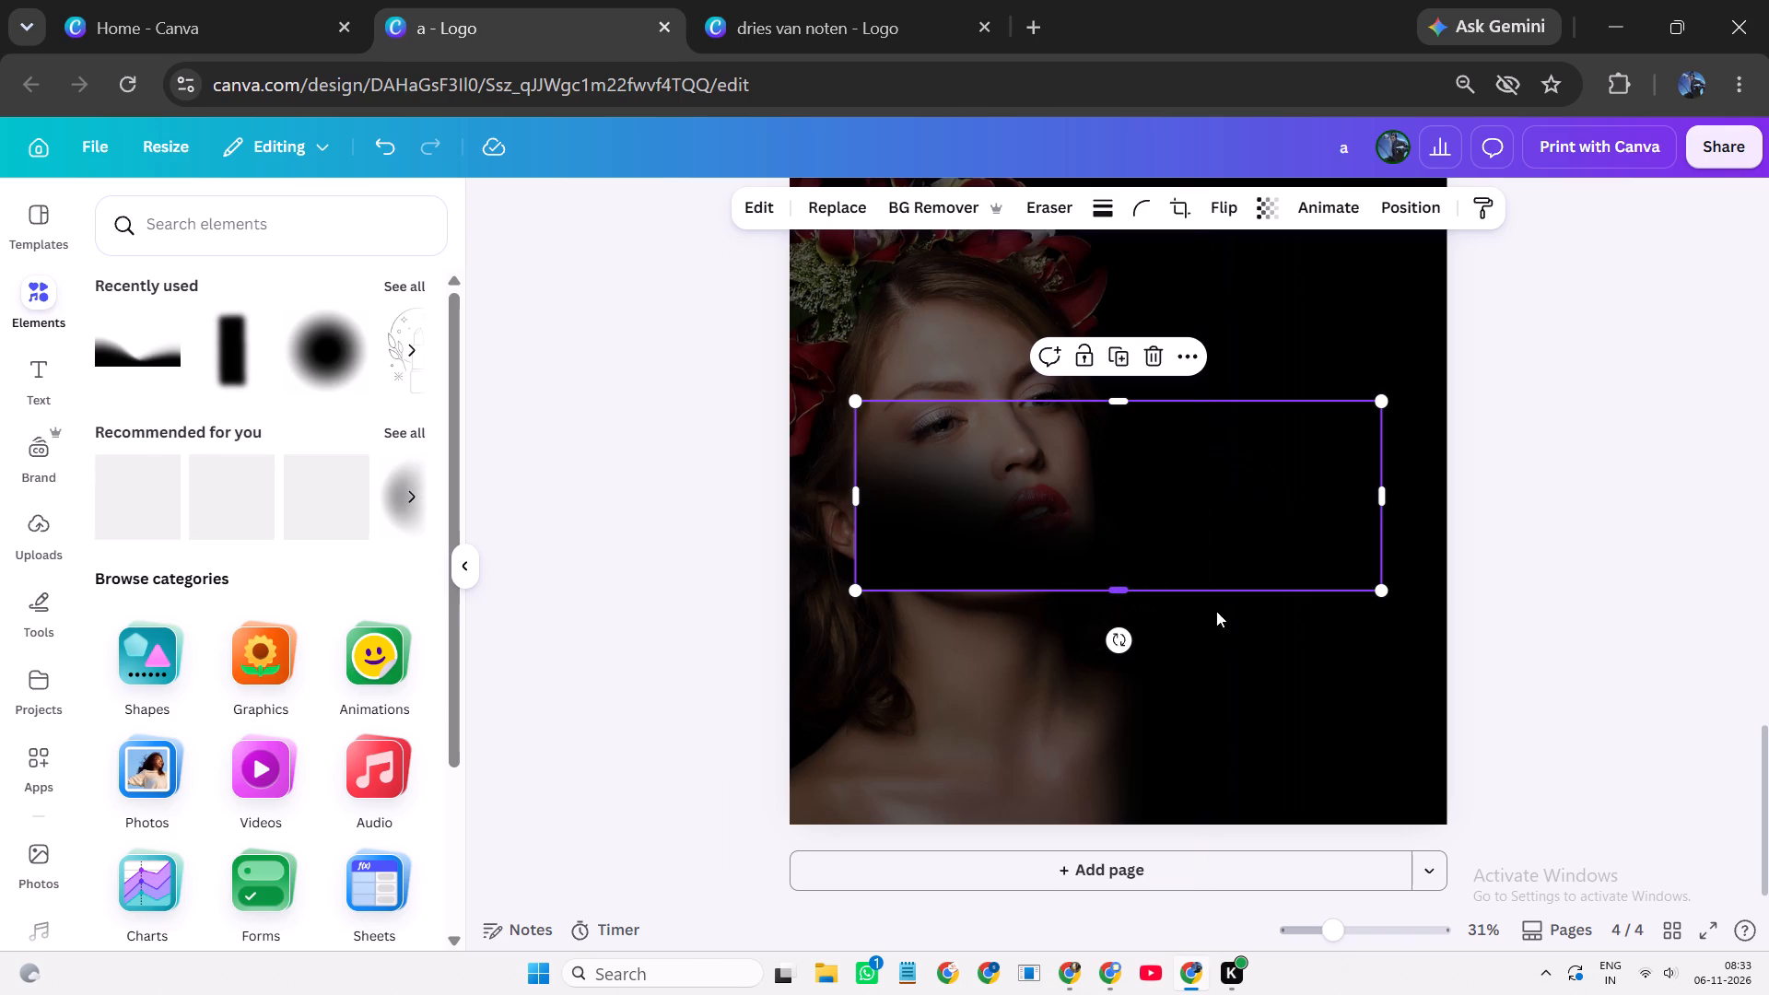
drag(1118, 639, 1035, 670)
drag(1177, 578, 907, 808)
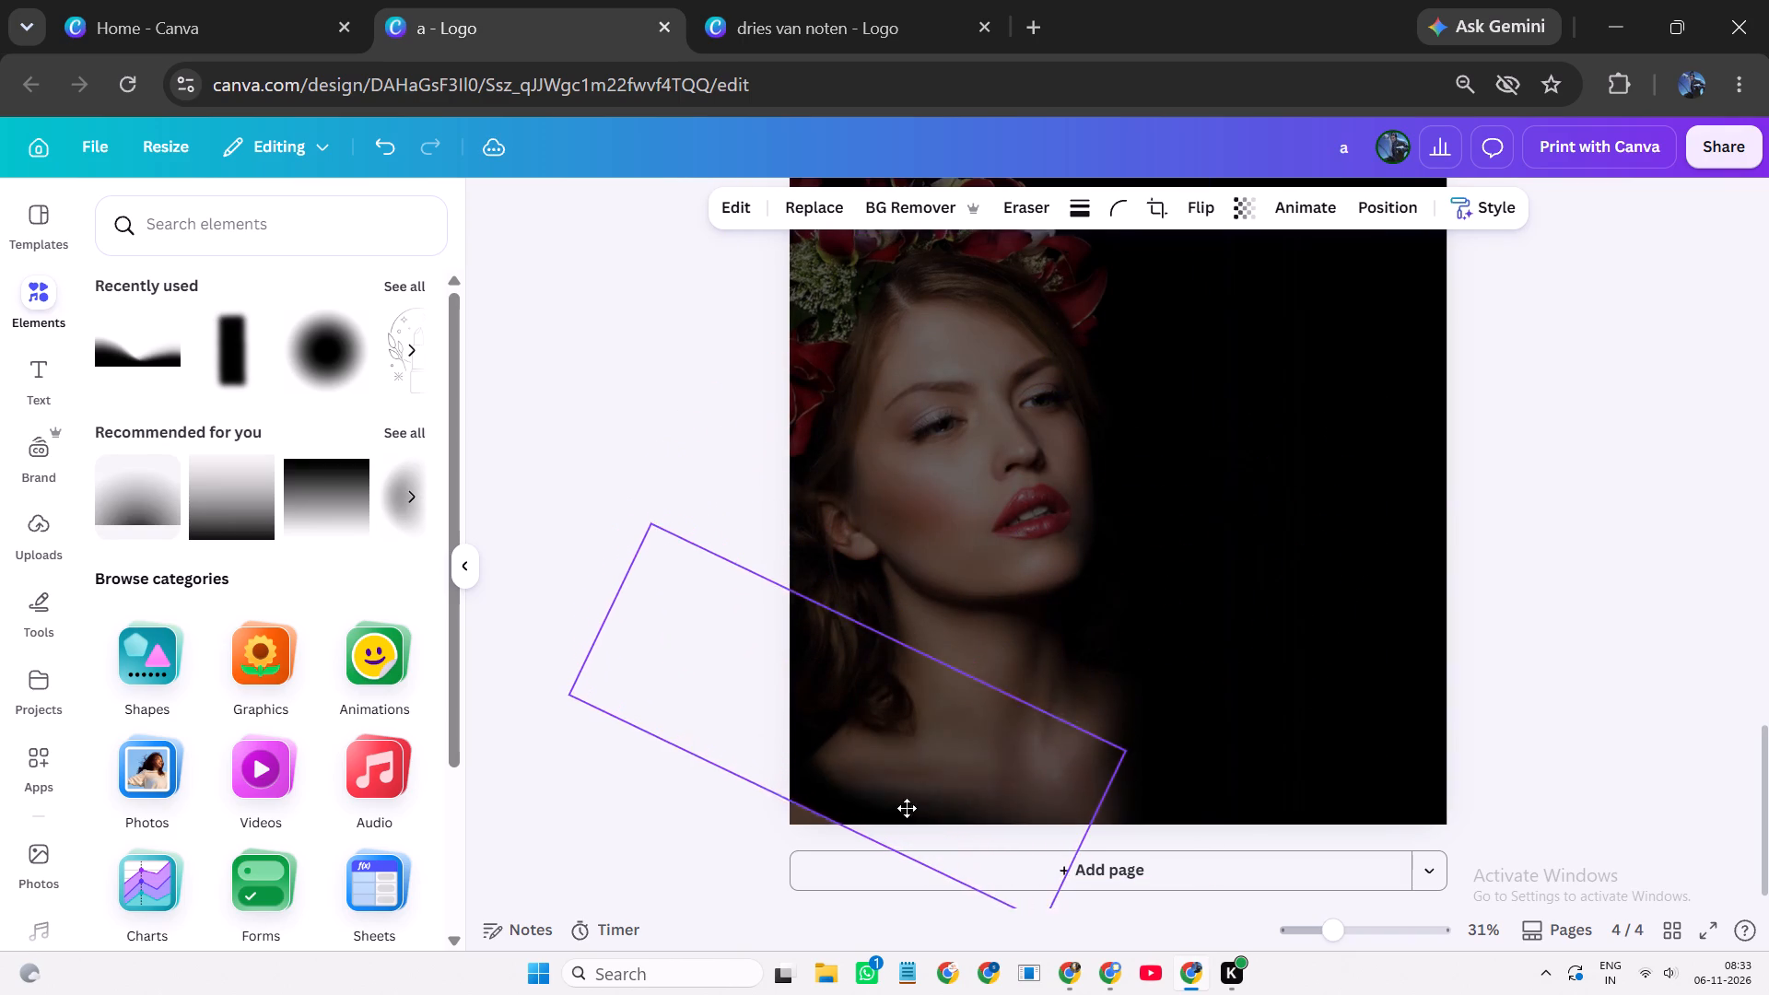
drag(907, 808, 932, 771)
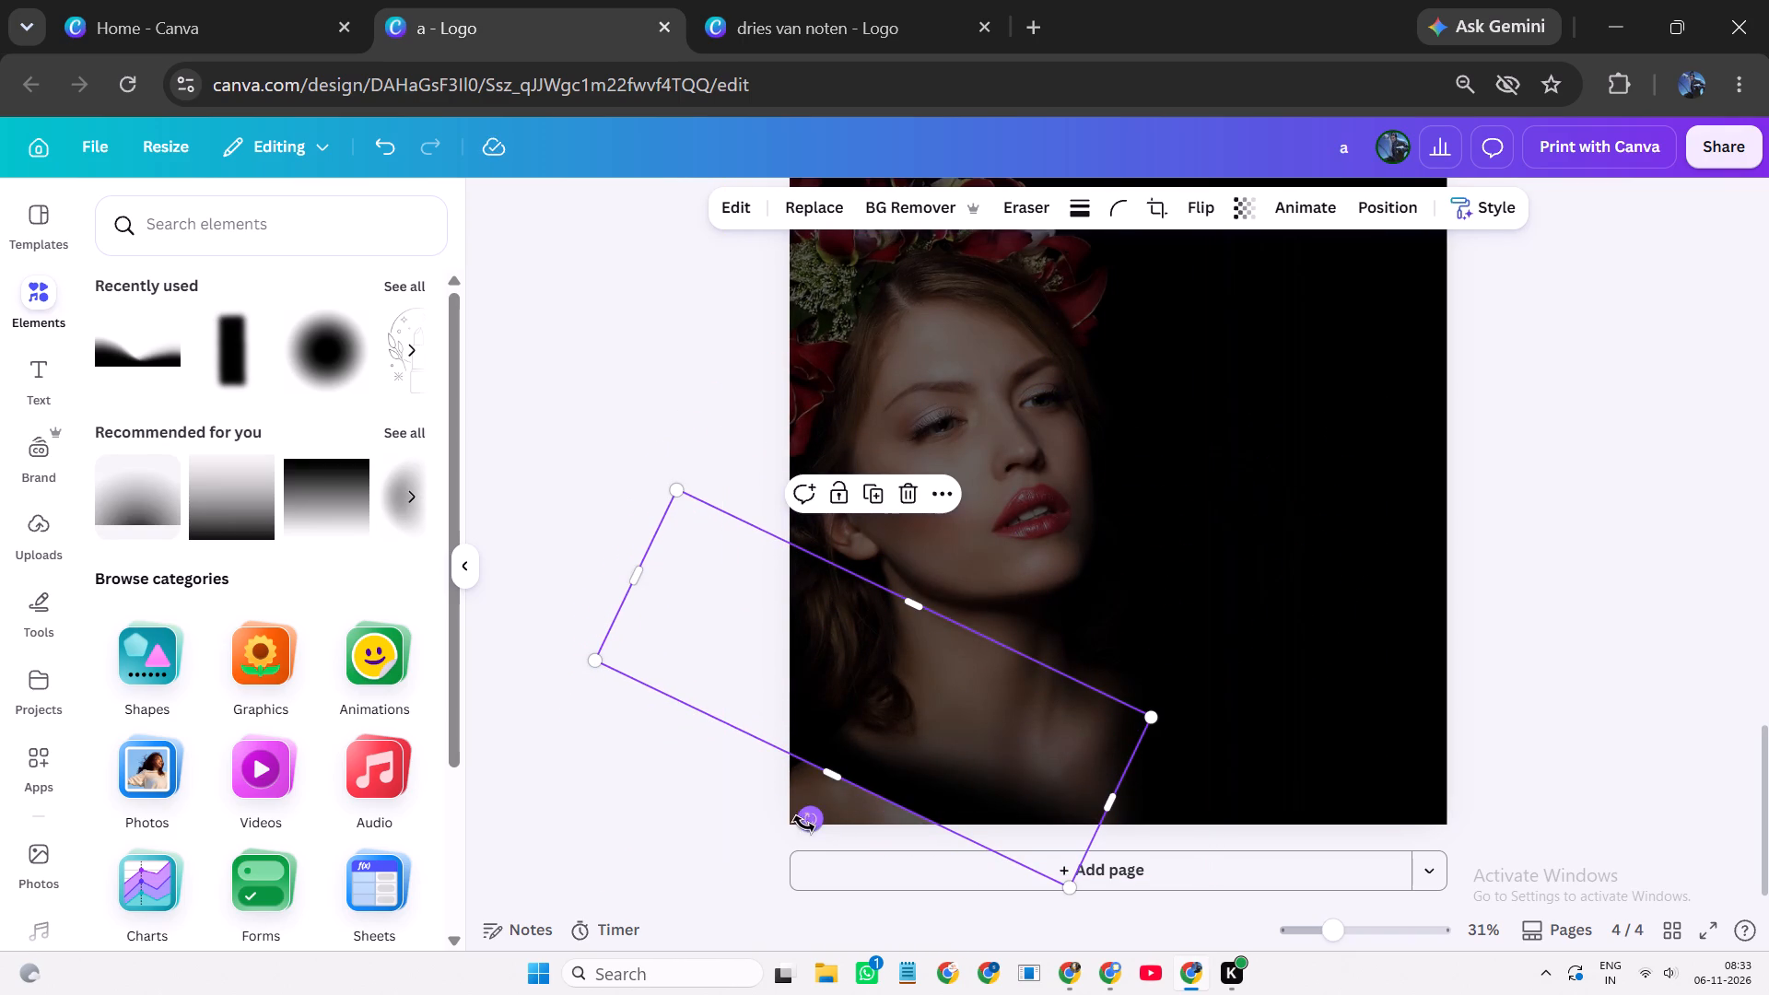
drag(803, 824, 867, 994)
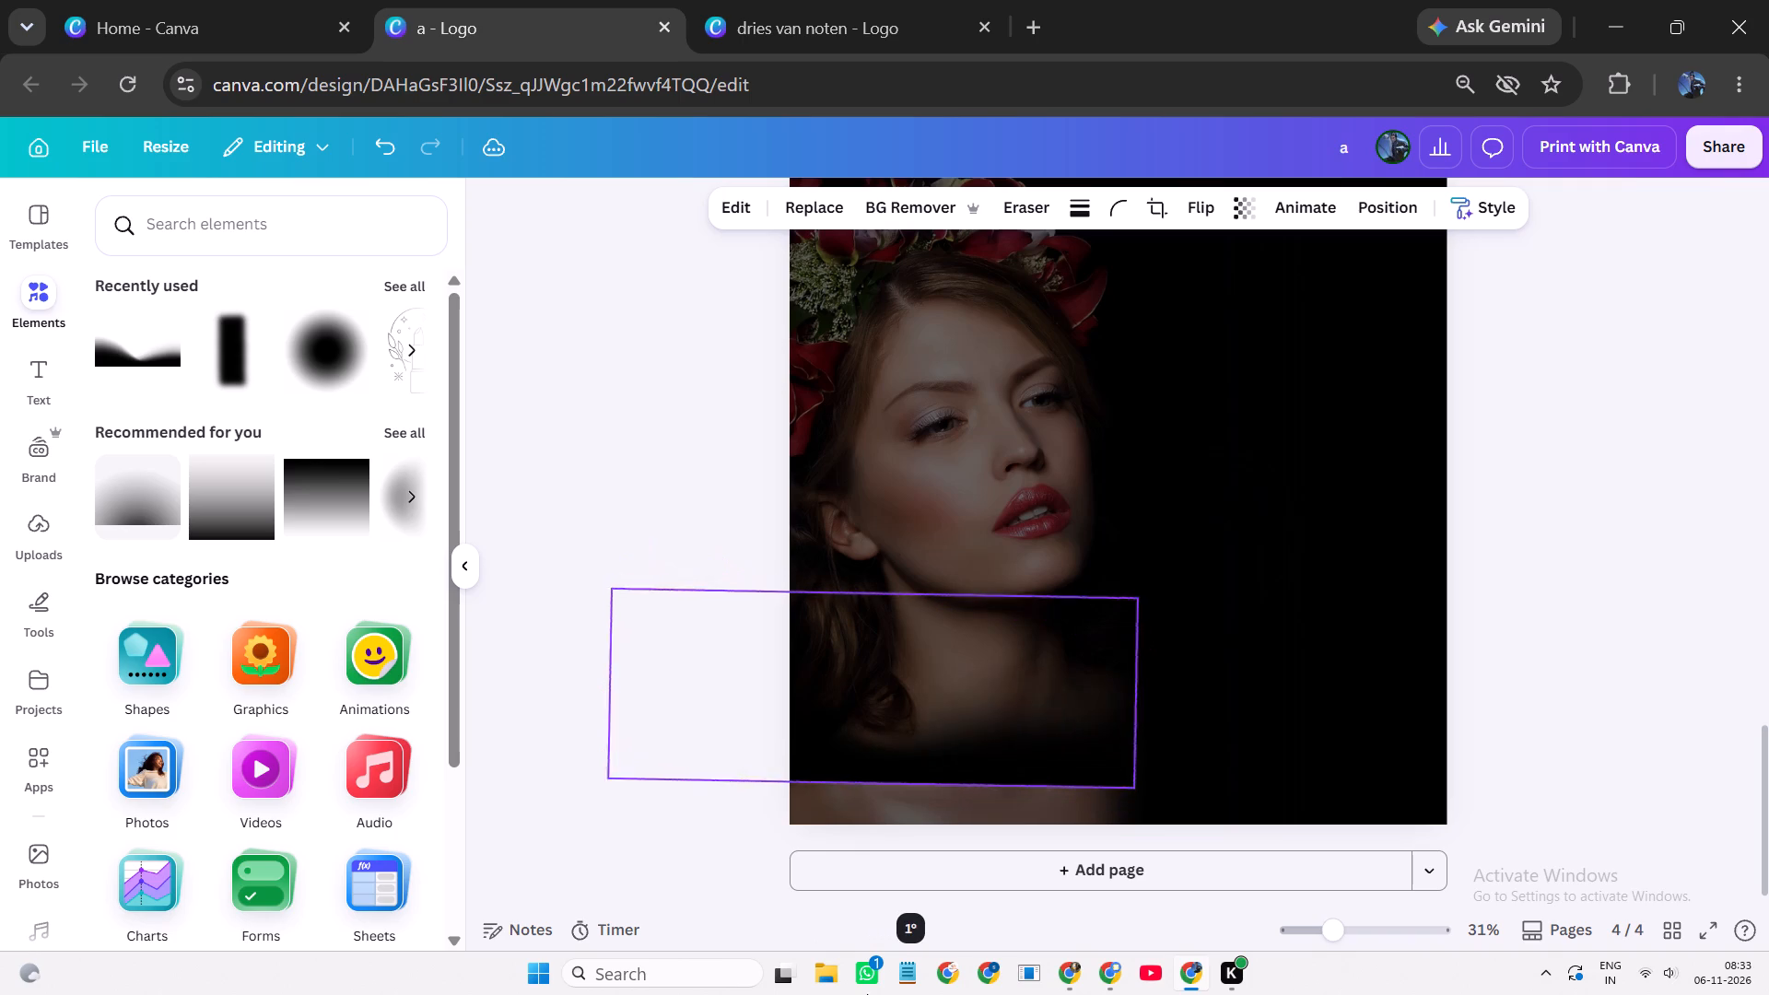
drag(867, 994, 870, 994)
drag(955, 670, 983, 733)
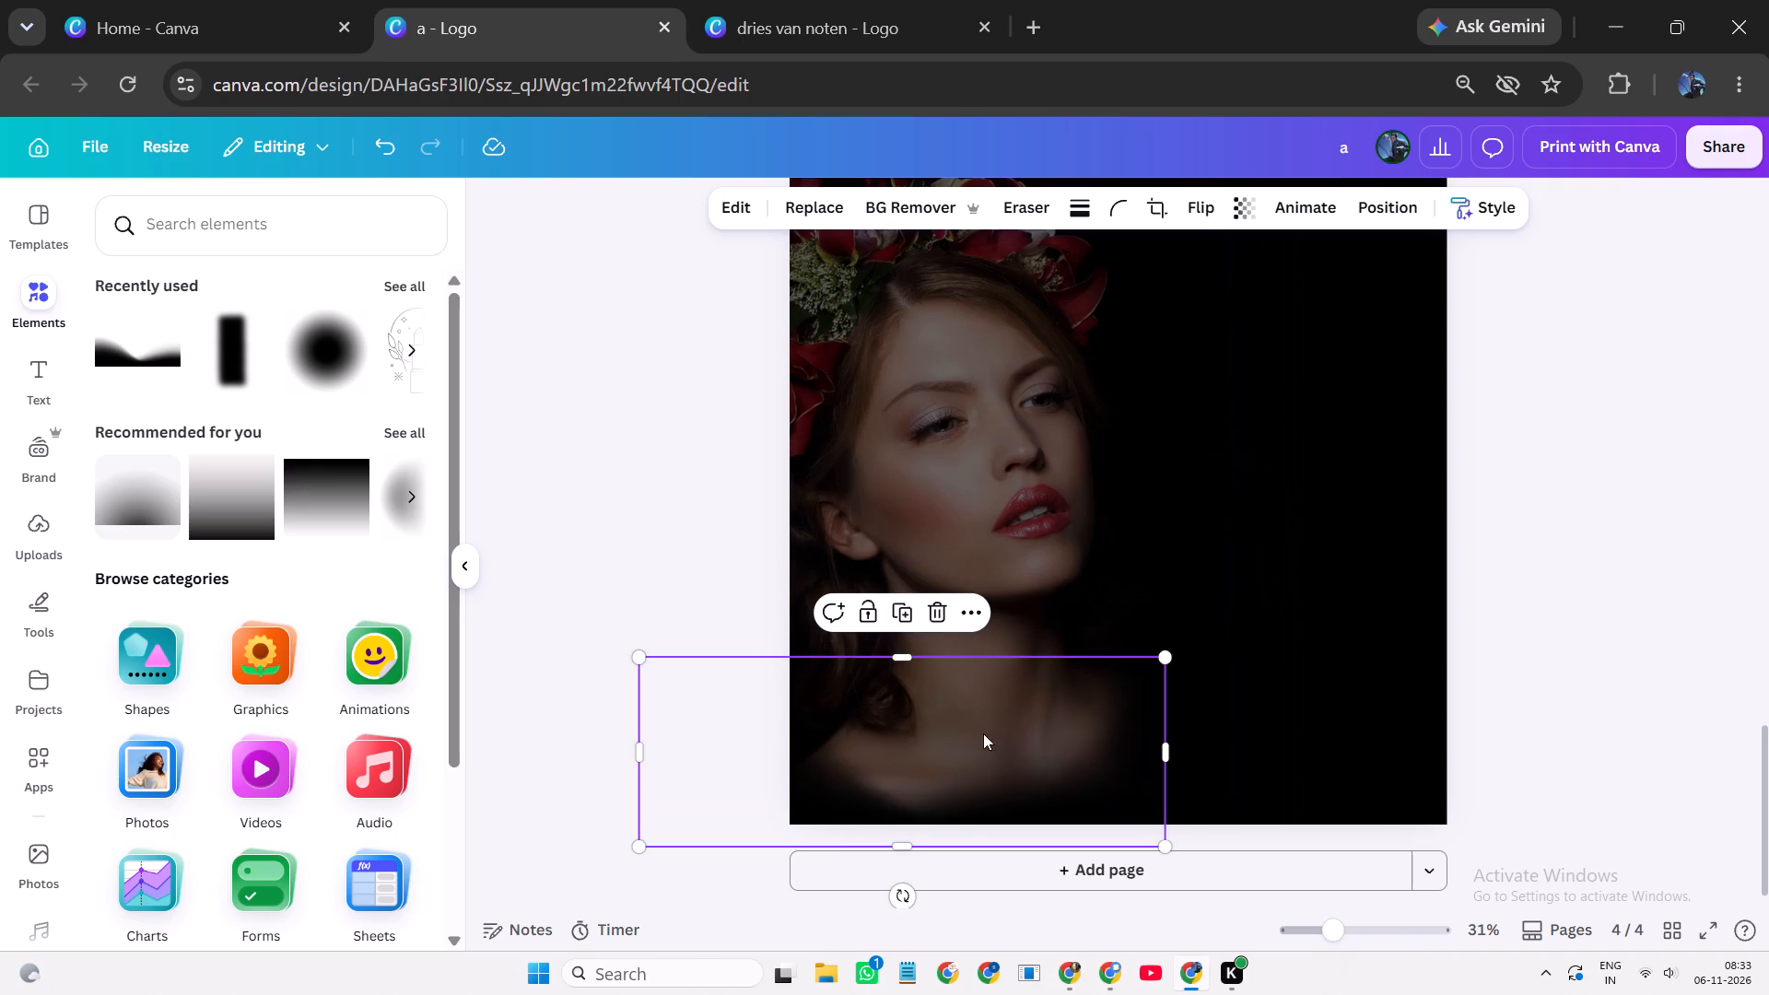
Duplicate the black fade graphic, rotate the copy to about 90°, and position it over the upper part of the portrait's left edge.
click(902, 598)
drag(862, 766, 769, 540)
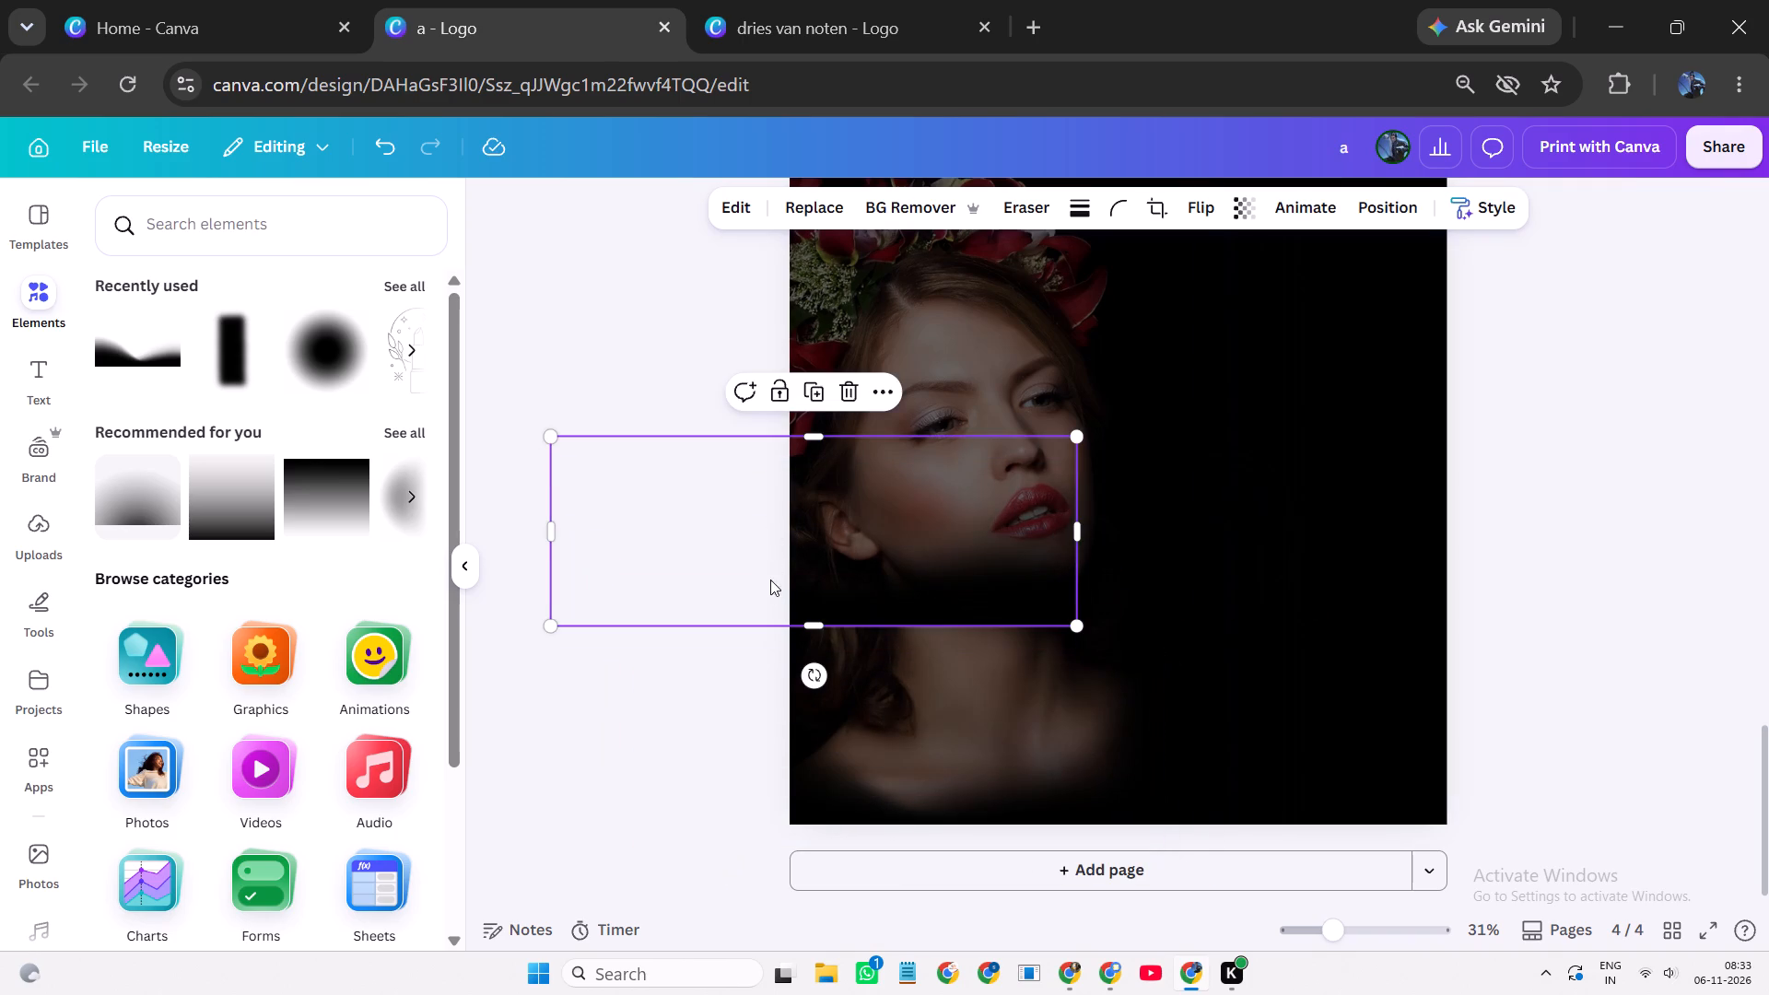
drag(806, 674, 615, 627)
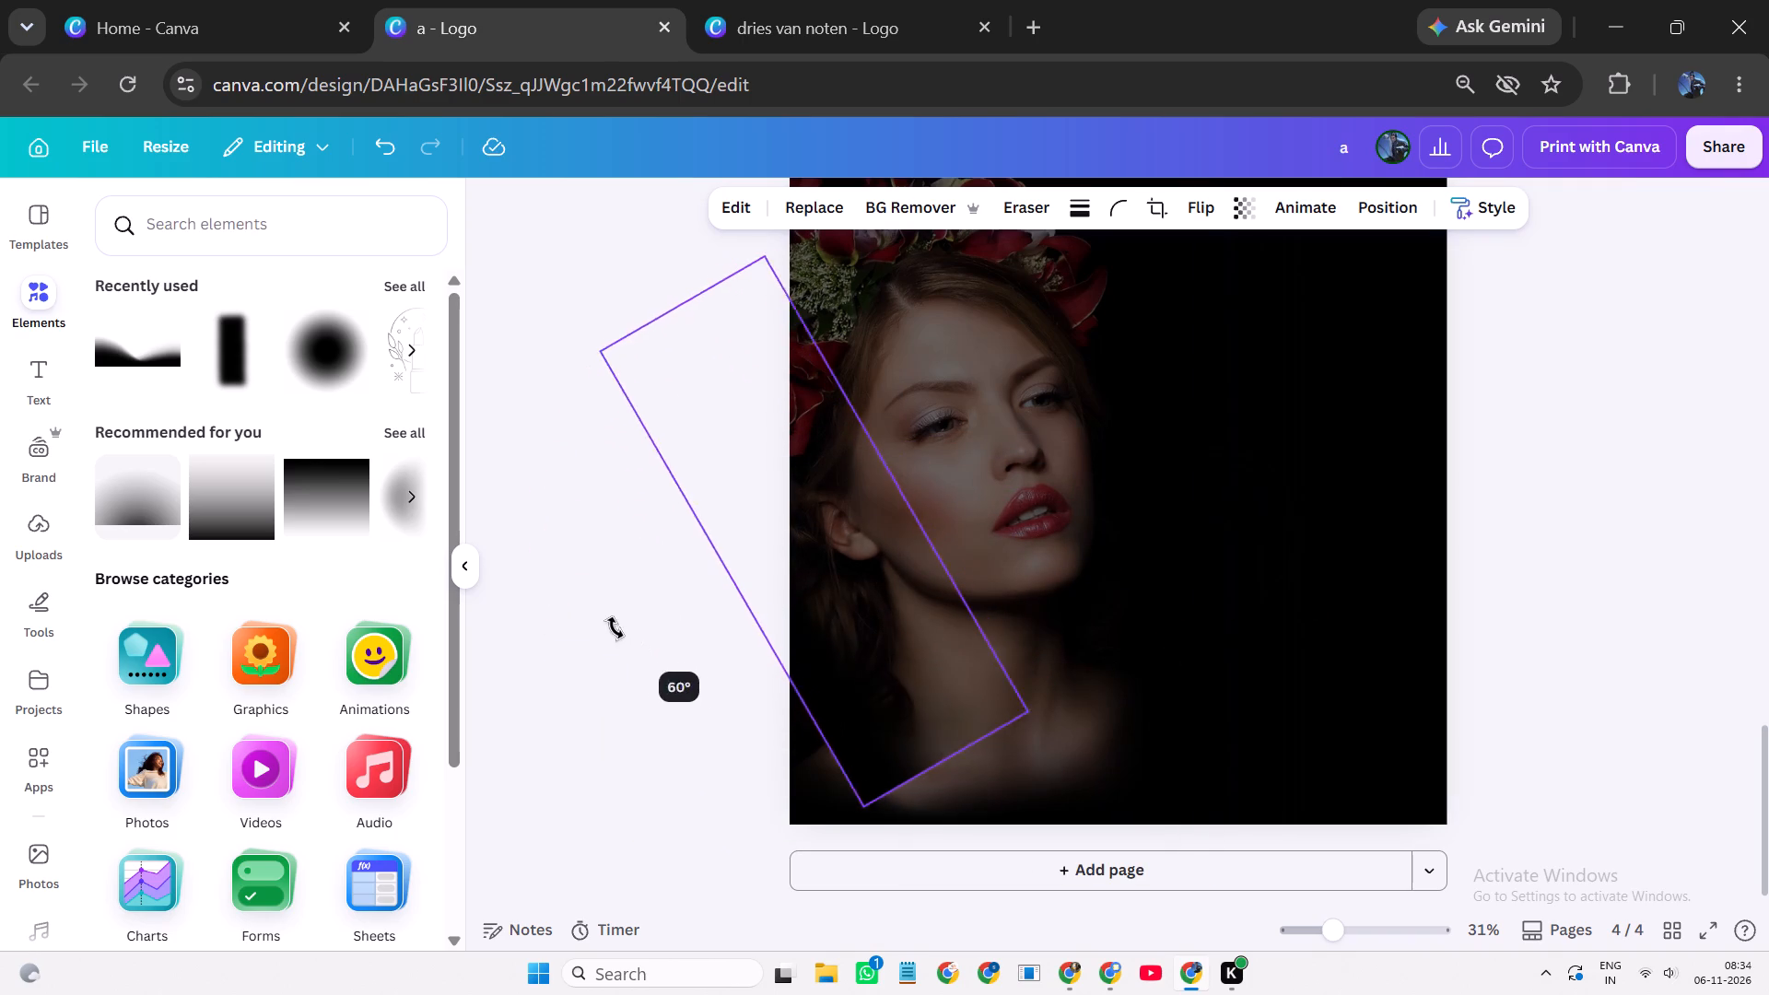
drag(615, 627, 603, 620)
drag(877, 651, 917, 641)
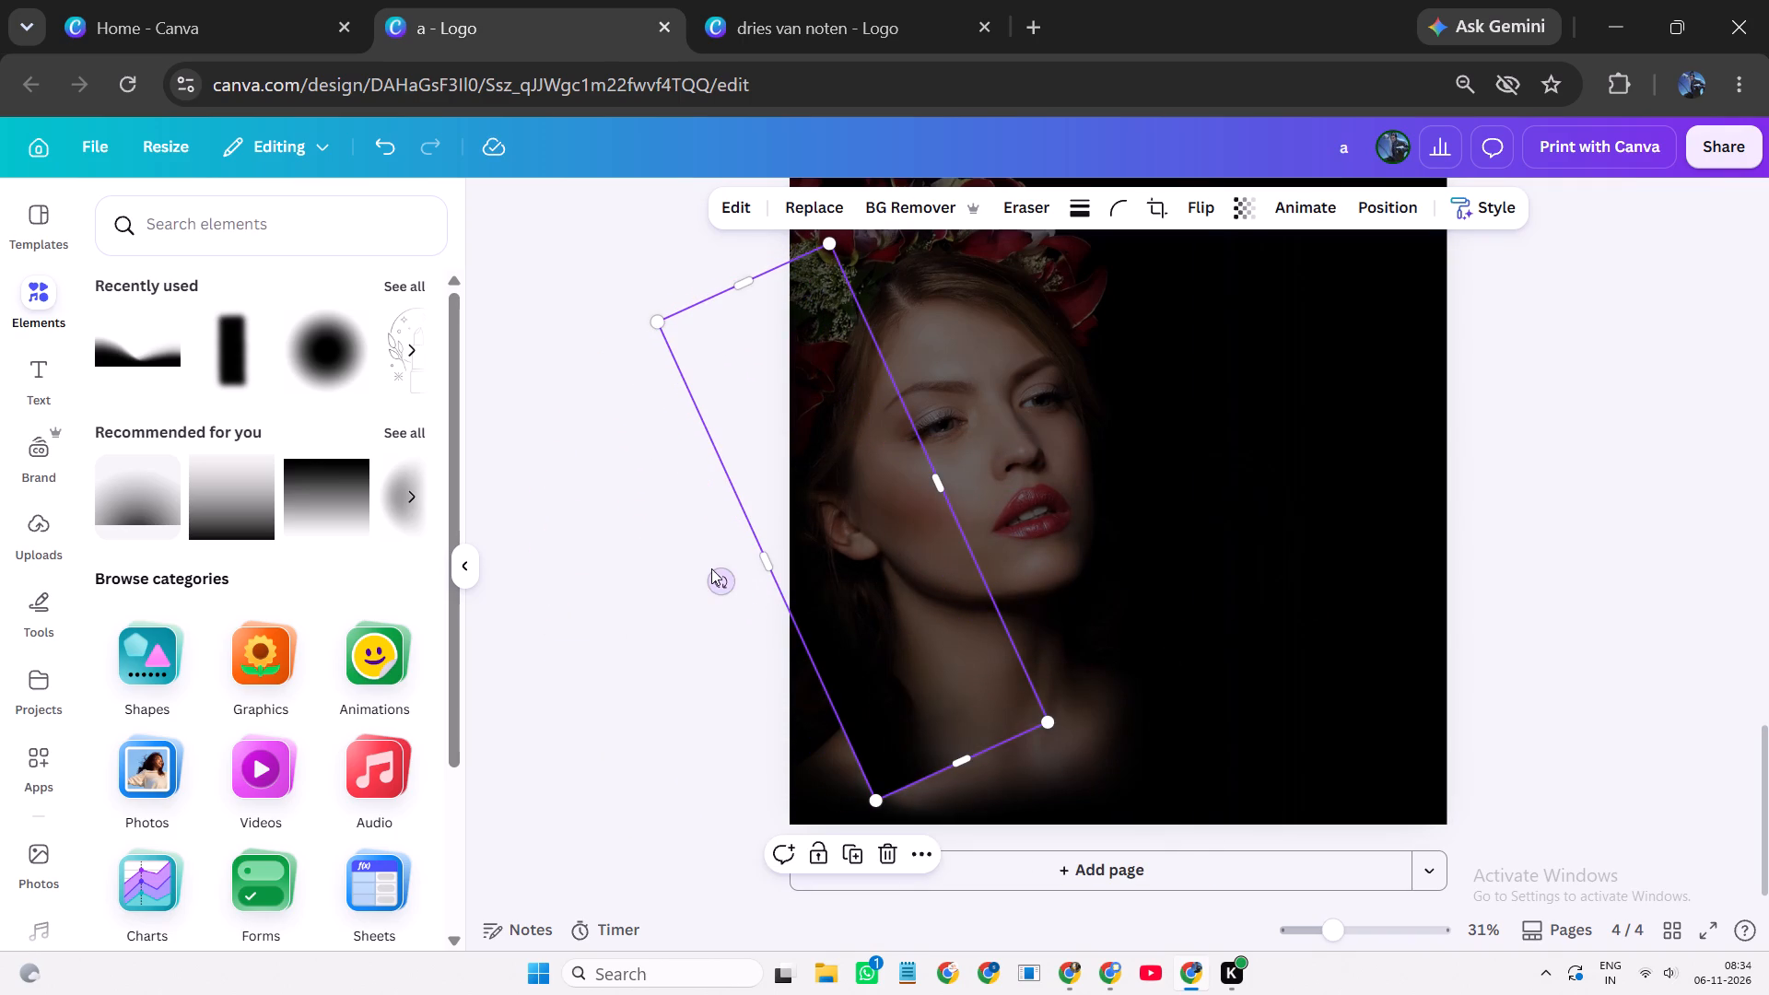
click(711, 568)
click(816, 579)
drag(719, 579, 710, 547)
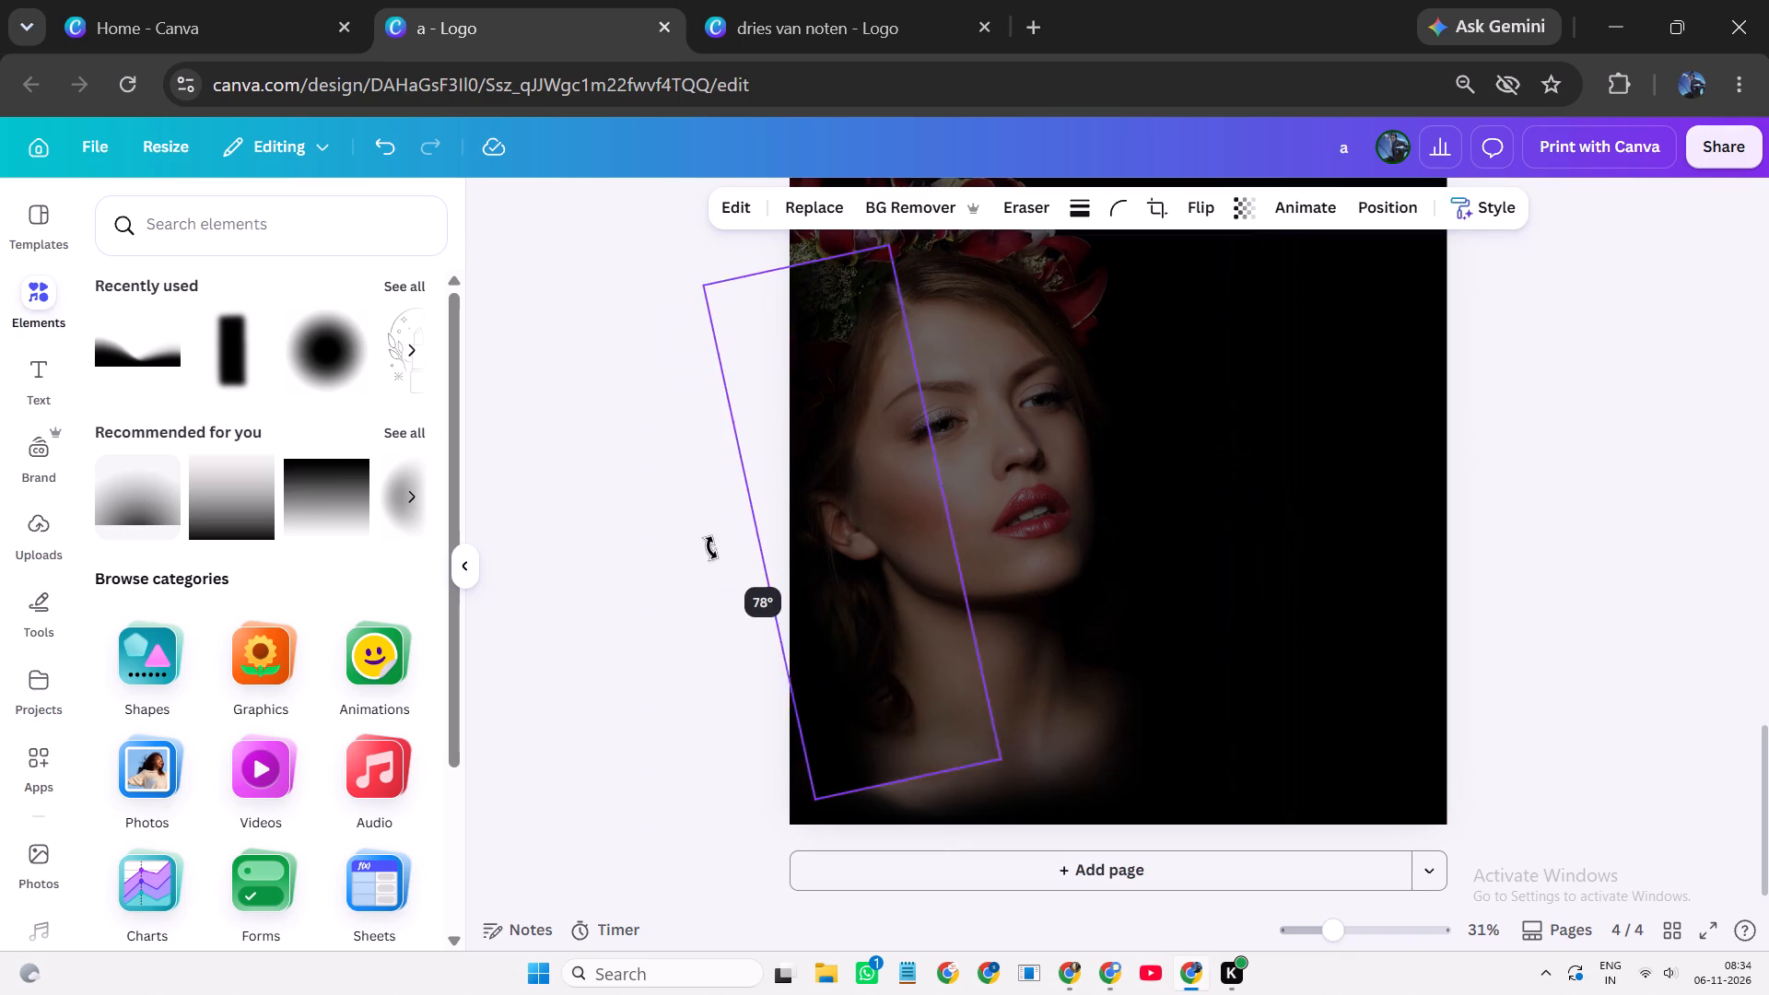
drag(710, 547, 710, 529)
click(710, 529)
click(941, 647)
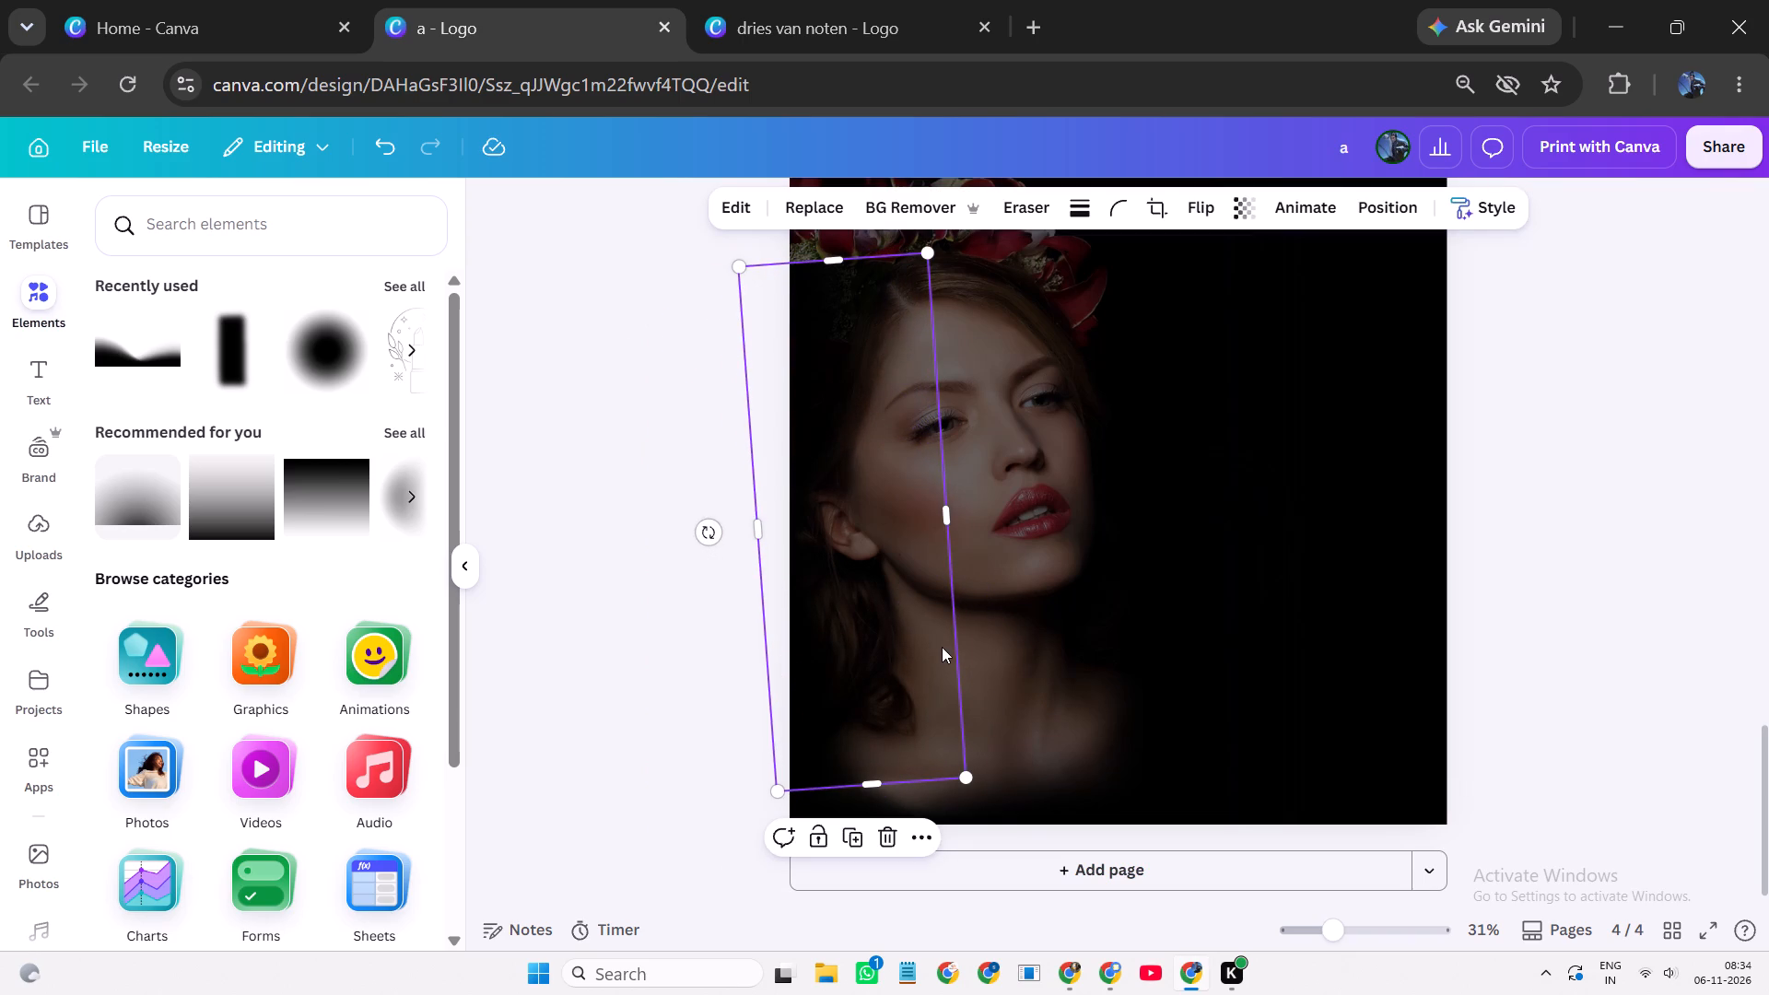
drag(860, 611, 896, 607)
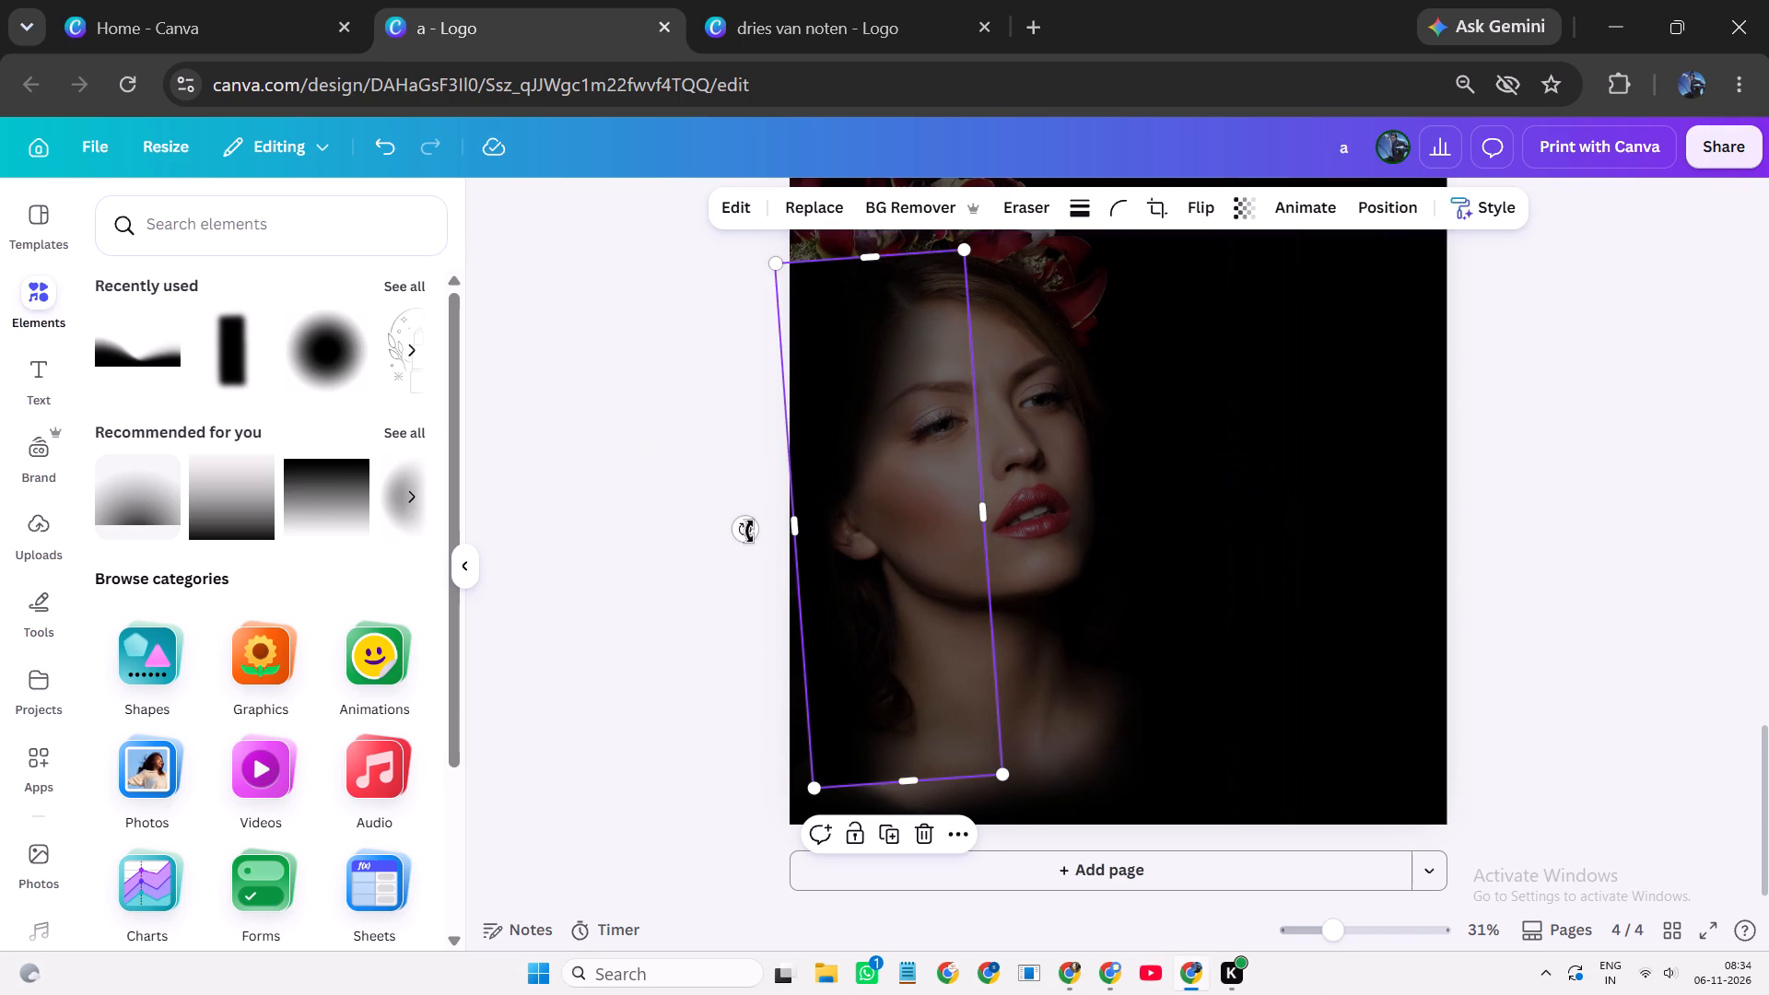
drag(750, 520, 750, 506)
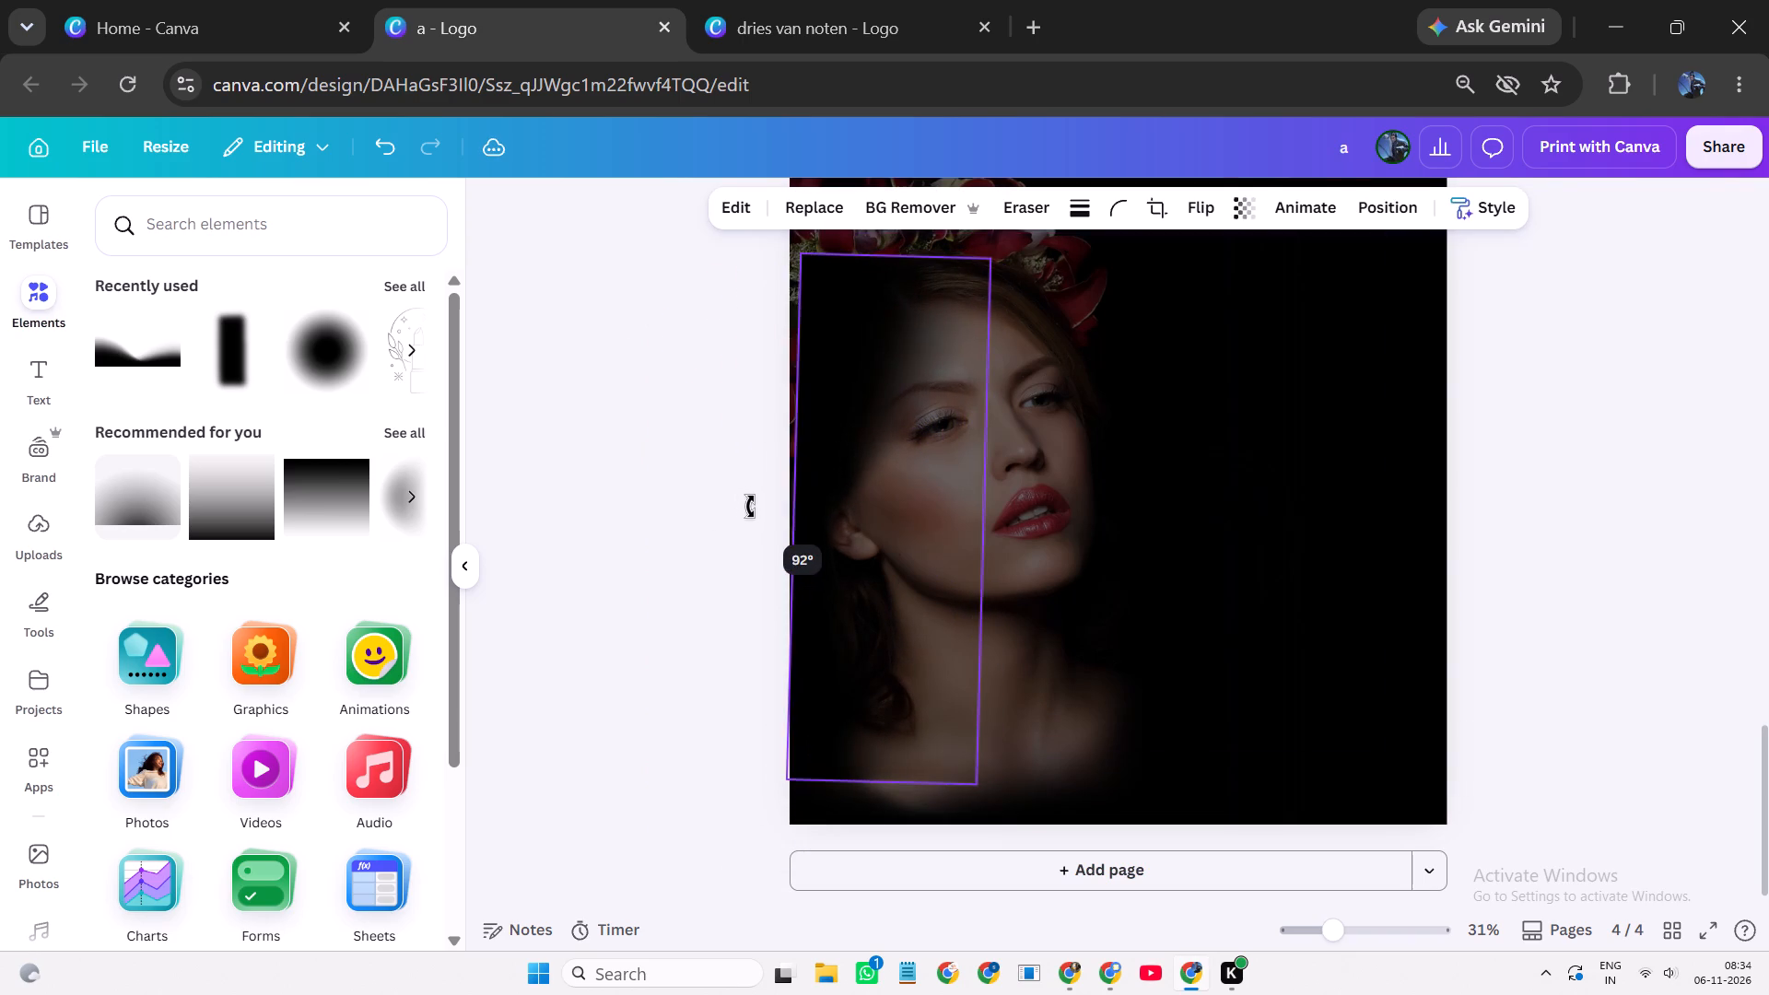
drag(750, 506, 752, 511)
drag(861, 539, 863, 566)
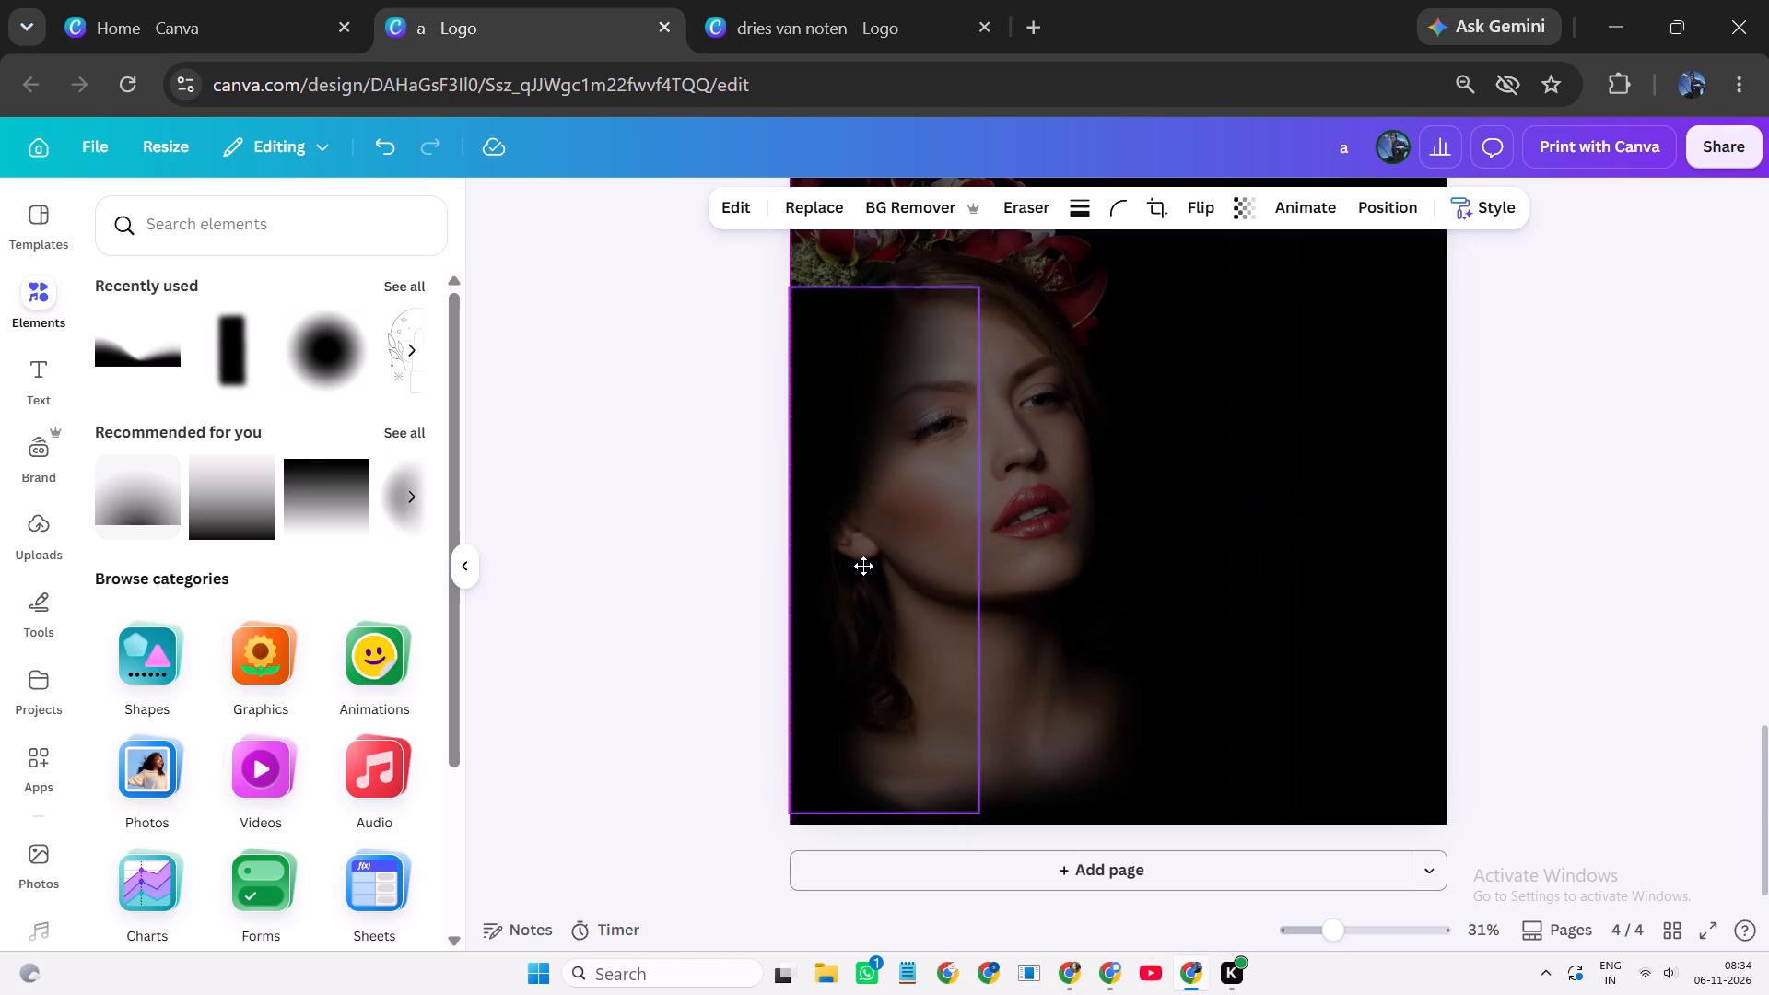
drag(863, 566, 847, 409)
Review the dark overlay and the faded edges of the page 4 portrait.
scroll(852, 384, up, 1)
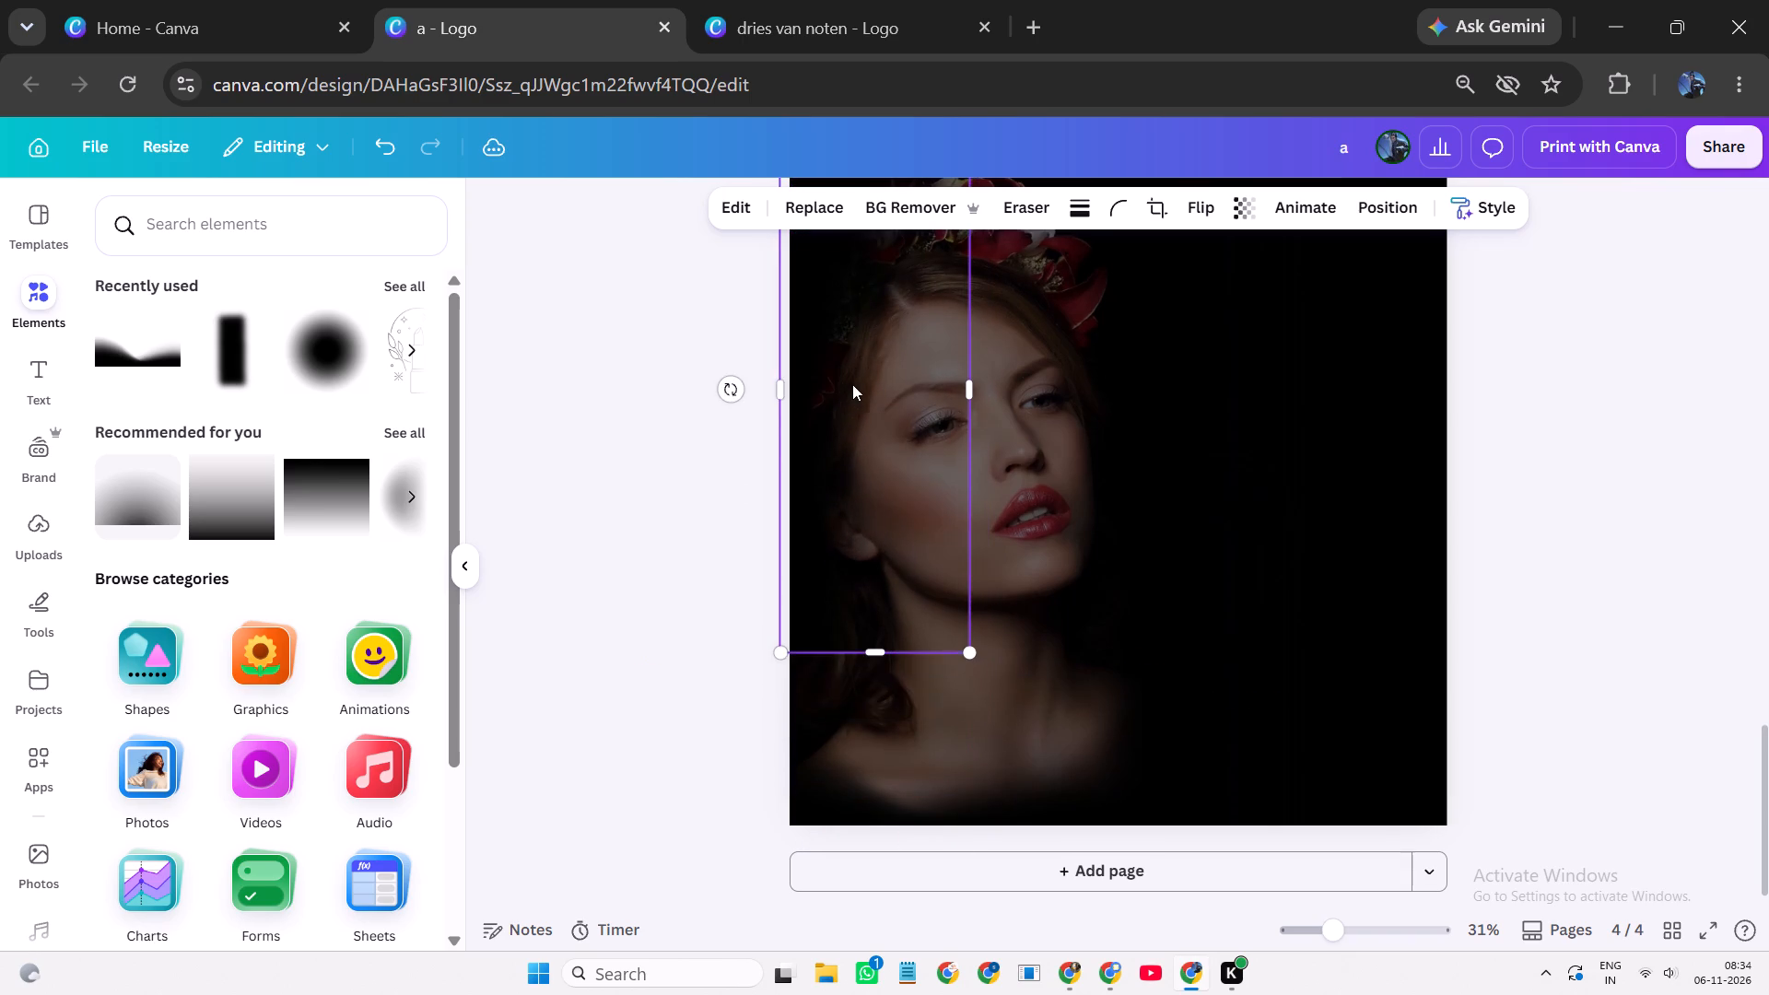
scroll(852, 384, up, 1)
click(1142, 568)
scroll(1141, 567, down, 1)
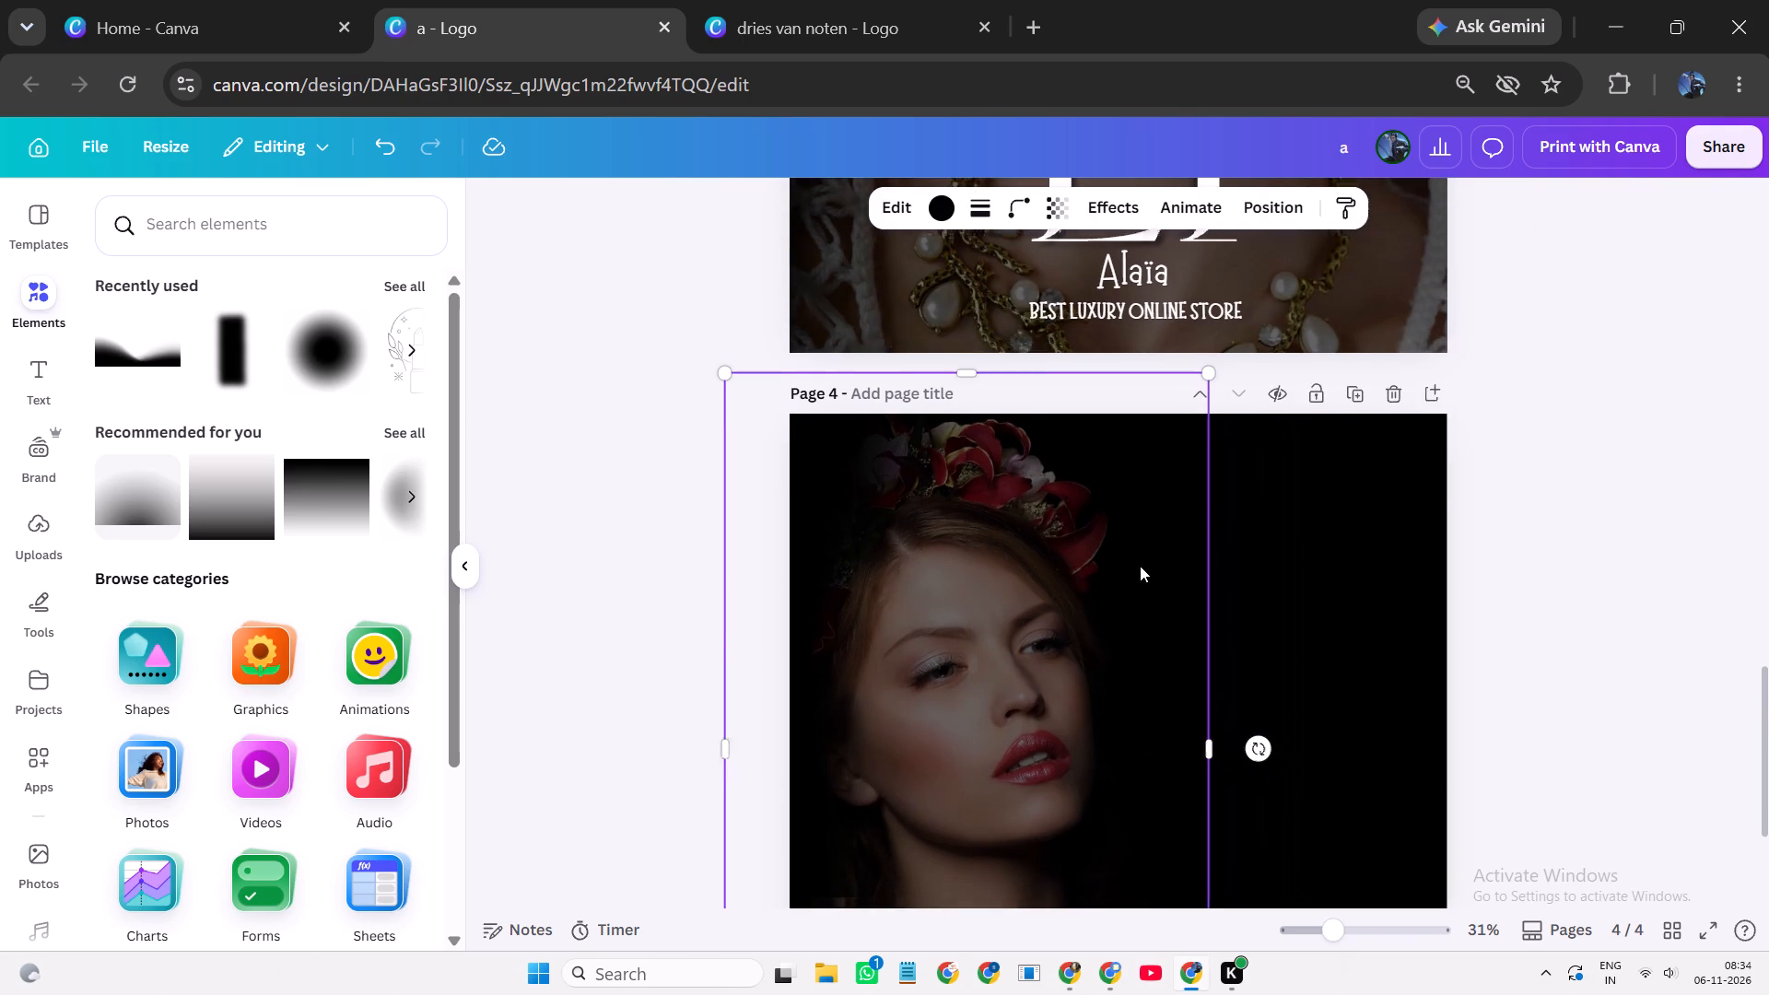
scroll(914, 558, down, 2)
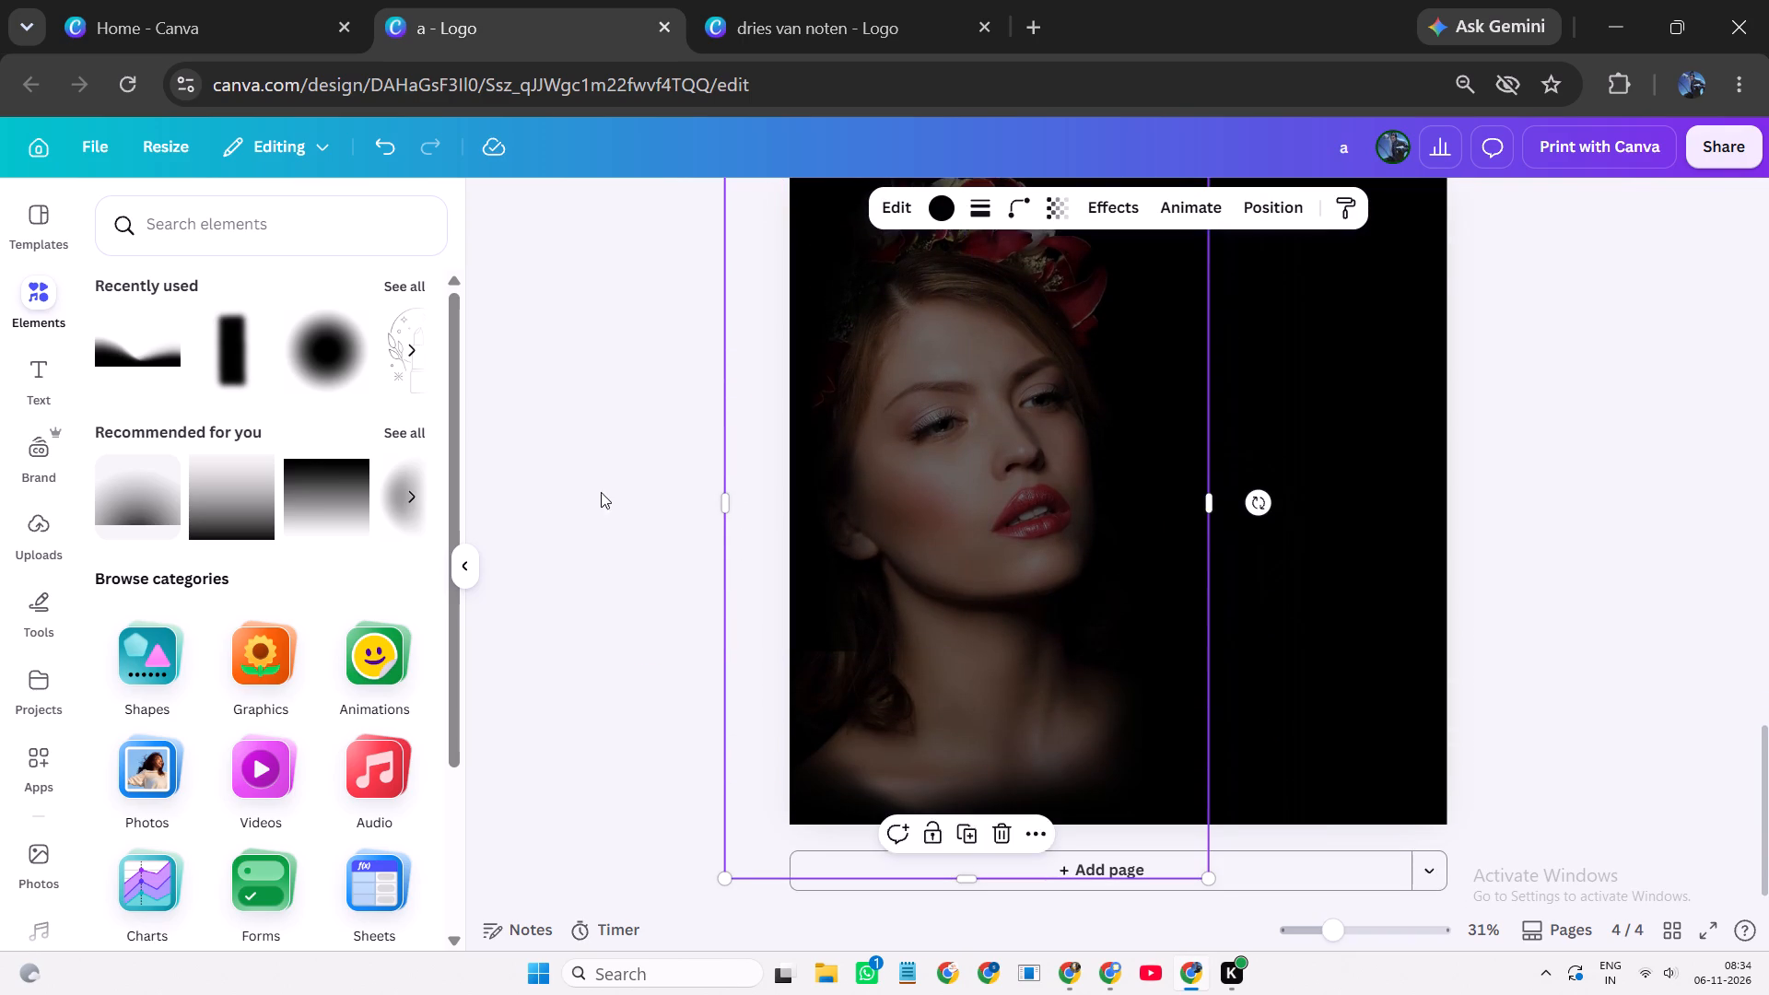
click(601, 491)
scroll(571, 419, up, 1)
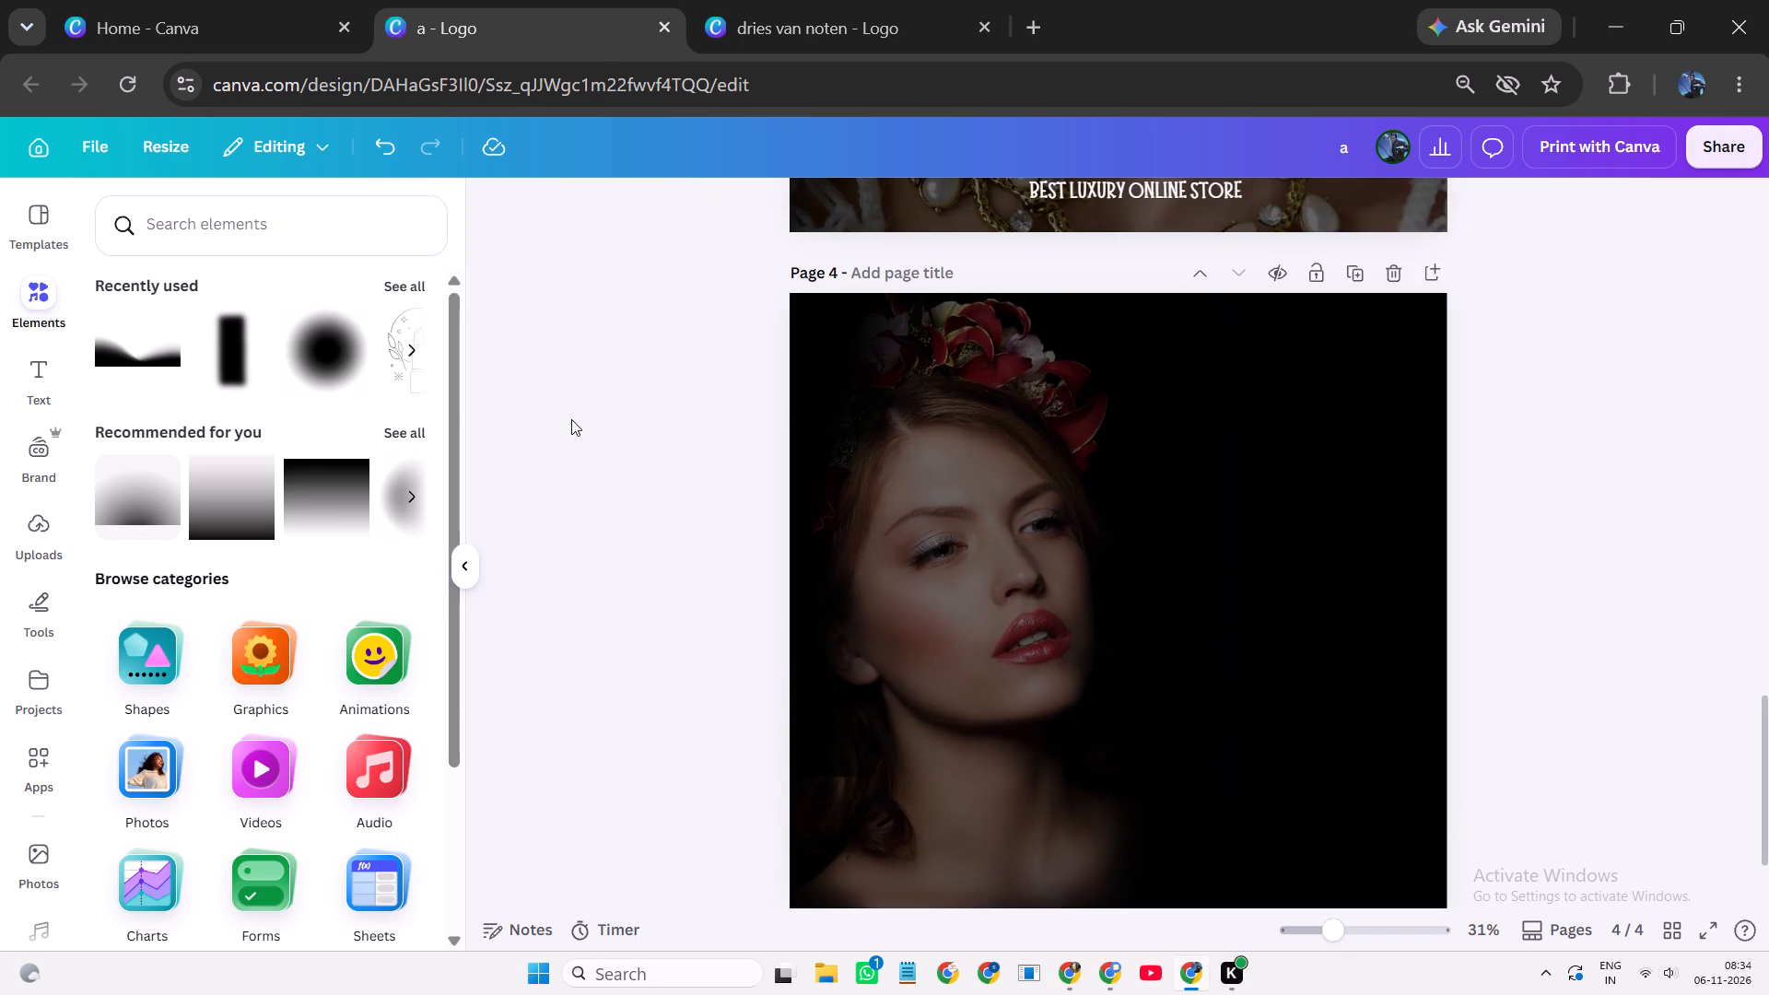
scroll(247, 419, up, 2)
scroll(249, 418, down, 1)
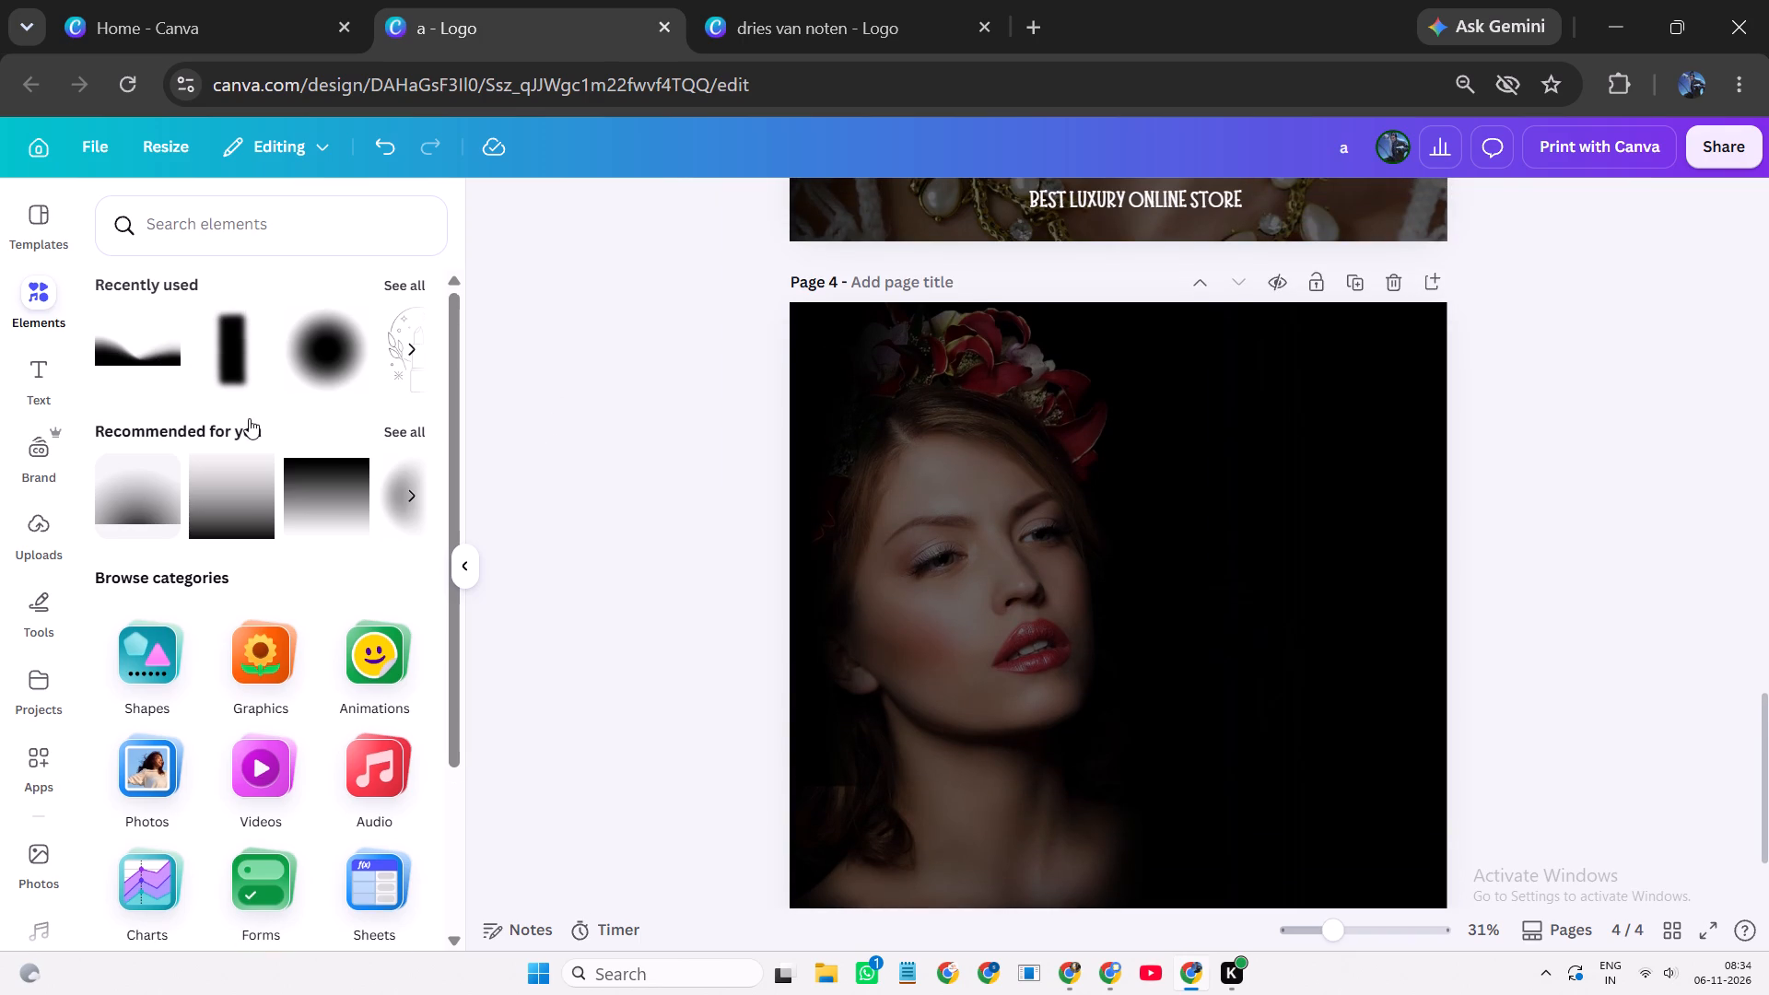
Add the recently used soft black blur graphic with a curved cutout to page 4.
scroll(249, 418, down, 4)
scroll(250, 418, up, 7)
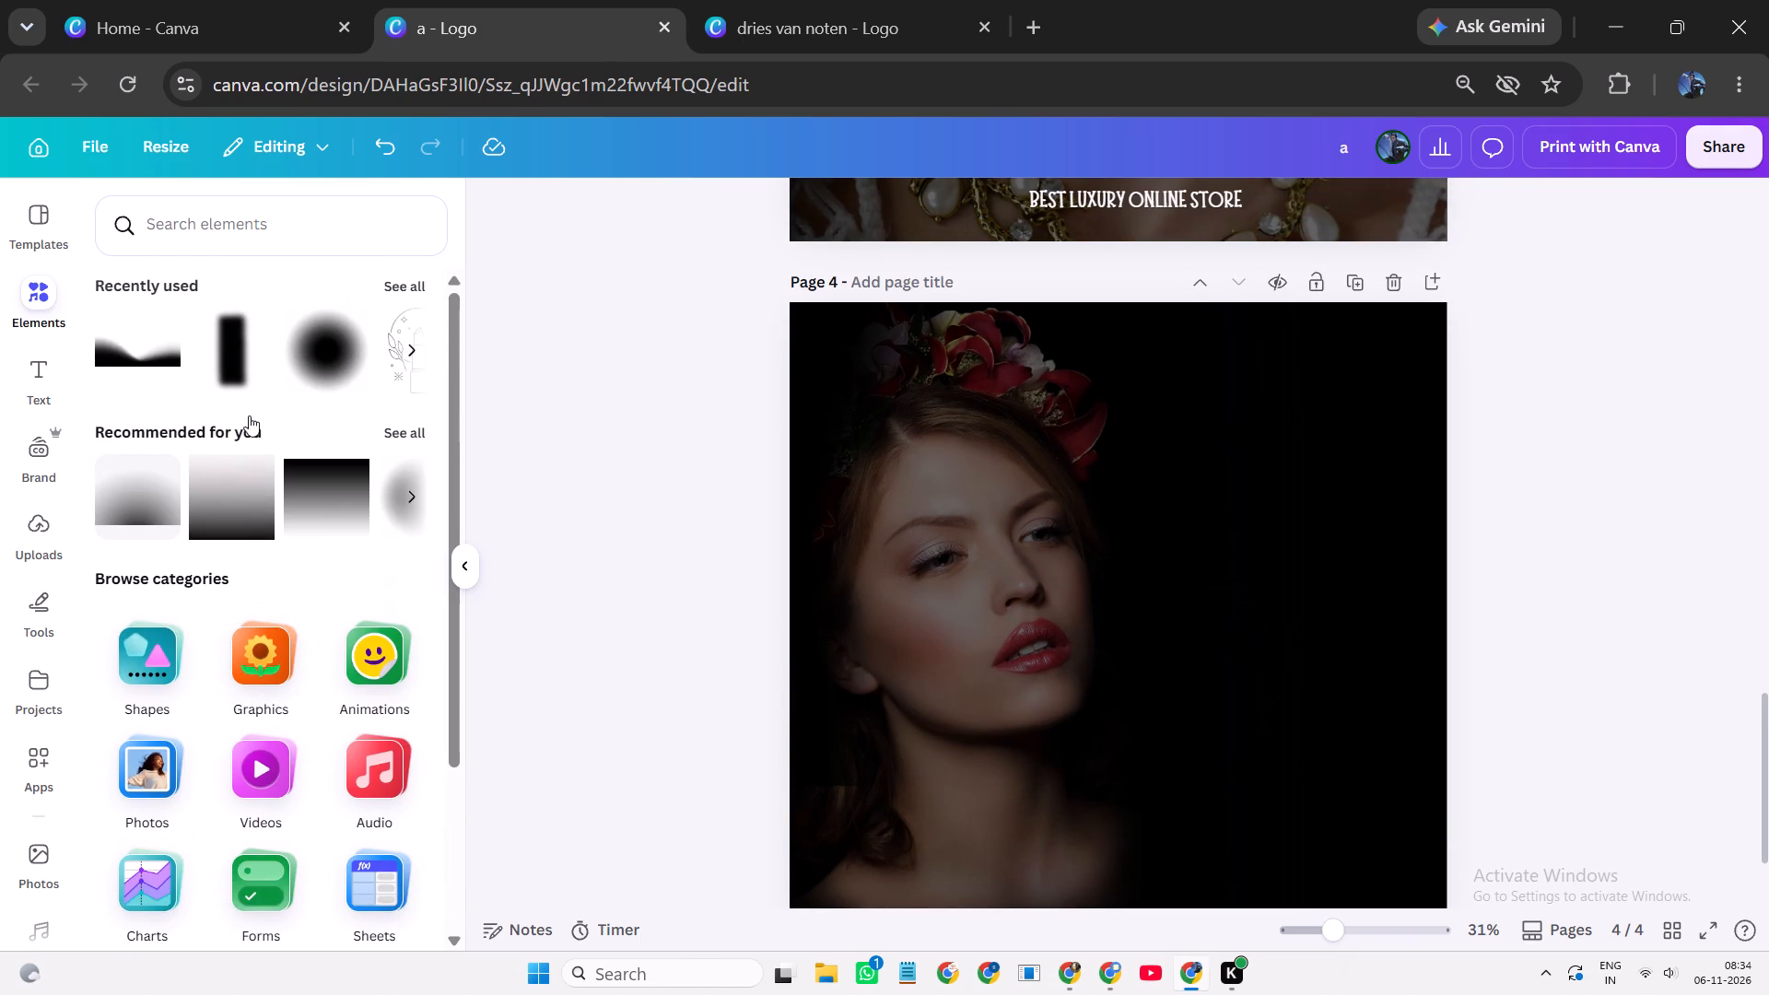
click(414, 353)
click(414, 352)
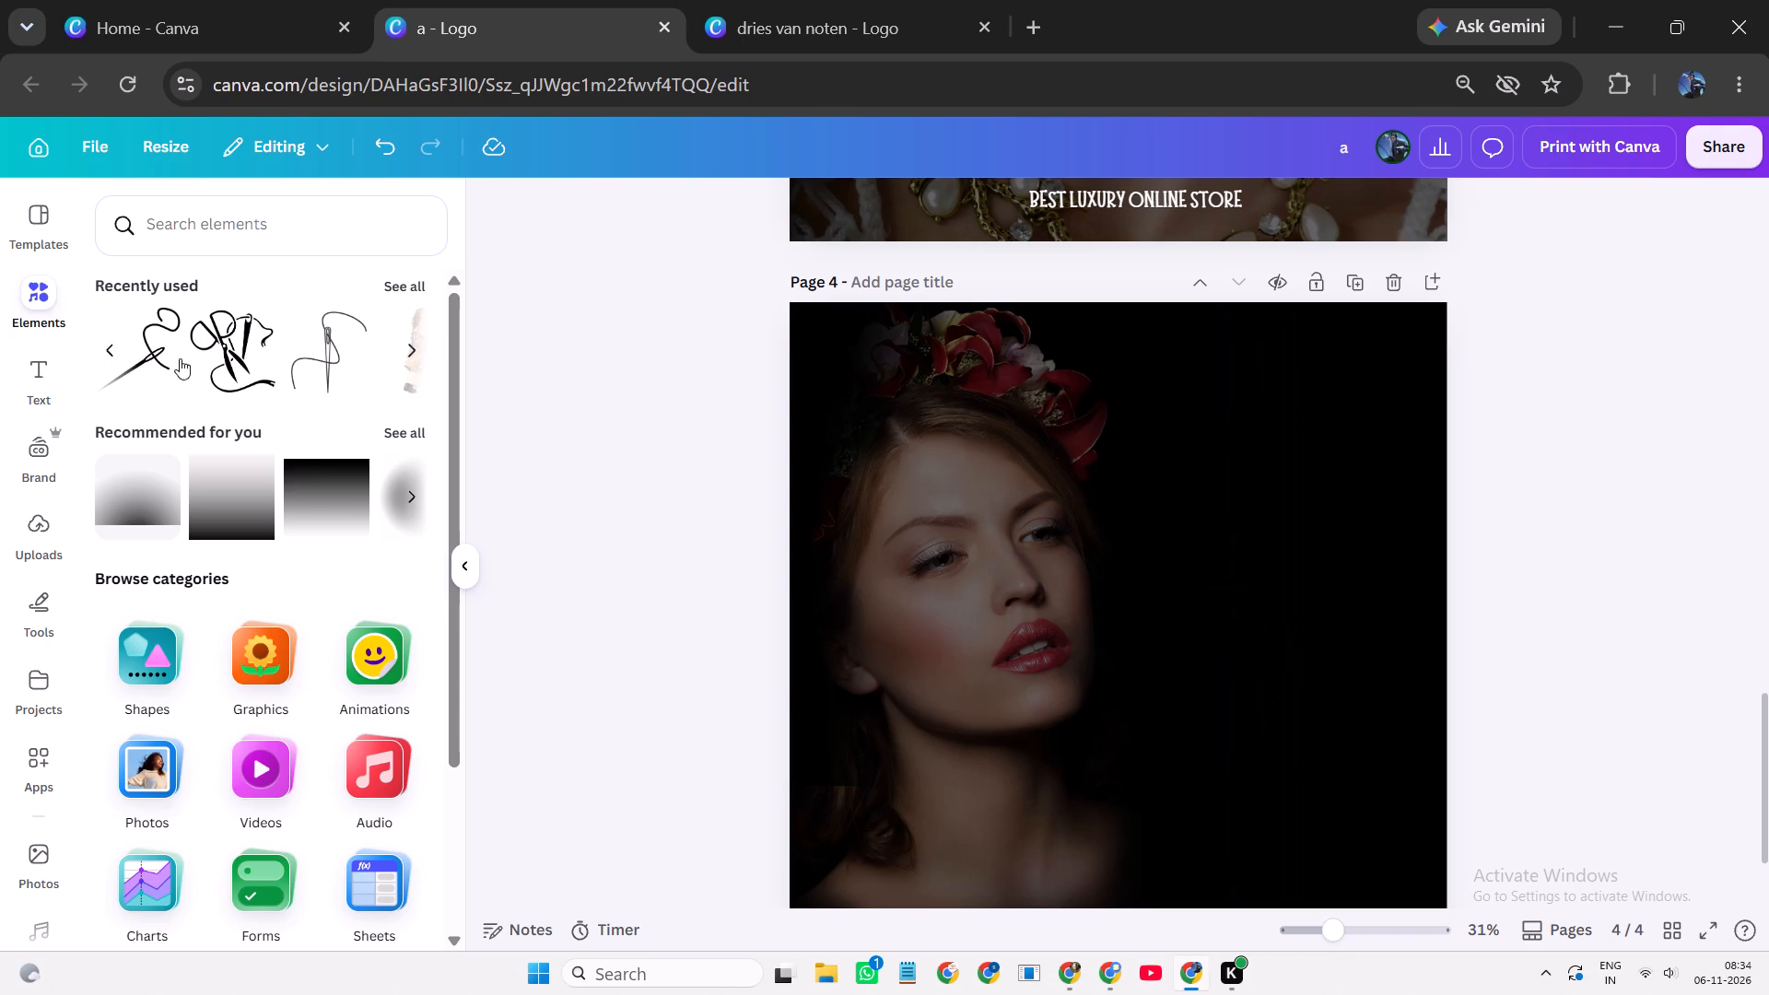
click(103, 349)
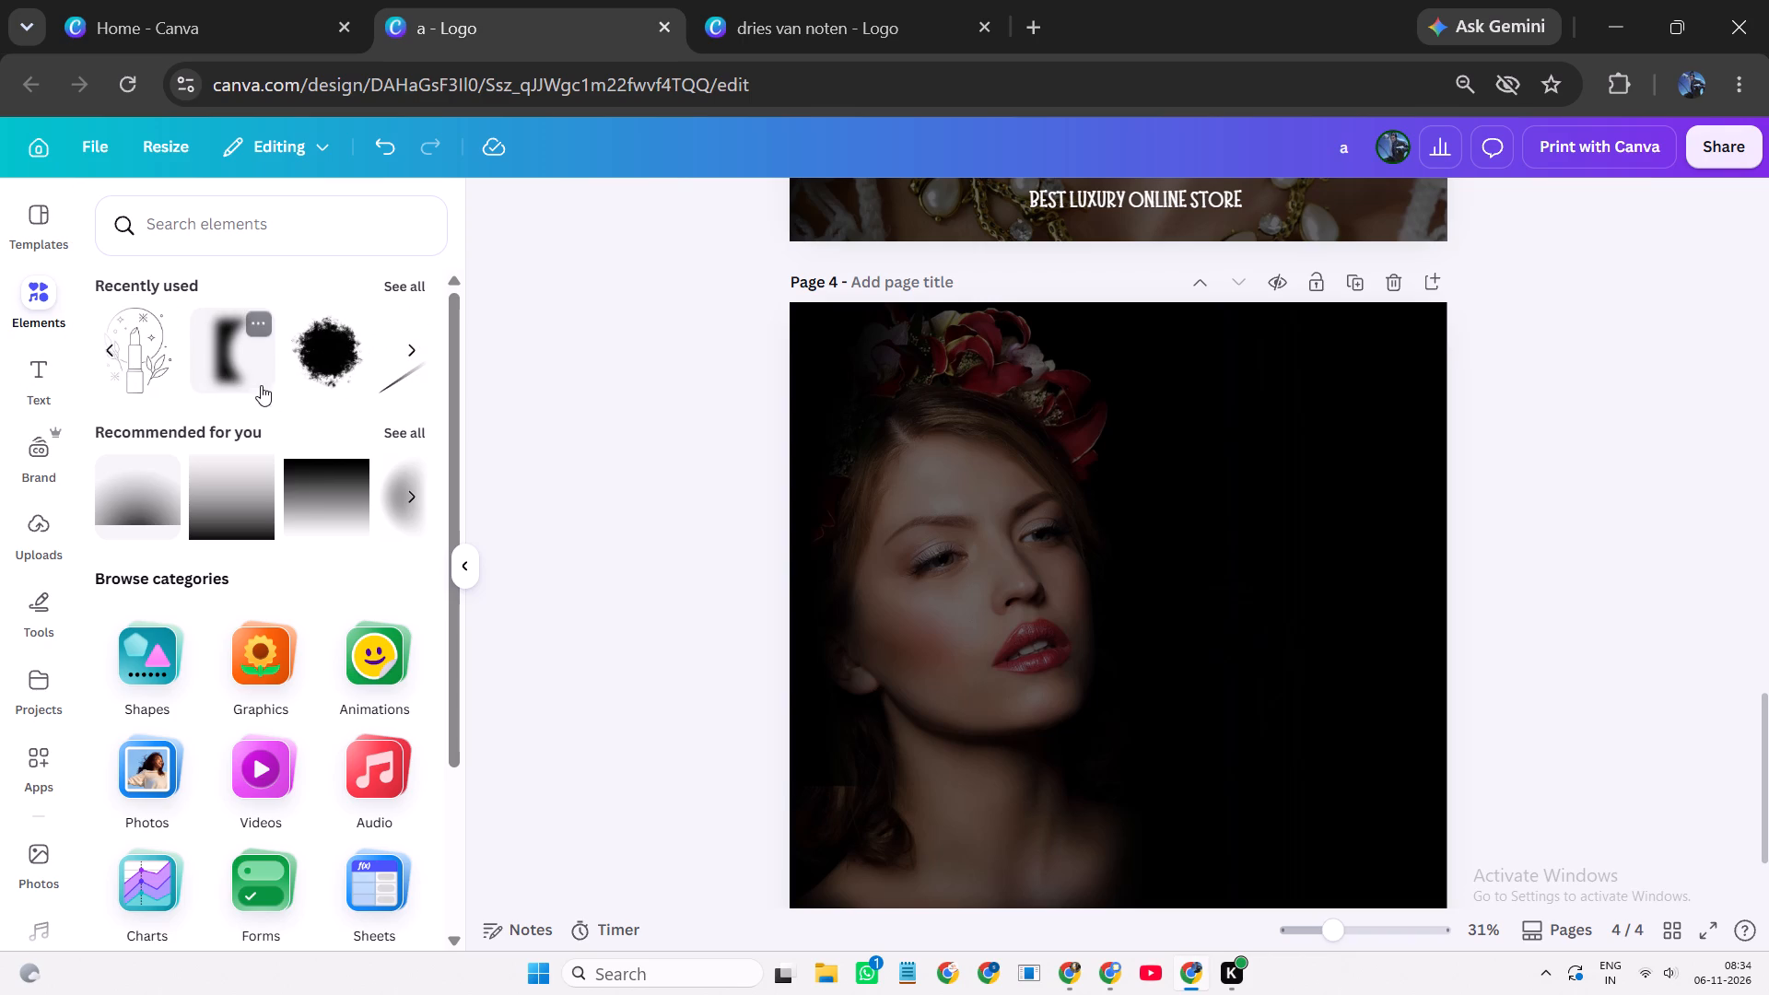
click(251, 378)
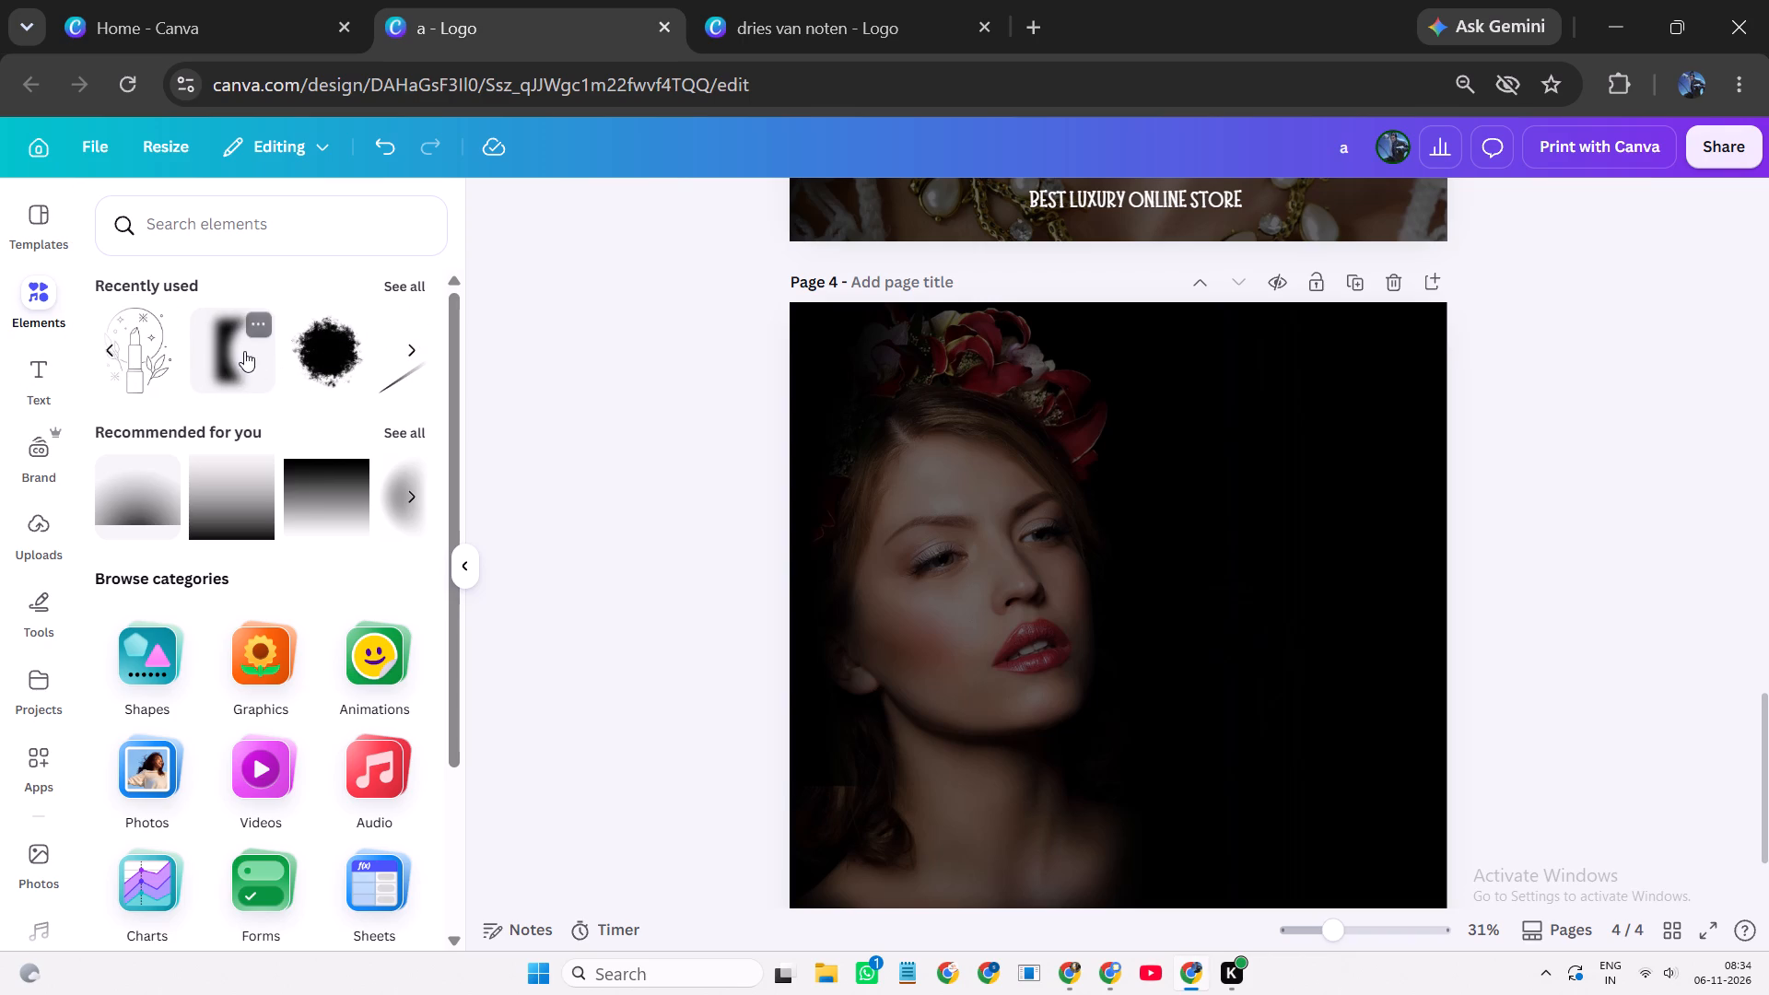
click(245, 371)
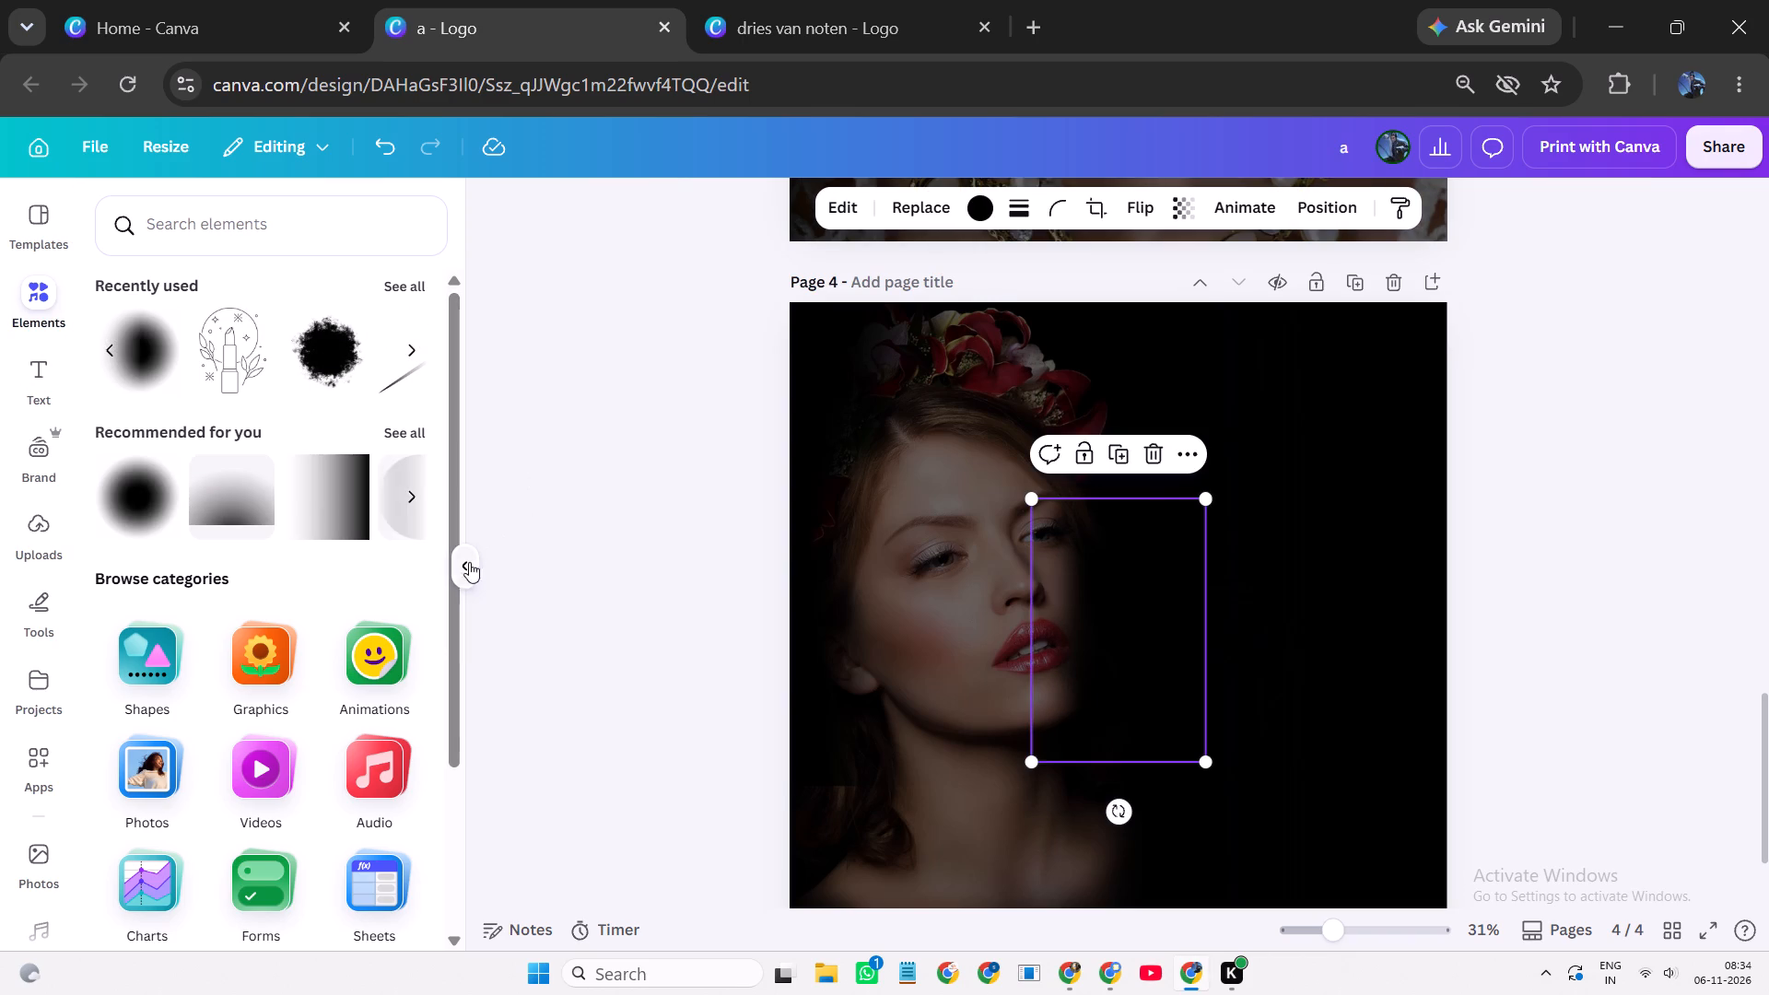
click(464, 565)
Rotate the curved black blur to nearly 90° and position it over the flower crown at the portrait's upper edge.
drag(872, 657, 788, 566)
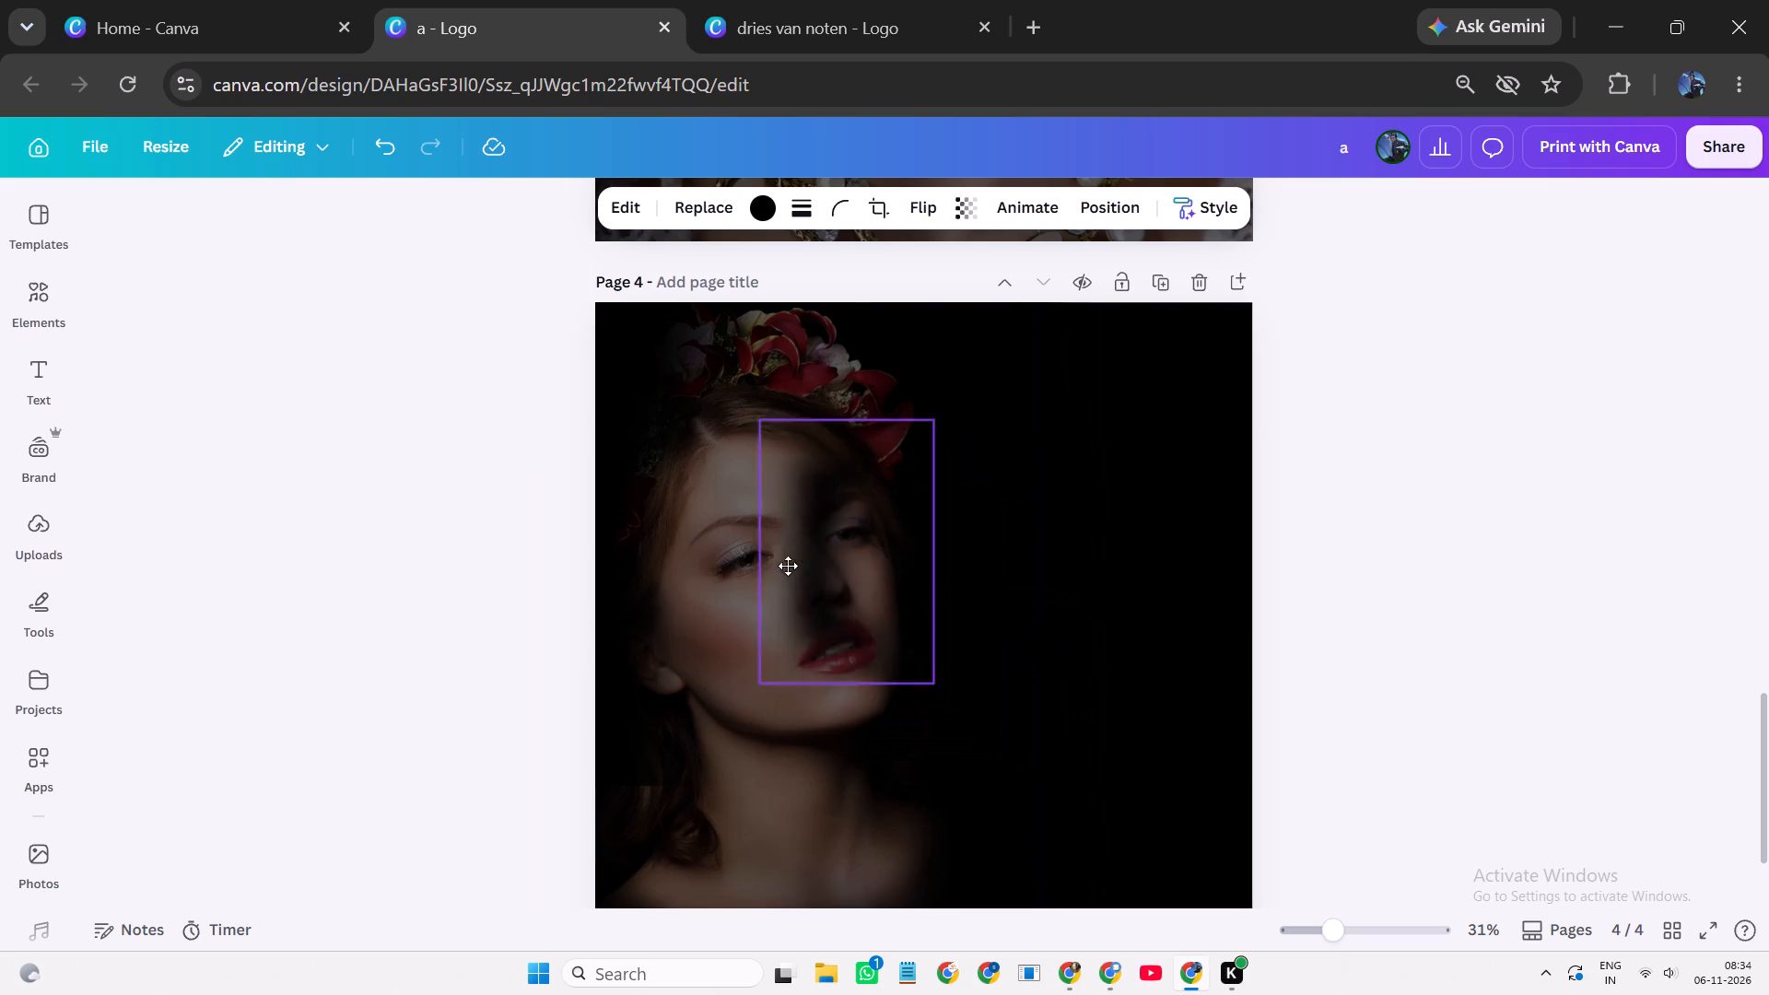
drag(788, 566, 721, 497)
drag(783, 648, 654, 603)
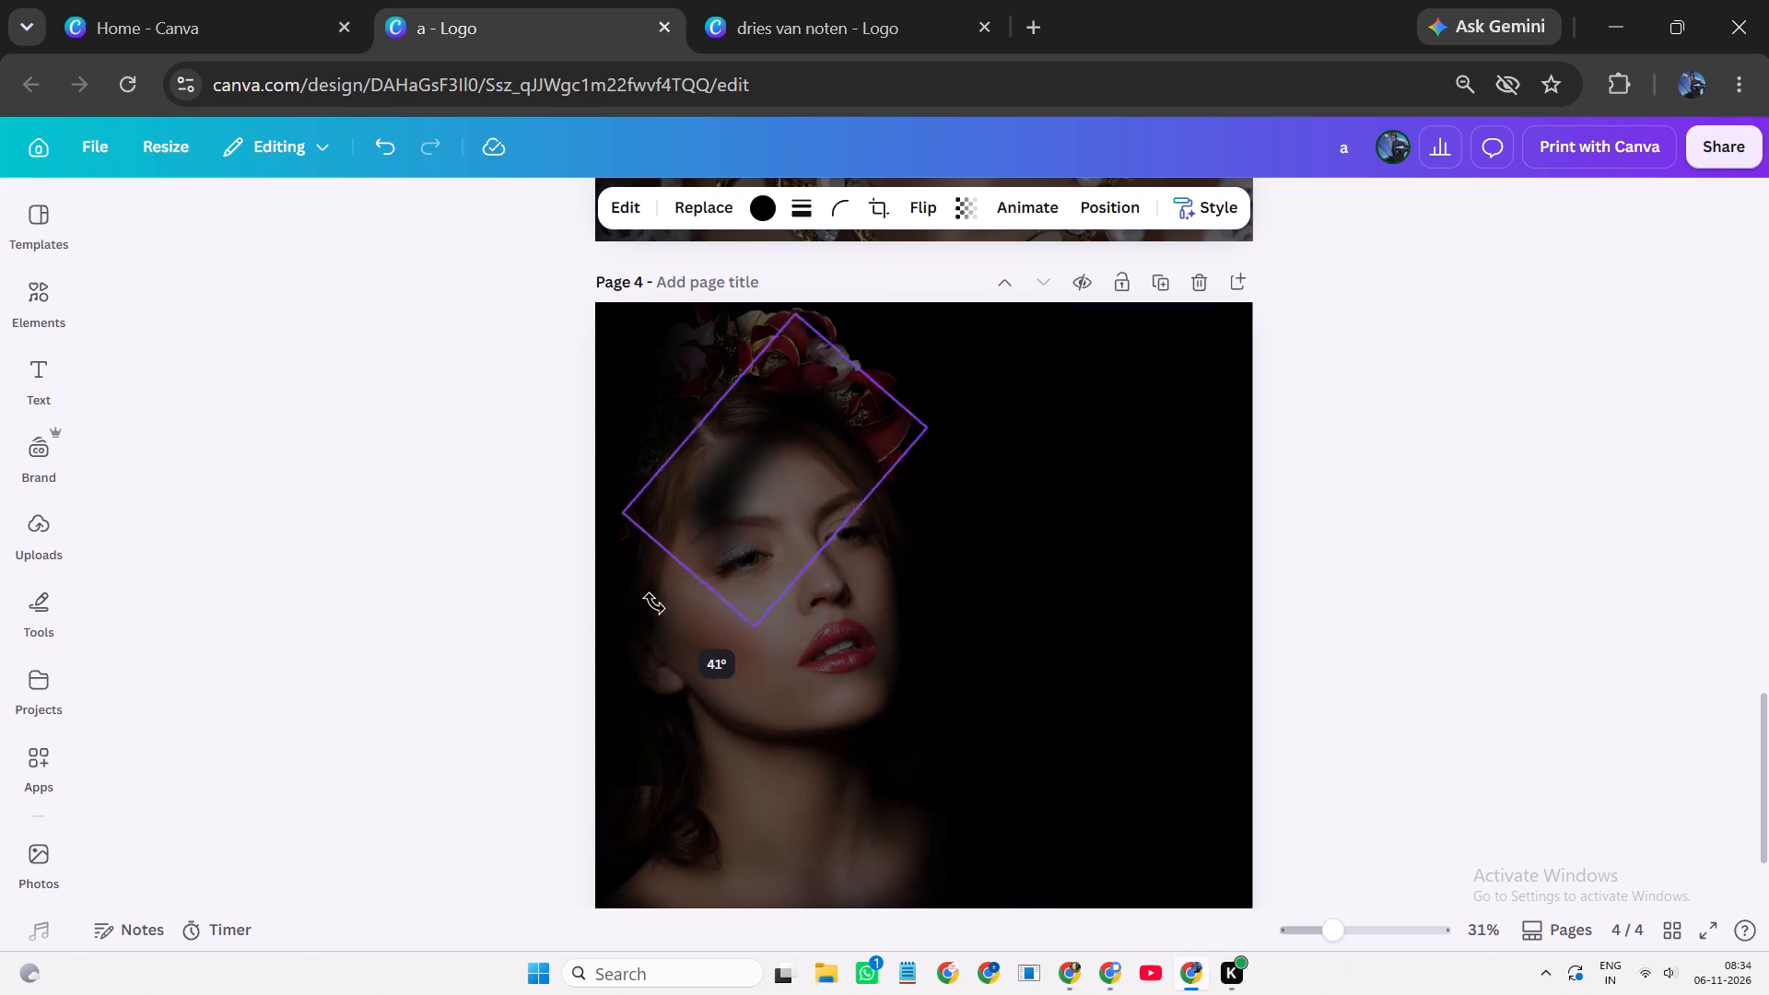
drag(654, 603, 564, 501)
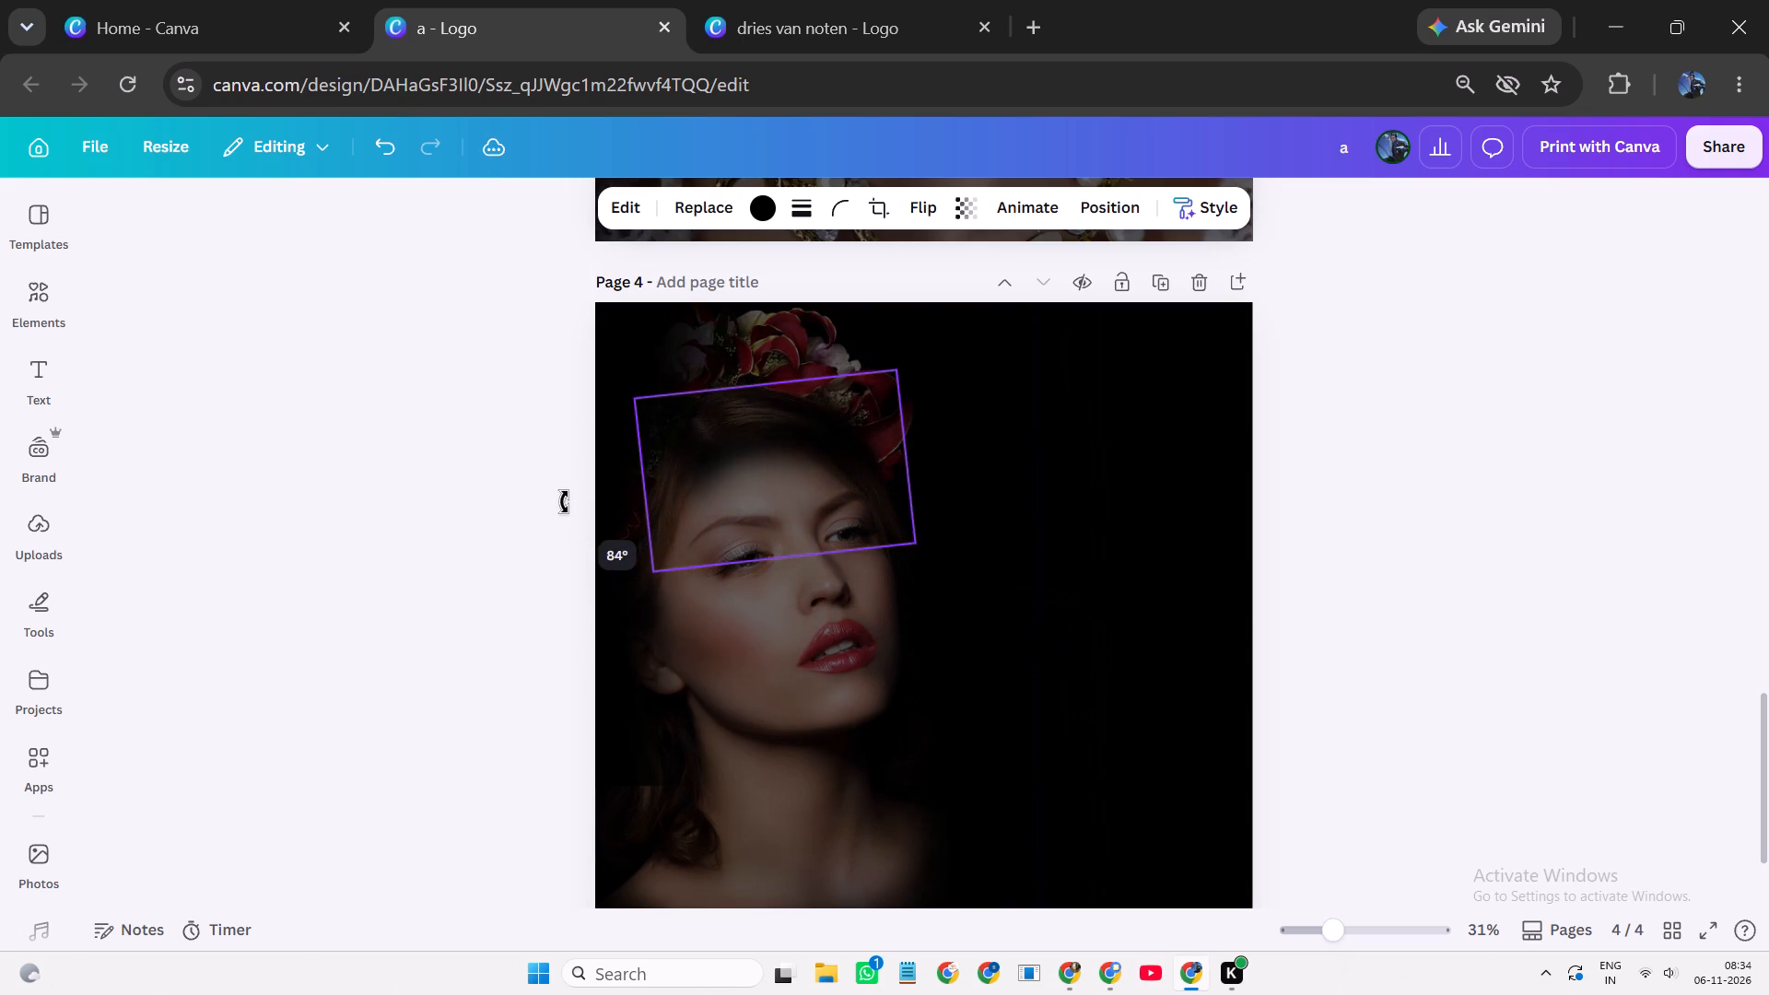
drag(564, 501, 558, 488)
drag(716, 467, 712, 359)
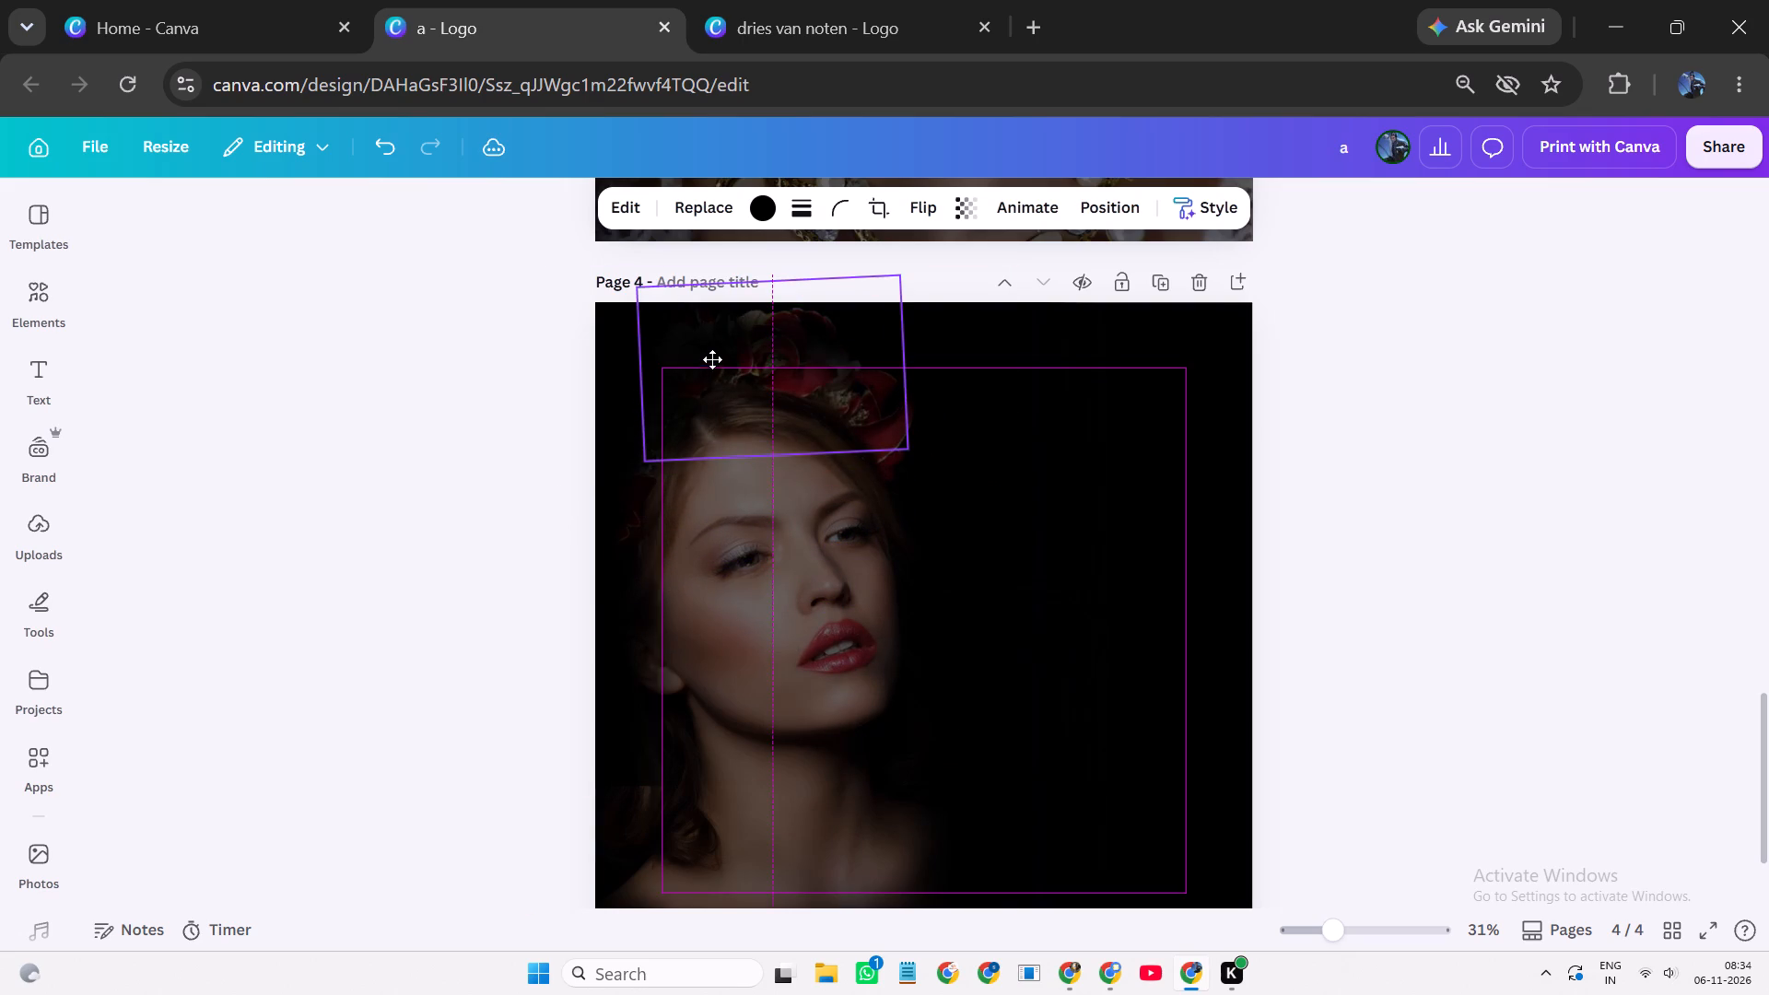
drag(712, 359, 709, 349)
double_click(709, 349)
click(1669, 548)
click(1669, 548)
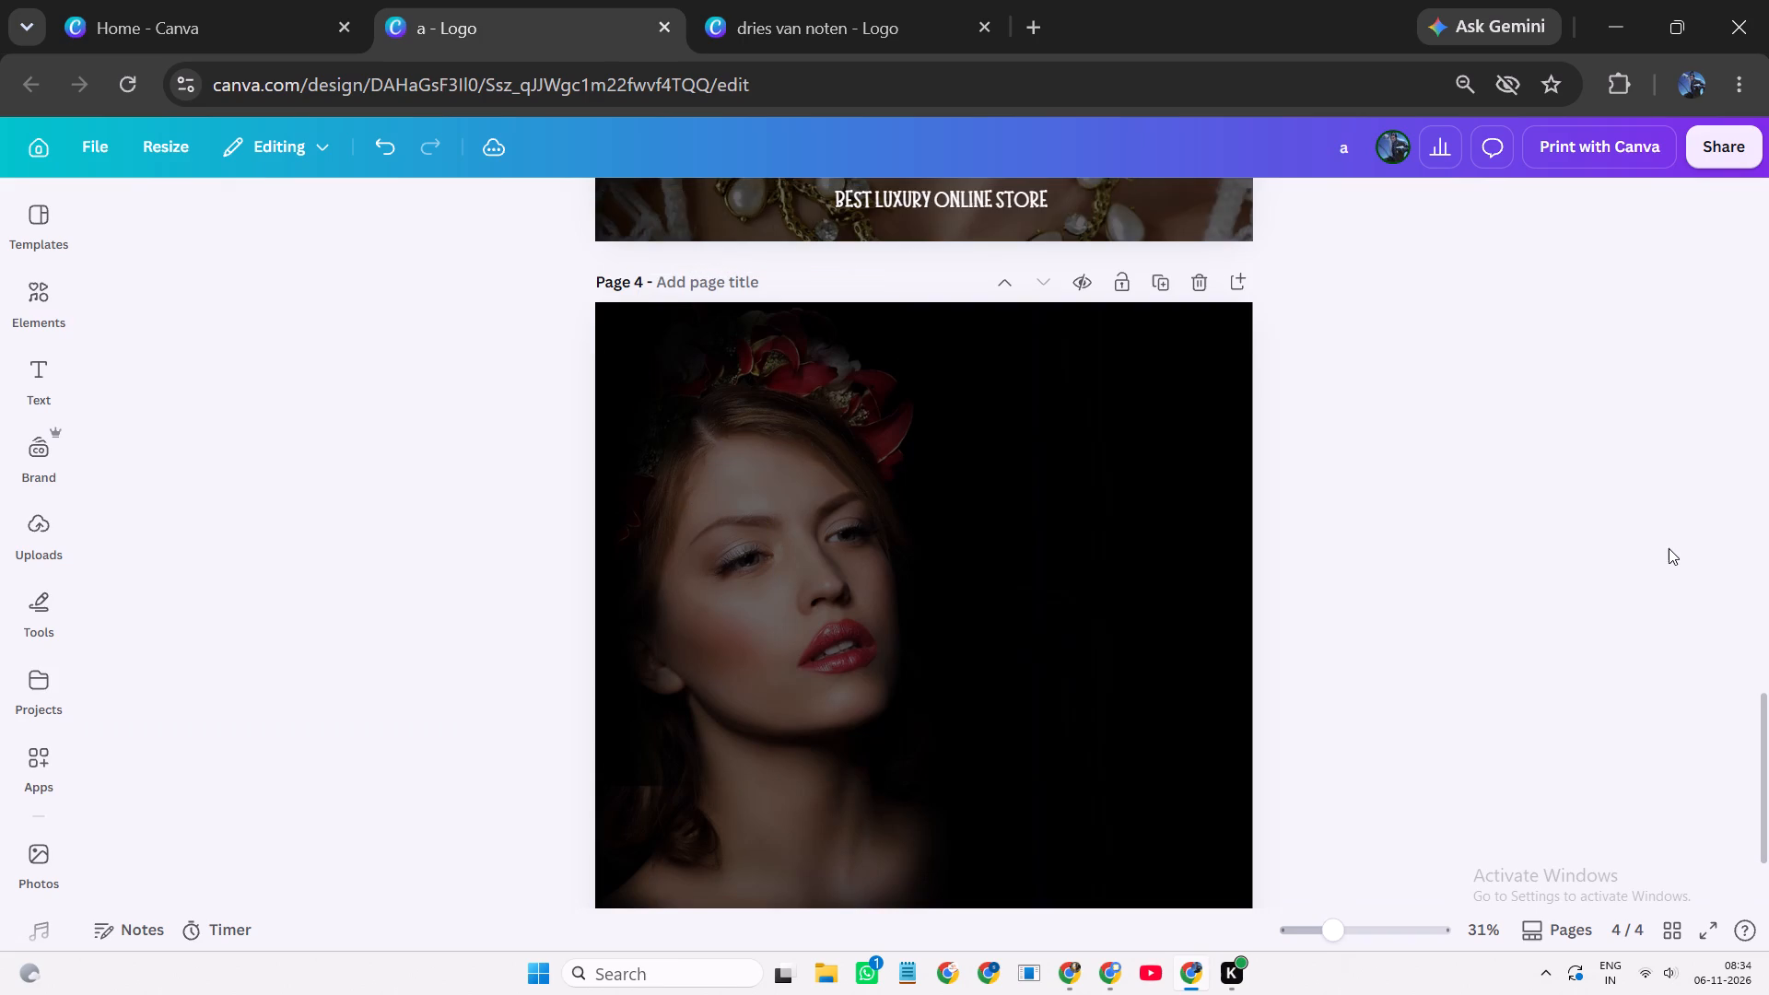
Duplicate the white Alaïa logo group on page 3 and move the copy onto the page 4 portrait page.
scroll(1669, 548, down, 1)
scroll(1470, 546, up, 2)
click(885, 312)
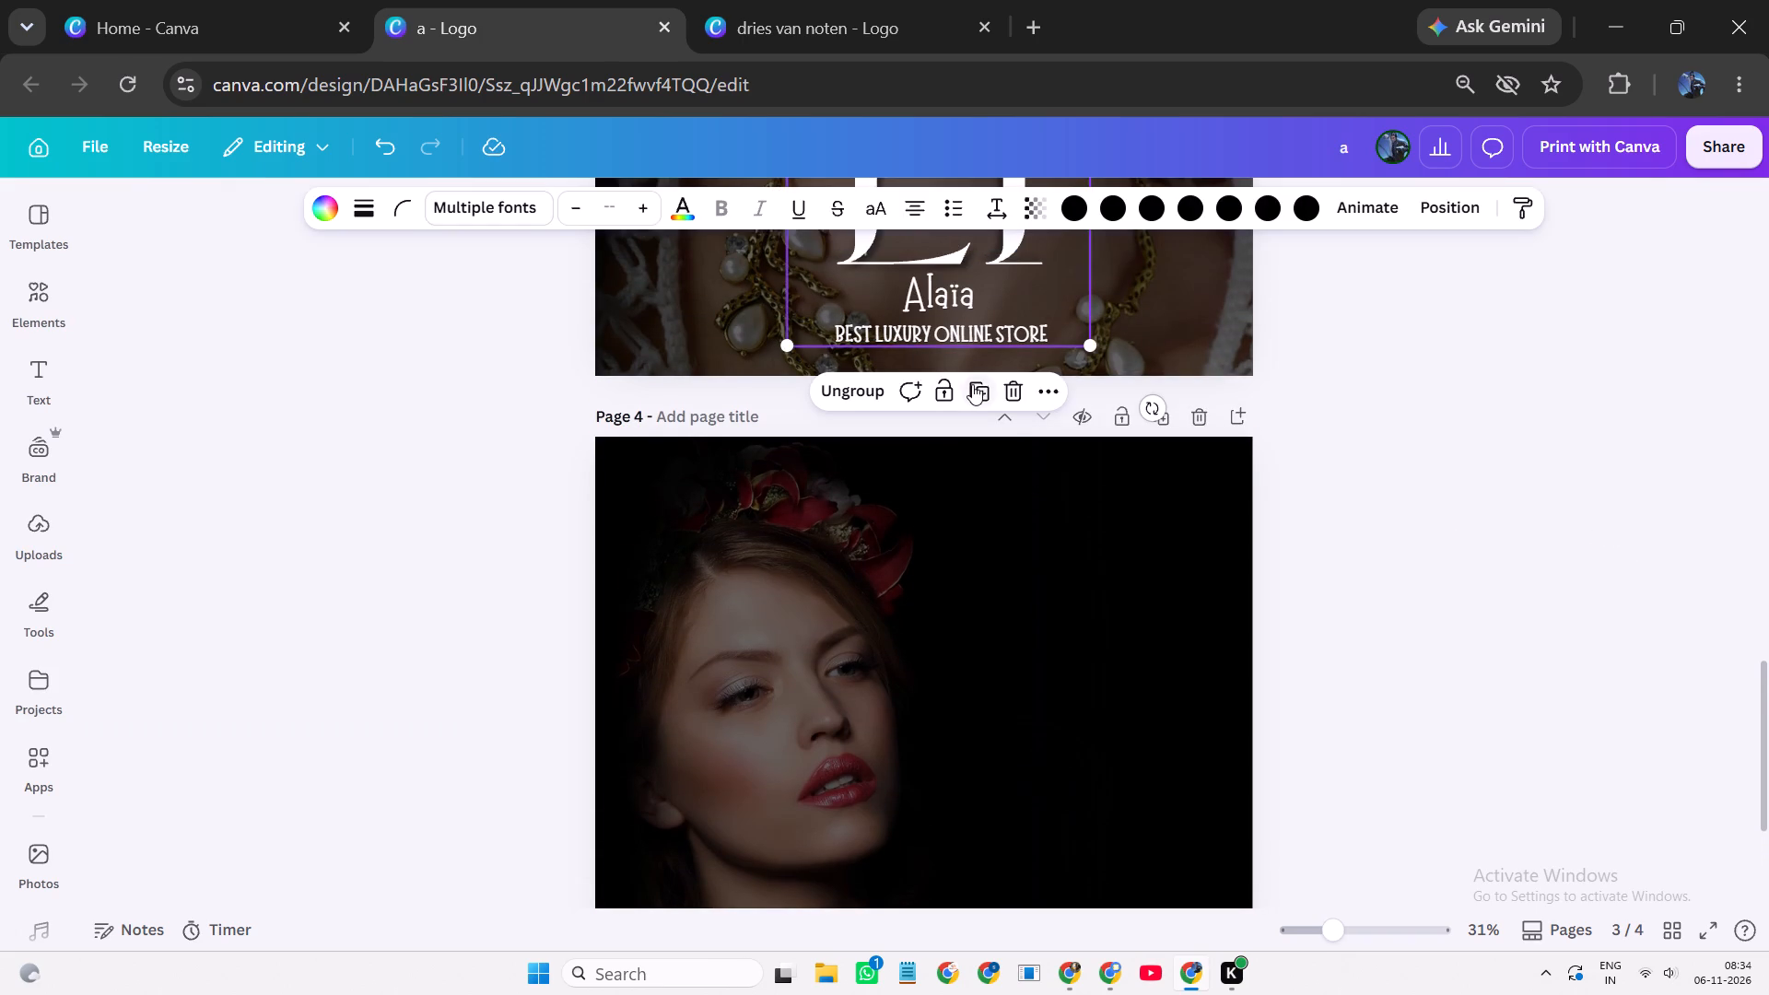
click(974, 384)
drag(978, 300, 1049, 845)
scroll(1051, 837, down, 2)
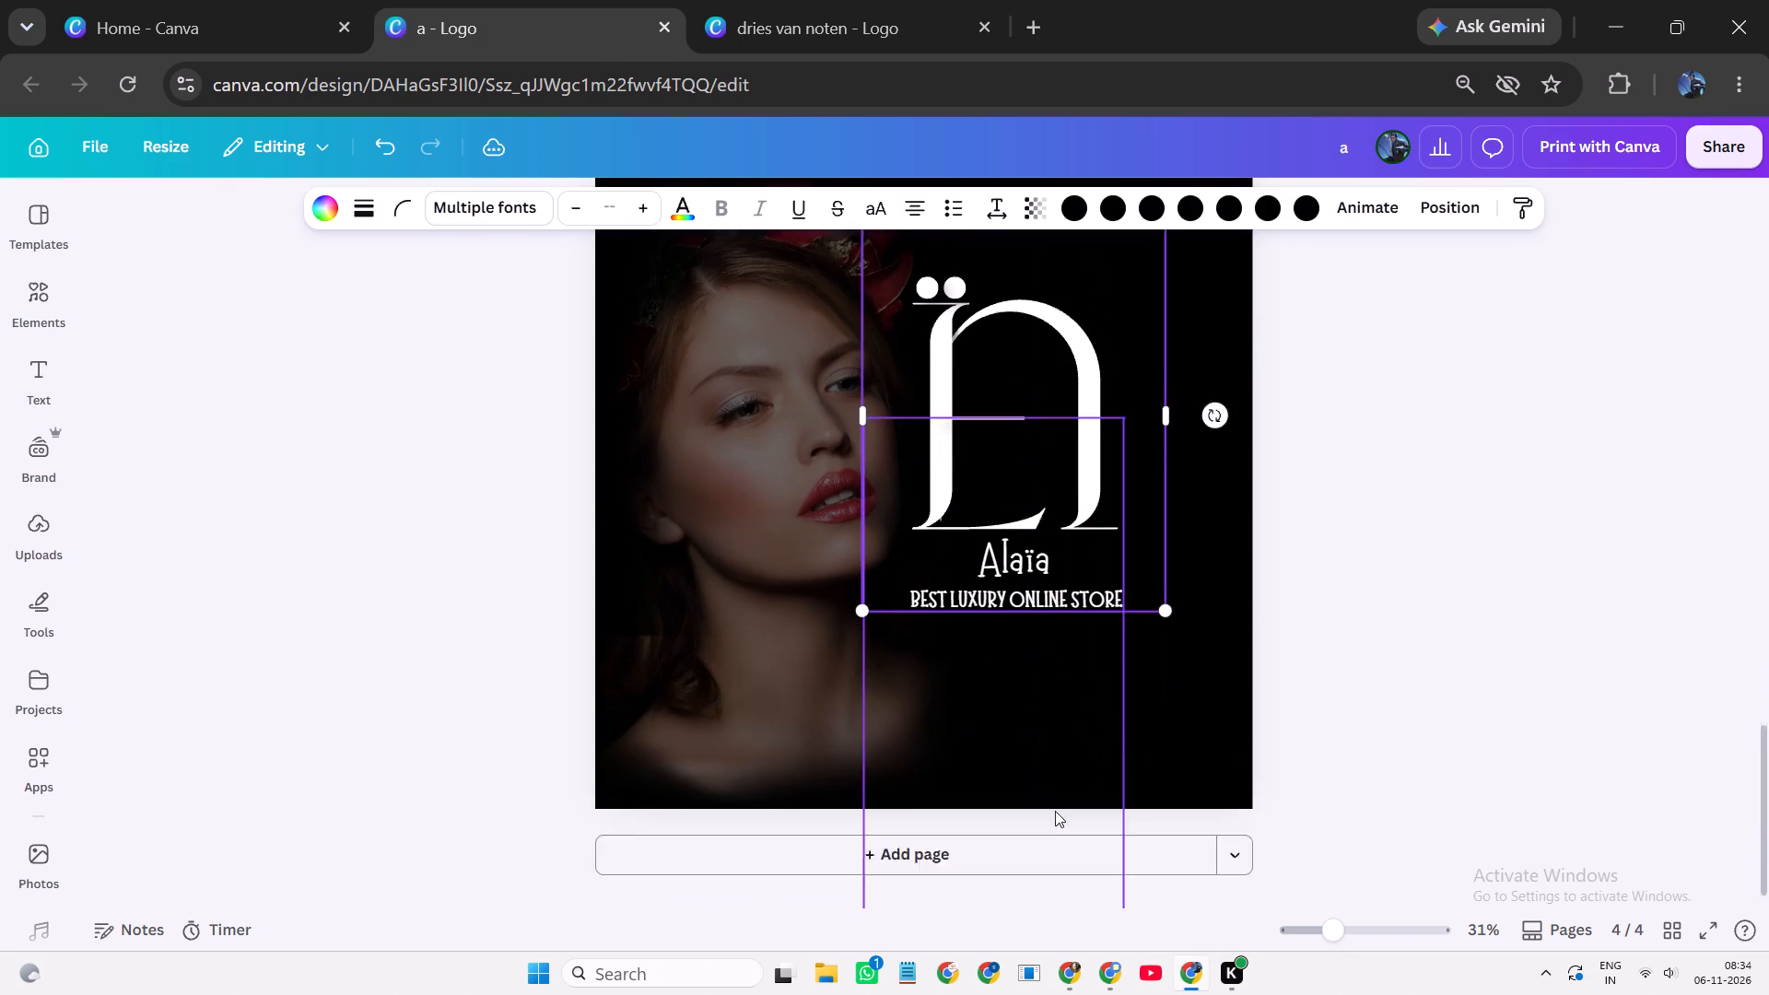
ctrl+scroll(1060, 732, up, 1)
ctrl+scroll(1060, 732, down, 2)
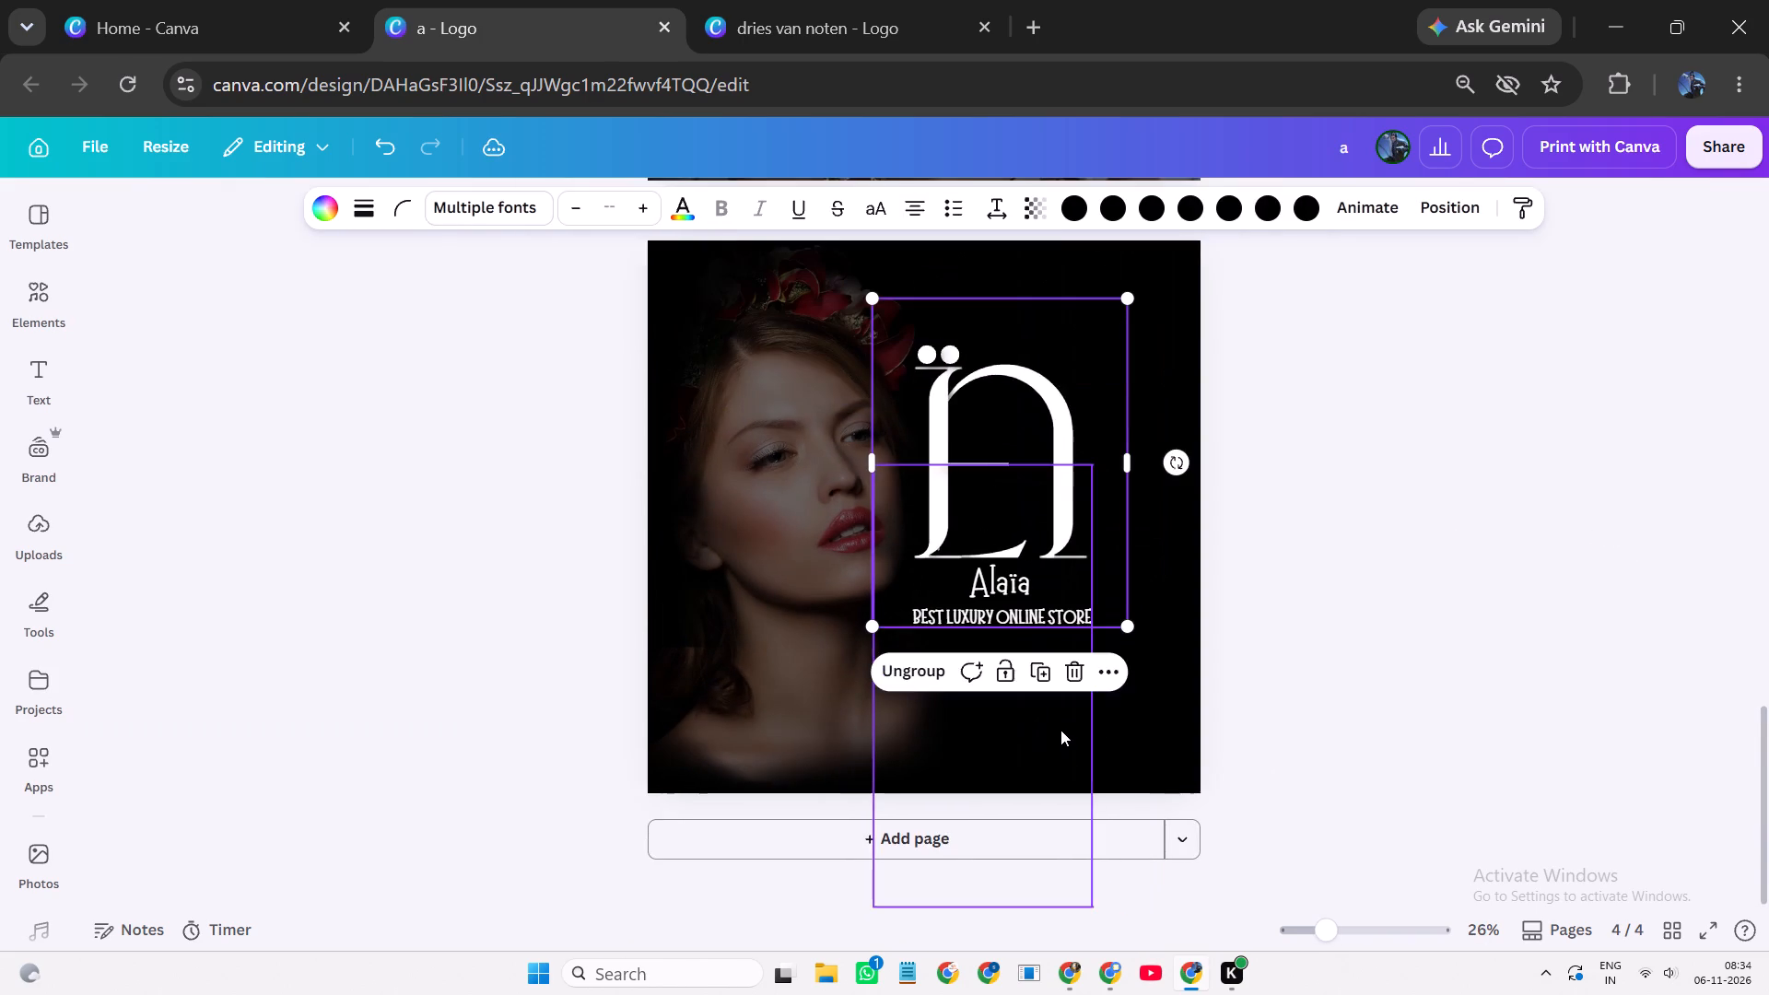
Shrink the page 4 logo group and position it in the black area beside the woman's face.
click(1214, 624)
click(1073, 634)
drag(1126, 660, 1104, 628)
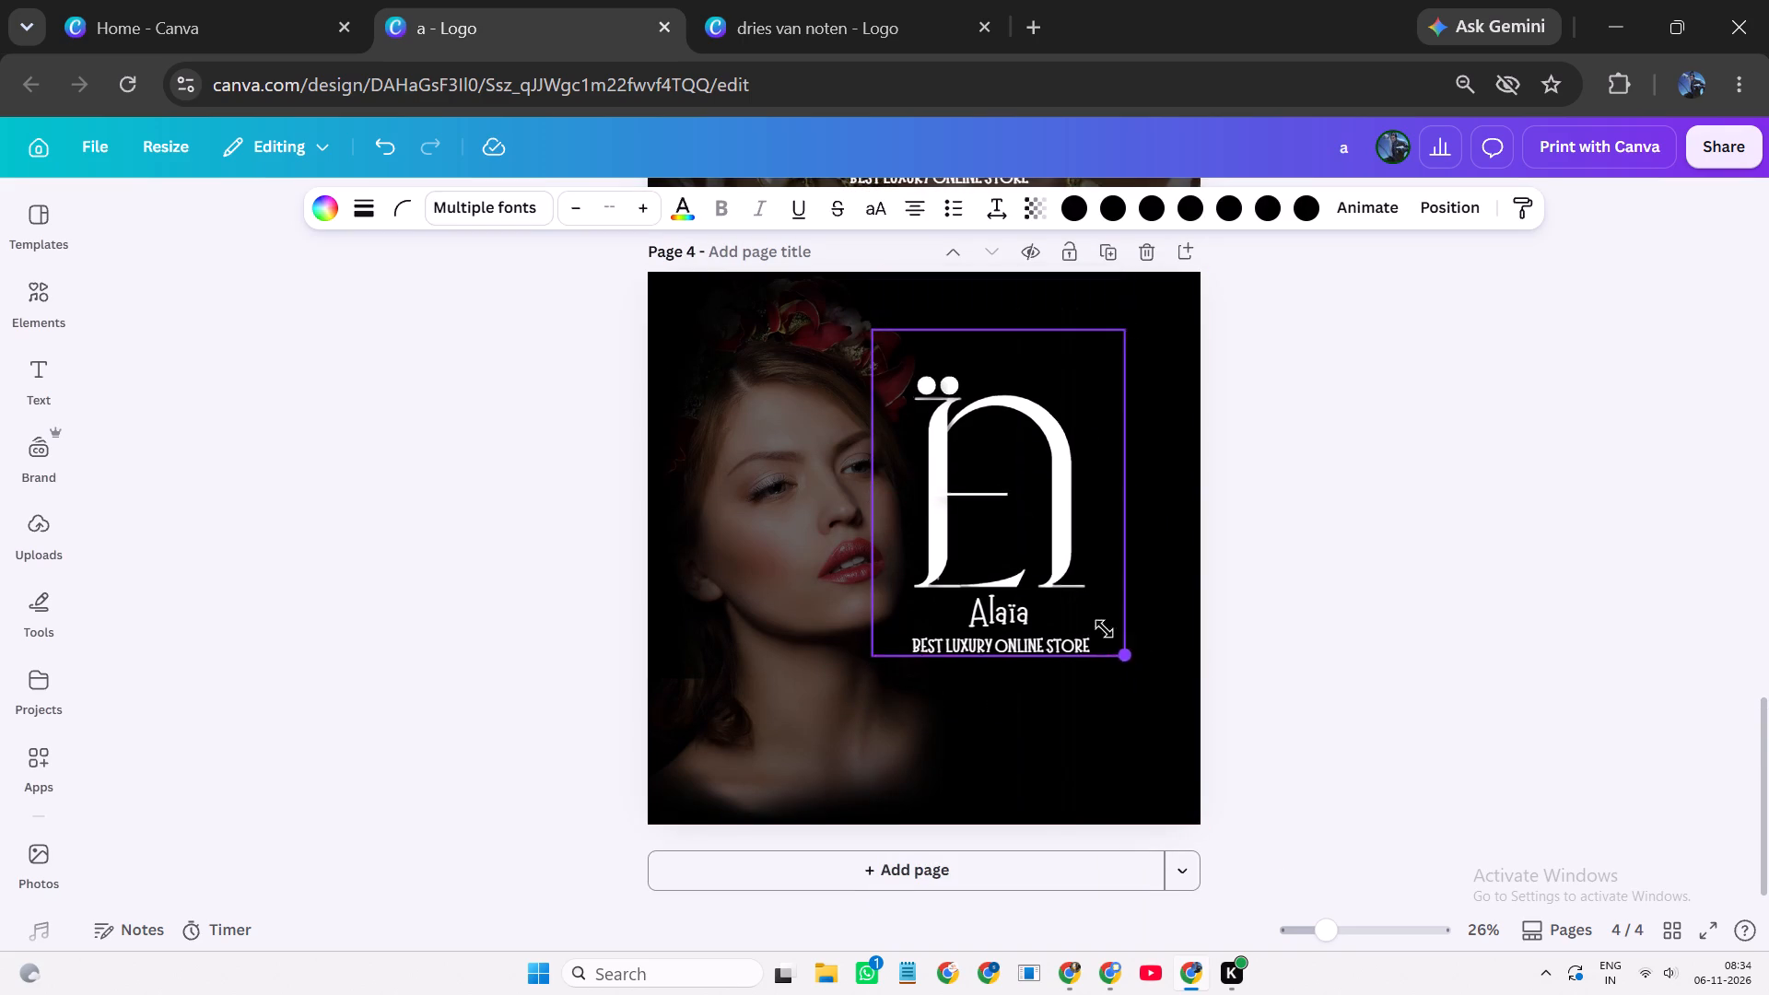
drag(1104, 628, 1027, 553)
drag(967, 447, 1065, 539)
click(1150, 646)
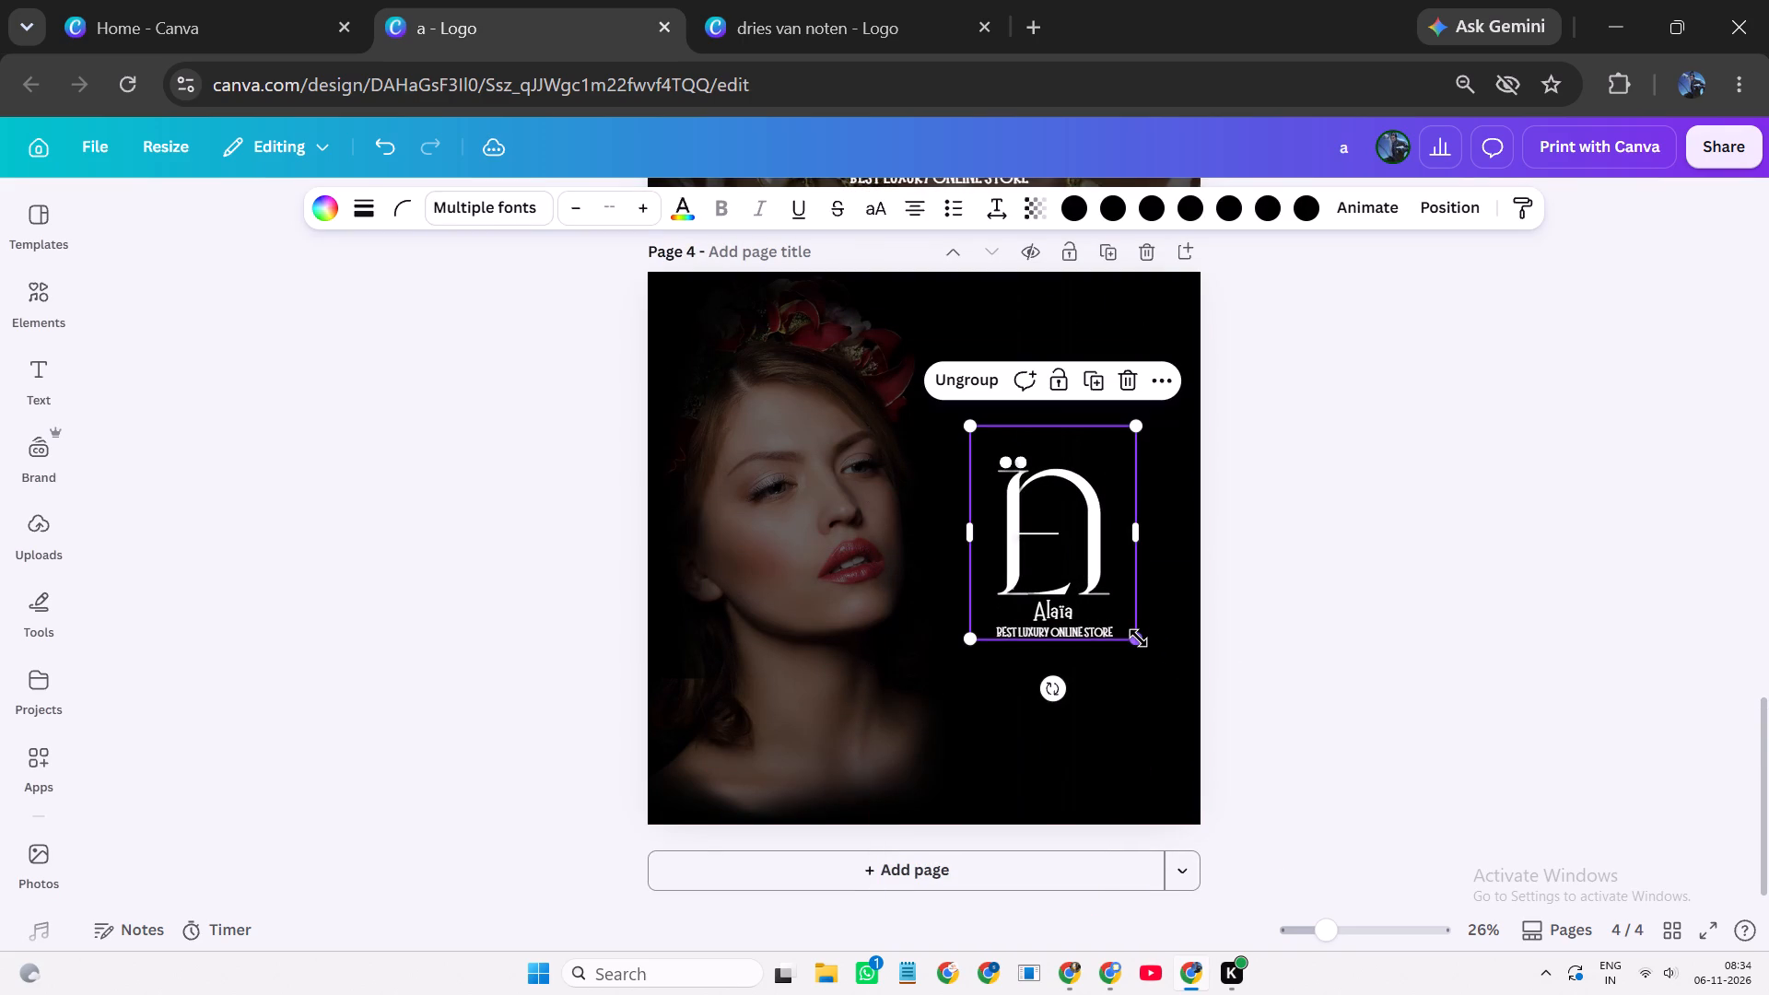
drag(1138, 638, 1141, 650)
drag(1084, 583, 1096, 591)
click(1212, 521)
scroll(580, 452, down, 1)
scroll(579, 451, up, 1)
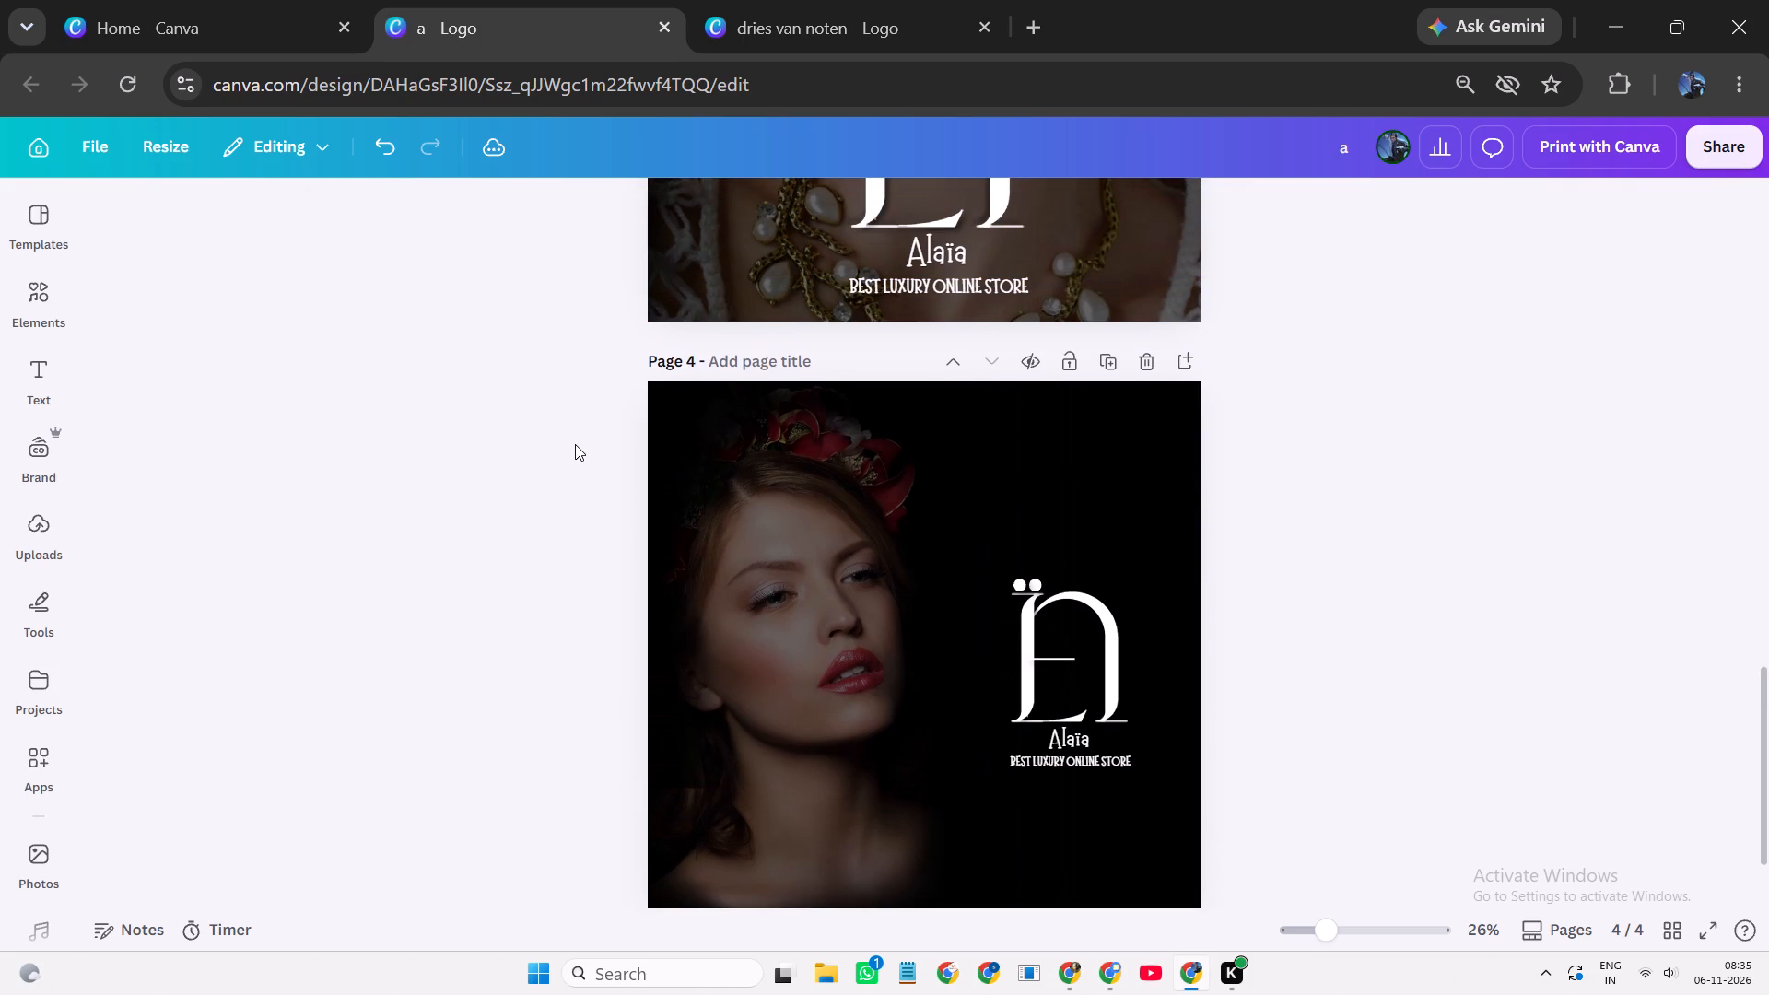
Slightly reduce the opacity of the page 4 logo group so the white looks softer.
click(1084, 698)
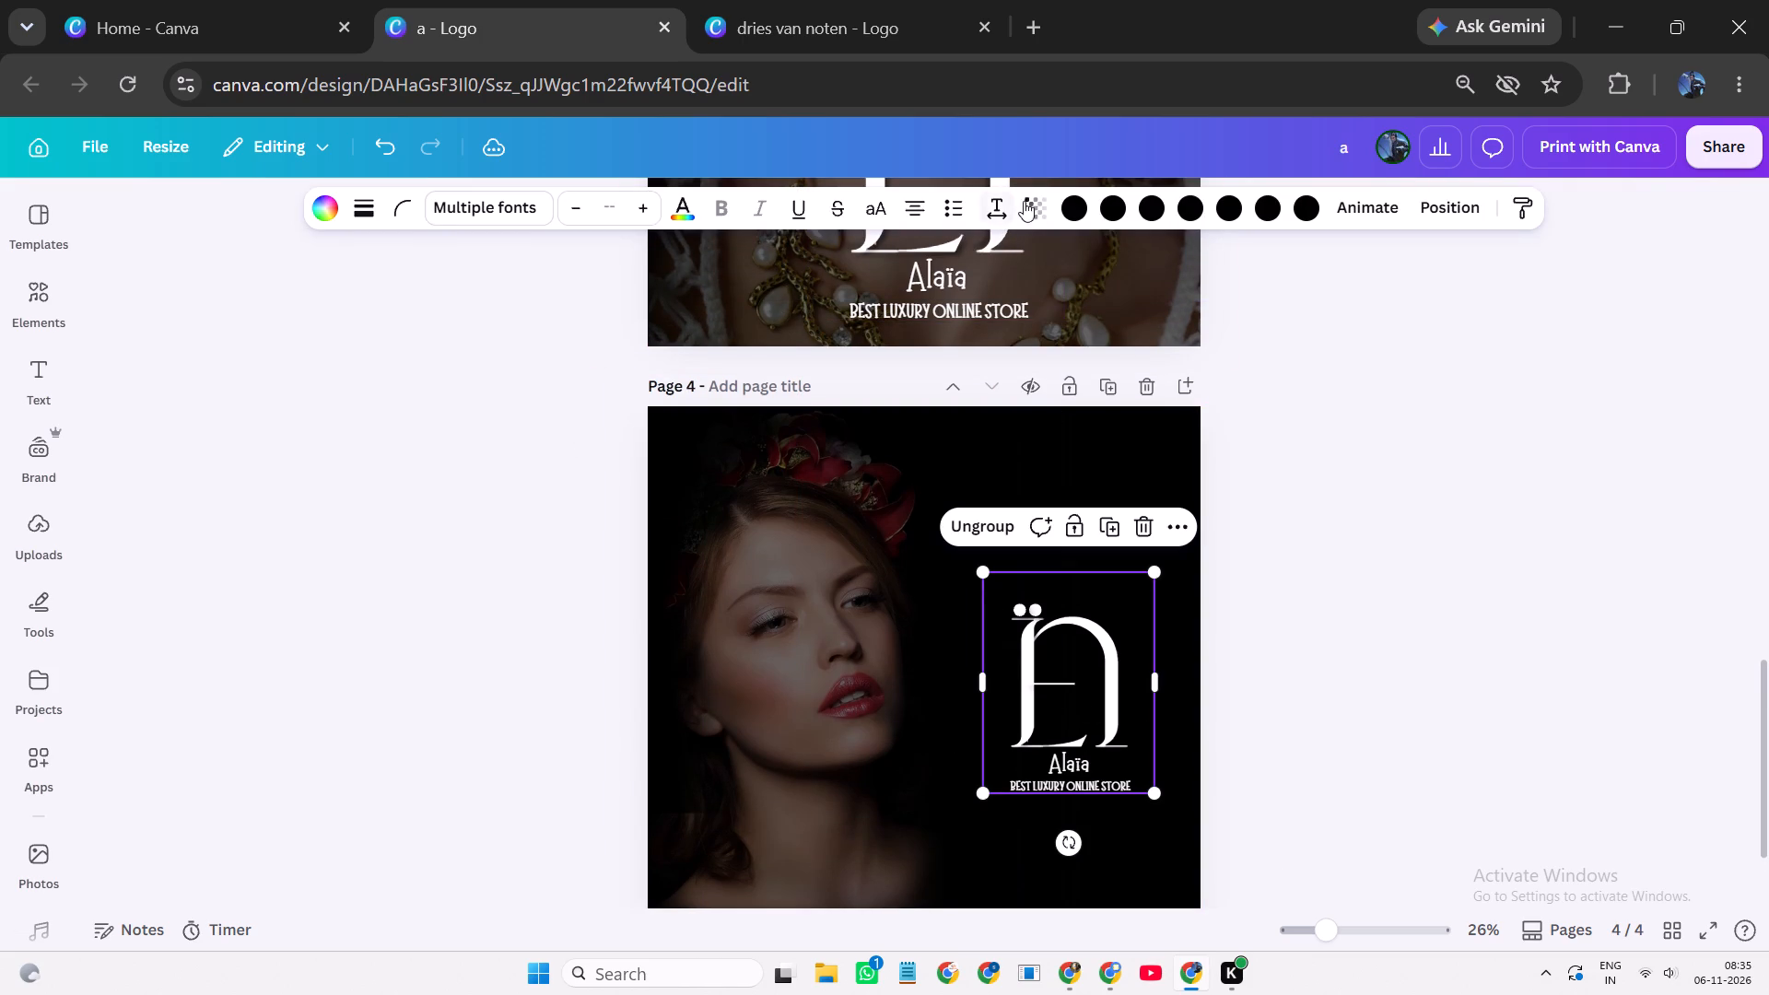
click(1025, 200)
drag(1036, 287, 1040, 309)
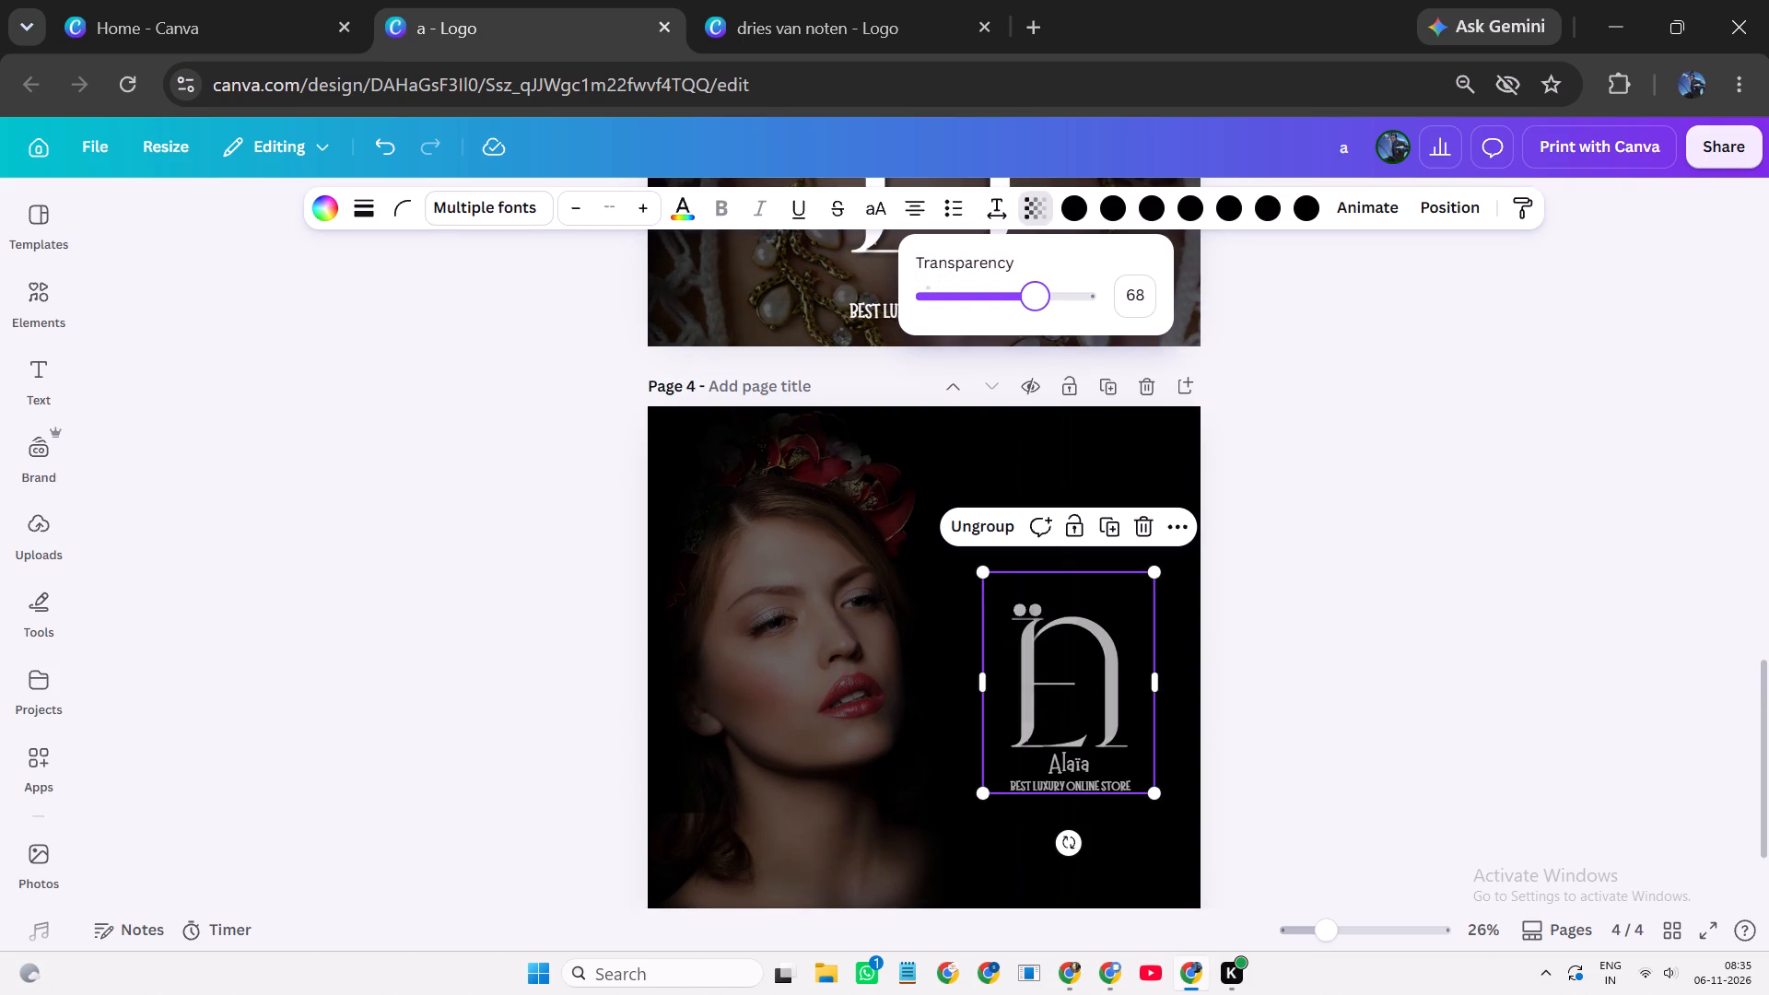
drag(1040, 309, 1065, 333)
click(1348, 496)
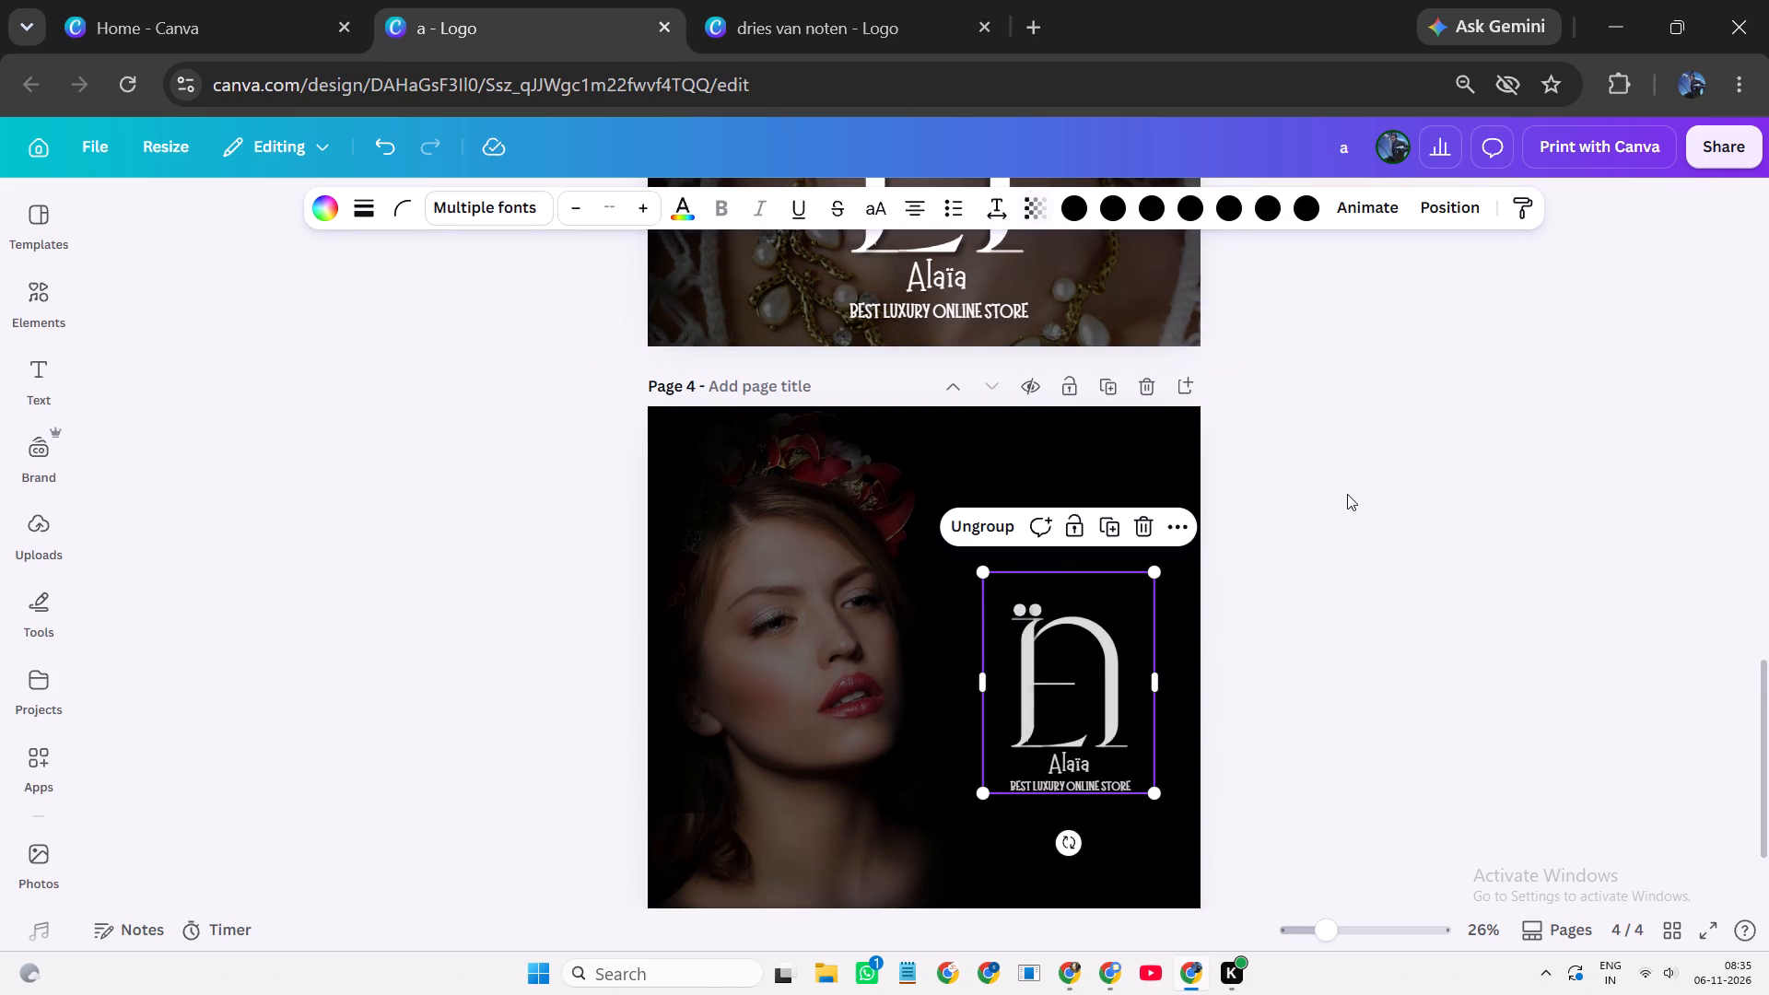
click(533, 499)
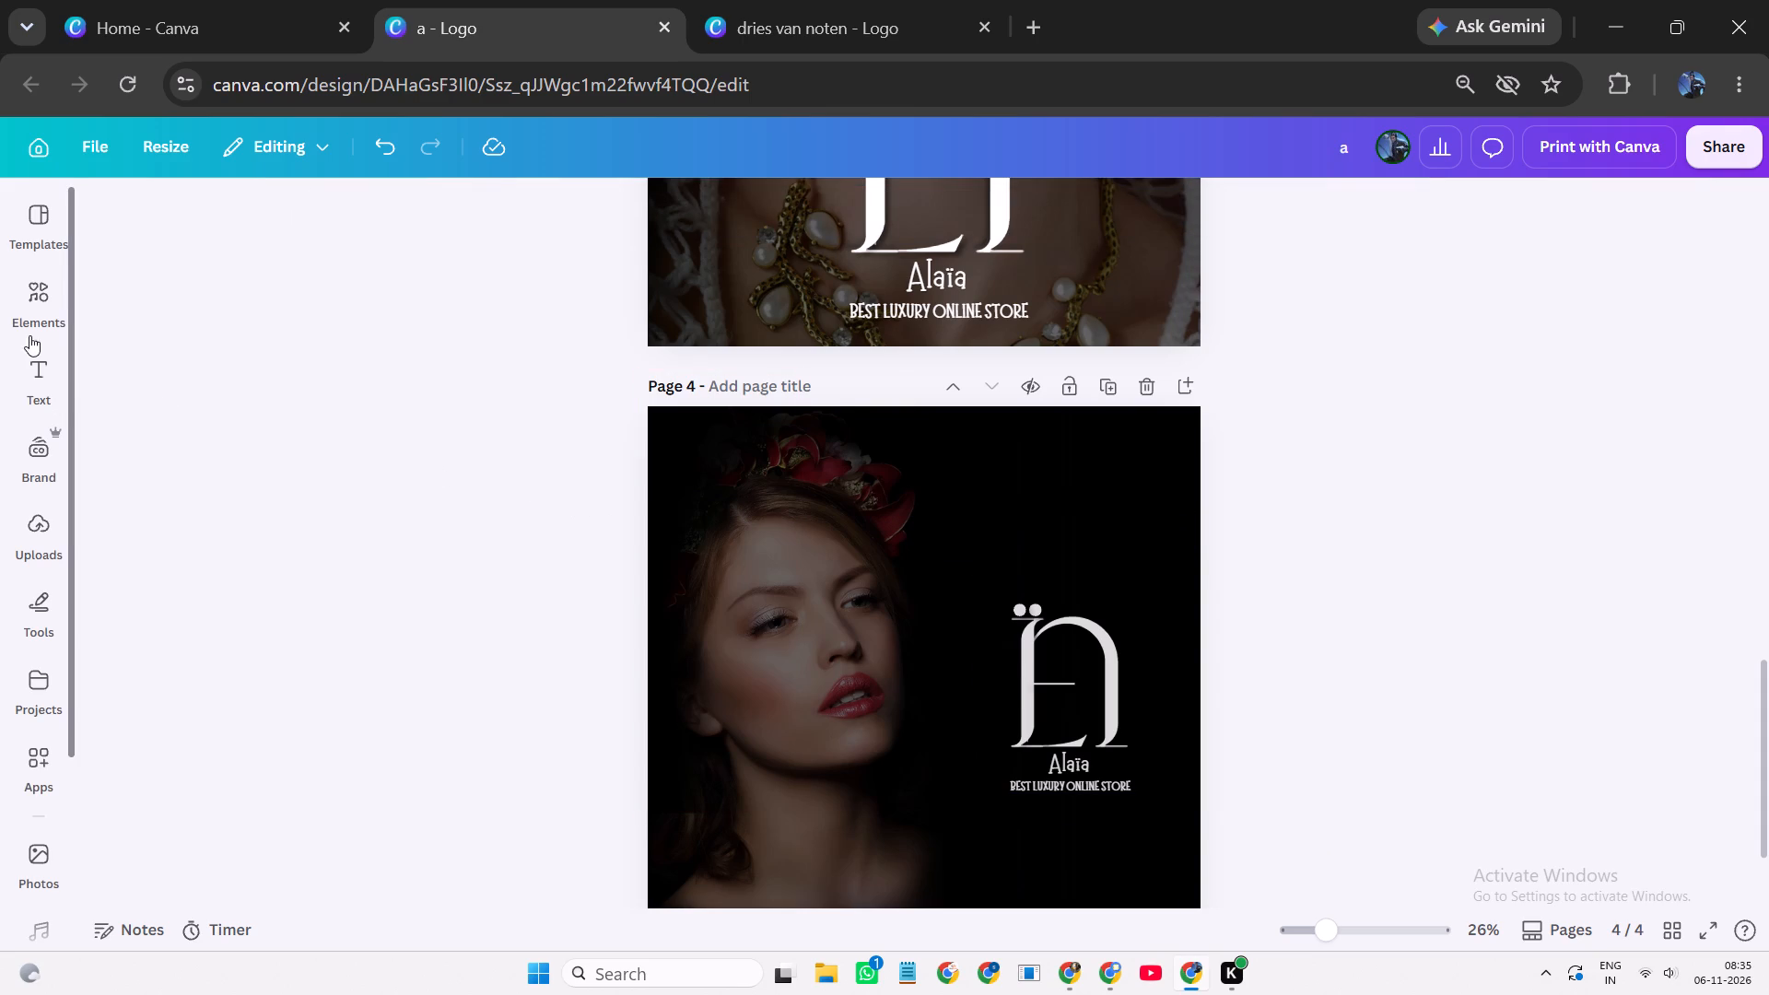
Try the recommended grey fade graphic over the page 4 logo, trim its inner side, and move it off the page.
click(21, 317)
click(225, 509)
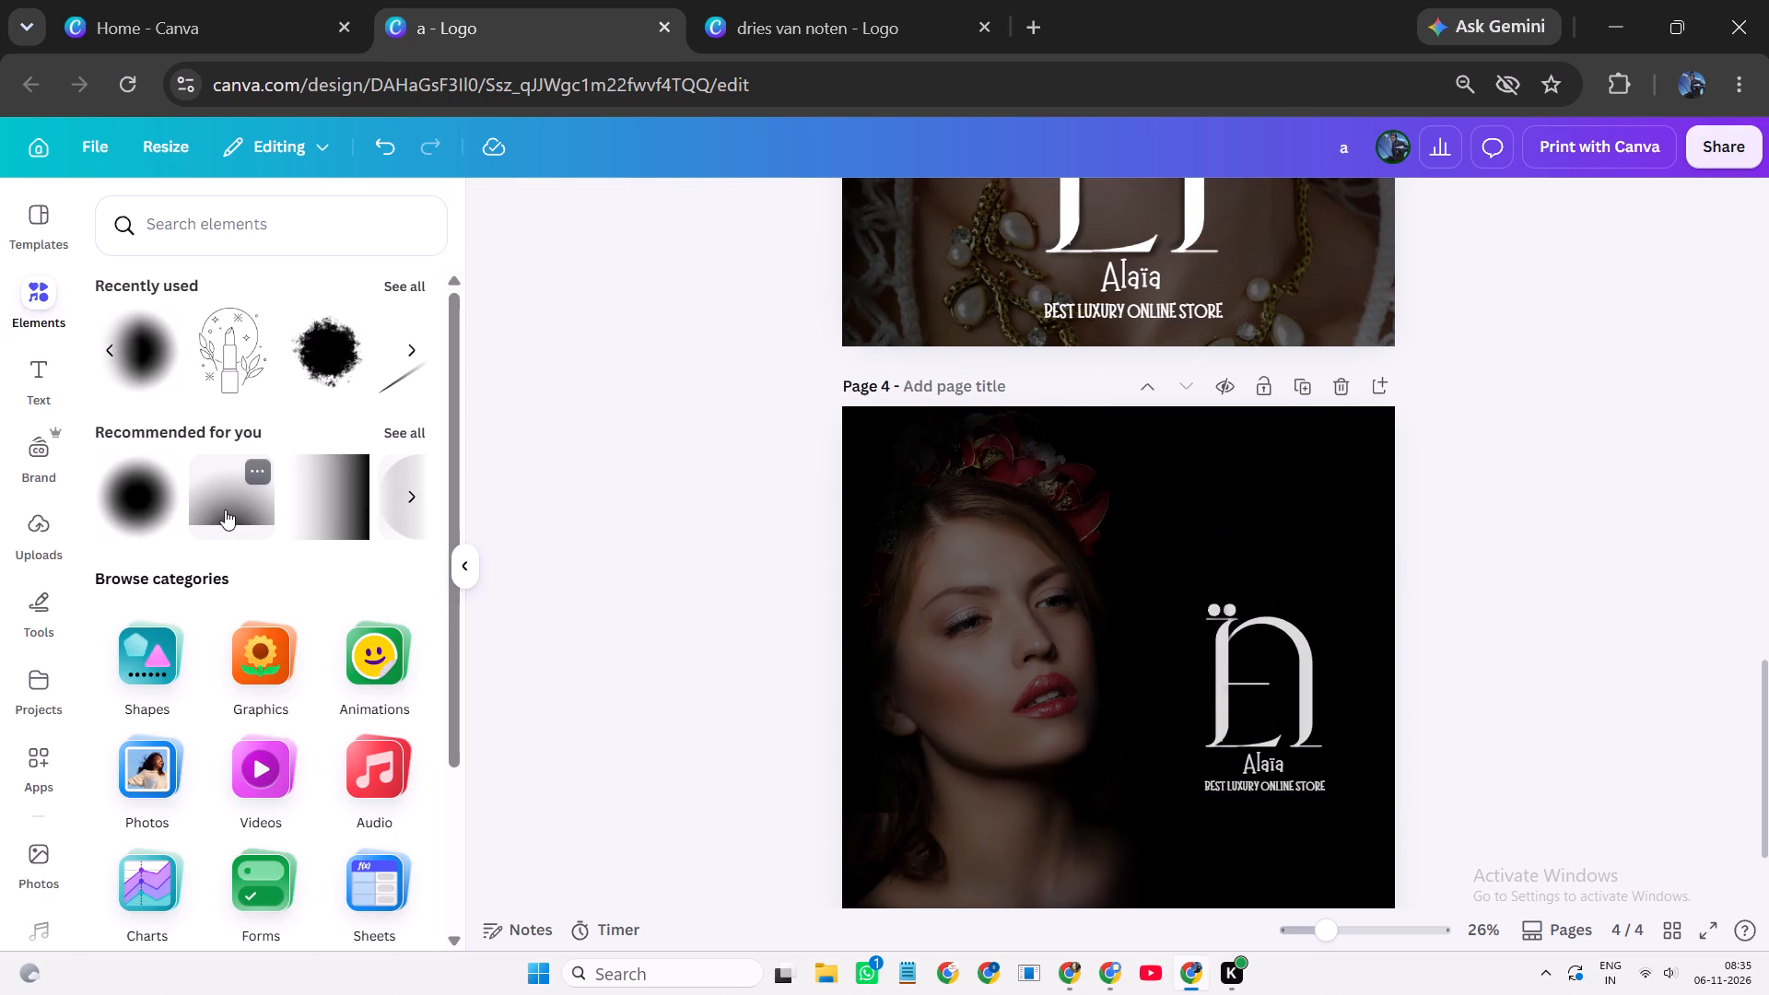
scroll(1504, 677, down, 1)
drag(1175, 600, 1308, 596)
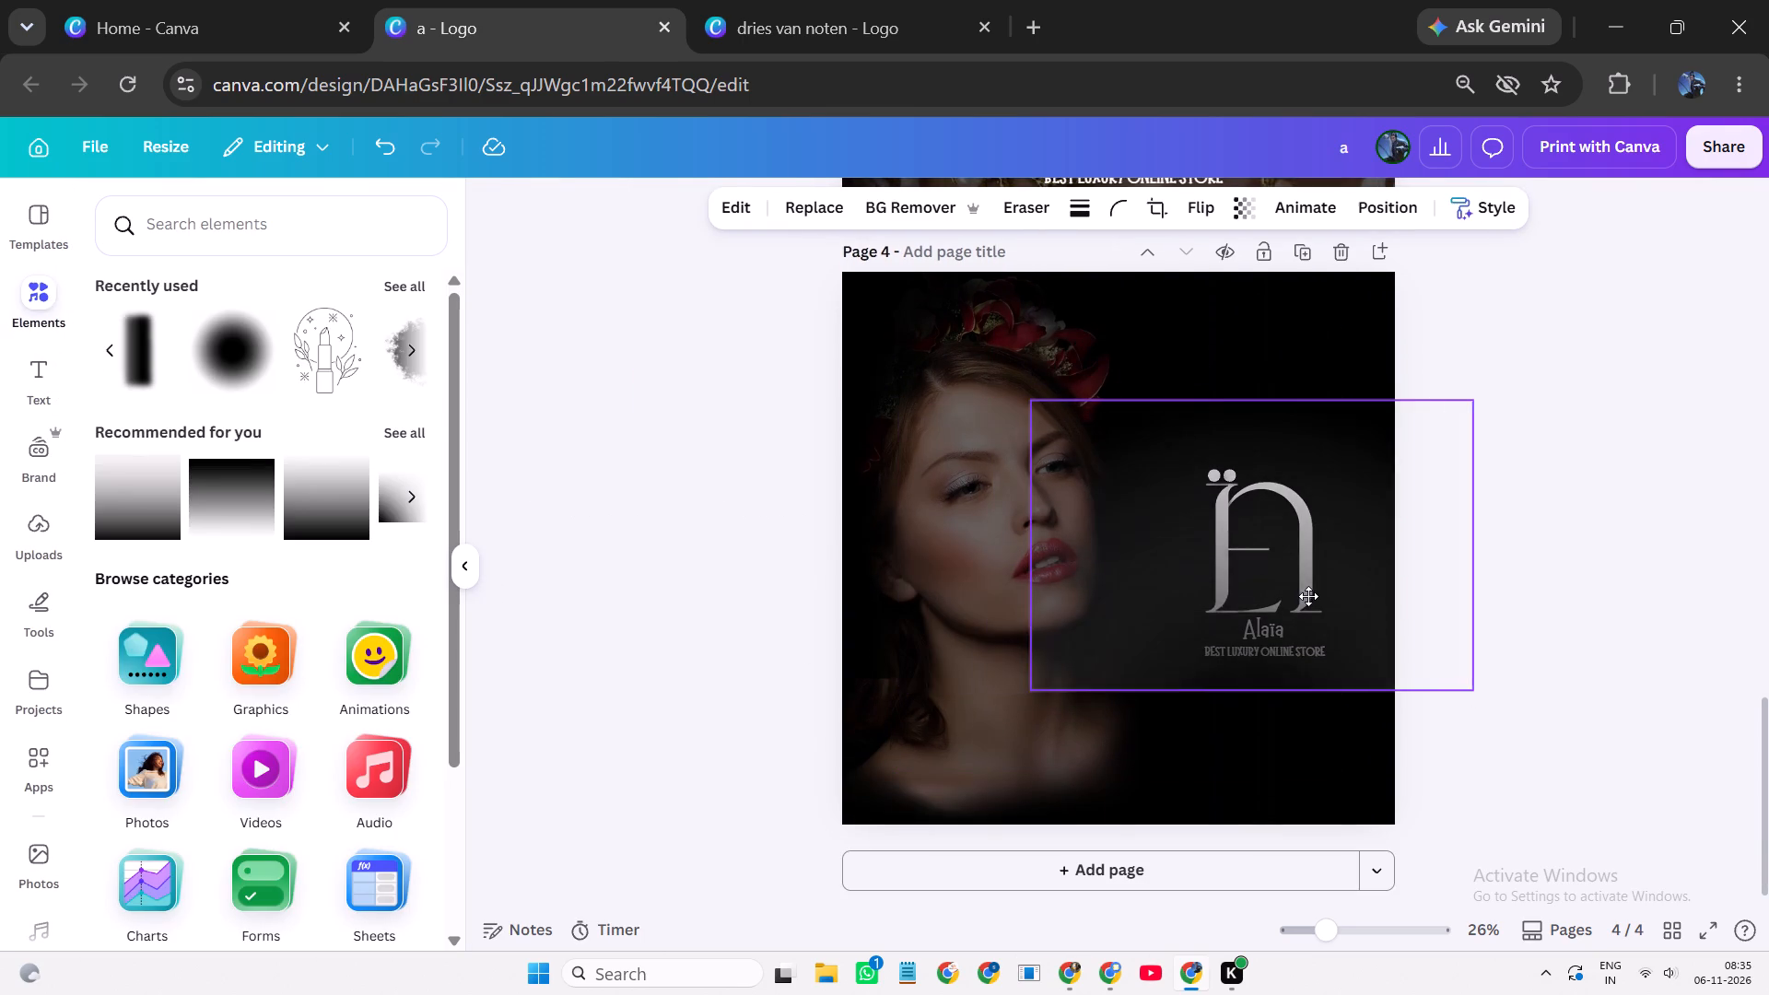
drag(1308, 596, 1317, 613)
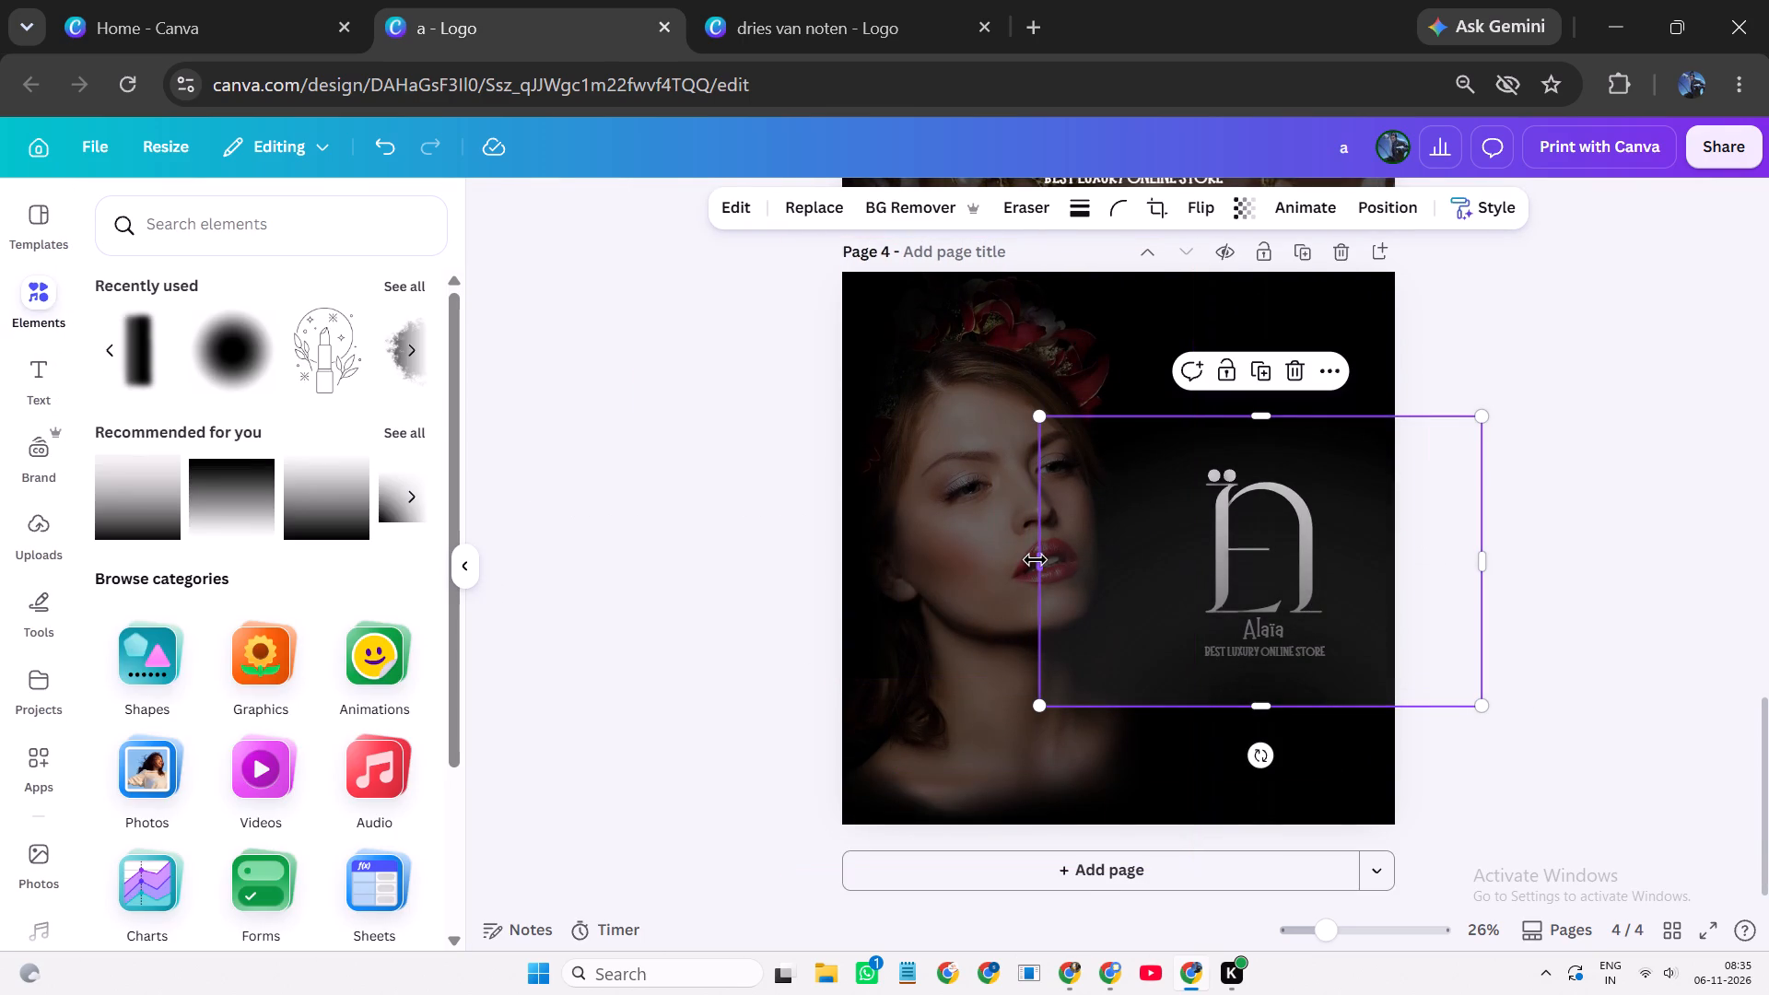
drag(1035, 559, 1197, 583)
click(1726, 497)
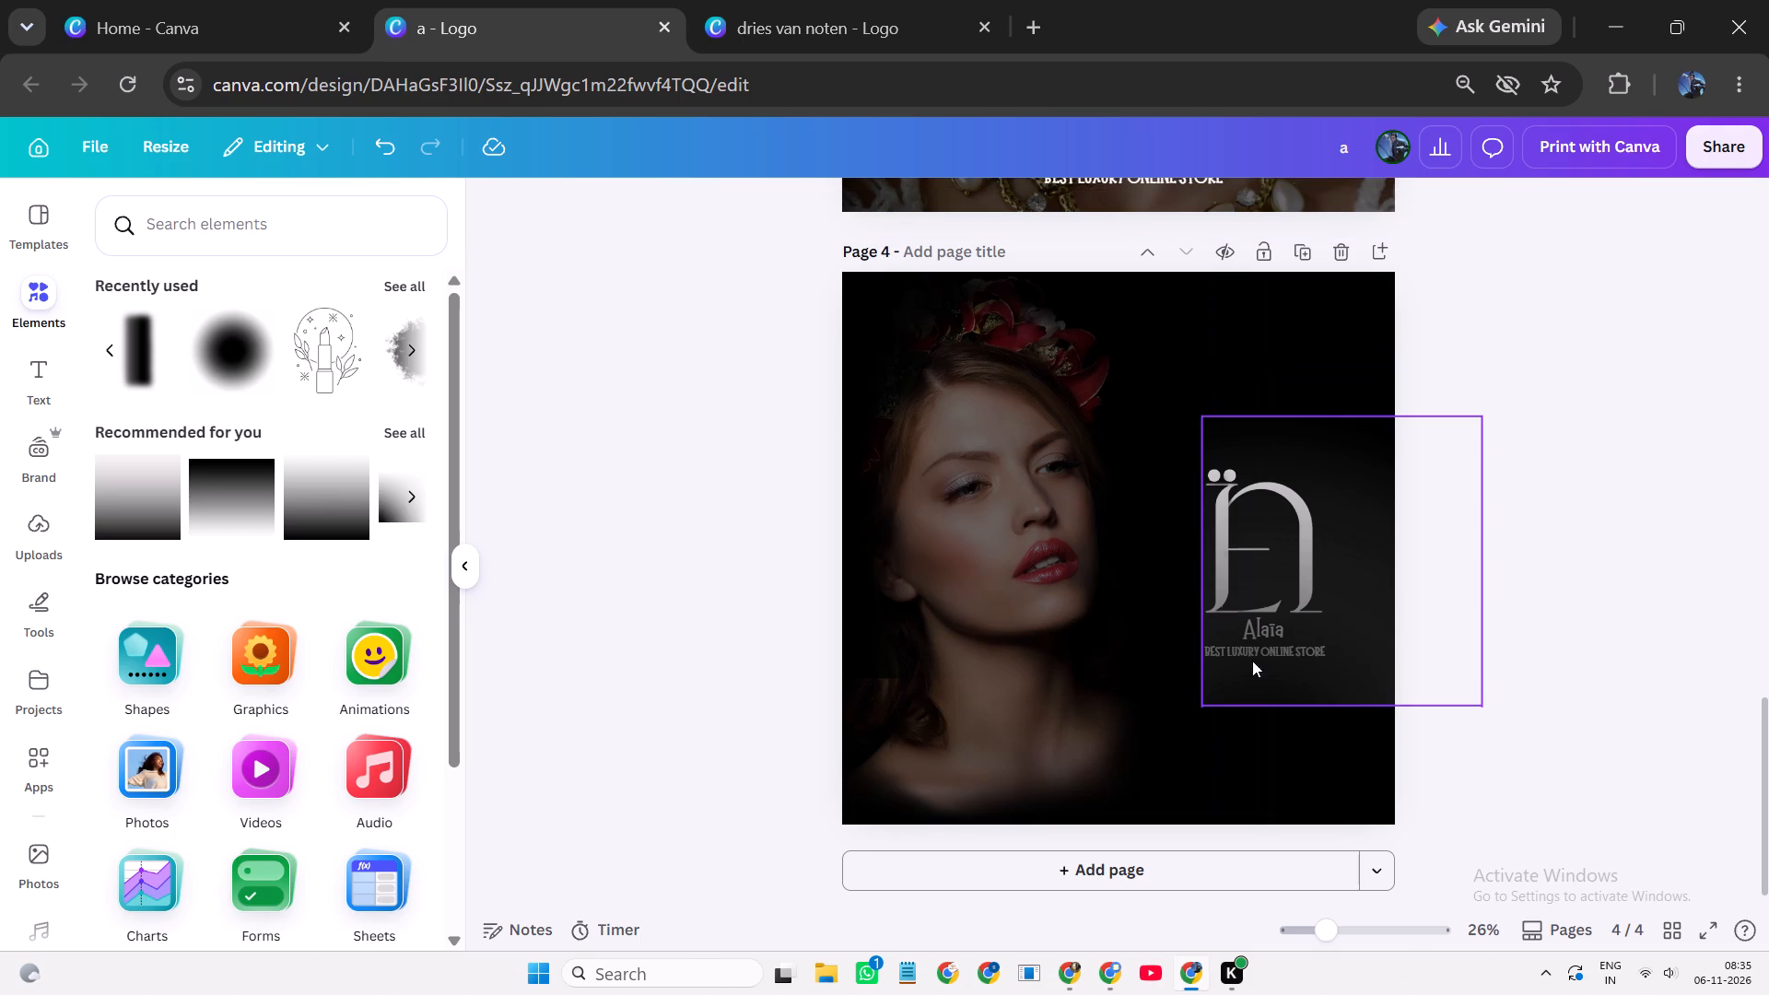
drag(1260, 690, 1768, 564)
Add the recently used round black blur graphic and place it over the lower part of the page 4 logo.
click(211, 345)
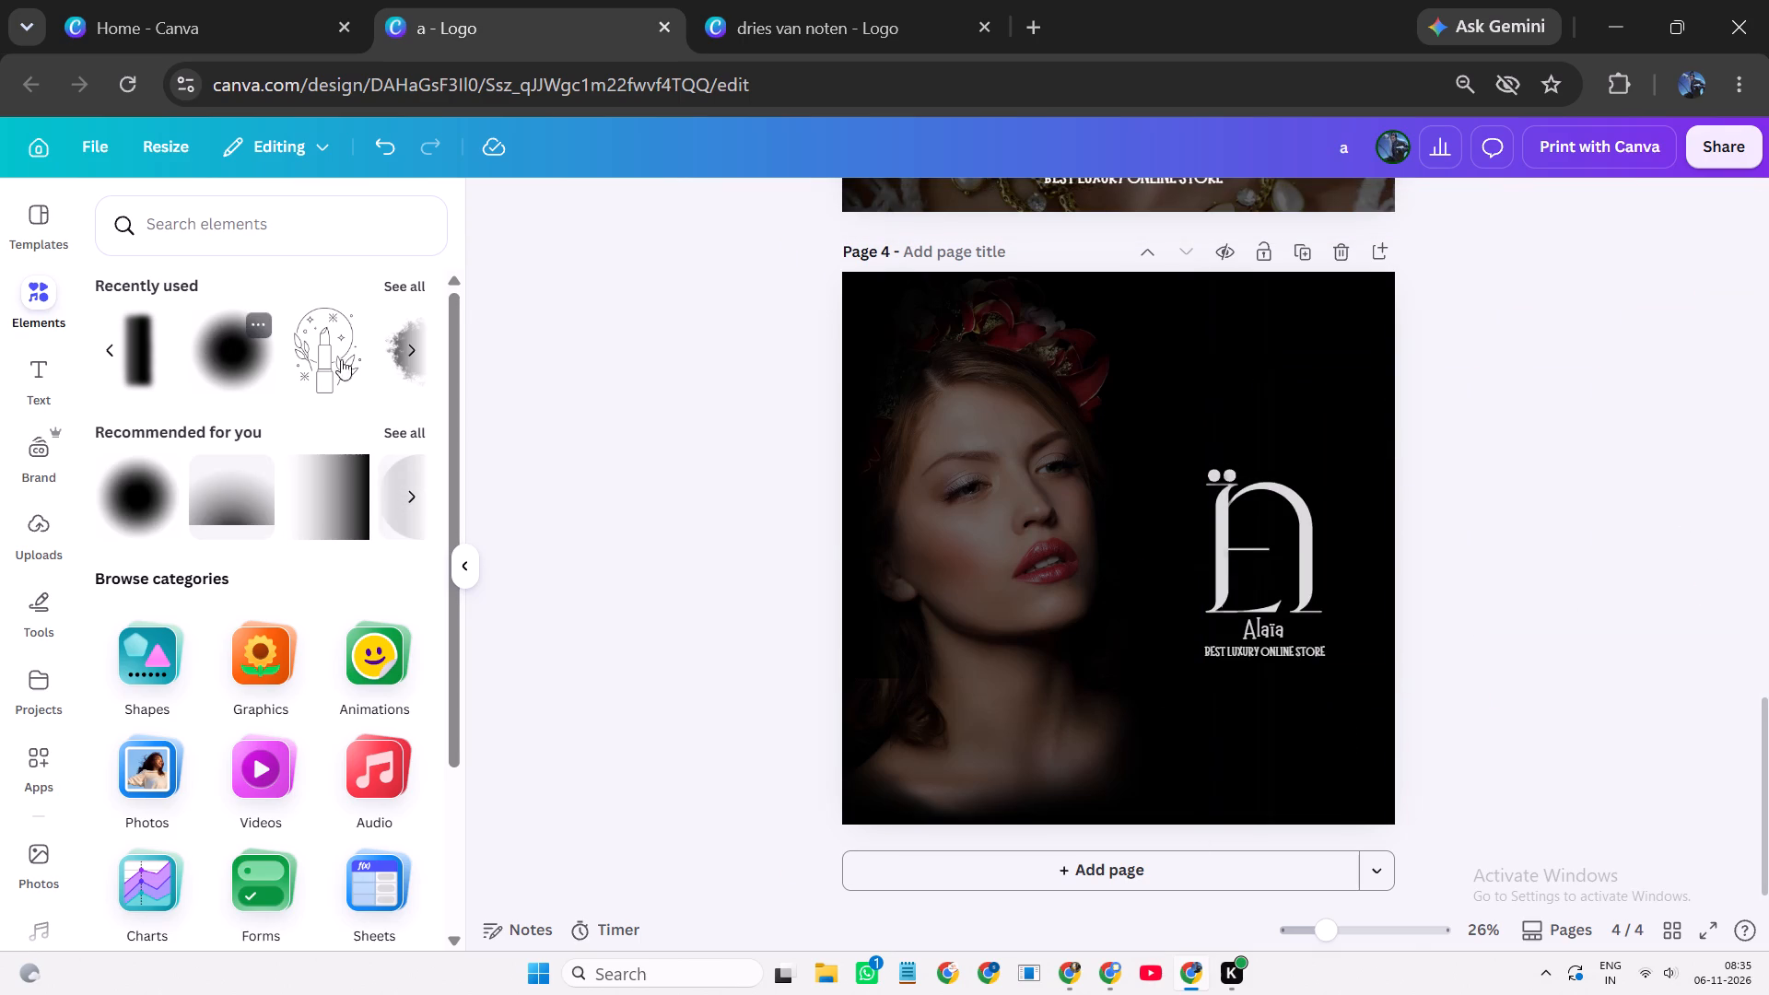
click(224, 363)
drag(1213, 751, 1271, 771)
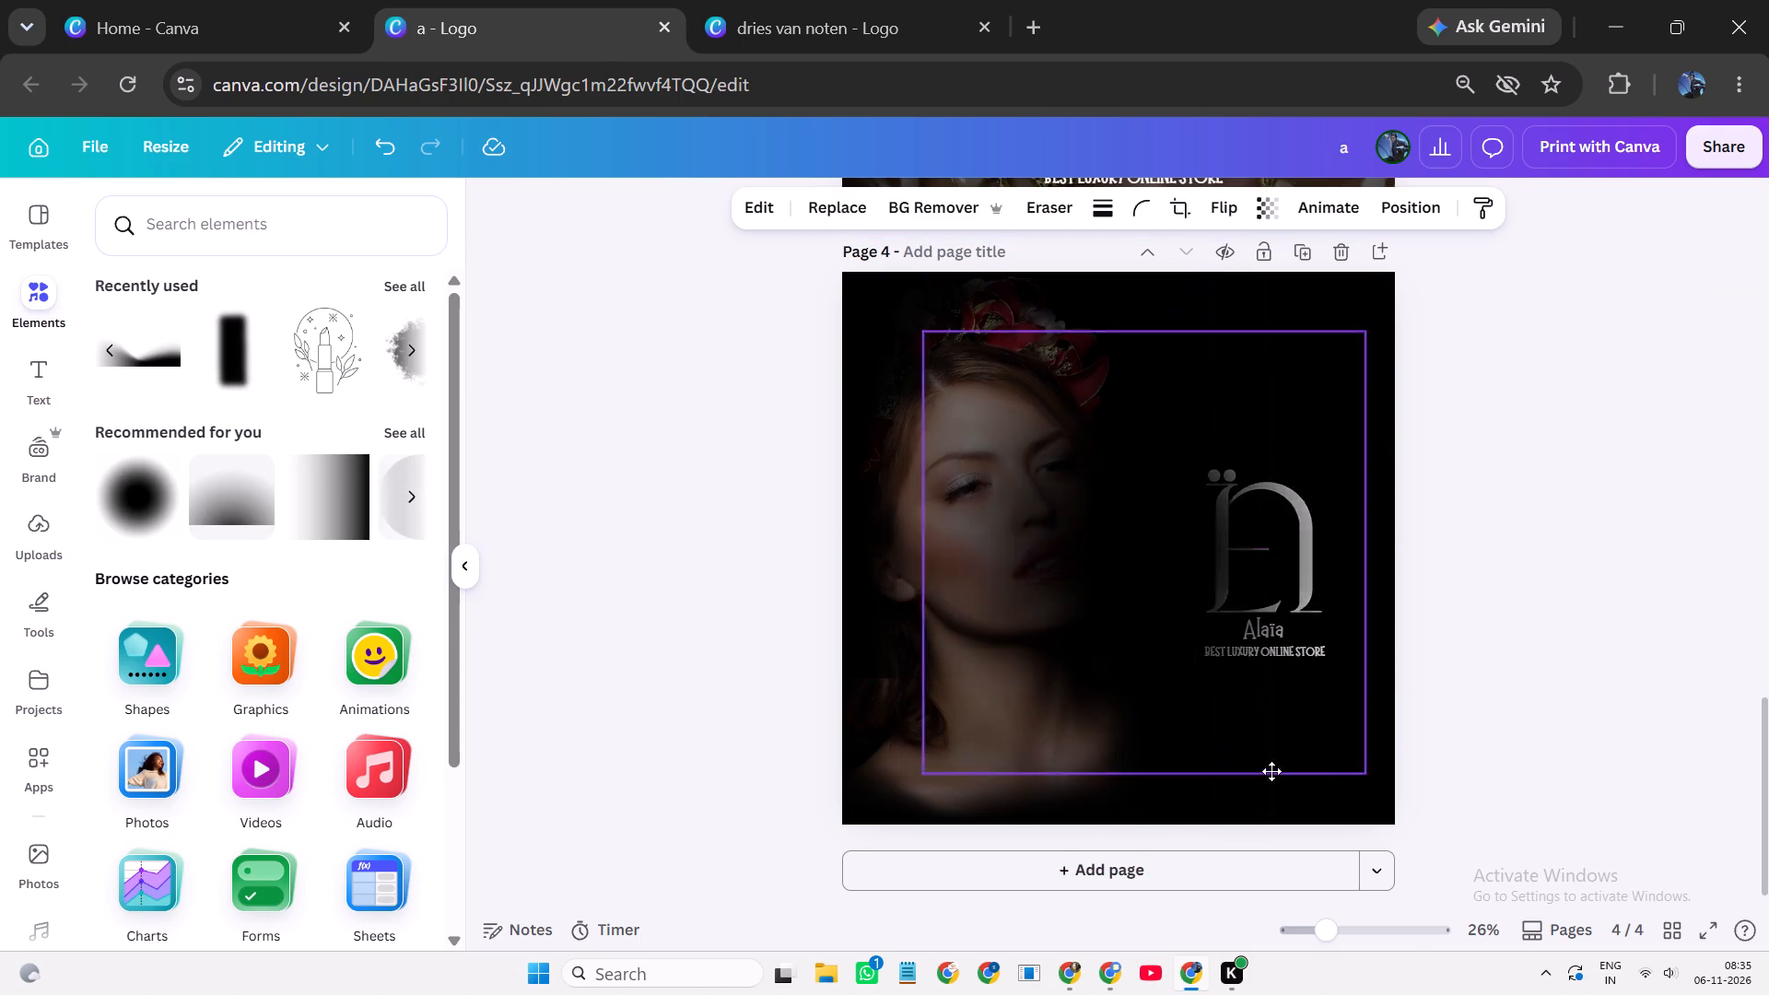
drag(1271, 771, 1423, 936)
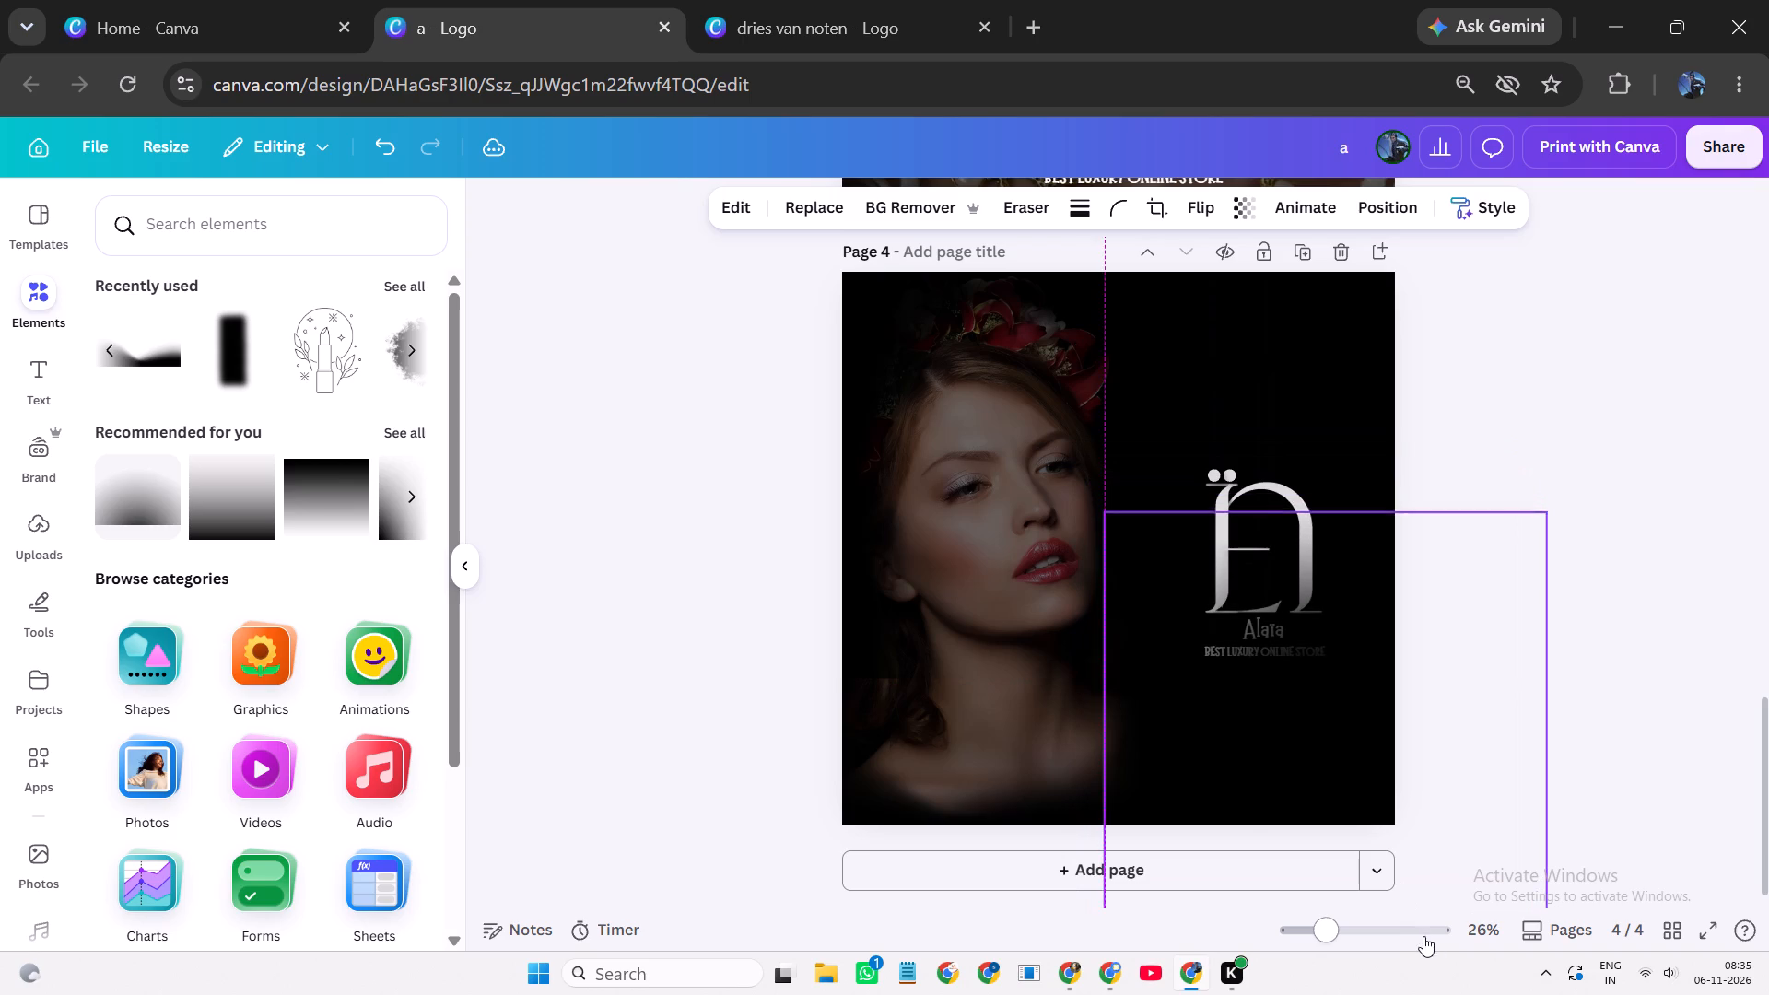
drag(1423, 936, 1434, 965)
drag(1434, 947, 1434, 931)
drag(1434, 931, 1421, 934)
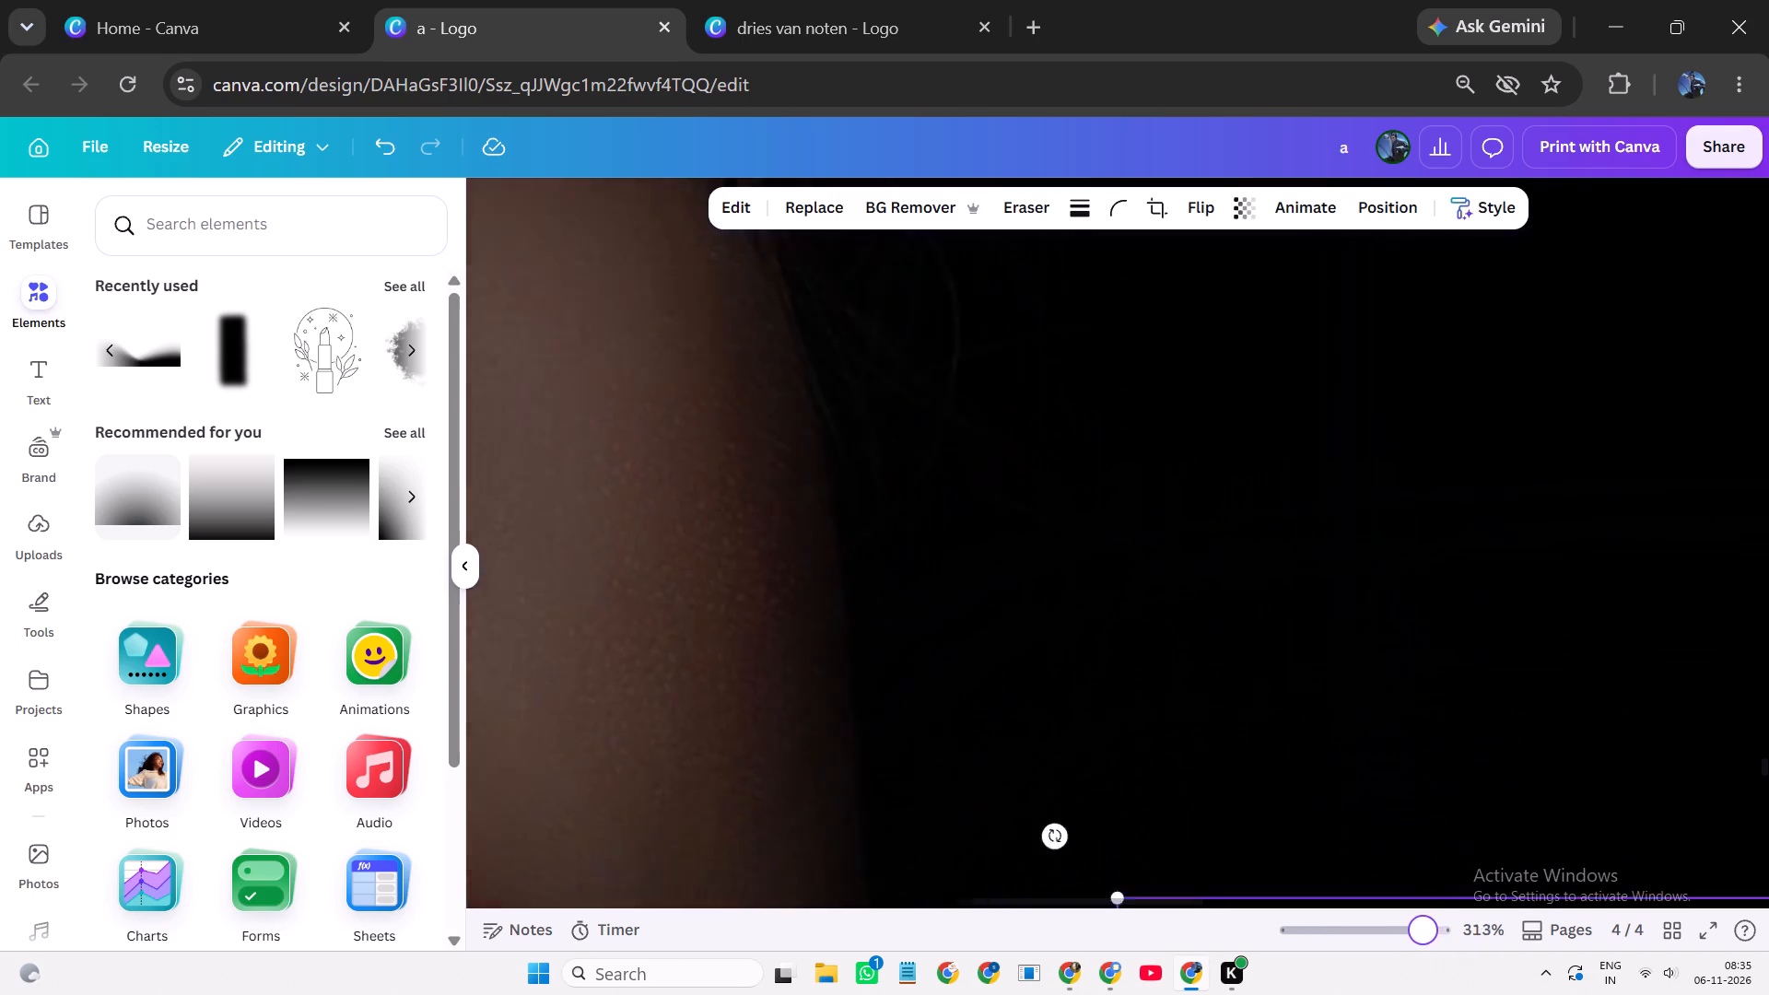
drag(1421, 934, 1315, 953)
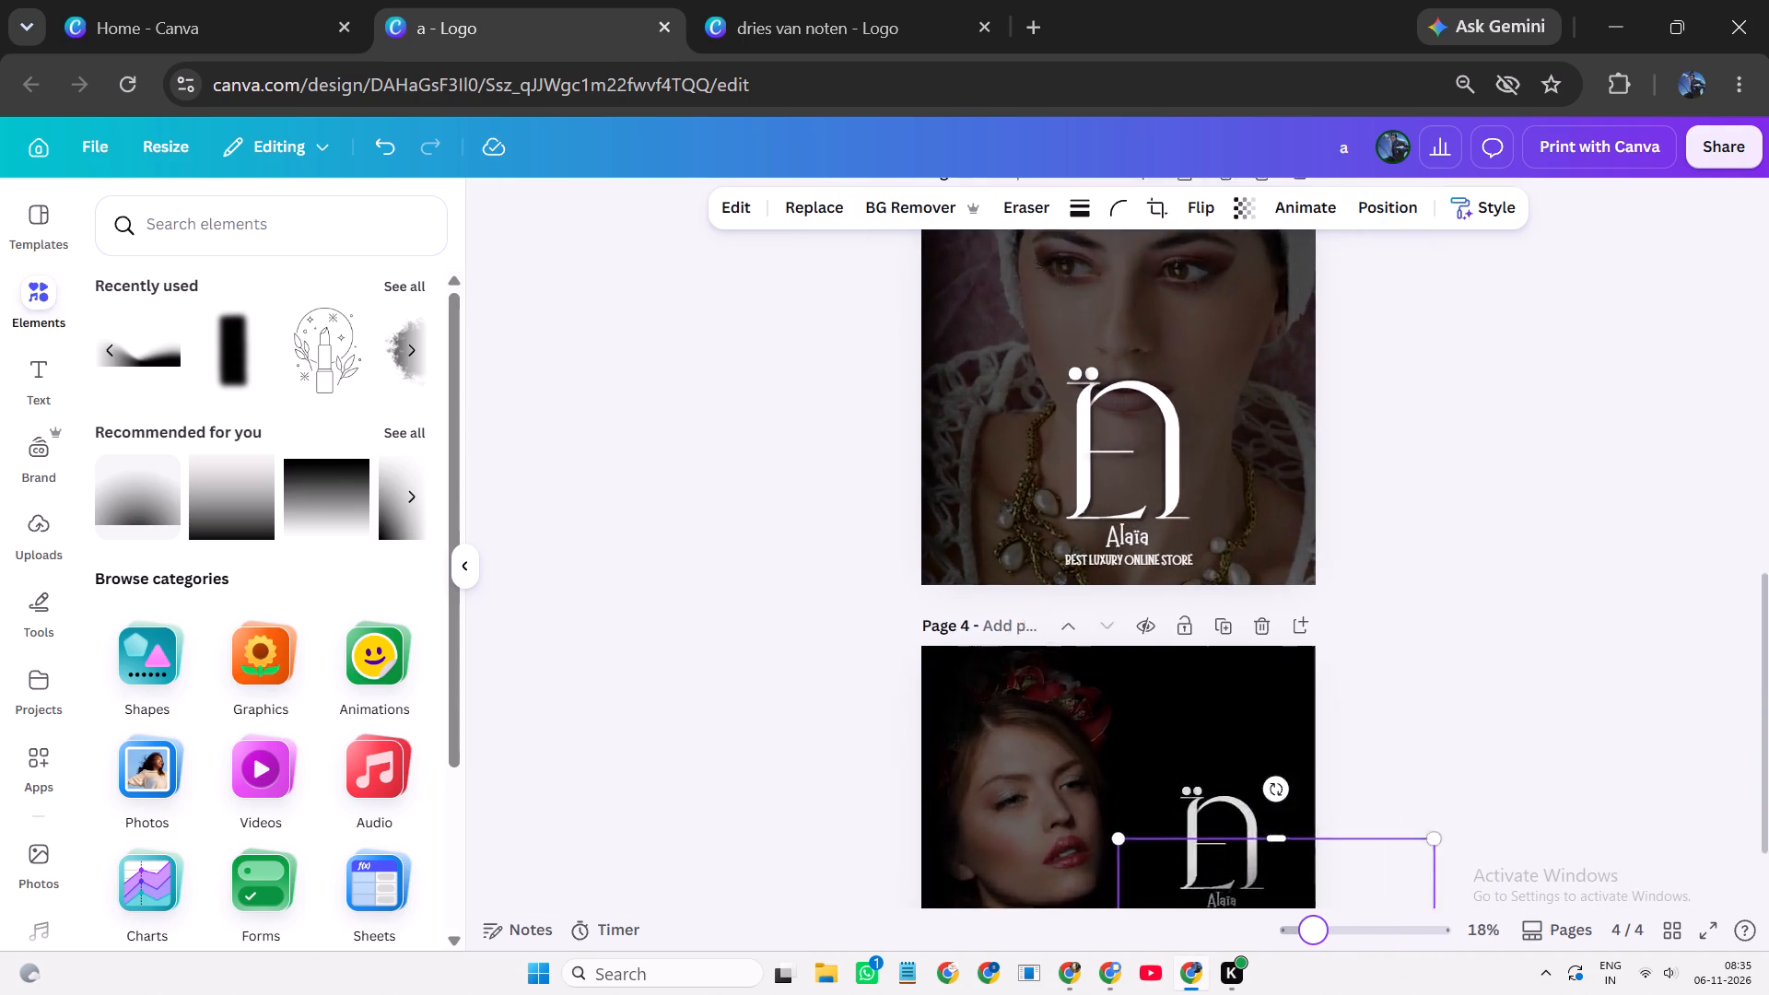
drag(1315, 953, 1326, 955)
drag(1471, 555, 1482, 557)
scroll(1482, 557, down, 3)
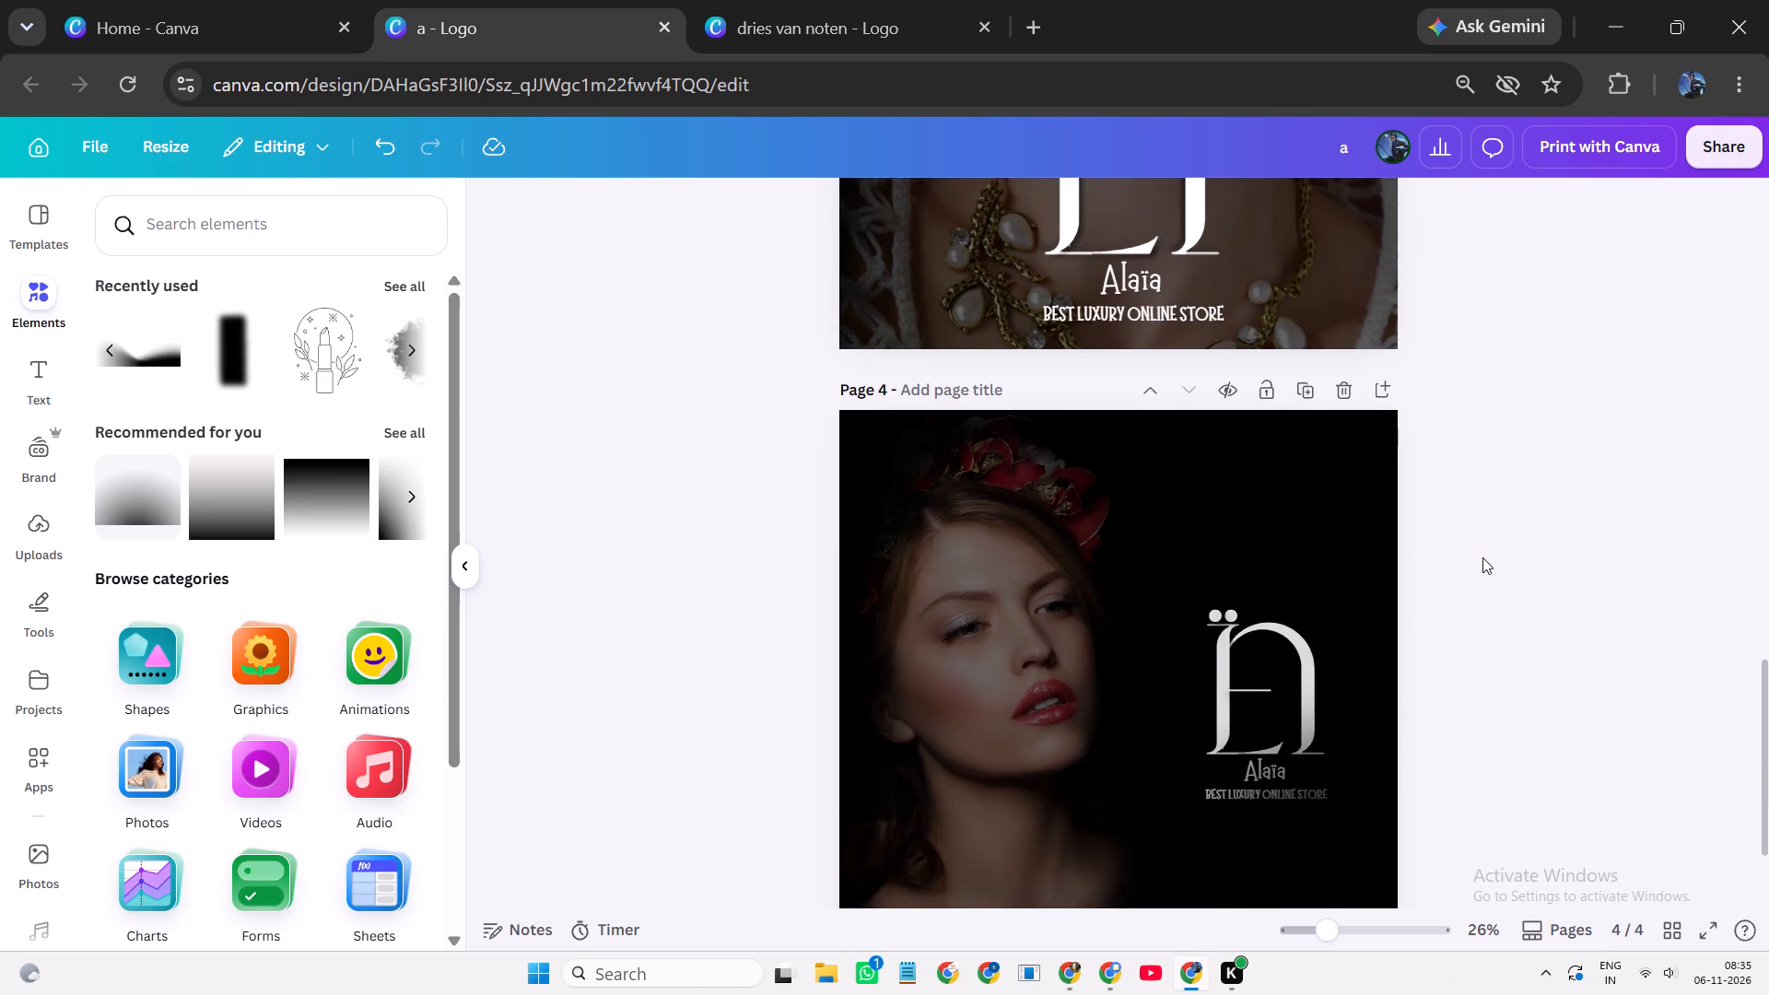
Reposition the black blur below the page 4 logo, duplicate it, and move the copy over the logo's upper part.
drag(1345, 711, 1338, 710)
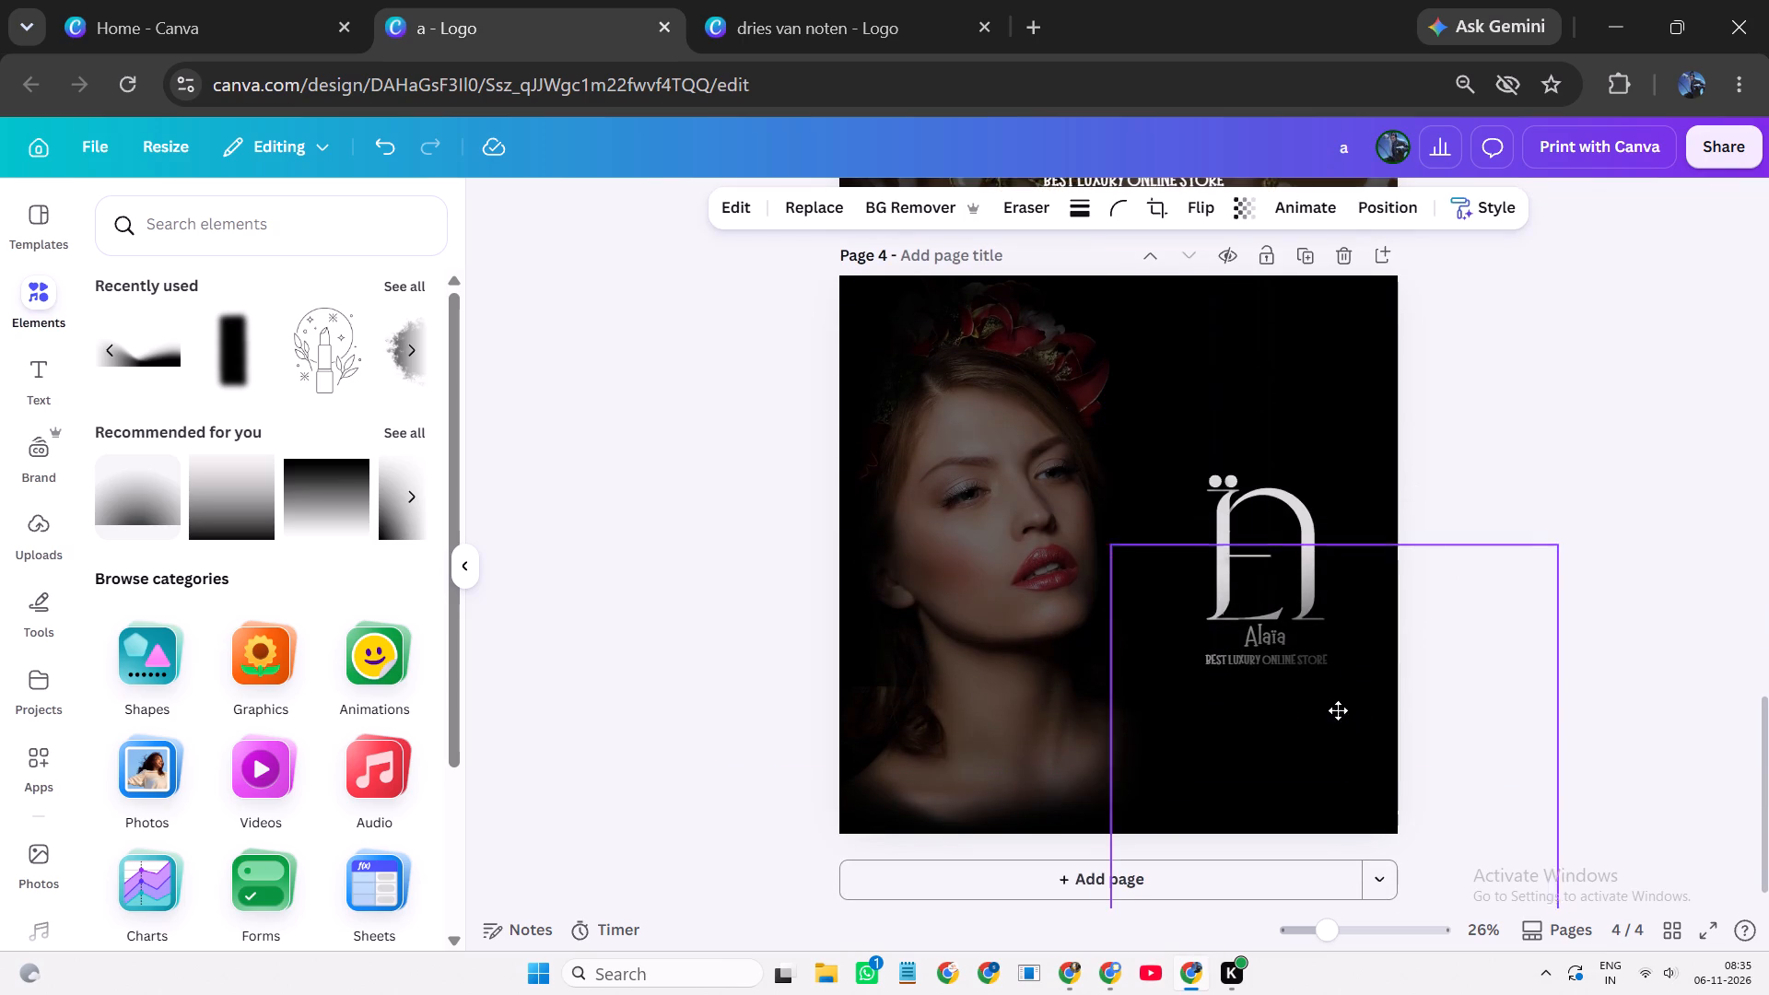
drag(1338, 710, 1341, 727)
click(1341, 502)
drag(1346, 701, 1311, 372)
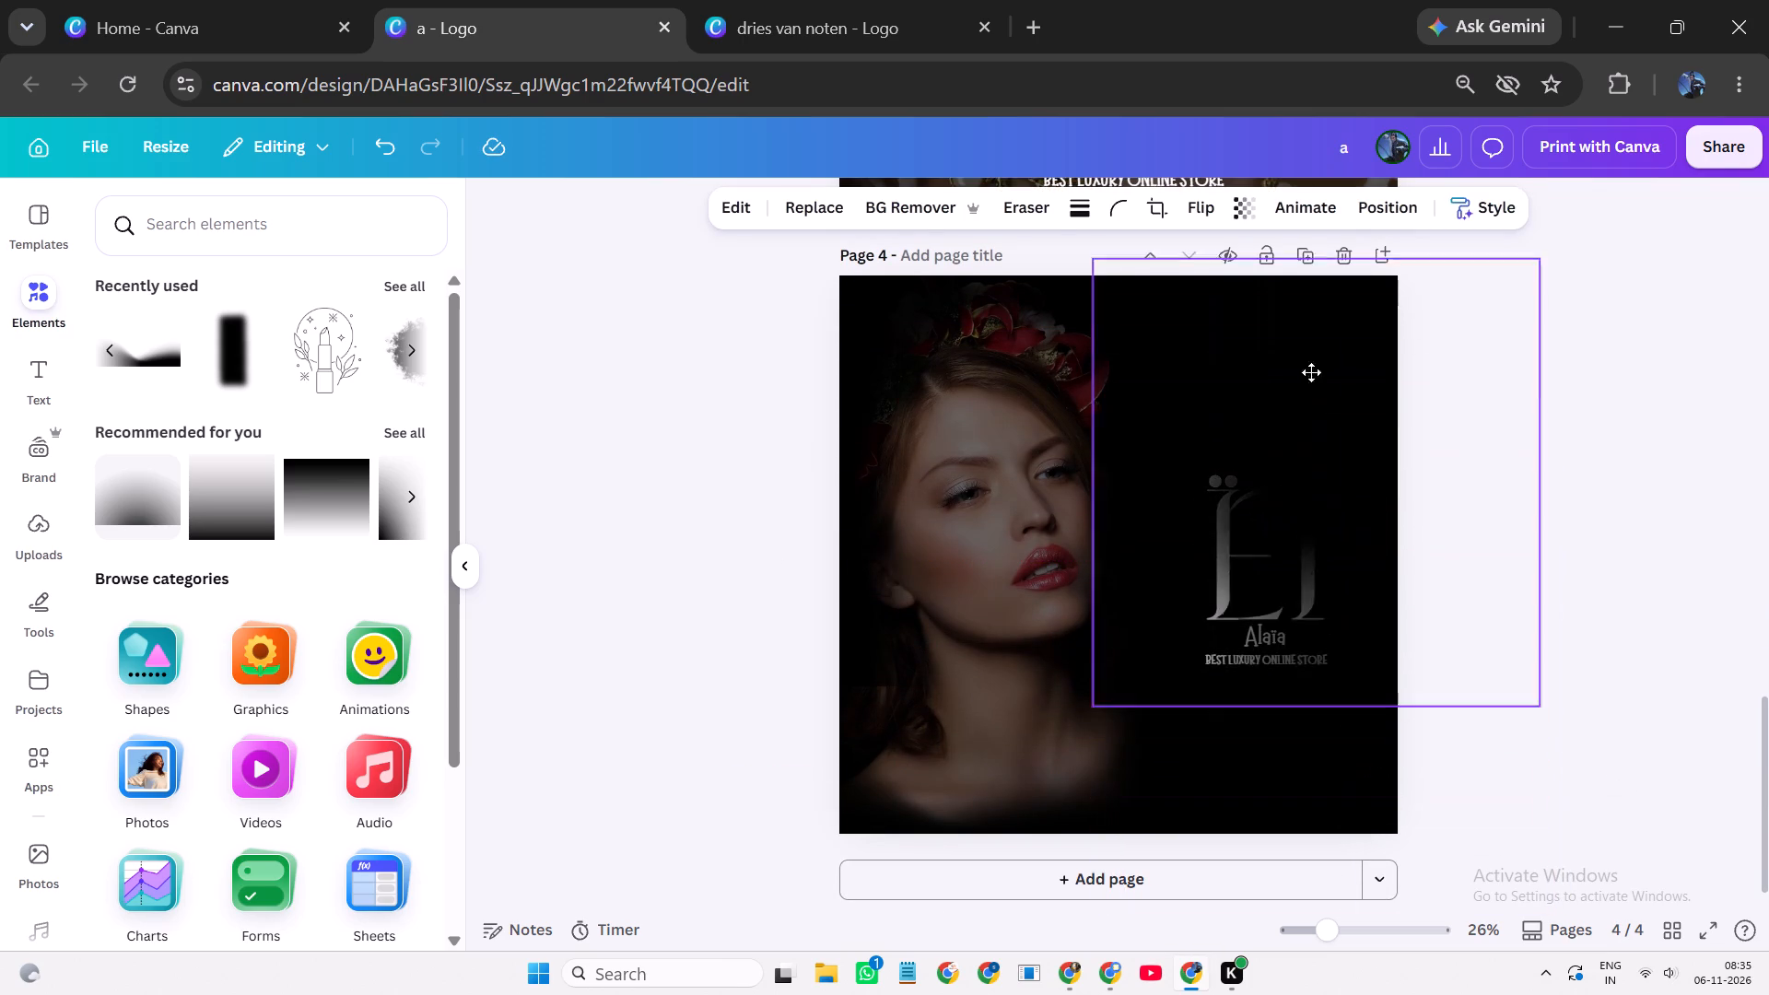
drag(1311, 372, 1286, 269)
Duplicate the upper black blur and position the copies around the page 4 logo, one along its outer side away from the face.
click(1293, 631)
drag(1311, 405, 1296, 416)
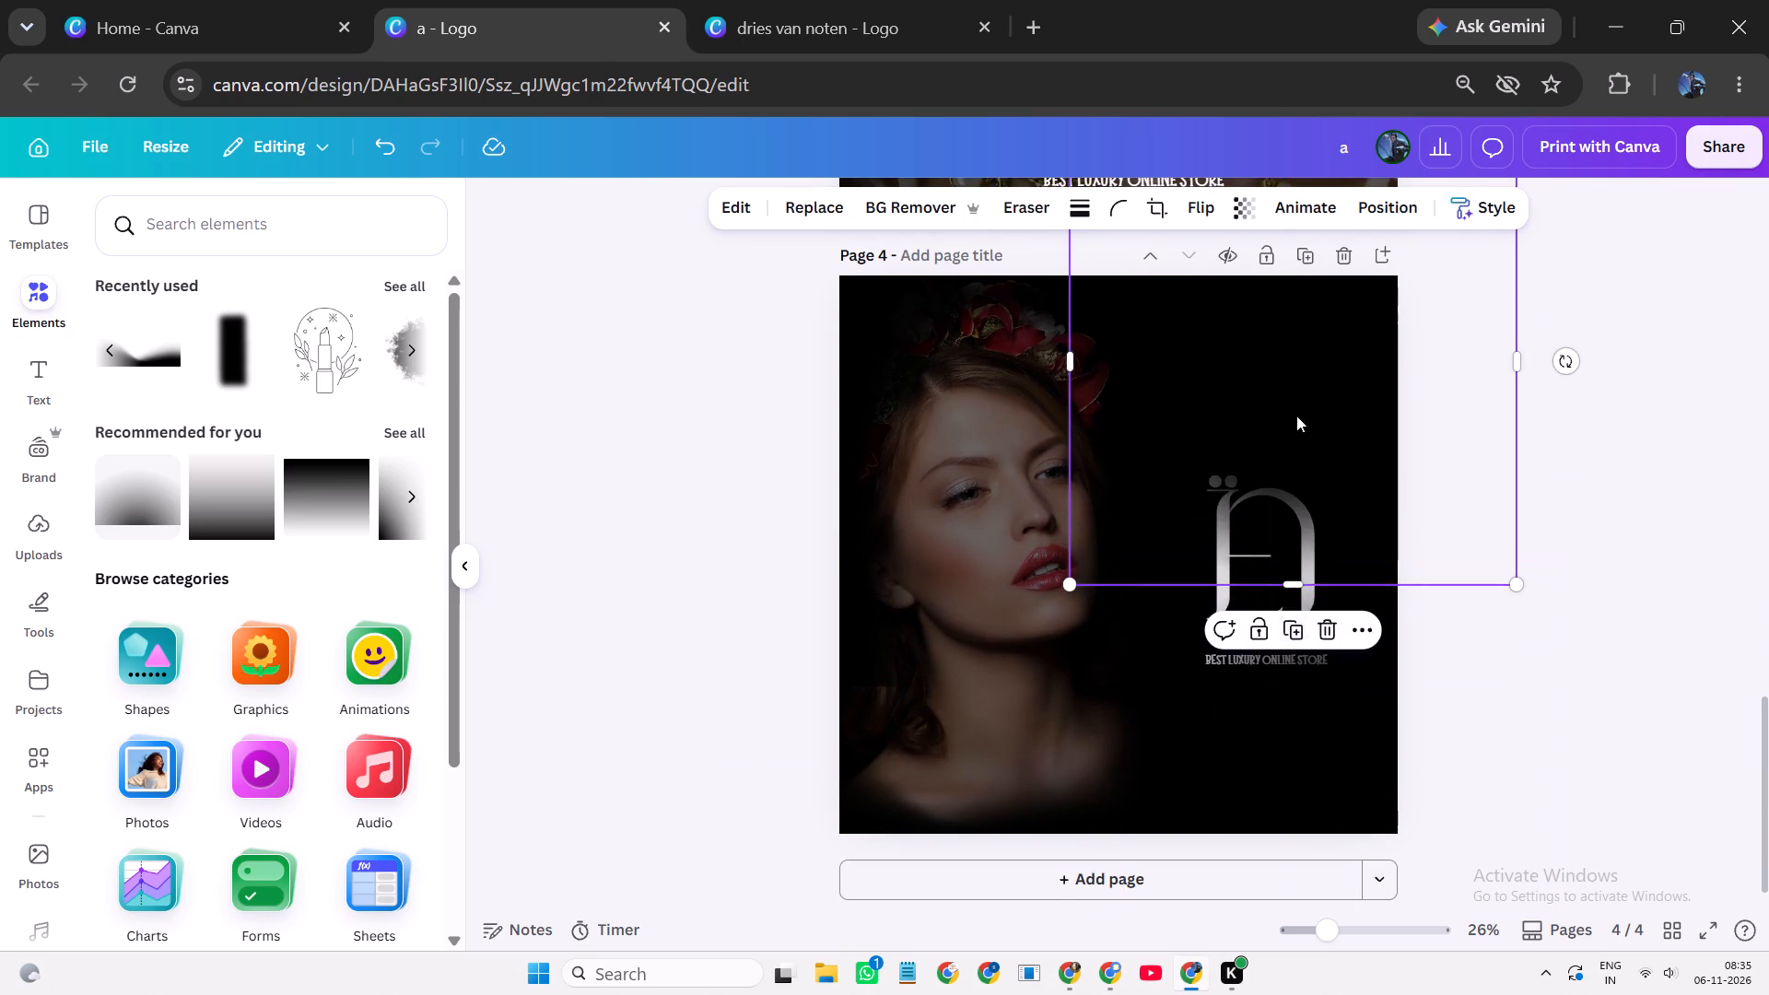
drag(1296, 416, 1106, 688)
drag(1252, 731, 1585, 743)
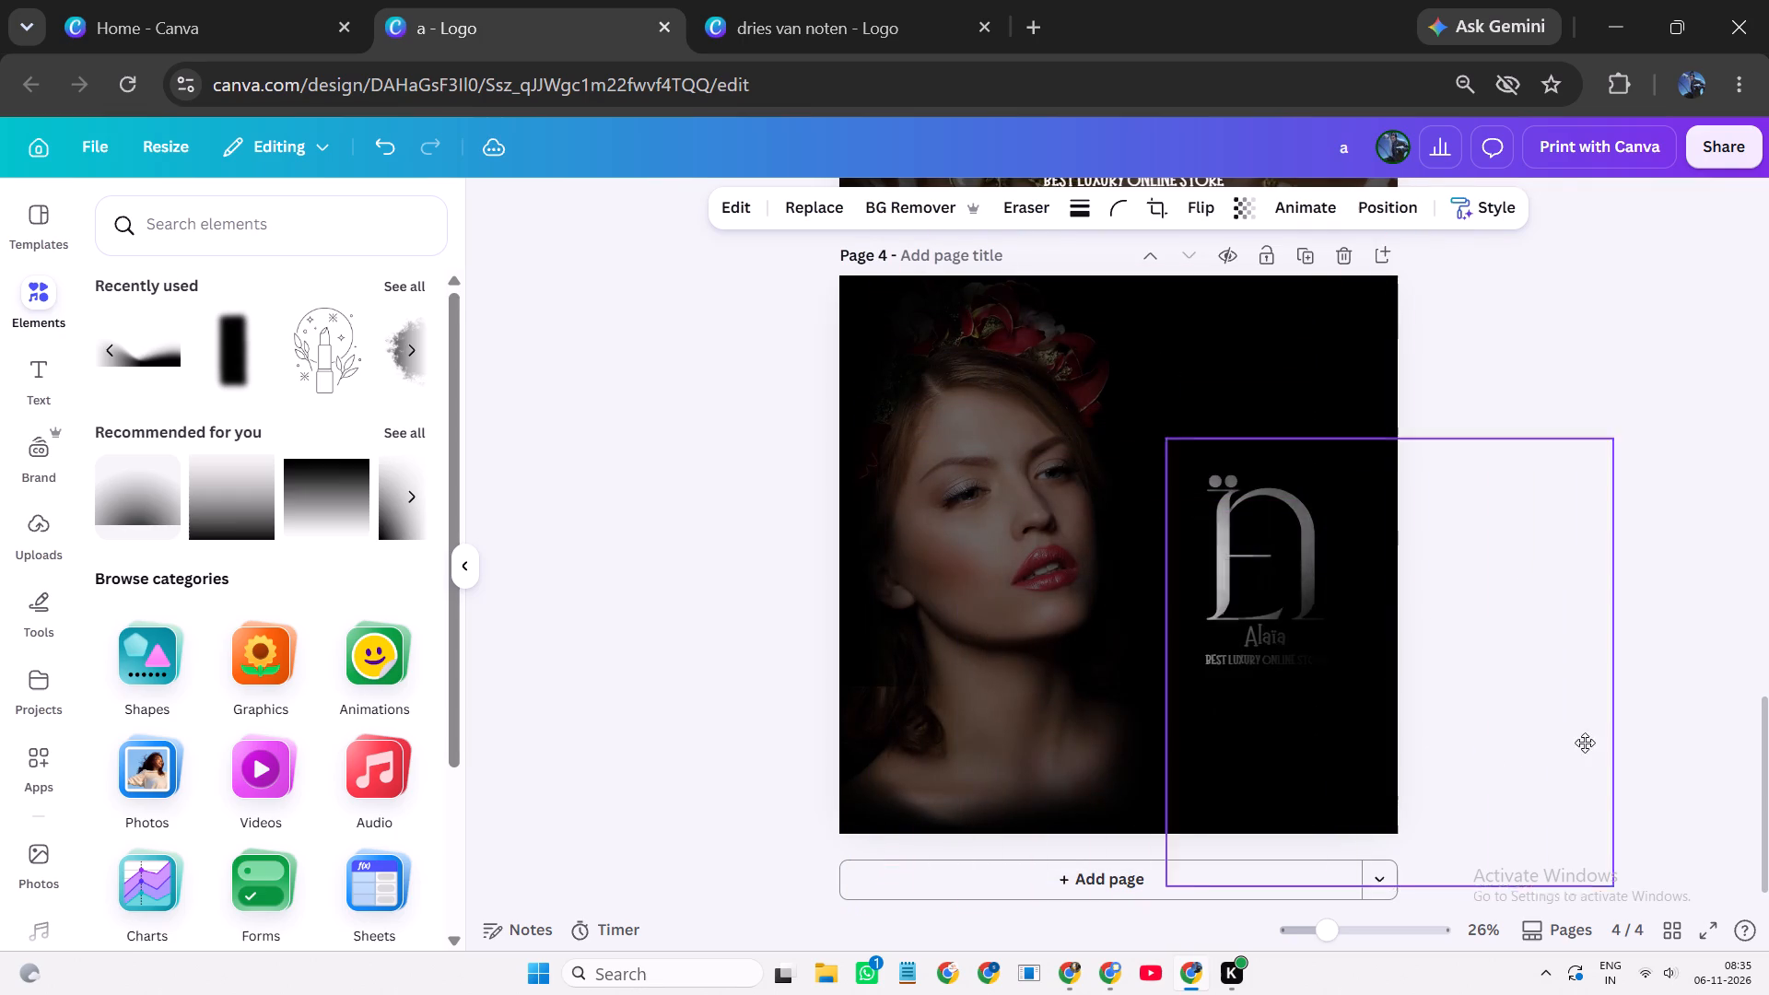
drag(1585, 743, 1609, 591)
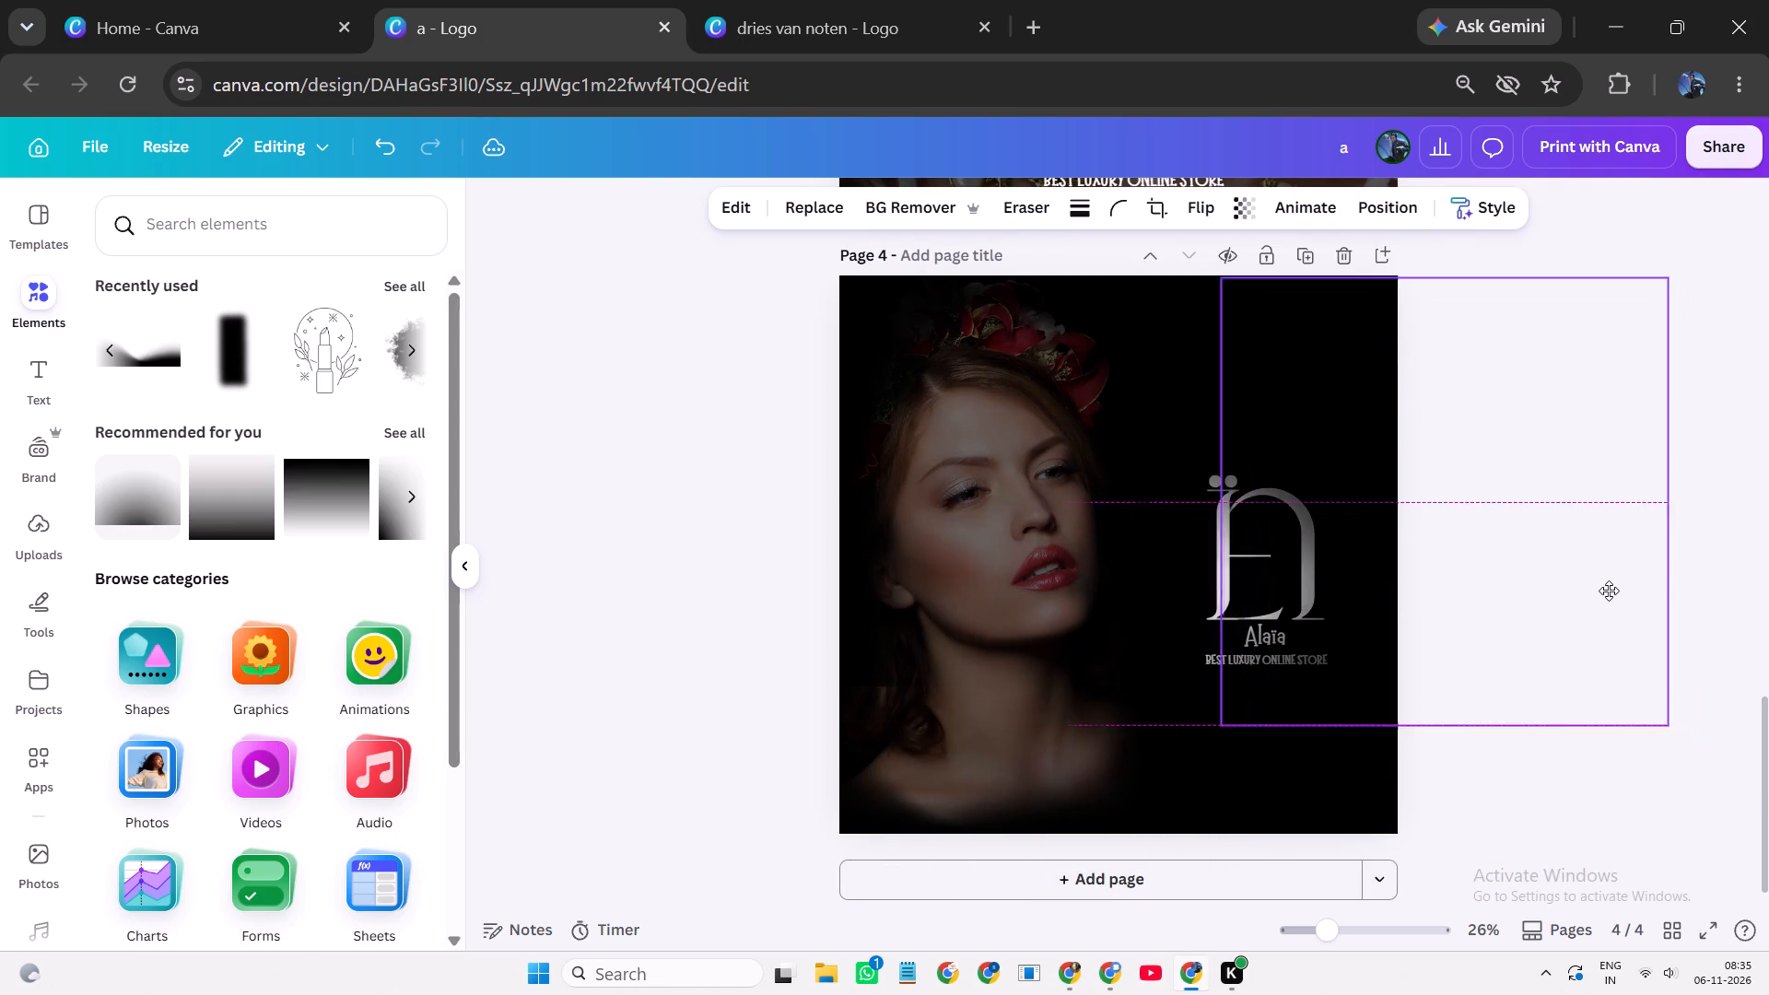
drag(1609, 591, 1609, 591)
drag(1609, 591, 1633, 616)
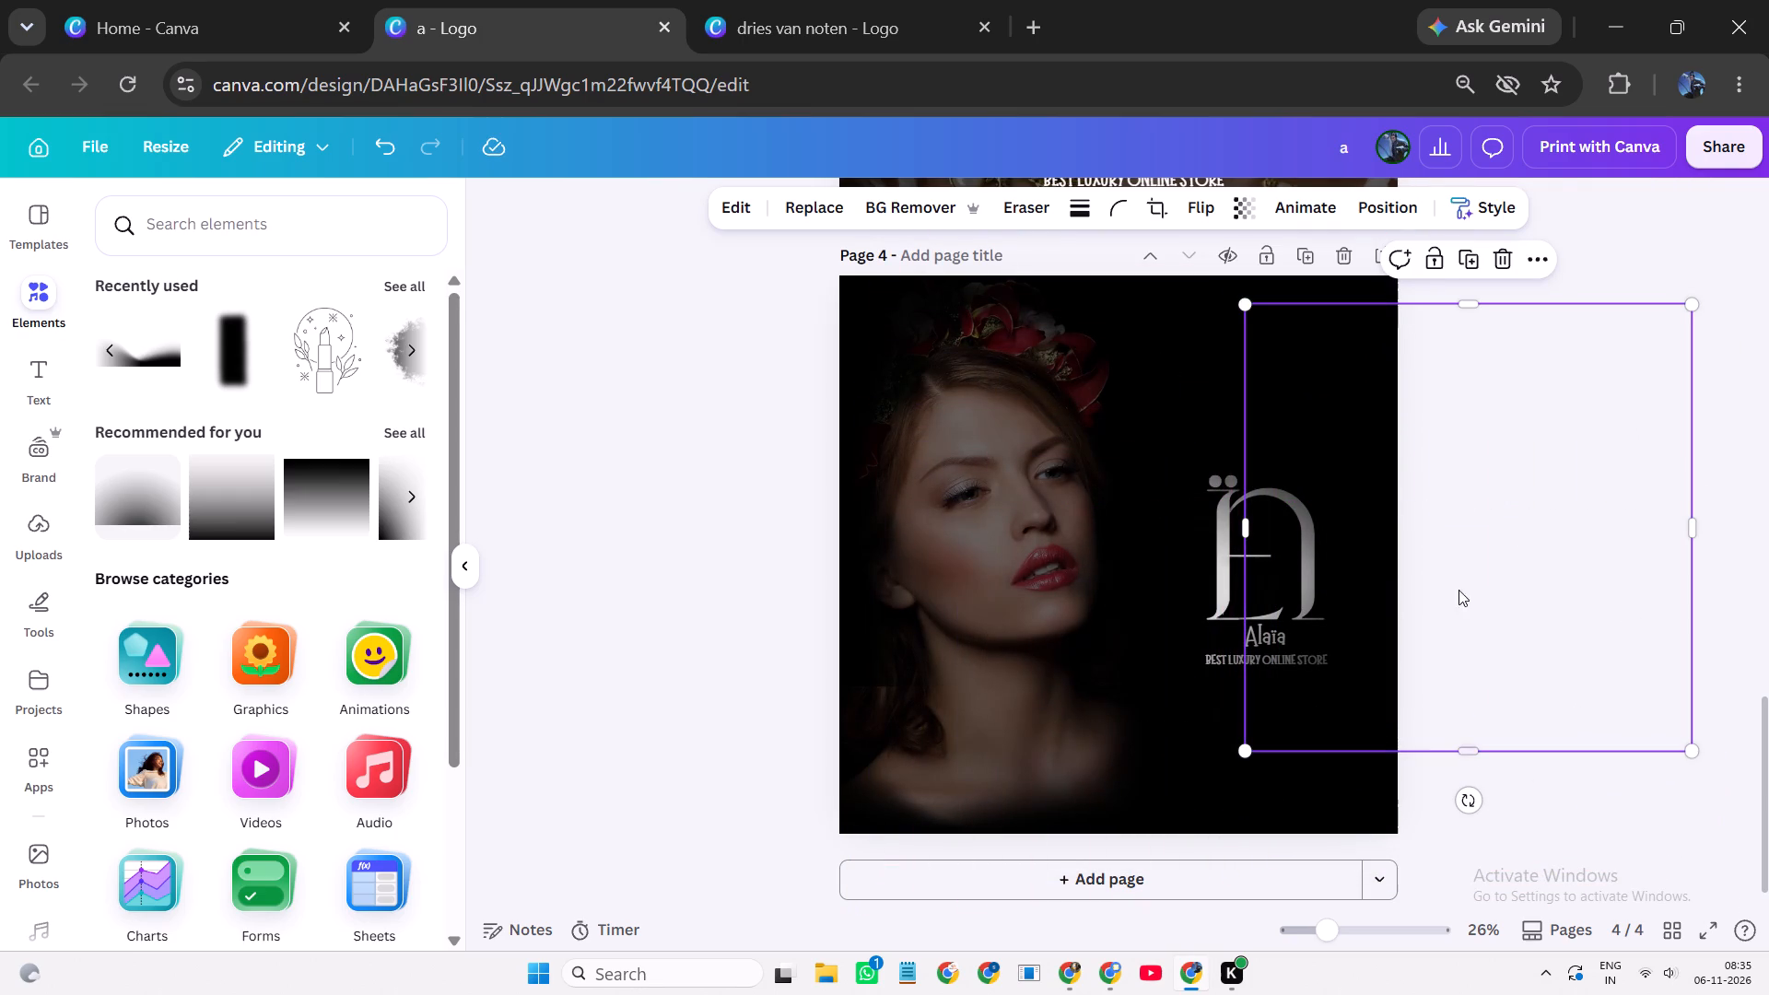
Duplicate the outer-side black blur, shrink the copy to a small patch, and place it beside the logo's lower inner edge.
click(1459, 271)
drag(1476, 498, 1267, 535)
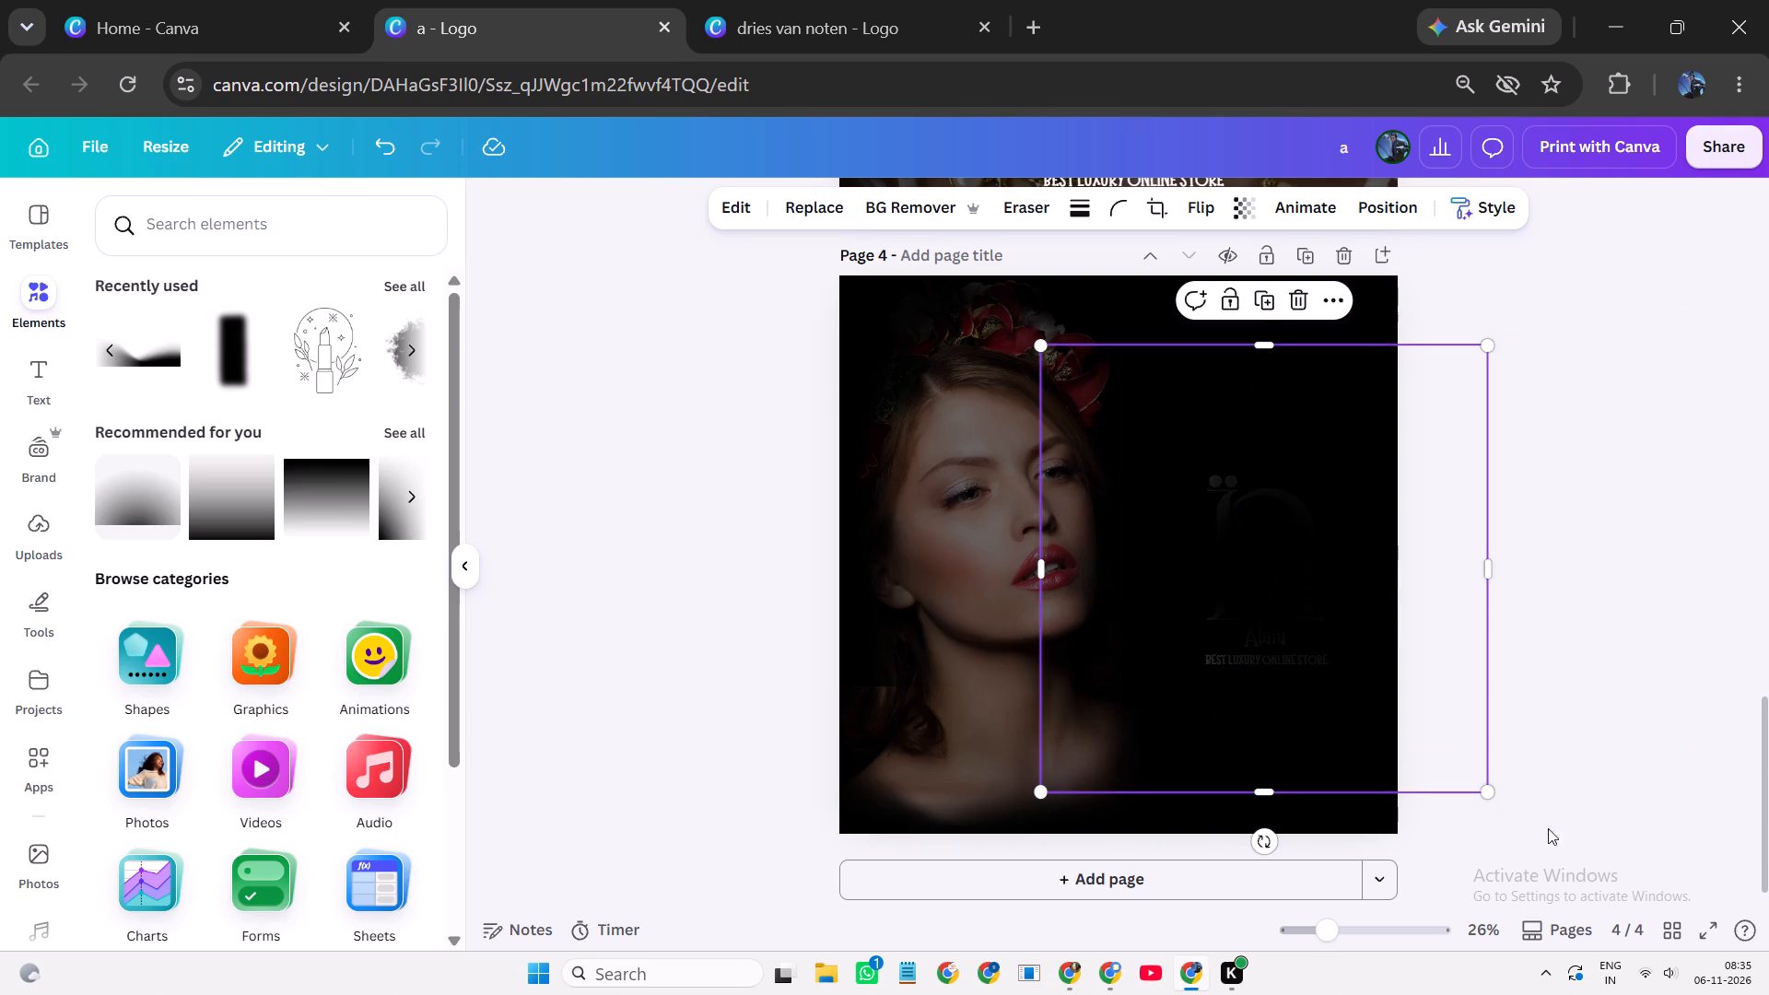
drag(1488, 791, 1486, 786)
drag(1486, 786, 1237, 556)
drag(1138, 448, 1143, 632)
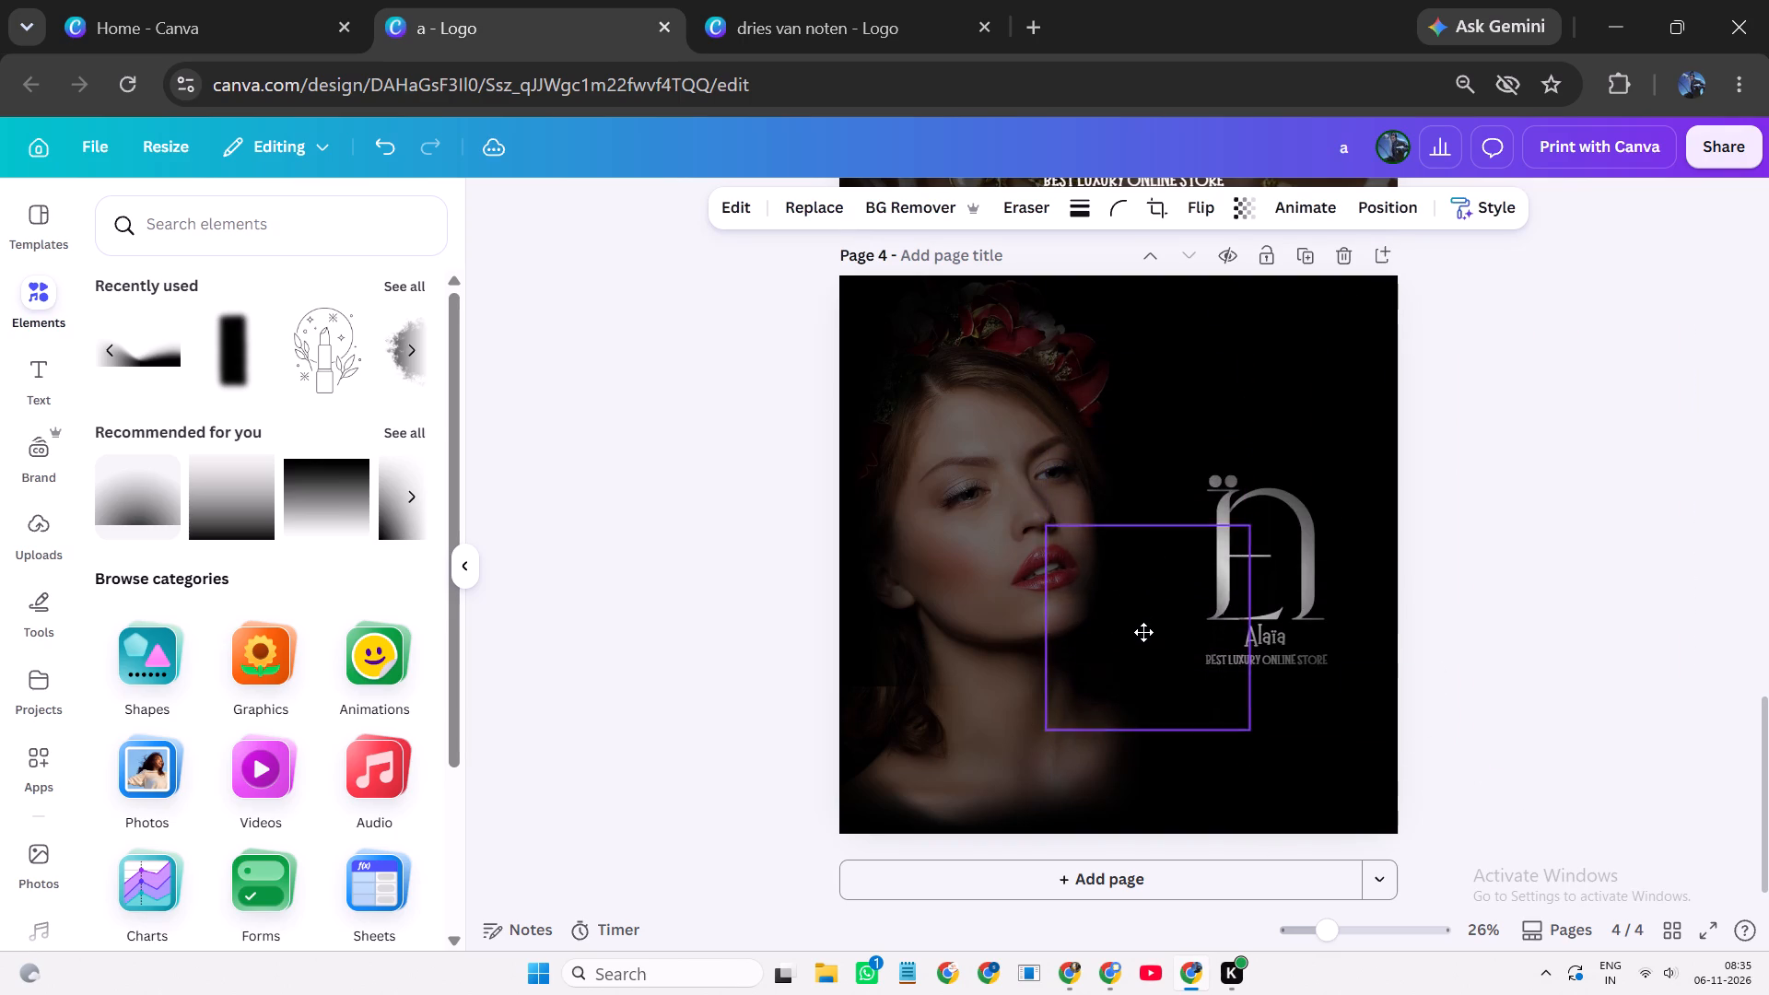
drag(1143, 632, 1150, 644)
drag(1260, 758, 1259, 746)
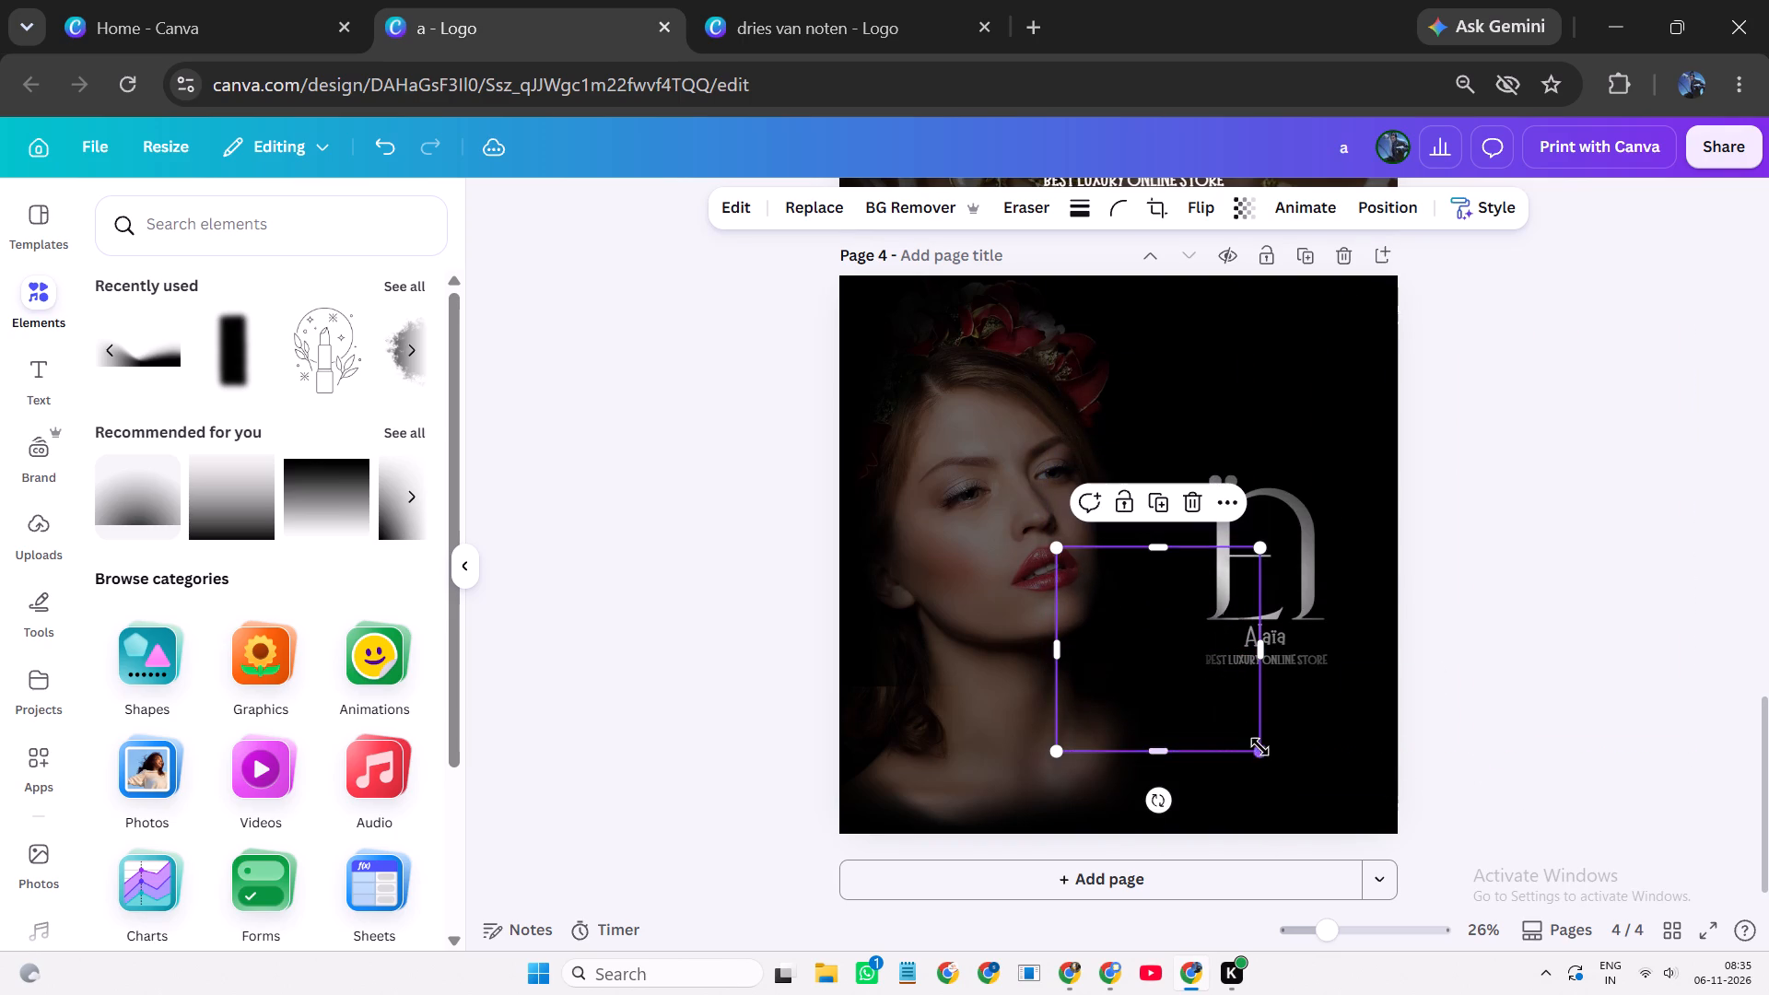
drag(1259, 746, 1245, 695)
Readjust the large black blur over the lower part of the page 4 logo so it shades the base lightly.
click(1239, 682)
drag(1141, 640, 1152, 592)
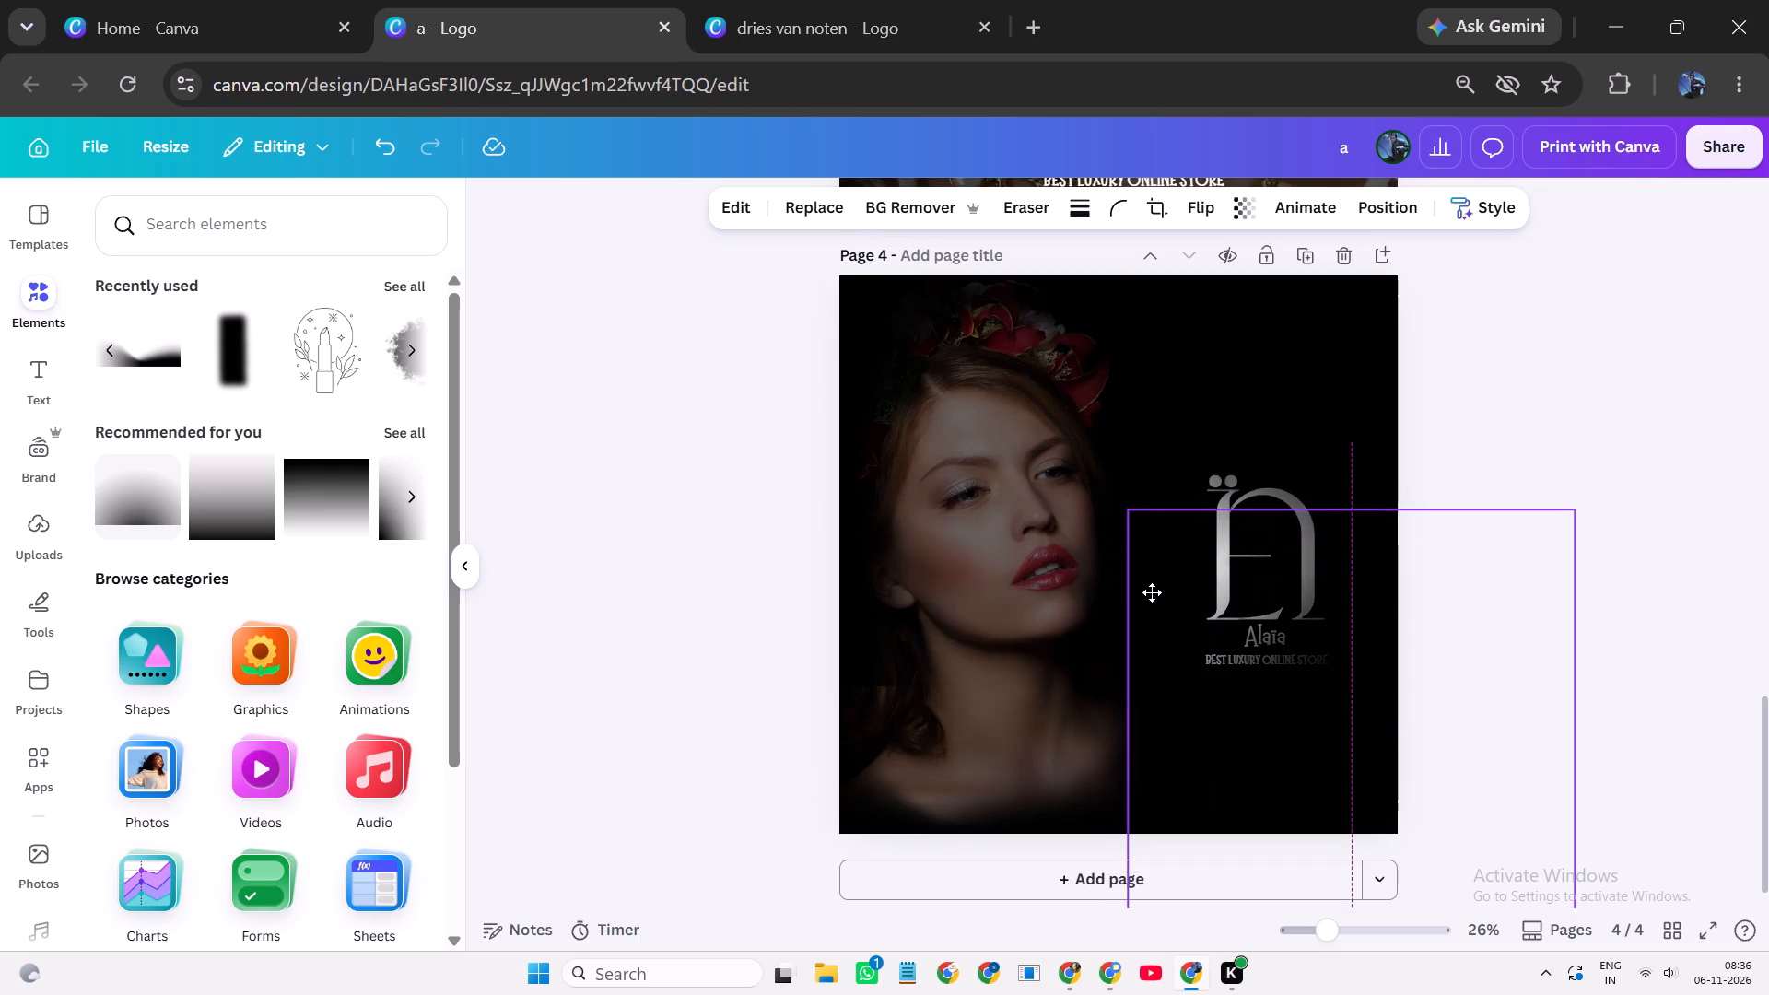
drag(1152, 592, 1153, 584)
drag(1153, 584, 1184, 530)
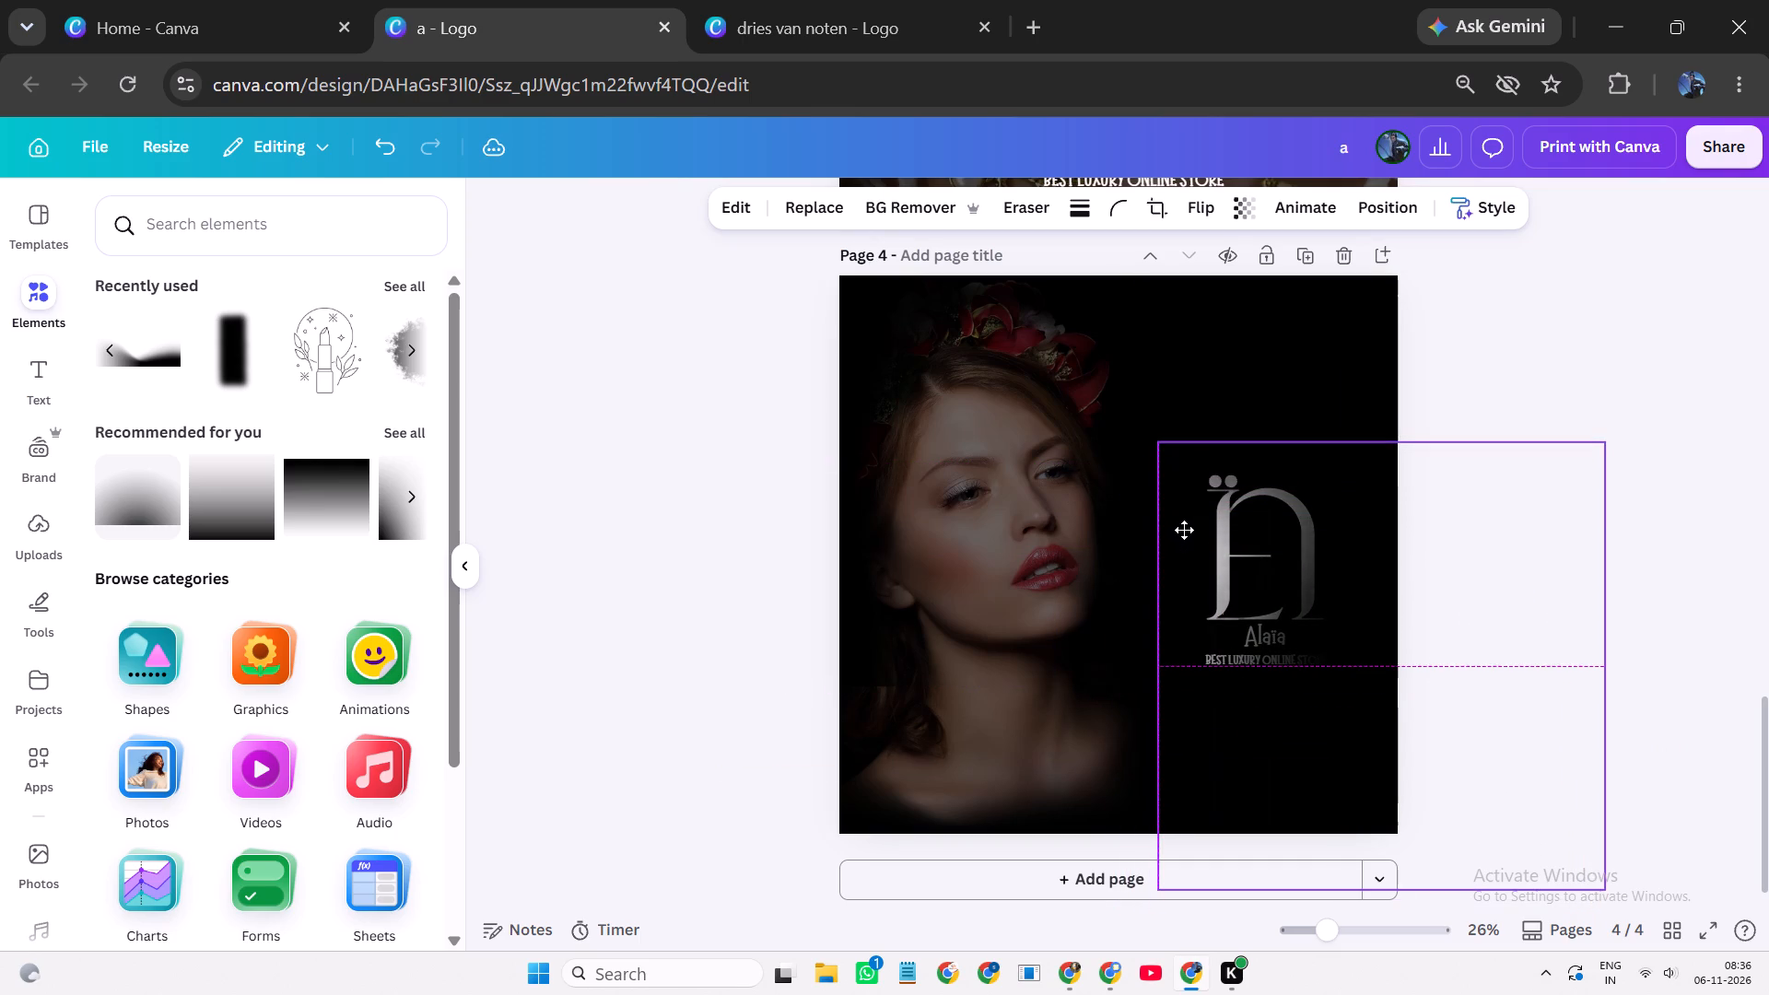
drag(1184, 530, 1192, 601)
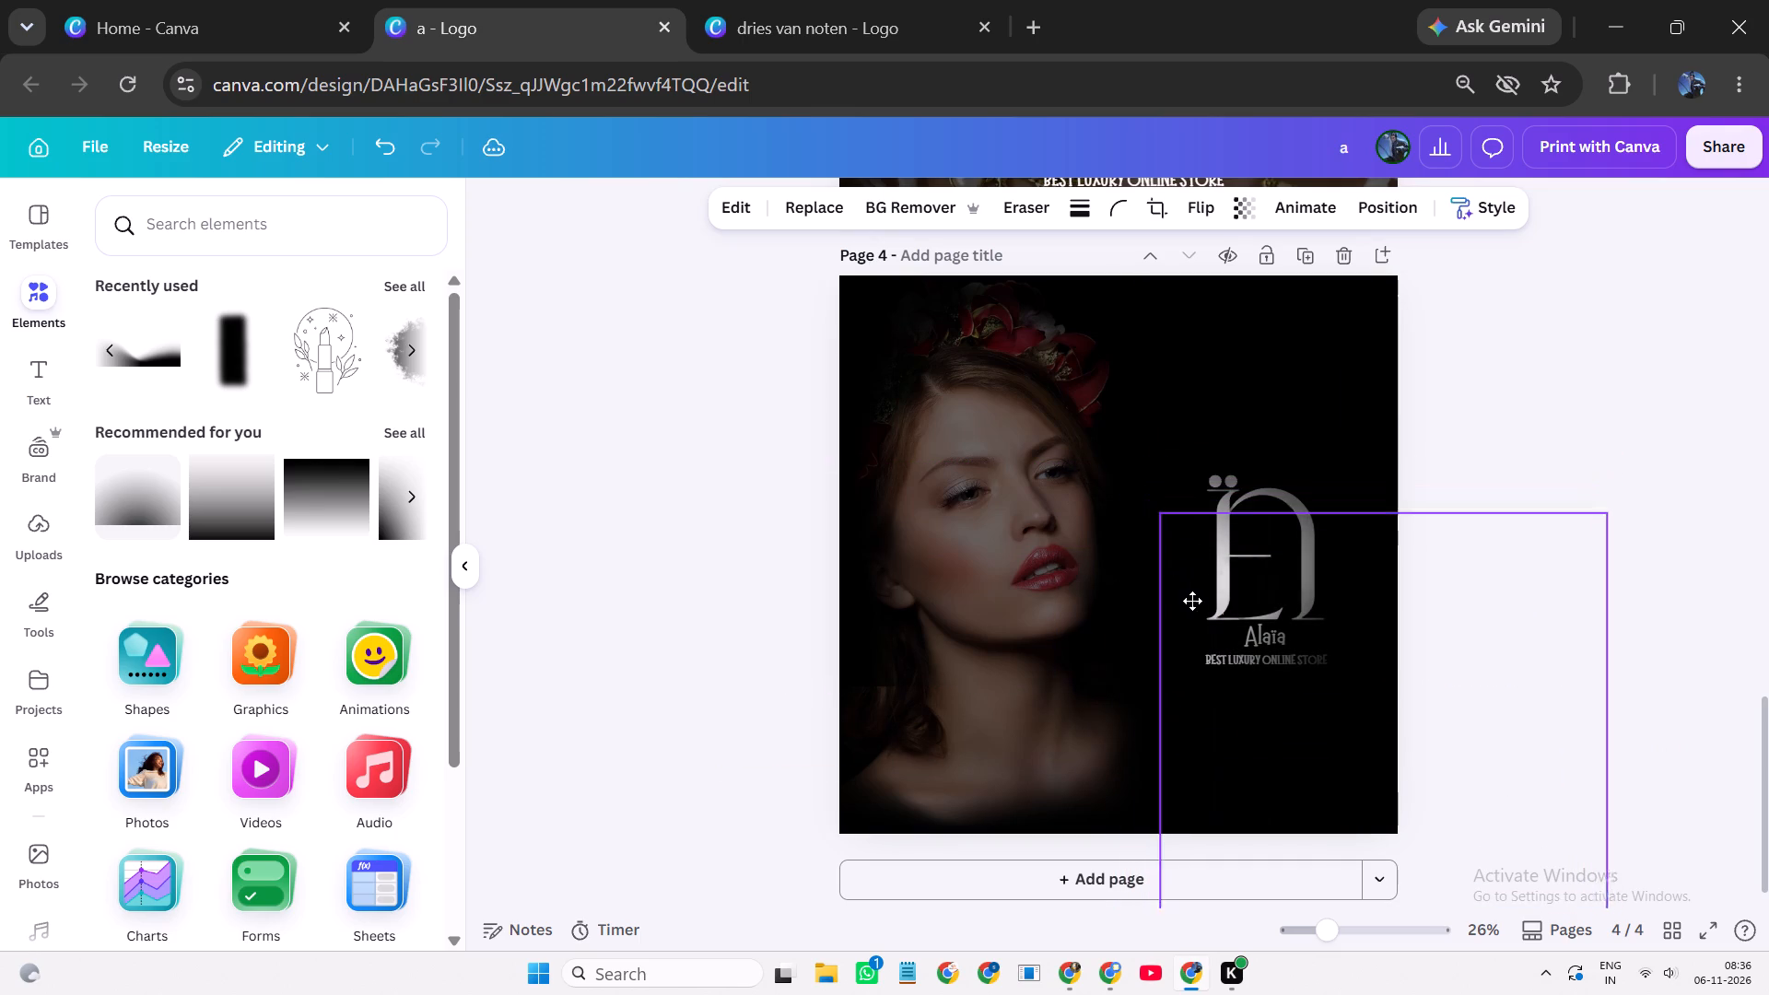
drag(1192, 601, 1195, 603)
Move the small black blur up so it shades the page 4 logo's inner edge, facing the woman.
click(1155, 591)
drag(1155, 591, 1156, 573)
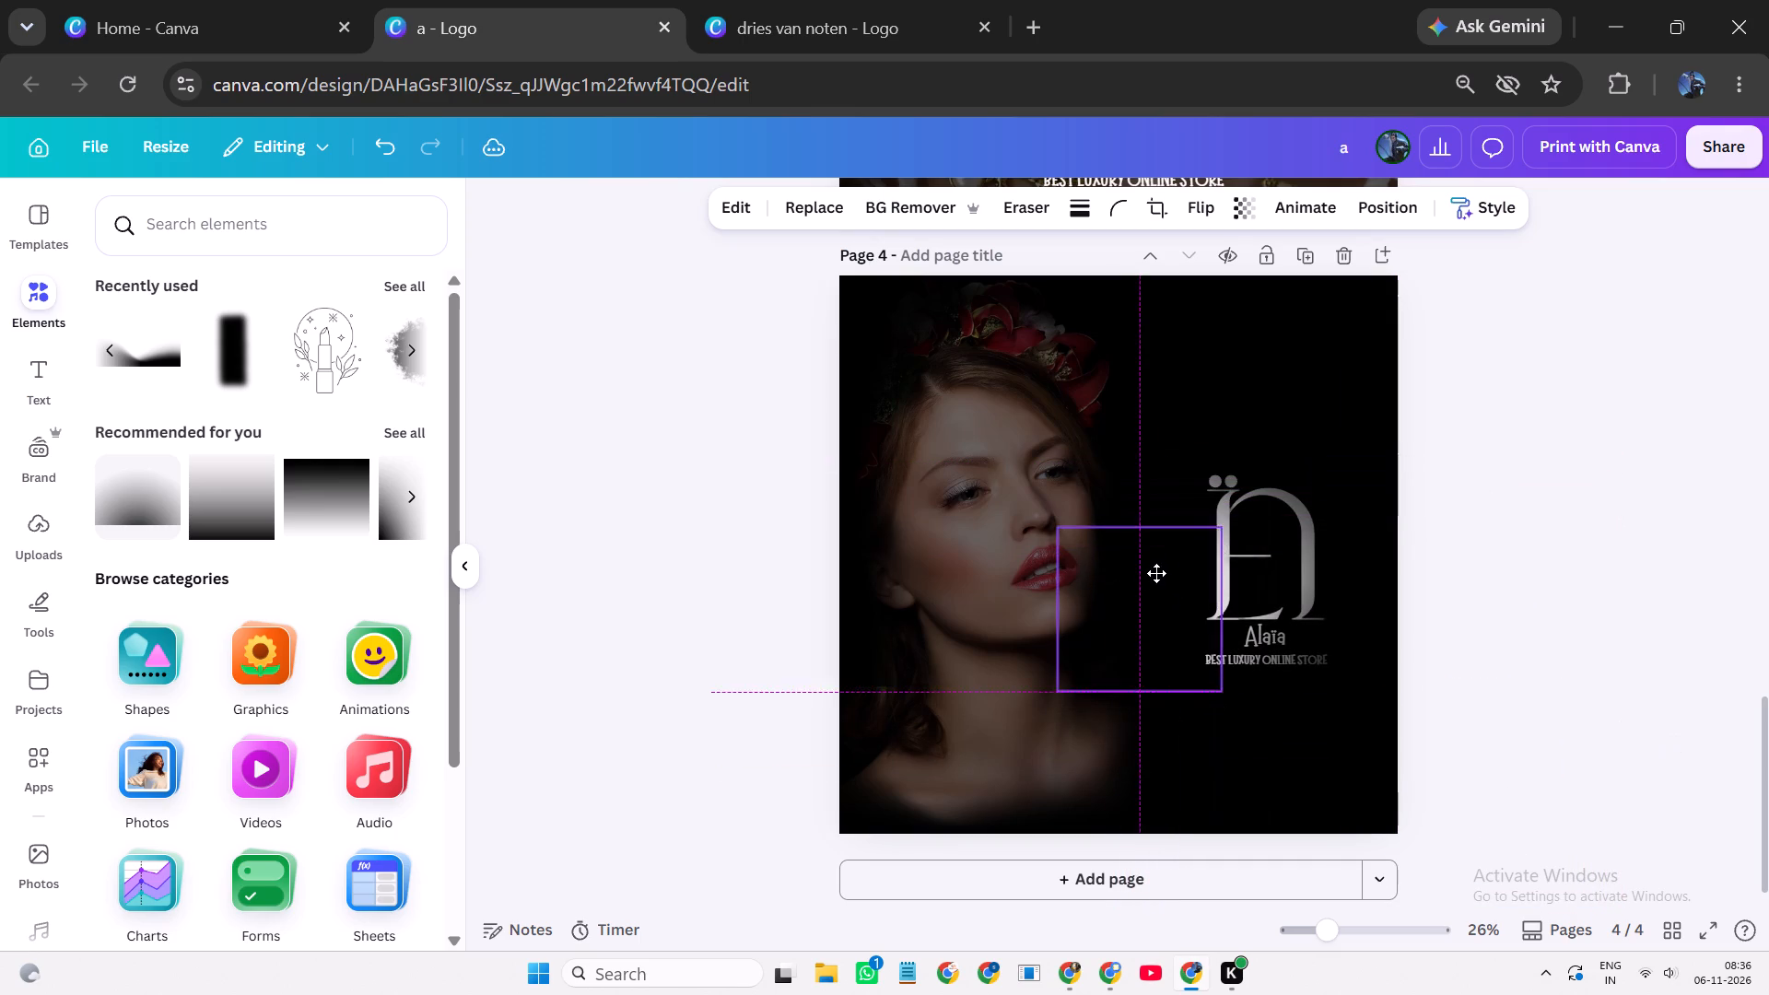
drag(1156, 573, 1190, 516)
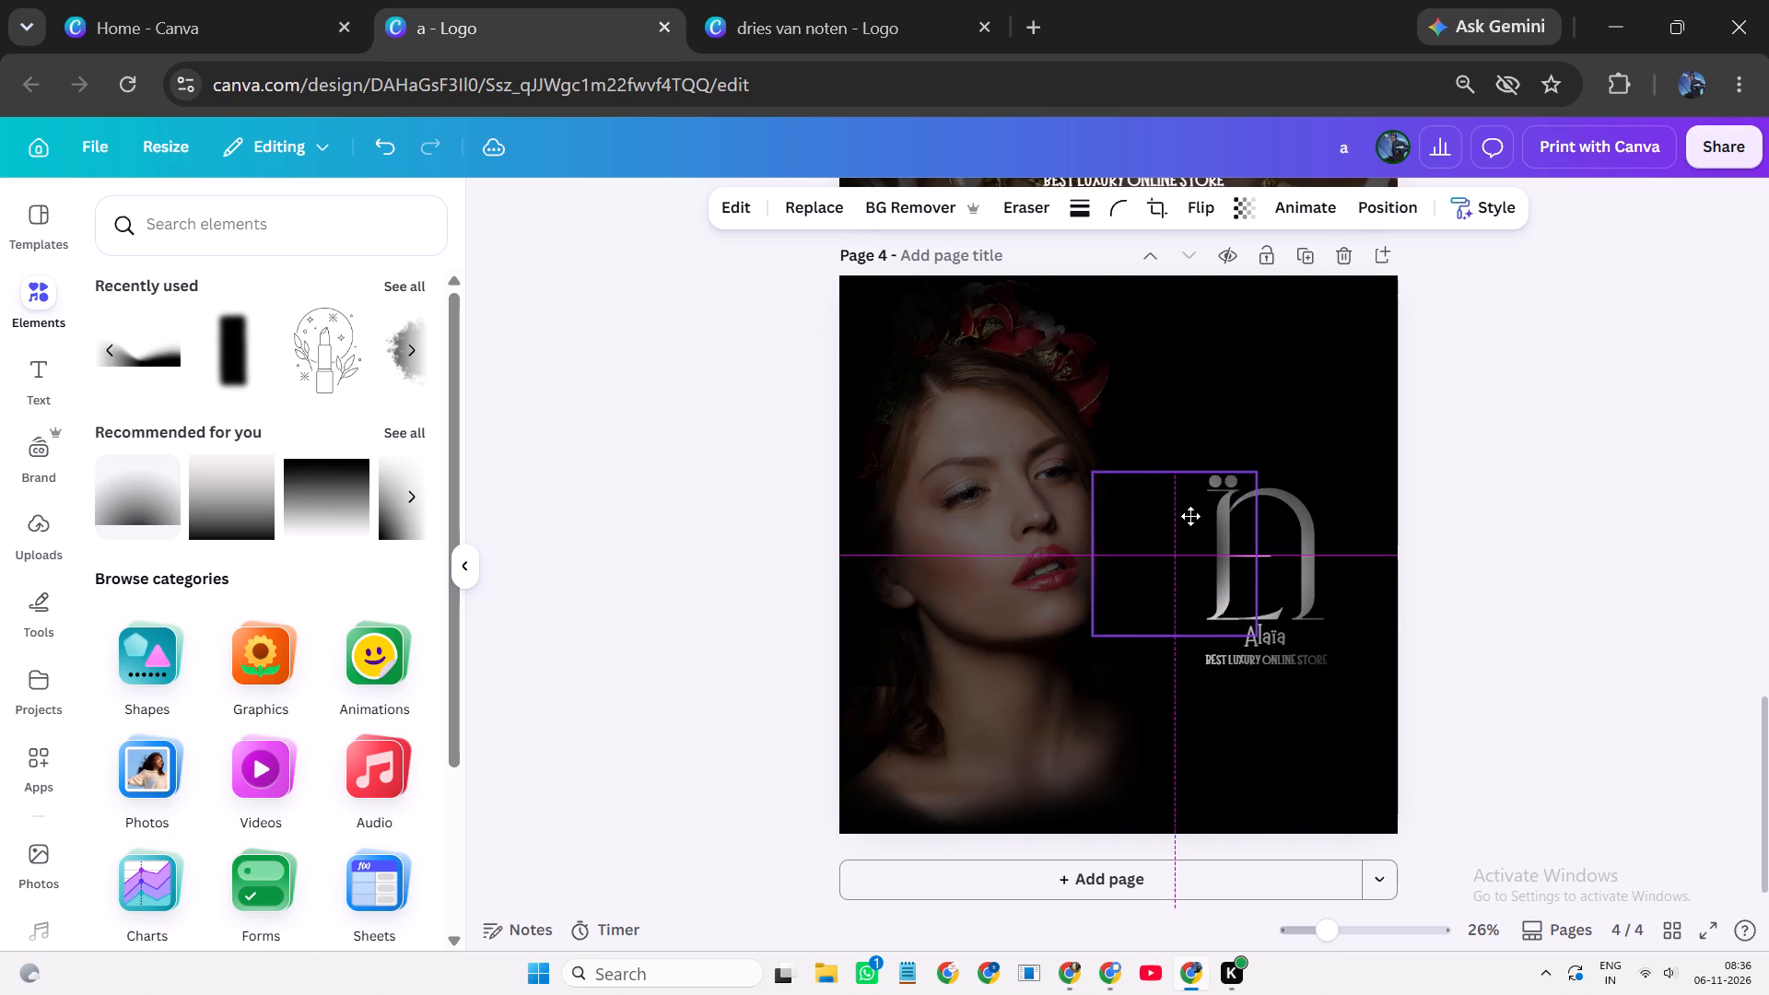
drag(1190, 516, 1191, 518)
click(1506, 459)
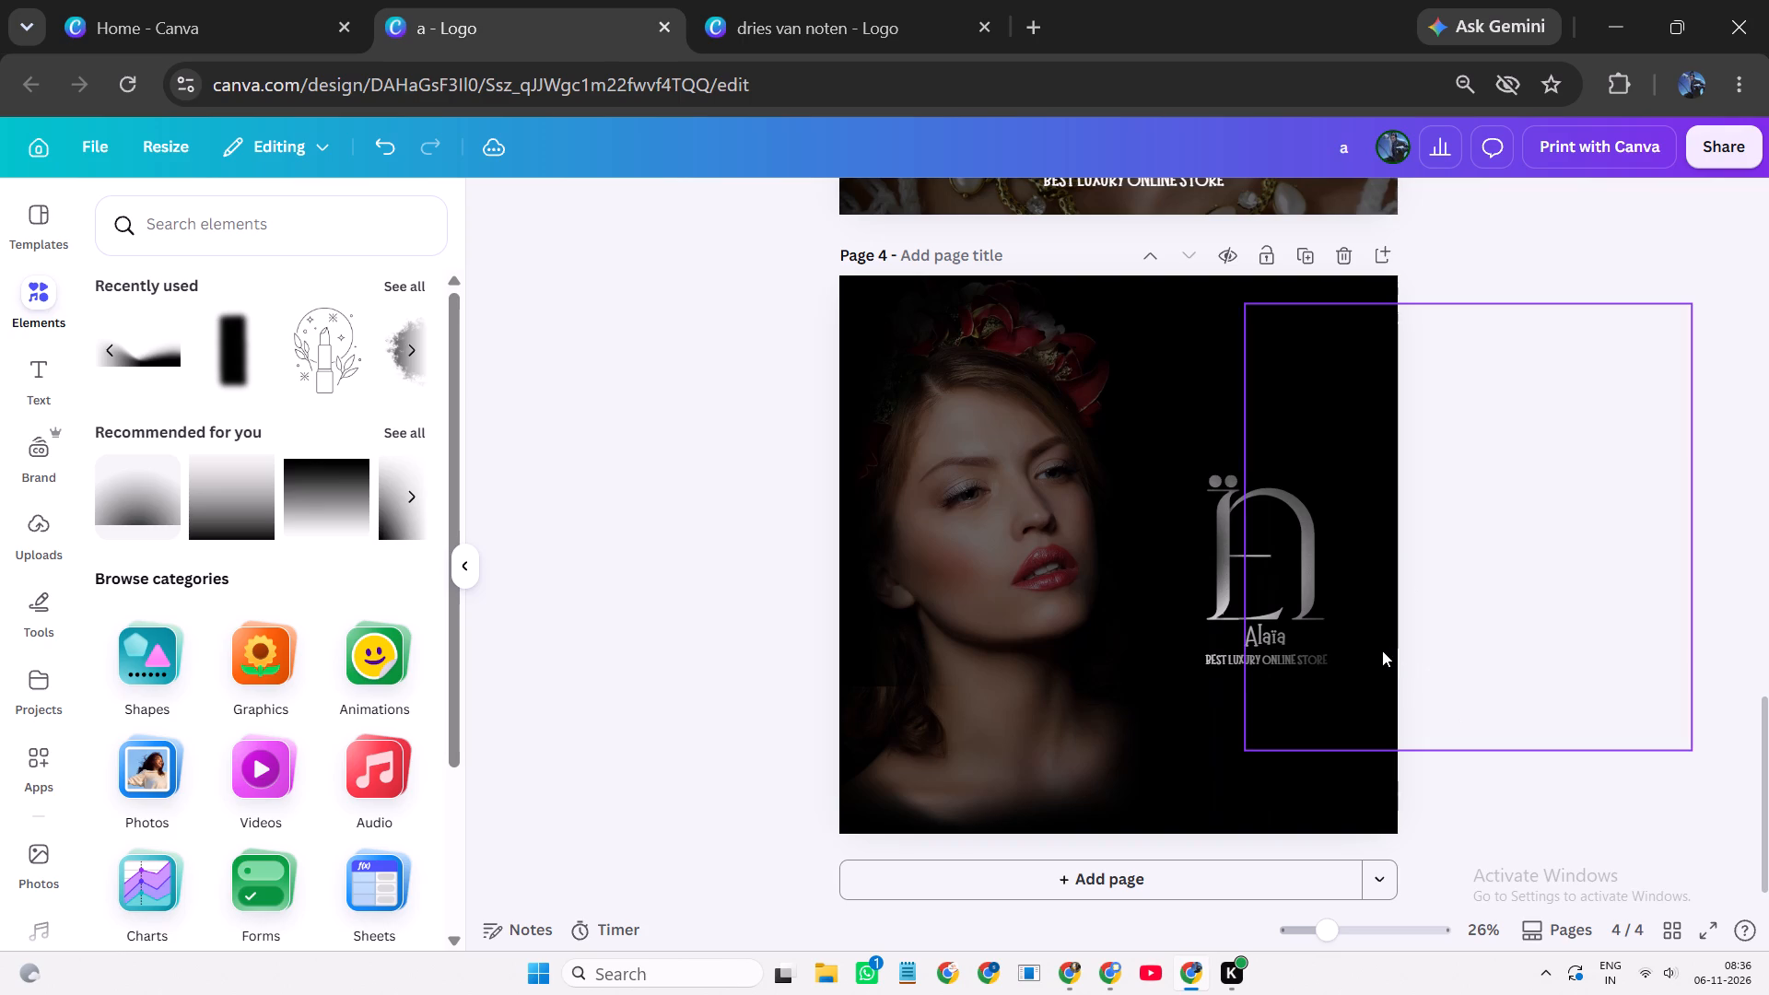
Delete page 3 with the darkened close-up portrait and white logo.
scroll(1382, 650, up, 2)
scroll(1398, 496, up, 2)
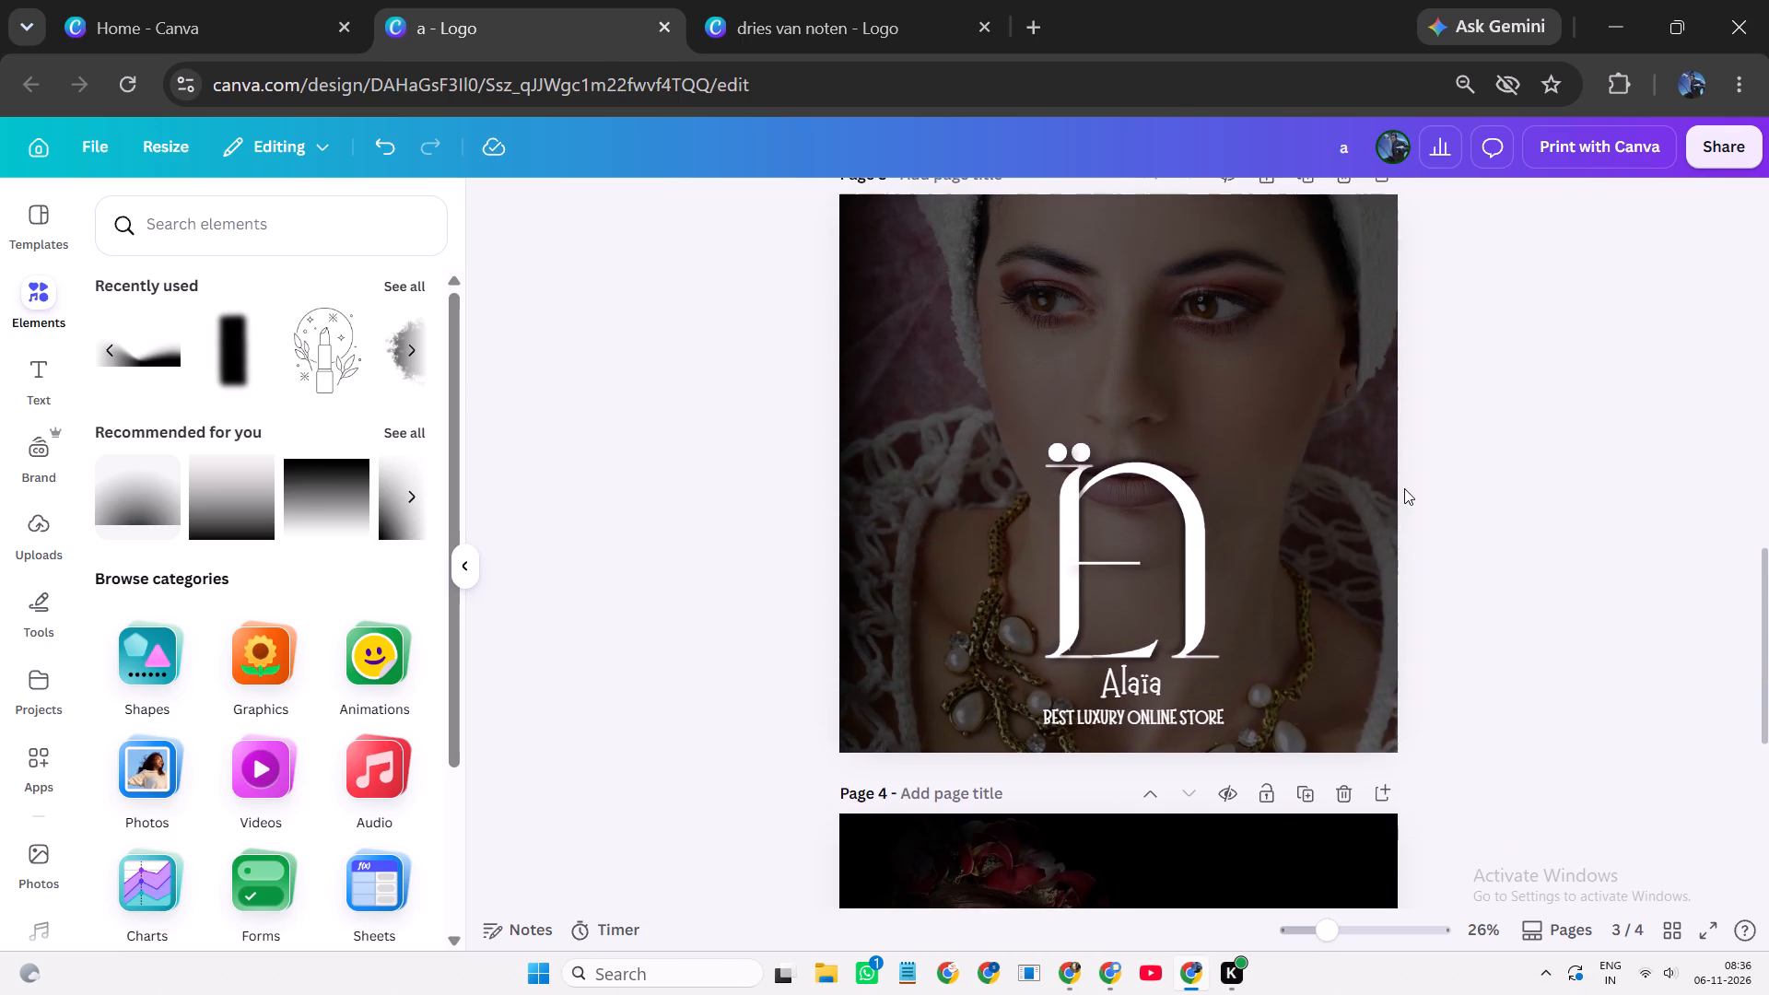
scroll(1404, 488, up, 1)
click(1341, 296)
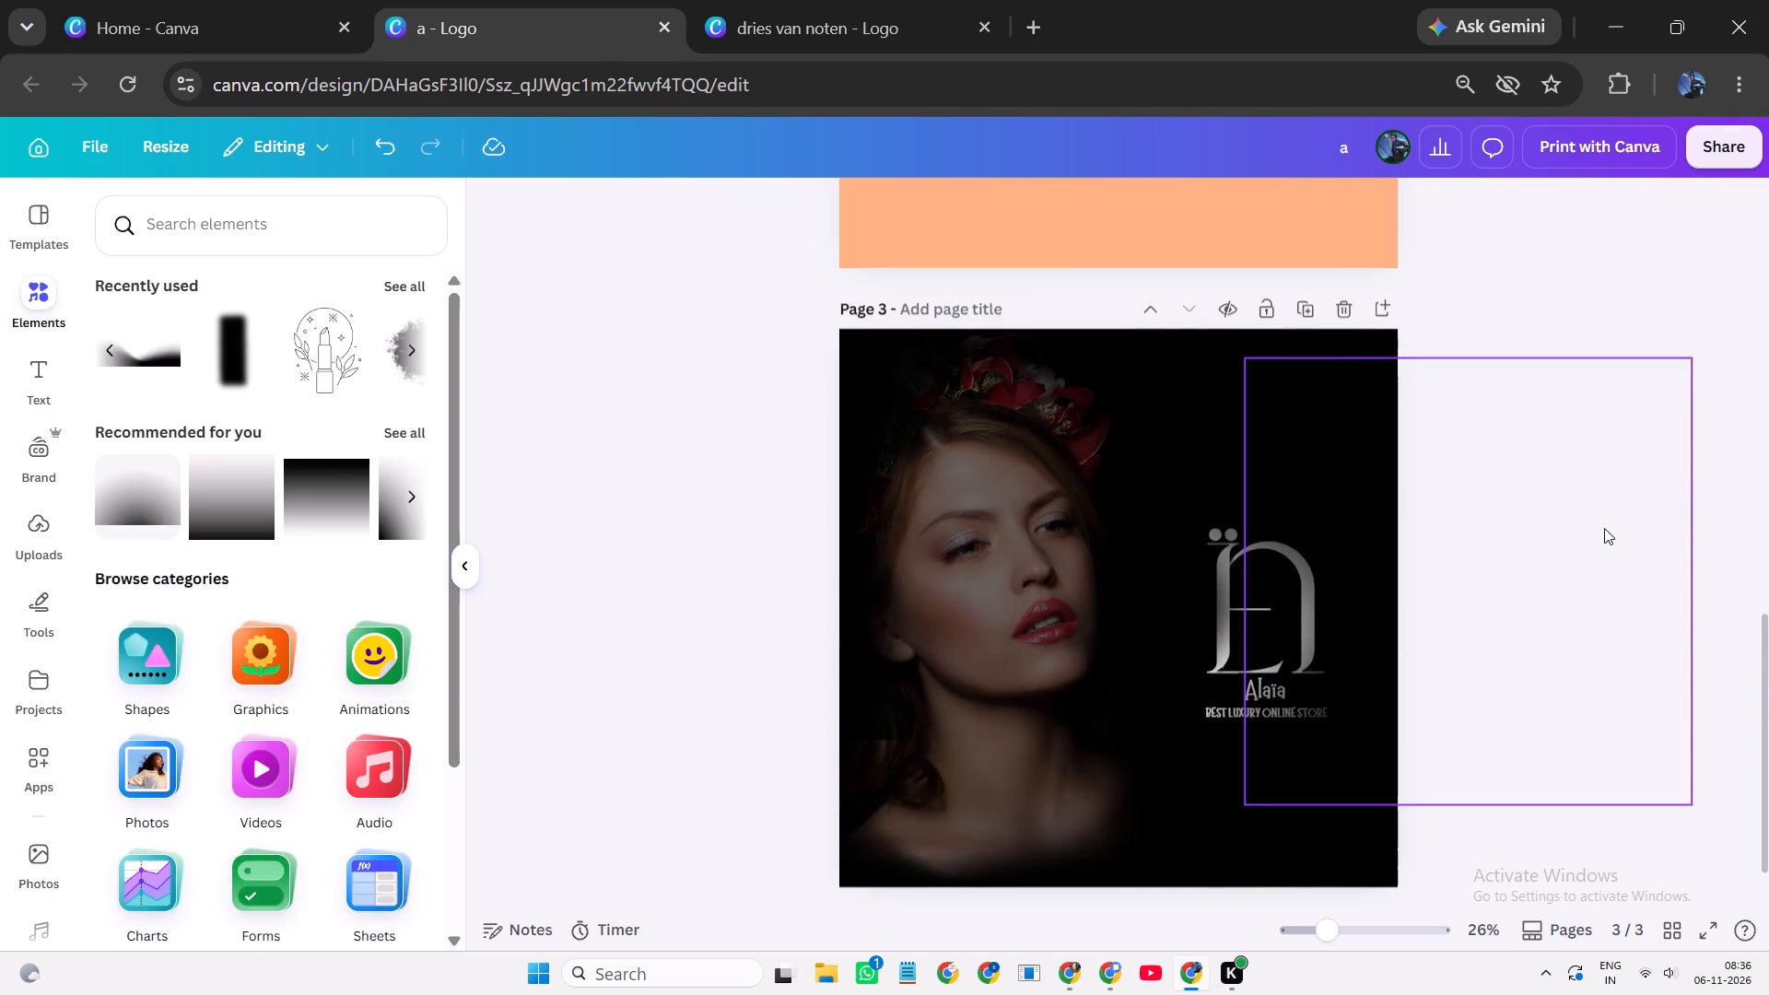
Look over the remaining pages from the flower-crown portrait back to the first peach-orange logo page.
click(1604, 528)
scroll(1609, 512, down, 1)
scroll(1609, 512, up, 1)
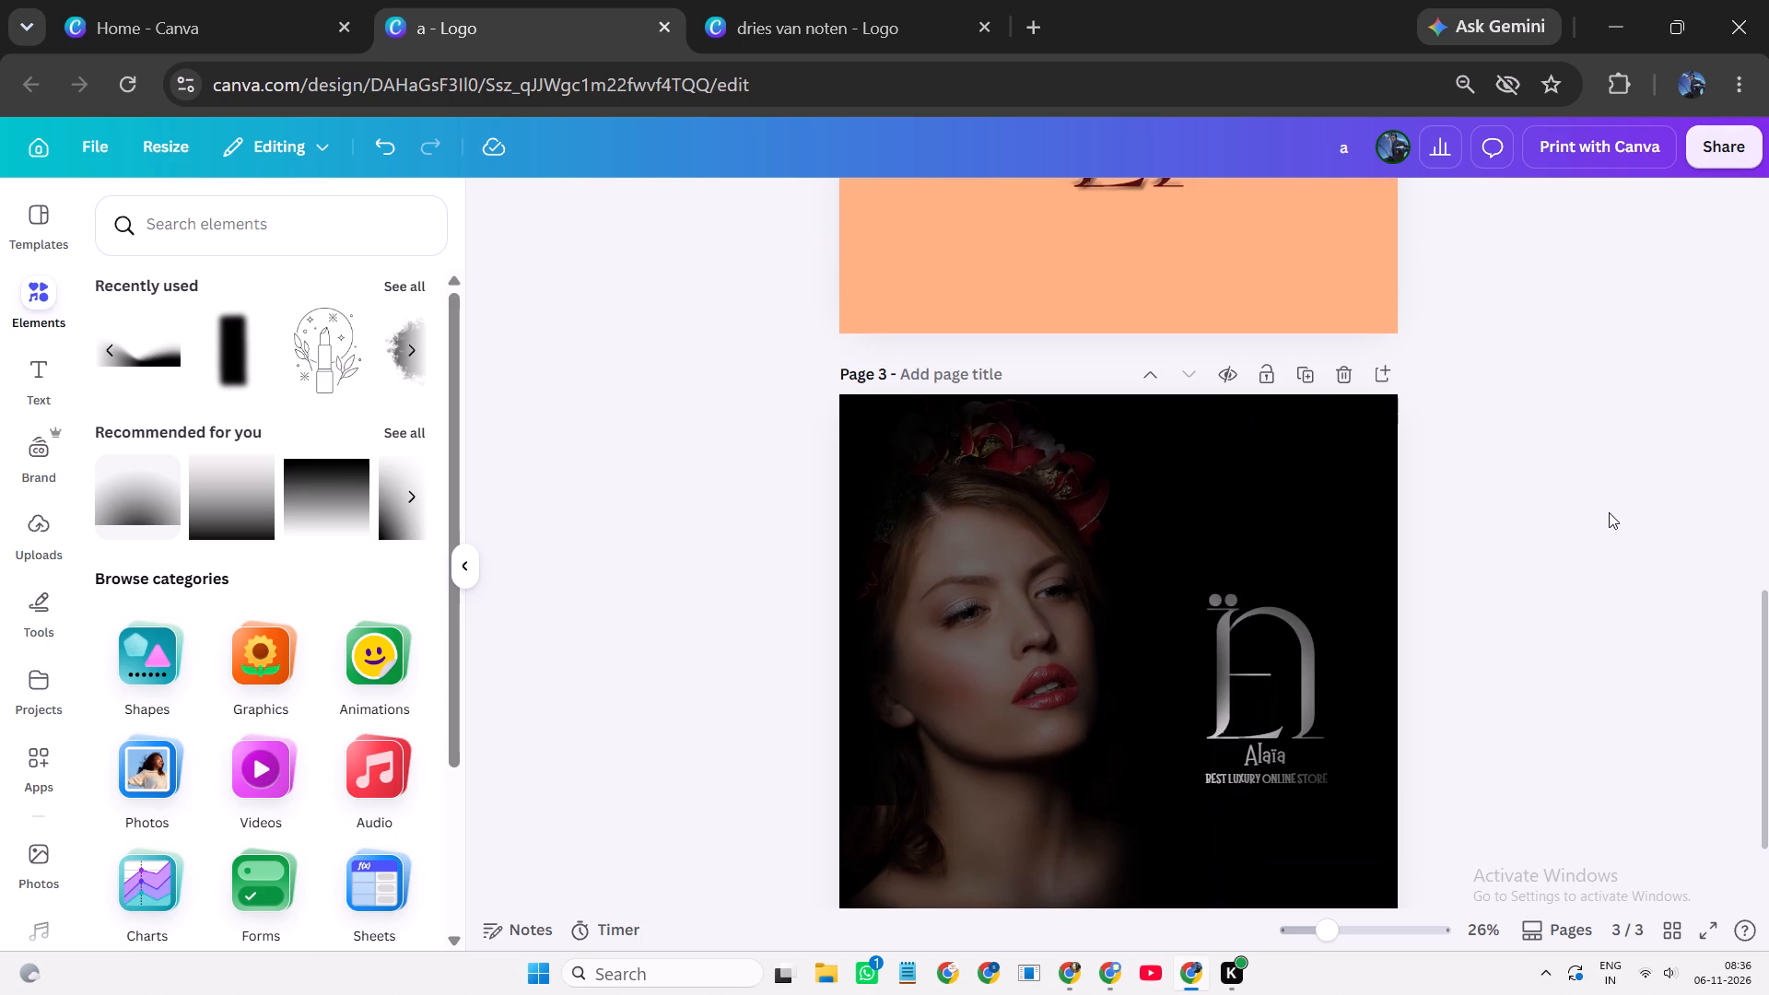
scroll(1609, 512, up, 2)
scroll(1609, 511, down, 2)
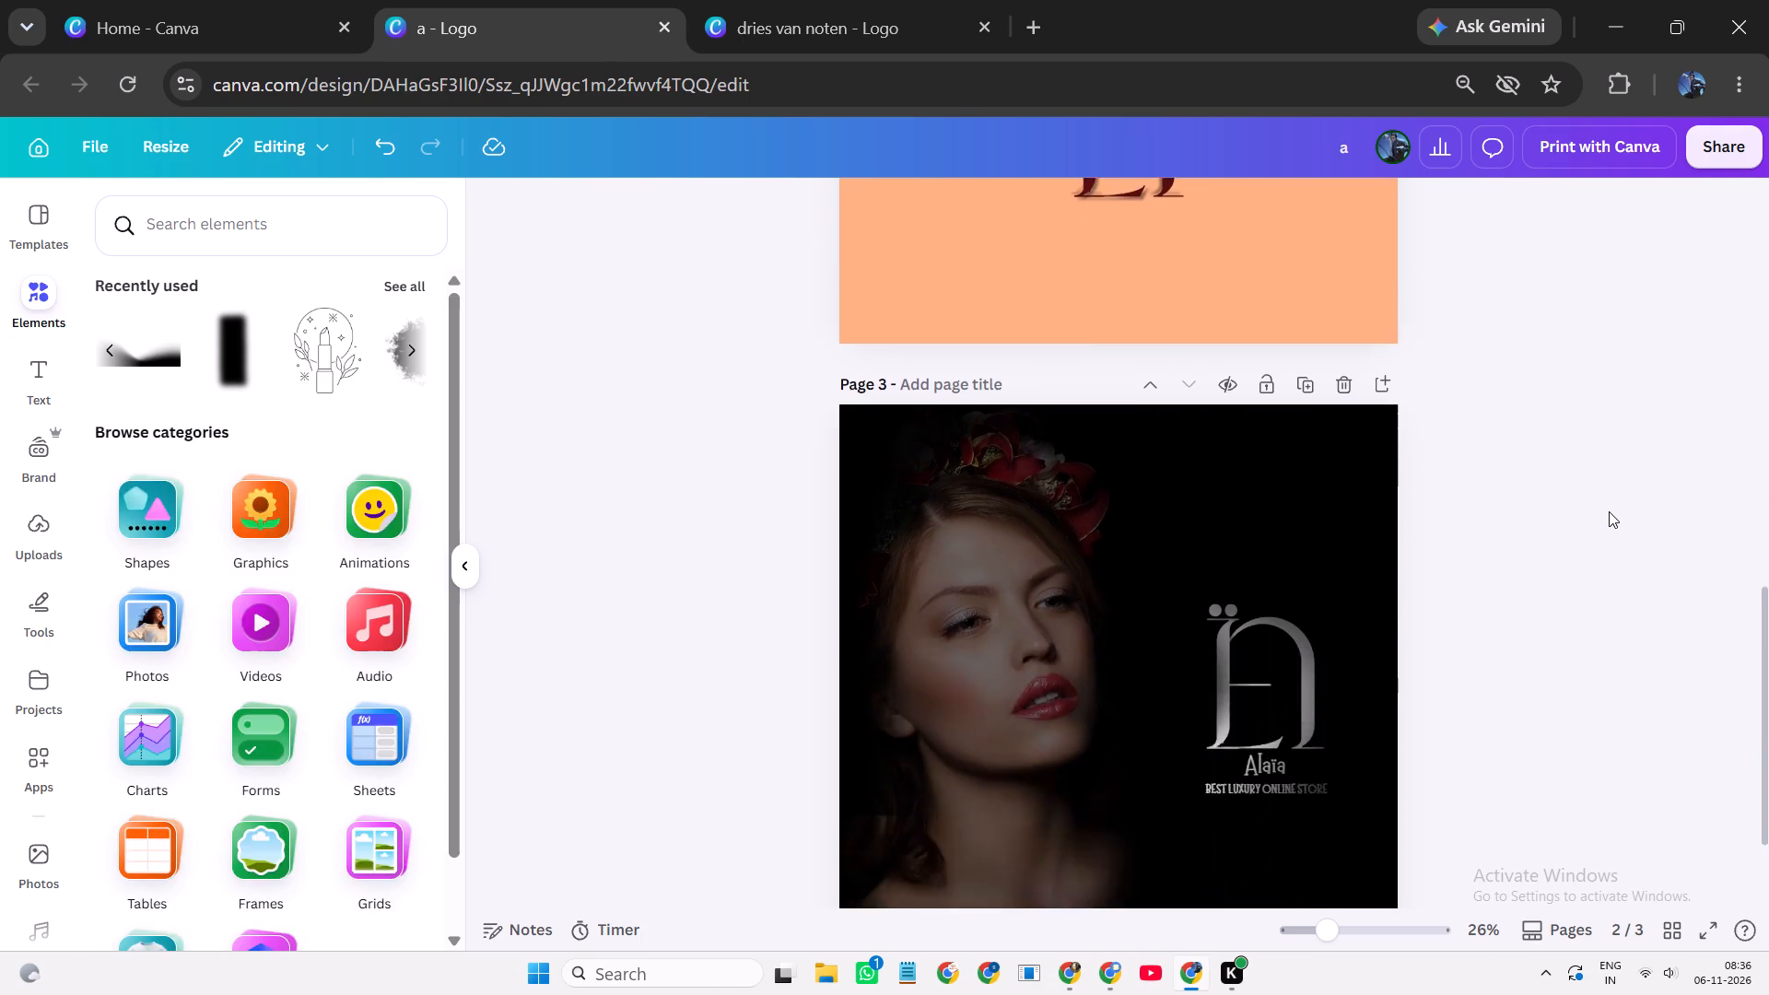
scroll(1609, 511, up, 8)
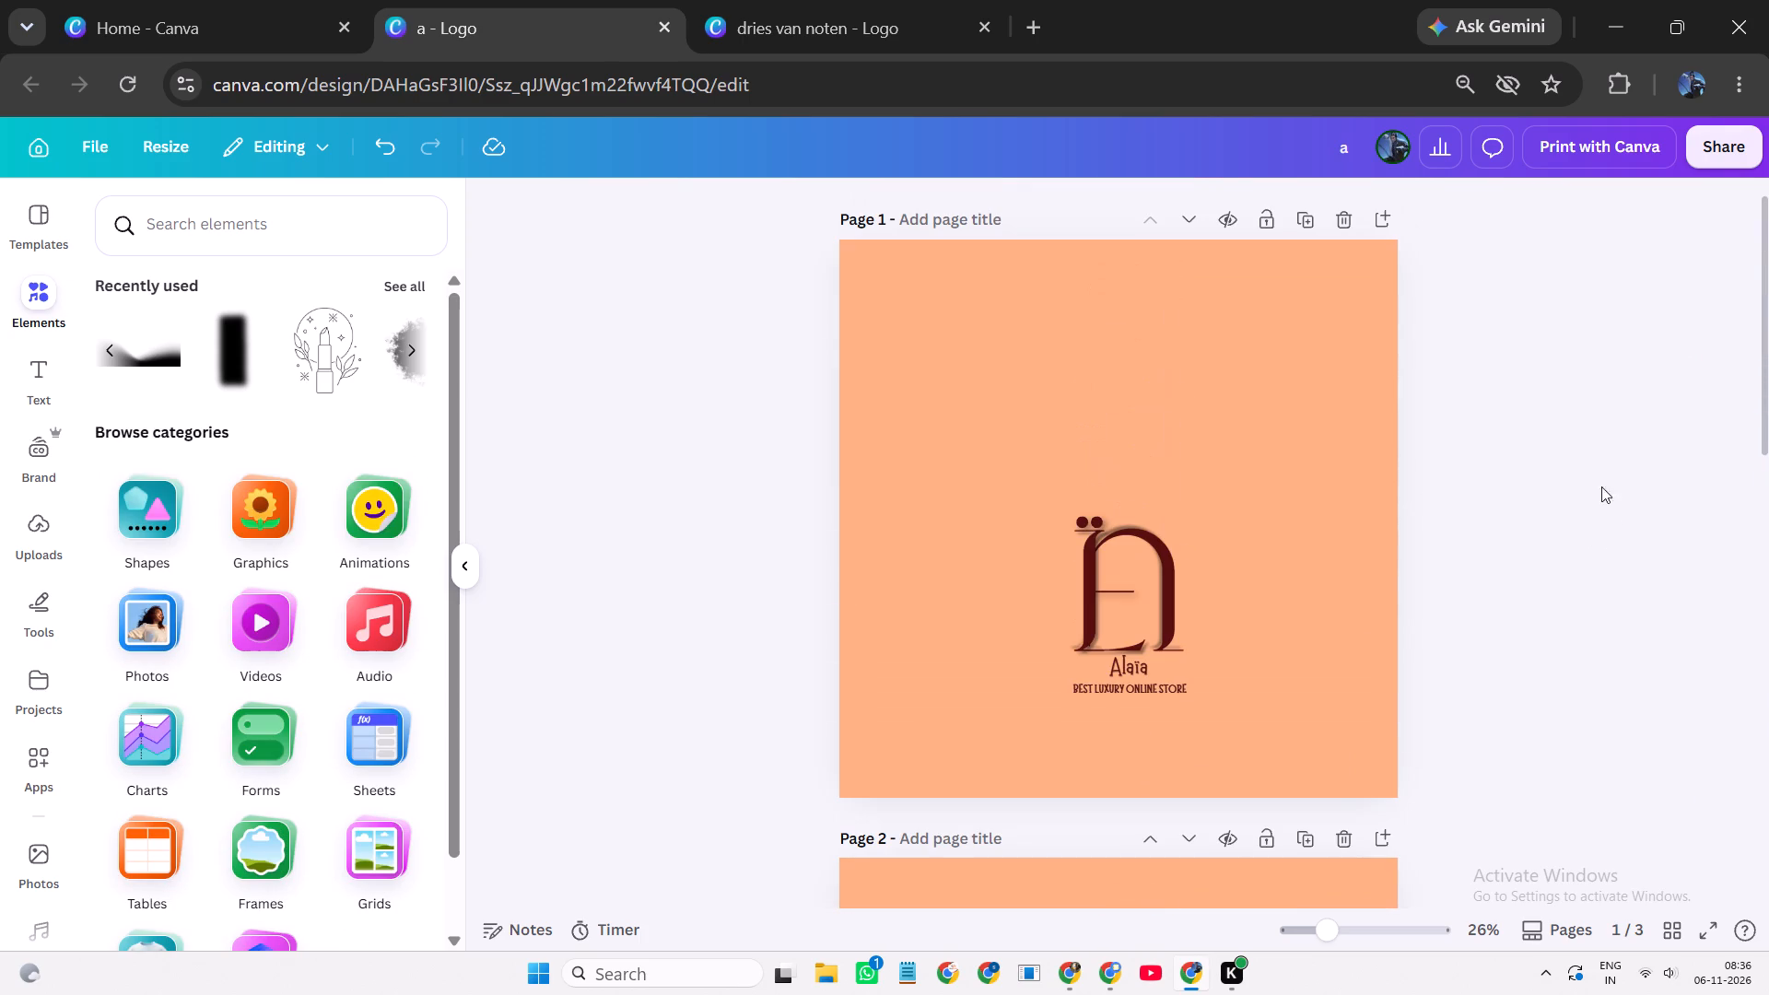
Download only pages 1 and 2, the peach-orange logo pages, as PNG.
click(1733, 161)
click(1372, 626)
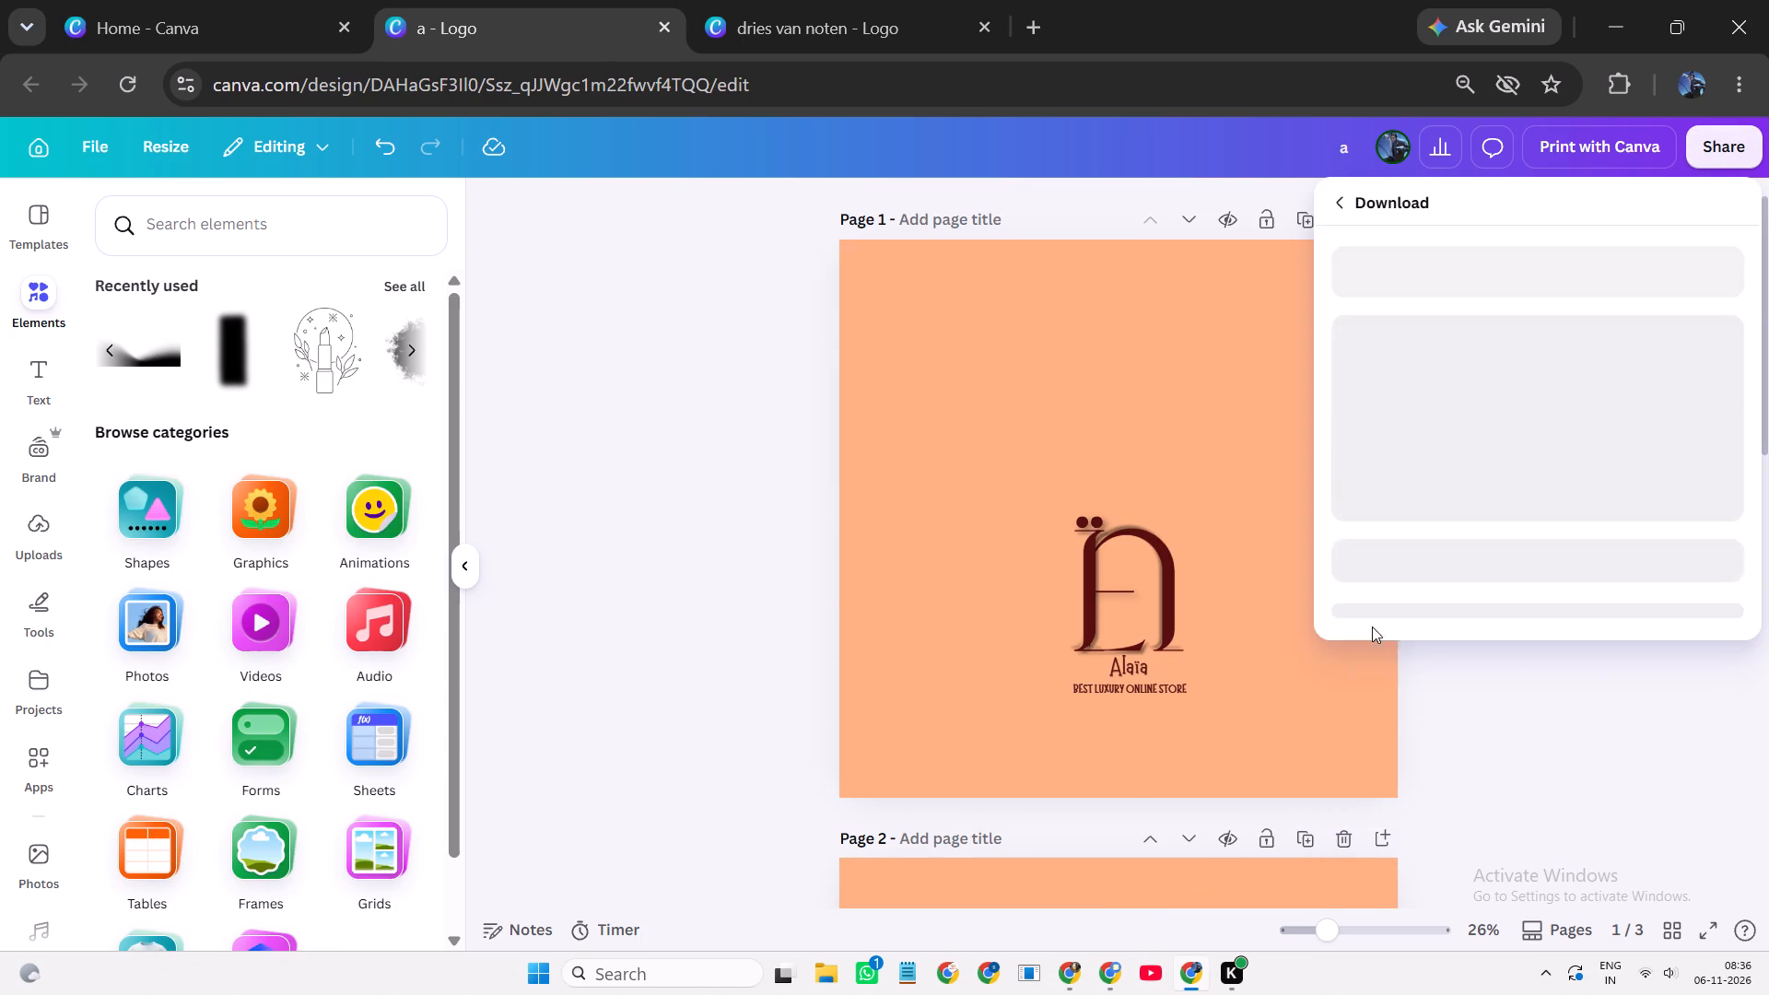
click(1682, 661)
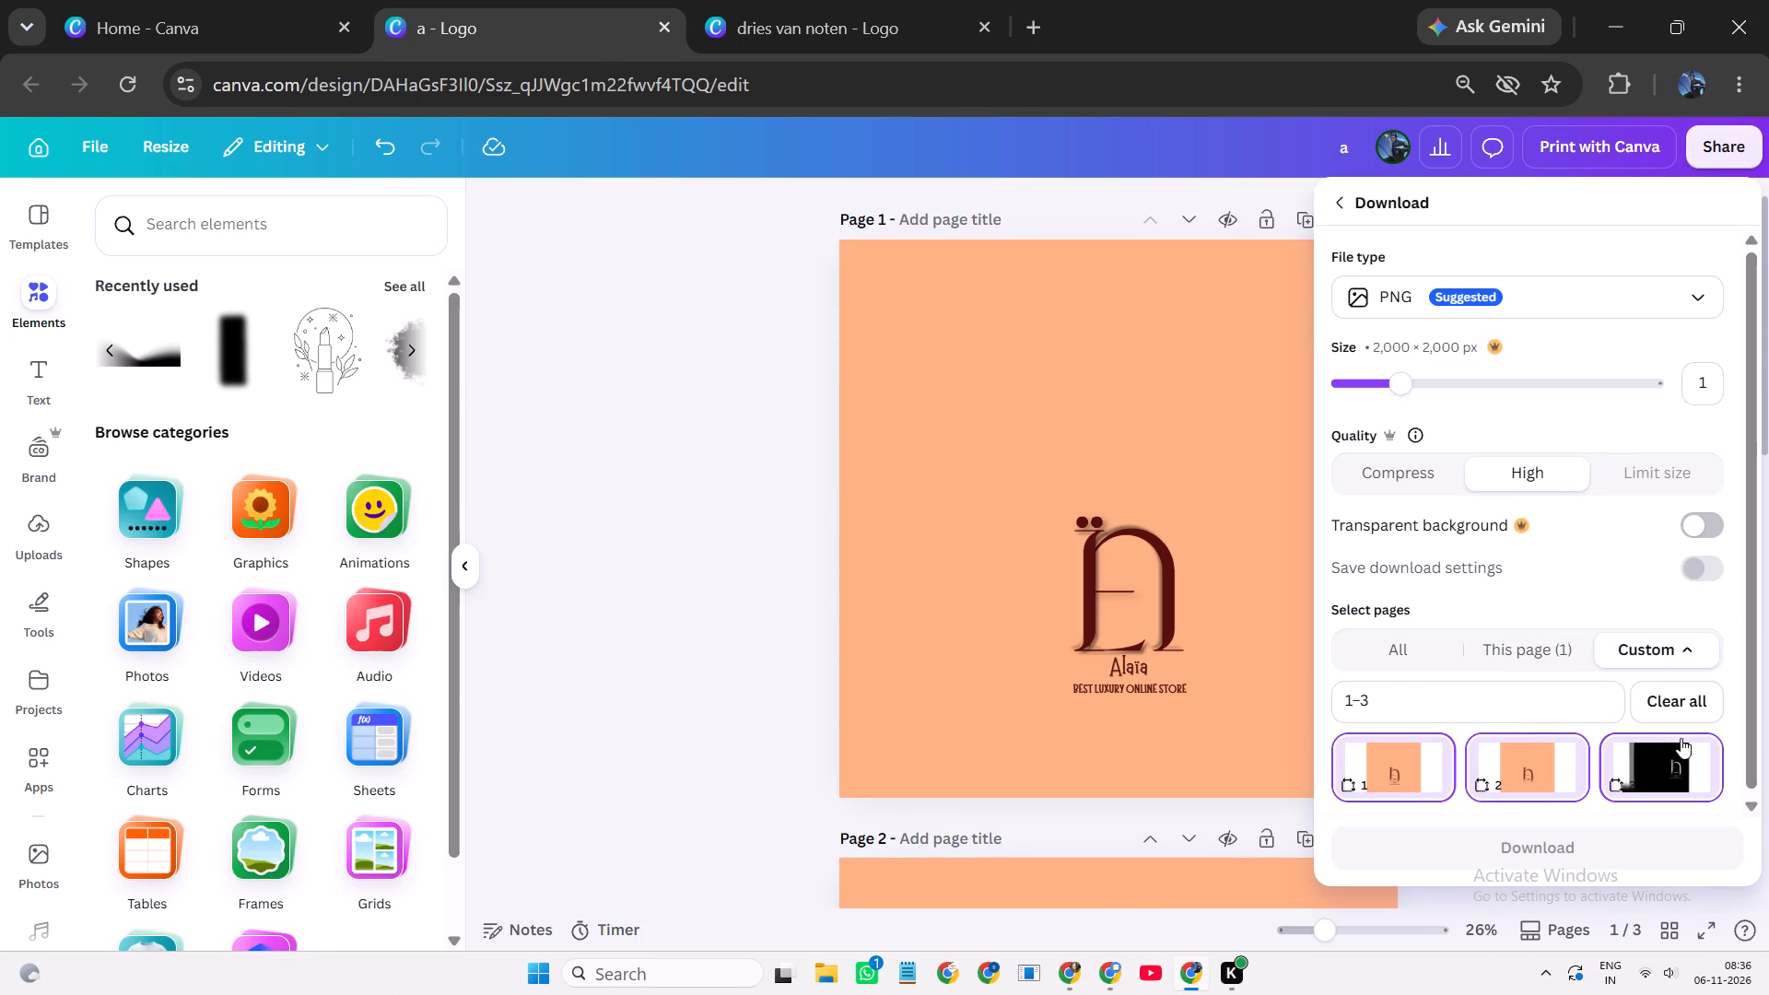
click(1678, 704)
scroll(1666, 706, down, 2)
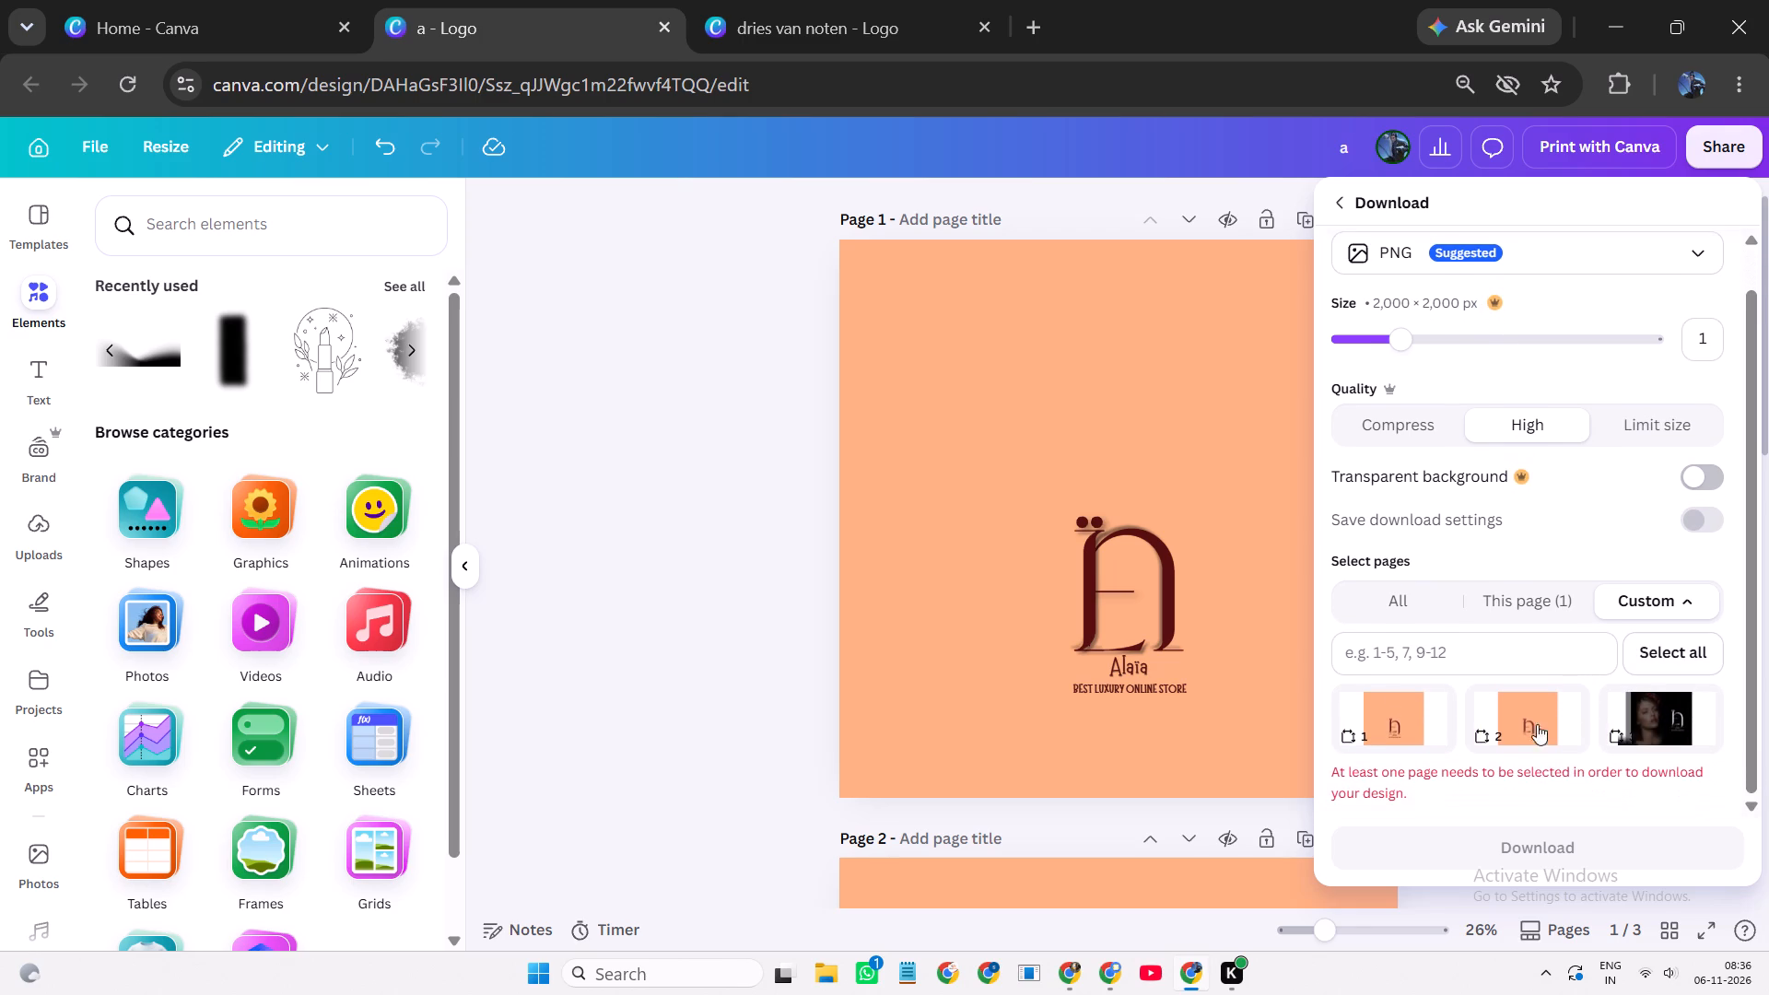
click(1405, 723)
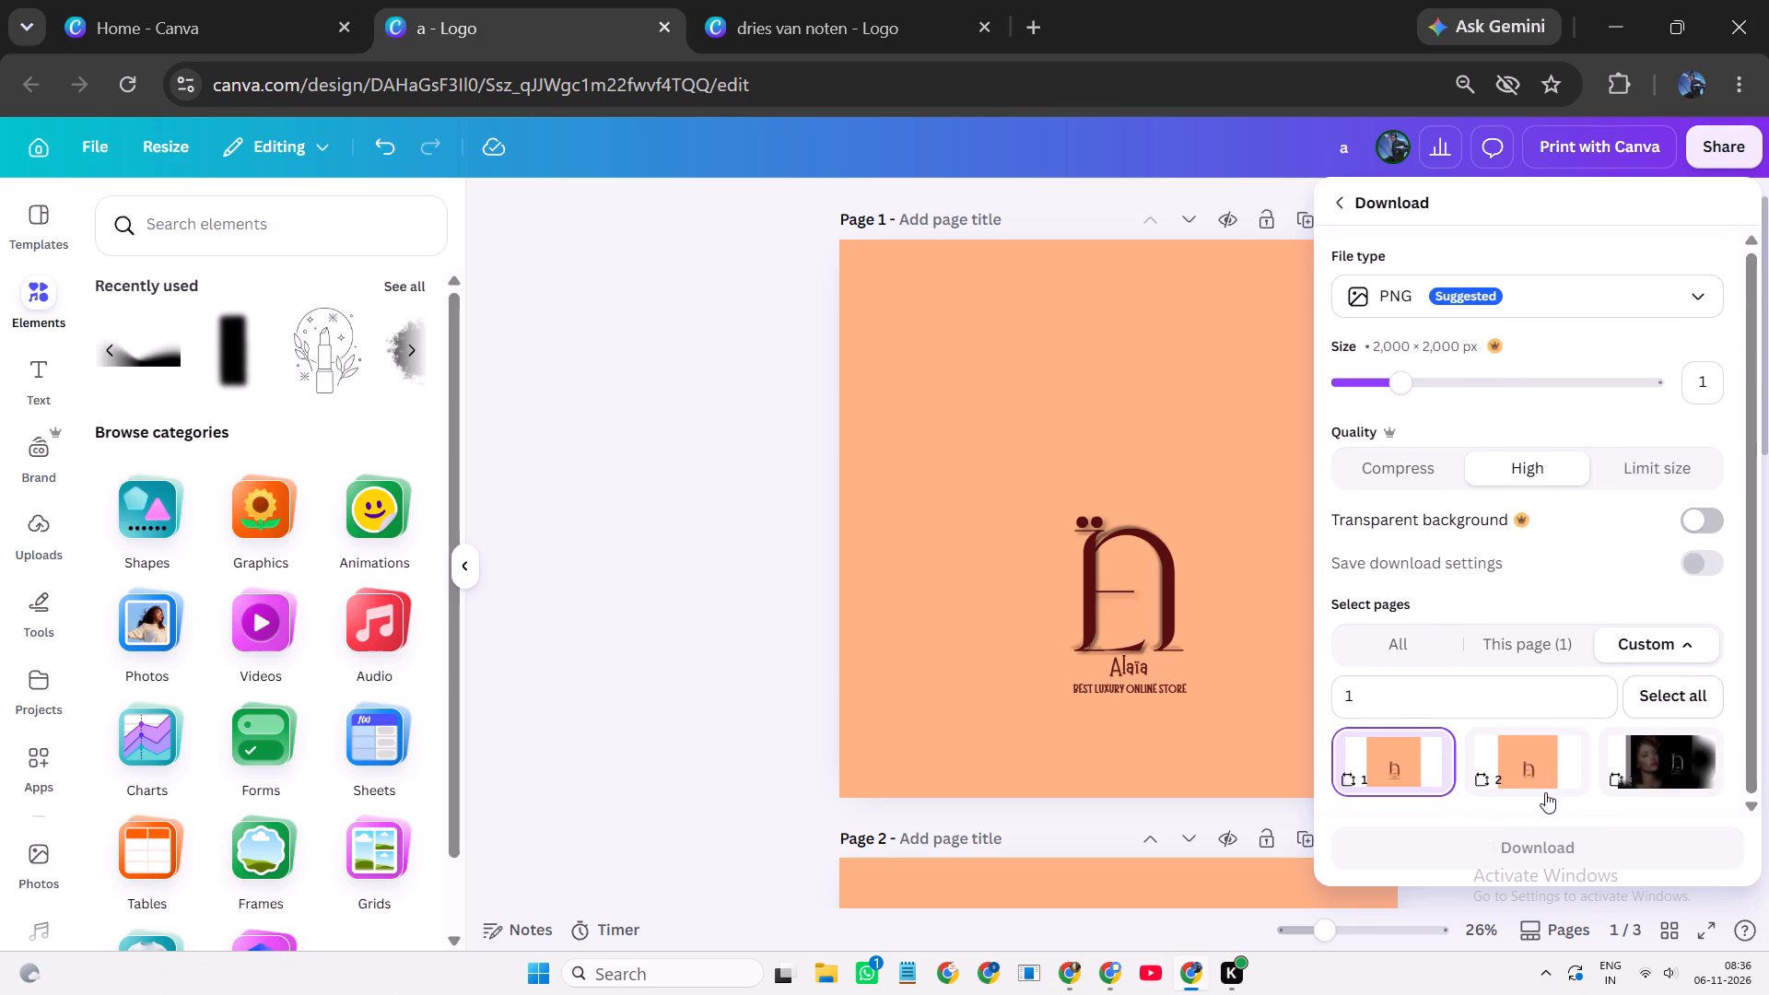
click(1542, 779)
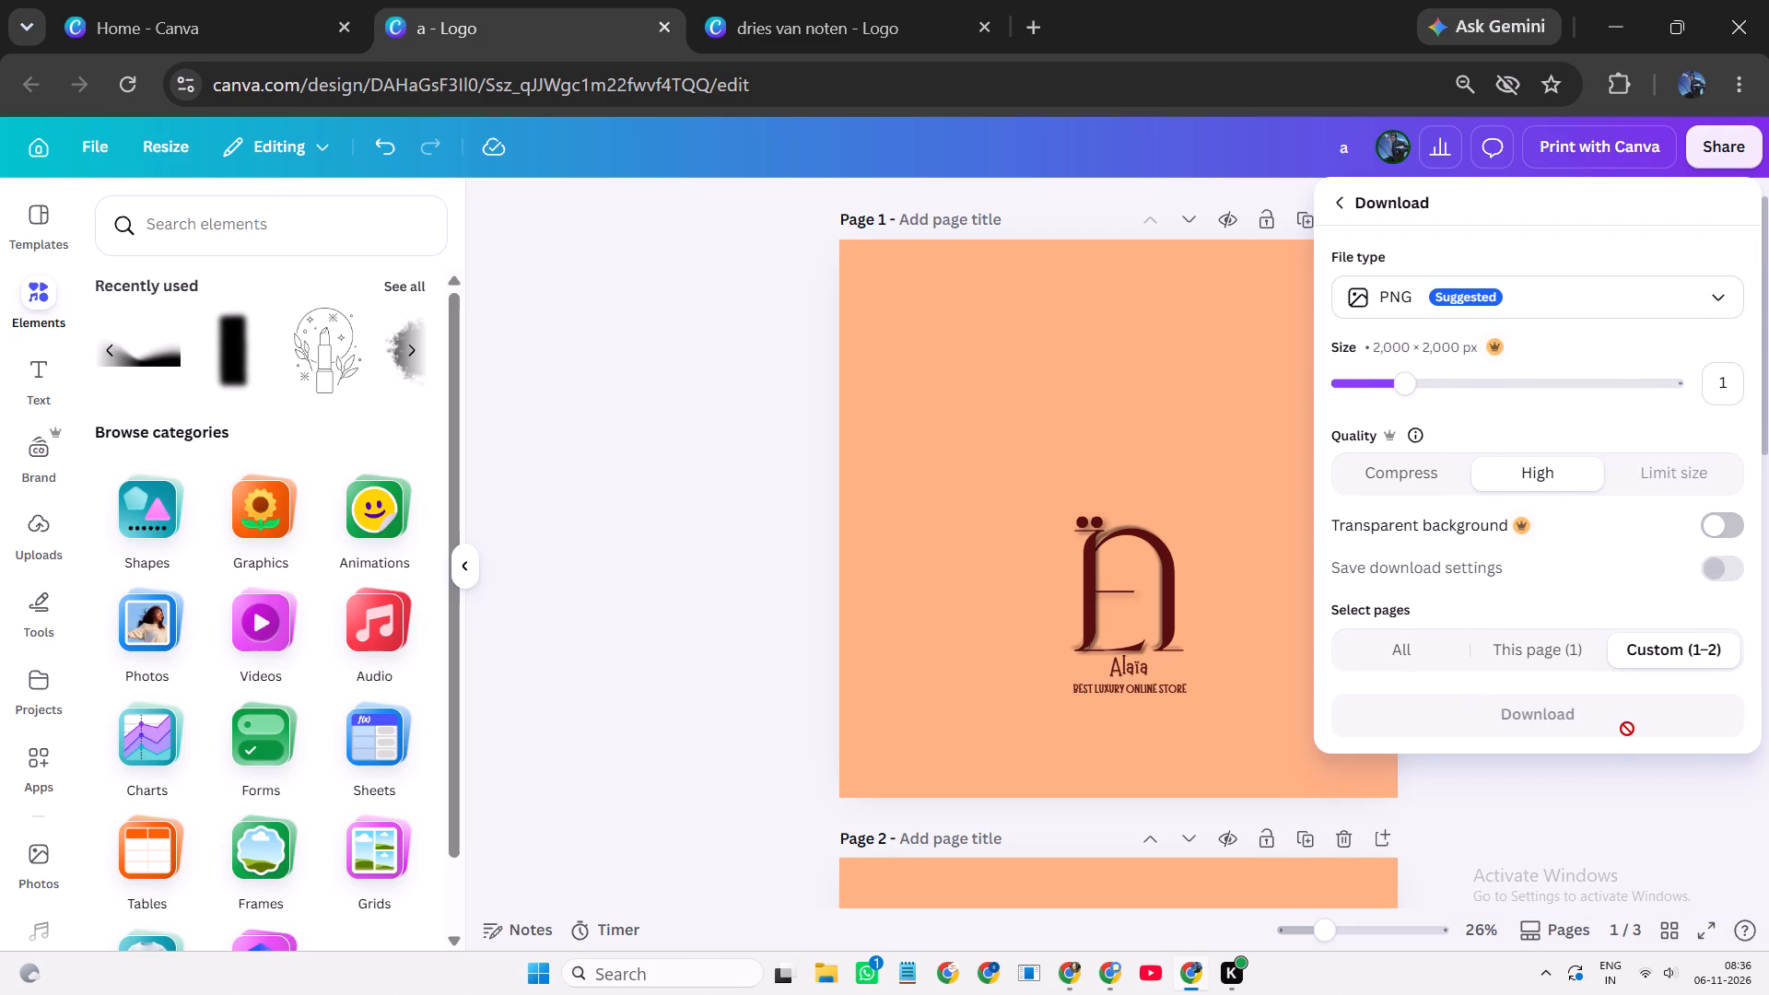
click(1620, 642)
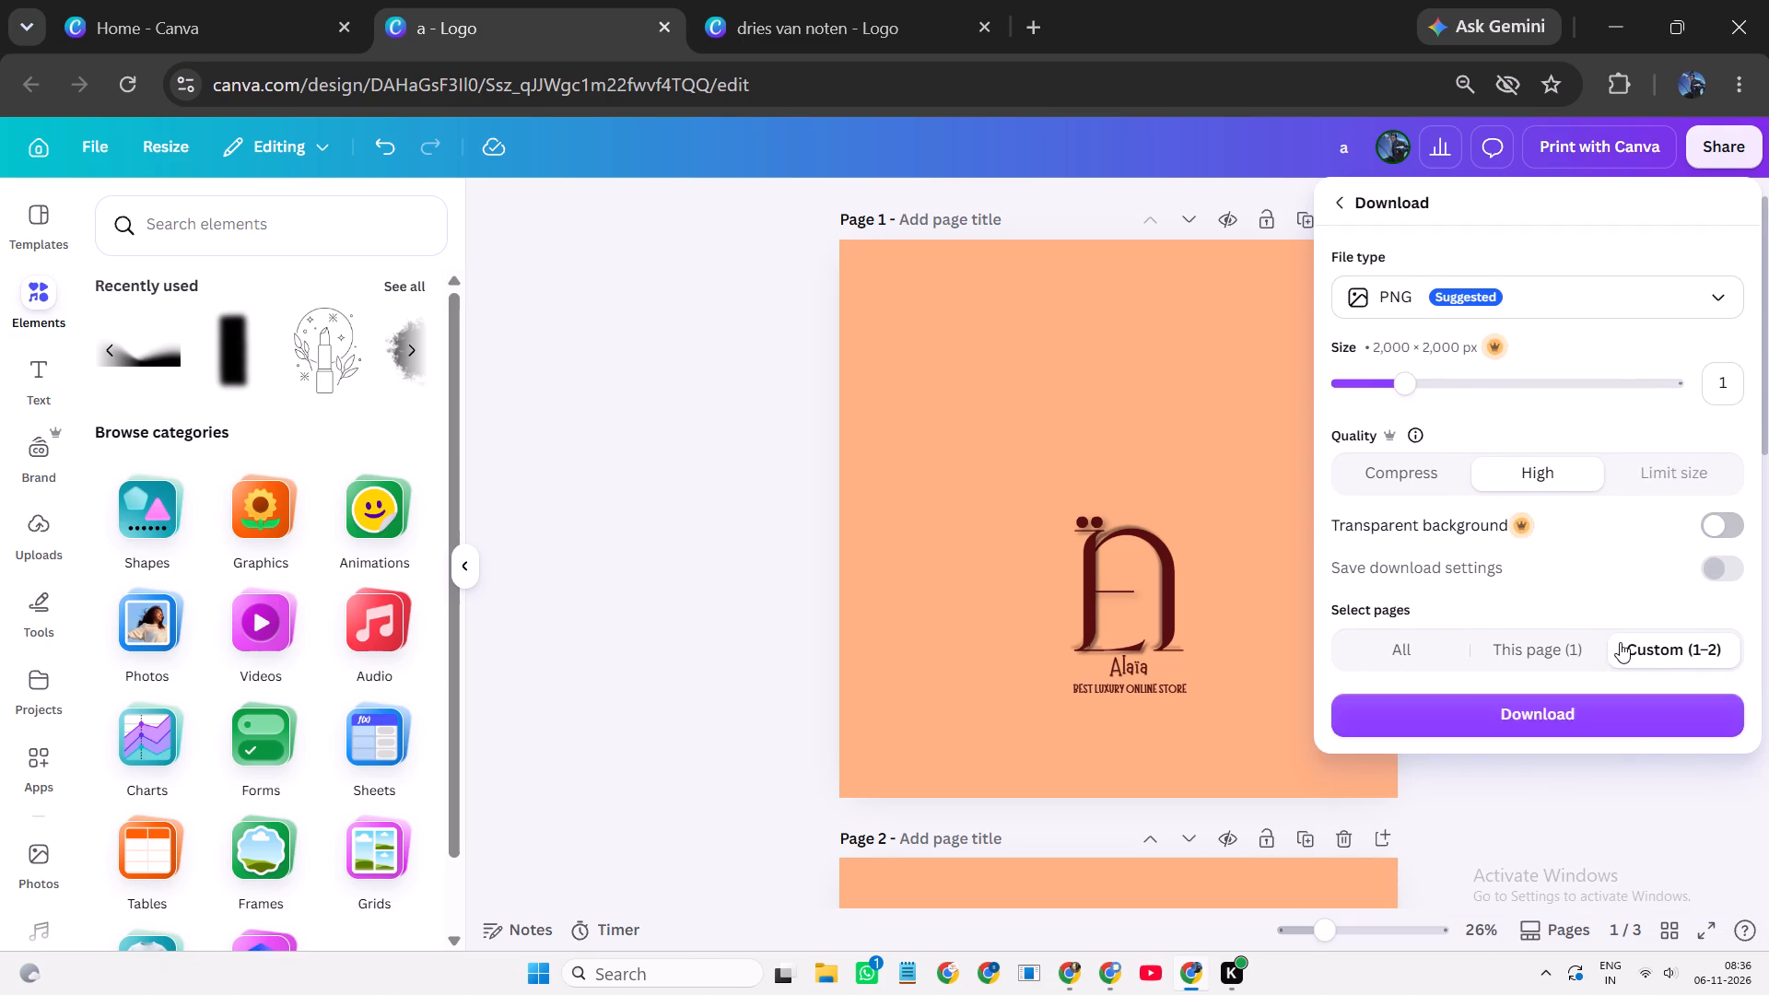
click(1535, 839)
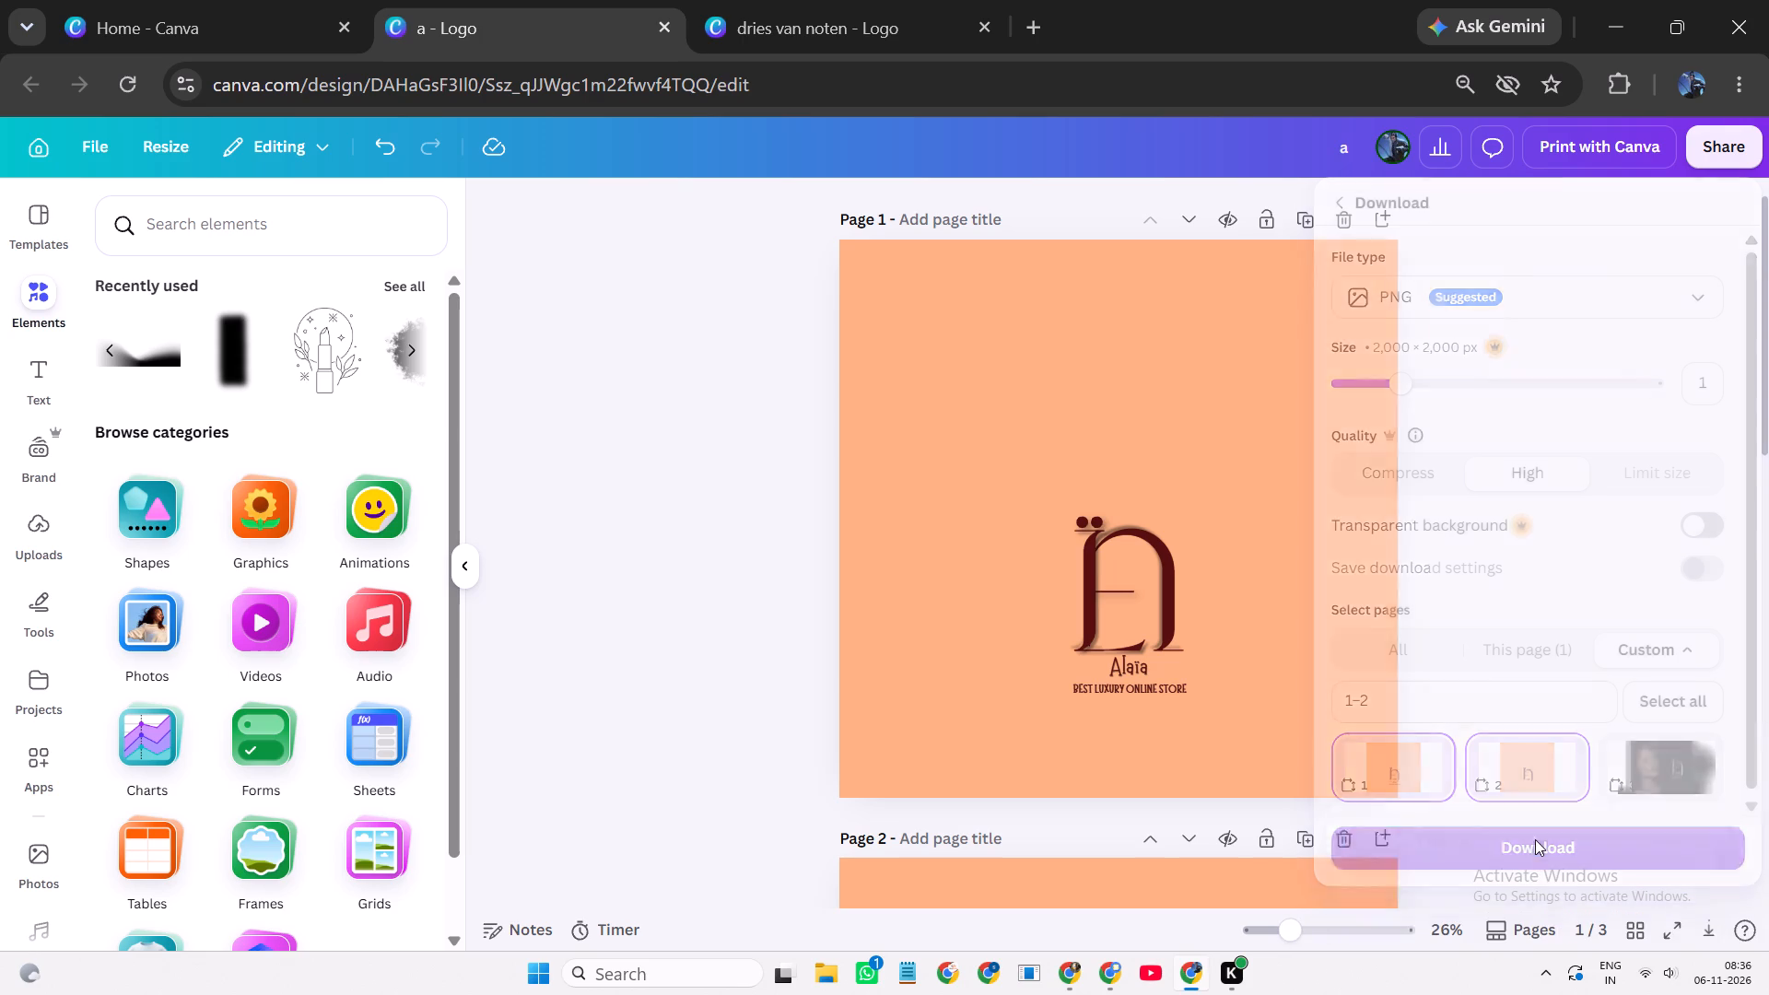
click(1464, 606)
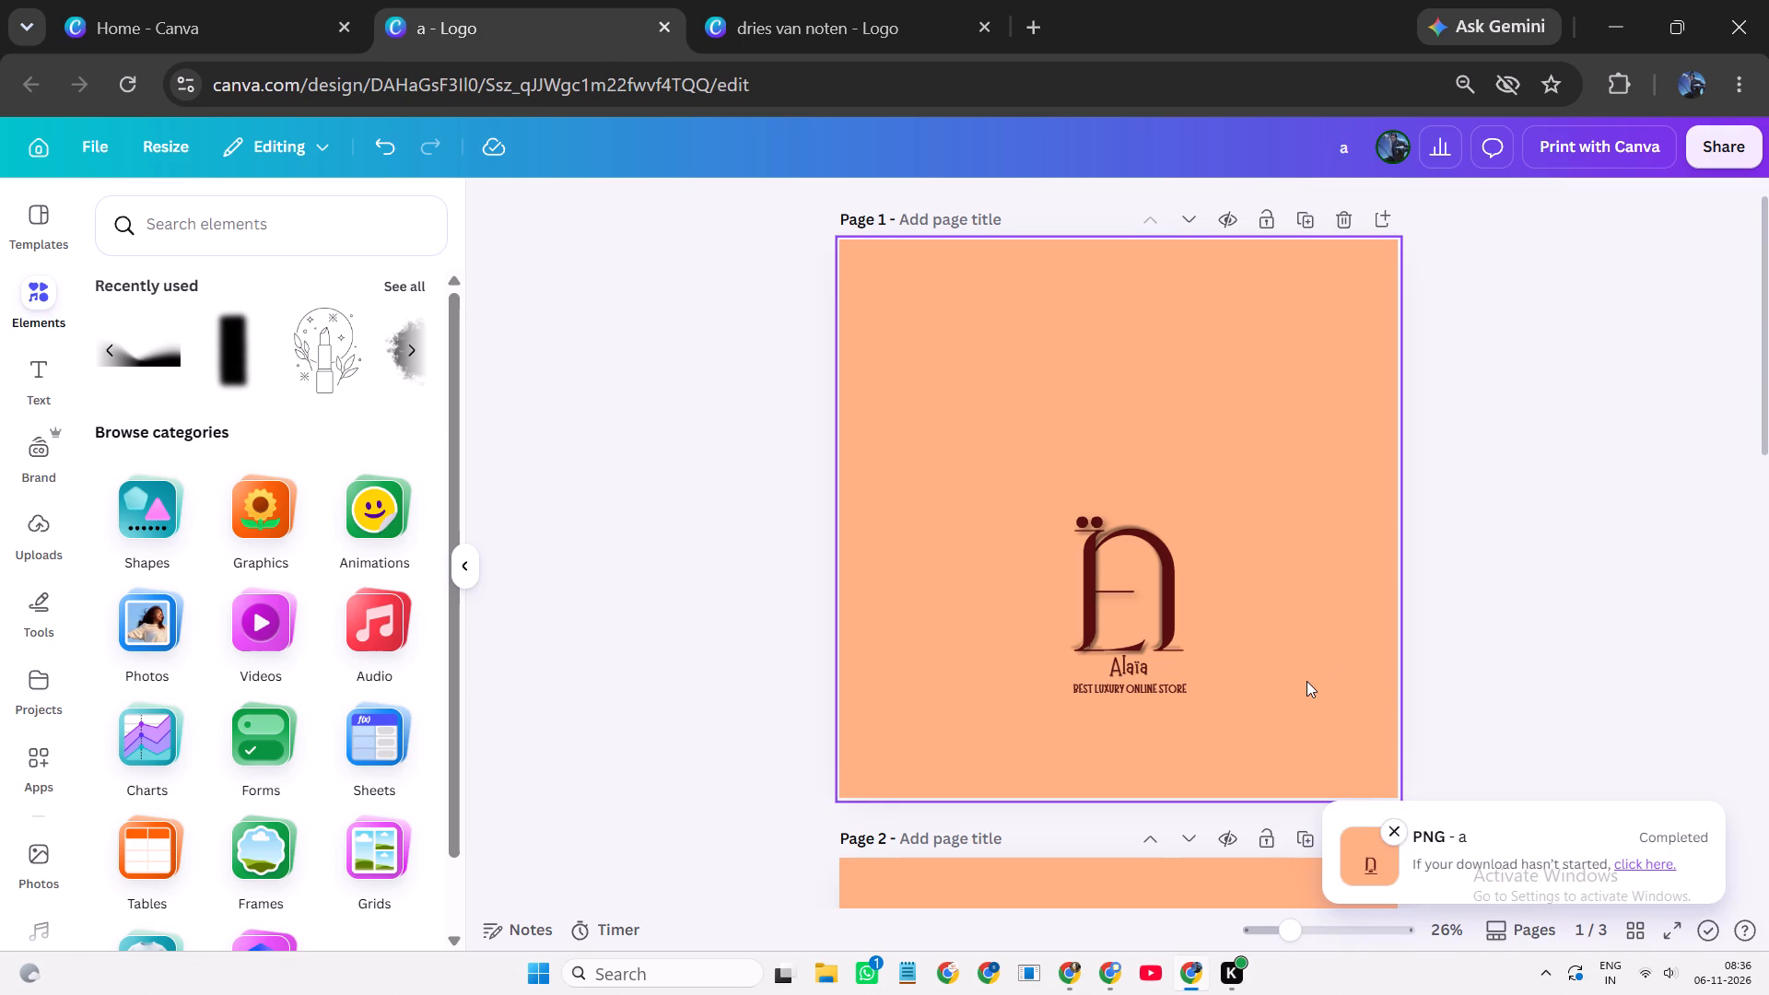
click(1539, 625)
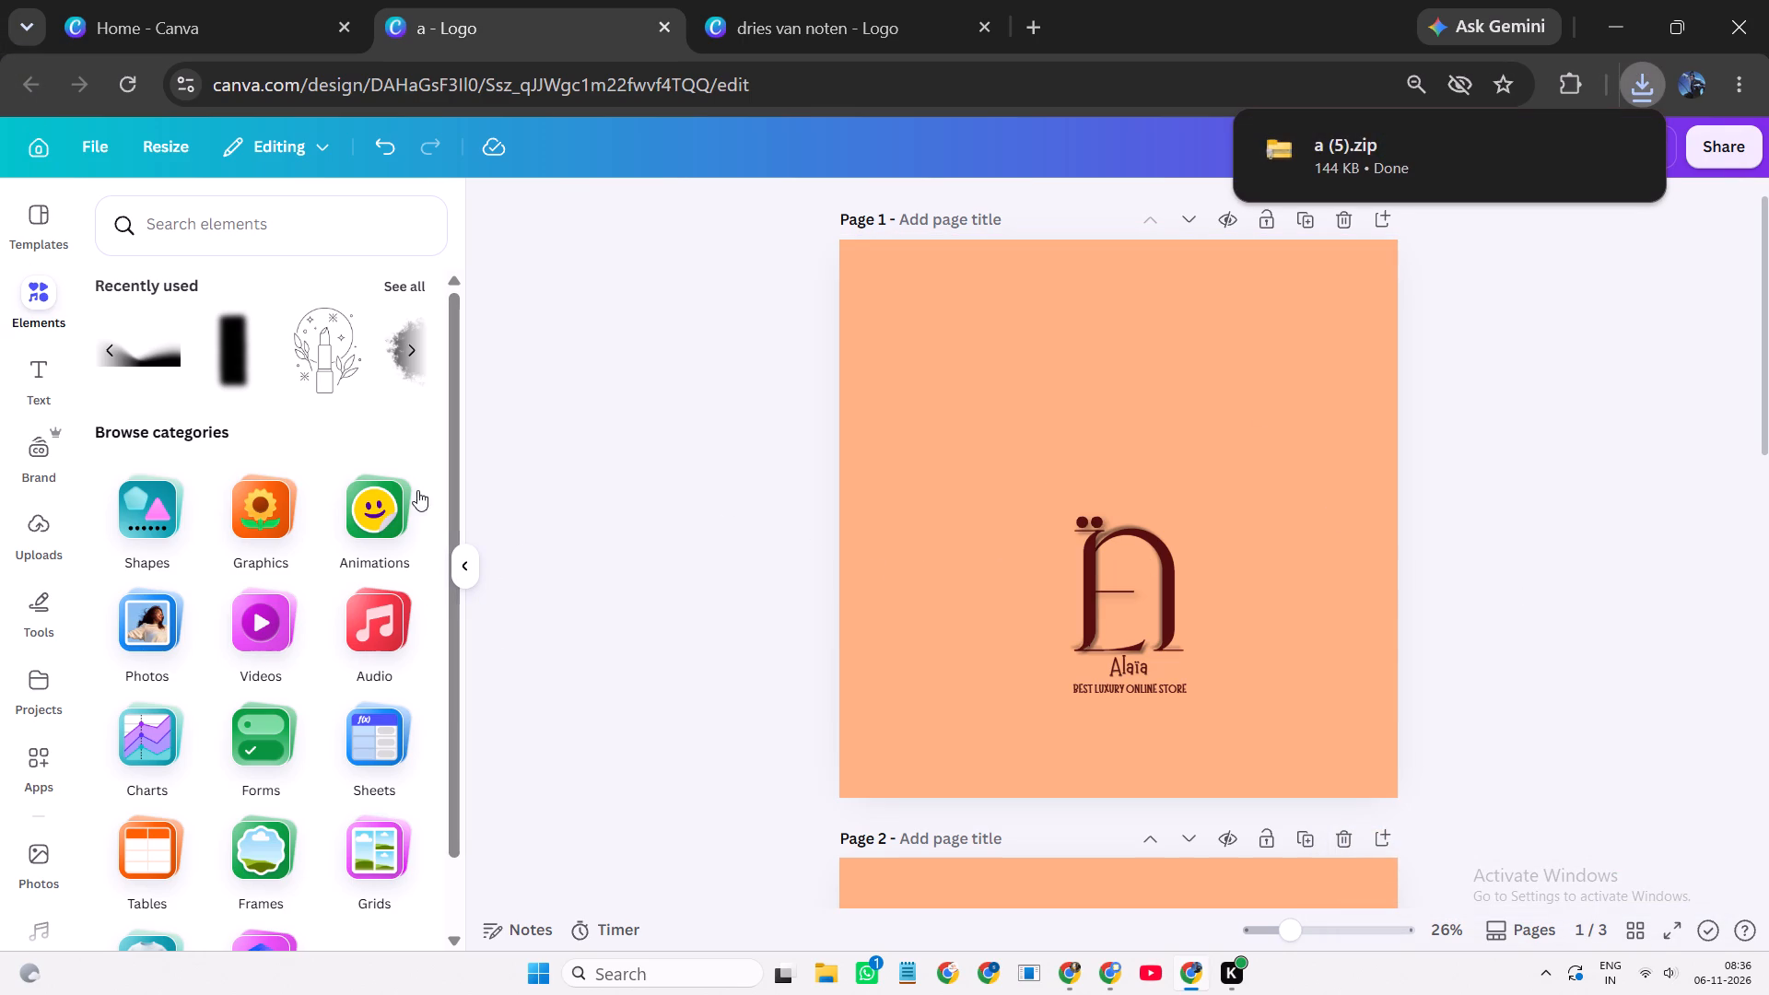
Leave the Alaïa design for the Canva home page and close its browser tab.
click(36, 132)
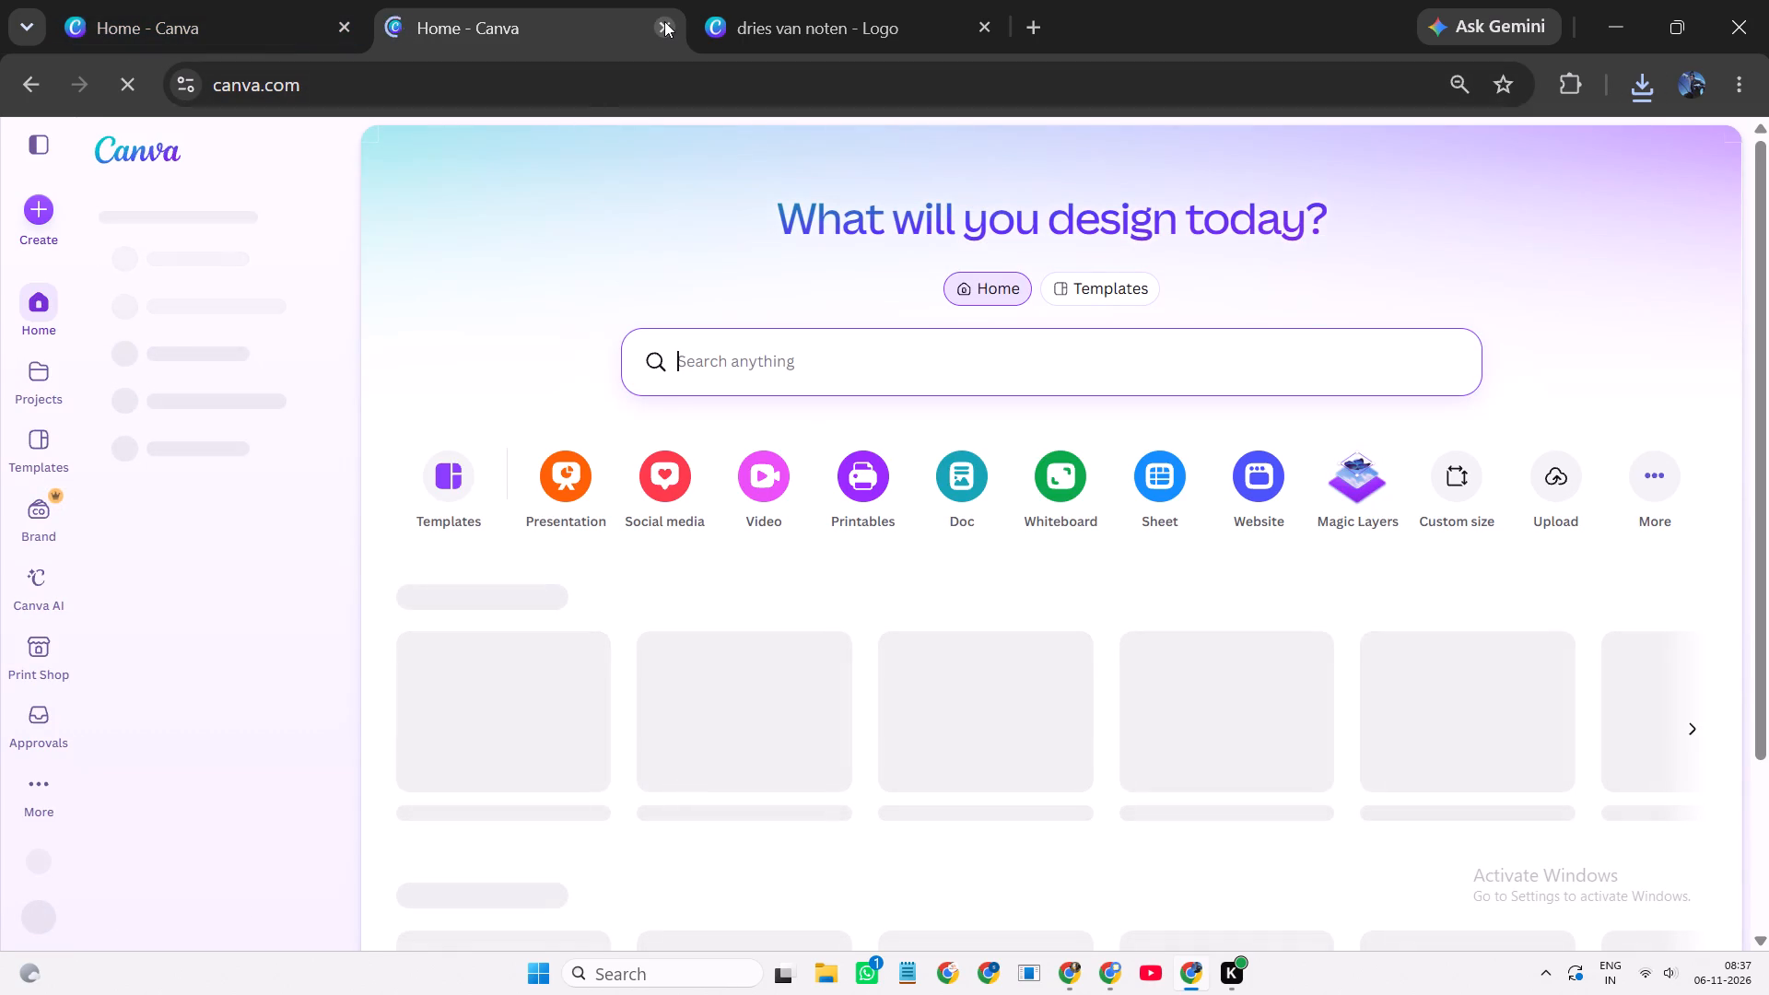
click(664, 21)
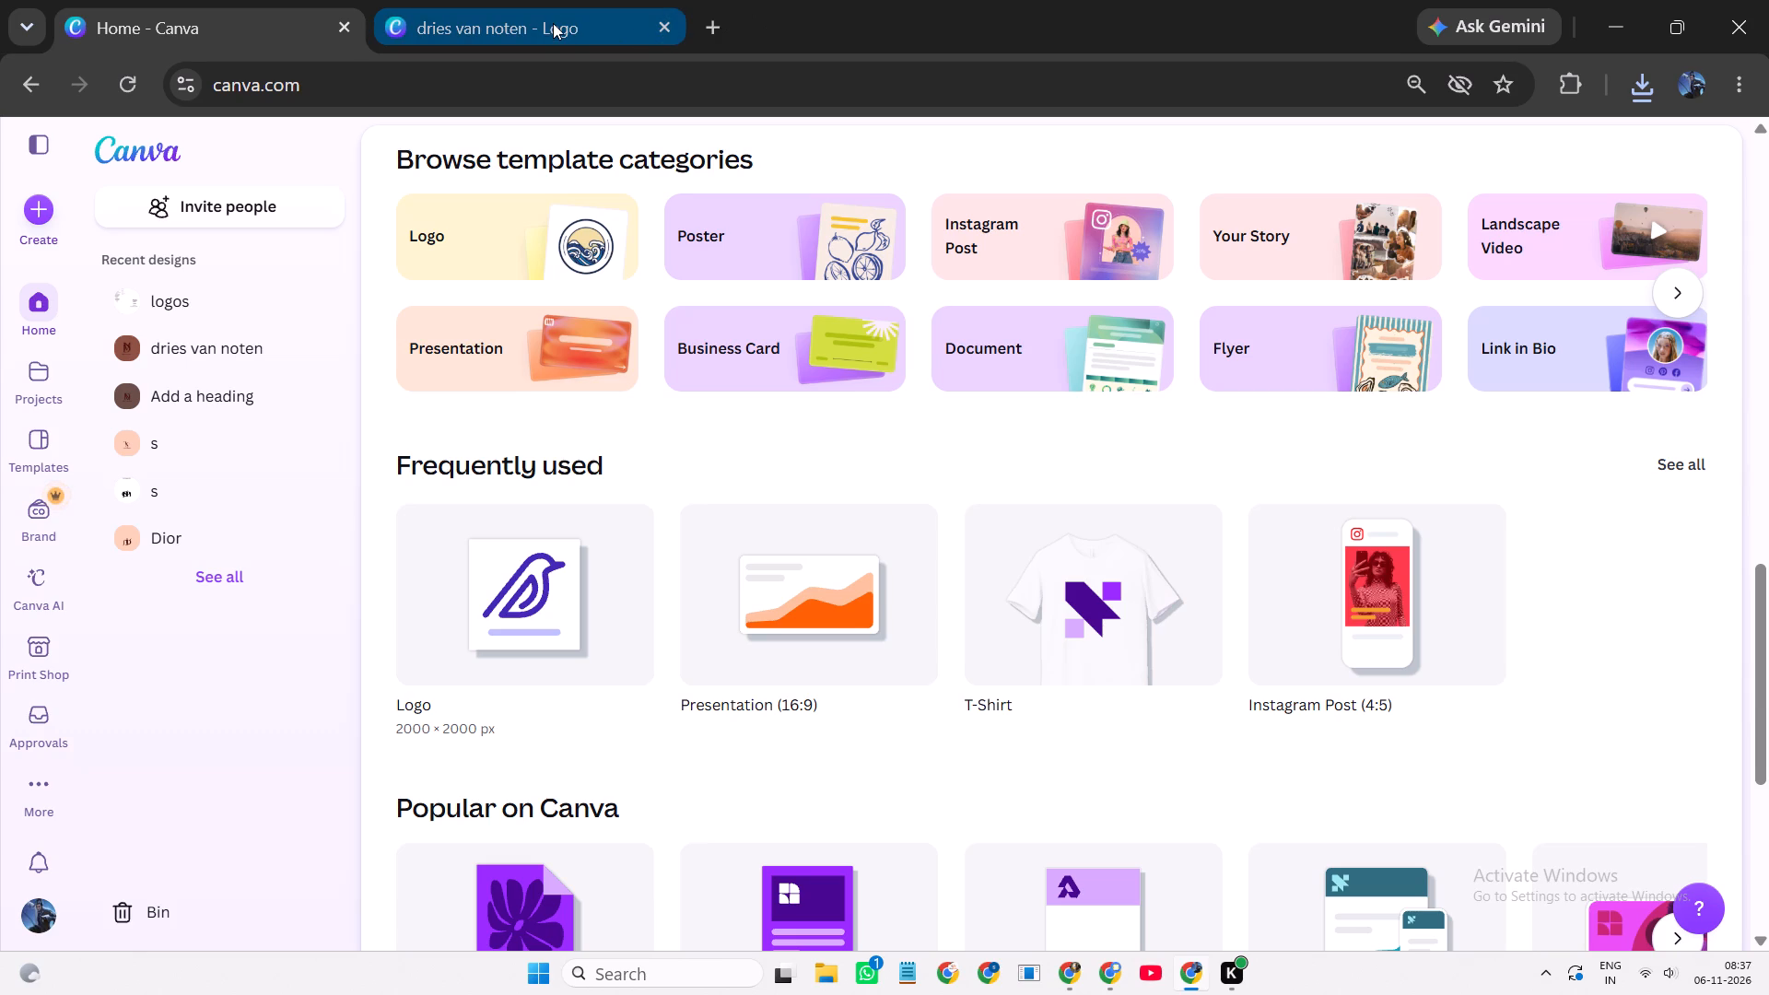
click(235, 10)
Switch to the Dries Van Noten logo design, glance over its first page, and close its tab.
click(475, 16)
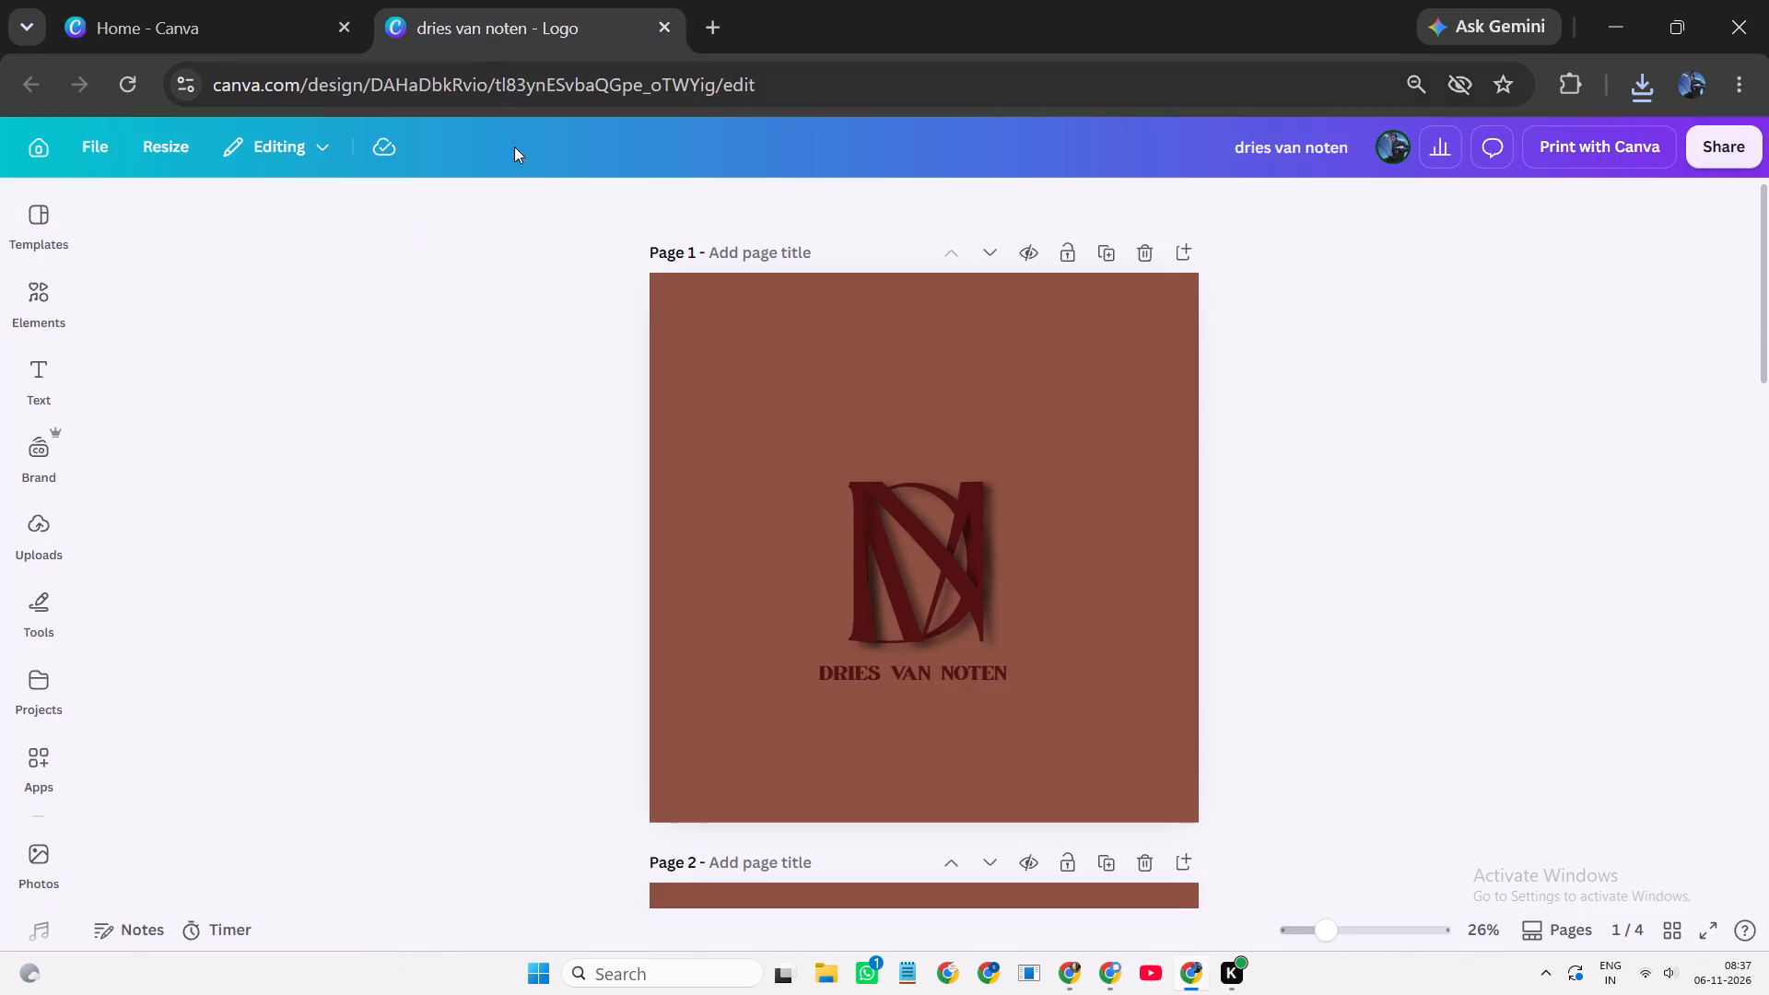
scroll(651, 409, up, 4)
scroll(651, 408, down, 3)
scroll(651, 408, up, 5)
click(662, 24)
scroll(1026, 557, up, 2)
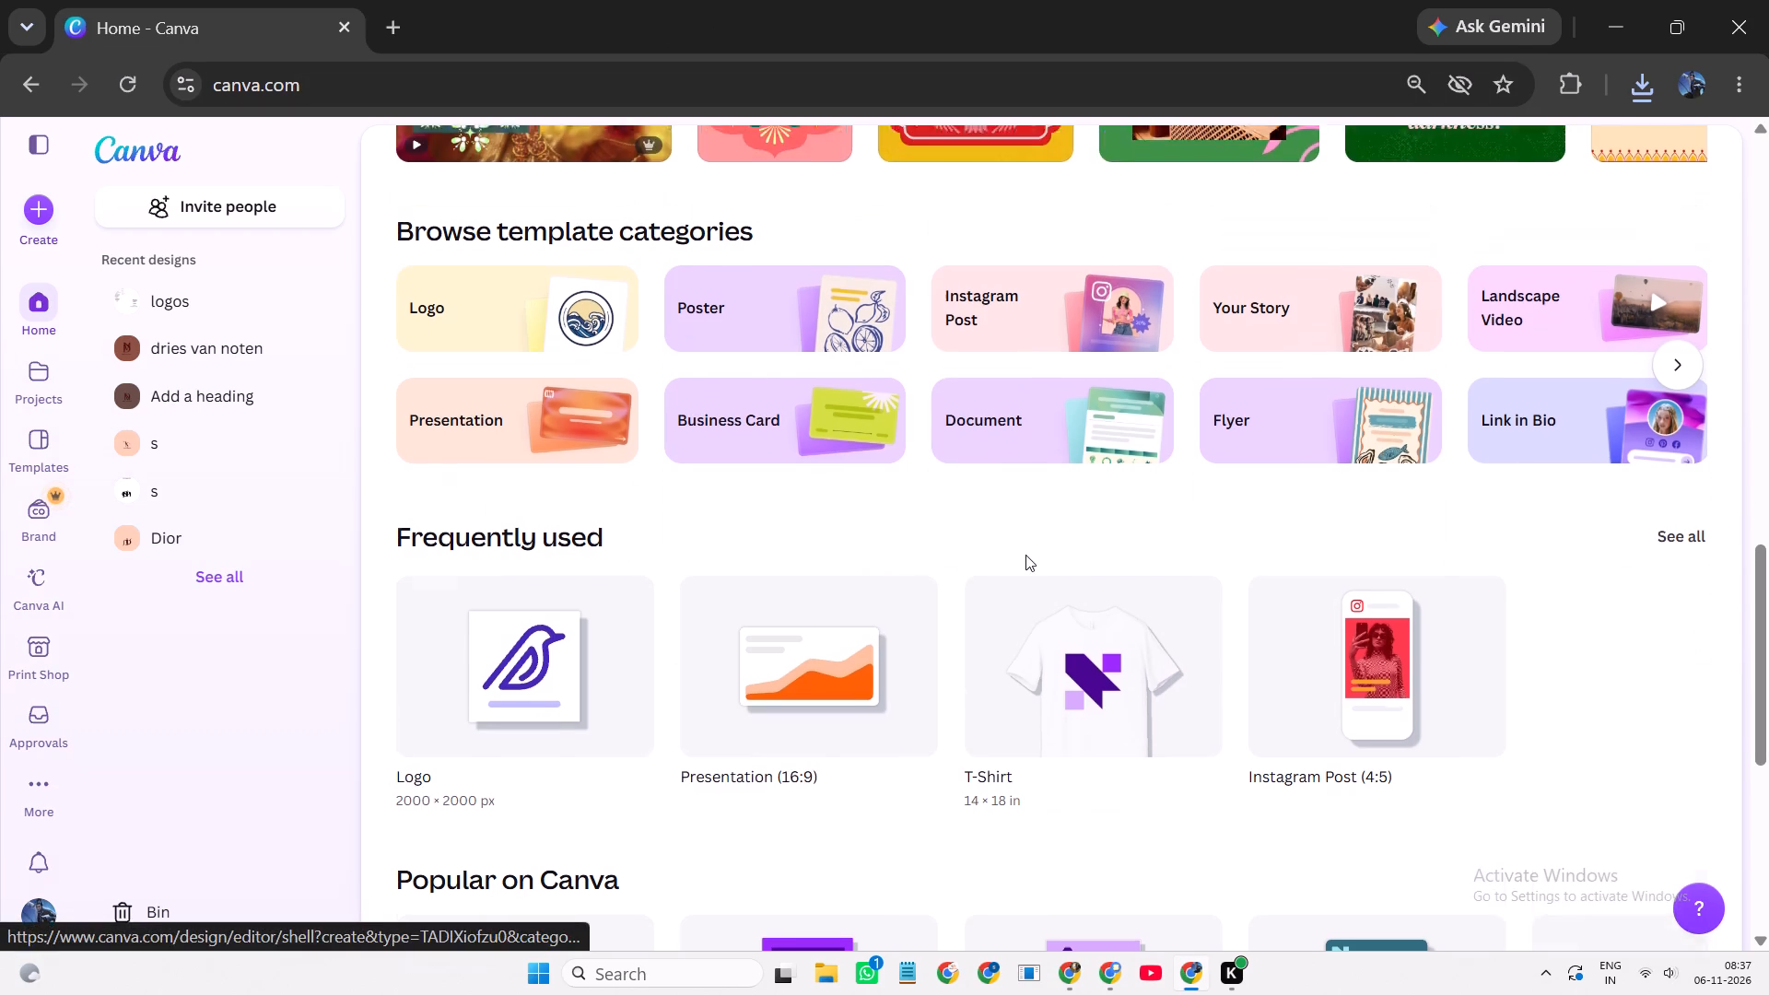
Open the recent "logos" design from the Canva home page and check its tabs while it loads.
scroll(1023, 550, up, 10)
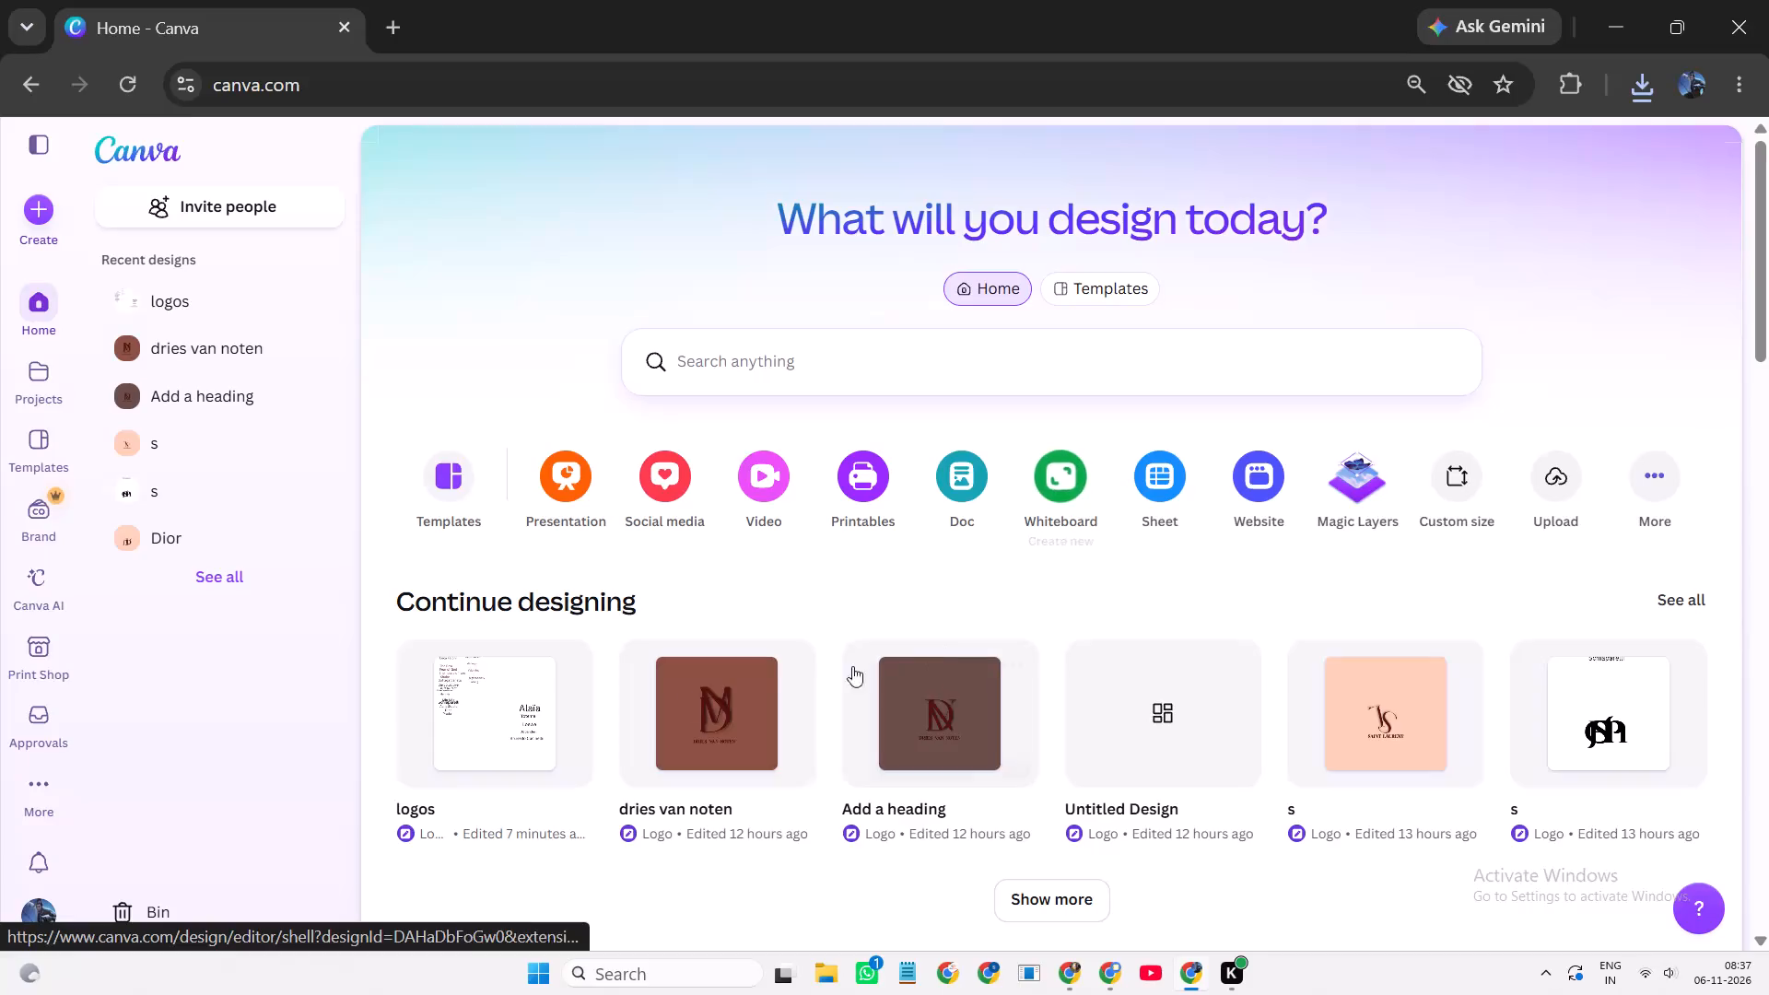
click(414, 730)
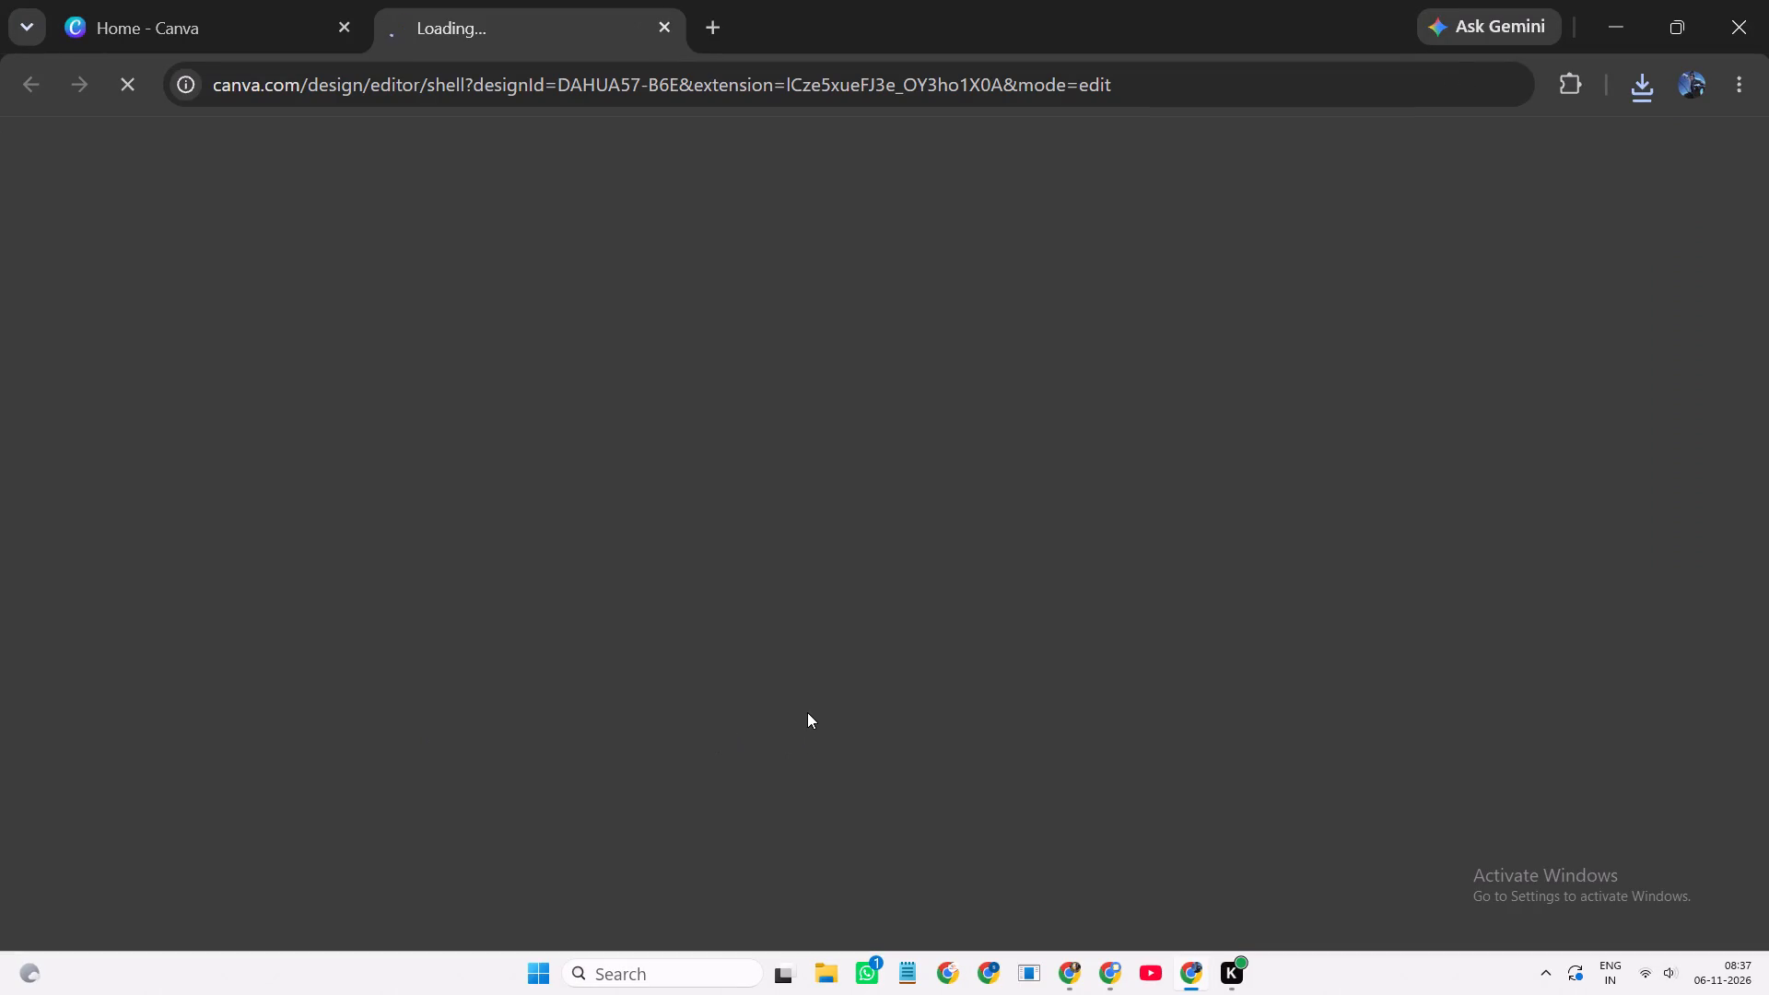
click(647, 21)
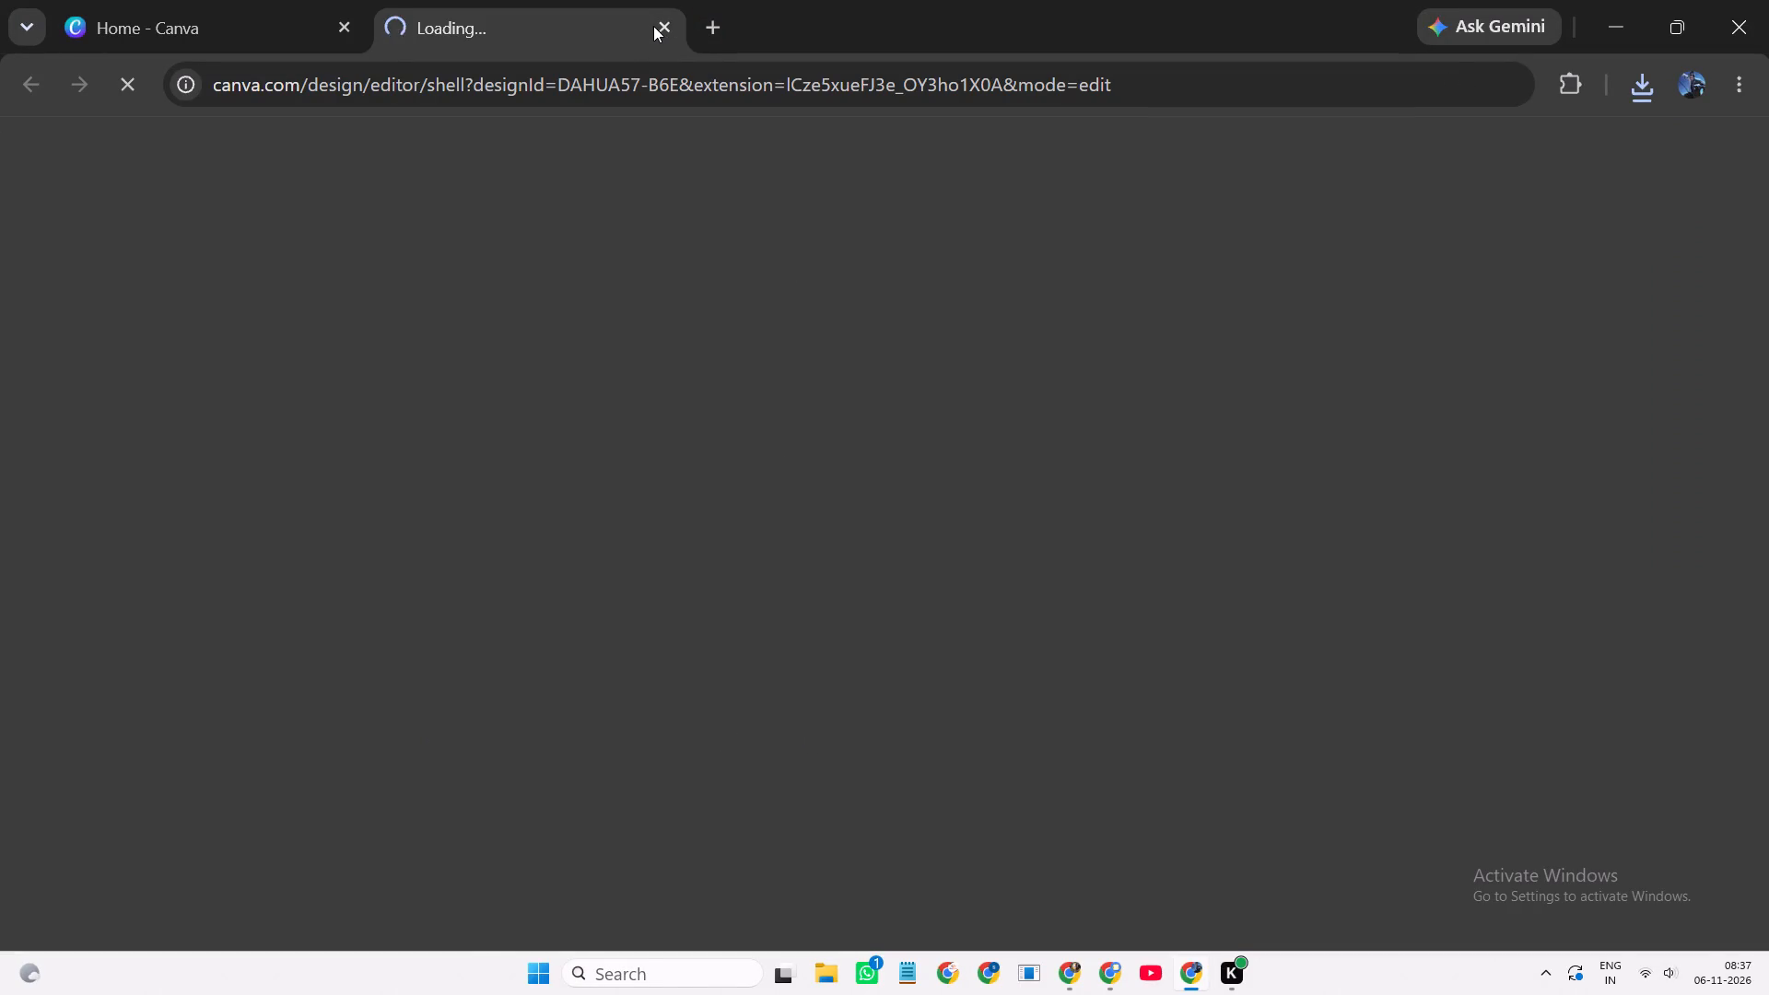
click(661, 24)
click(510, 704)
click(190, 0)
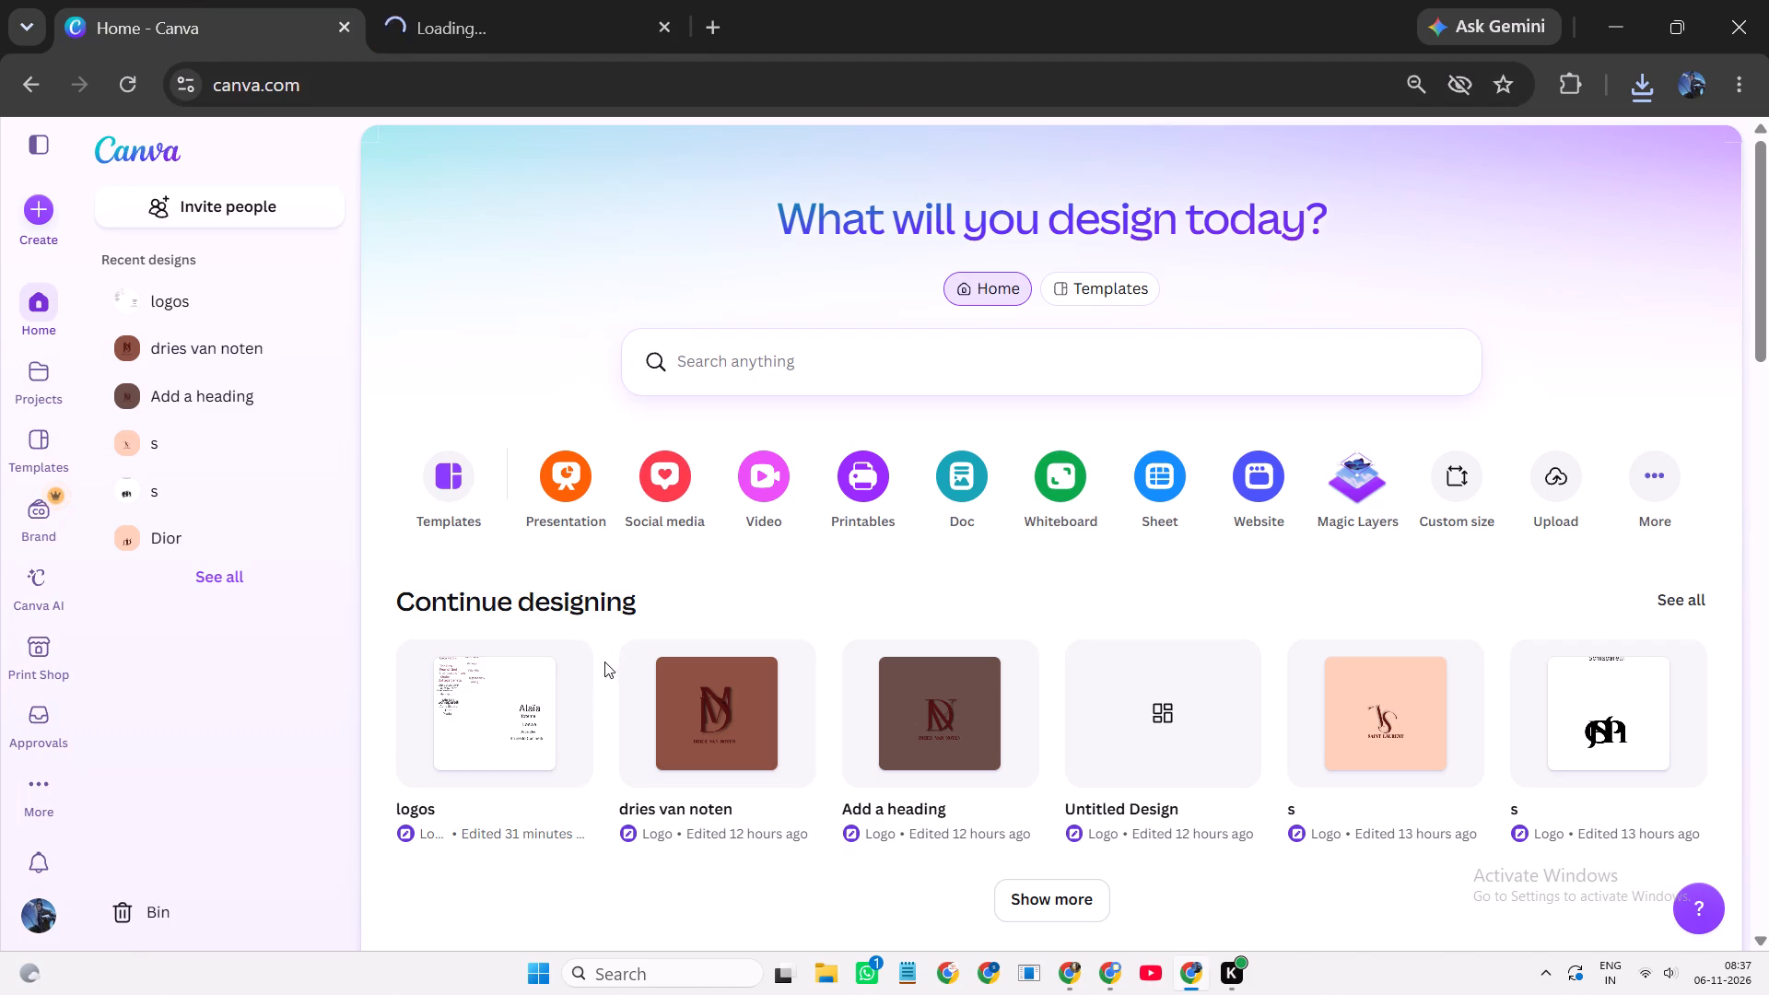
click(537, 726)
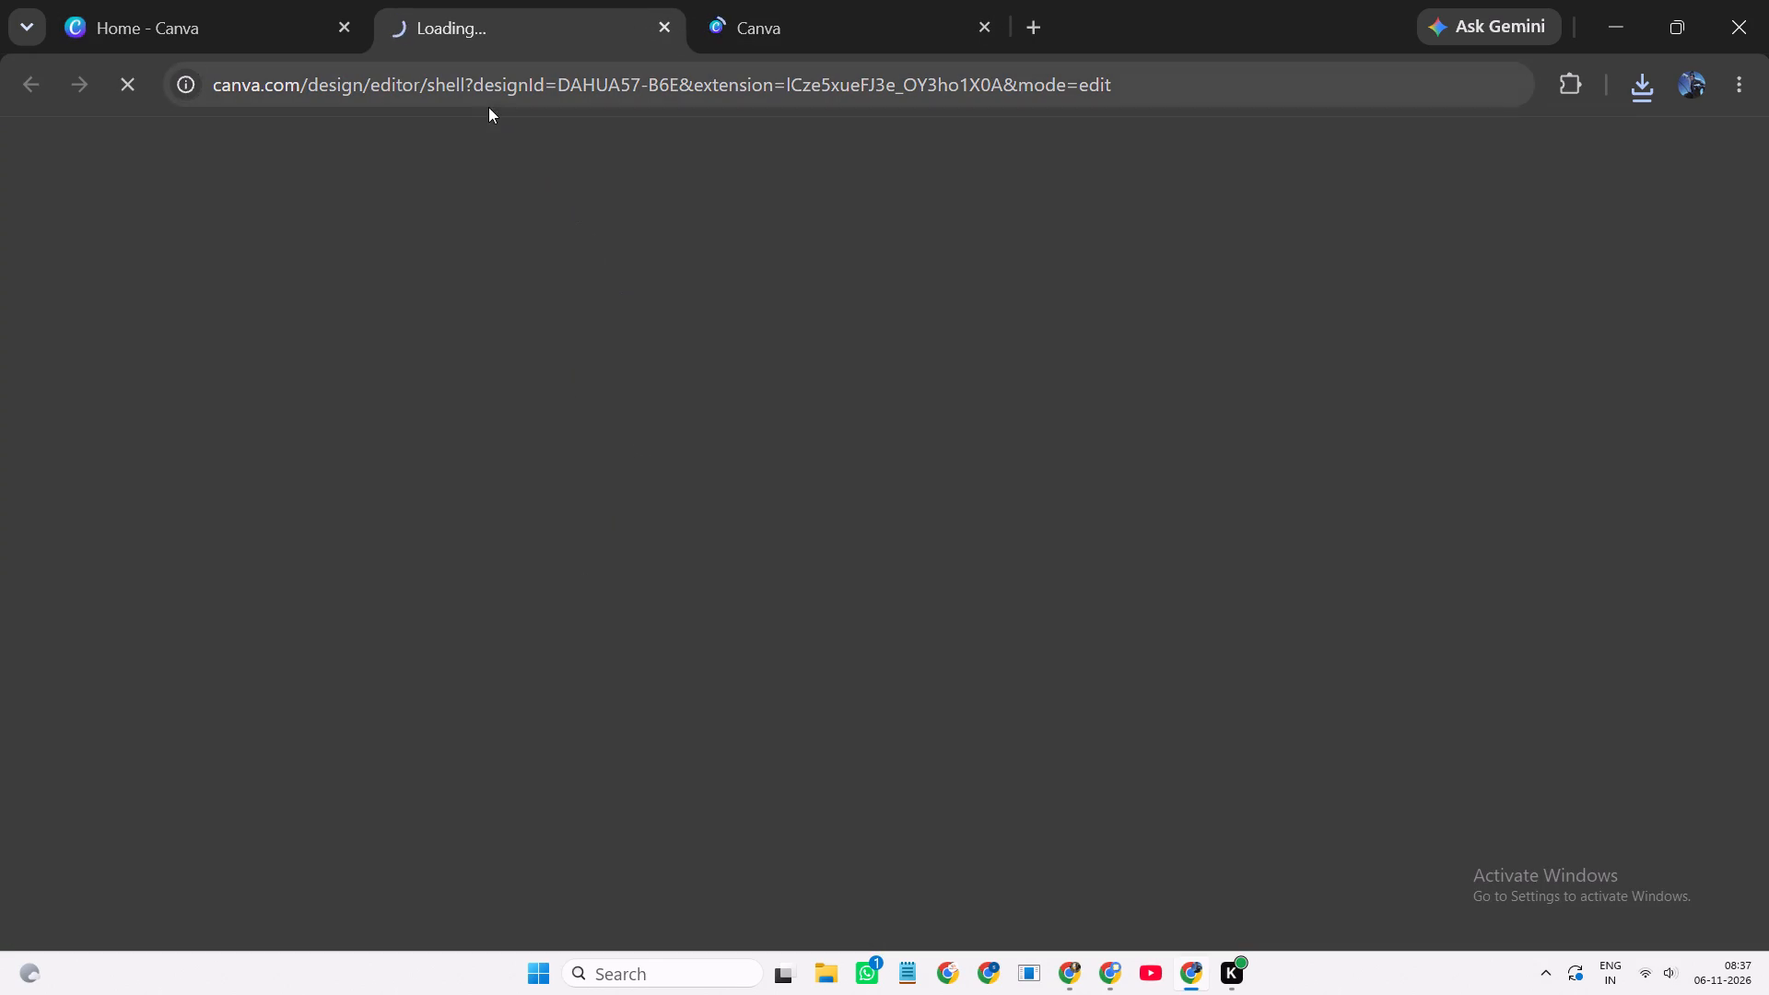
click(144, 3)
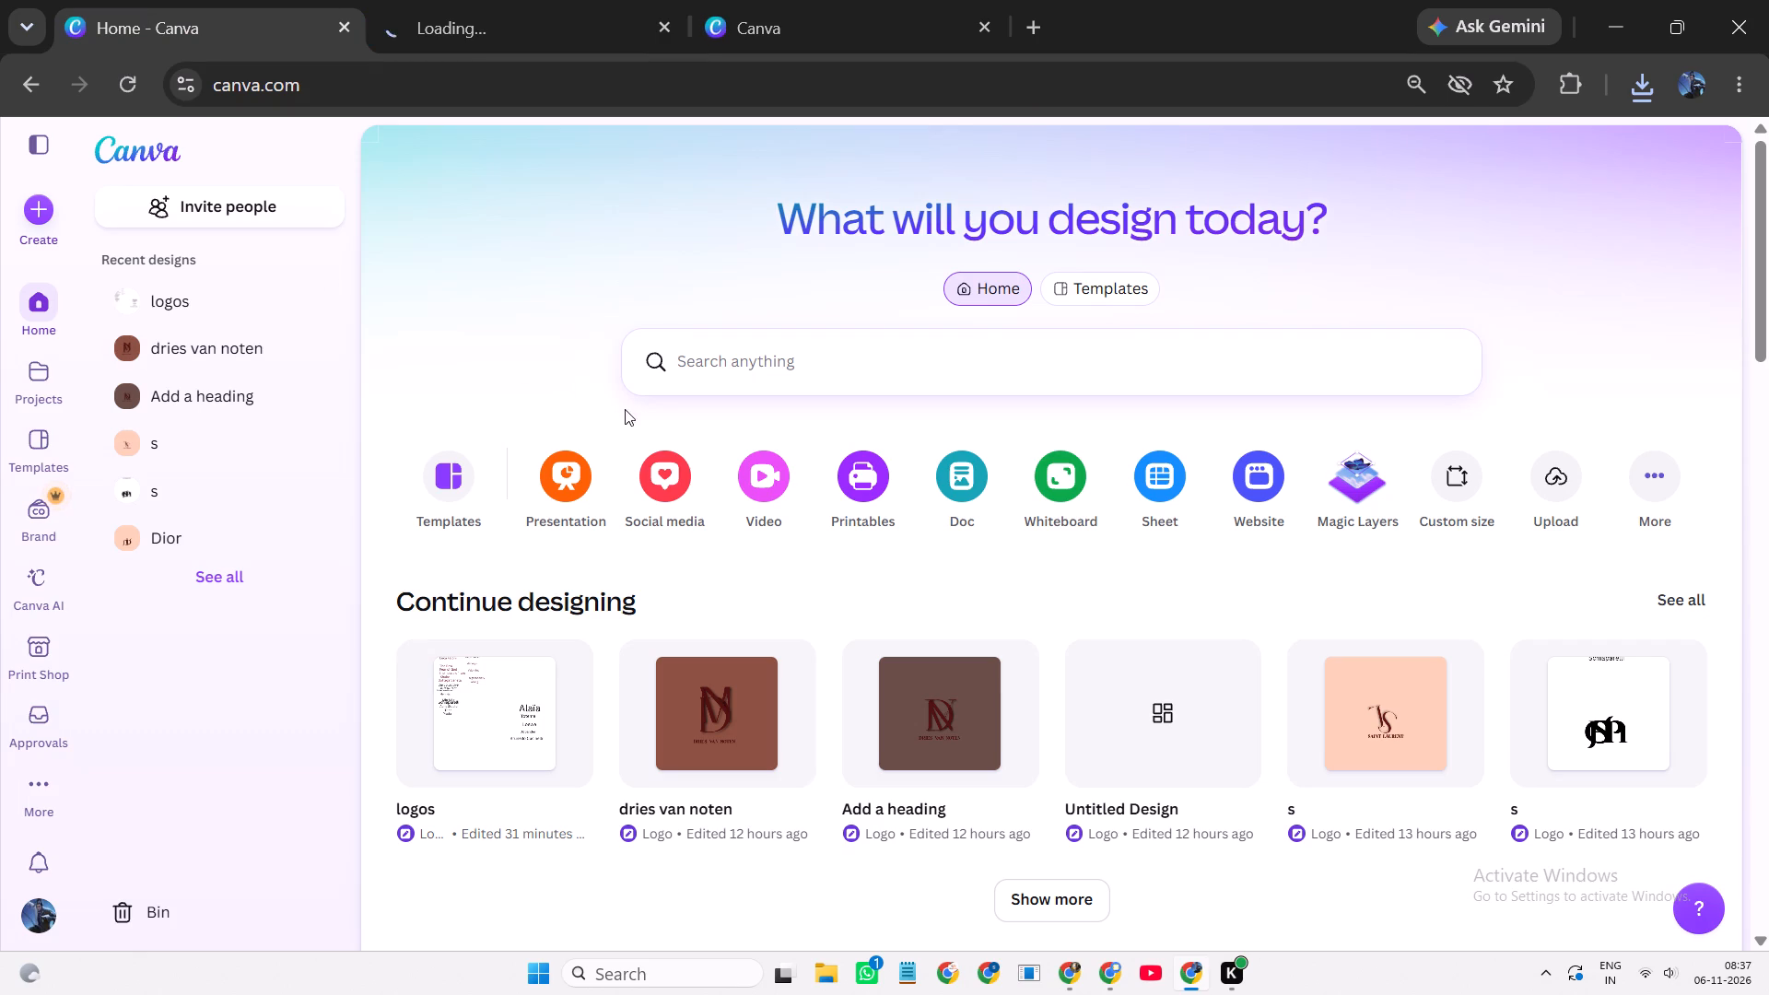
click(880, 26)
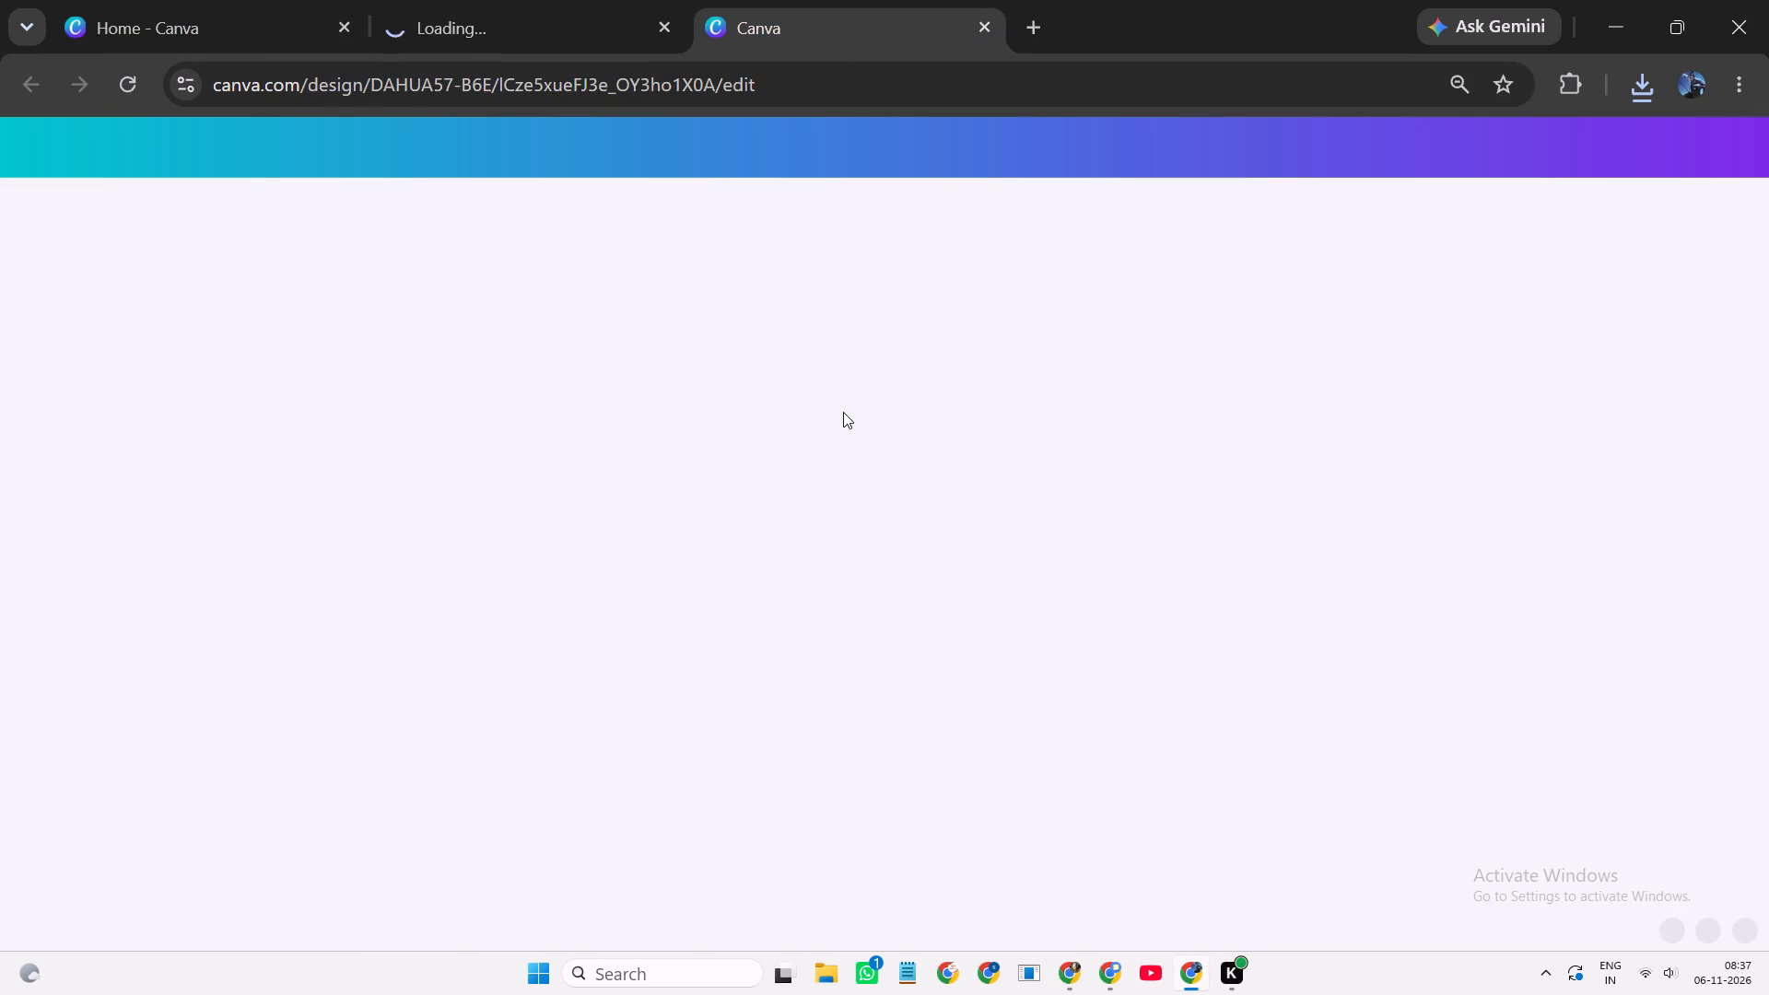
click(592, 36)
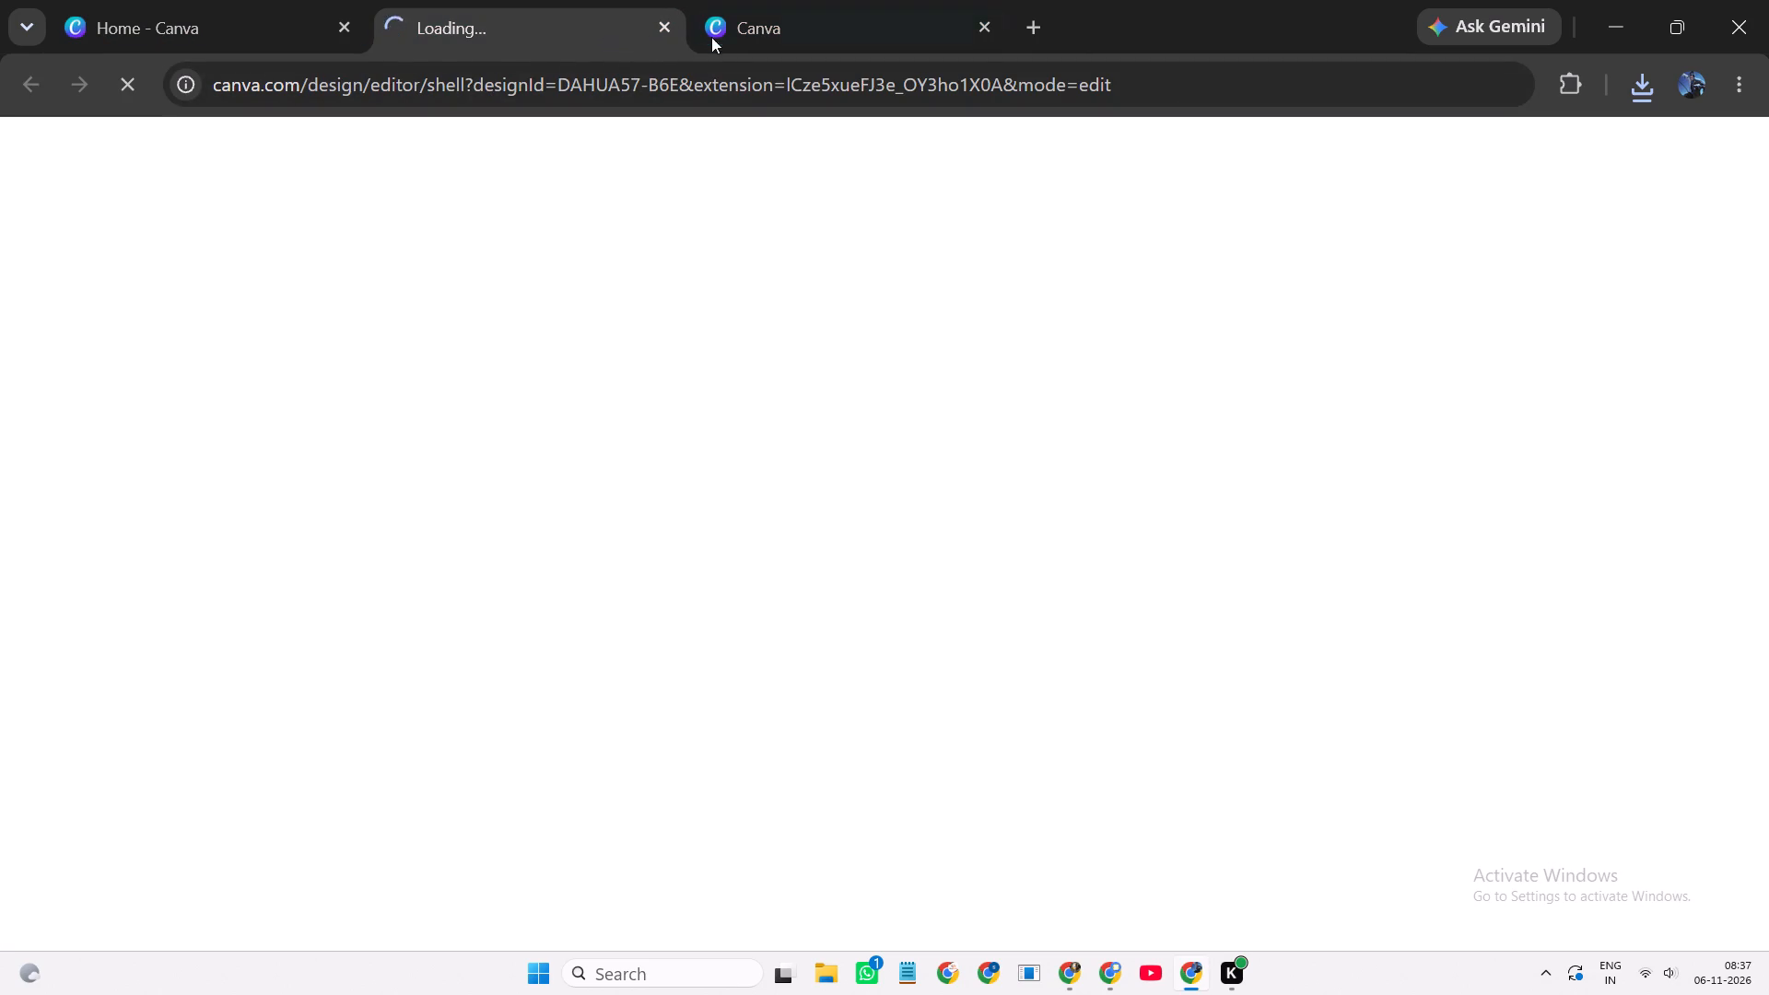
click(737, 32)
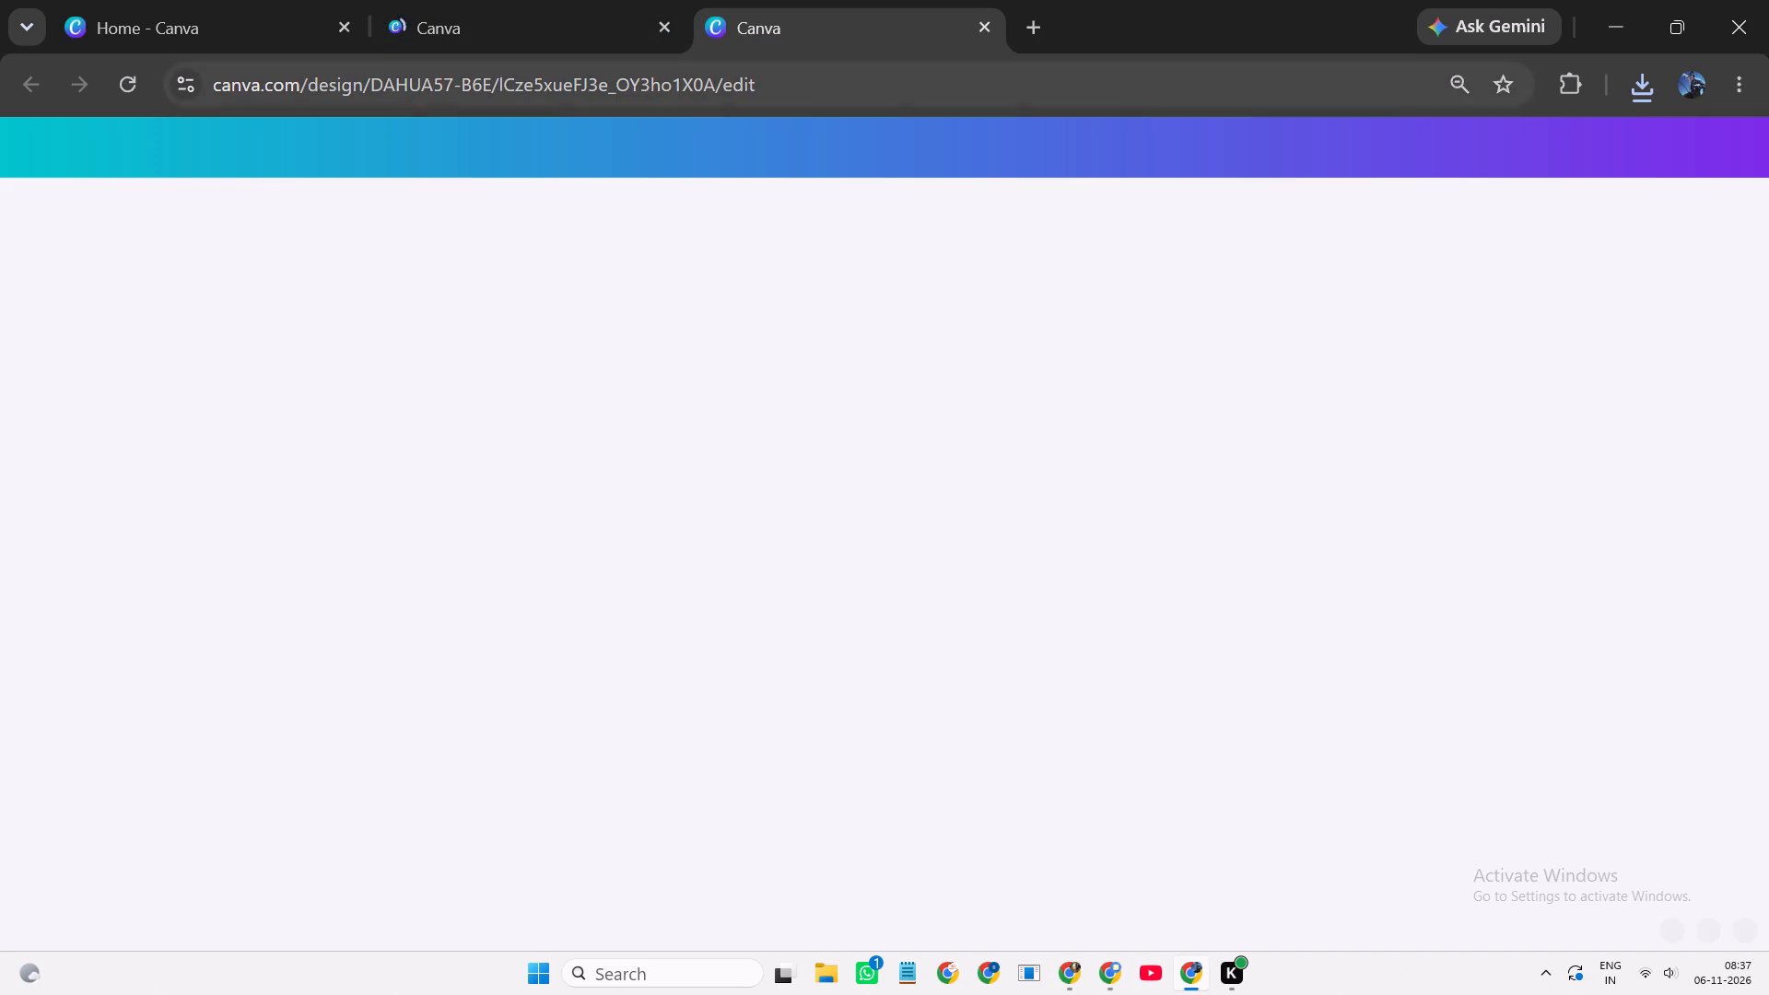
click(491, 19)
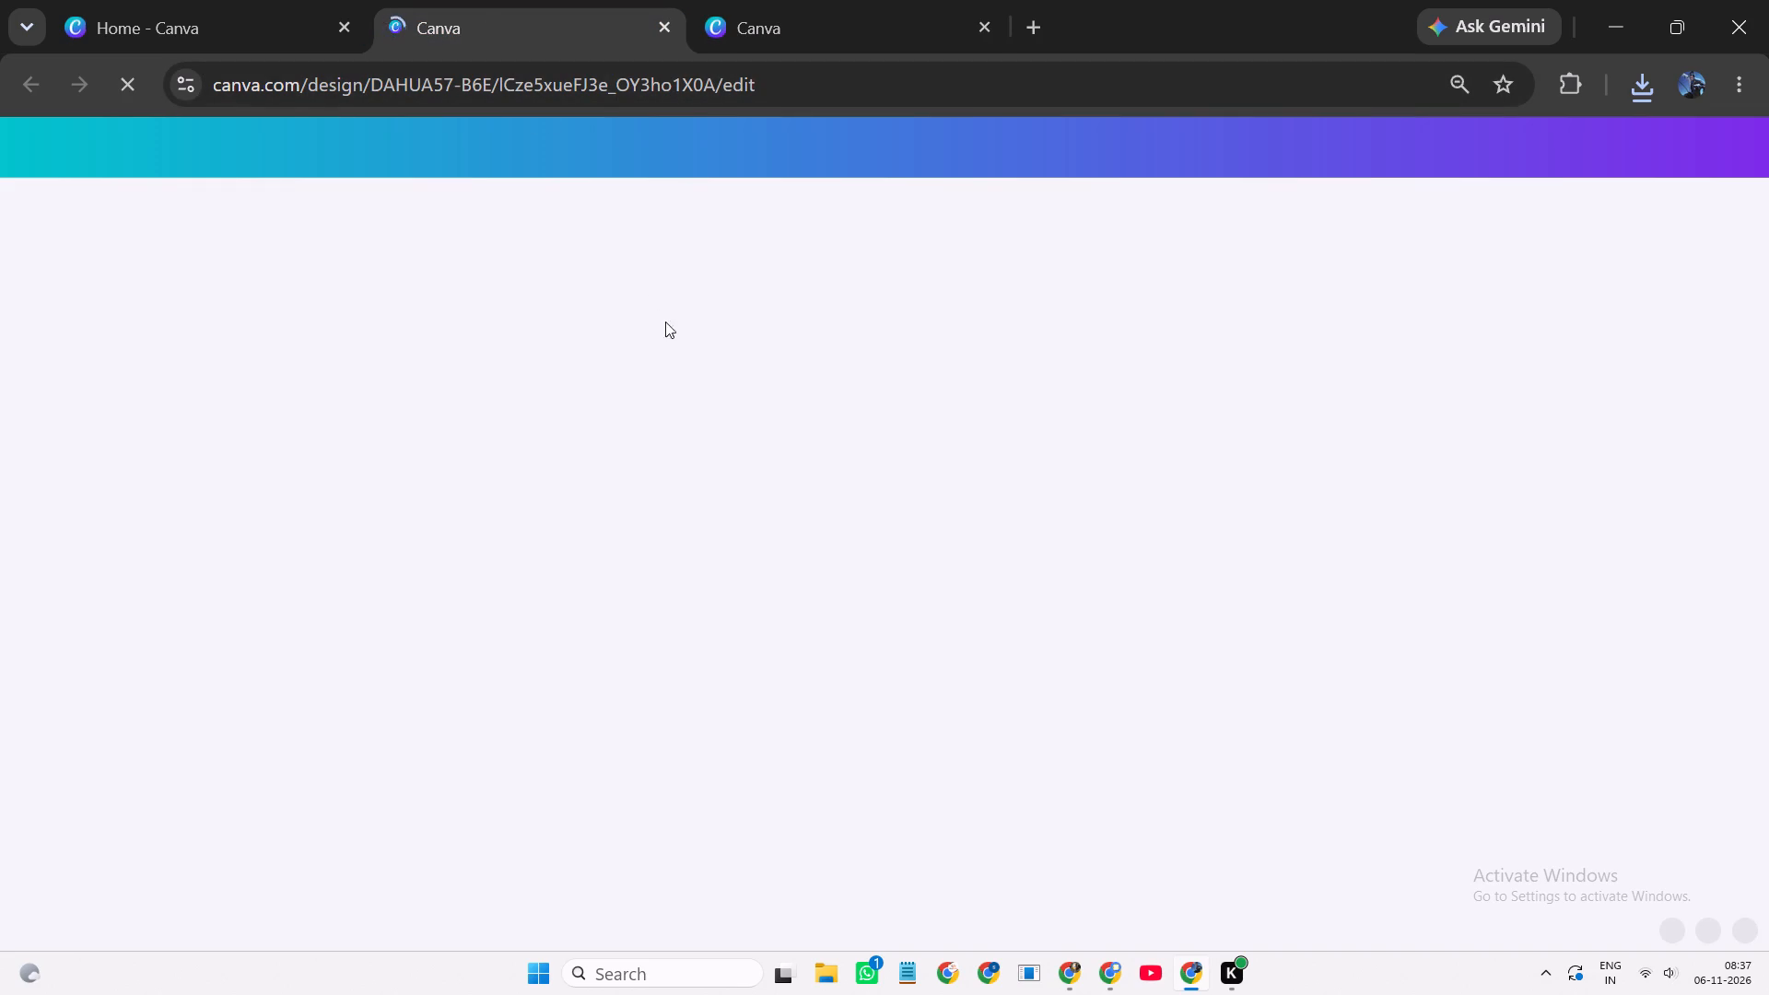
Return to the Canva home page and create a blank Logo design from the frequently used formats.
click(226, 18)
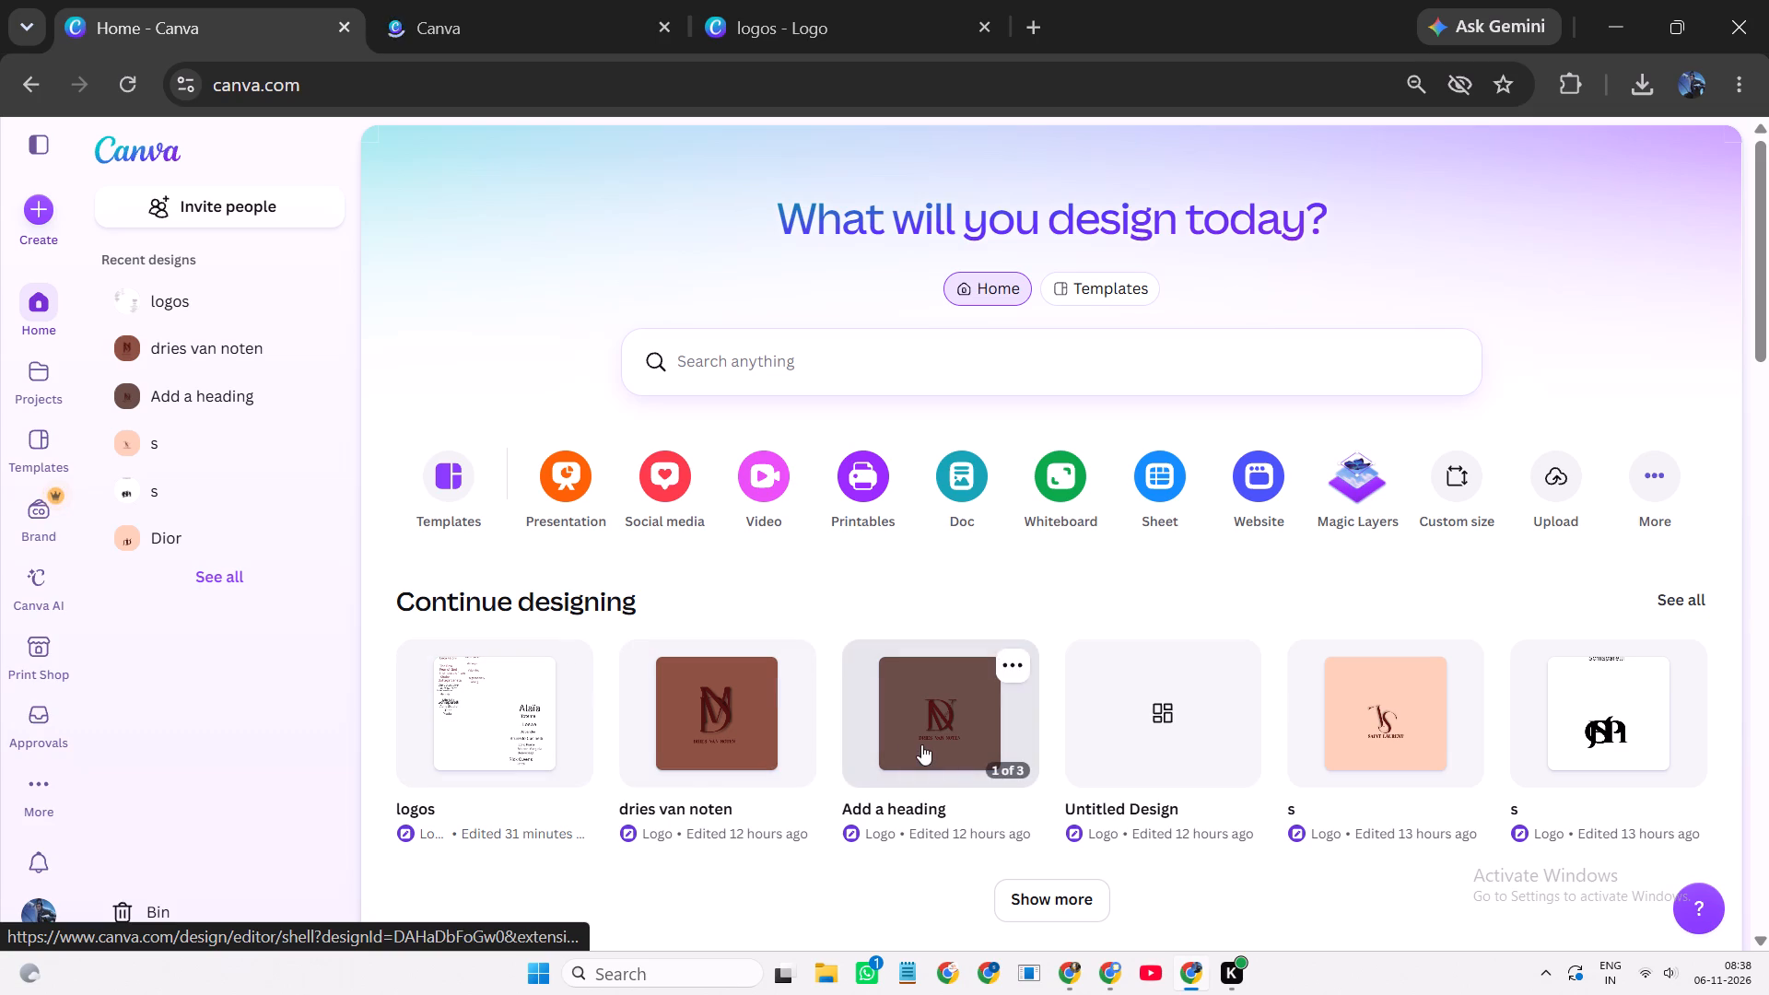
scroll(921, 744, down, 10)
scroll(749, 743, down, 1)
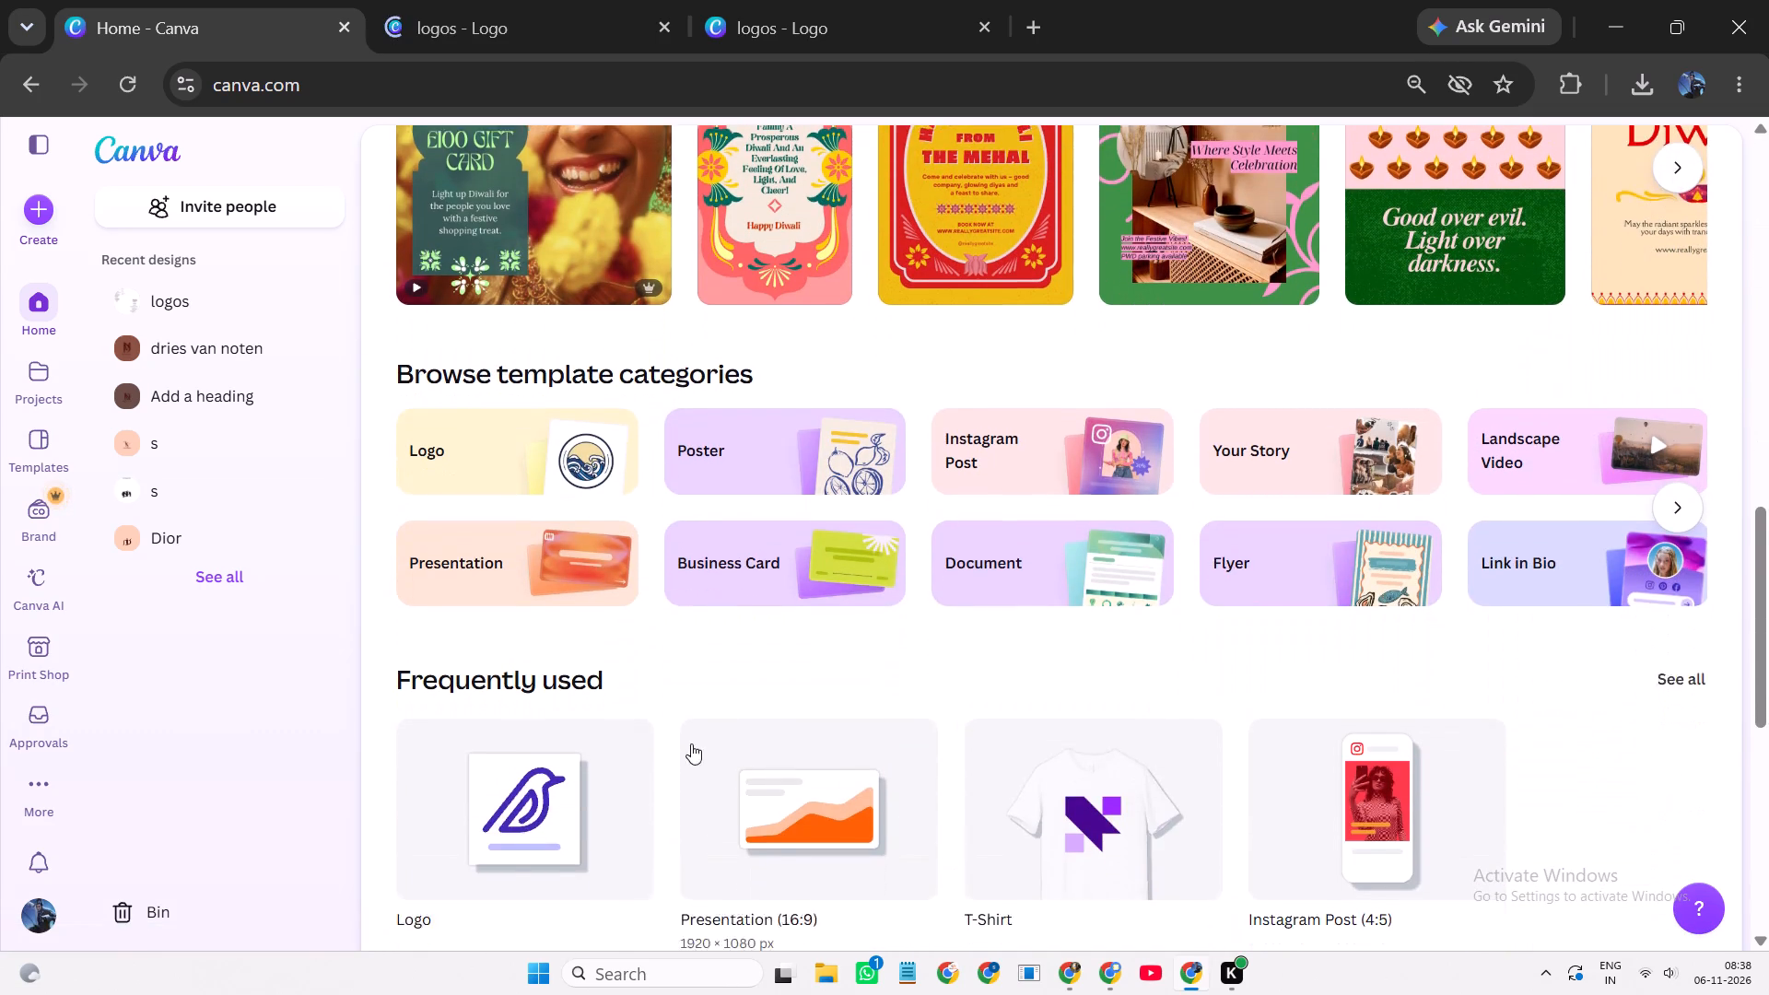
click(549, 702)
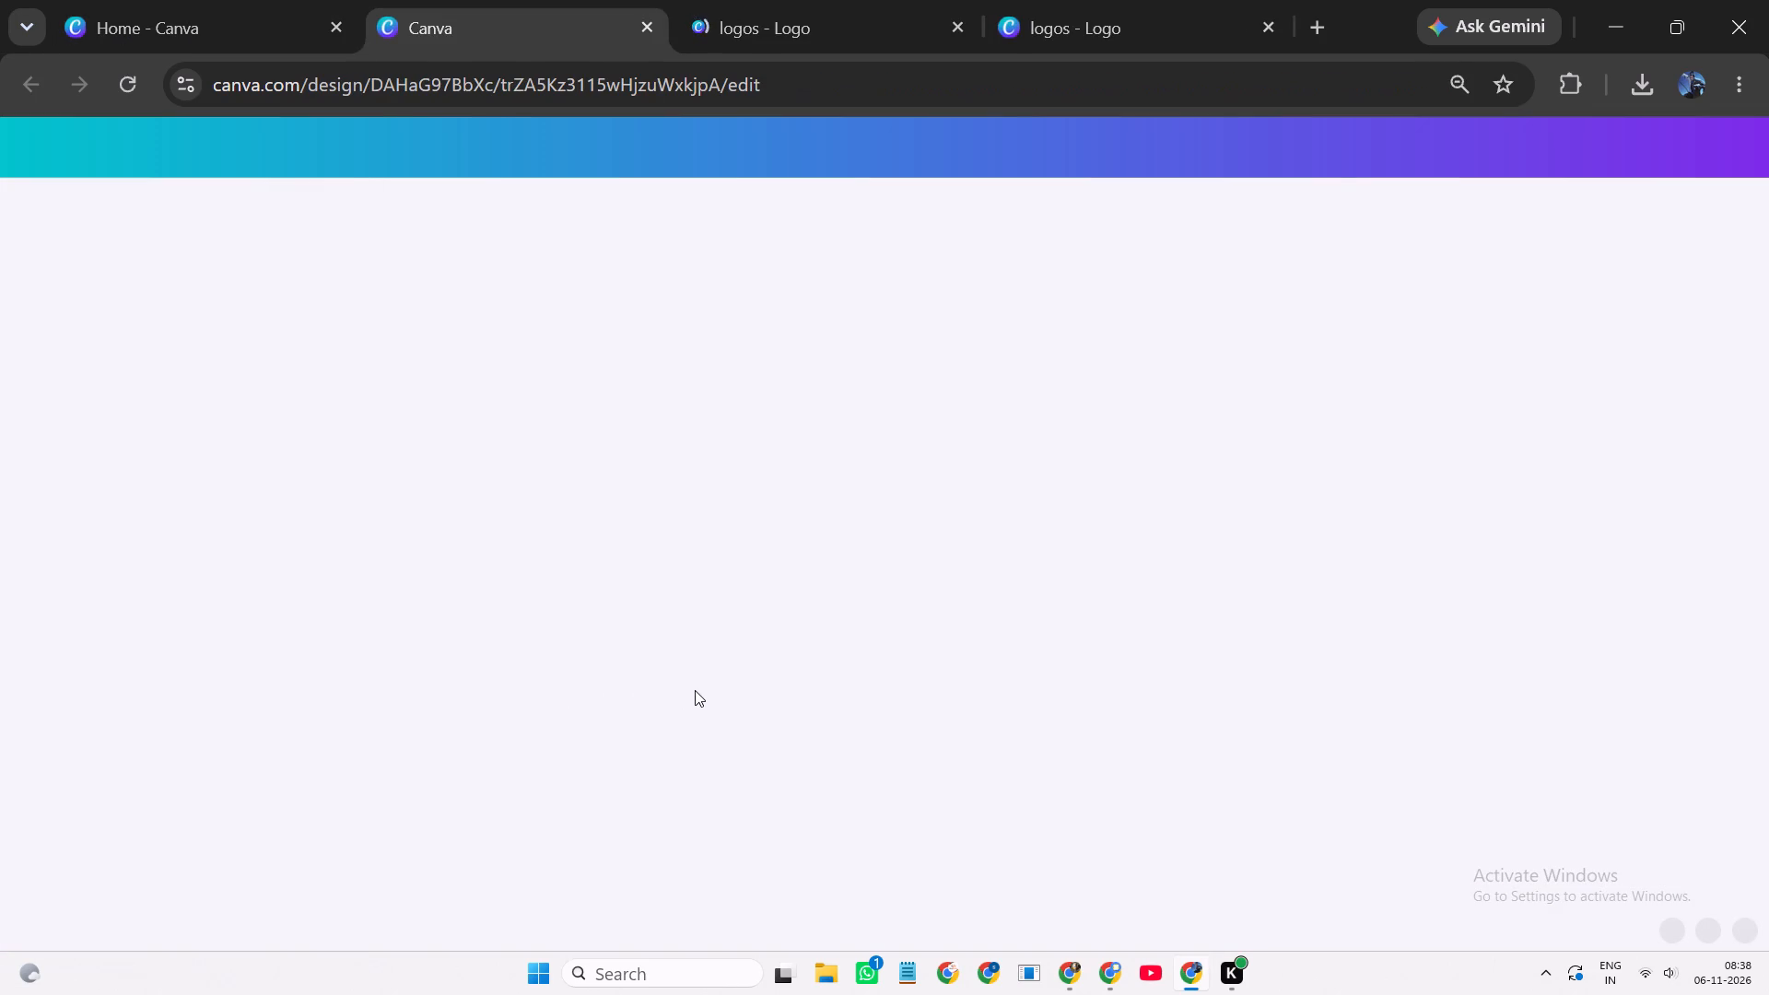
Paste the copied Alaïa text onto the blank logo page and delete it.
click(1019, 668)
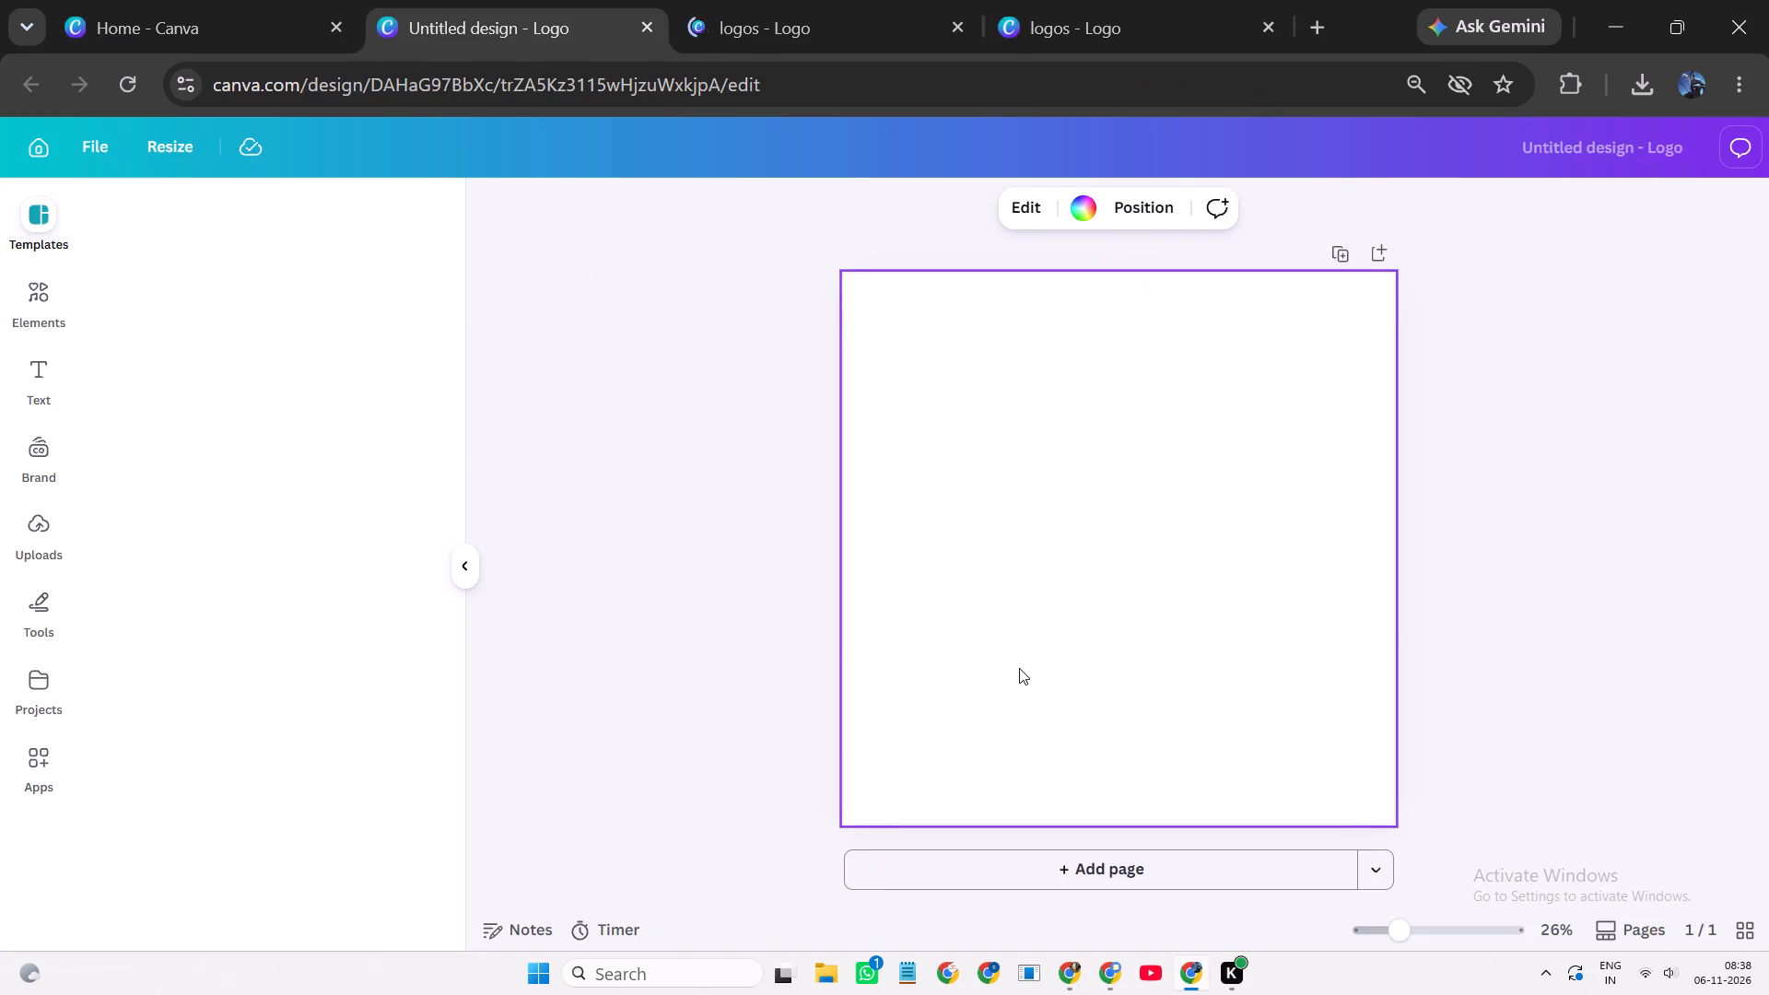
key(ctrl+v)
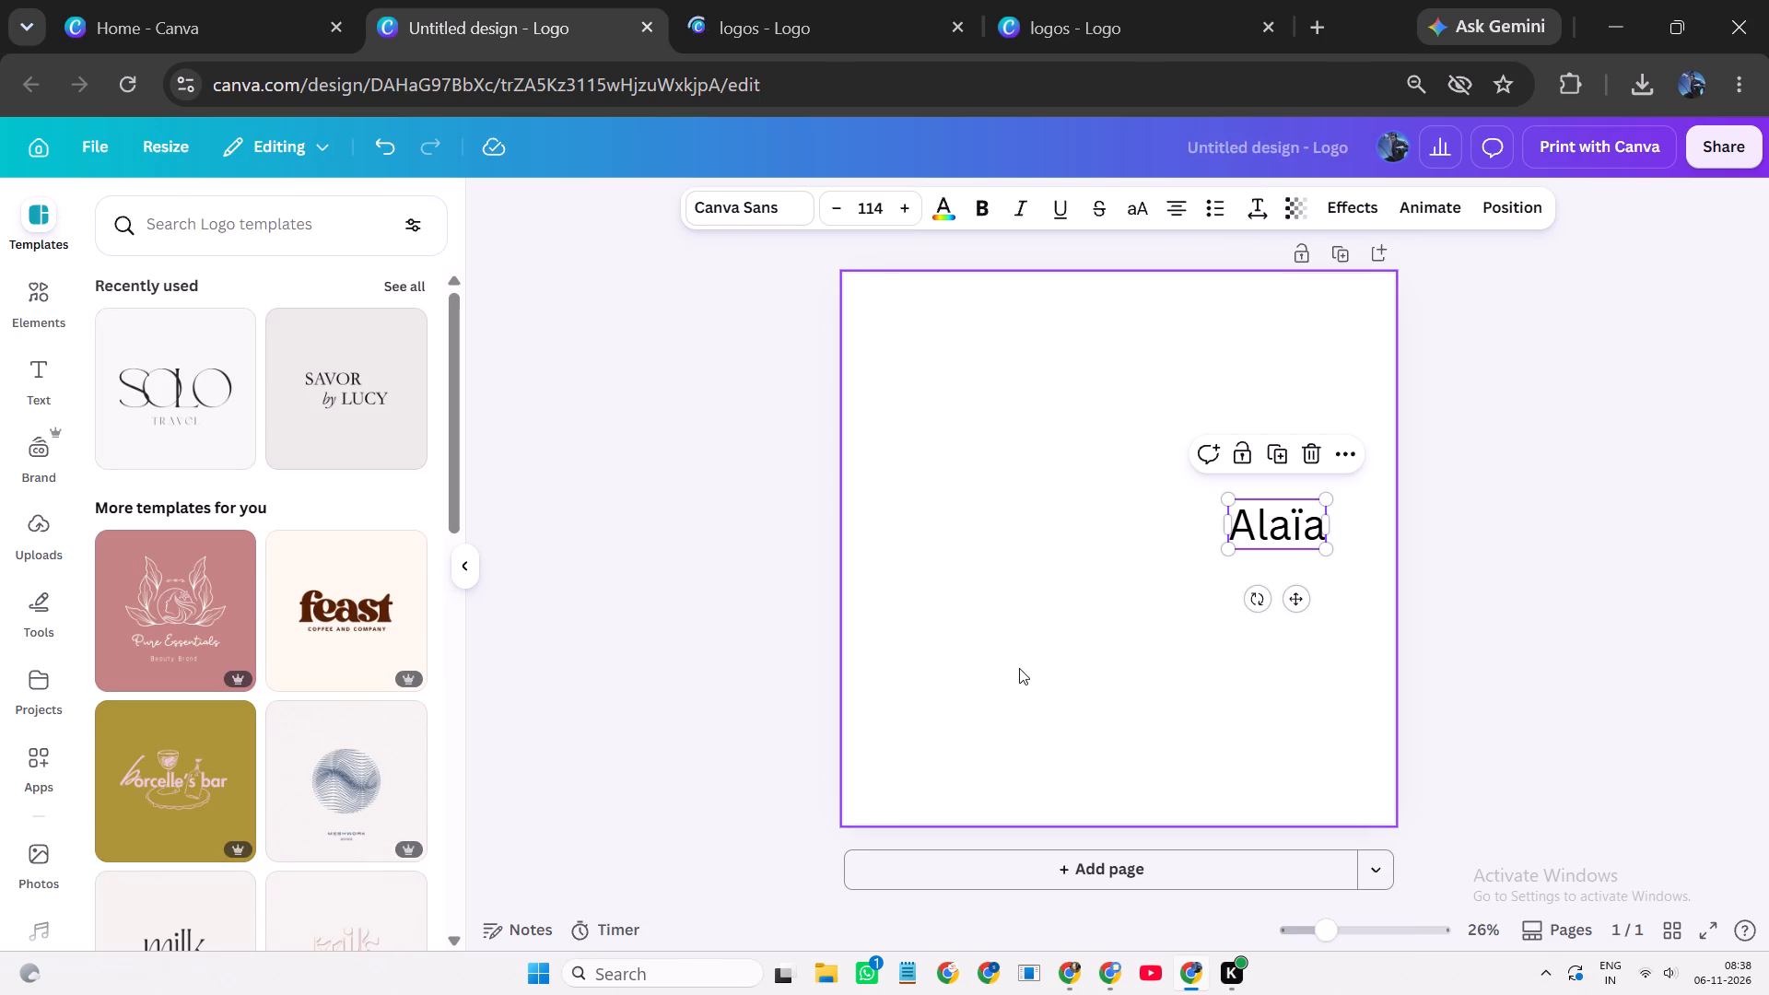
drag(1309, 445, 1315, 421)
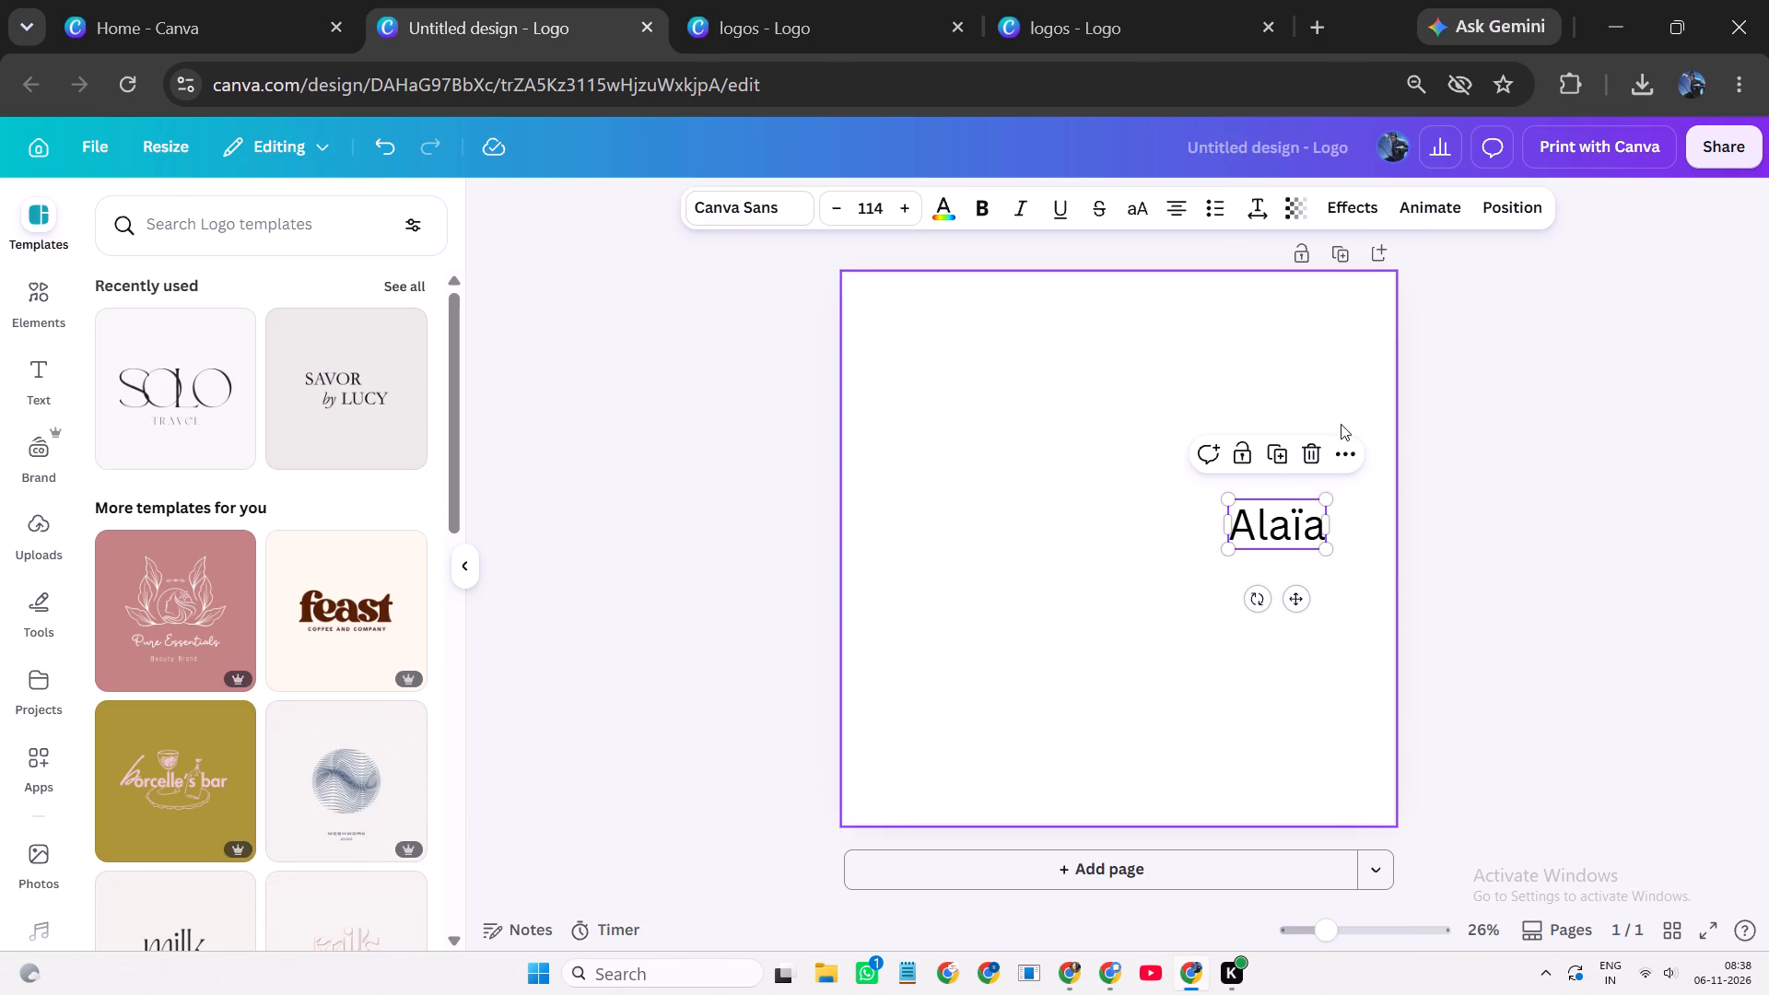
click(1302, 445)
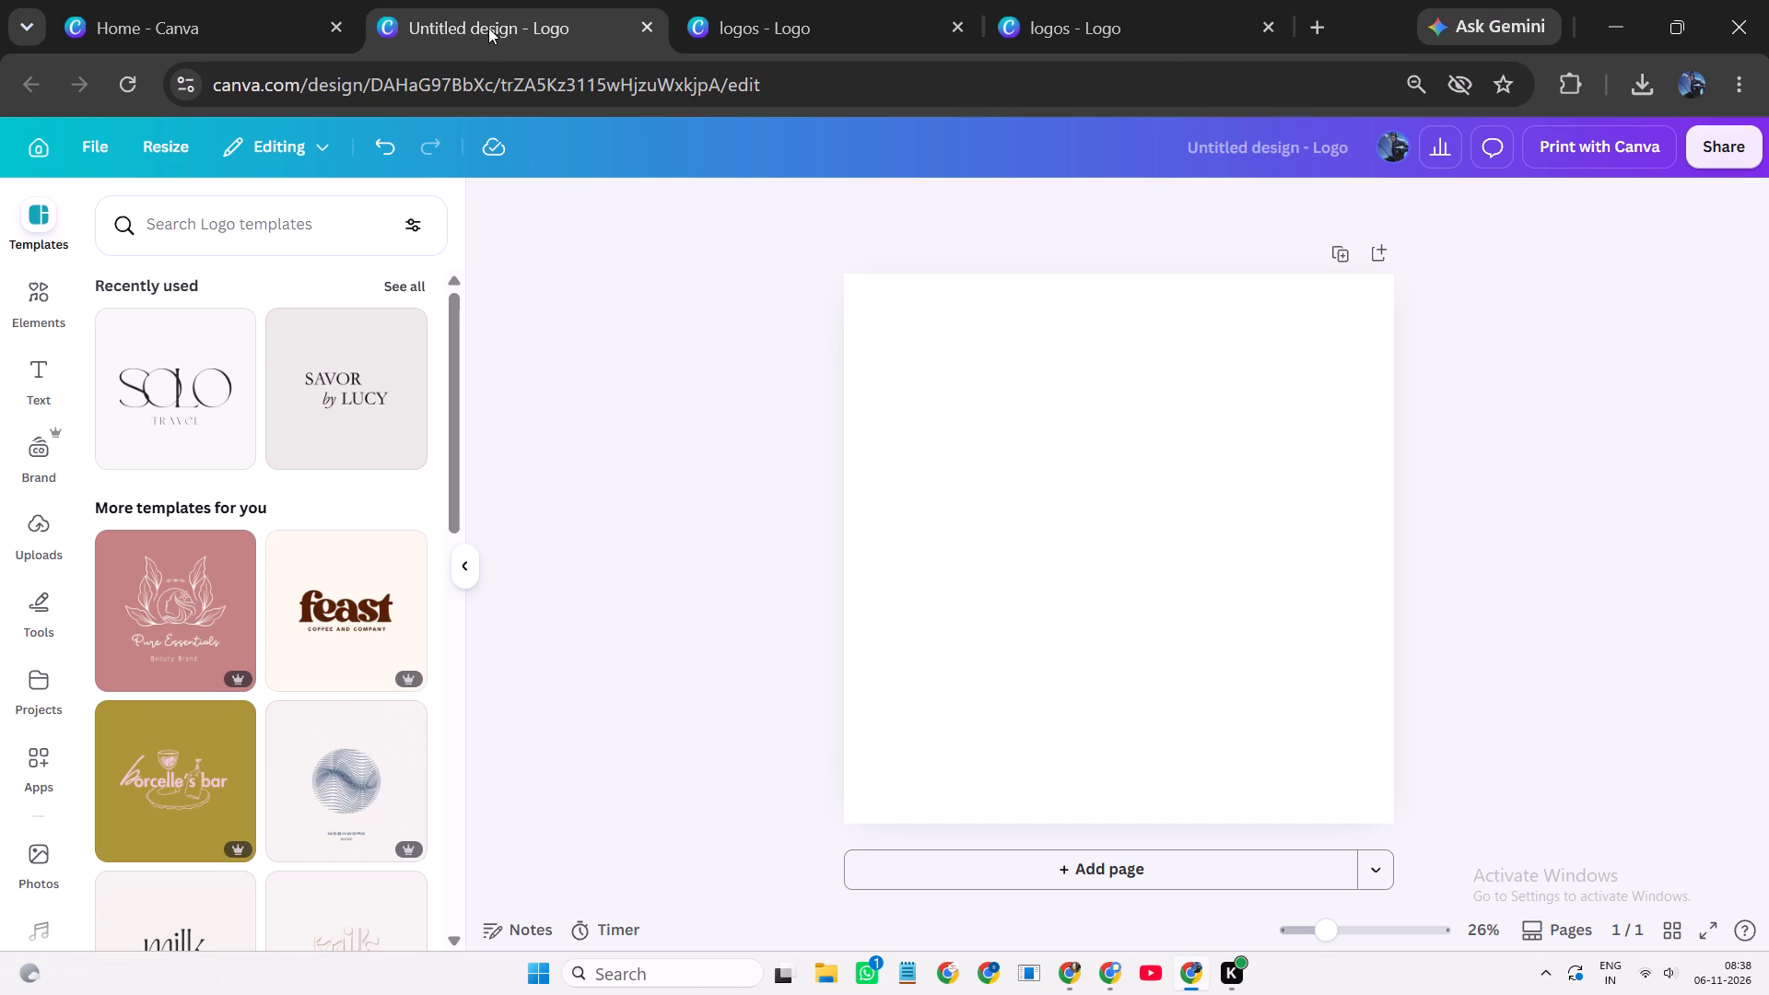
Copy the group of brand names from Alaïa down to Fendi on page 1 of the logos design.
click(505, 17)
click(707, 9)
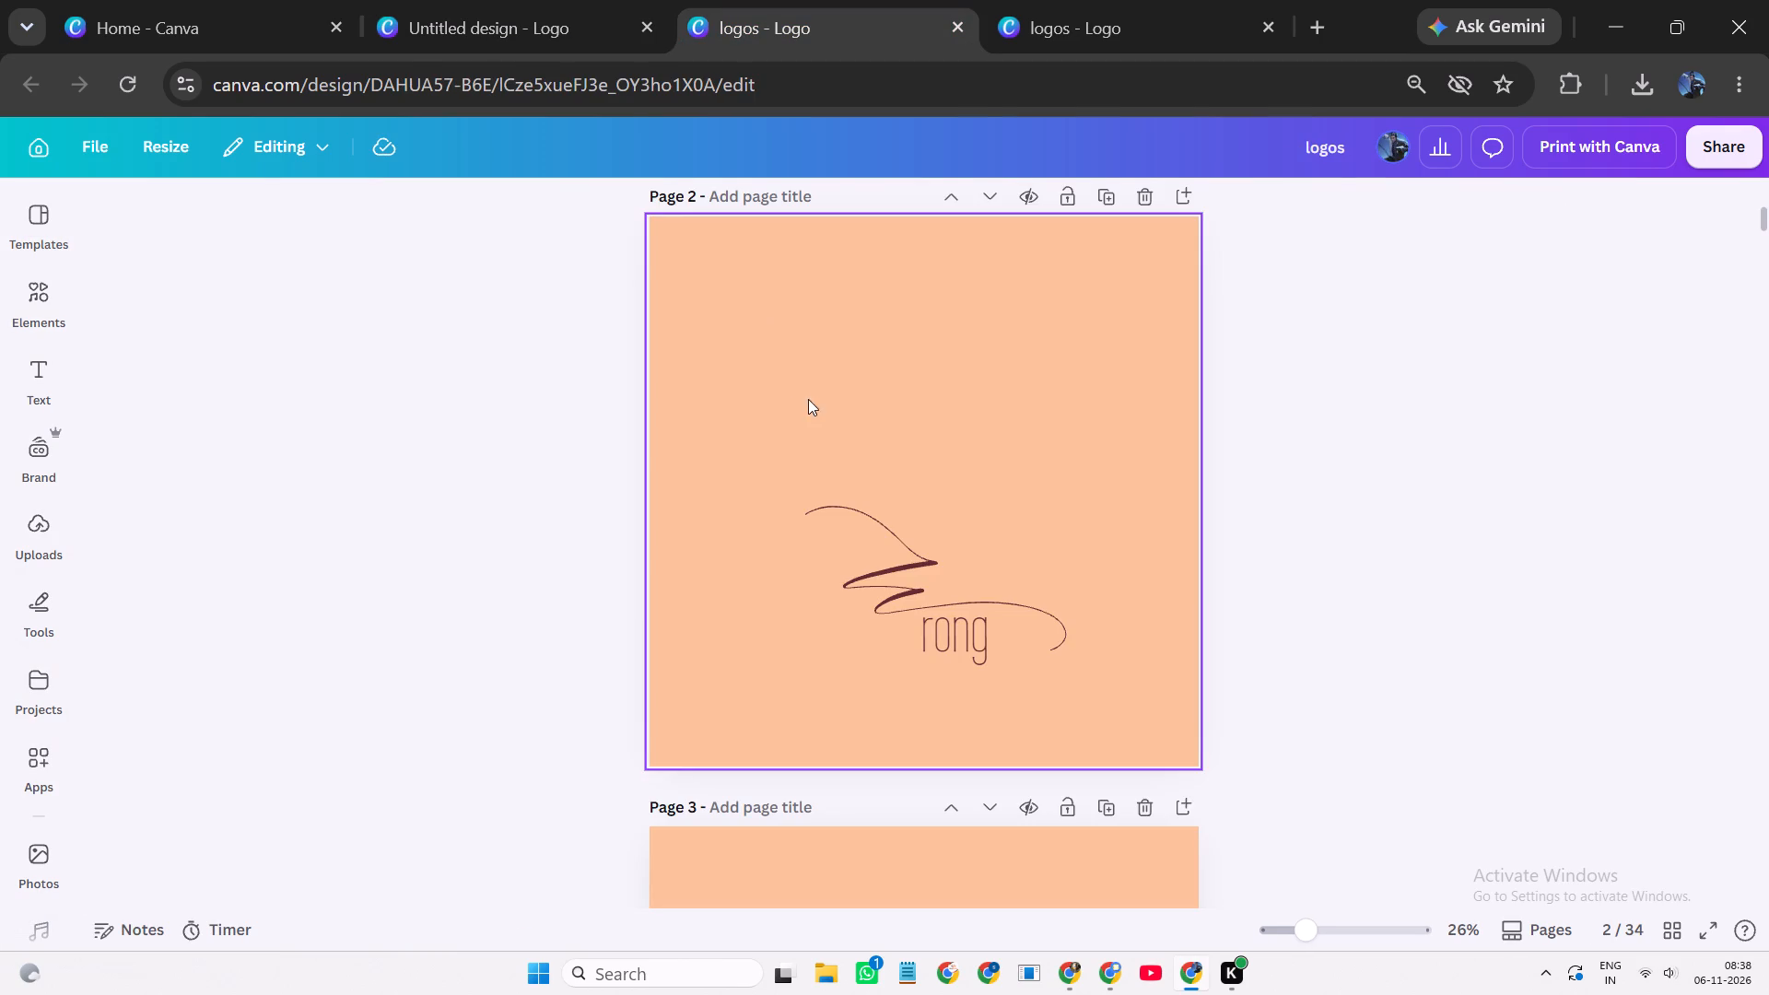
scroll(816, 403, up, 5)
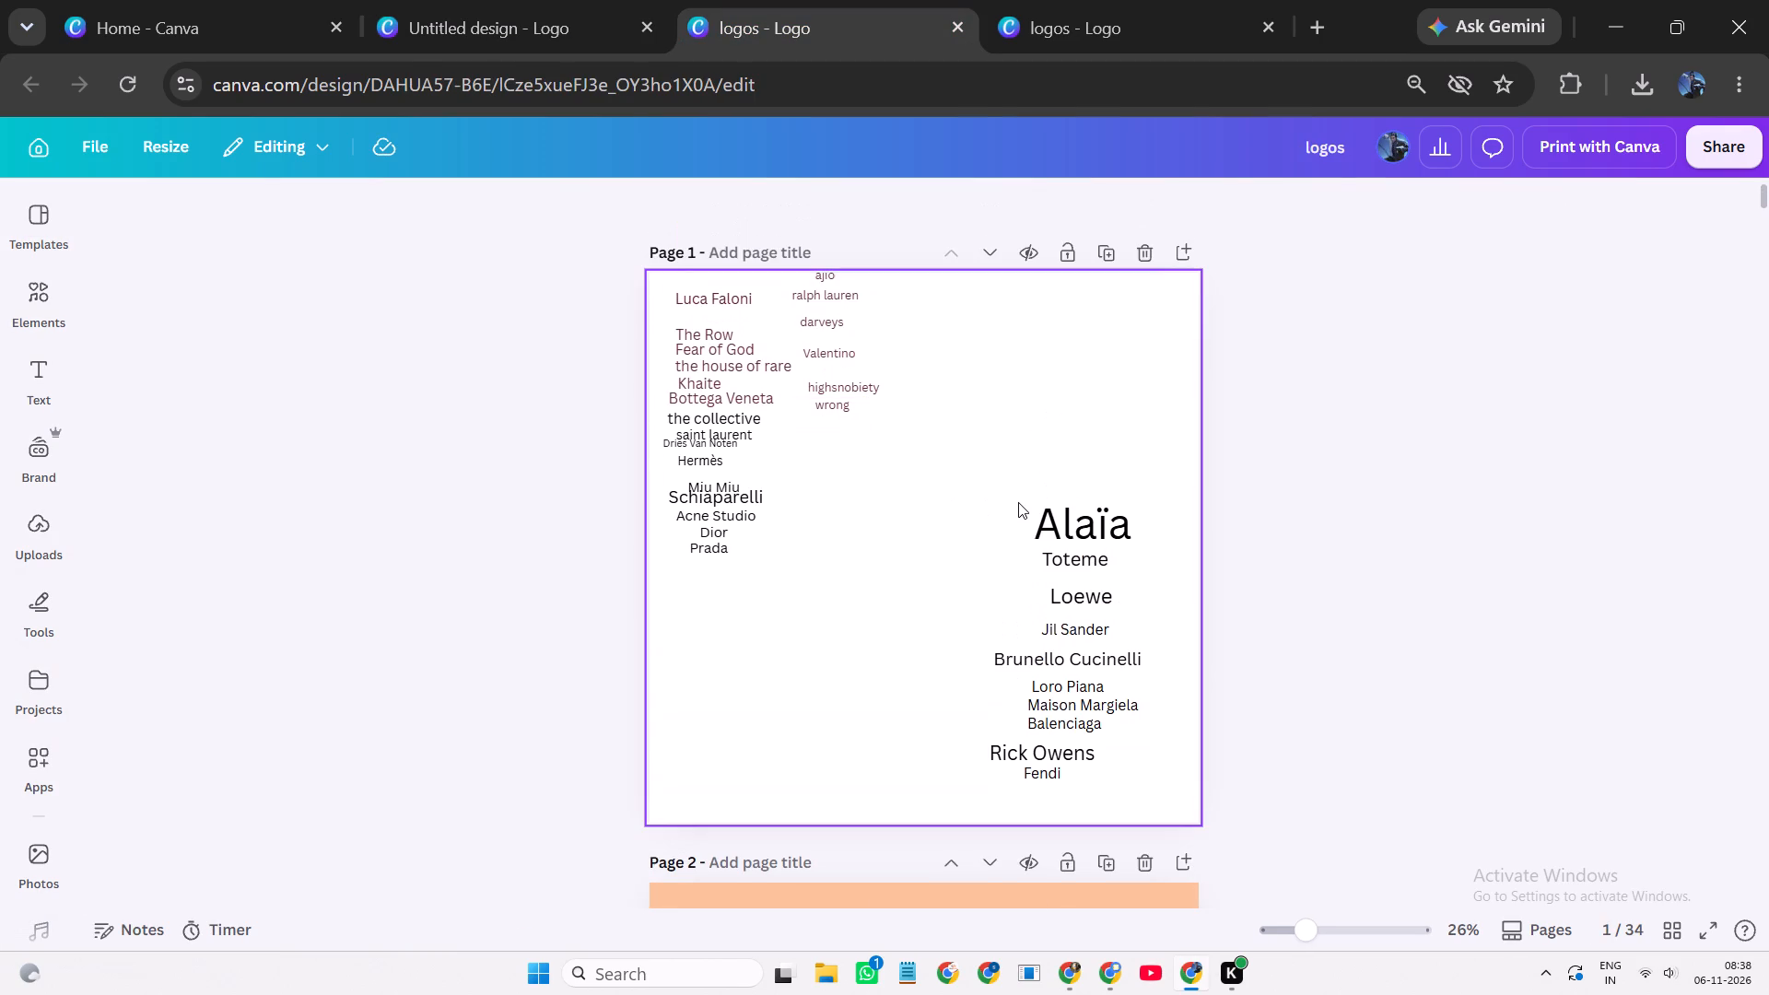
drag(1003, 486, 1058, 762)
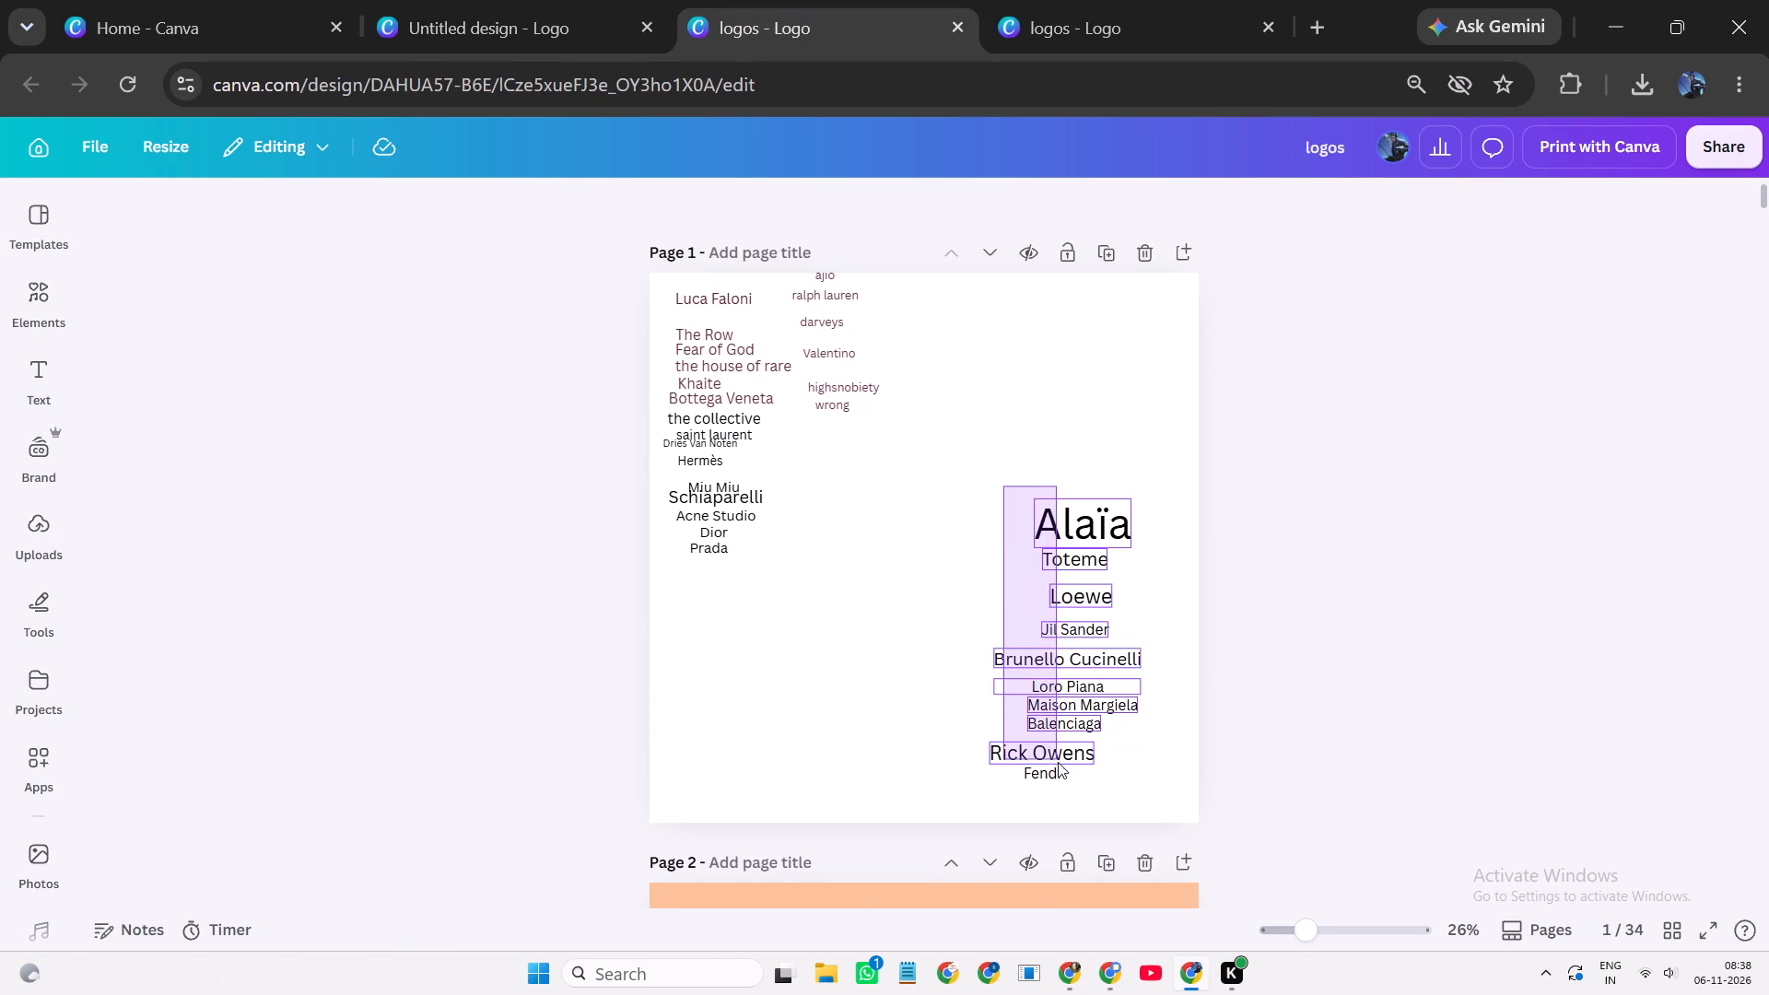
drag(1058, 762, 1064, 776)
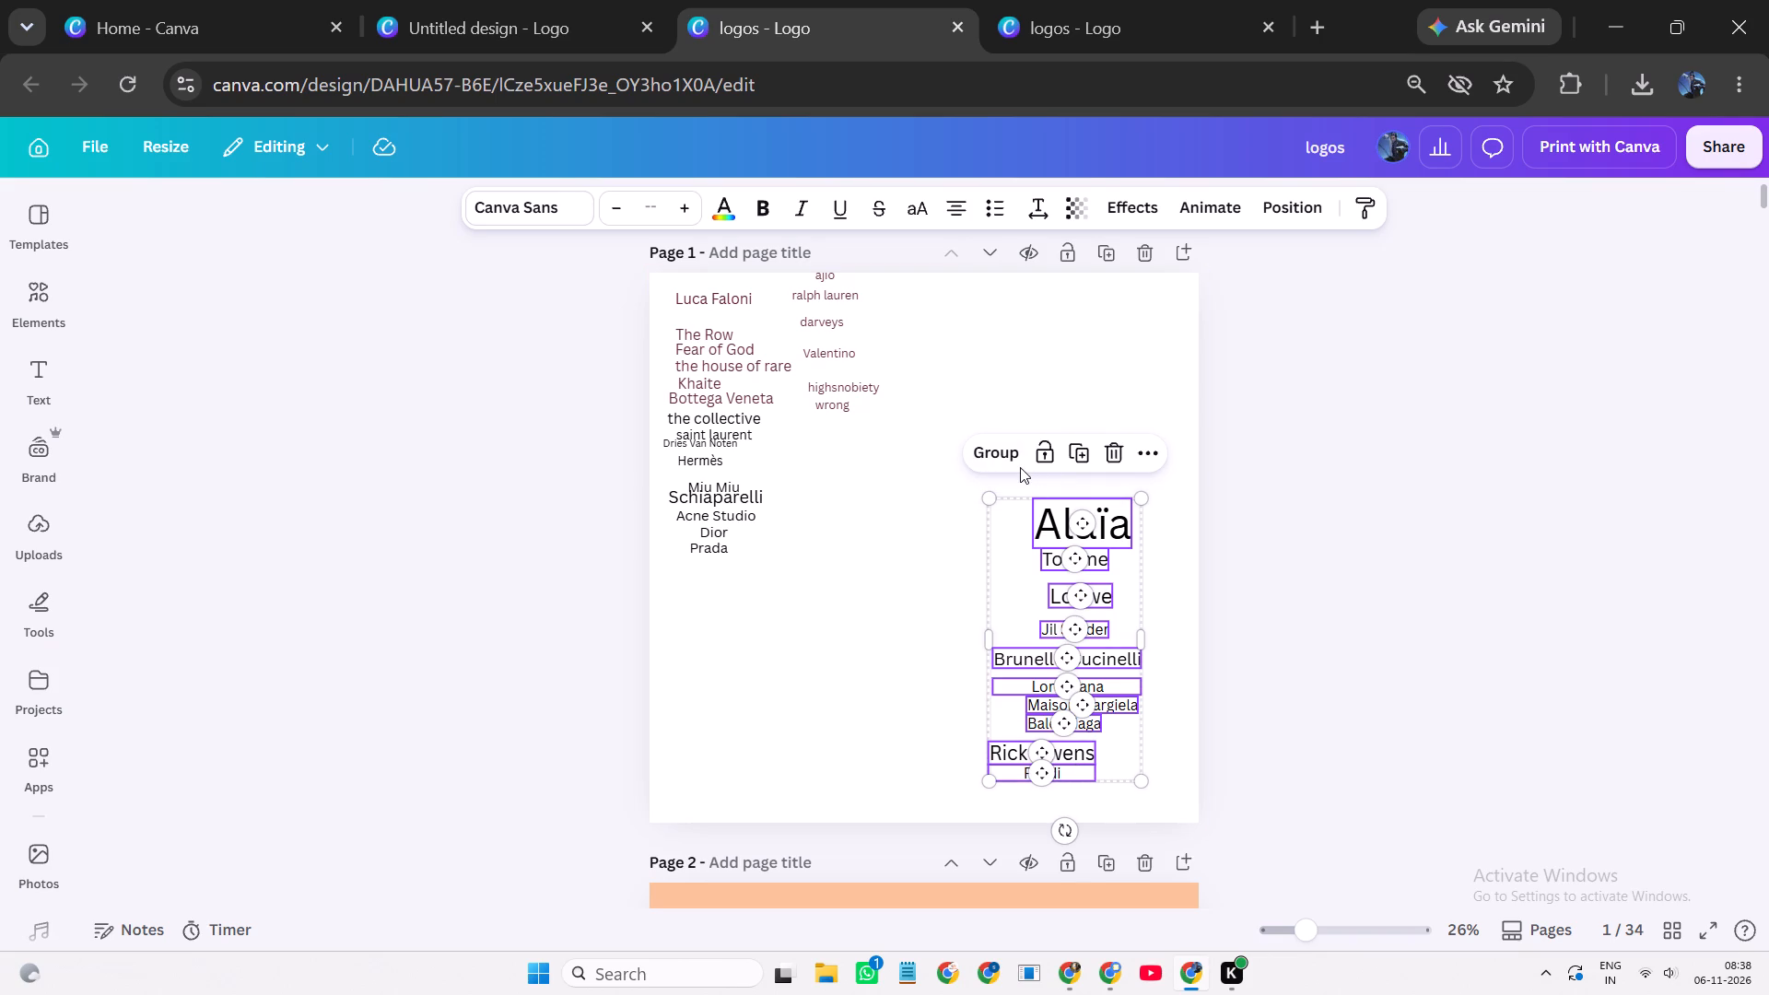
click(1142, 447)
click(1162, 509)
click(1392, 449)
Close the duplicate logos tab and paste the copied brand names onto the blank page of the untitled logo design.
click(1265, 26)
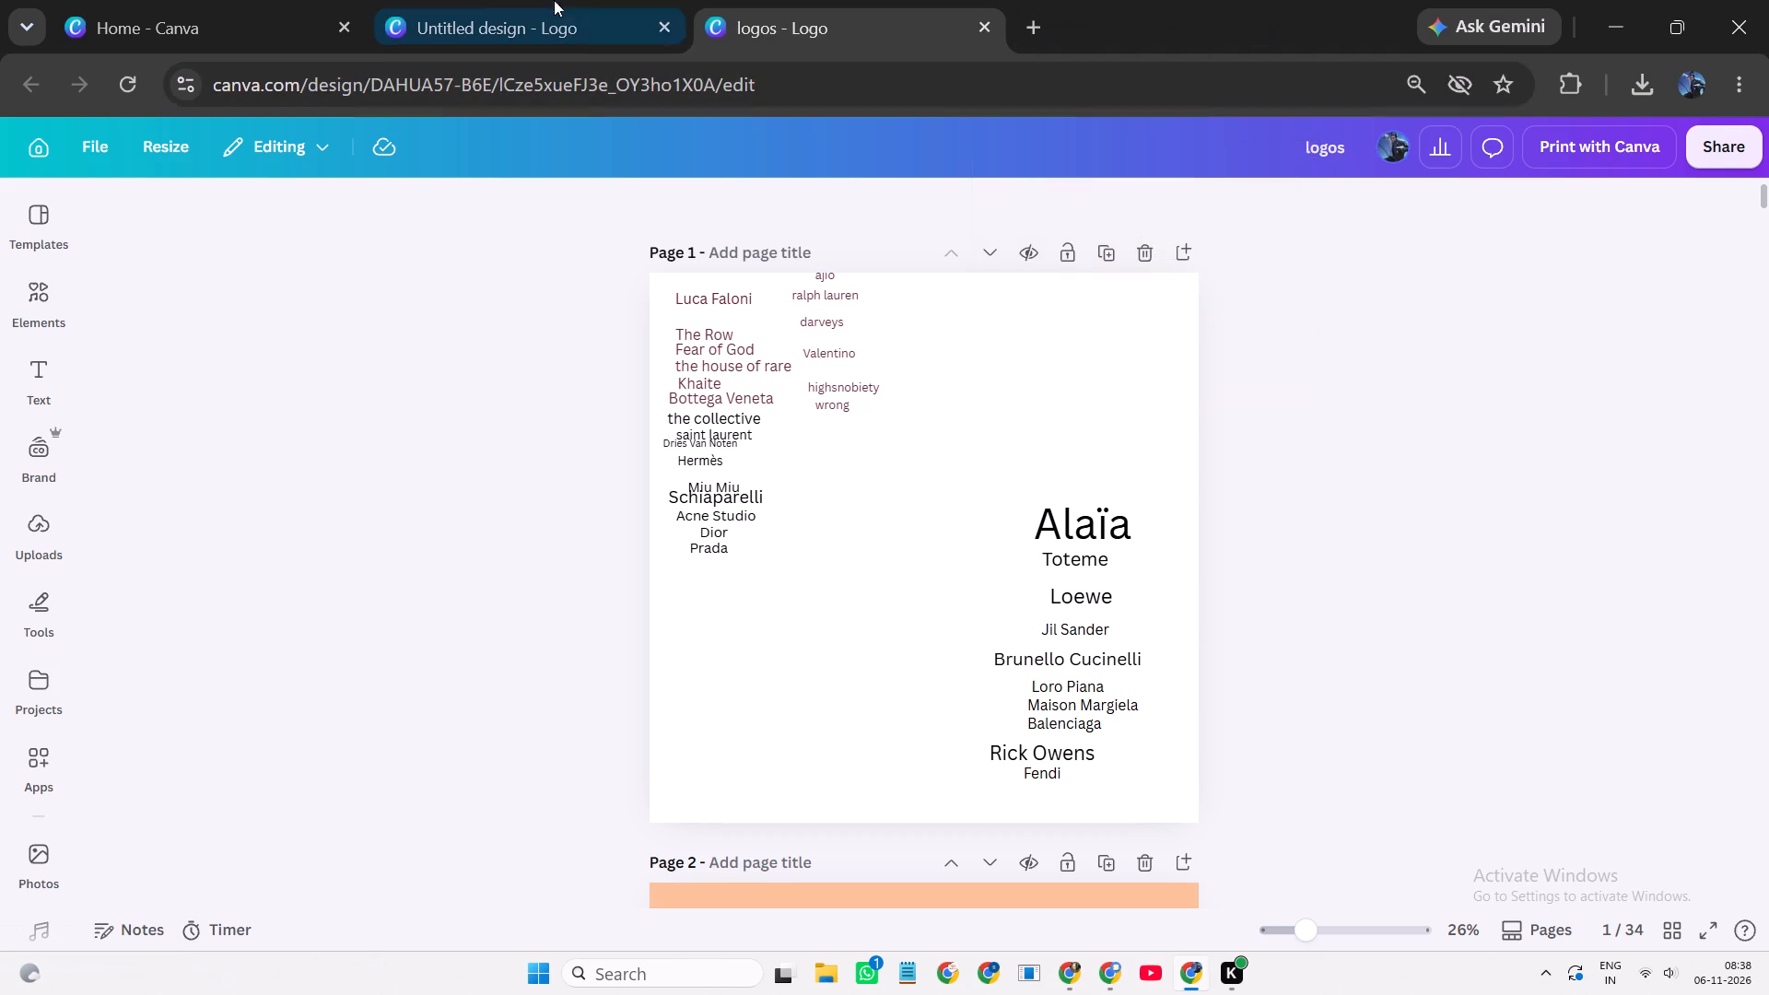
click(479, 0)
click(1101, 524)
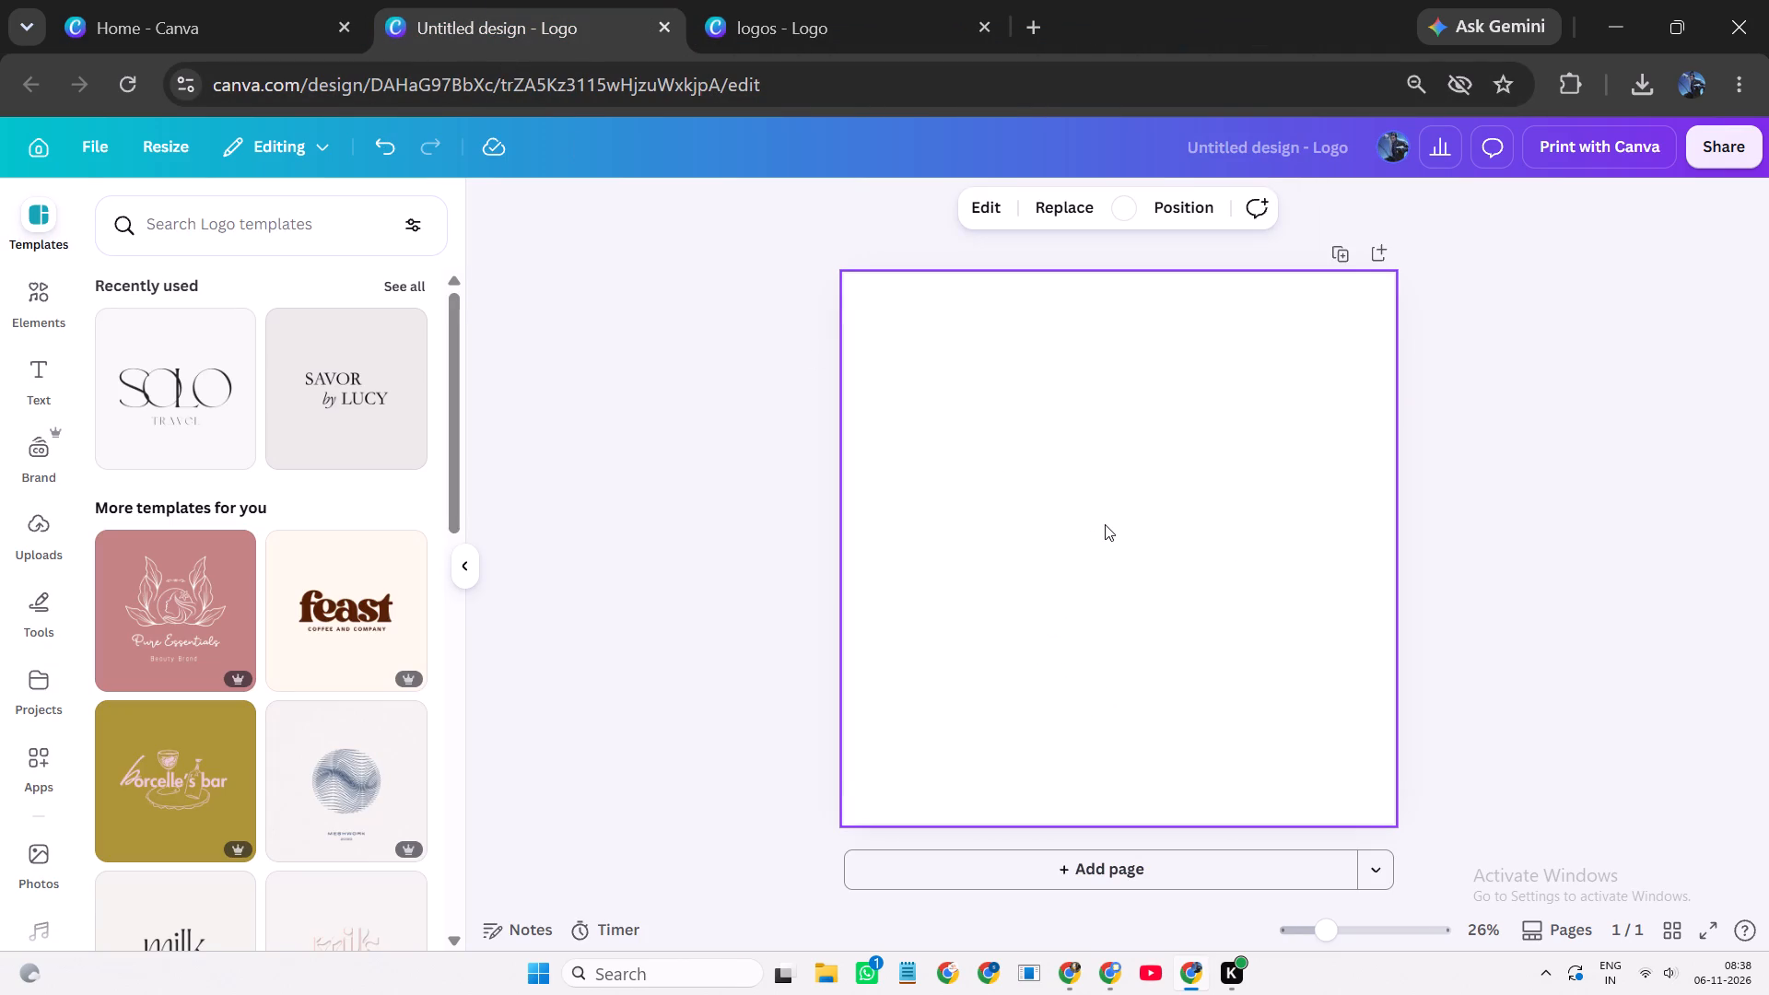
key(ctrl+v)
click(1756, 650)
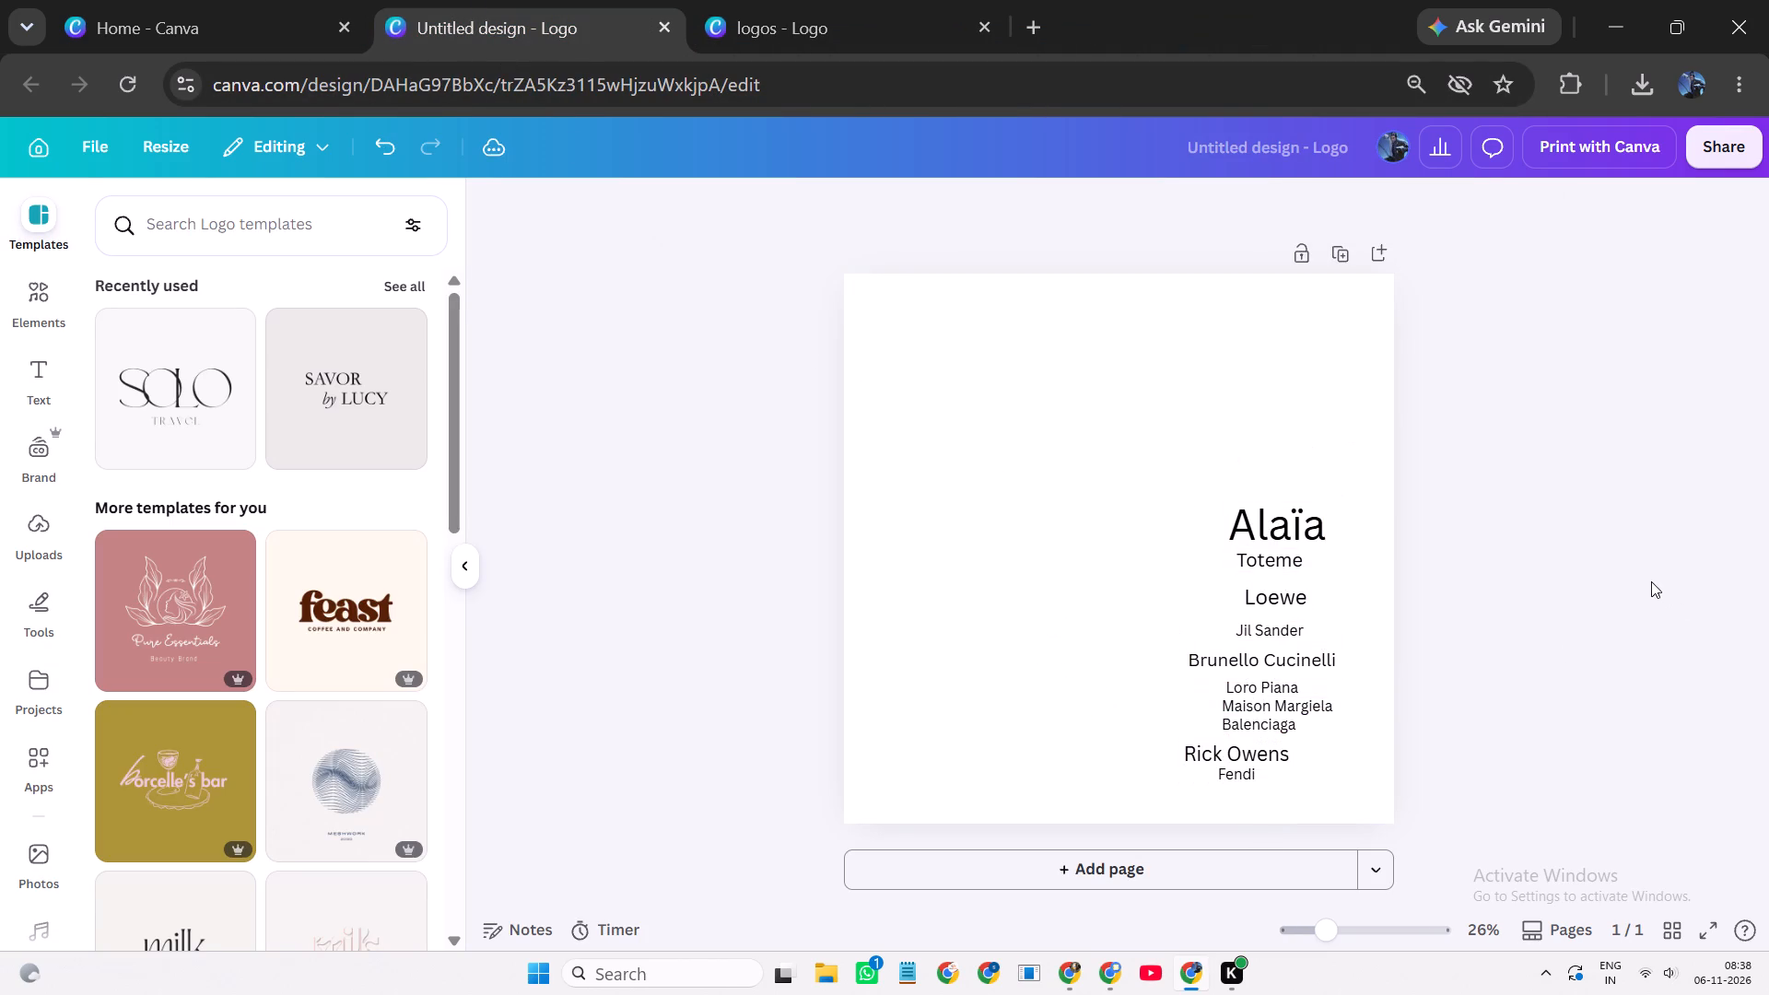
click(1650, 579)
Move the whole brand-name list to the middle of the page and enlarge it to about 829 × 1,541.
click(466, 561)
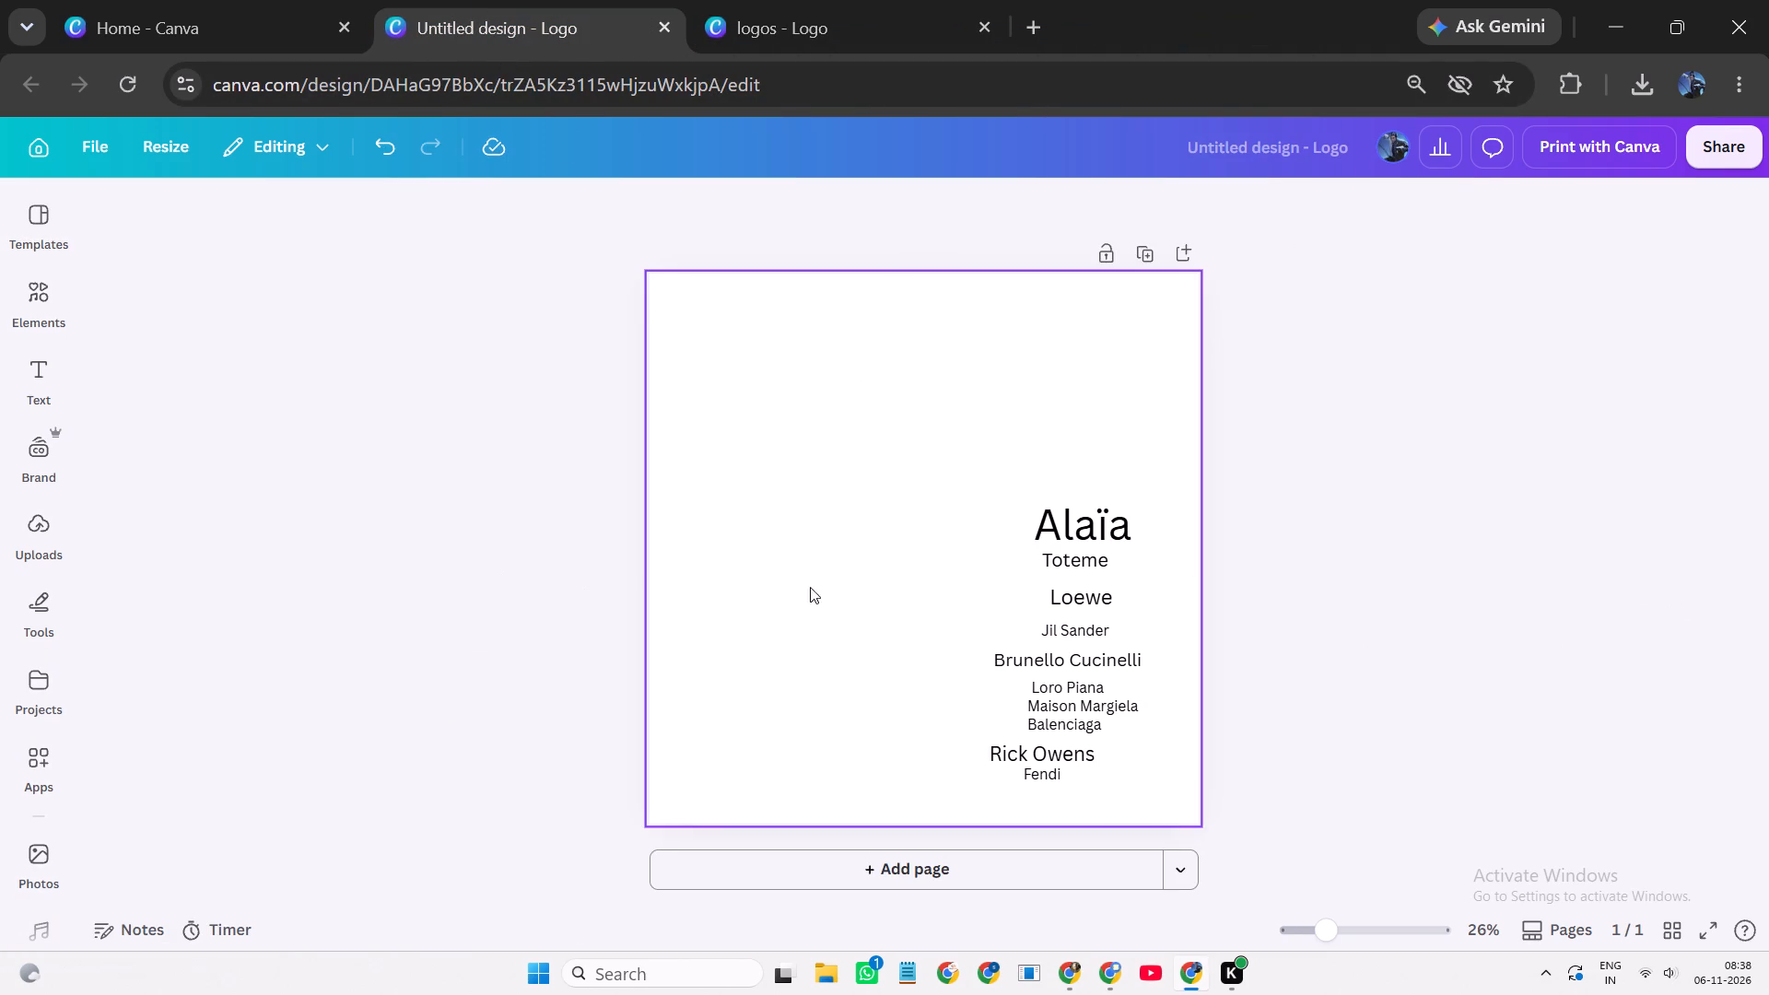
drag(990, 528, 1126, 800)
drag(1100, 742, 1009, 620)
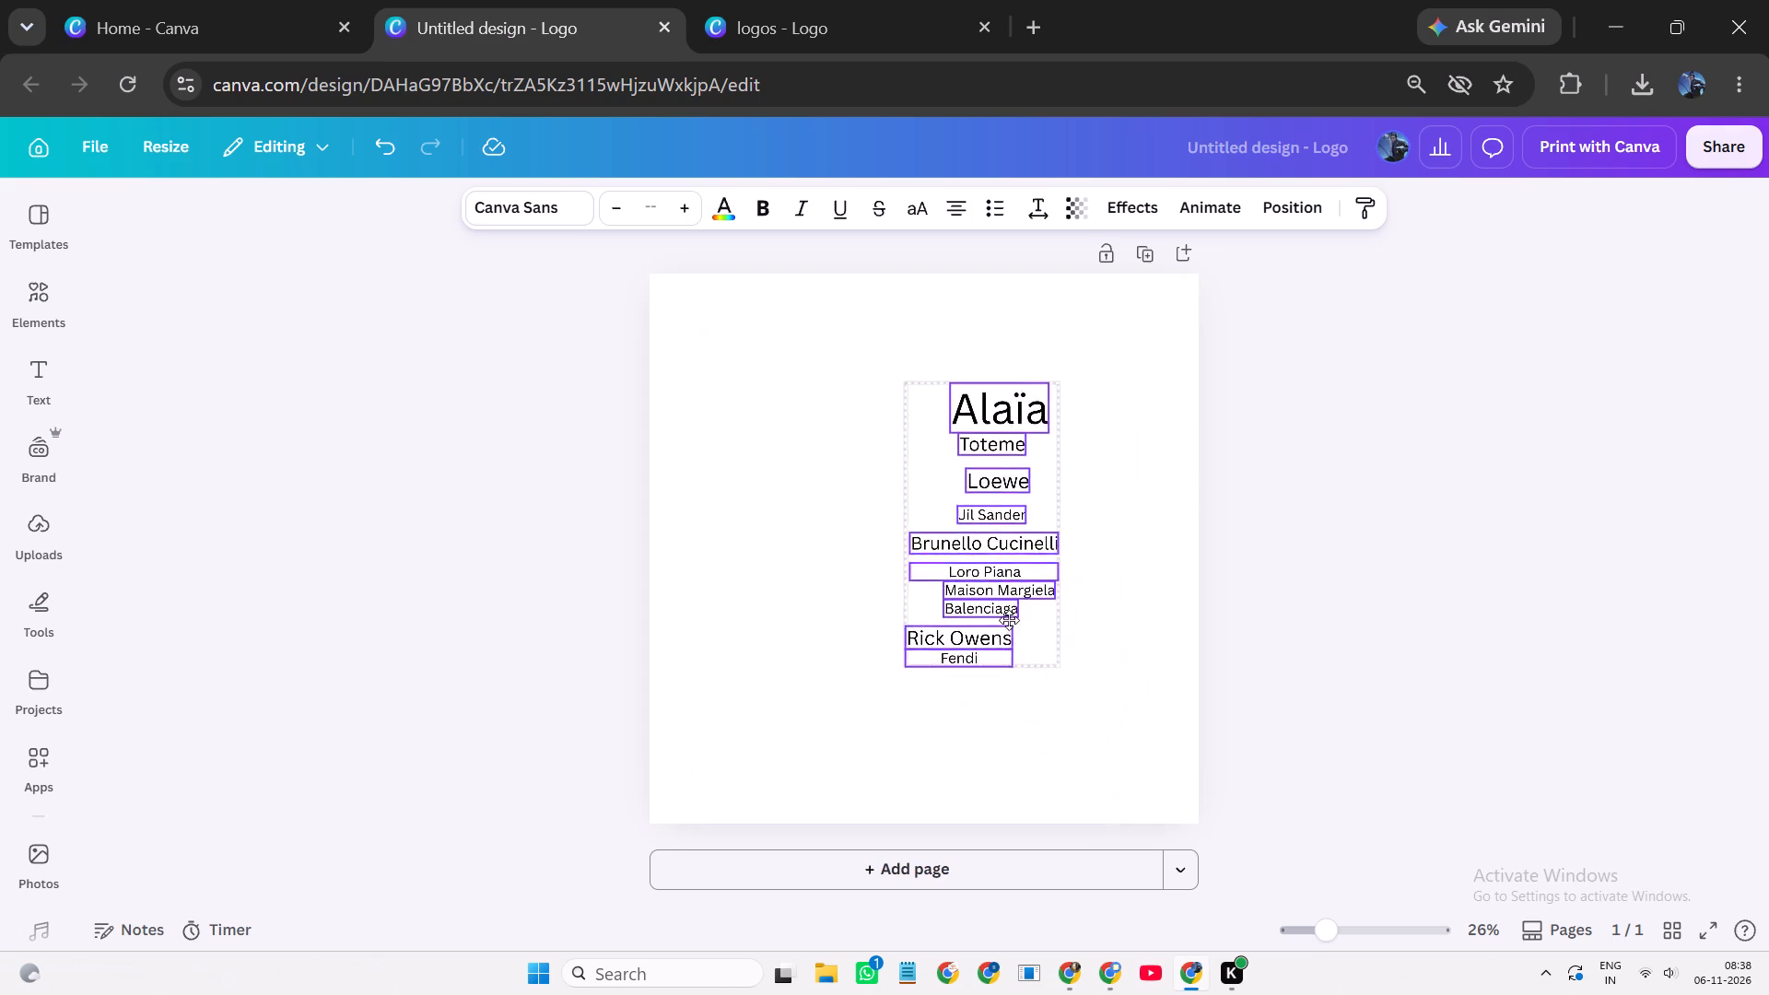
drag(1009, 620, 920, 586)
drag(964, 627, 1044, 766)
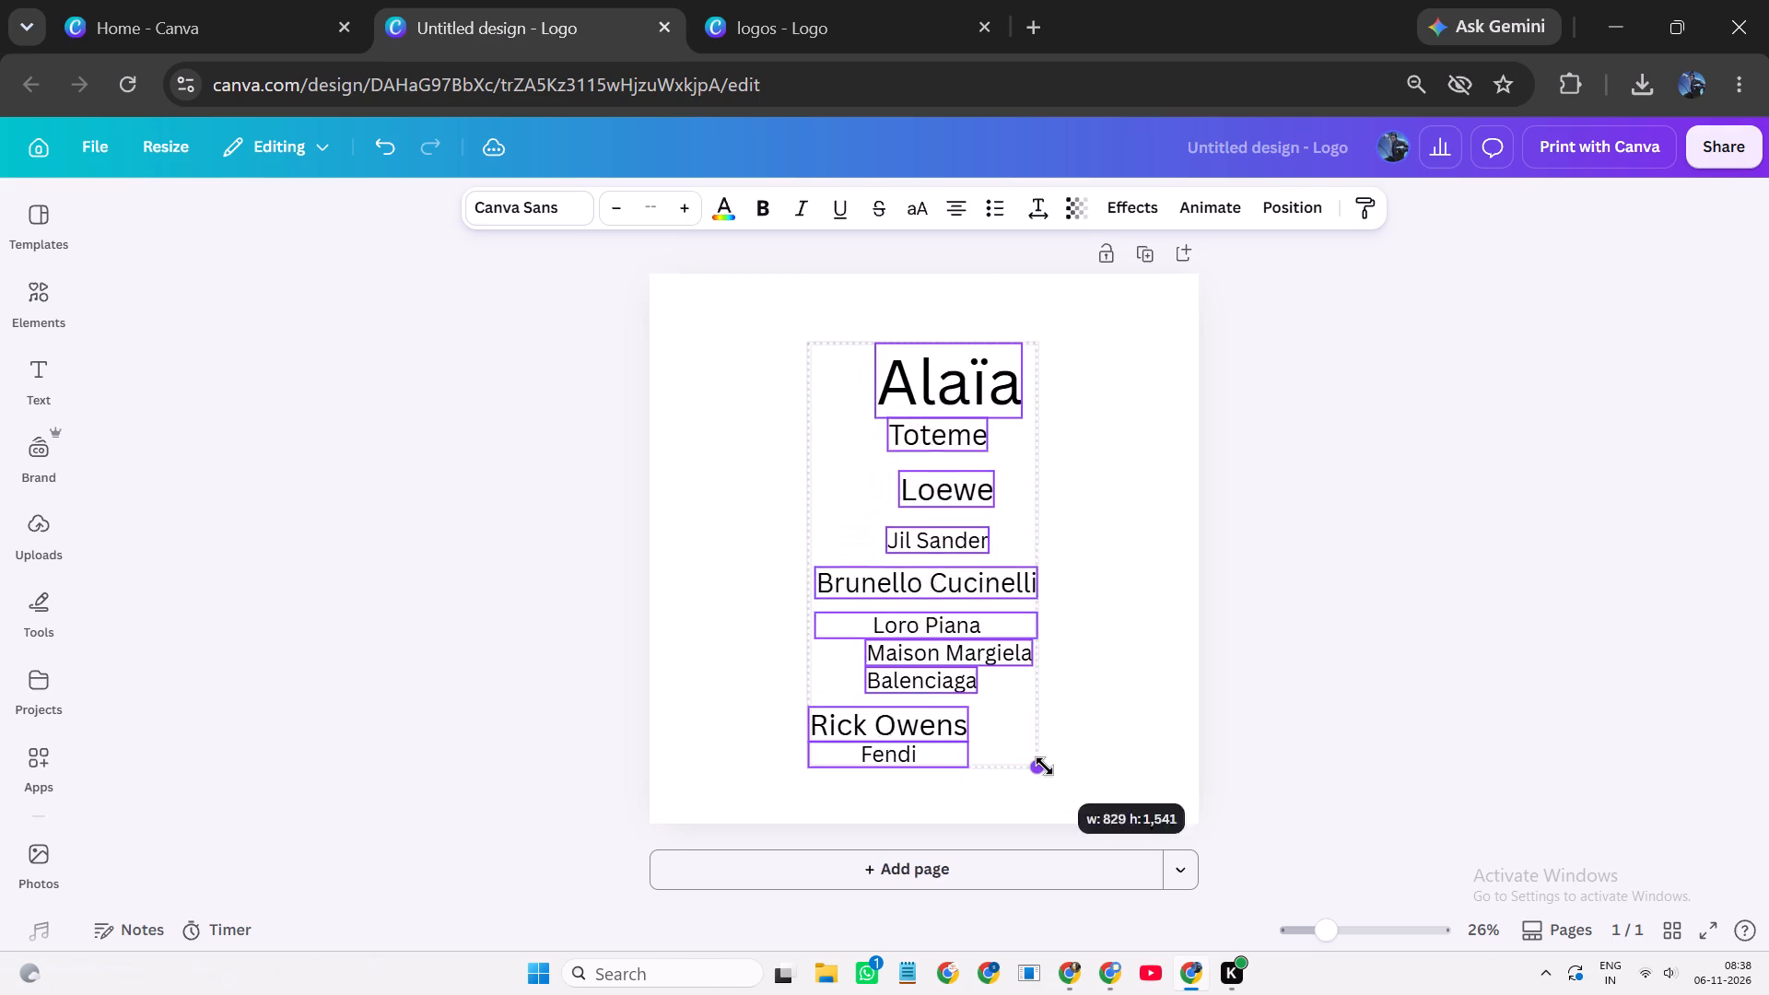
click(1268, 632)
Switch to the logos design and close its browser tab.
click(805, 0)
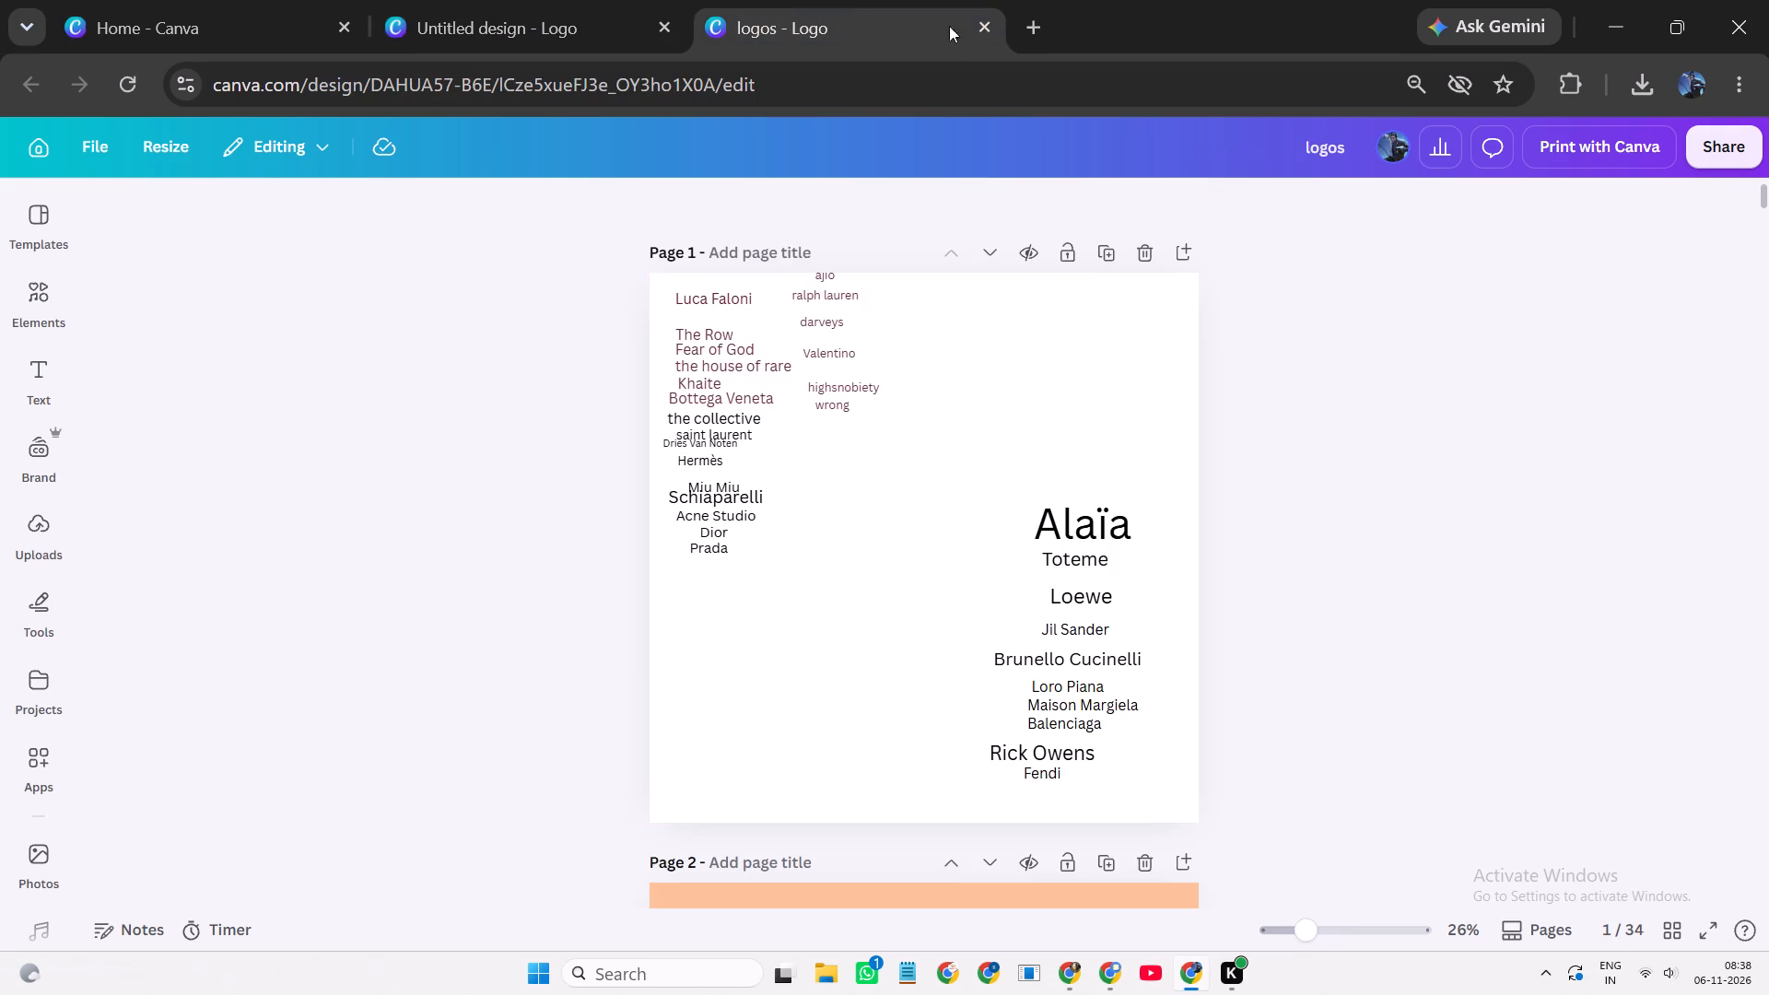
click(966, 29)
click(978, 27)
Create another blank Logo design from the Canva home page.
click(254, 0)
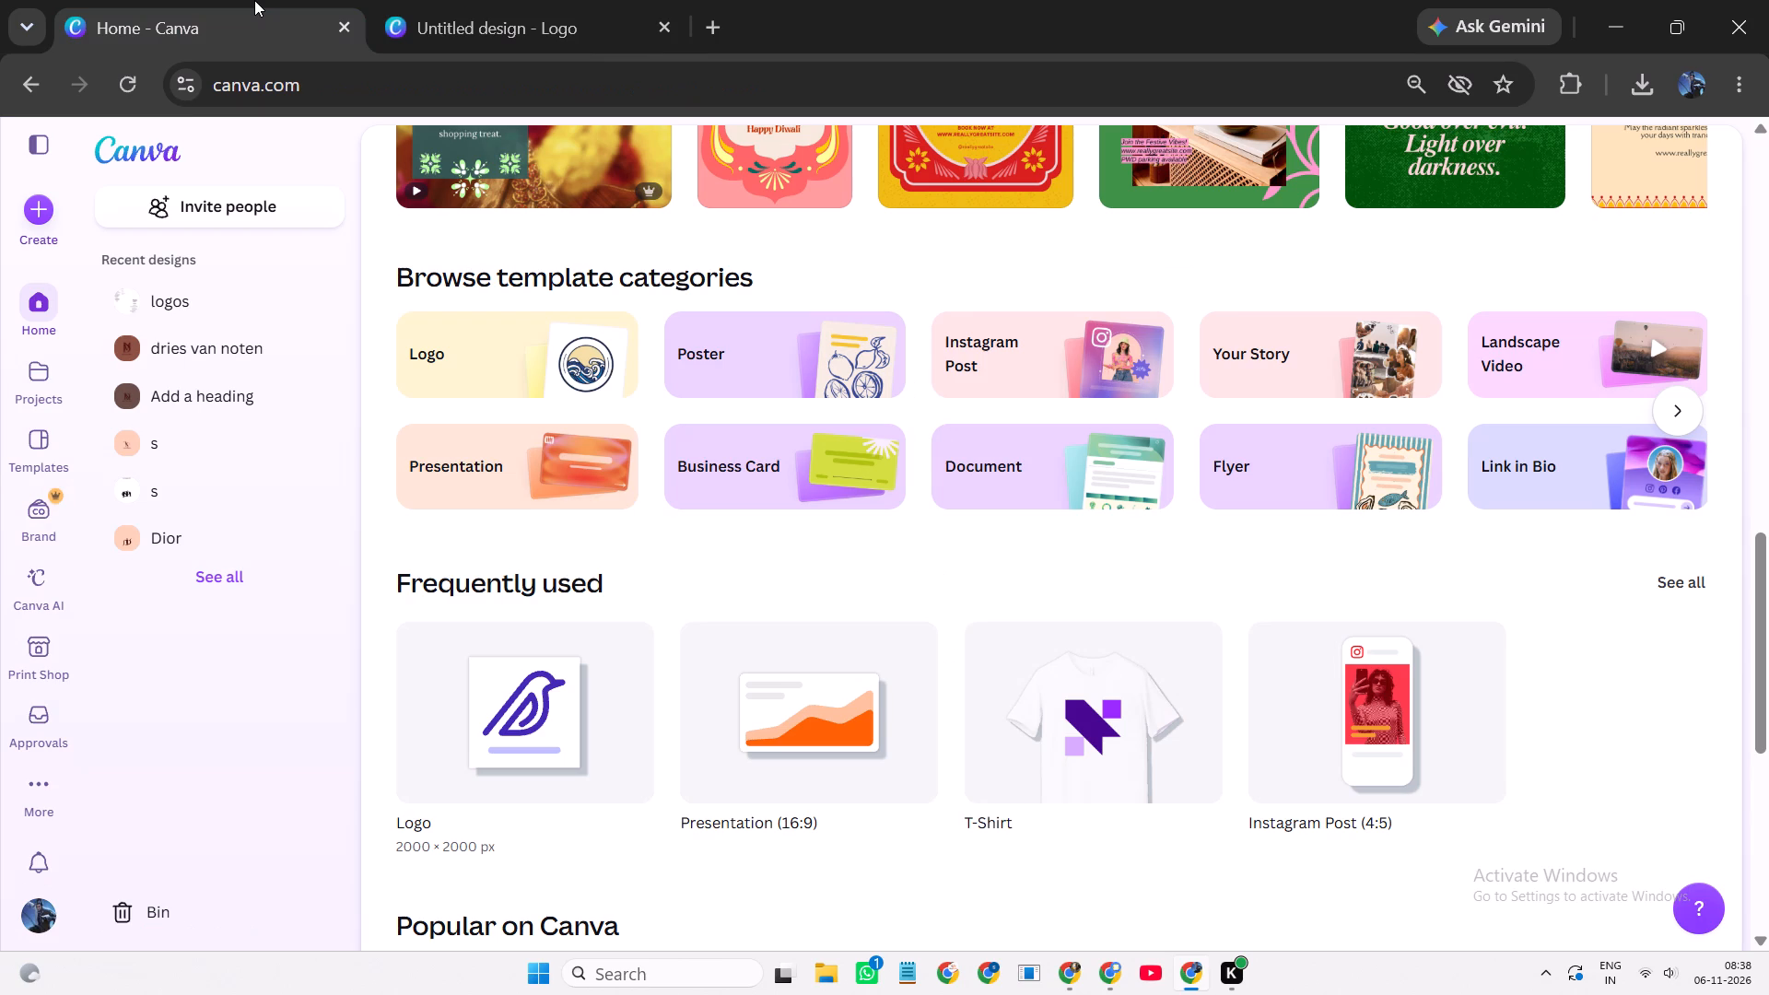
click(609, 760)
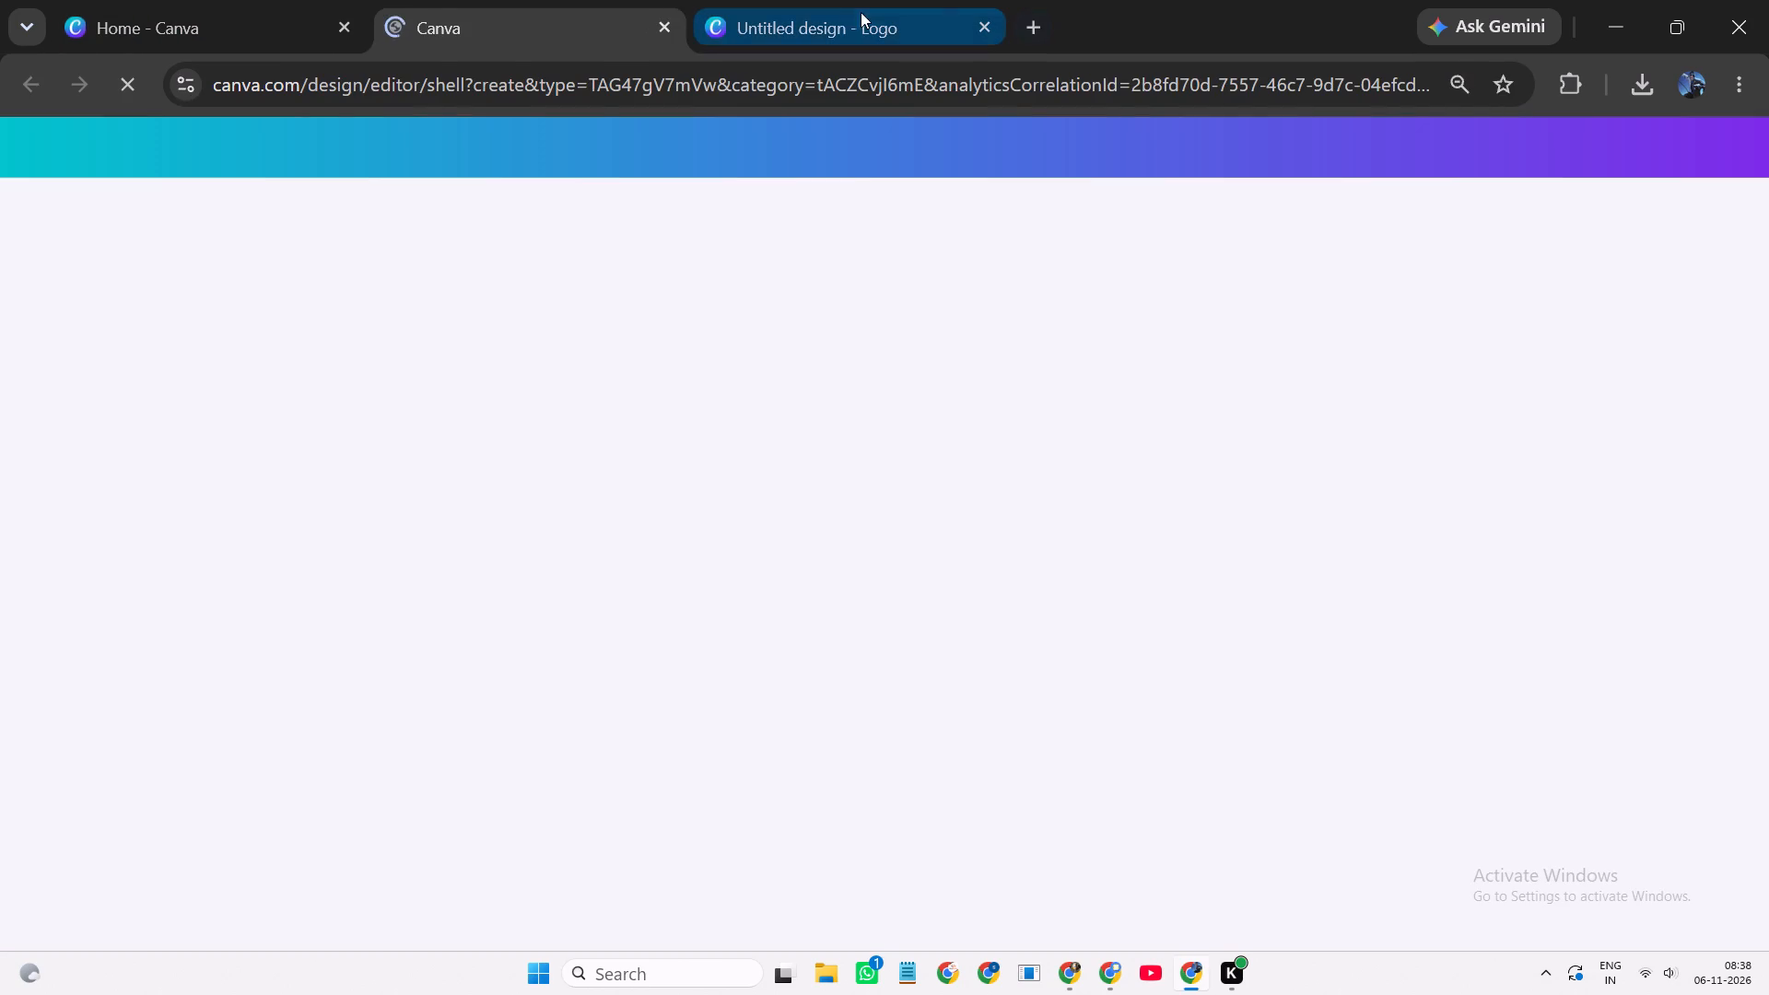
Copy the Toteme text from the brand-name list and paste it onto the page of the new blank logo design.
click(848, 15)
click(974, 452)
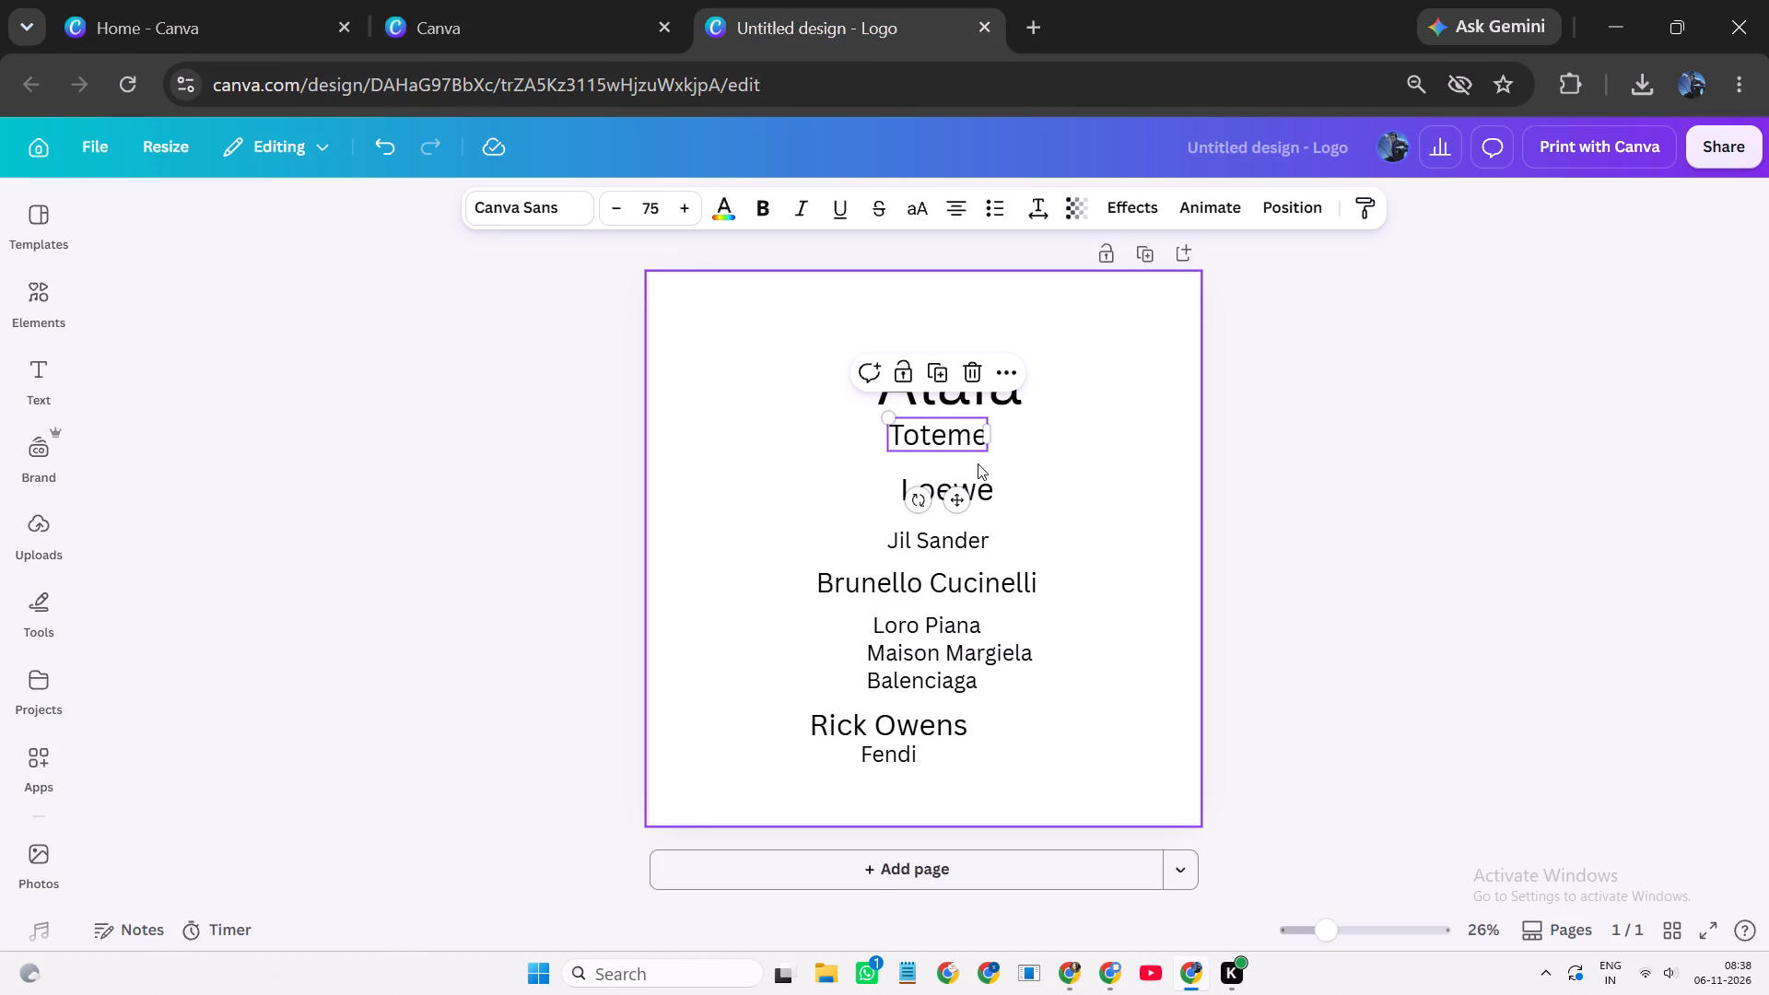
key(ctrl+c)
click(562, 11)
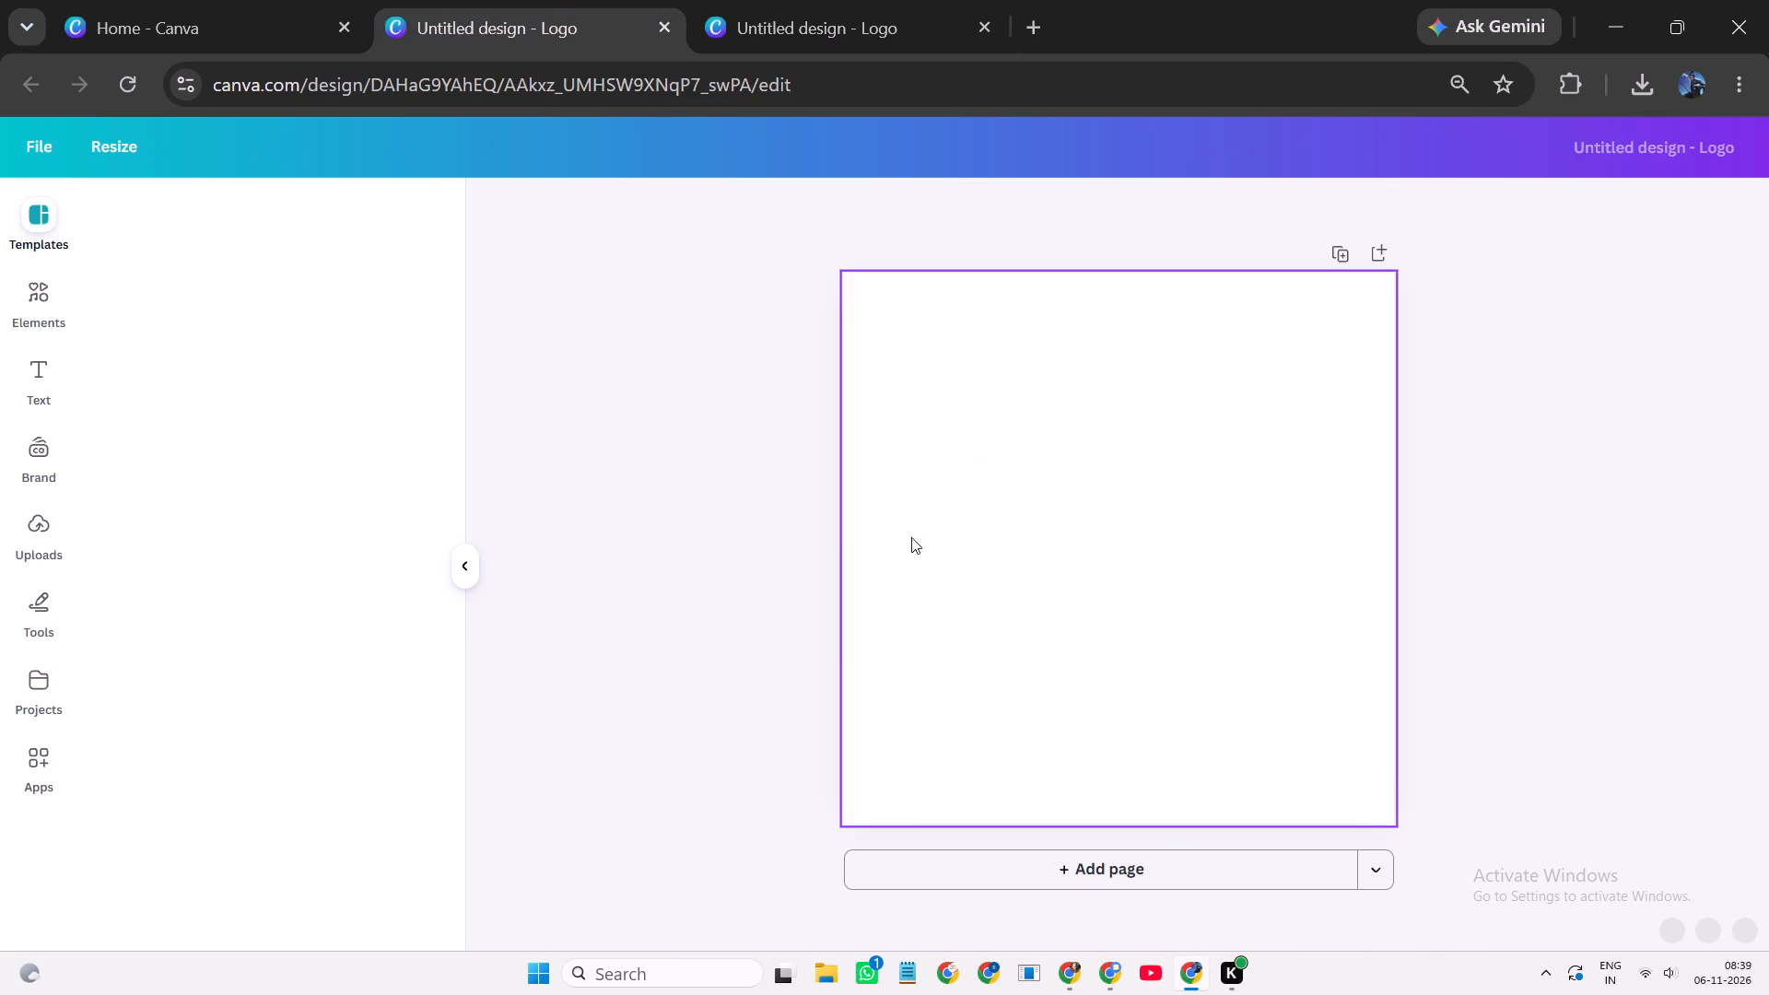
click(1027, 666)
key(ctrl+v)
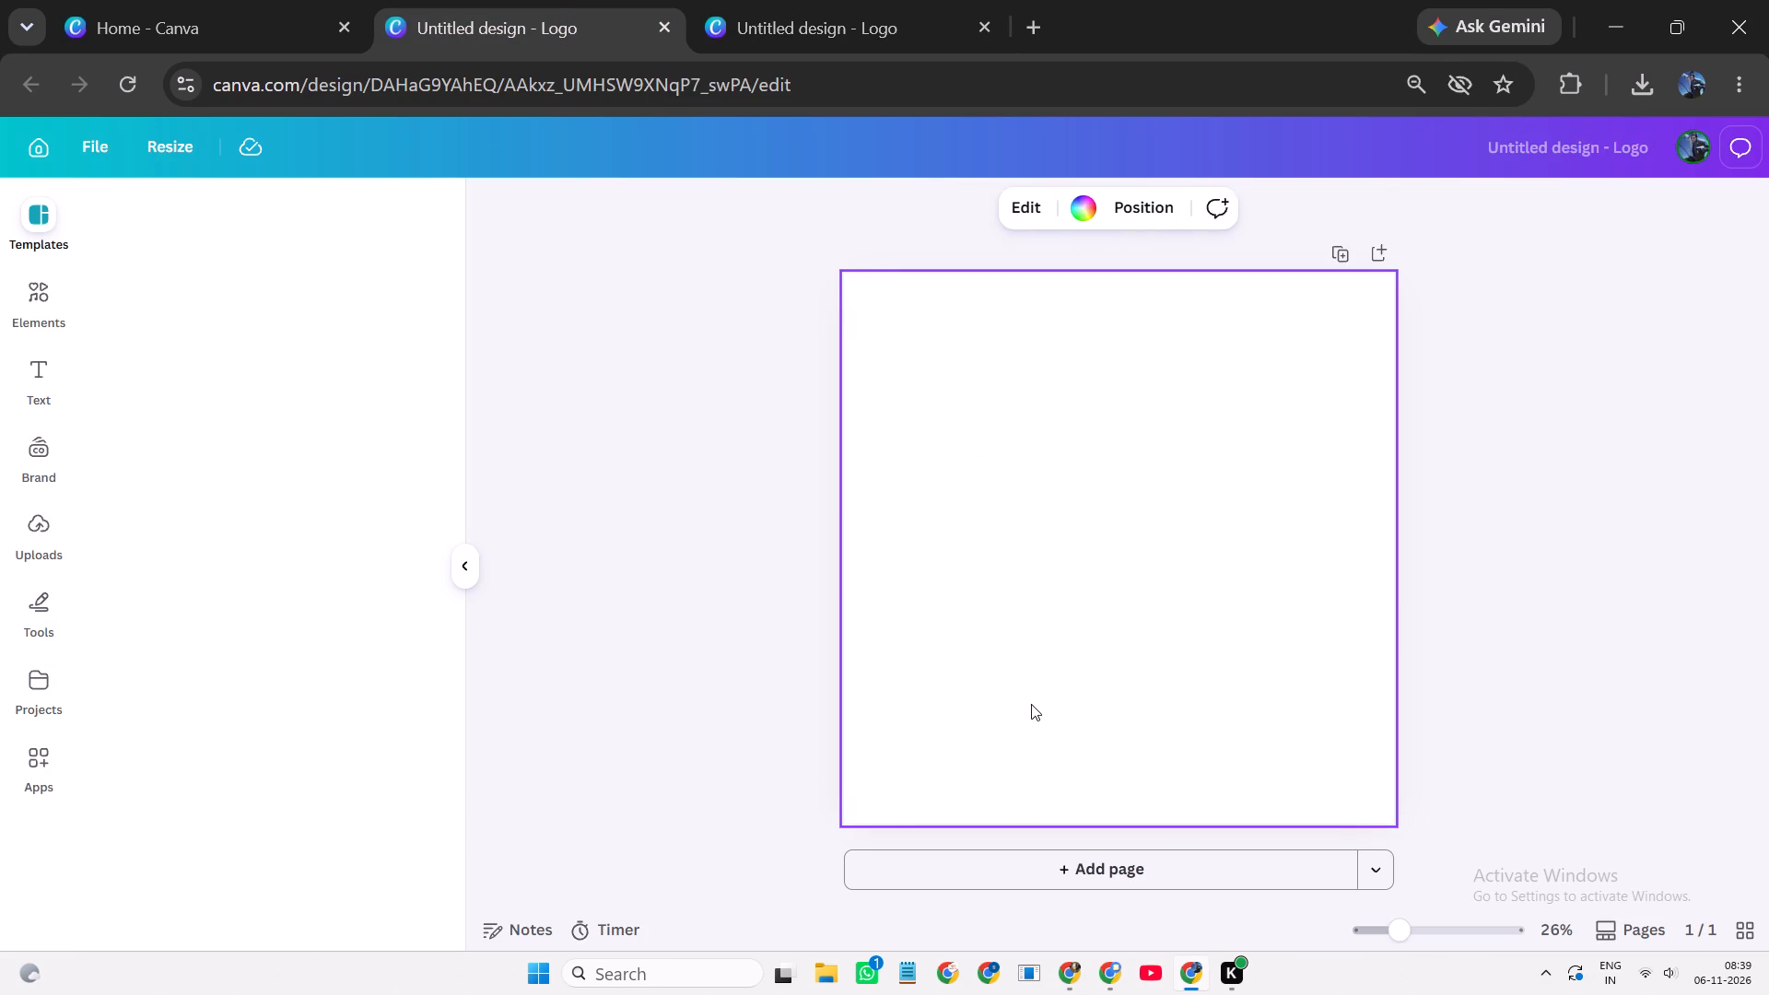
Move the Toteme text up to the top centre of the logo page.
click(1627, 692)
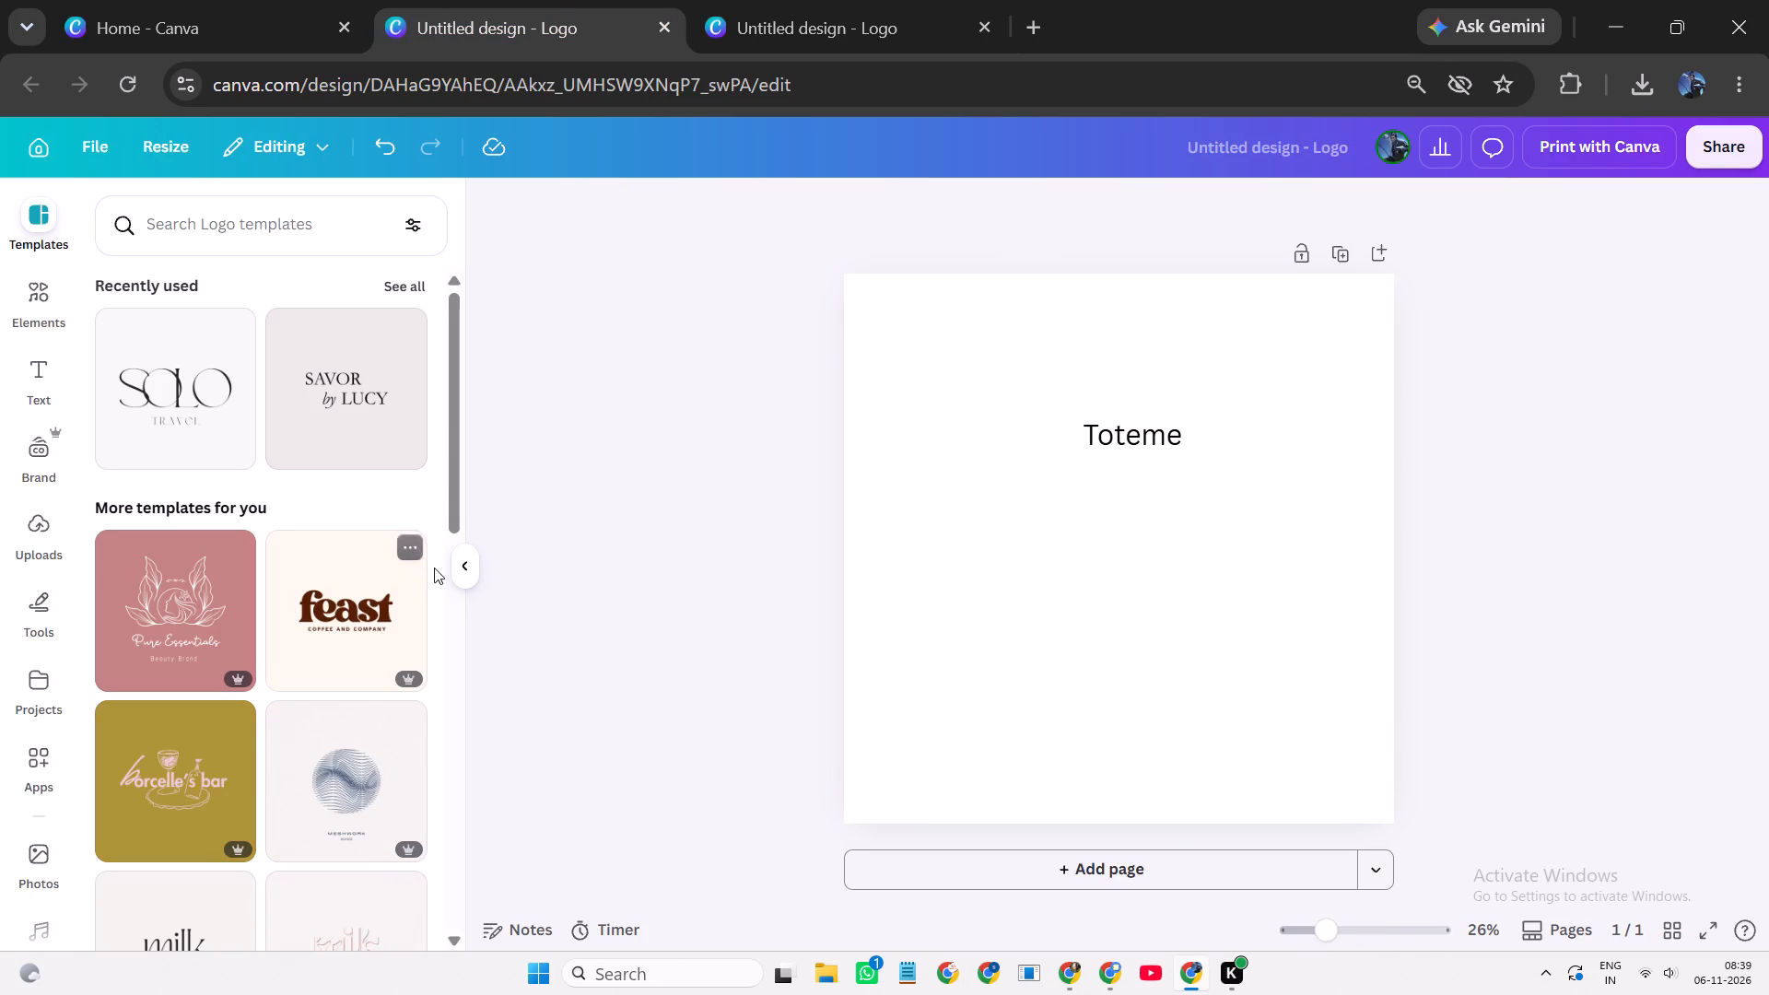
double_click(465, 565)
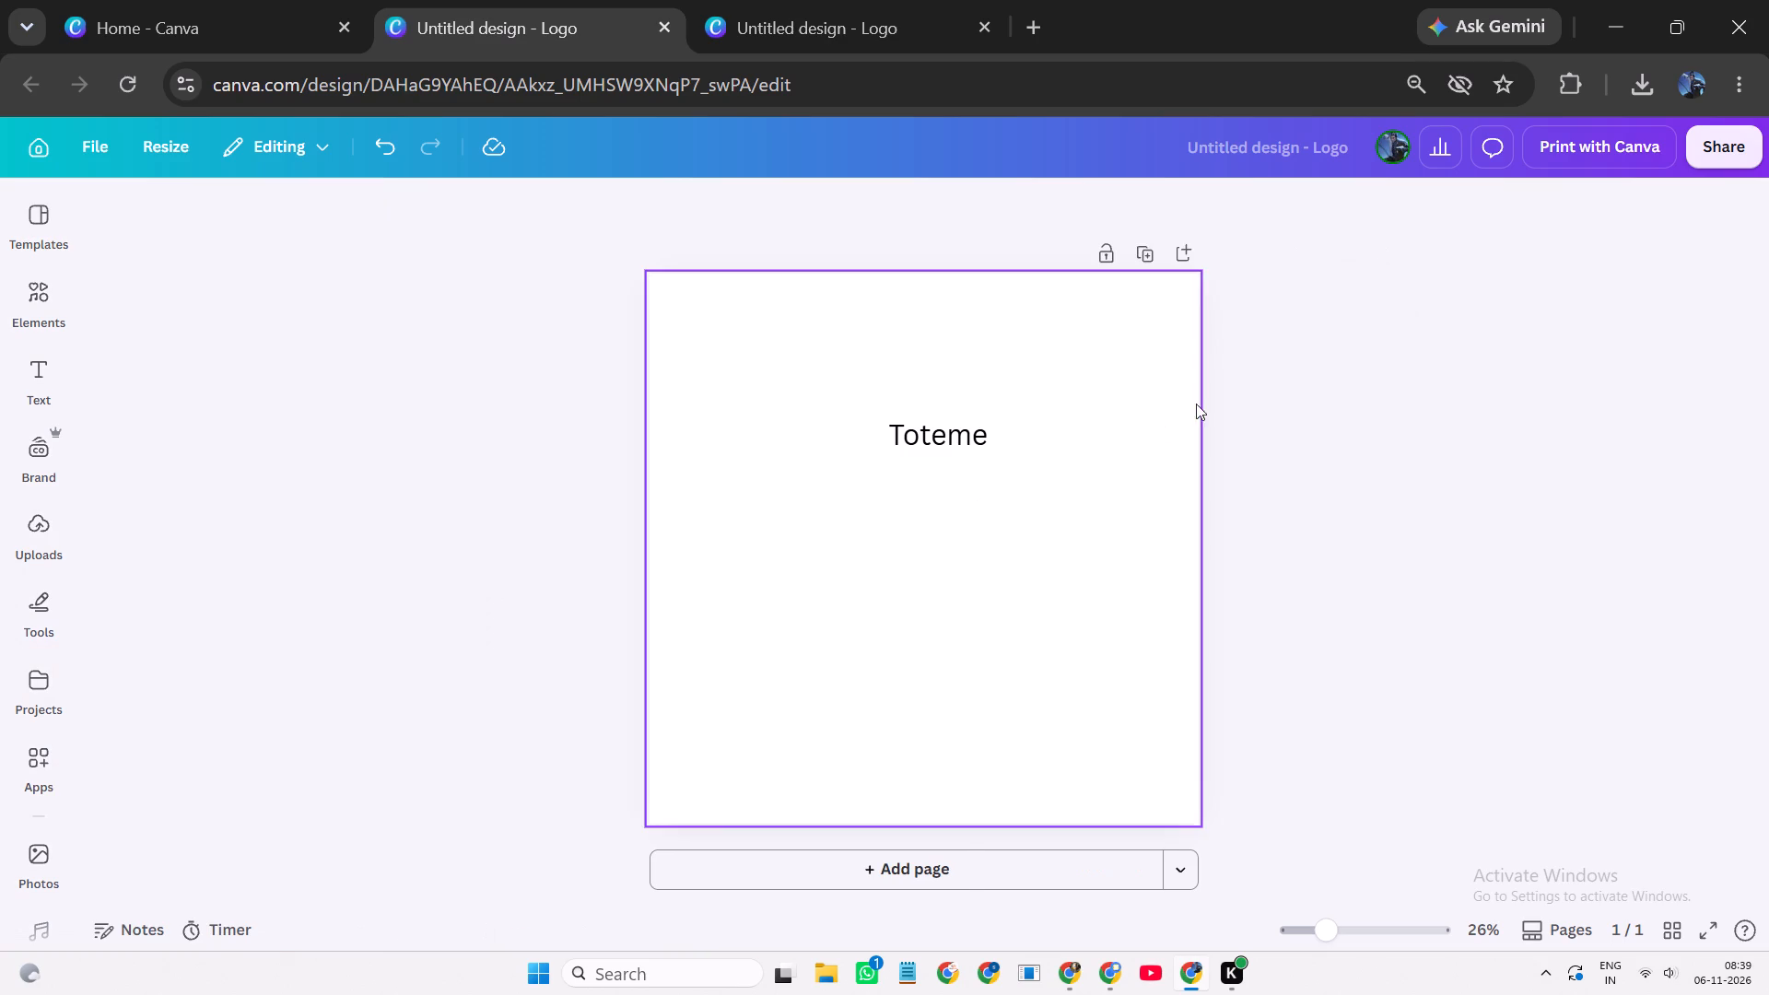
drag(978, 437, 977, 308)
click(1226, 393)
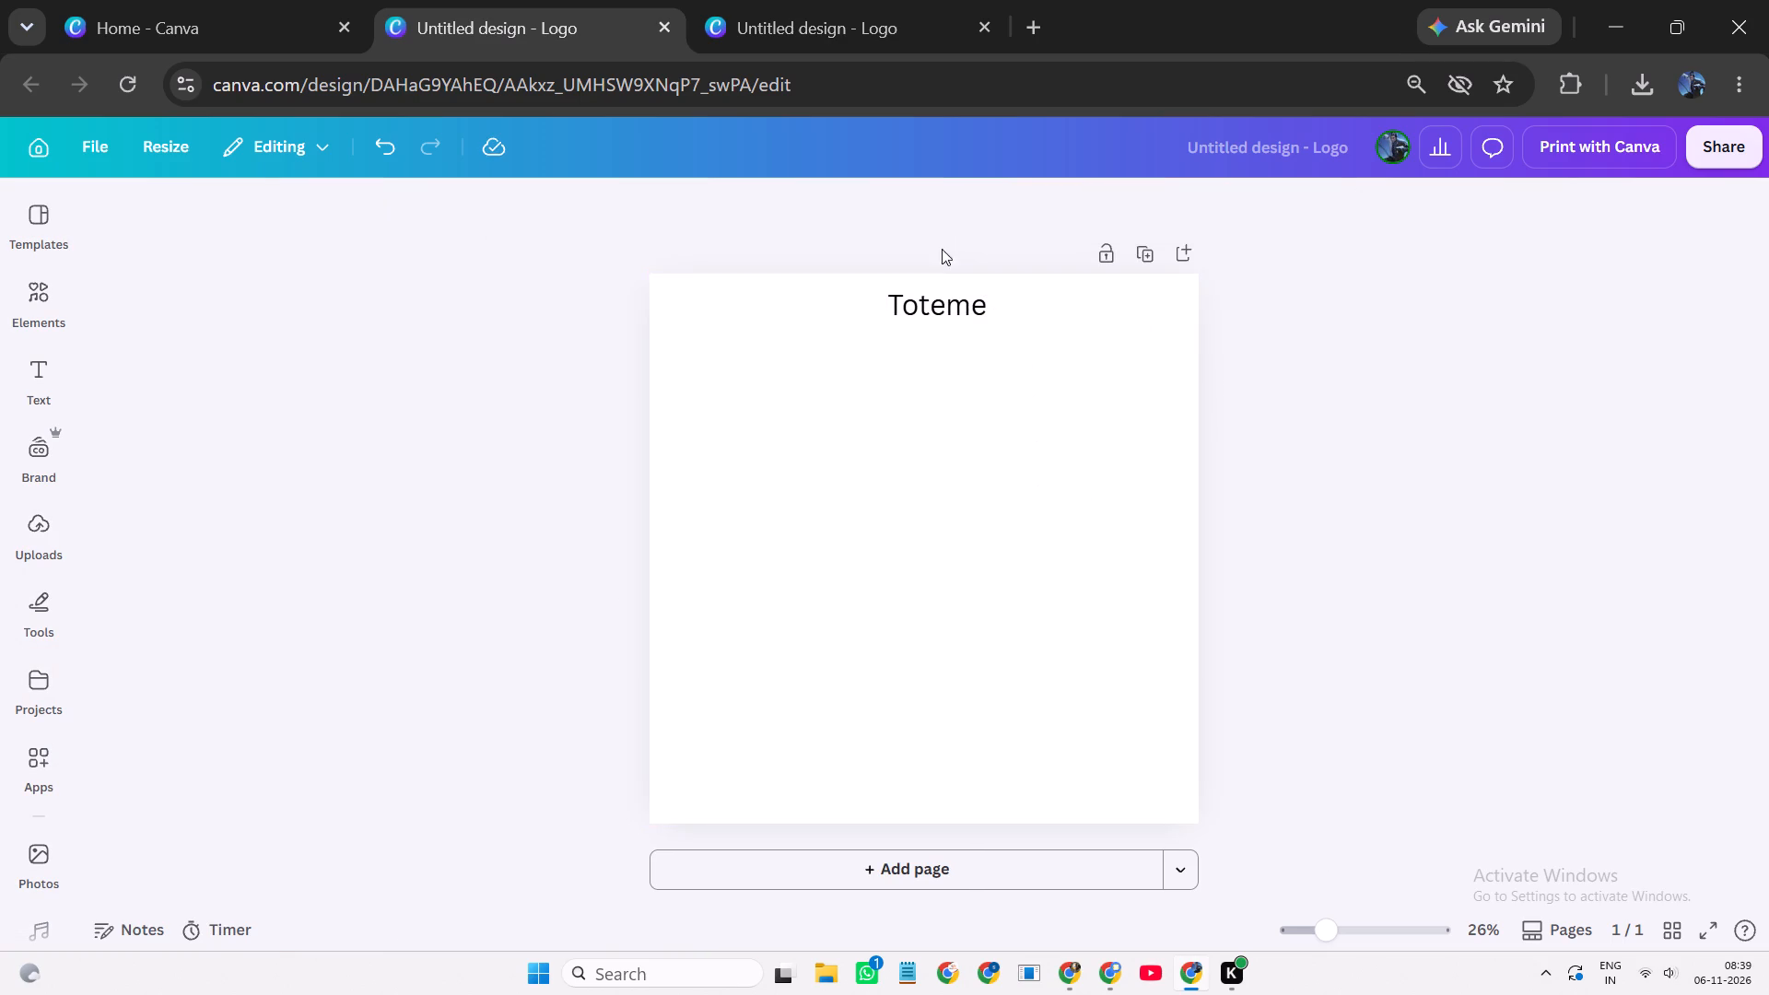
Add a heading reading "t", enlarge it to about size 381, and place it just left of the page centre.
click(9, 372)
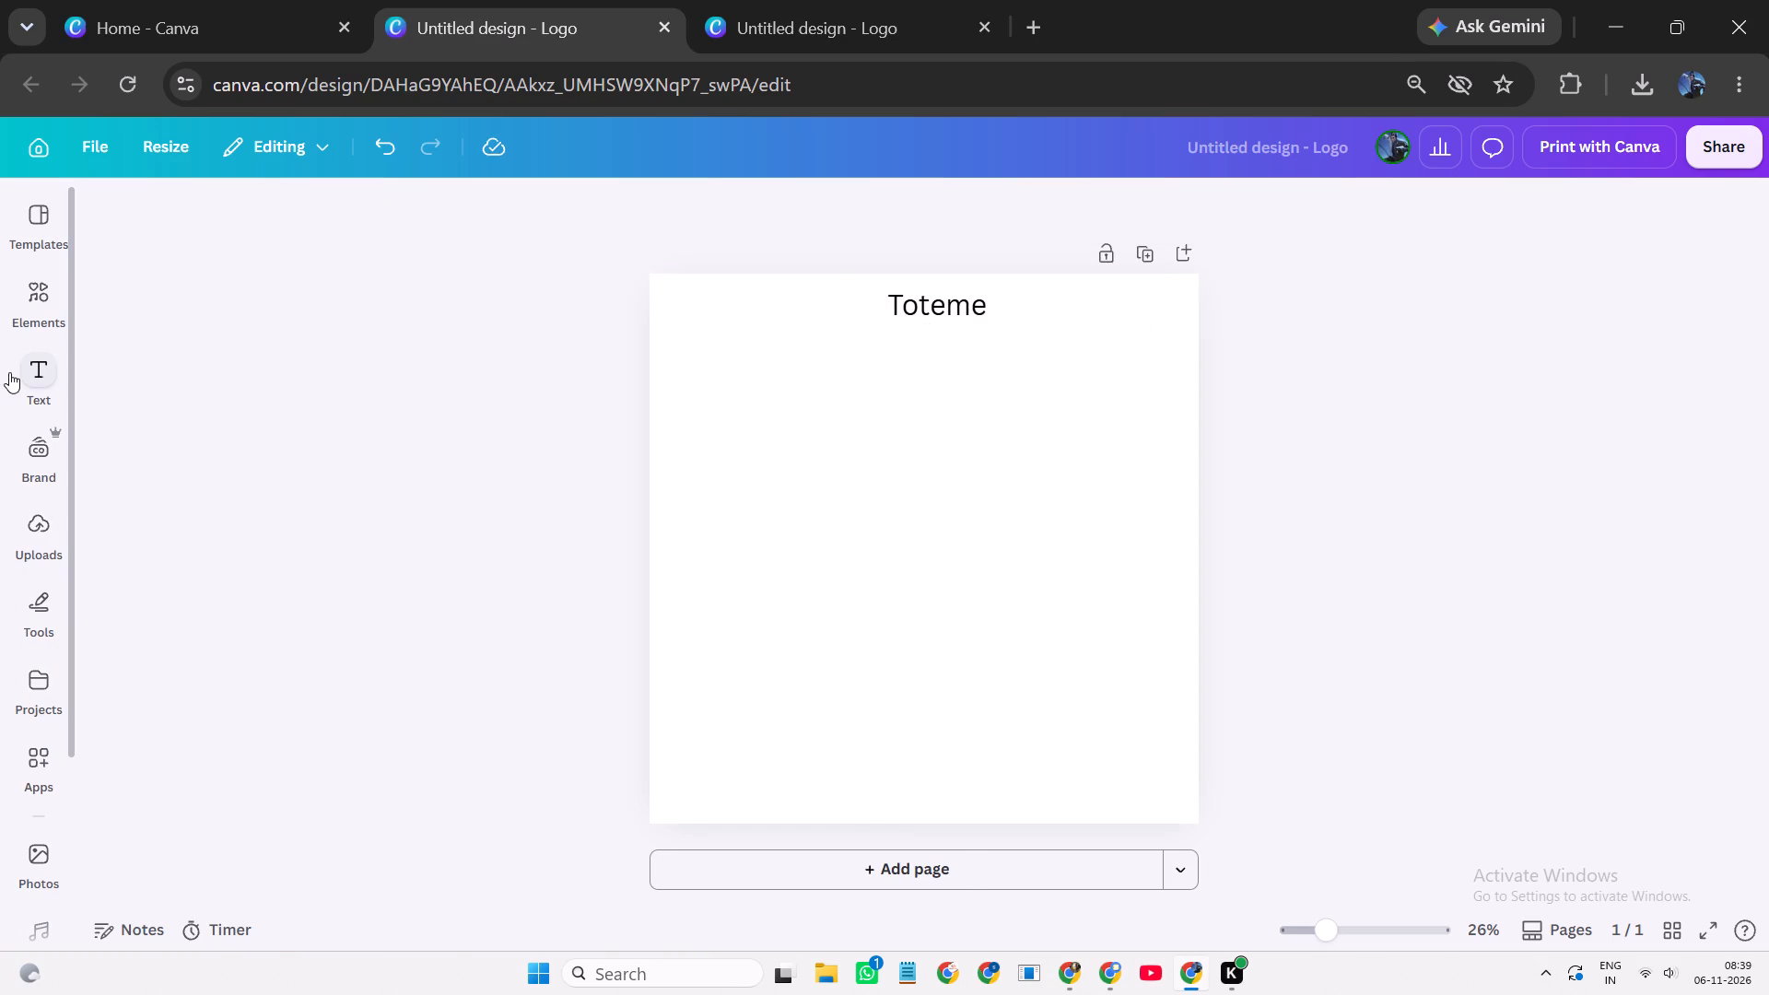
click(192, 537)
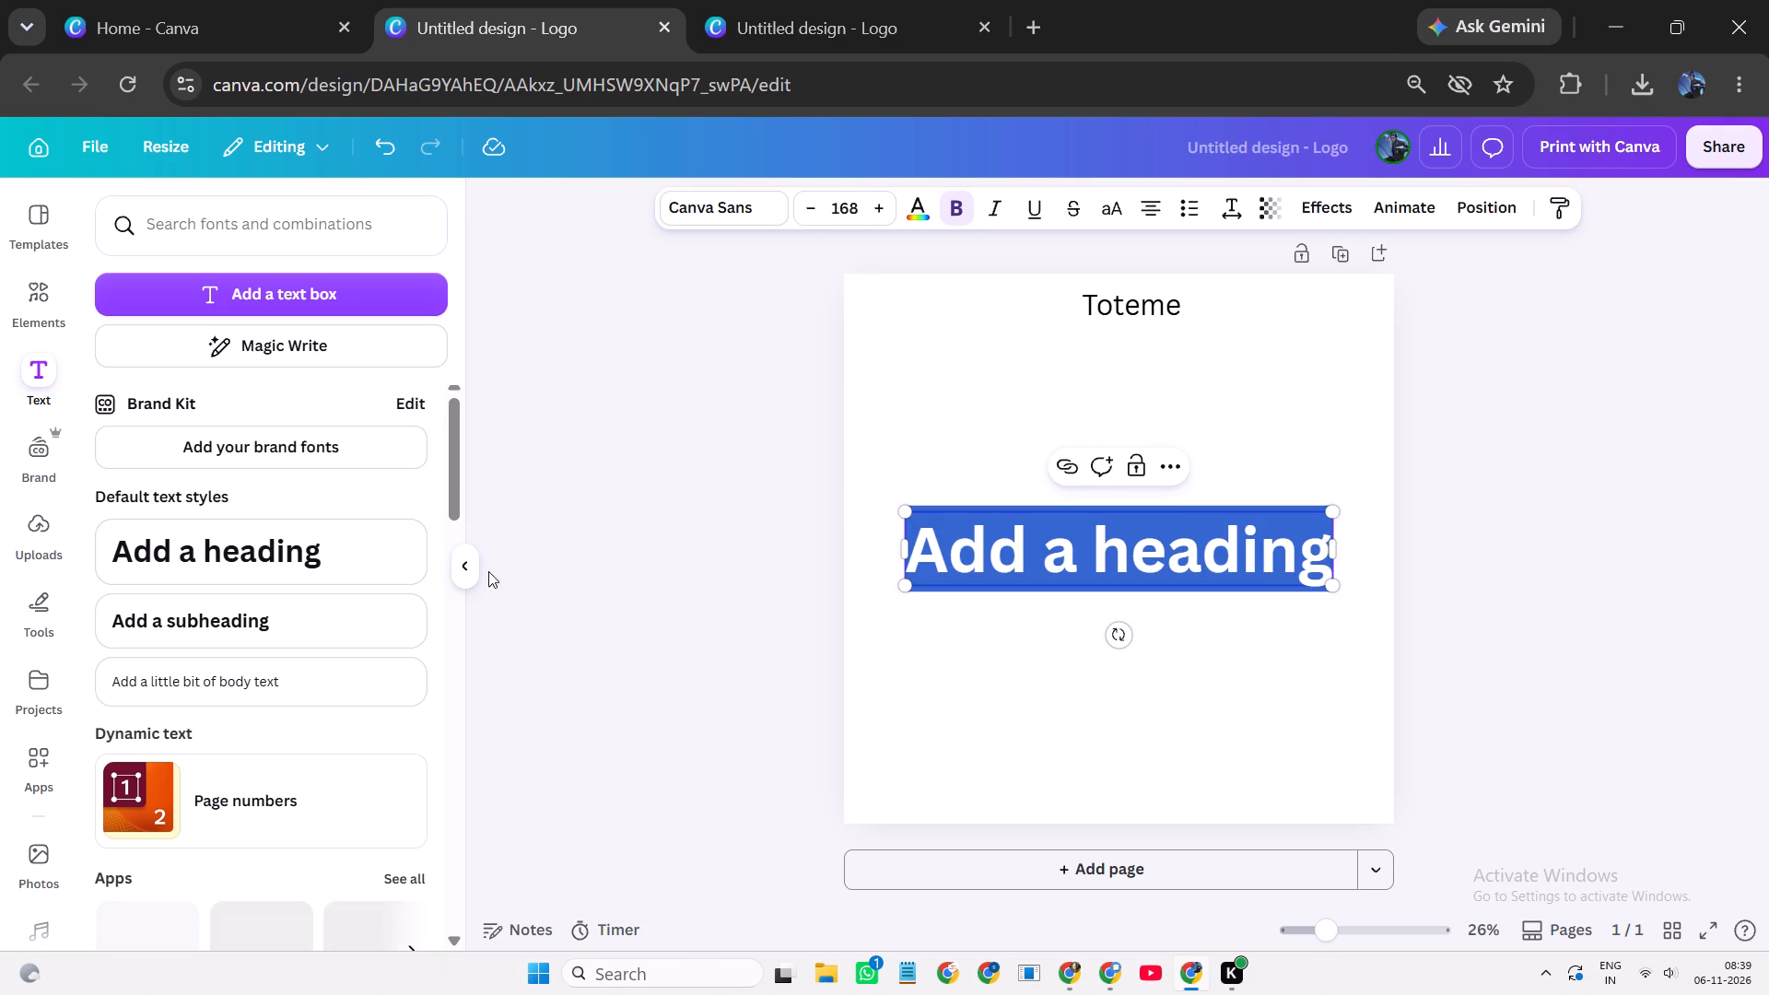
click(475, 575)
click(1134, 569)
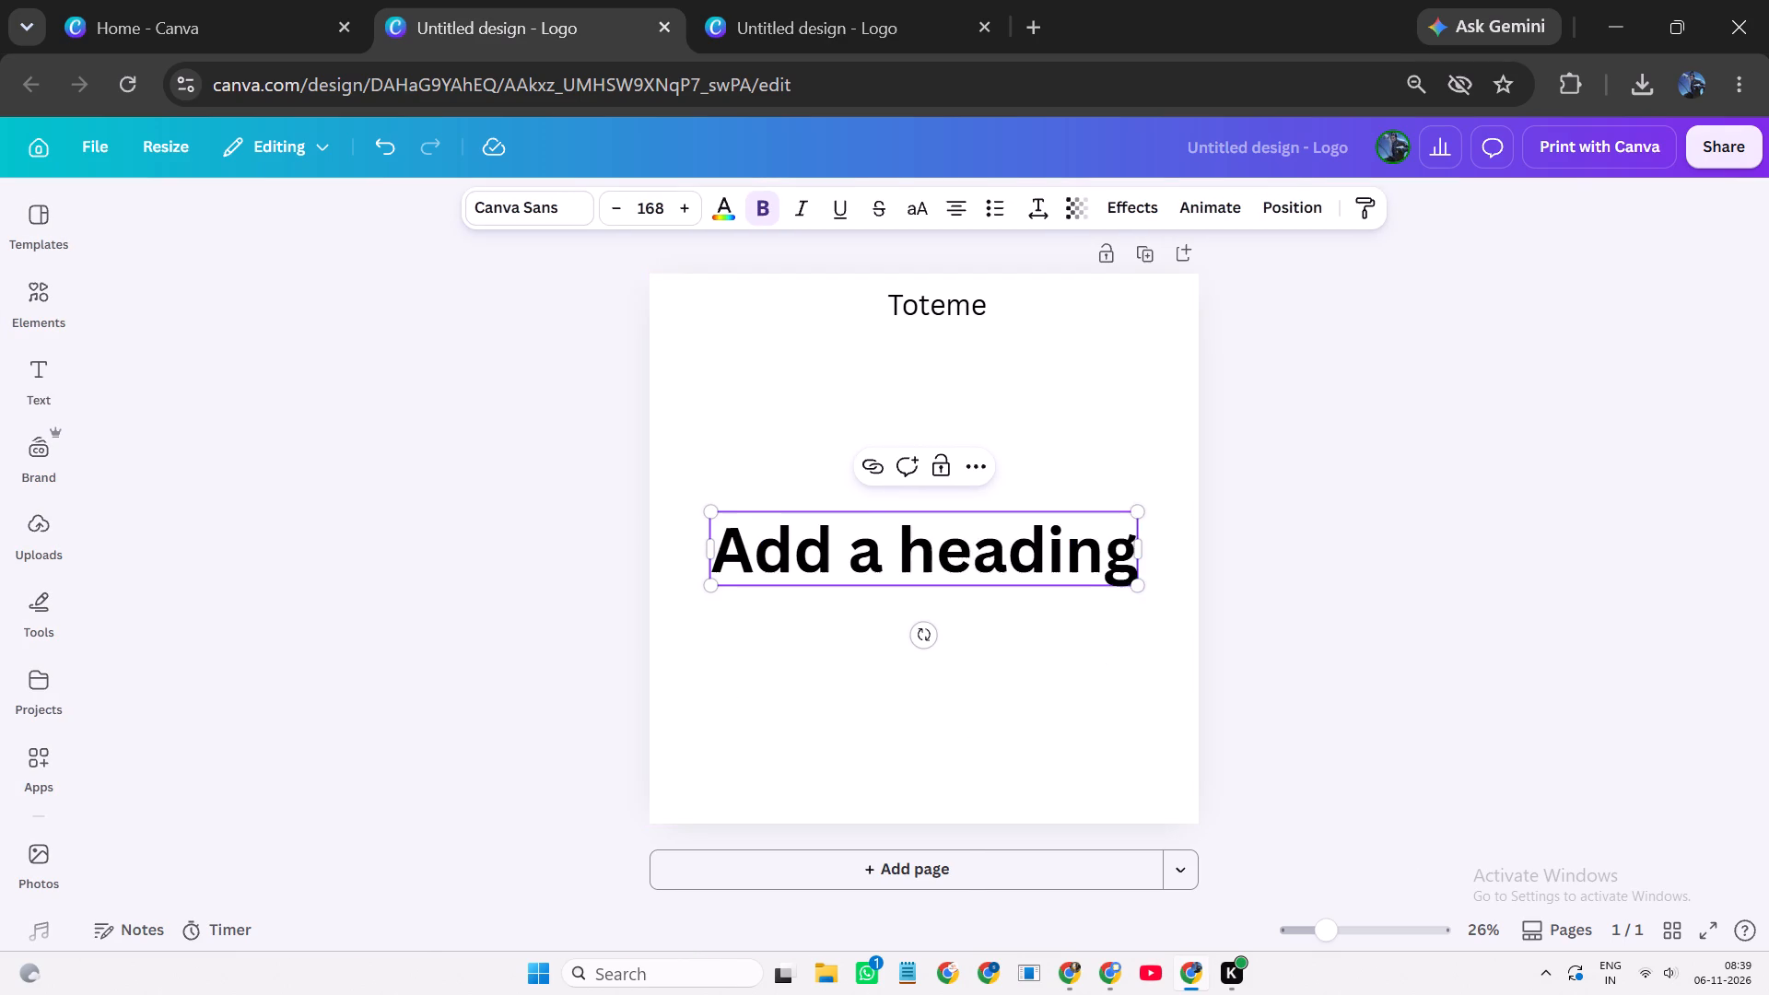
drag(1134, 569, 745, 533)
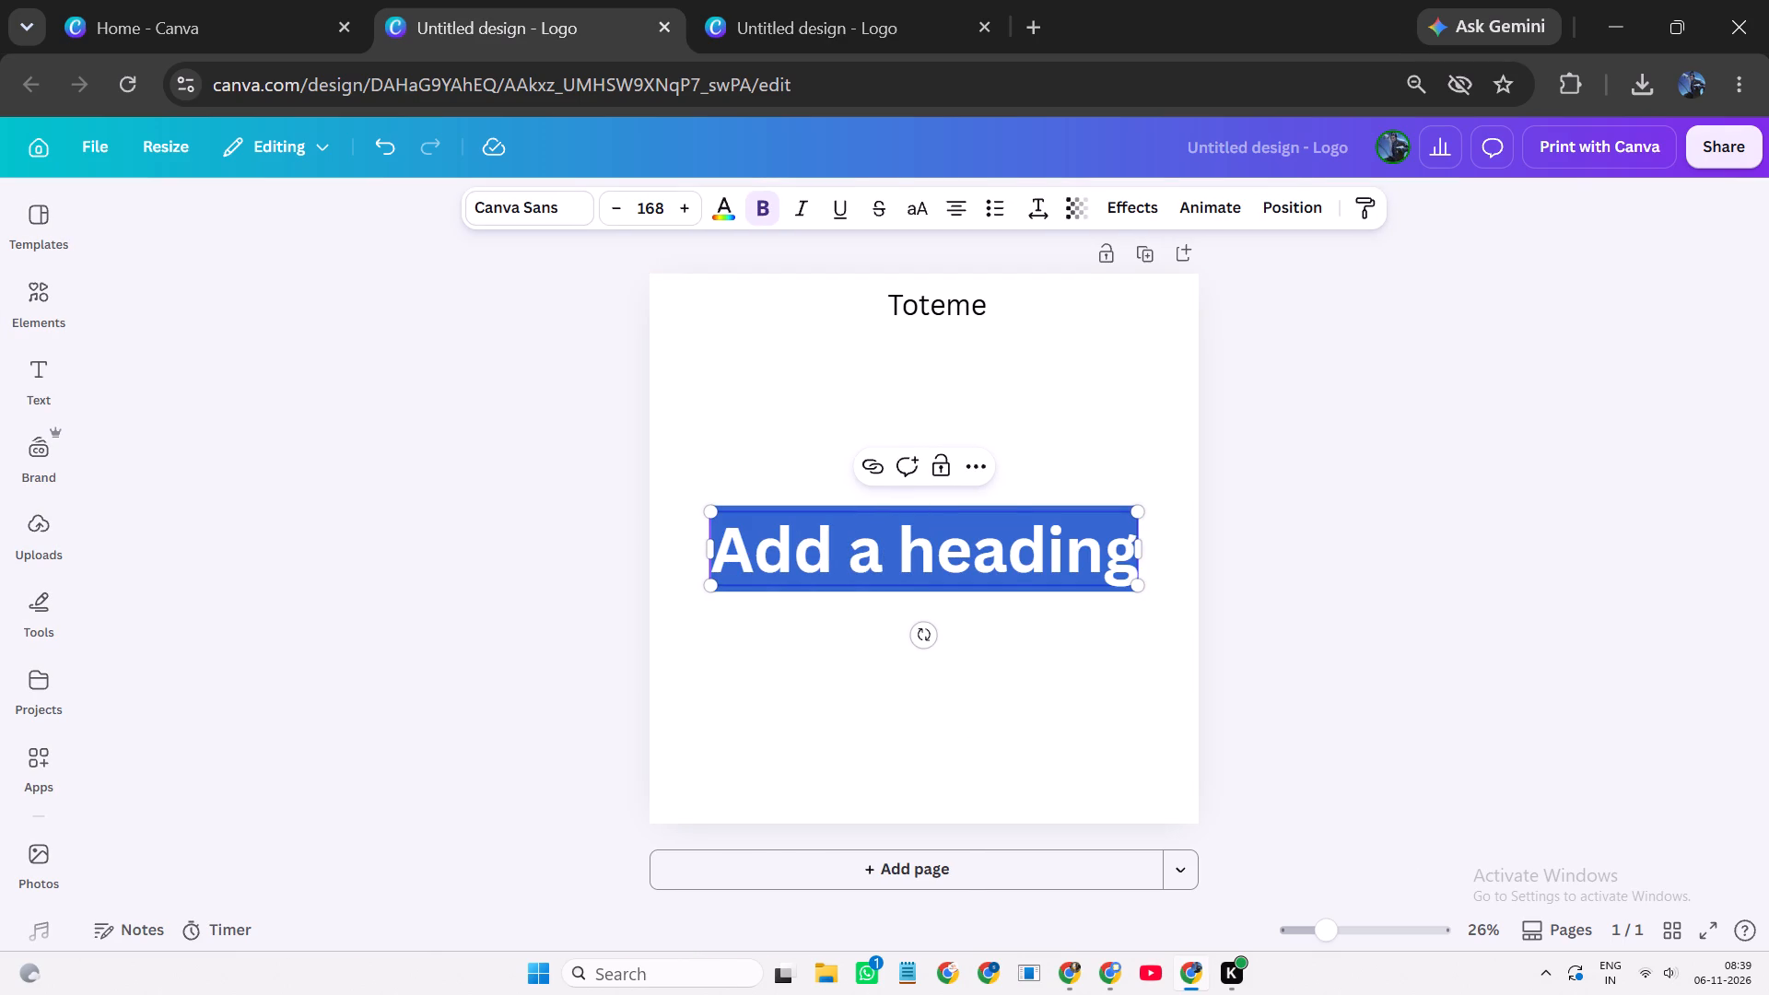
key(t)
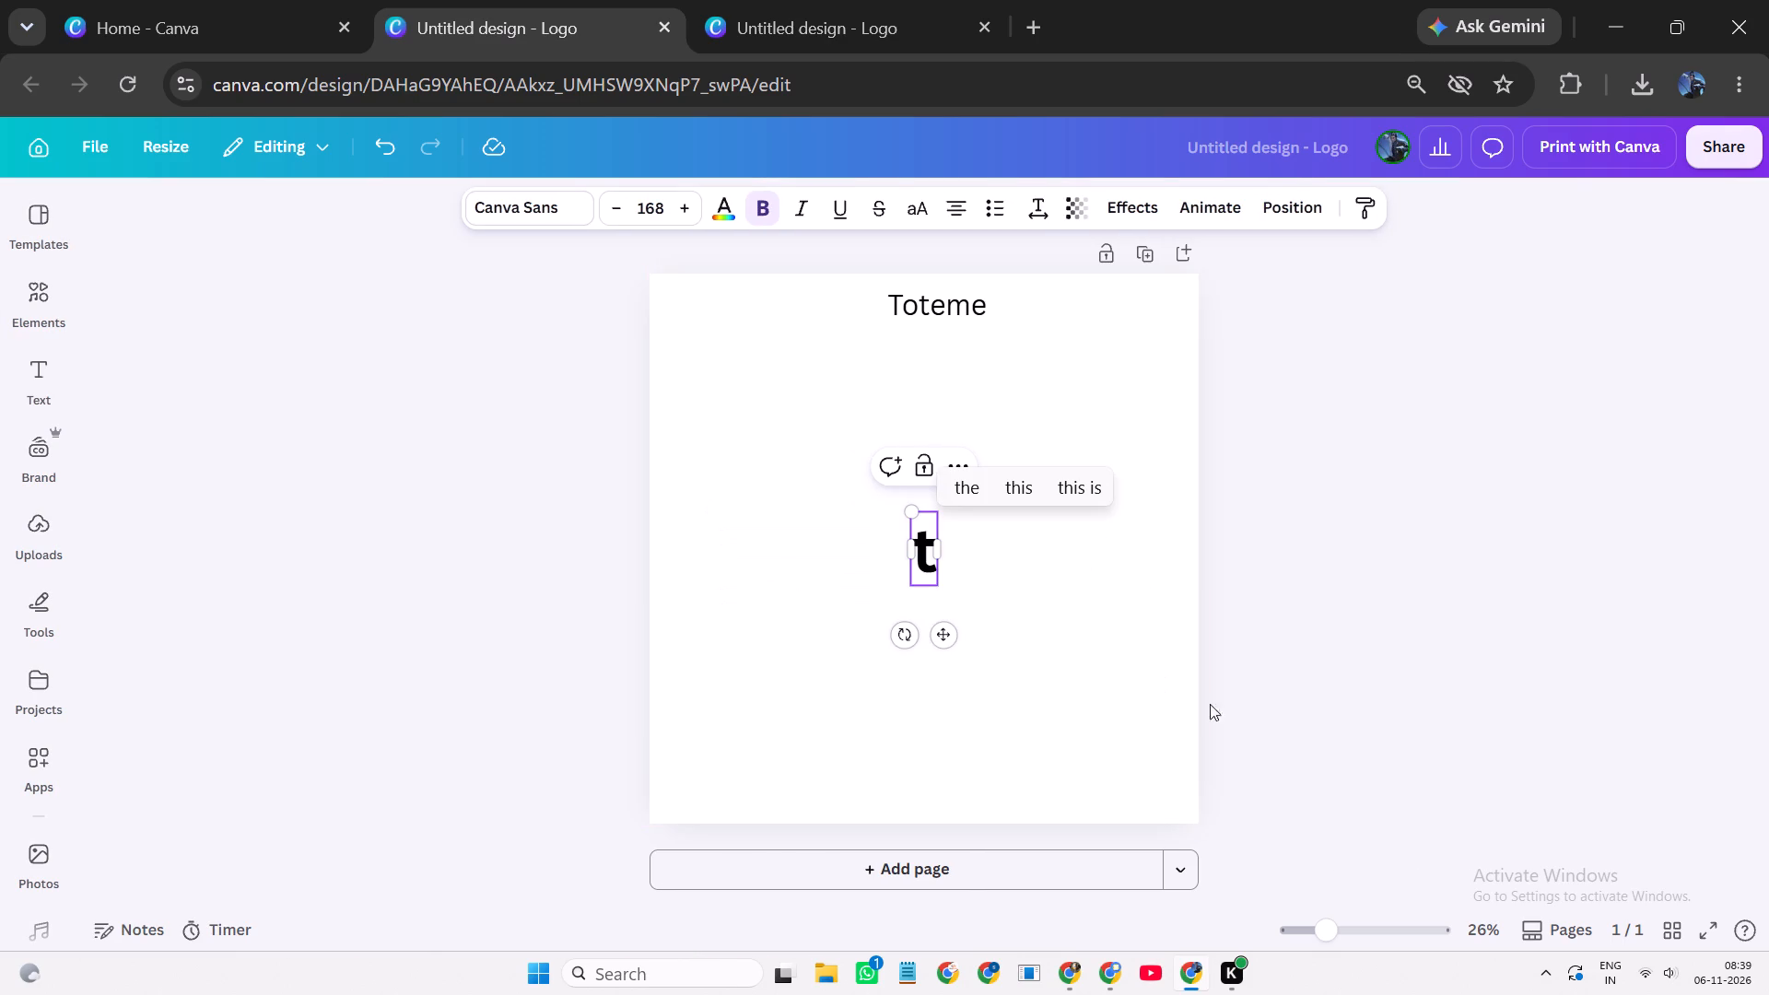
click(1097, 629)
click(916, 560)
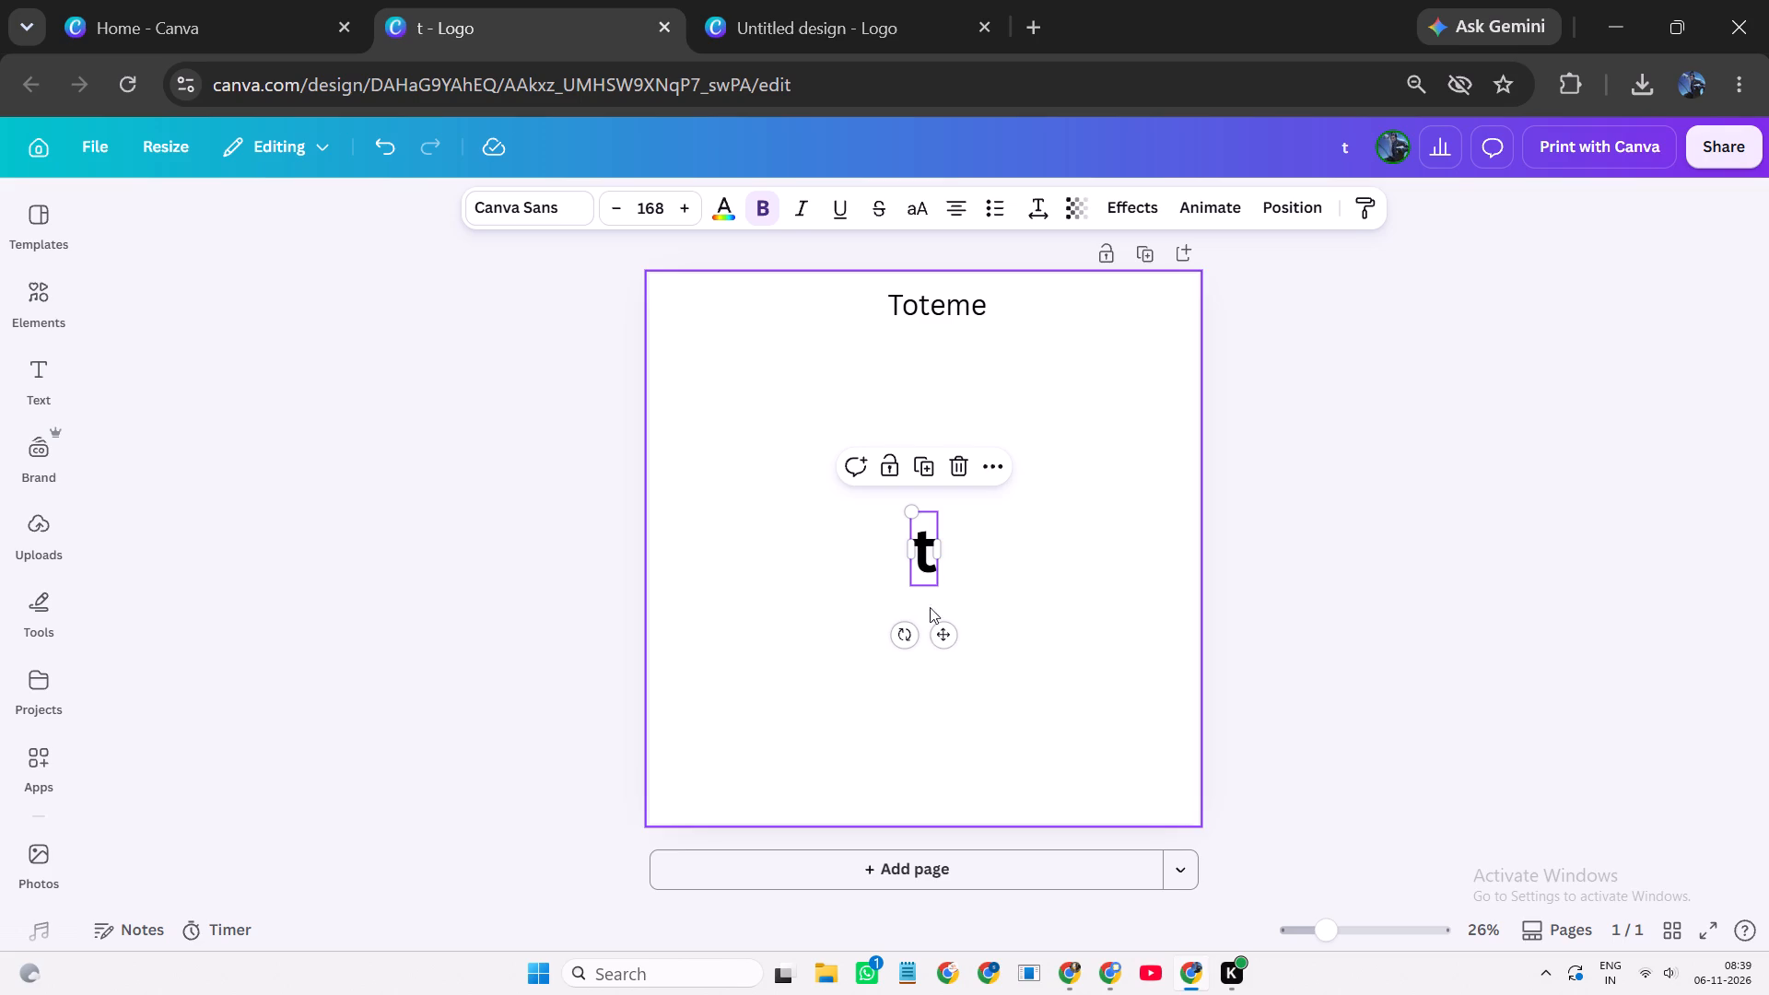
drag(915, 508, 847, 427)
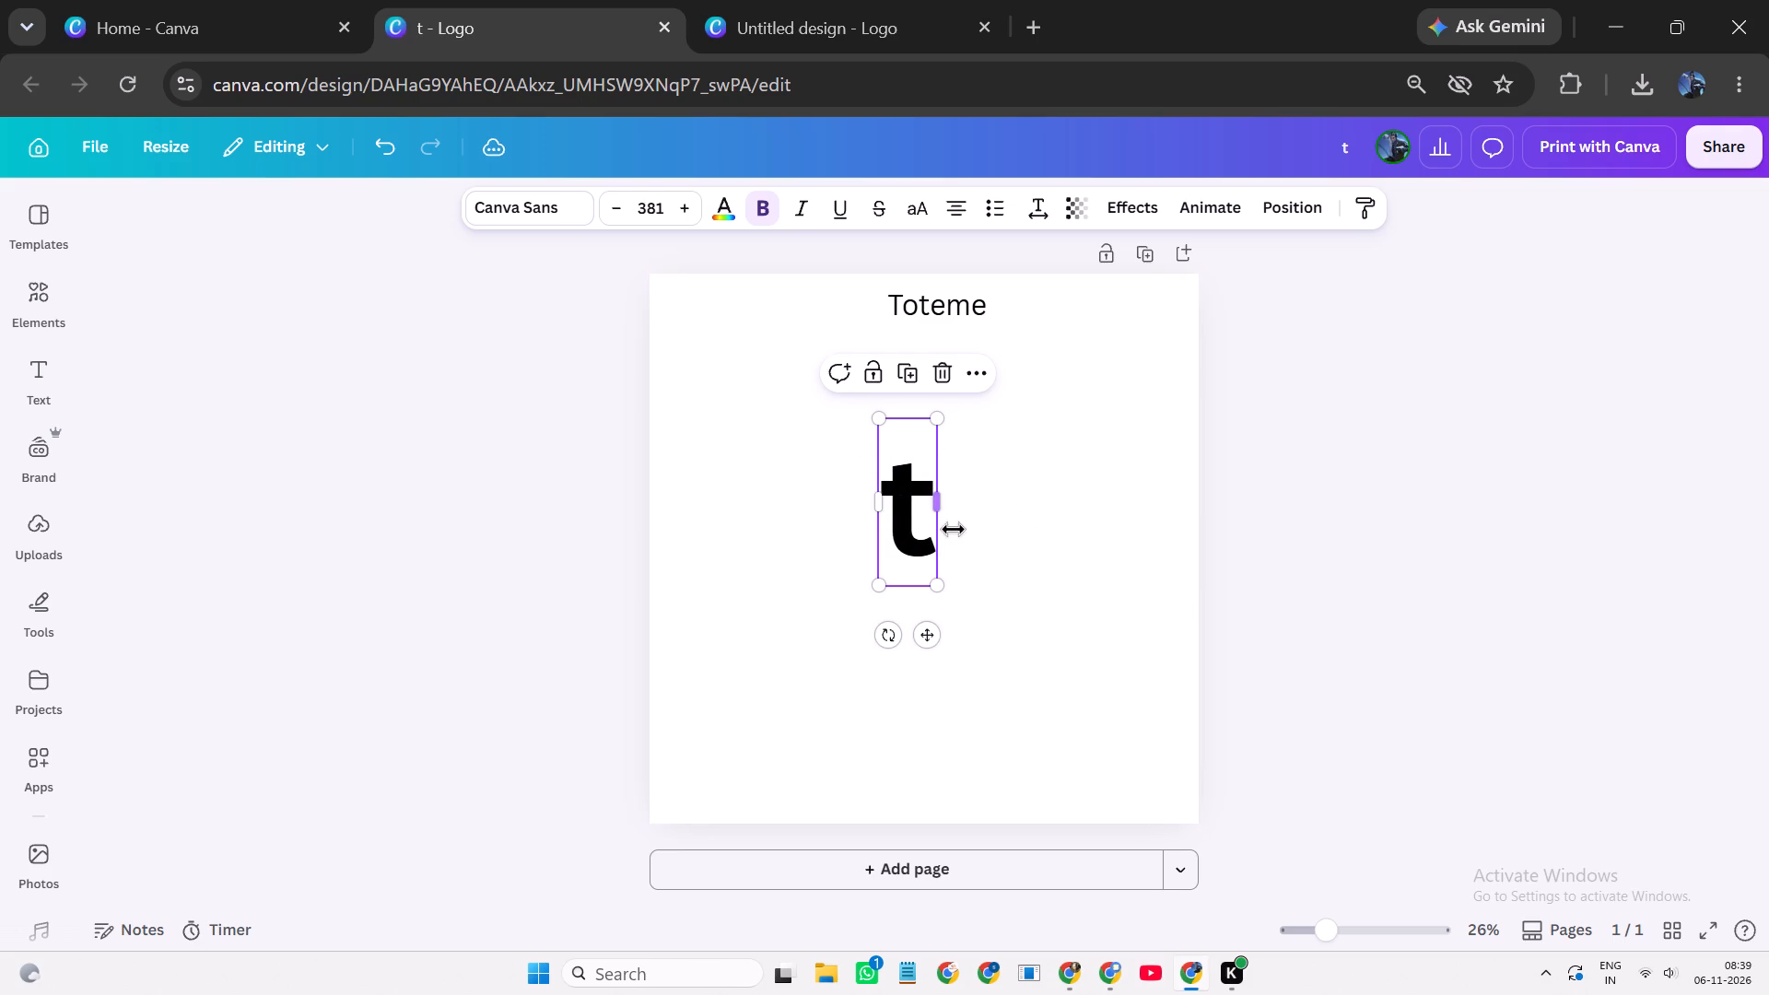
drag(923, 544, 913, 575)
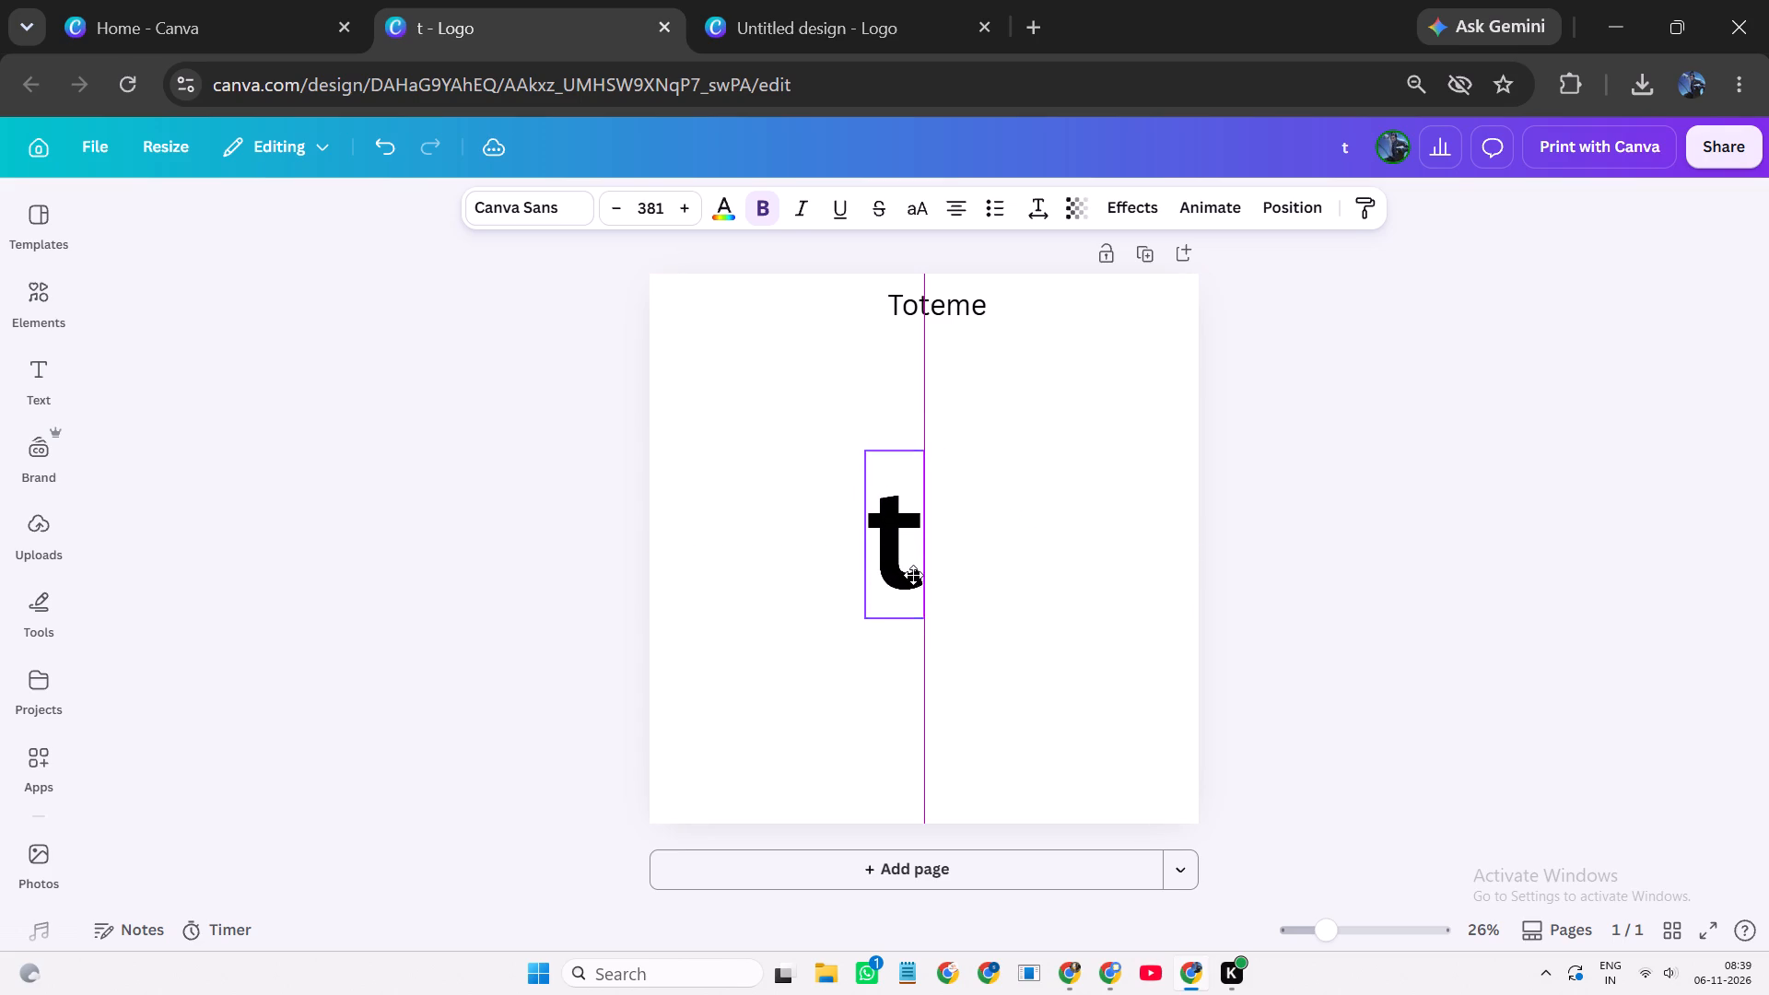
drag(913, 575, 898, 572)
Duplicate the letter t, change the copy to "o", and place it to the right of the t.
click(885, 401)
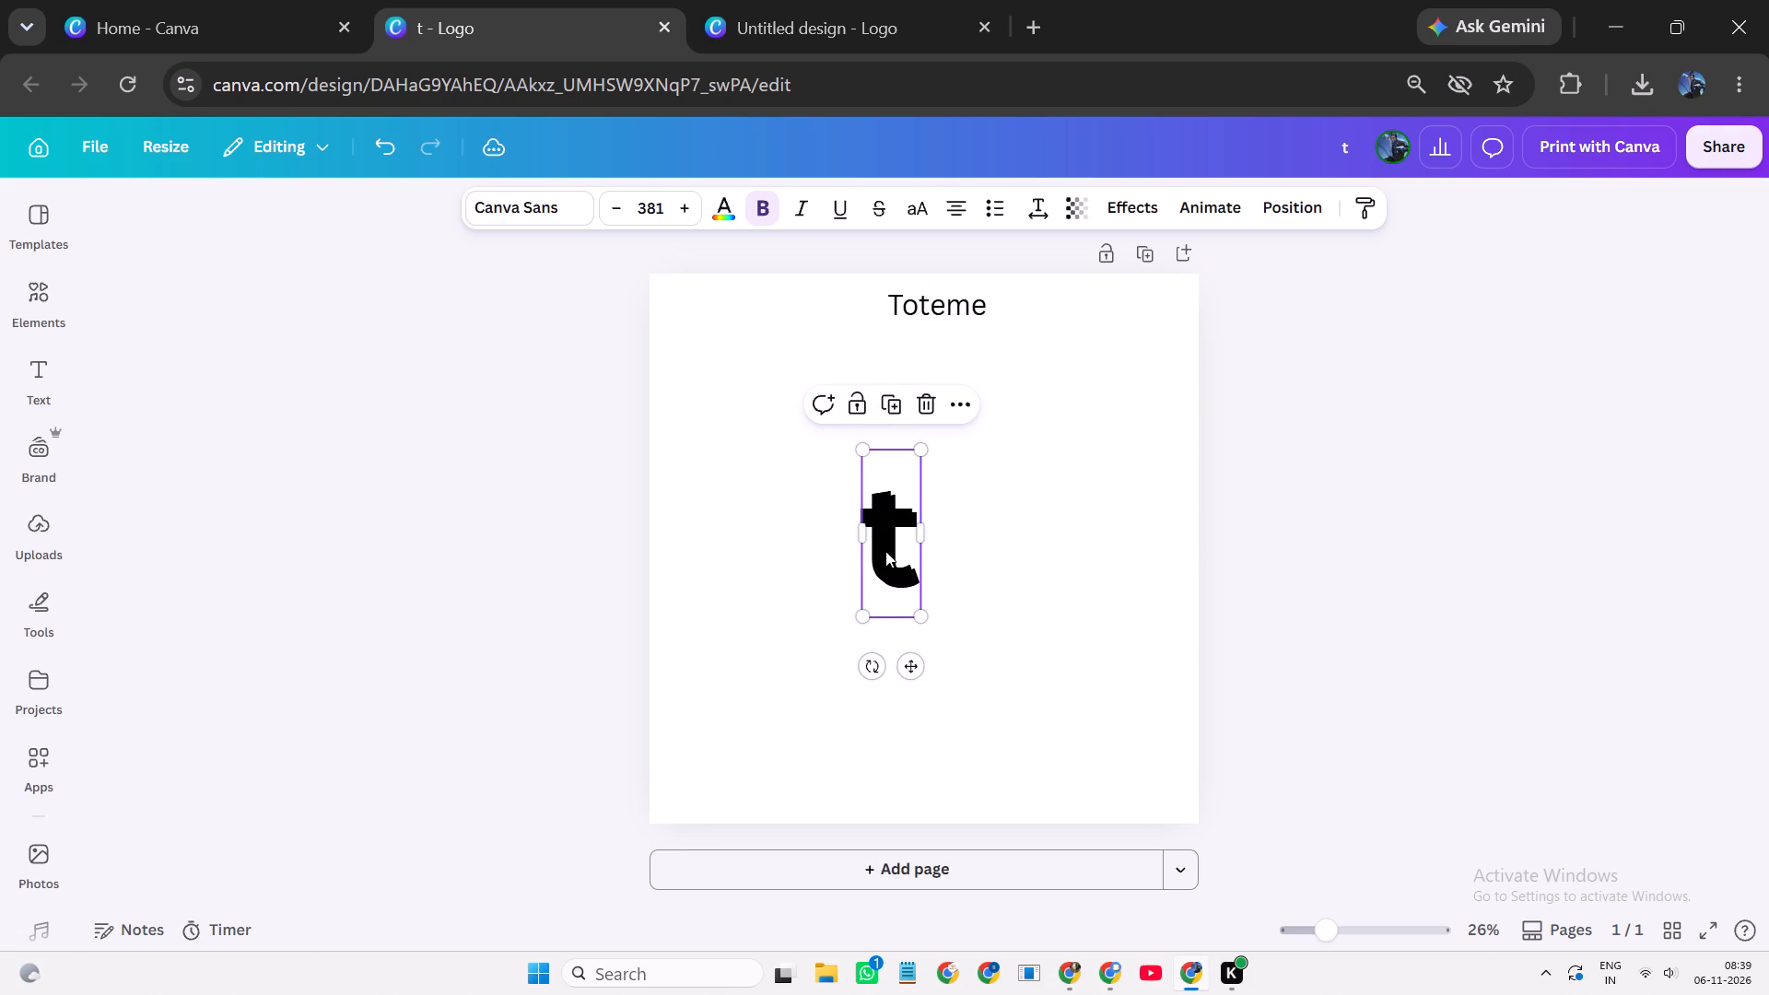
drag(885, 551, 989, 584)
click(989, 584)
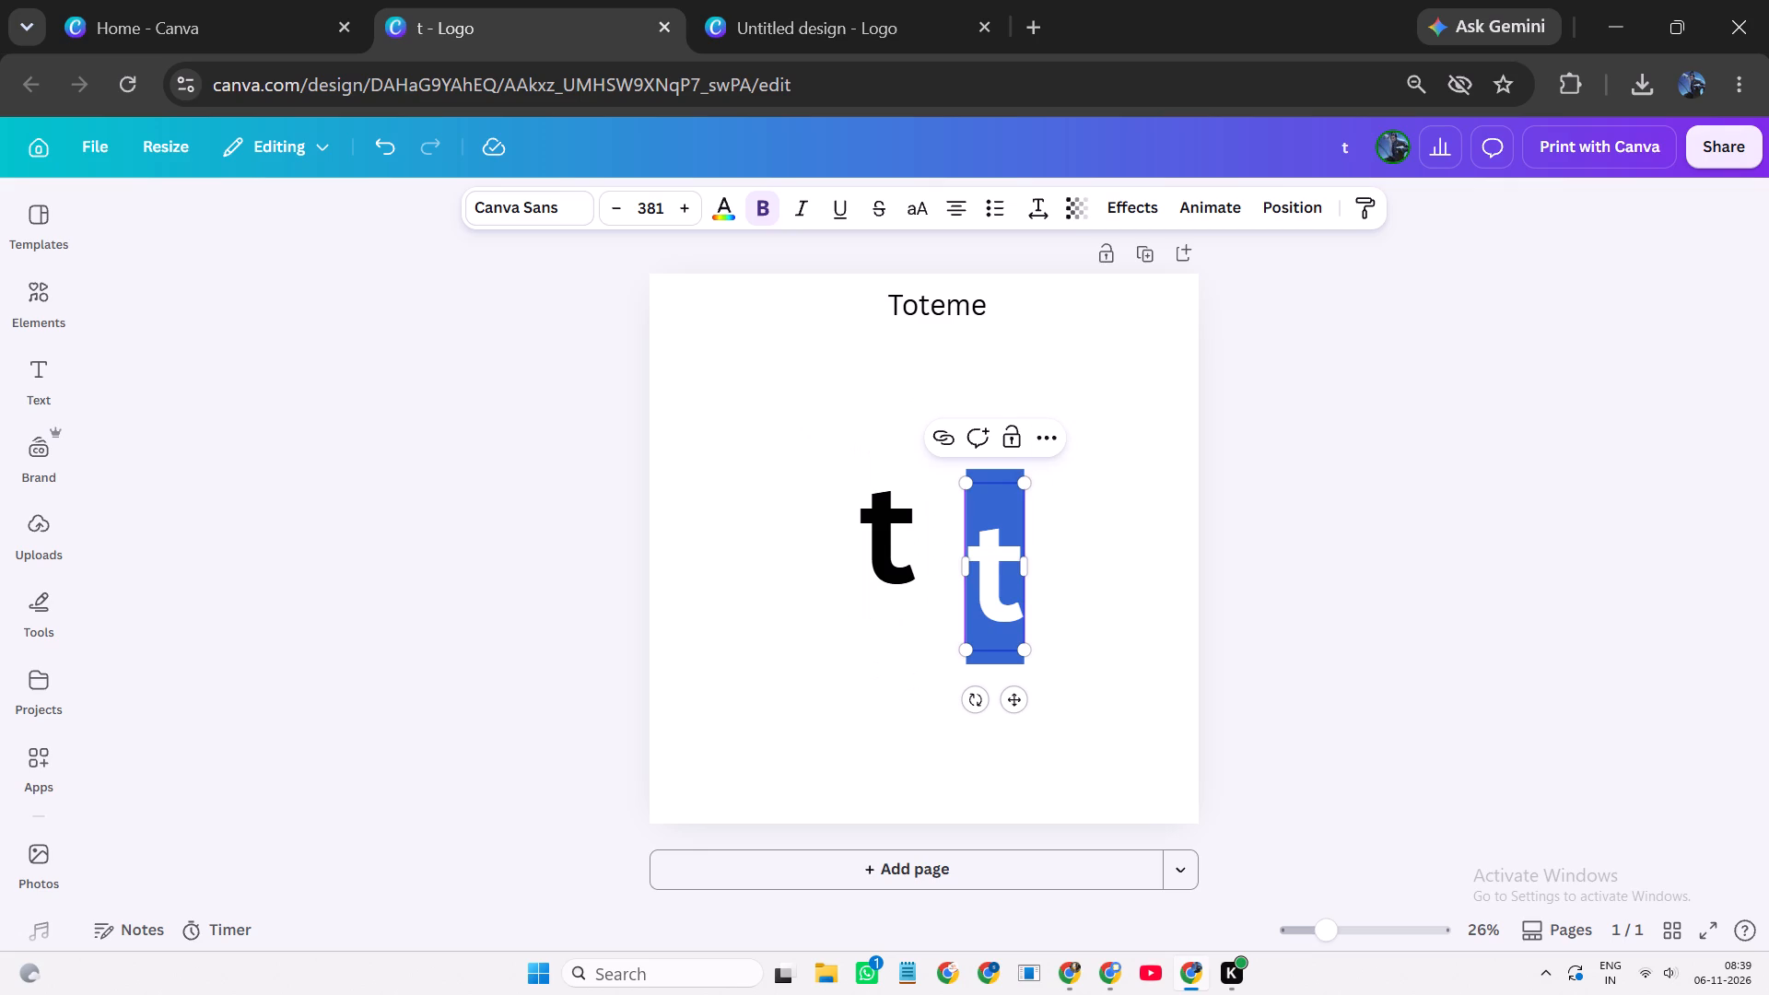
key(o)
drag(1002, 603, 984, 521)
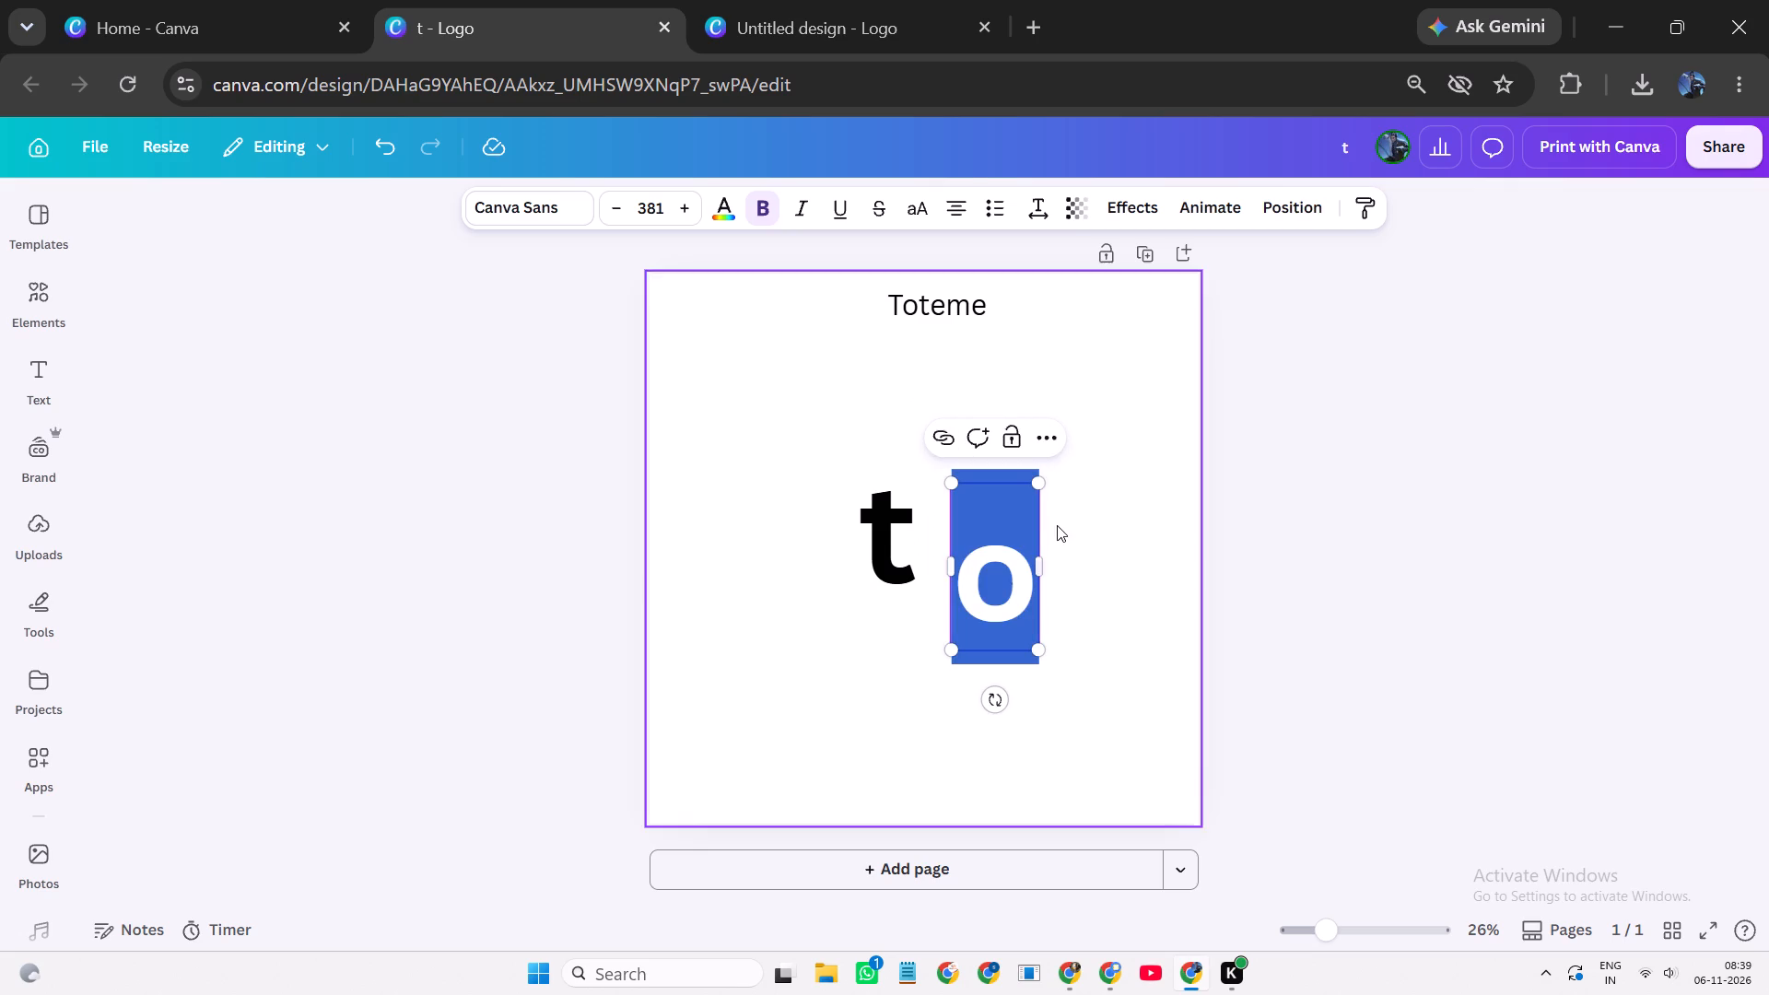
click(1057, 525)
drag(1015, 570, 996, 518)
Duplicate the letter o, move the copy to the lower part of the page, and change it to "t".
click(988, 390)
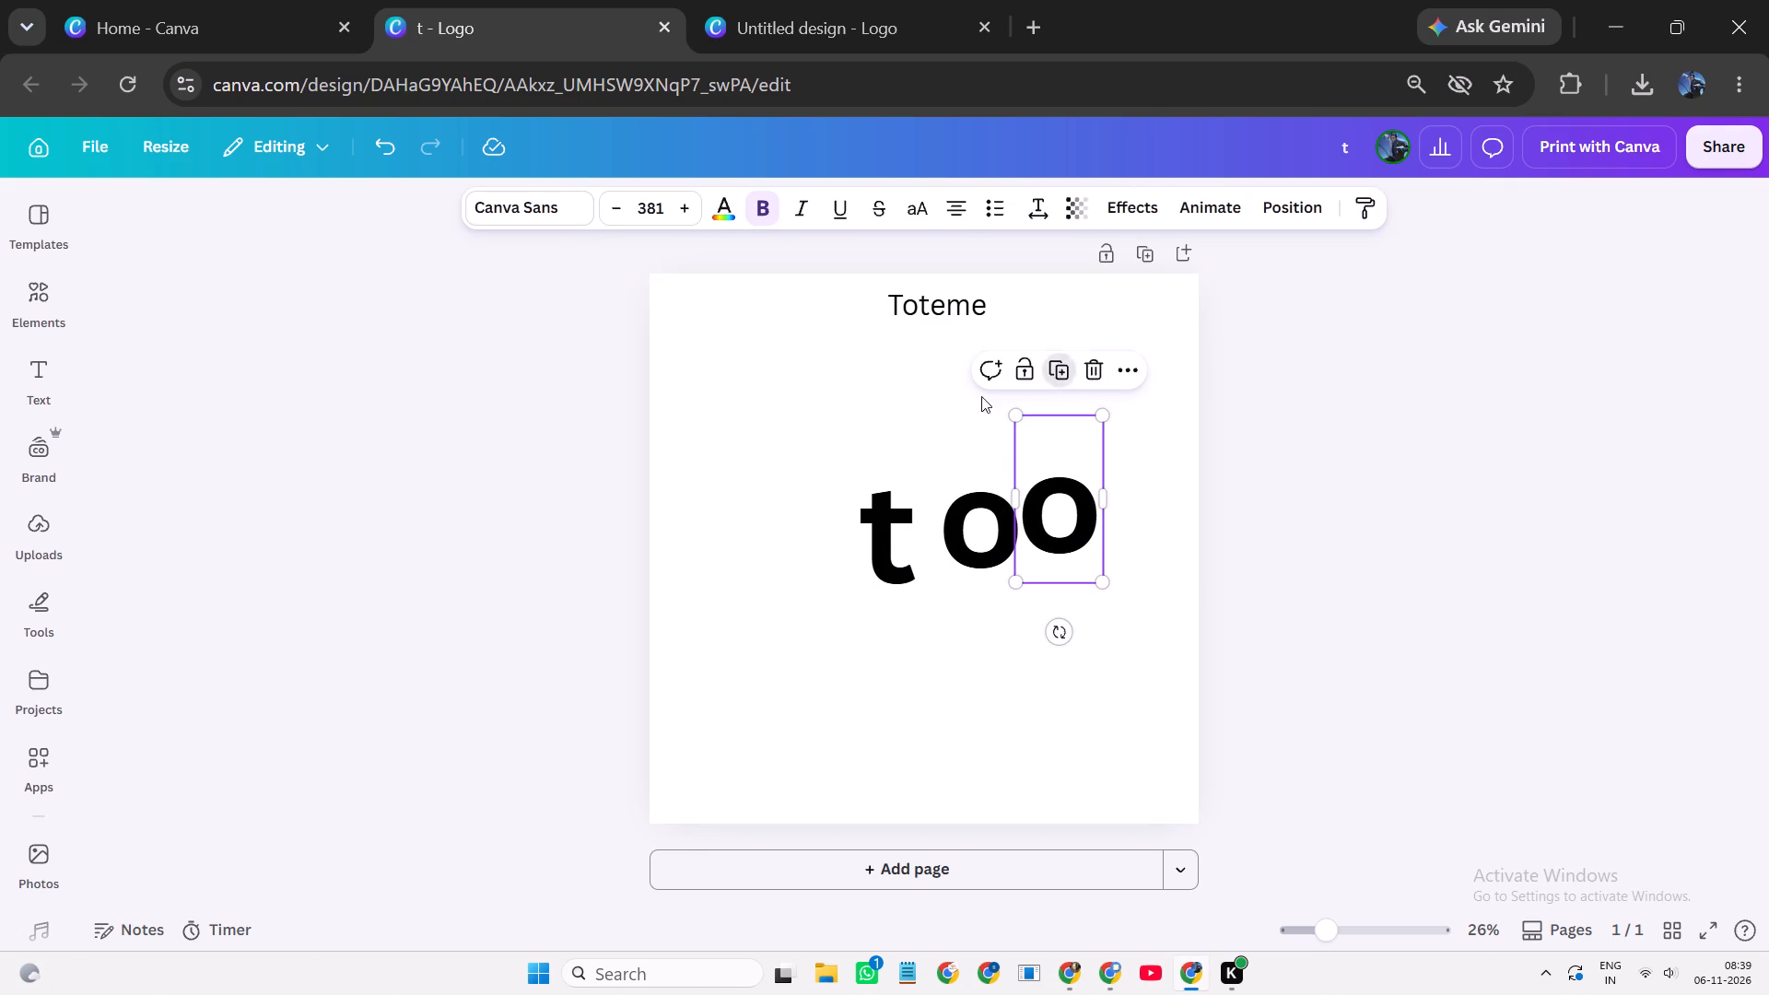
drag(1068, 543, 1057, 587)
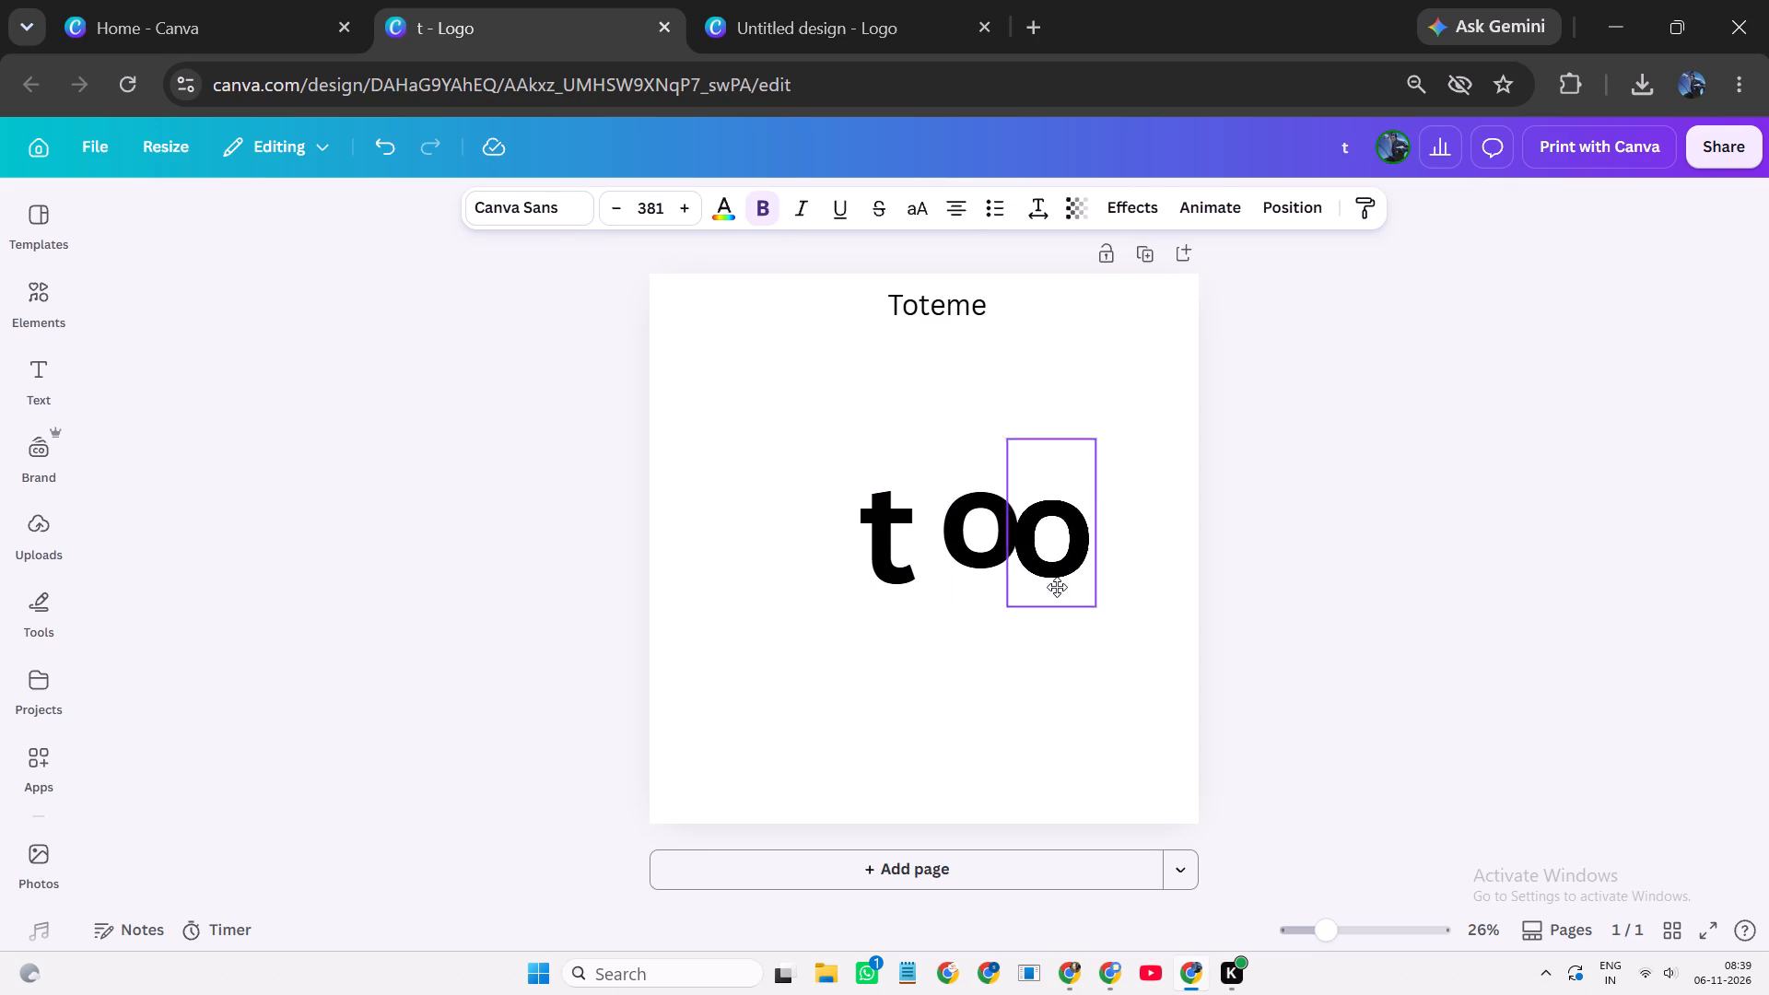
drag(1057, 587, 1044, 723)
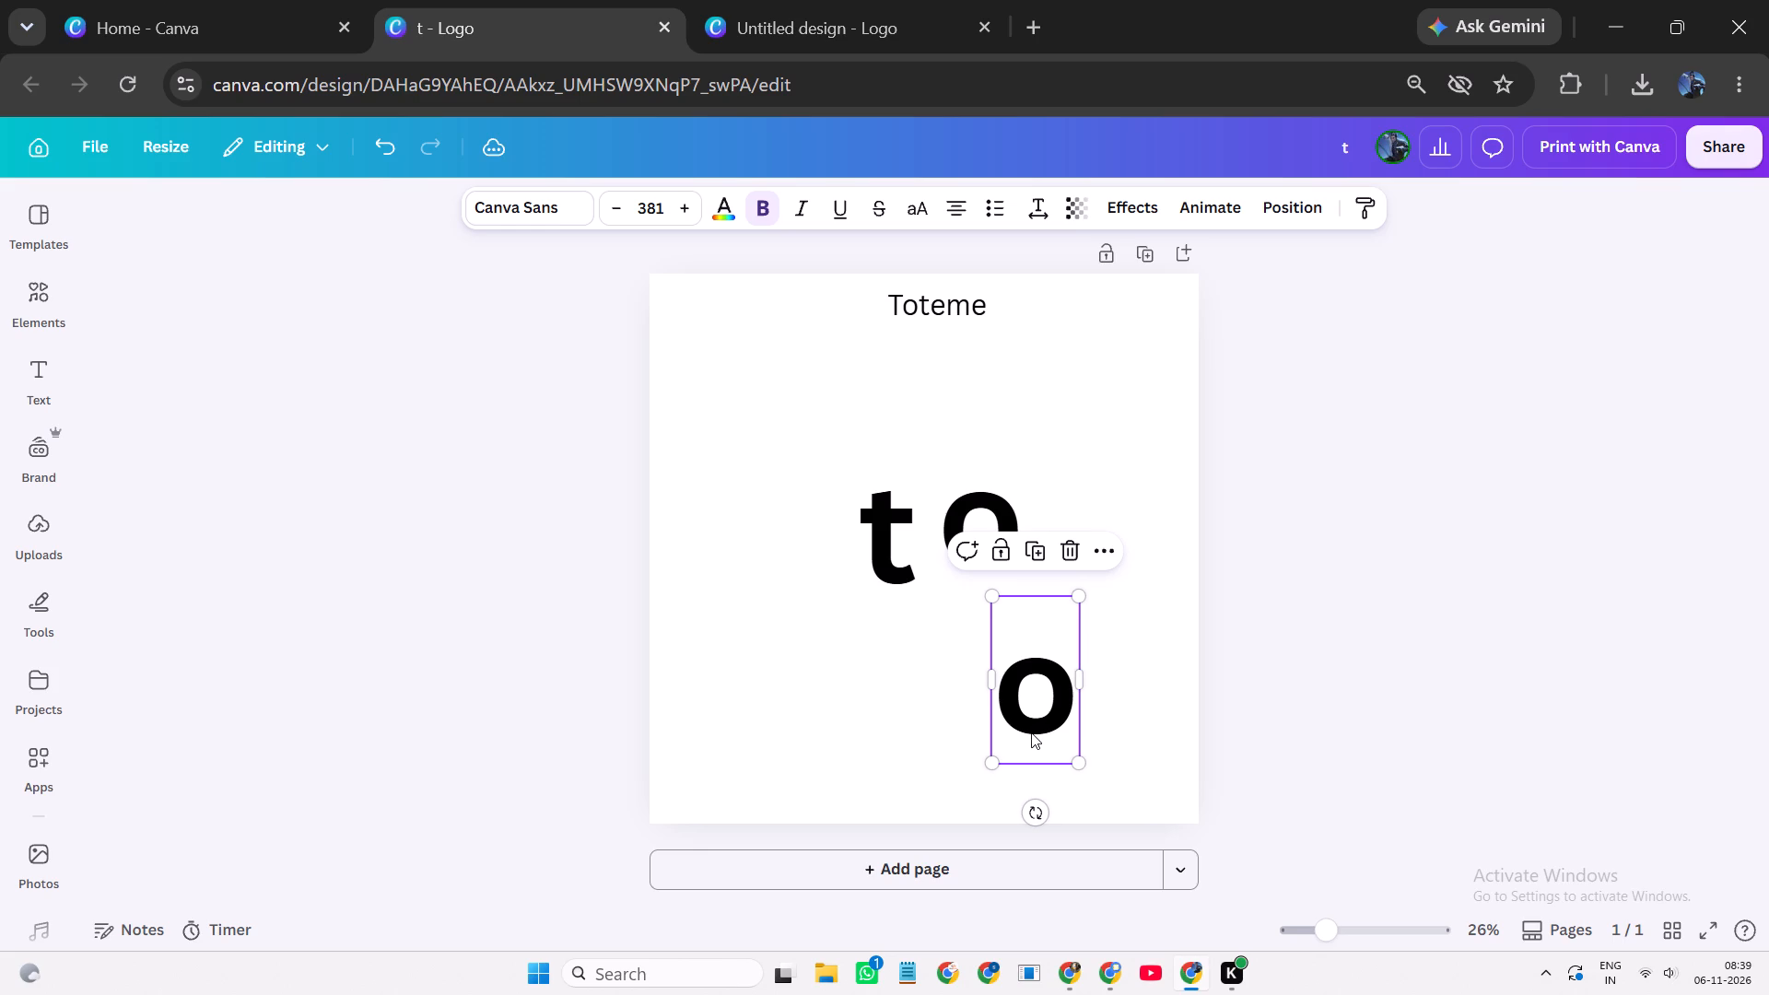
key(t)
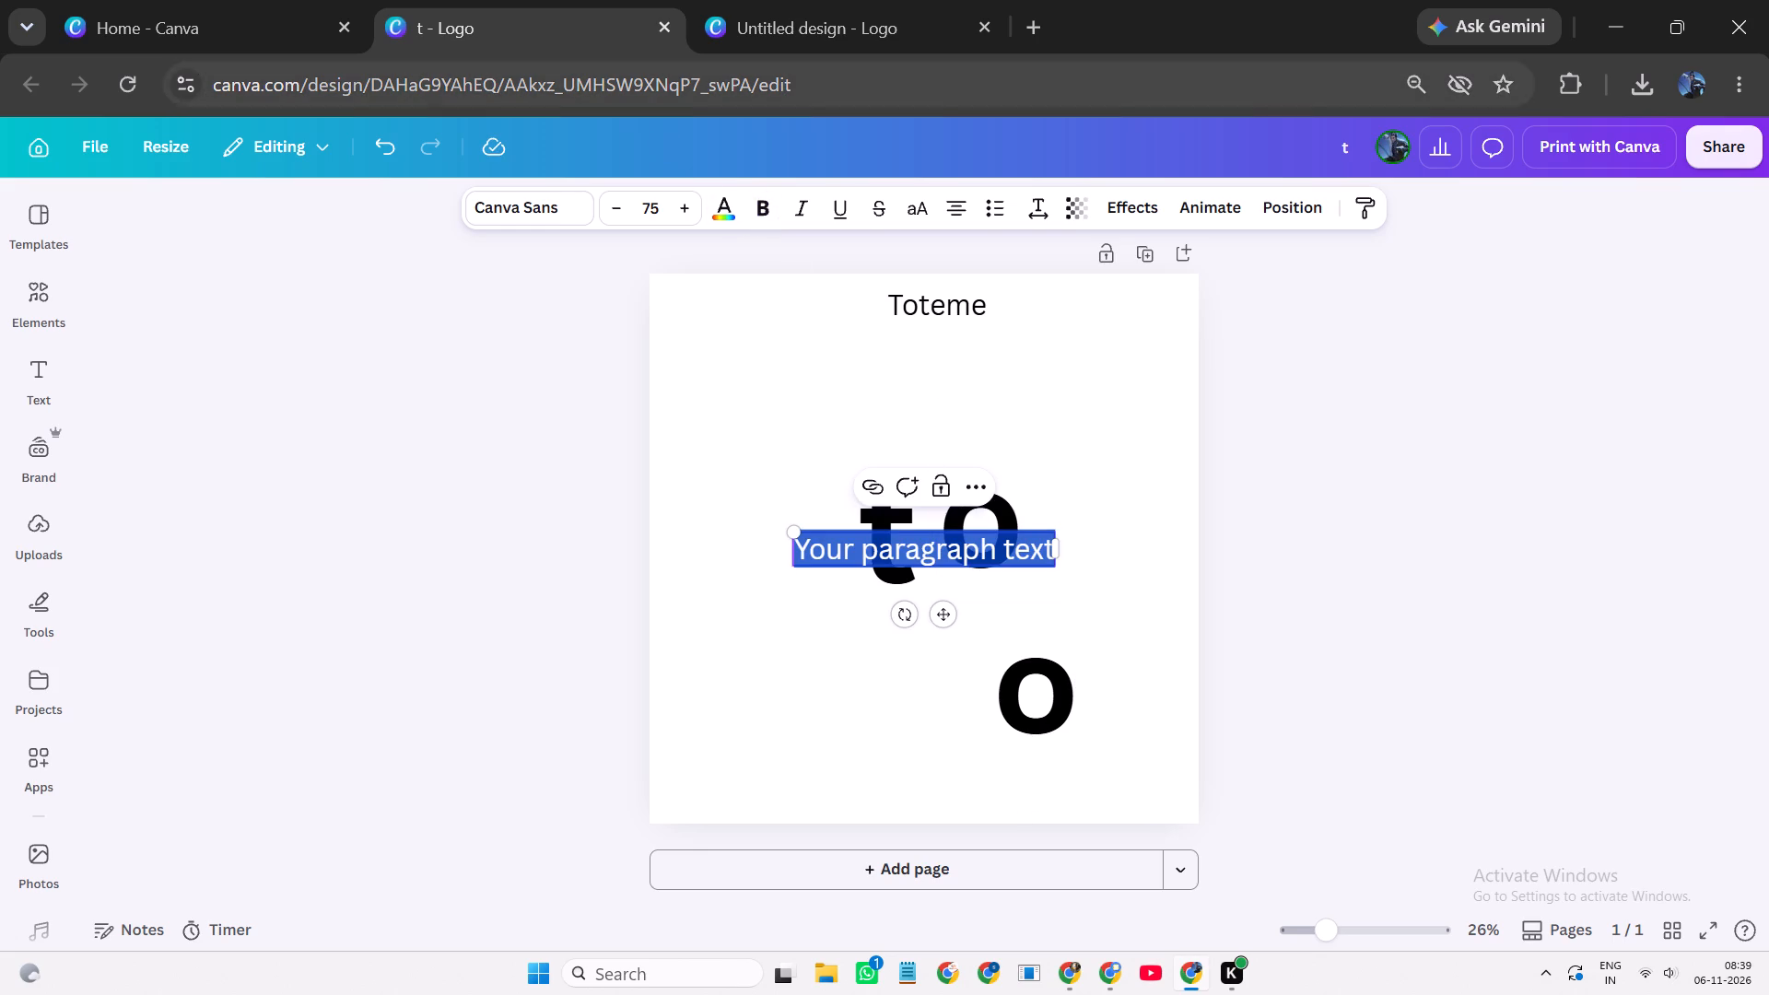
click(375, 161)
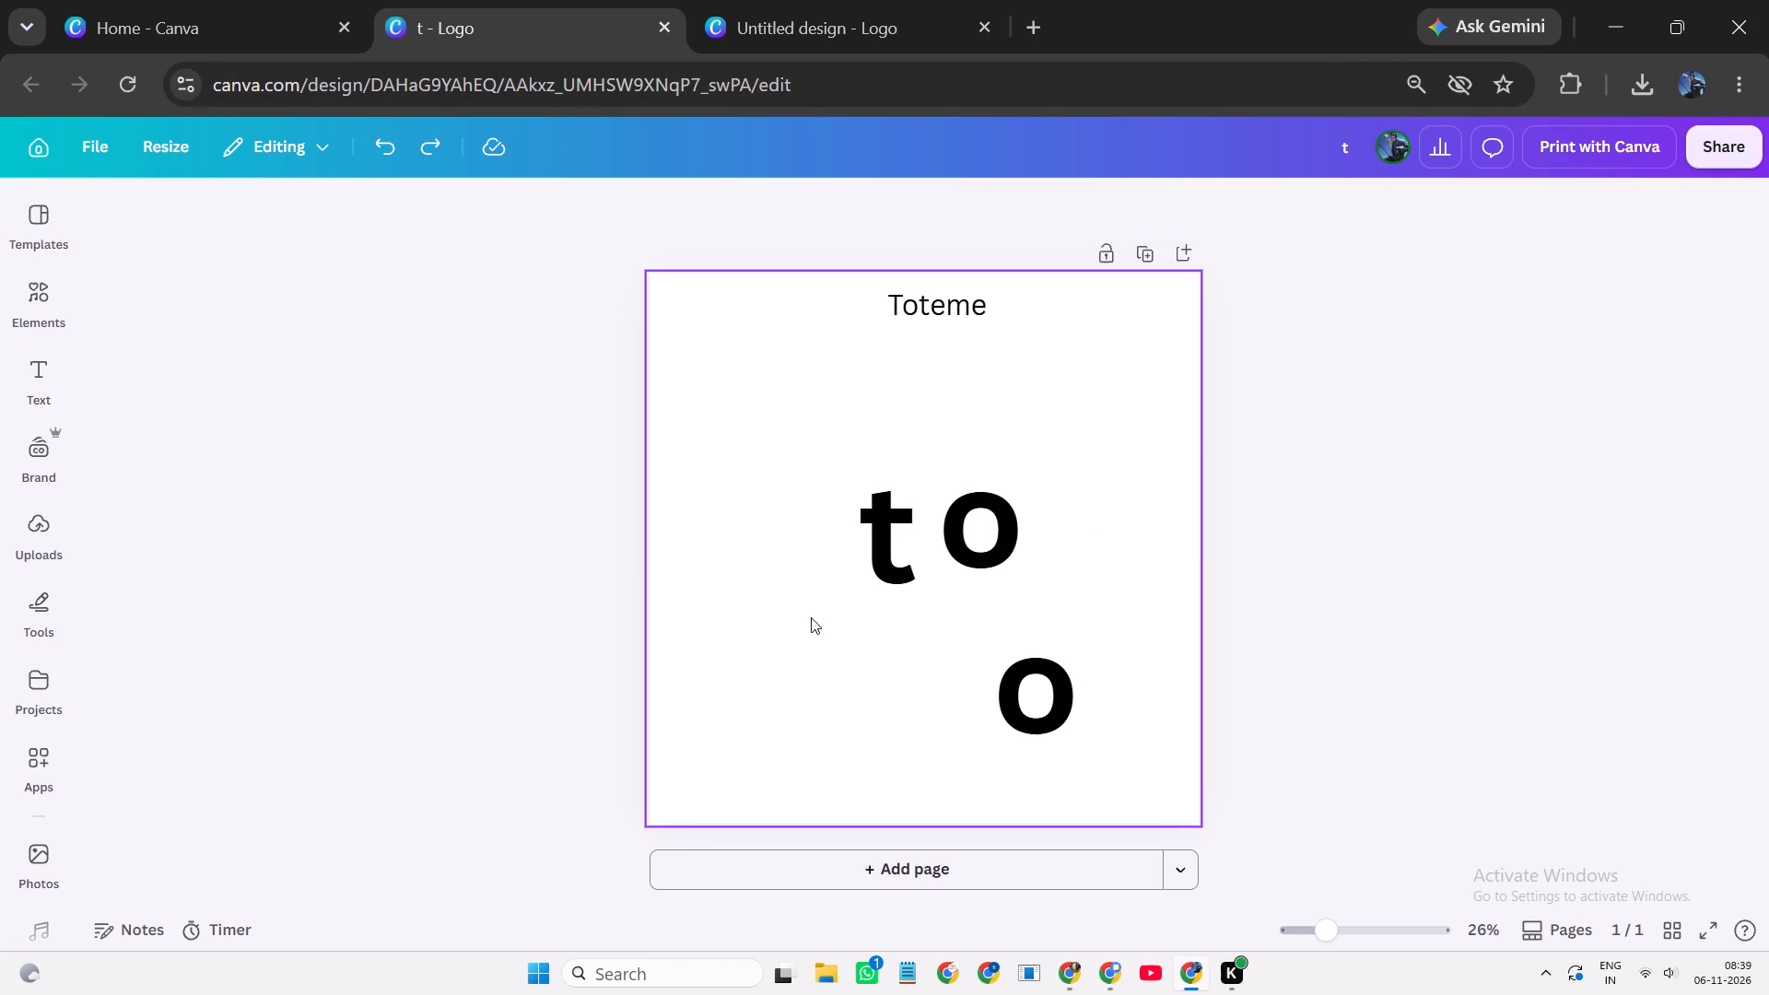
double_click(1025, 743)
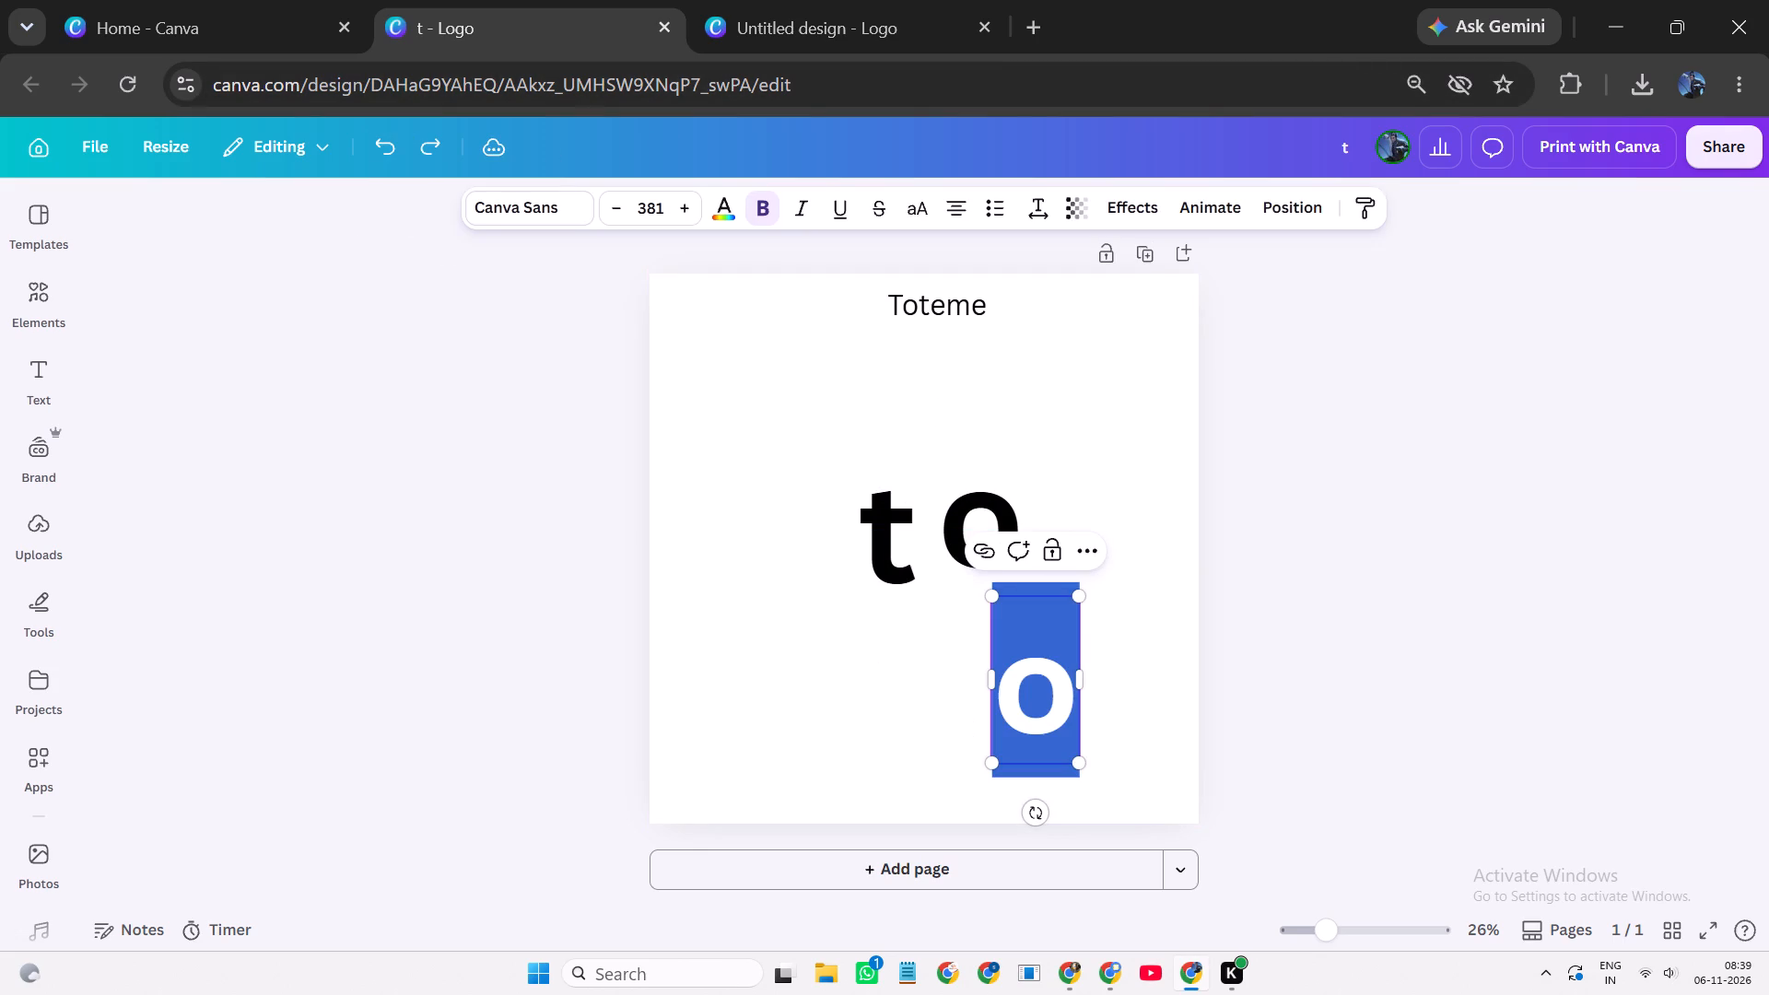
key(t)
click(1106, 662)
click(1003, 668)
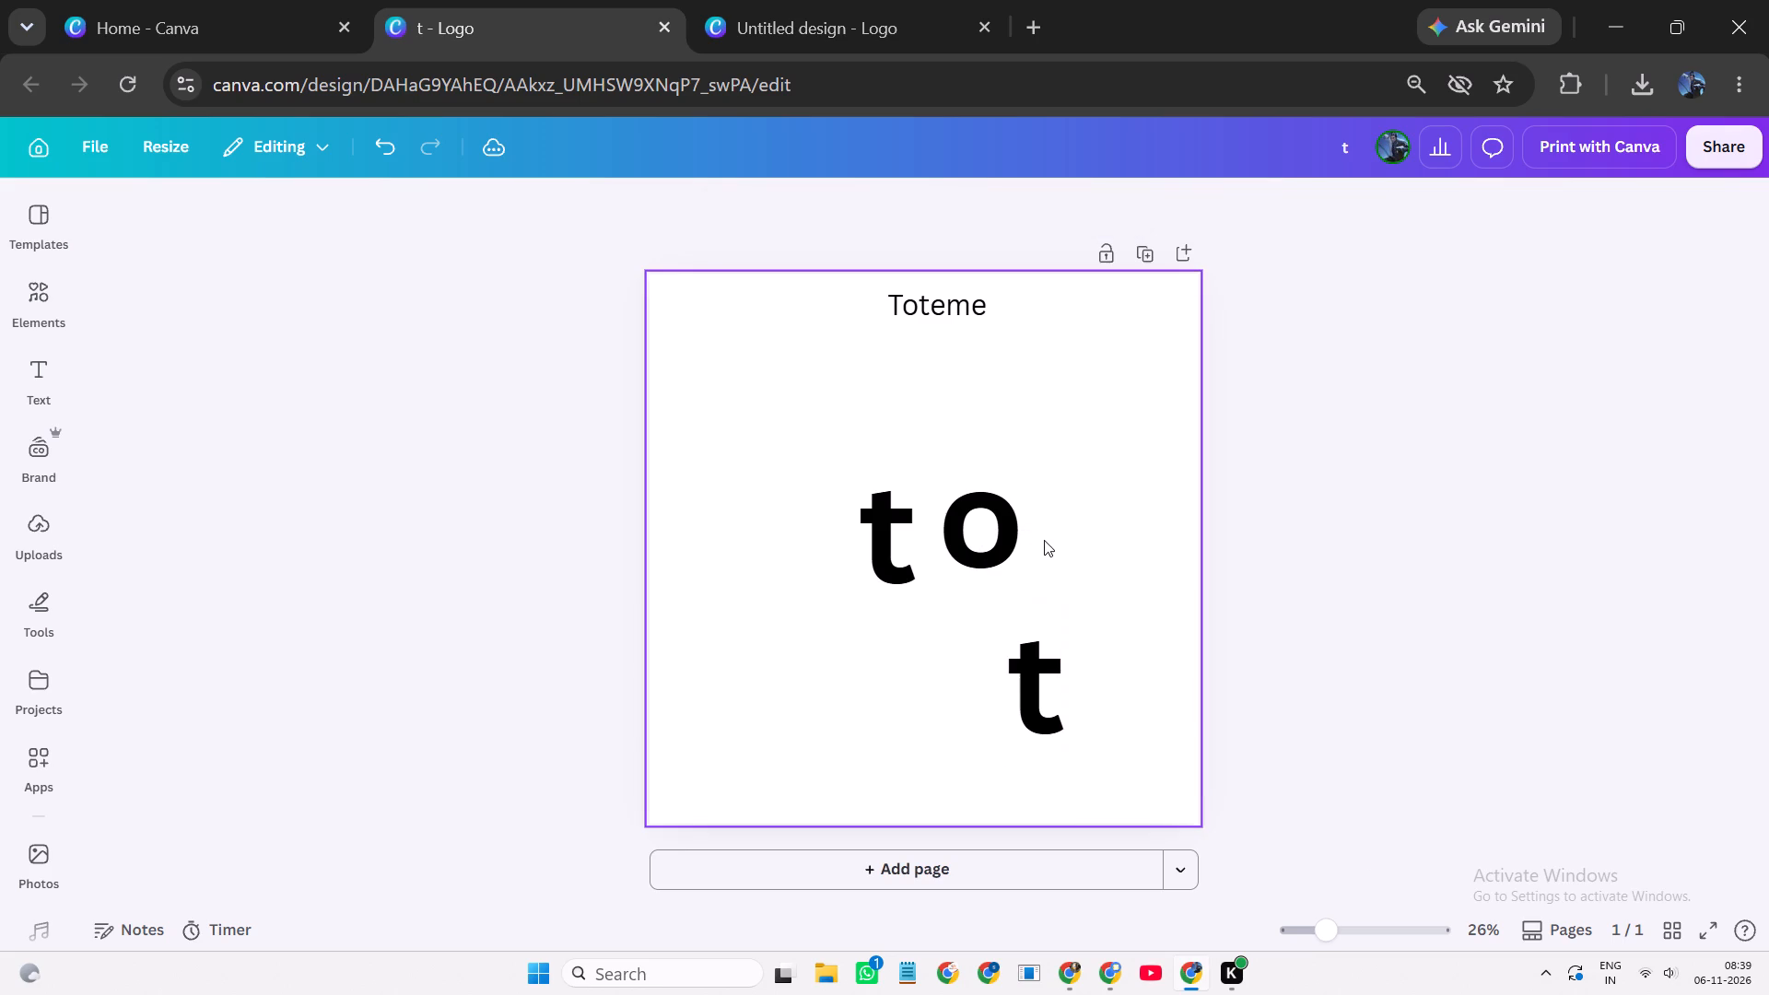
Duplicate the lower t, change the copy to "m", and place it above and to the right of that t.
click(1026, 632)
click(1036, 544)
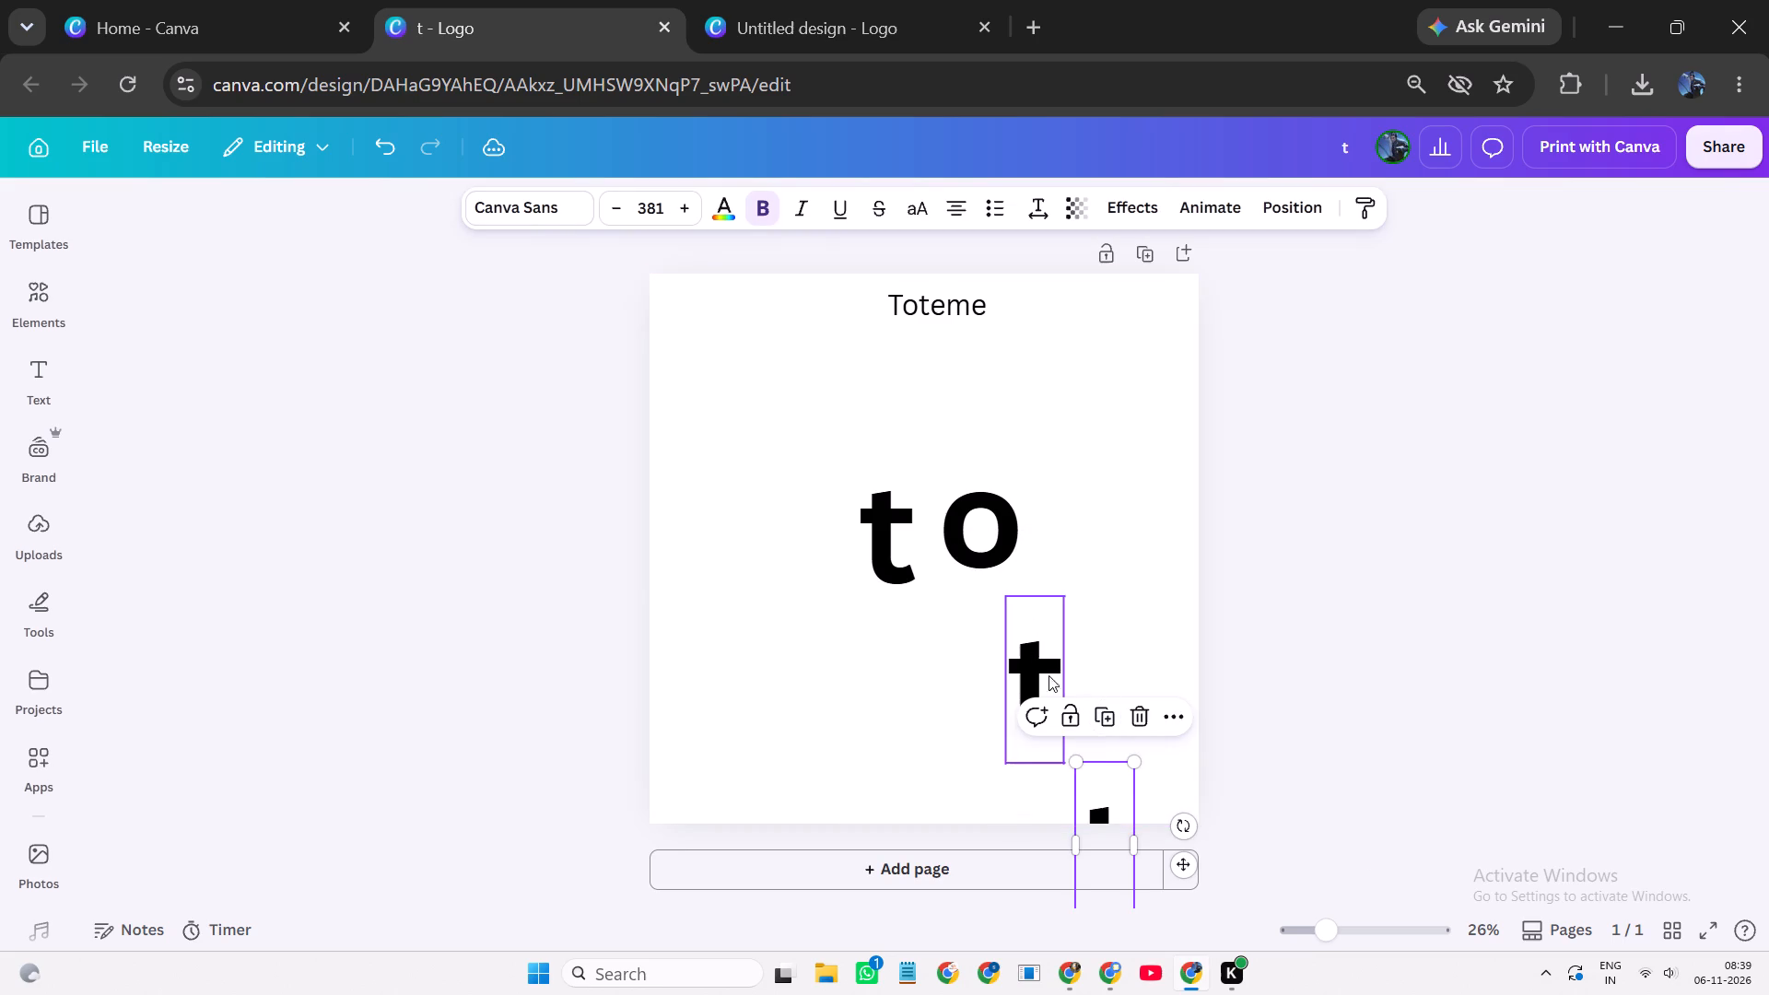
drag(1118, 805, 1132, 594)
click(1132, 594)
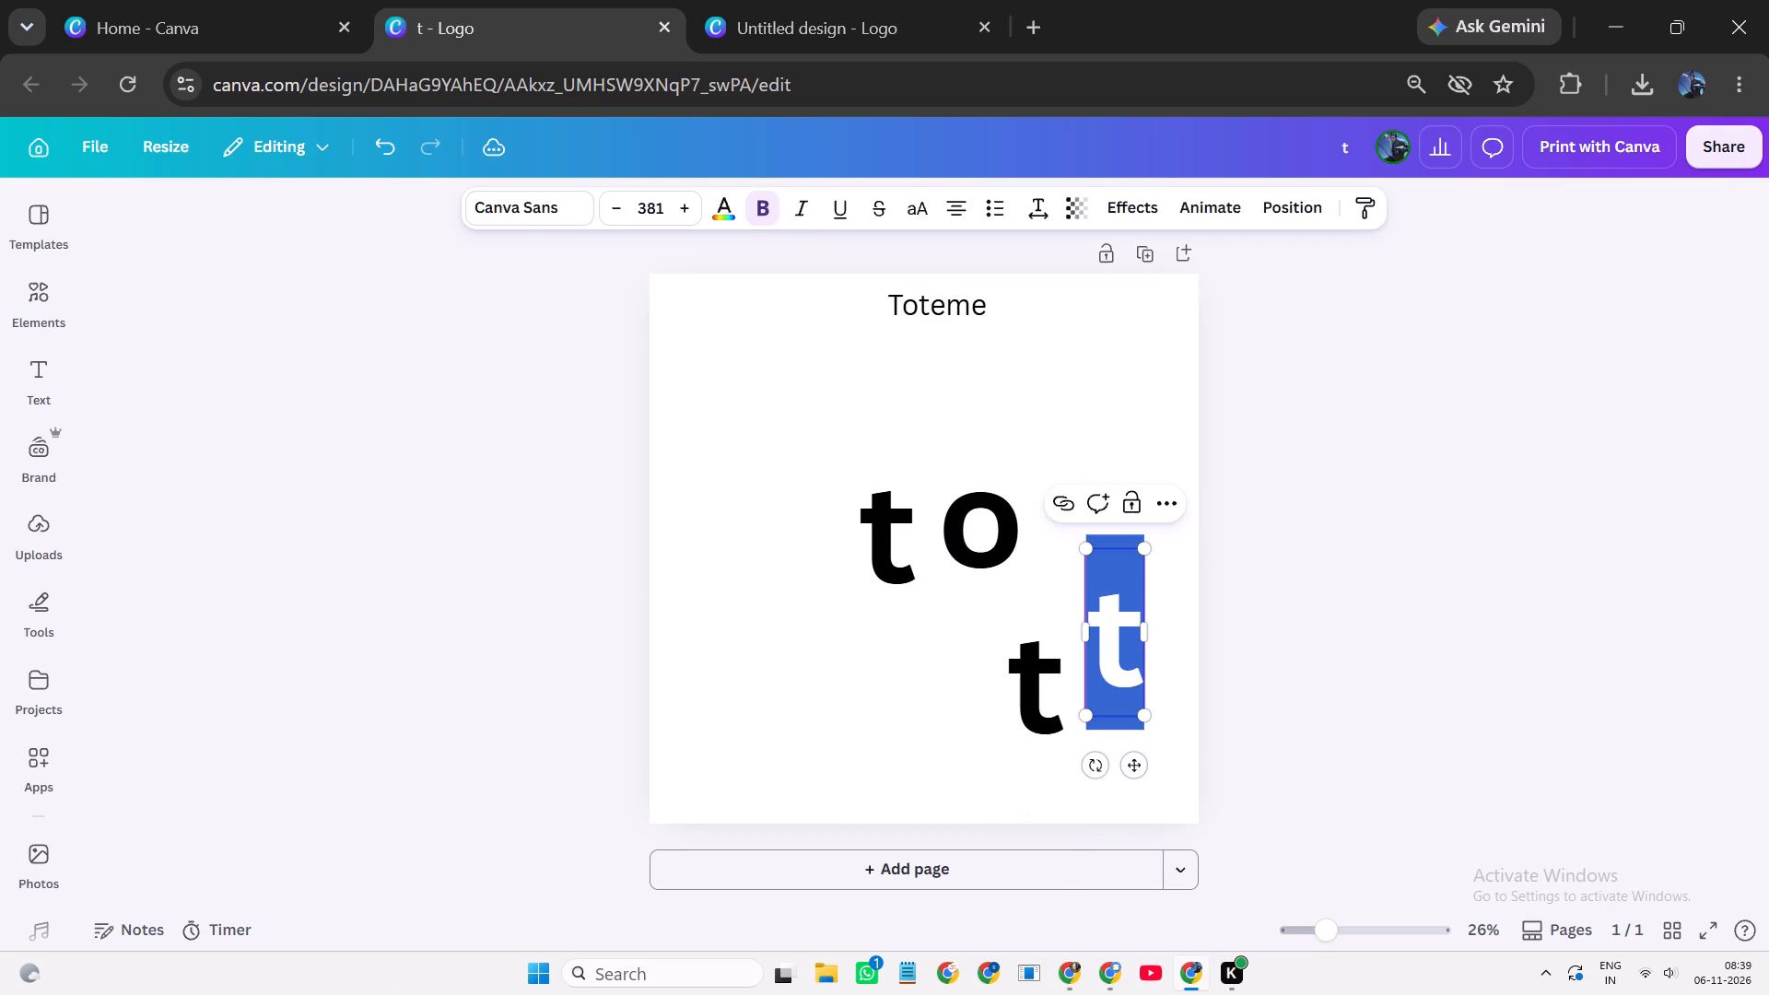
key(m)
click(1263, 672)
drag(1168, 691, 1166, 687)
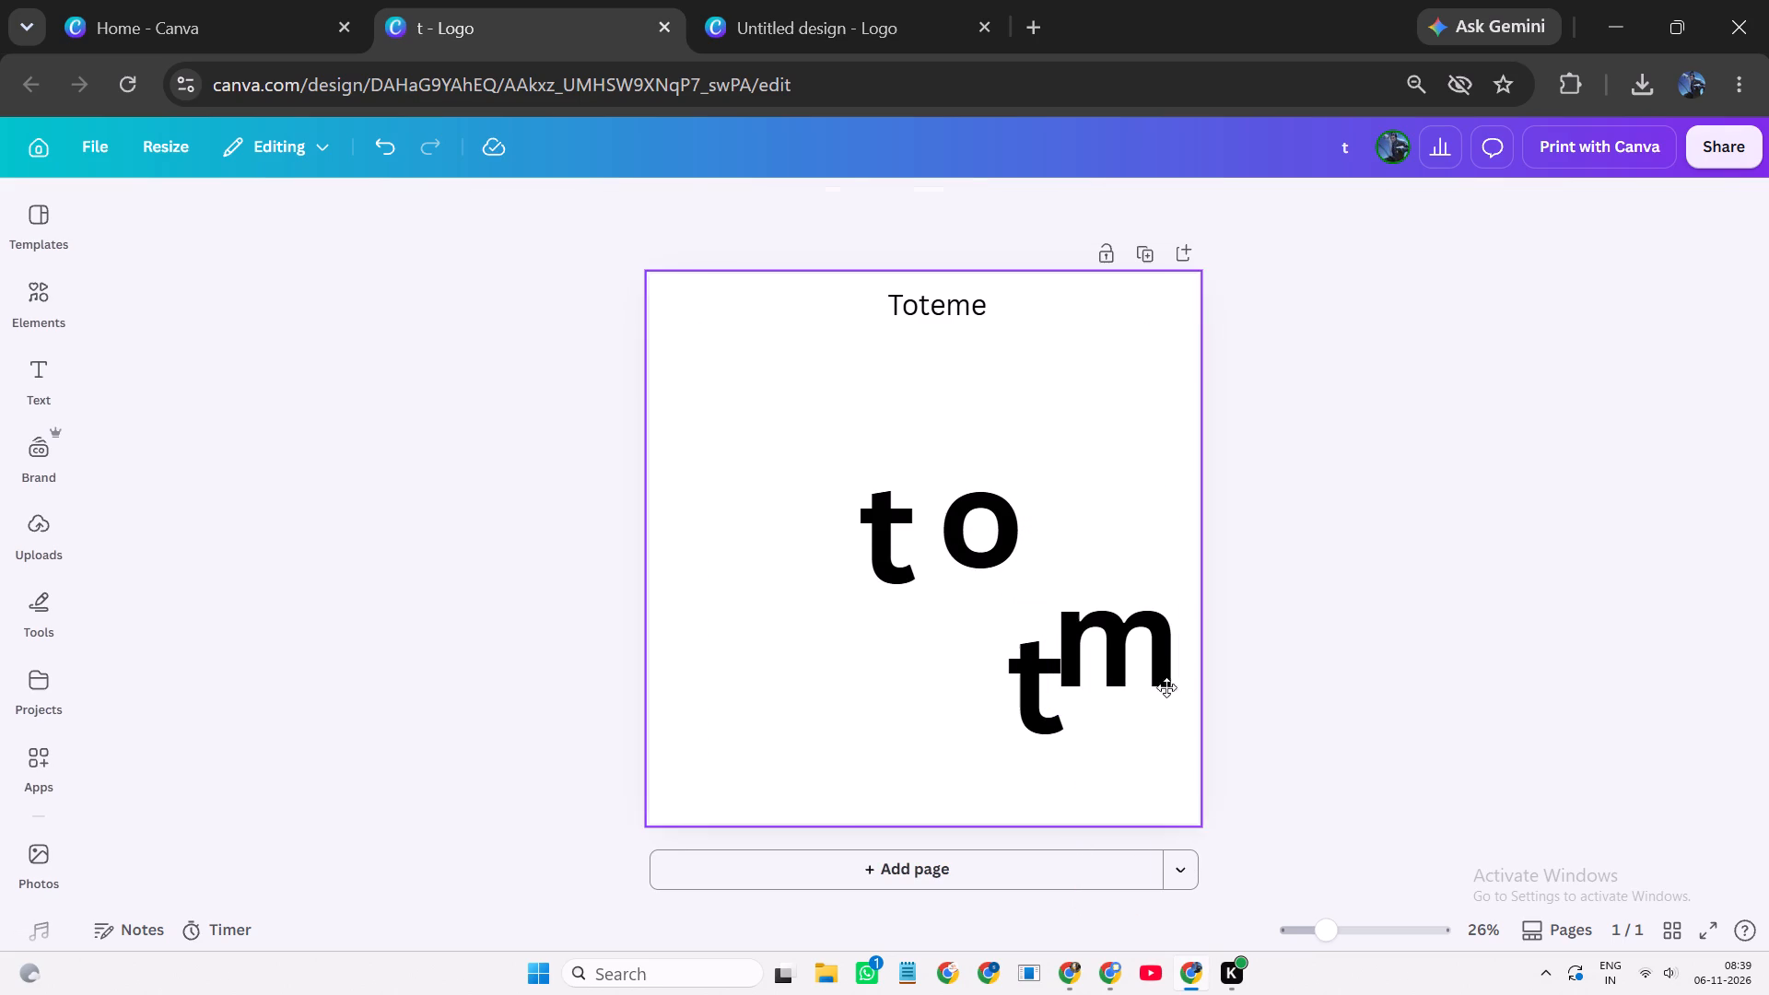
drag(1166, 687, 1163, 671)
click(1160, 636)
drag(1160, 629, 1161, 619)
drag(1161, 616, 1164, 595)
click(951, 649)
Move the first letter t slightly up and further left of the o.
drag(888, 564, 887, 563)
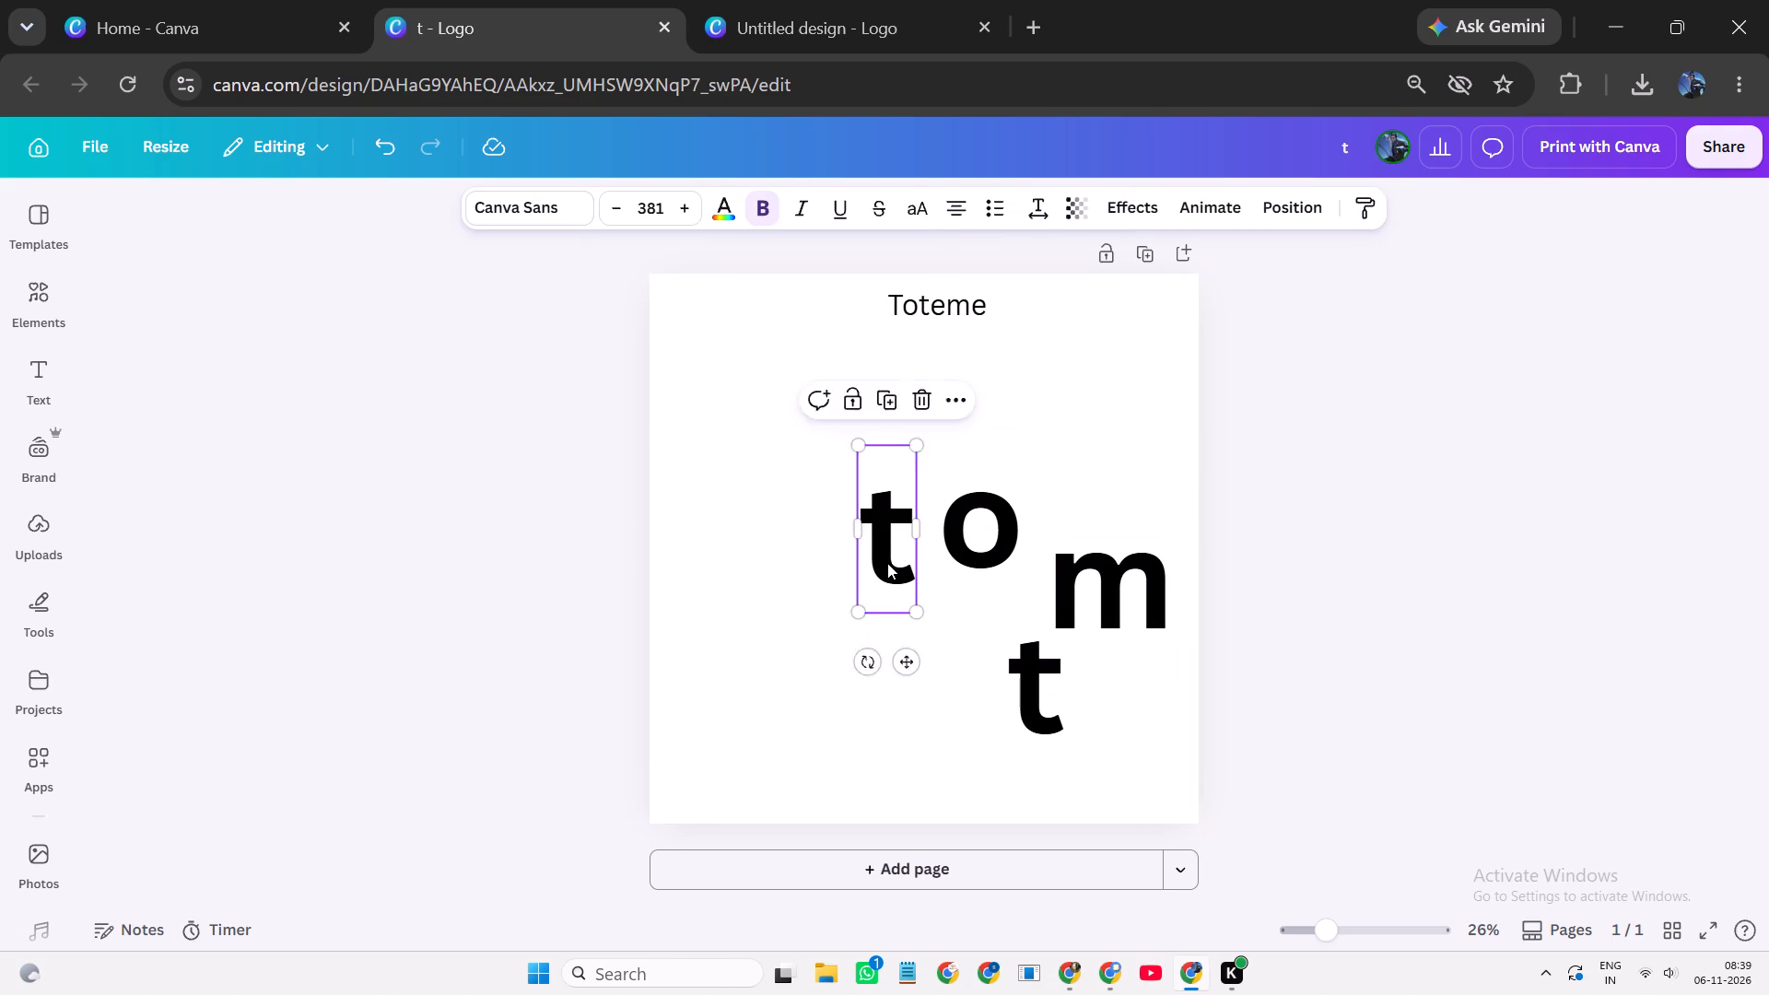
drag(887, 563, 857, 544)
Browse the Elegant fonts, try Higuen Elegant Serif, and set the first letter t in Imbue 72pt.
click(558, 188)
click(558, 190)
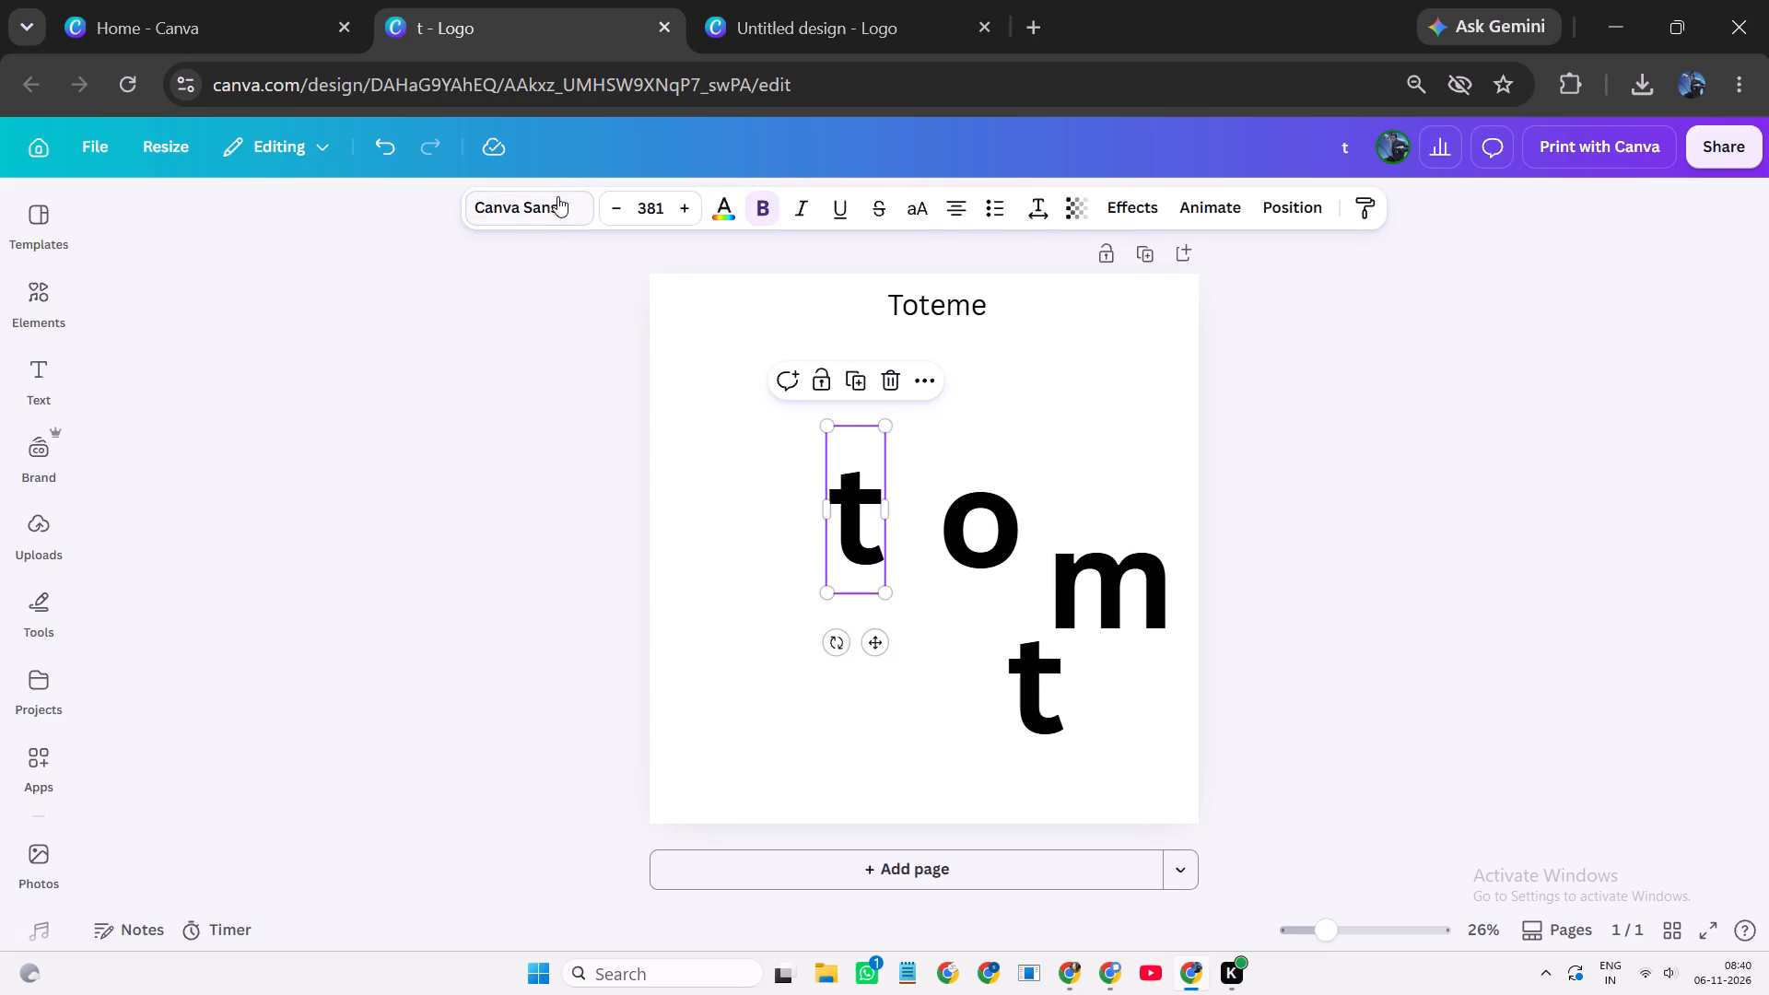
click(557, 196)
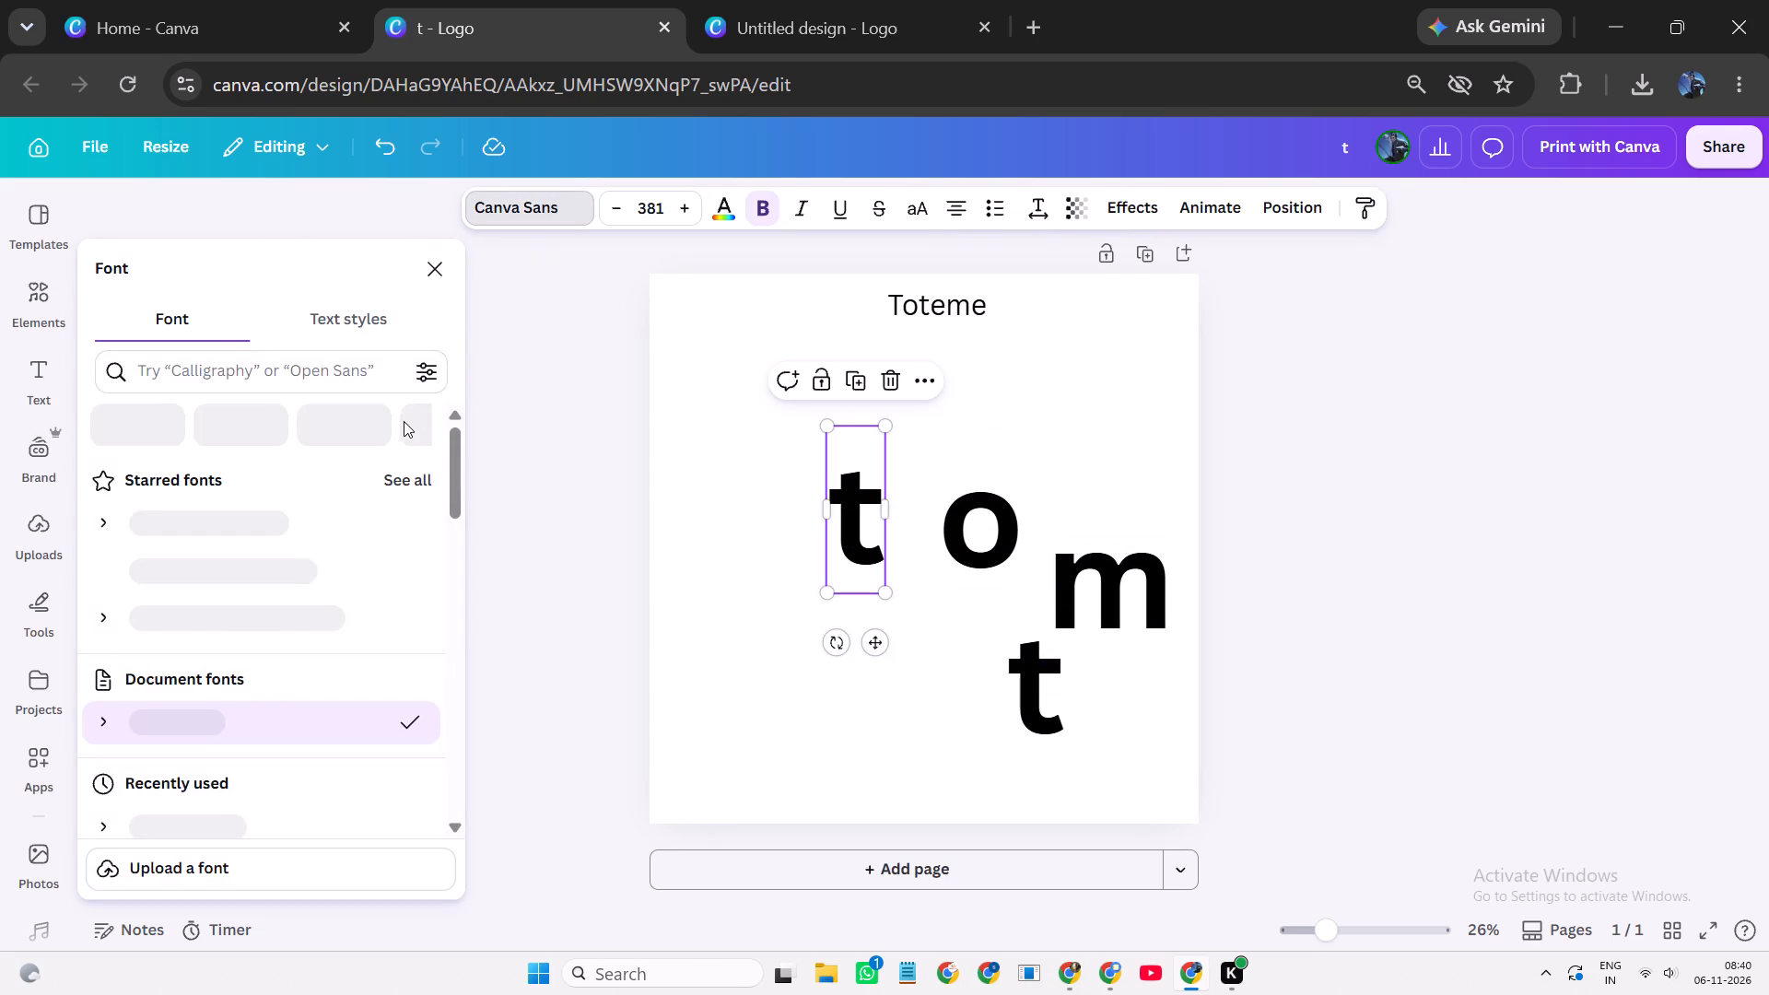
click(365, 310)
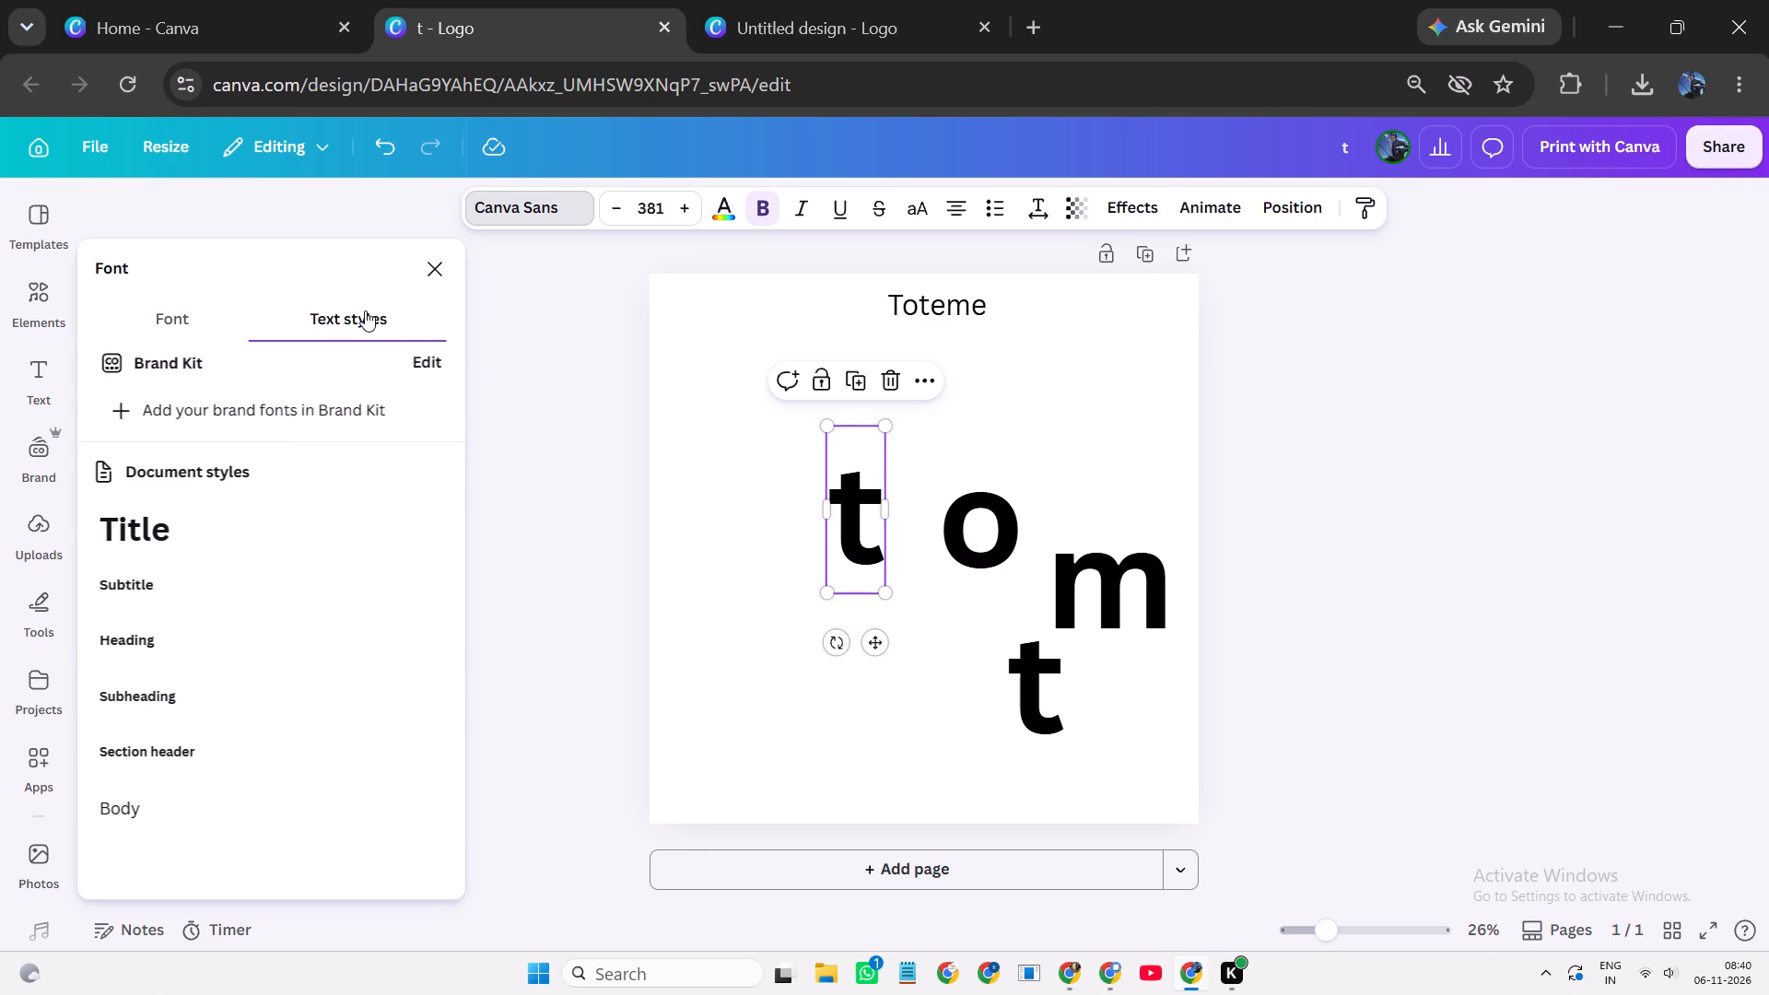
click(179, 324)
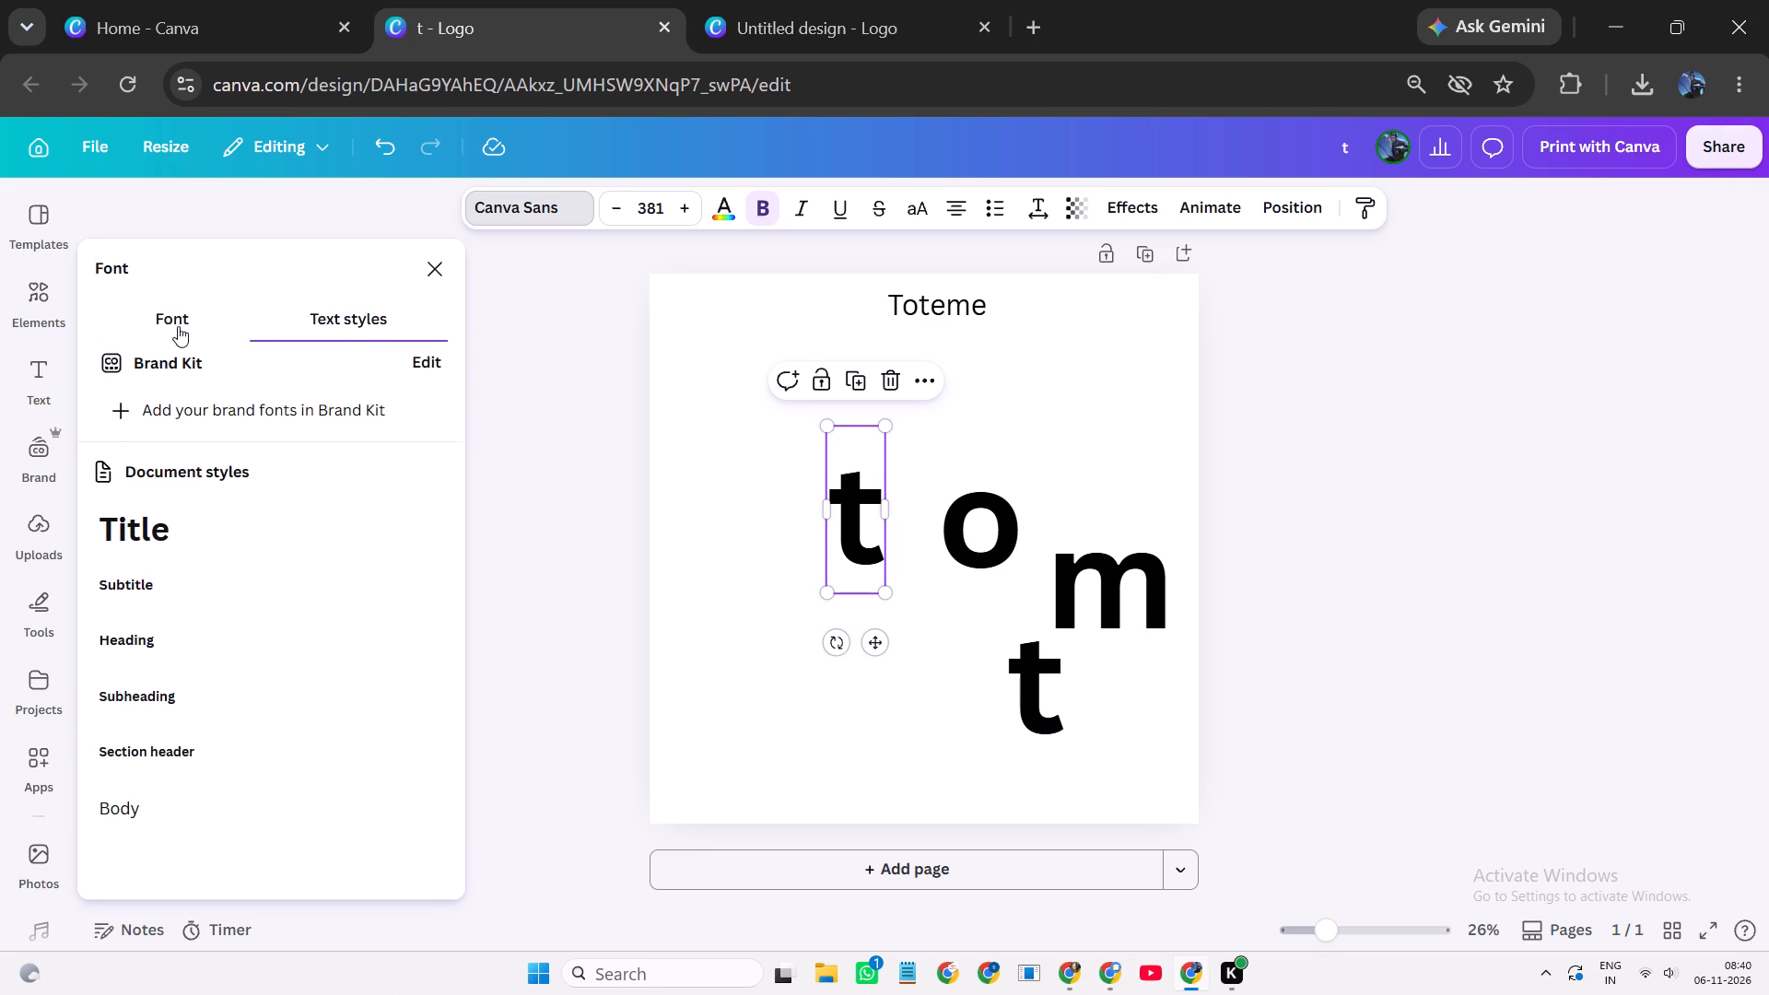
click(419, 424)
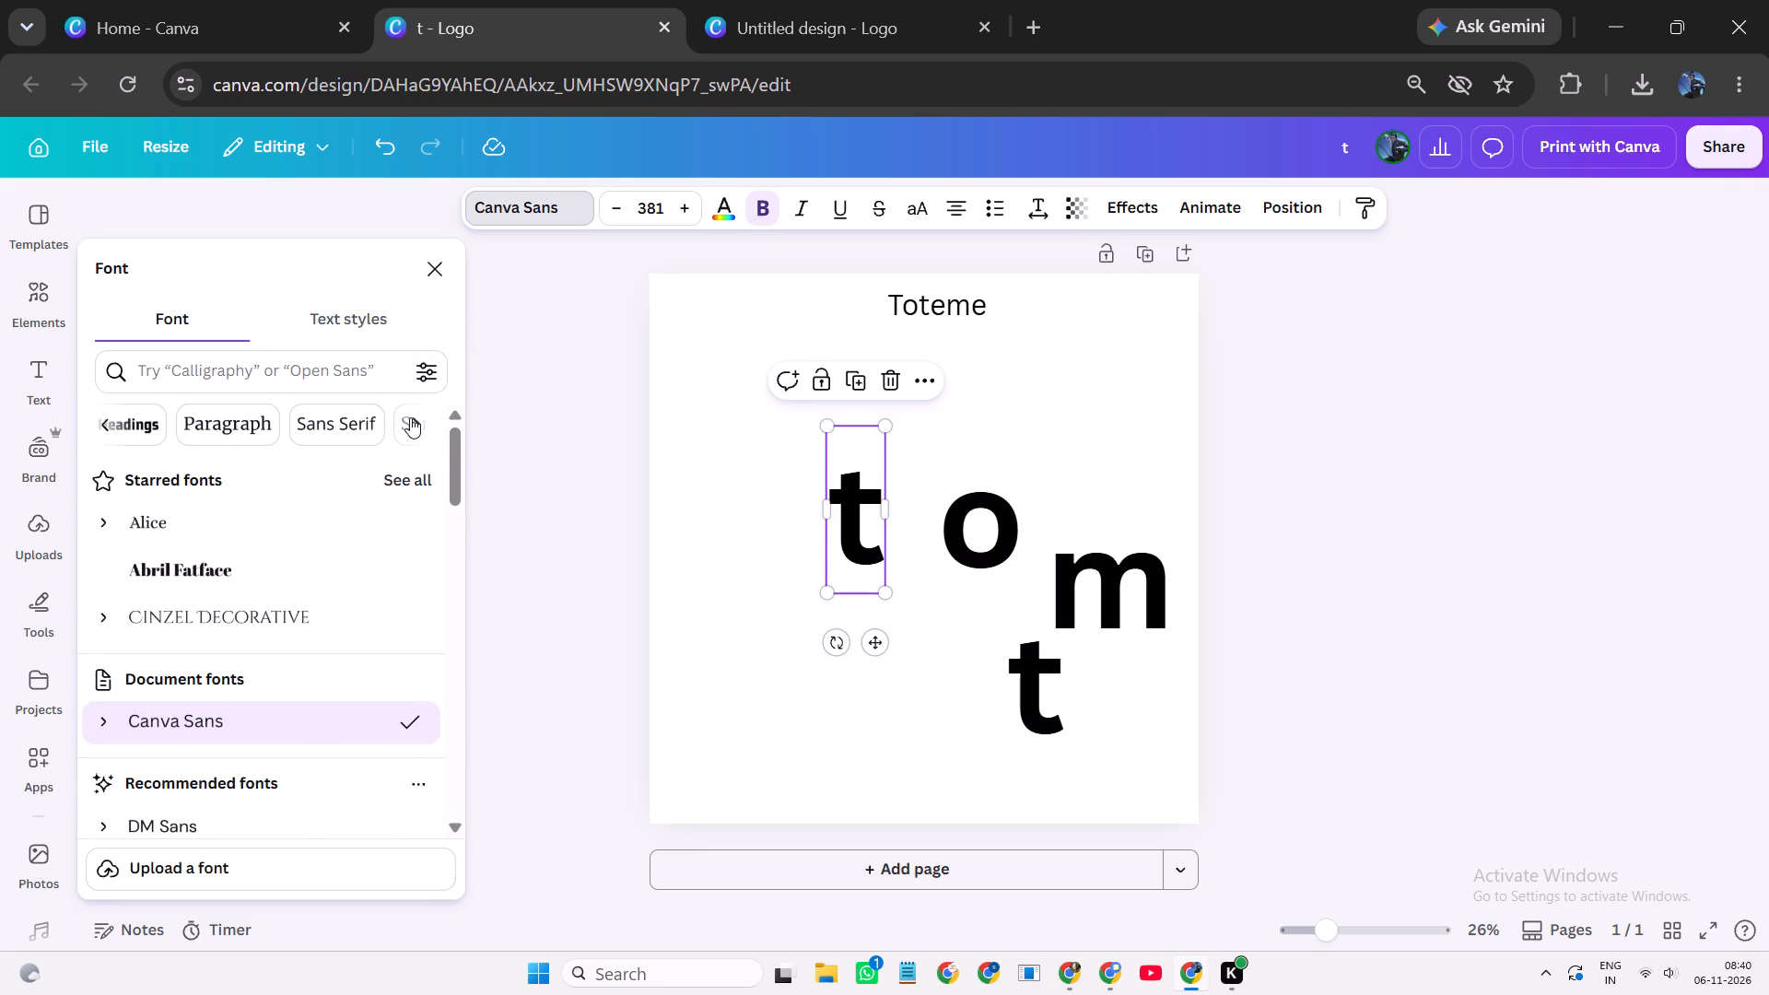
click(410, 417)
click(410, 419)
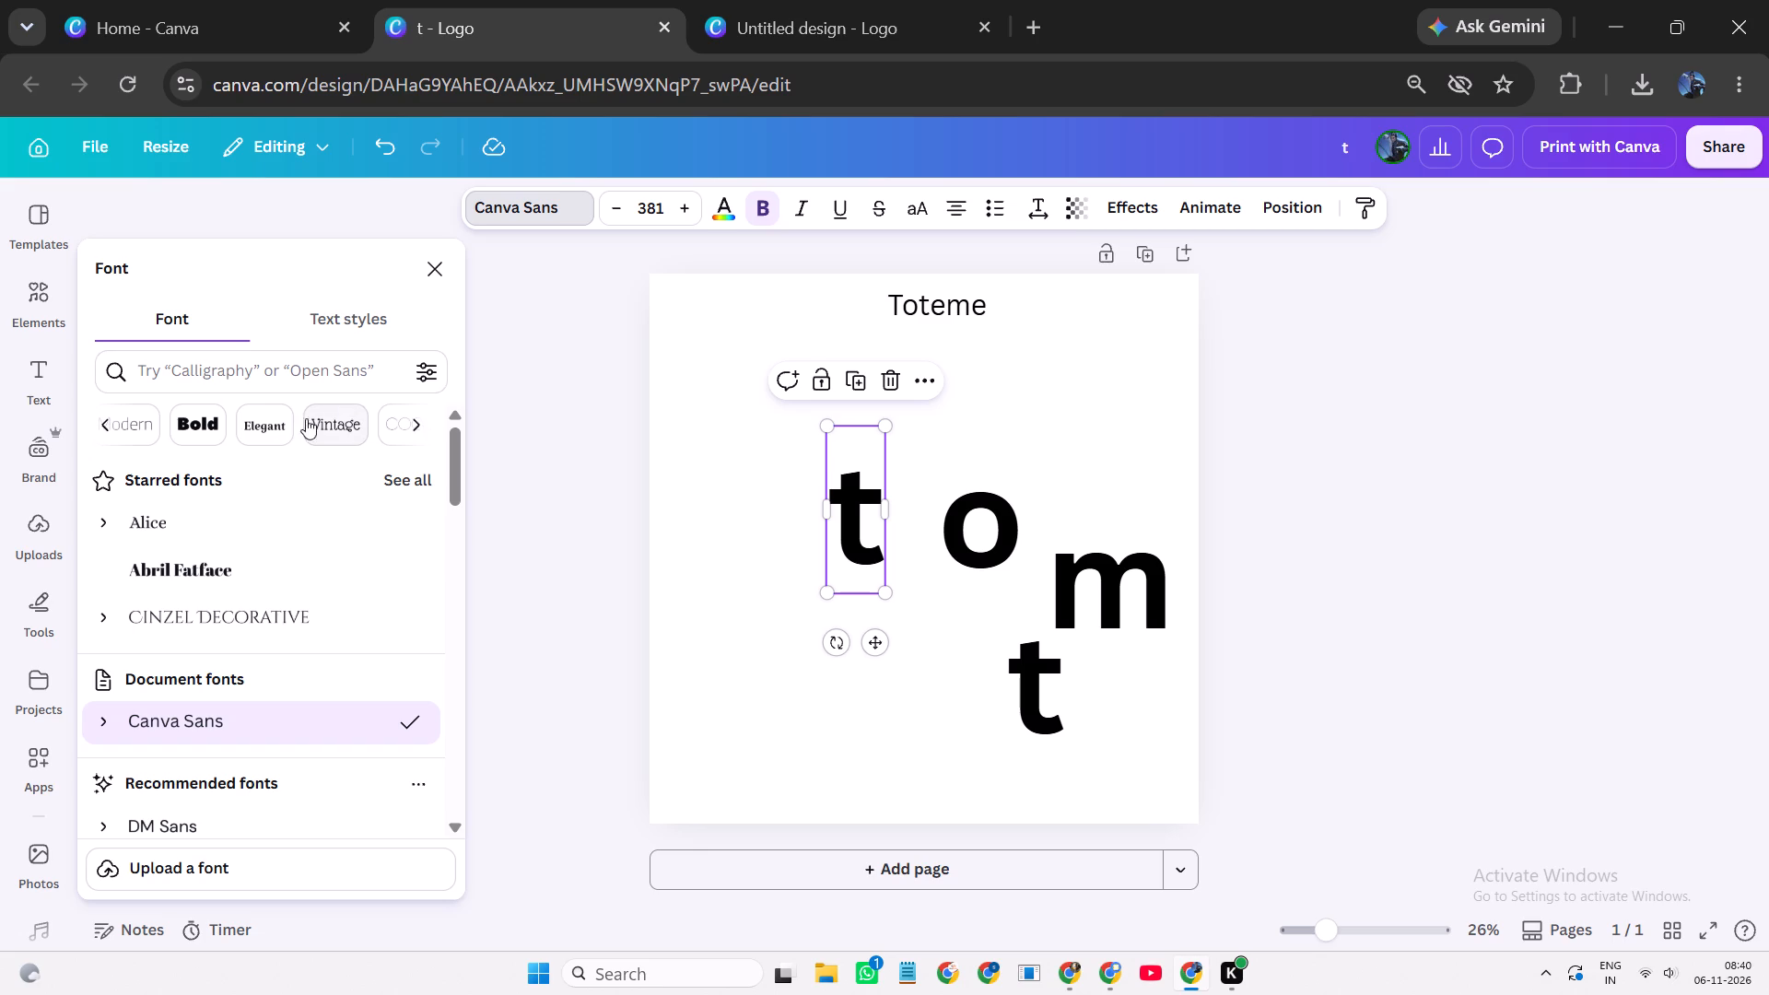
click(252, 431)
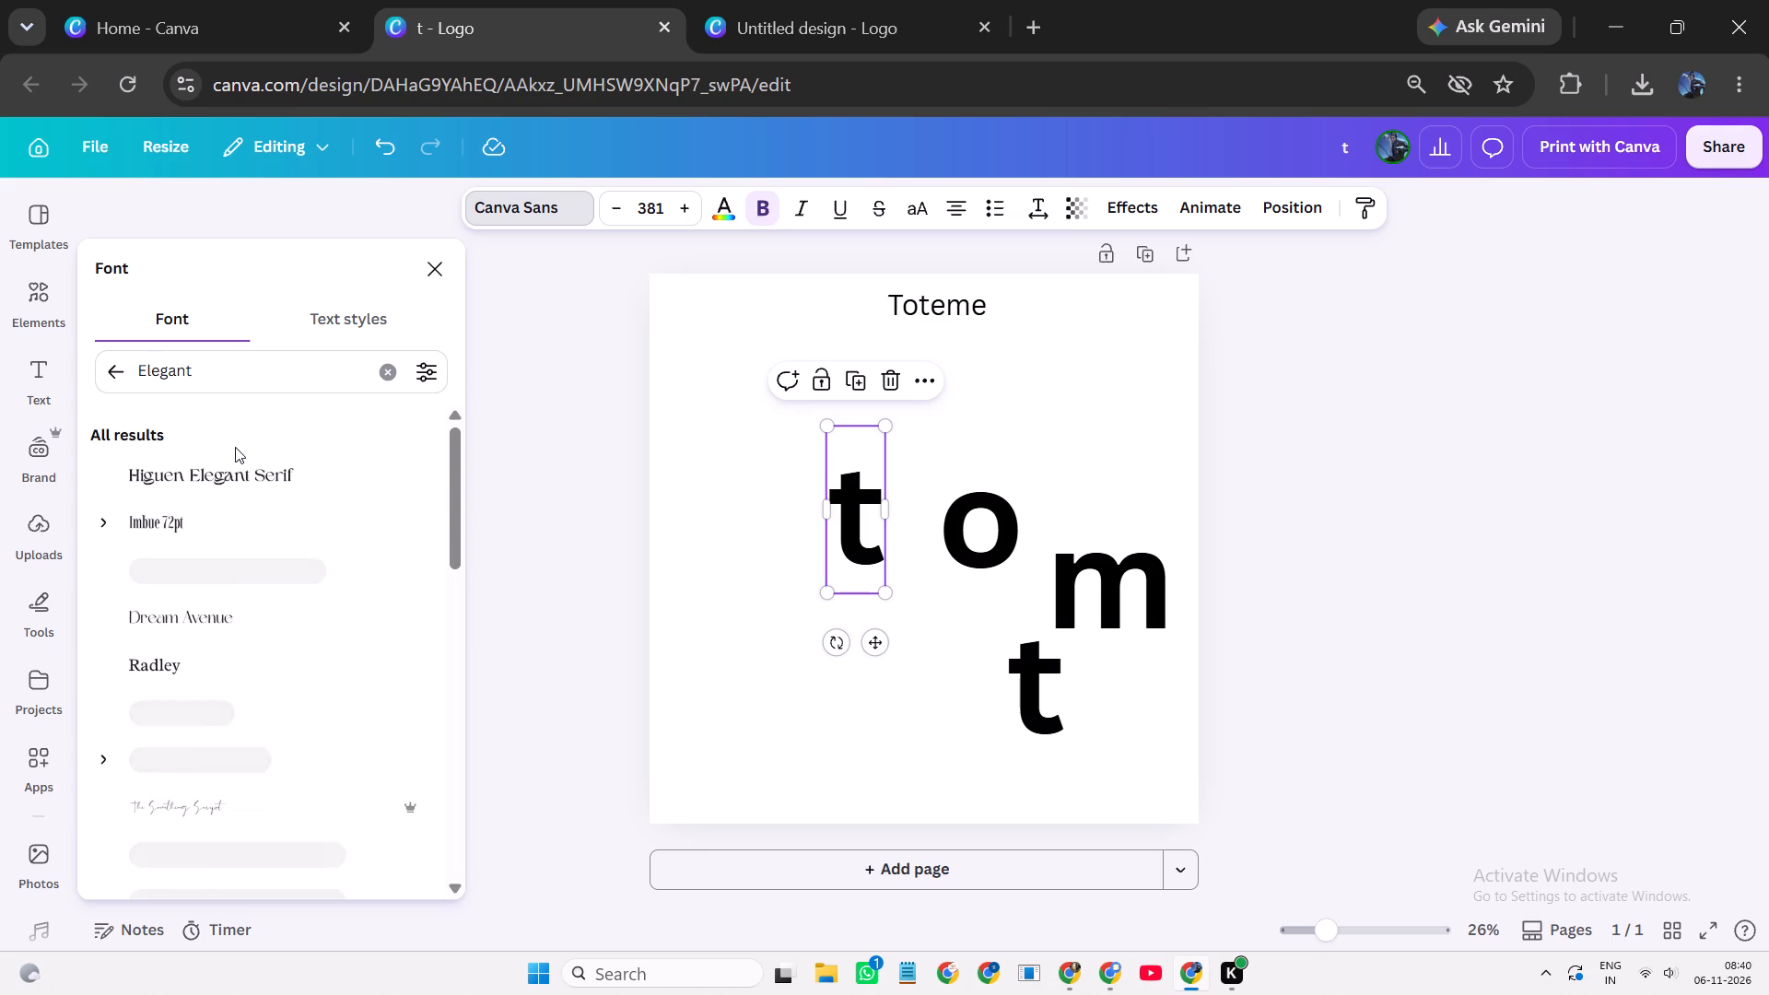
click(243, 515)
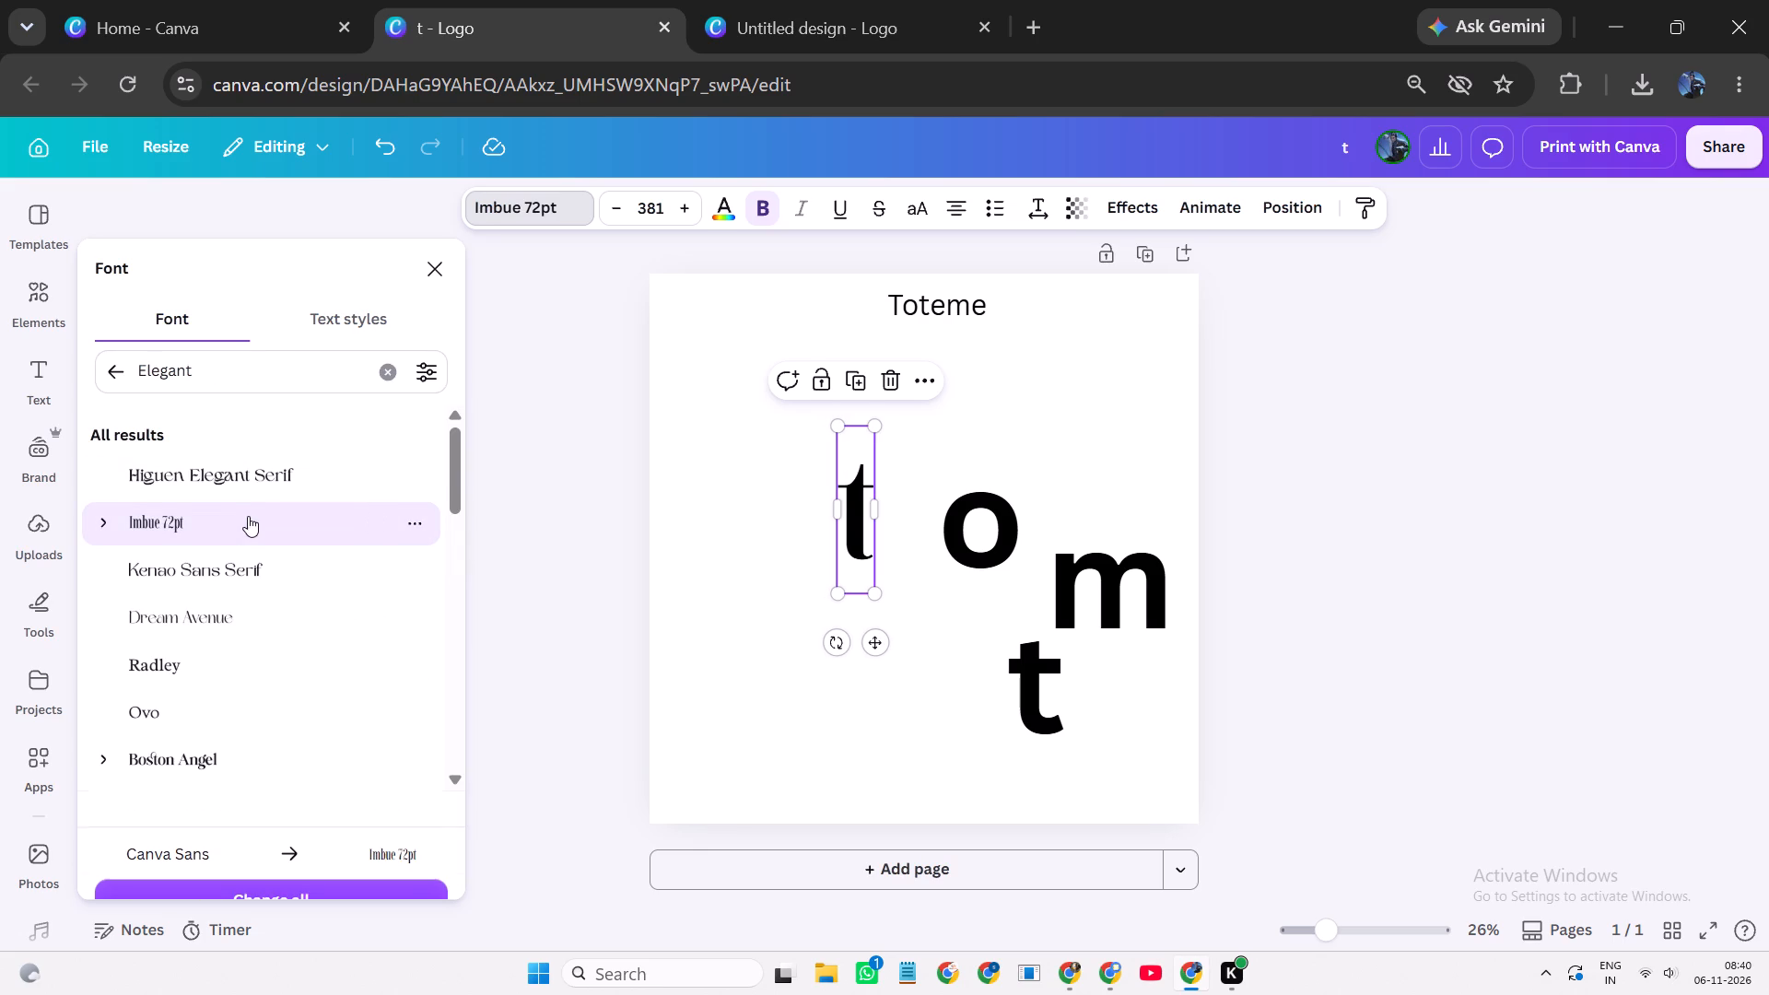
click(258, 482)
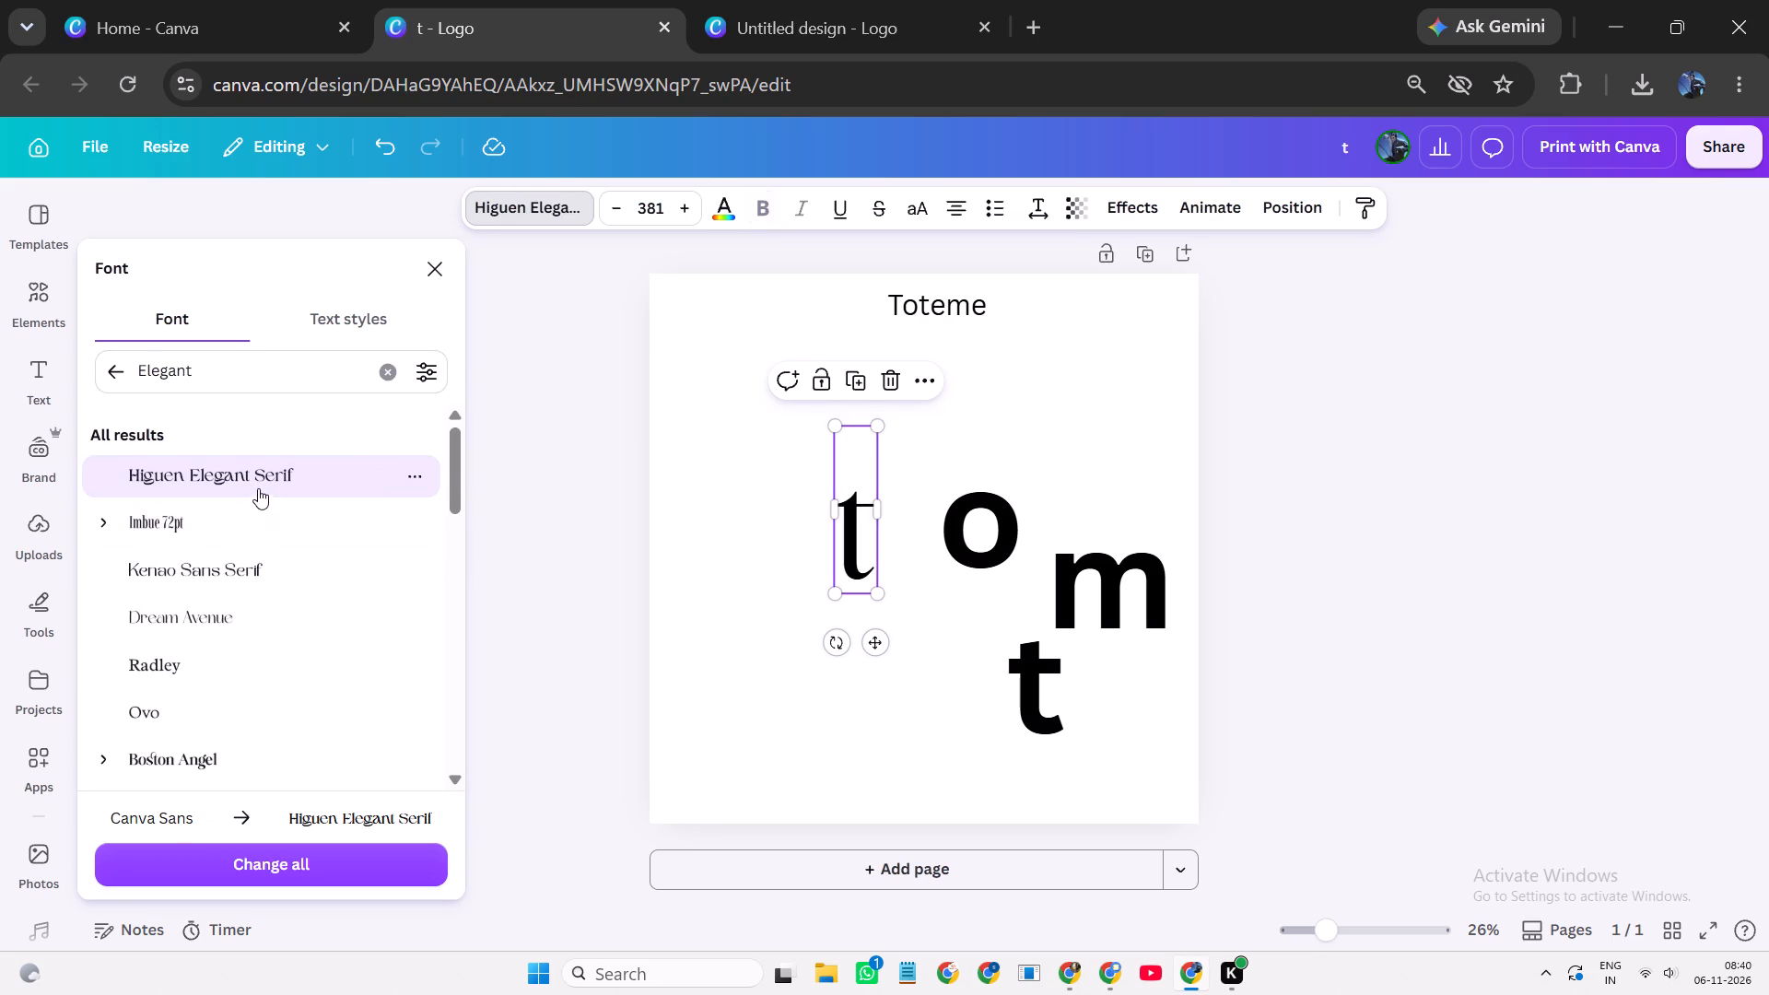
click(252, 537)
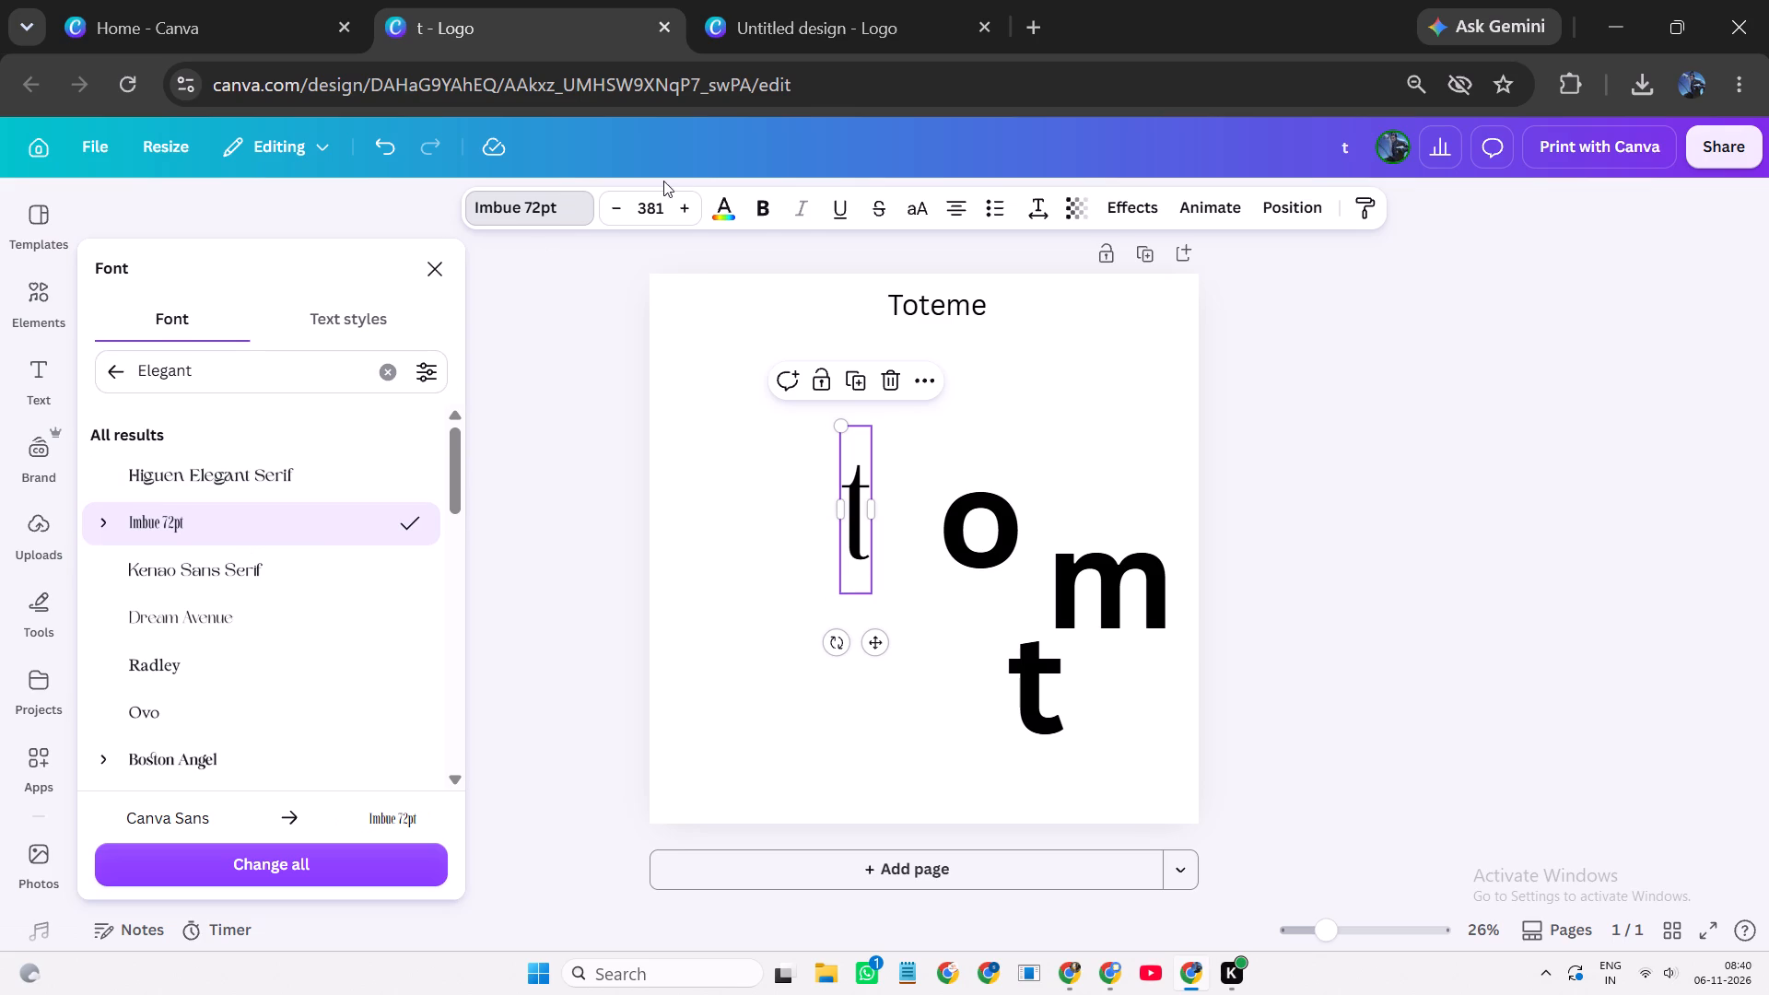
Switch the first letter t to uppercase.
click(922, 206)
click(922, 206)
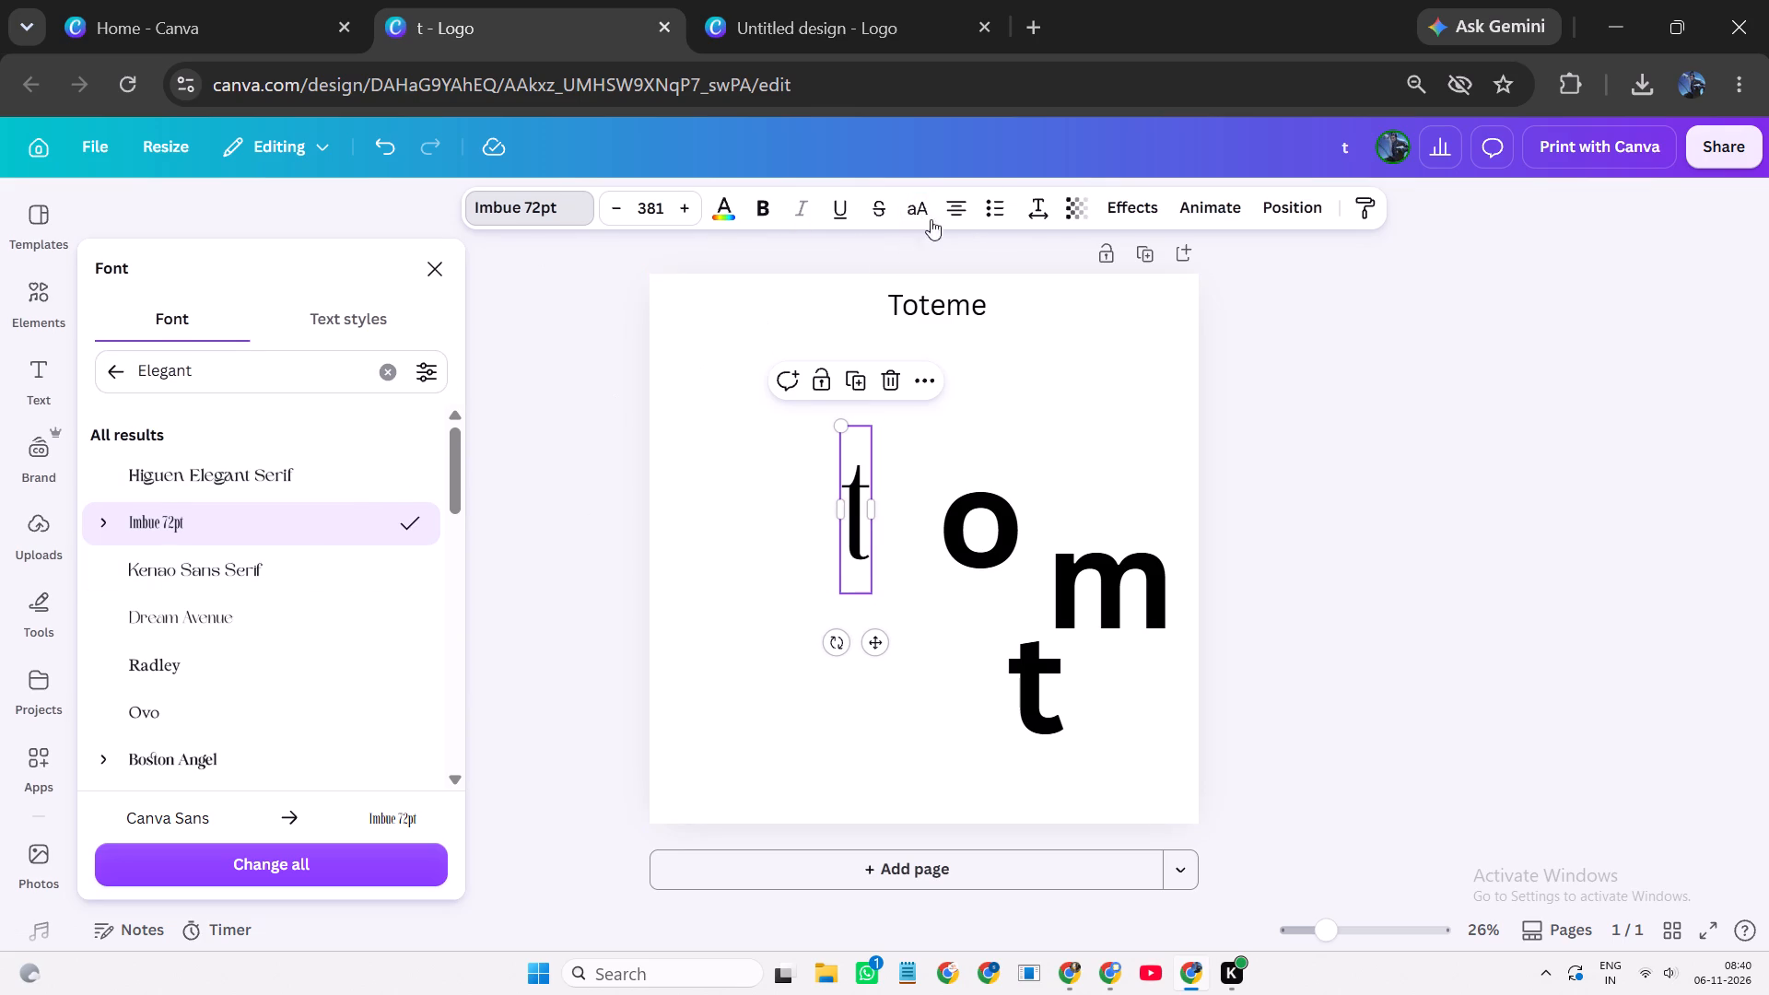
click(916, 205)
Try several Elegant fonts on the uppercase T, including Kenao Sans Serif, Radley and Brown Sugar, and set it in Cinzel Decorative.
click(363, 484)
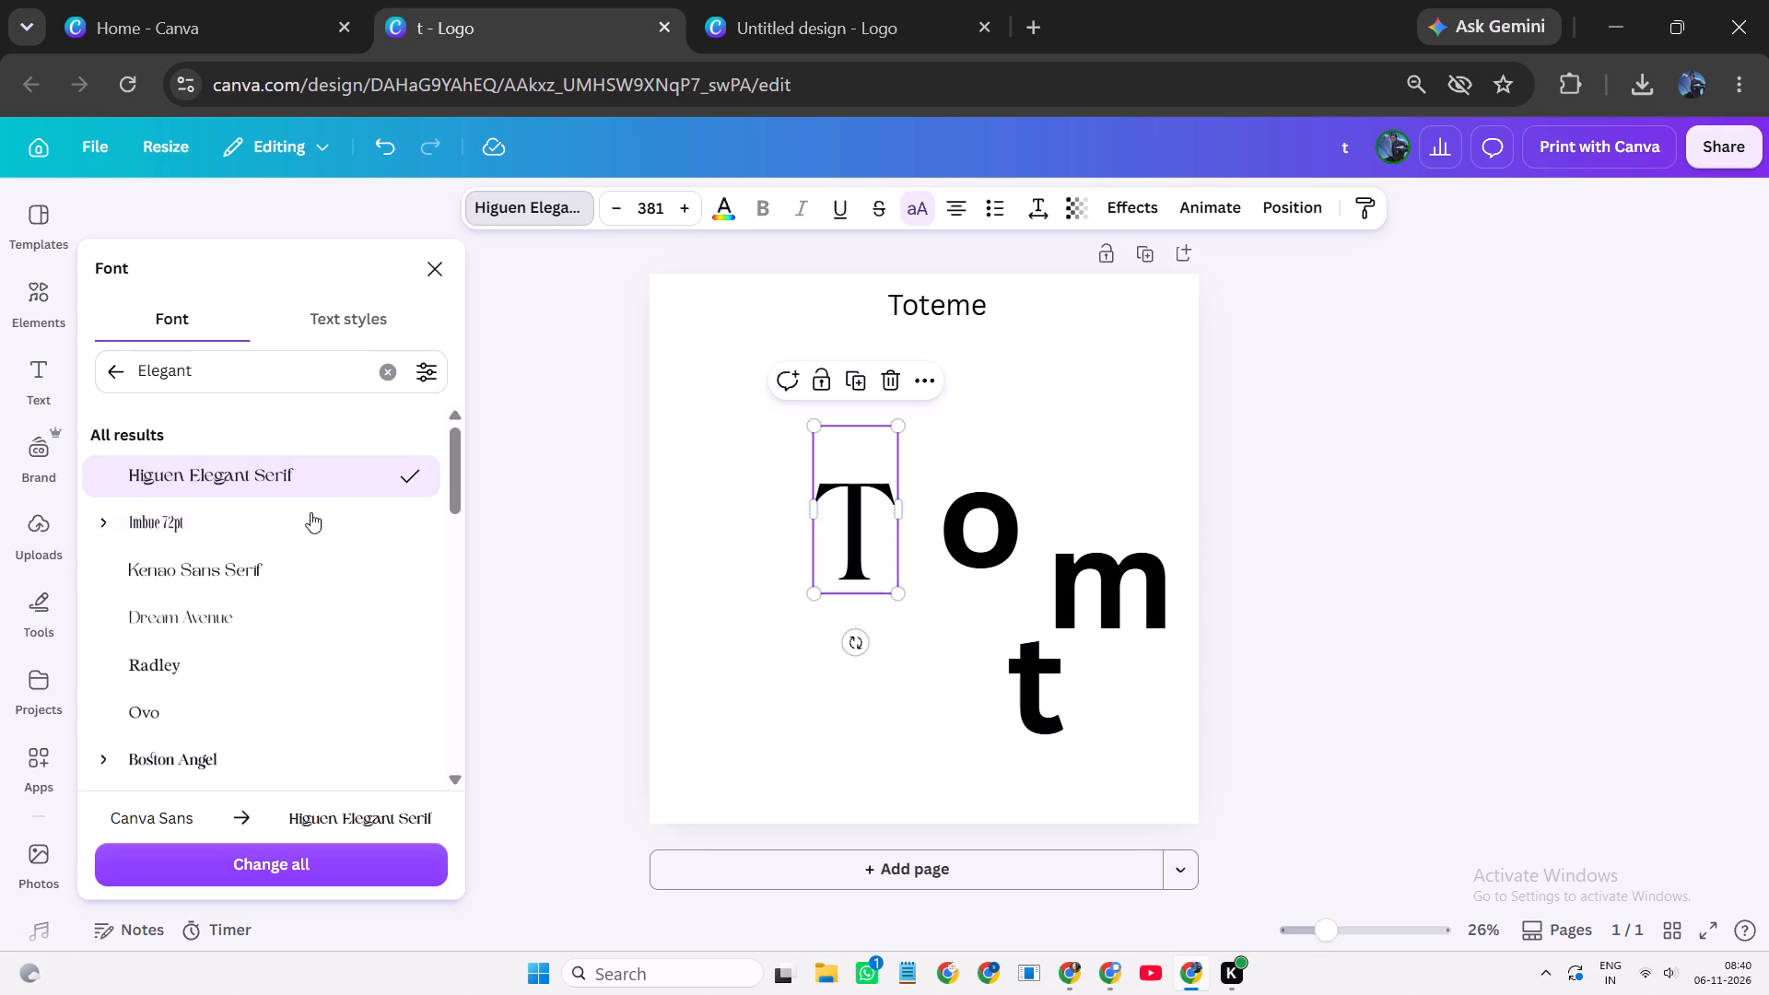
click(242, 540)
click(233, 556)
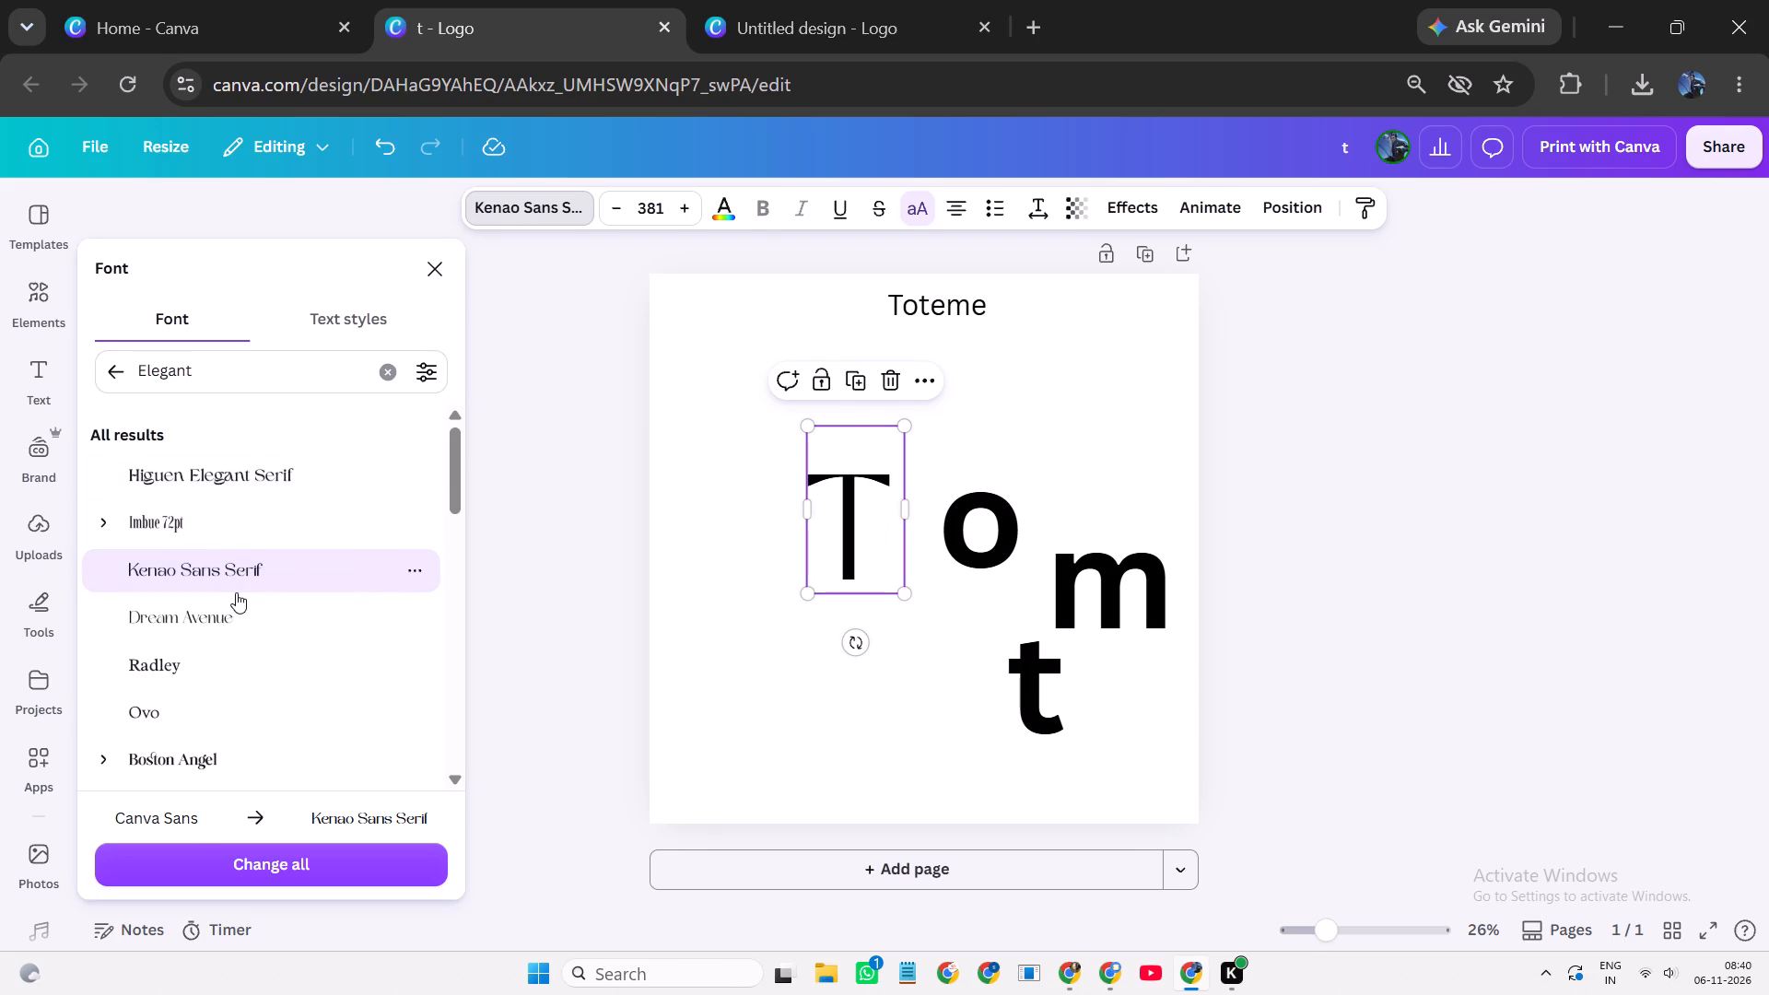
click(236, 592)
click(252, 626)
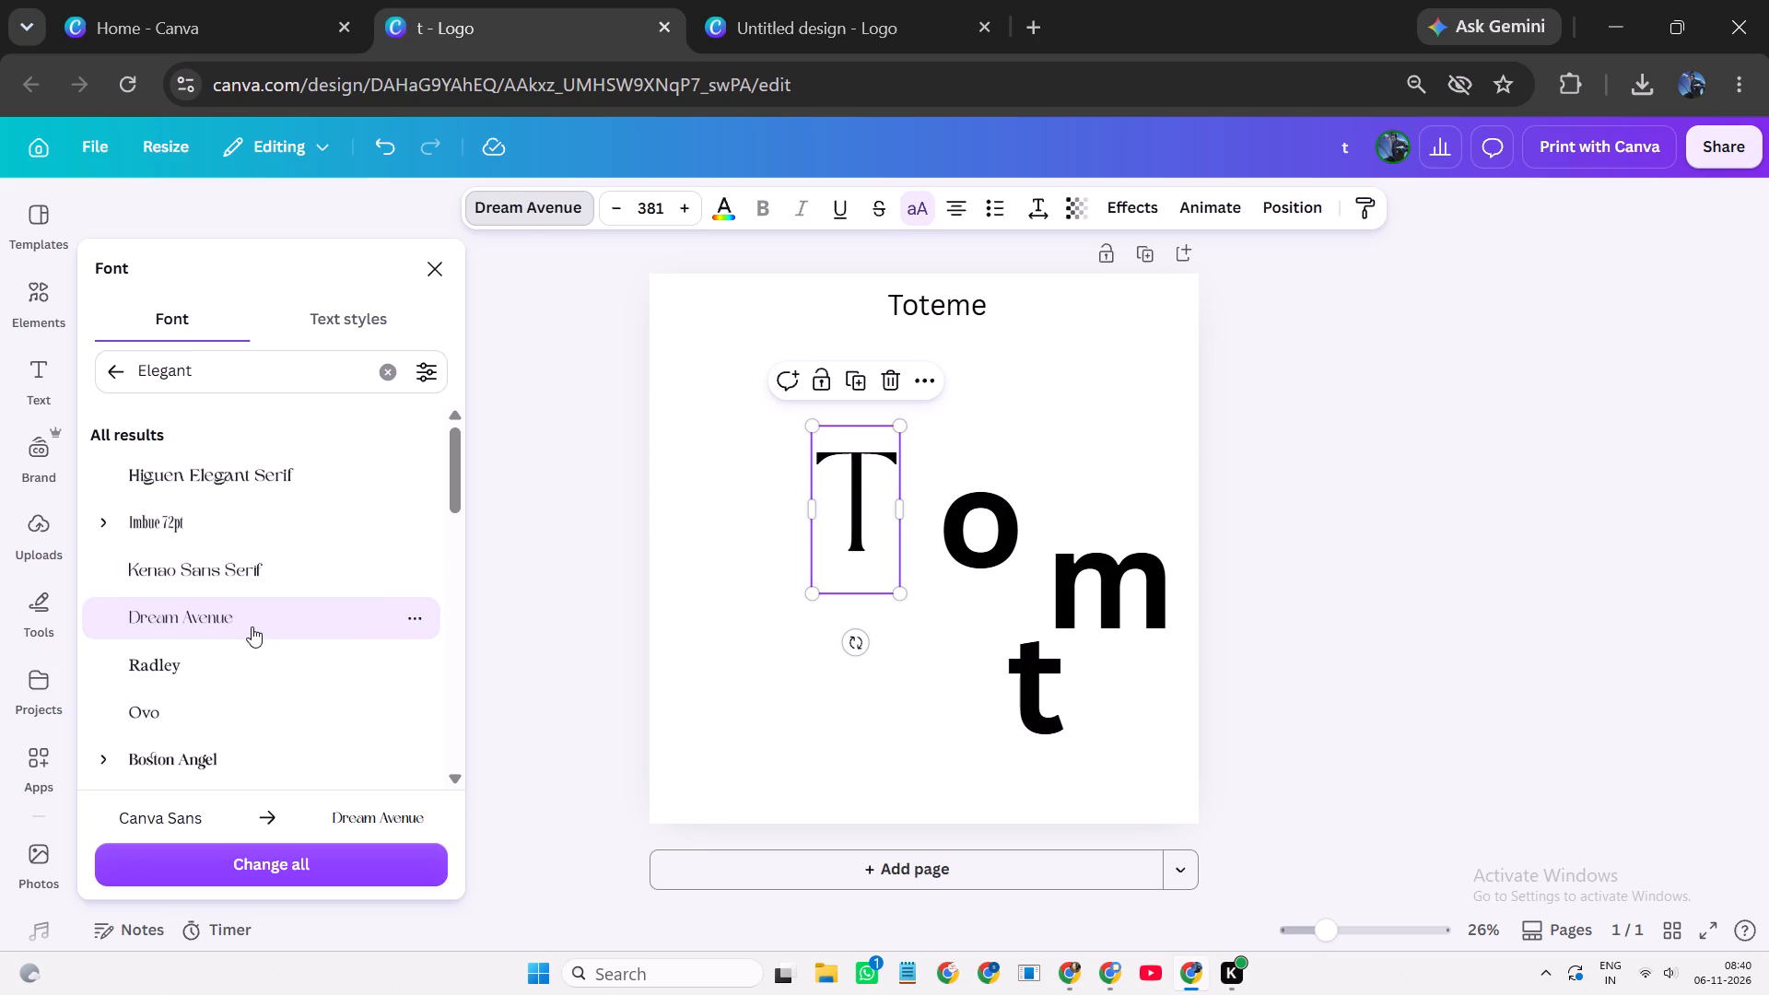
click(252, 626)
click(240, 665)
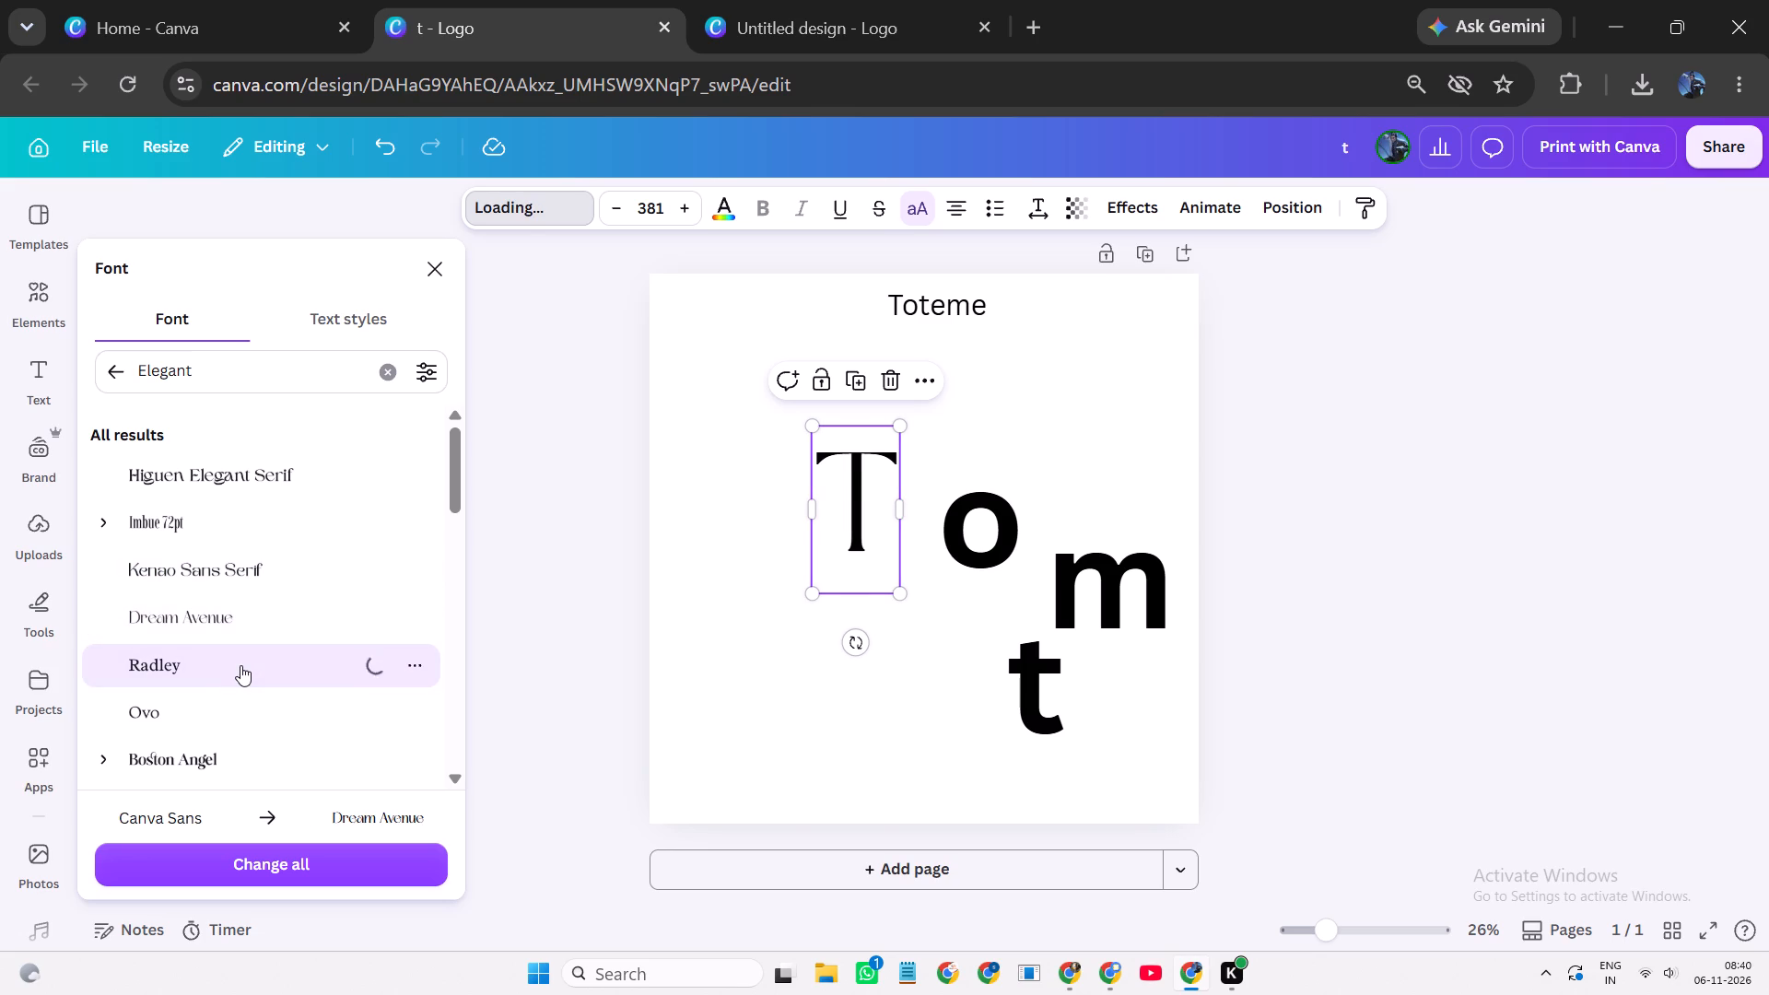
click(227, 720)
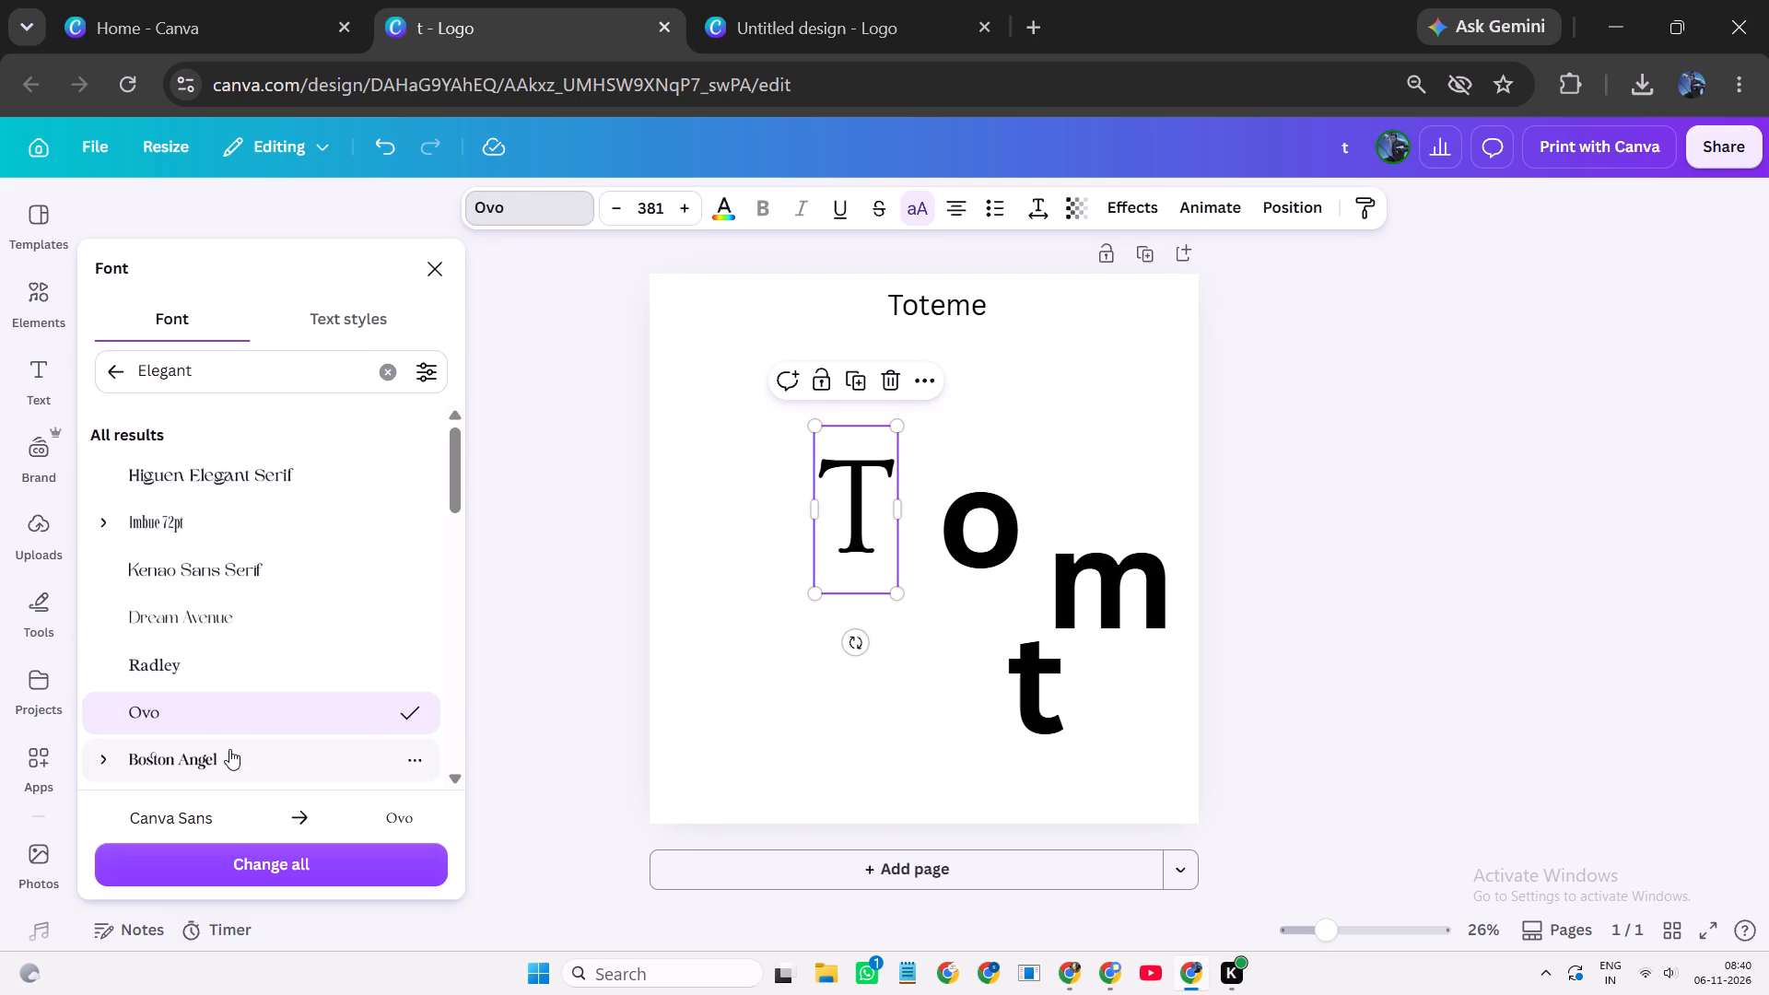
click(229, 752)
scroll(219, 591, down, 2)
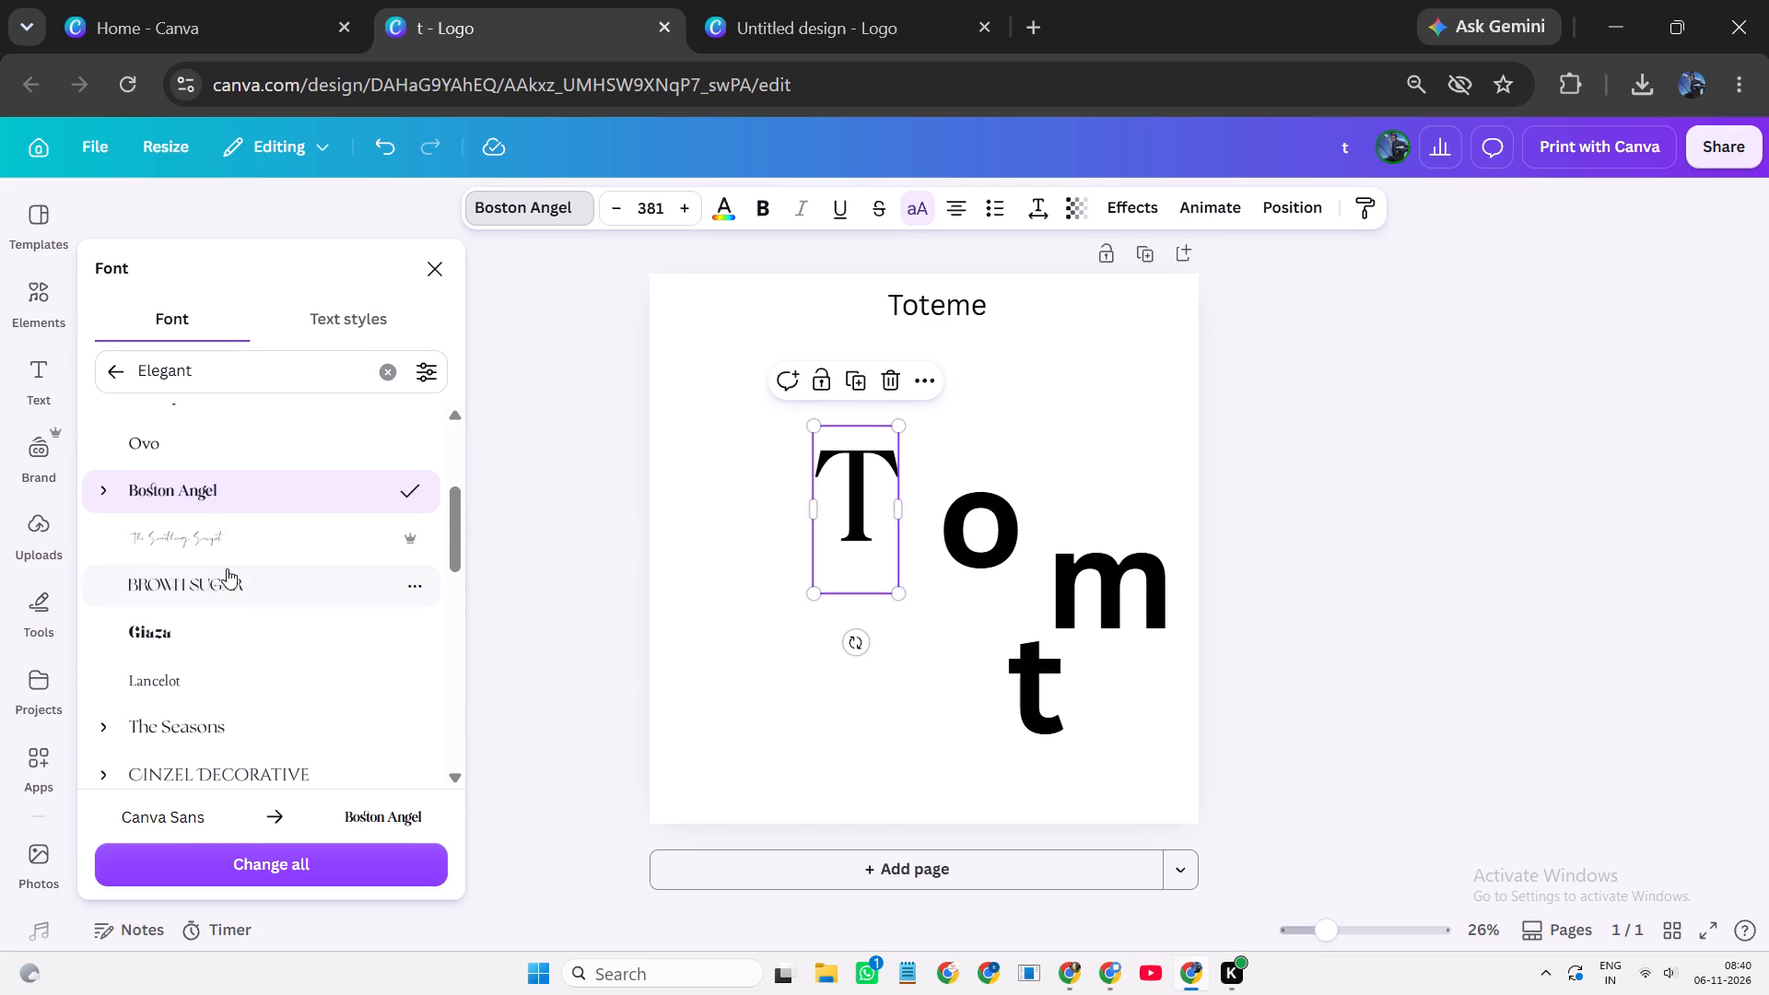
click(198, 592)
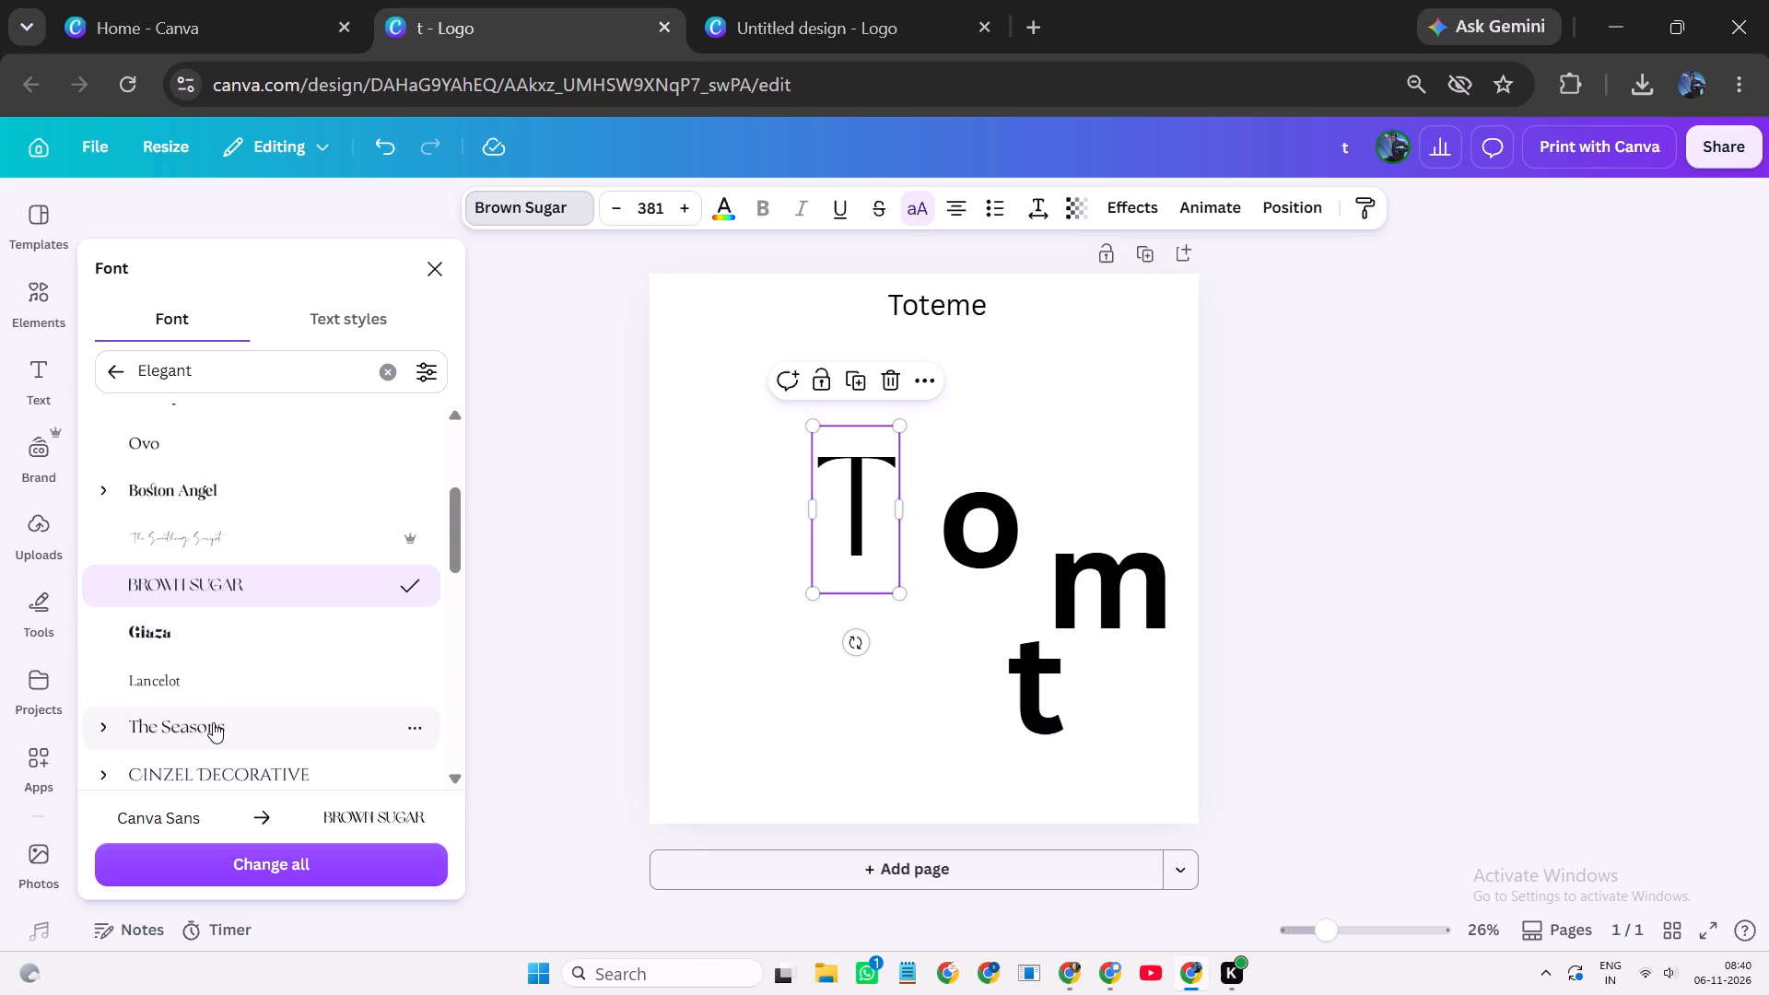
scroll(215, 729, down, 1)
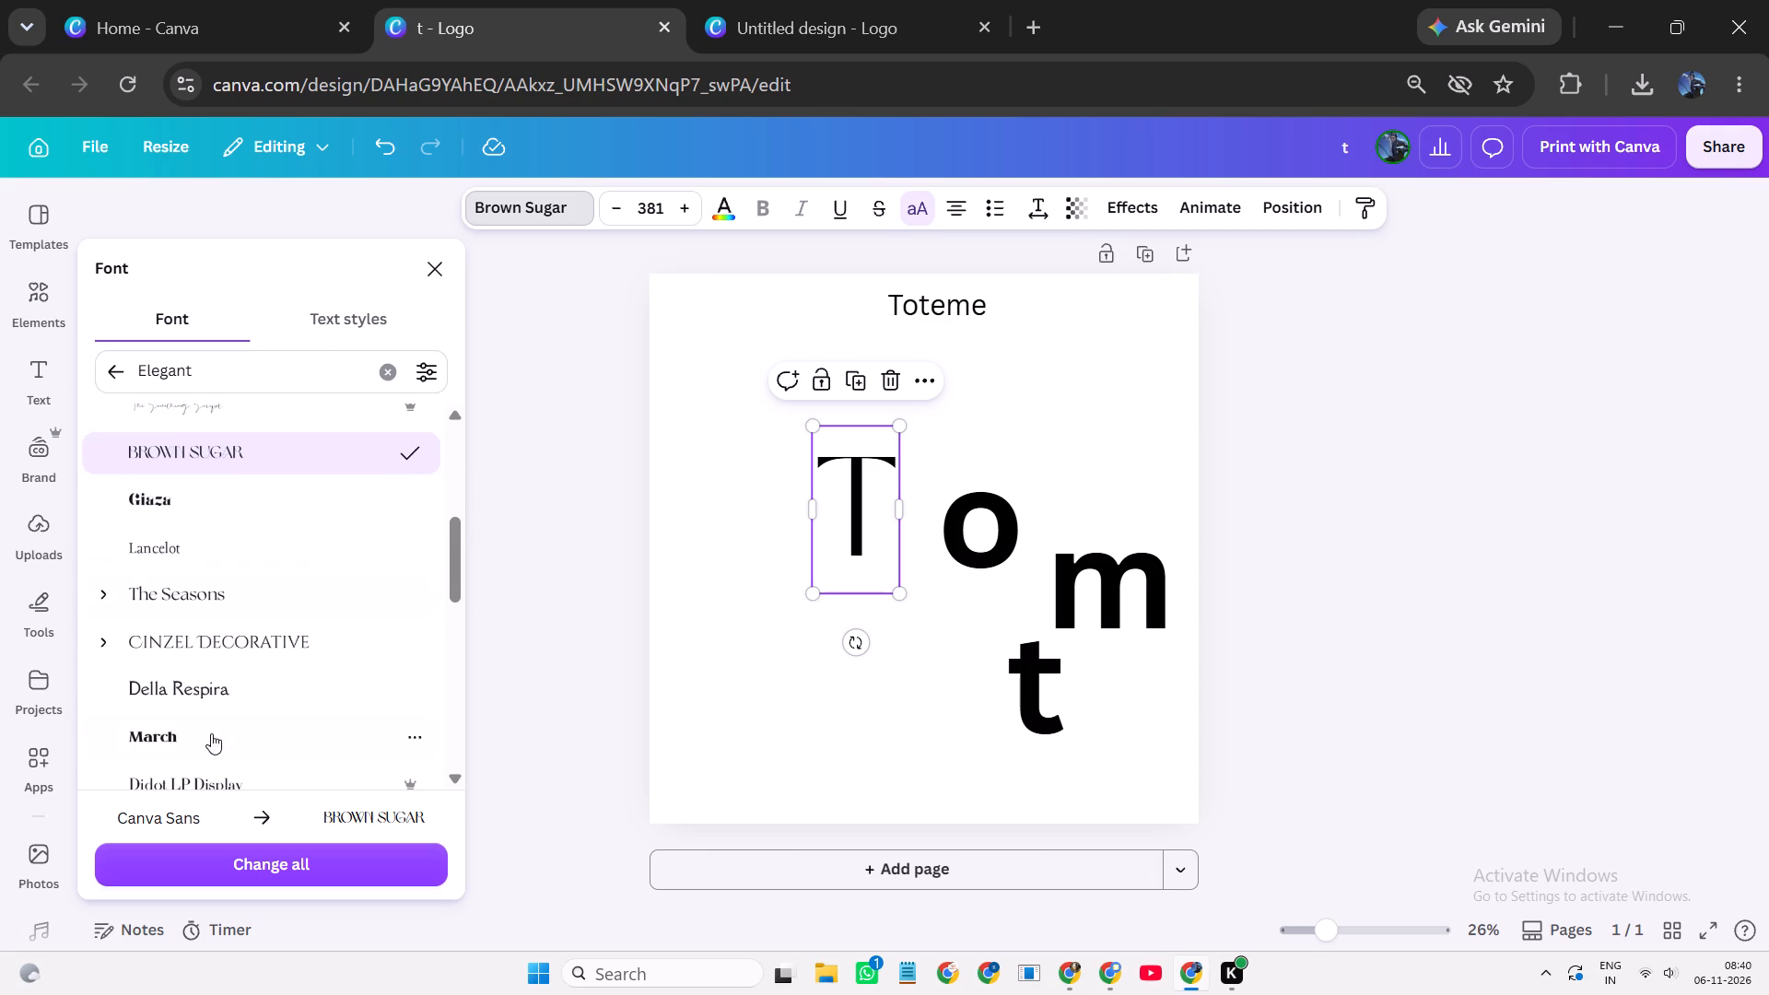
click(238, 633)
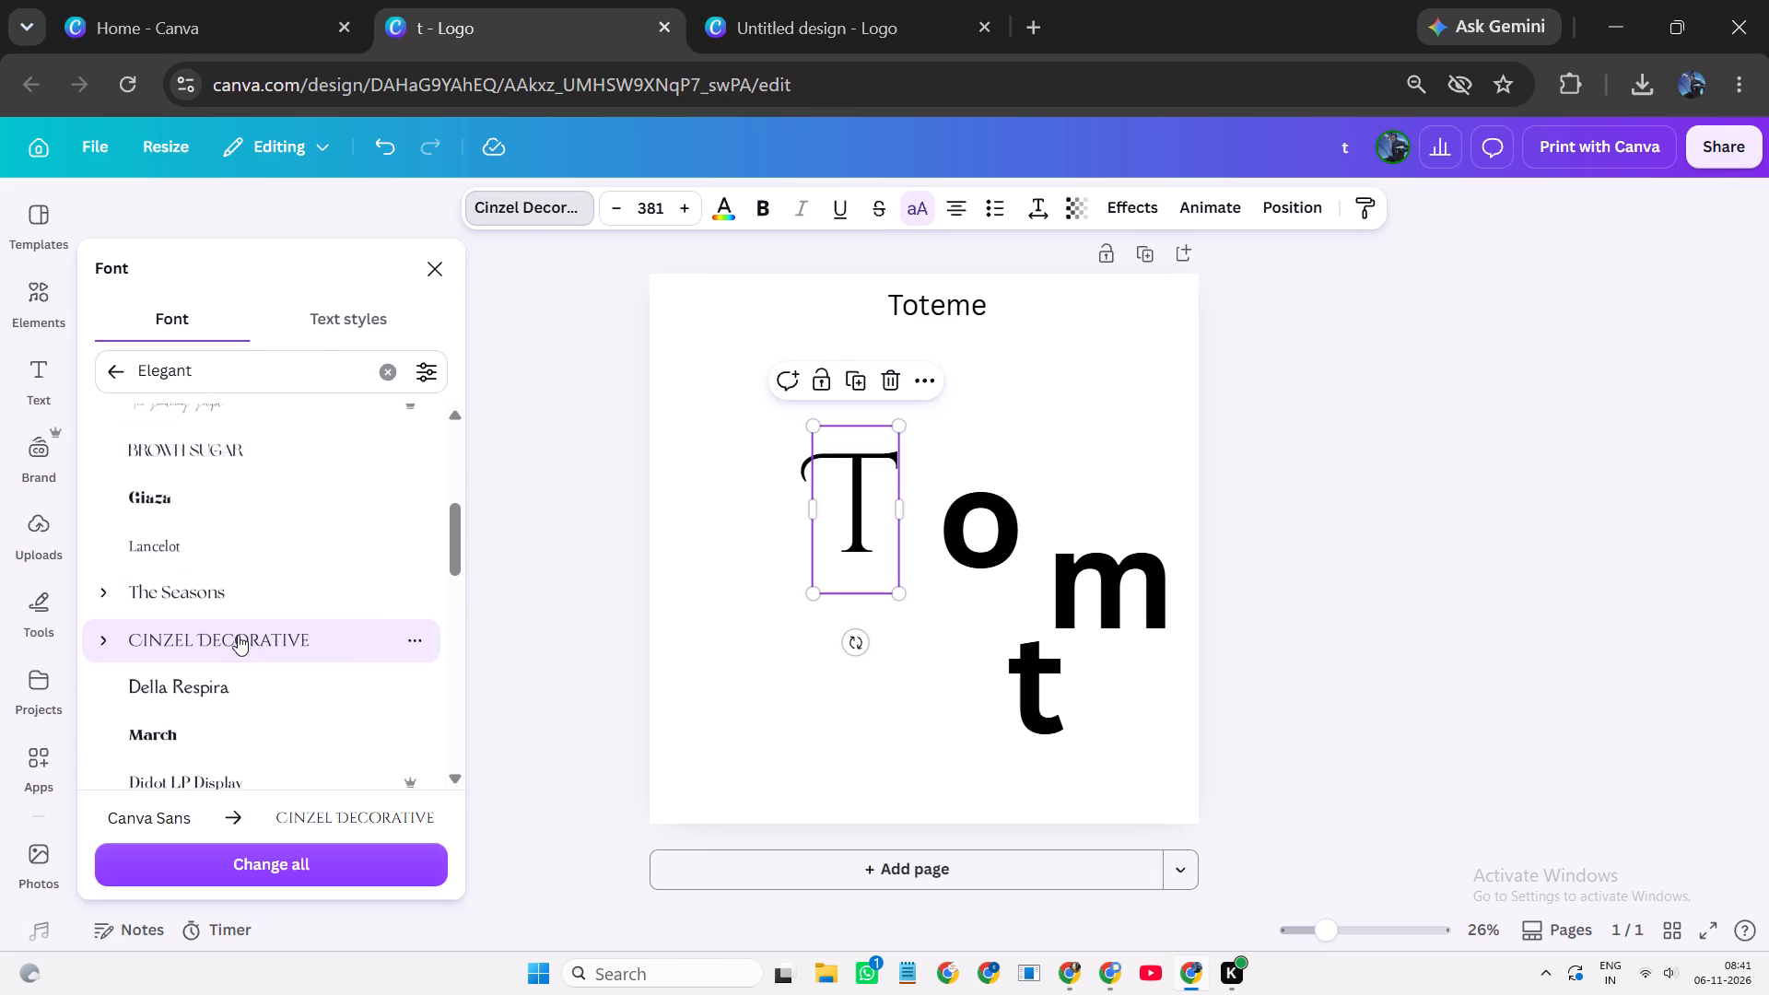
click(960, 760)
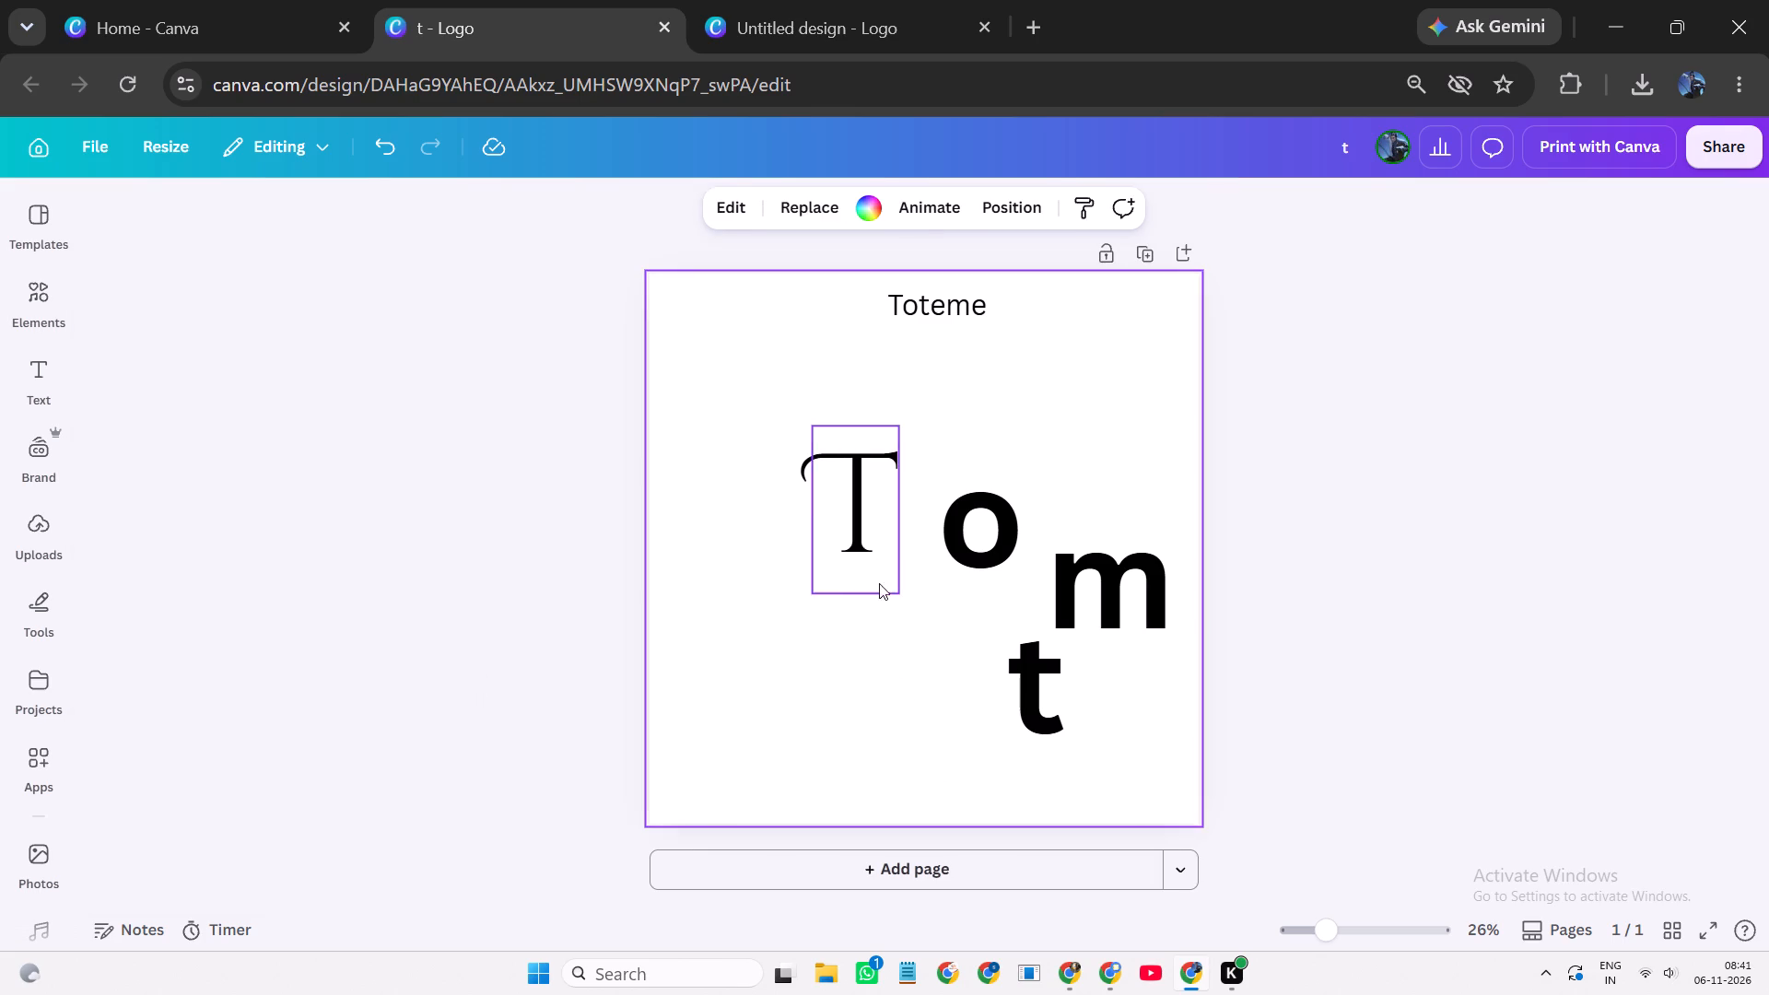
Move the T slightly down, duplicate it, place the copy below, and change the copy to "i".
drag(869, 550, 871, 602)
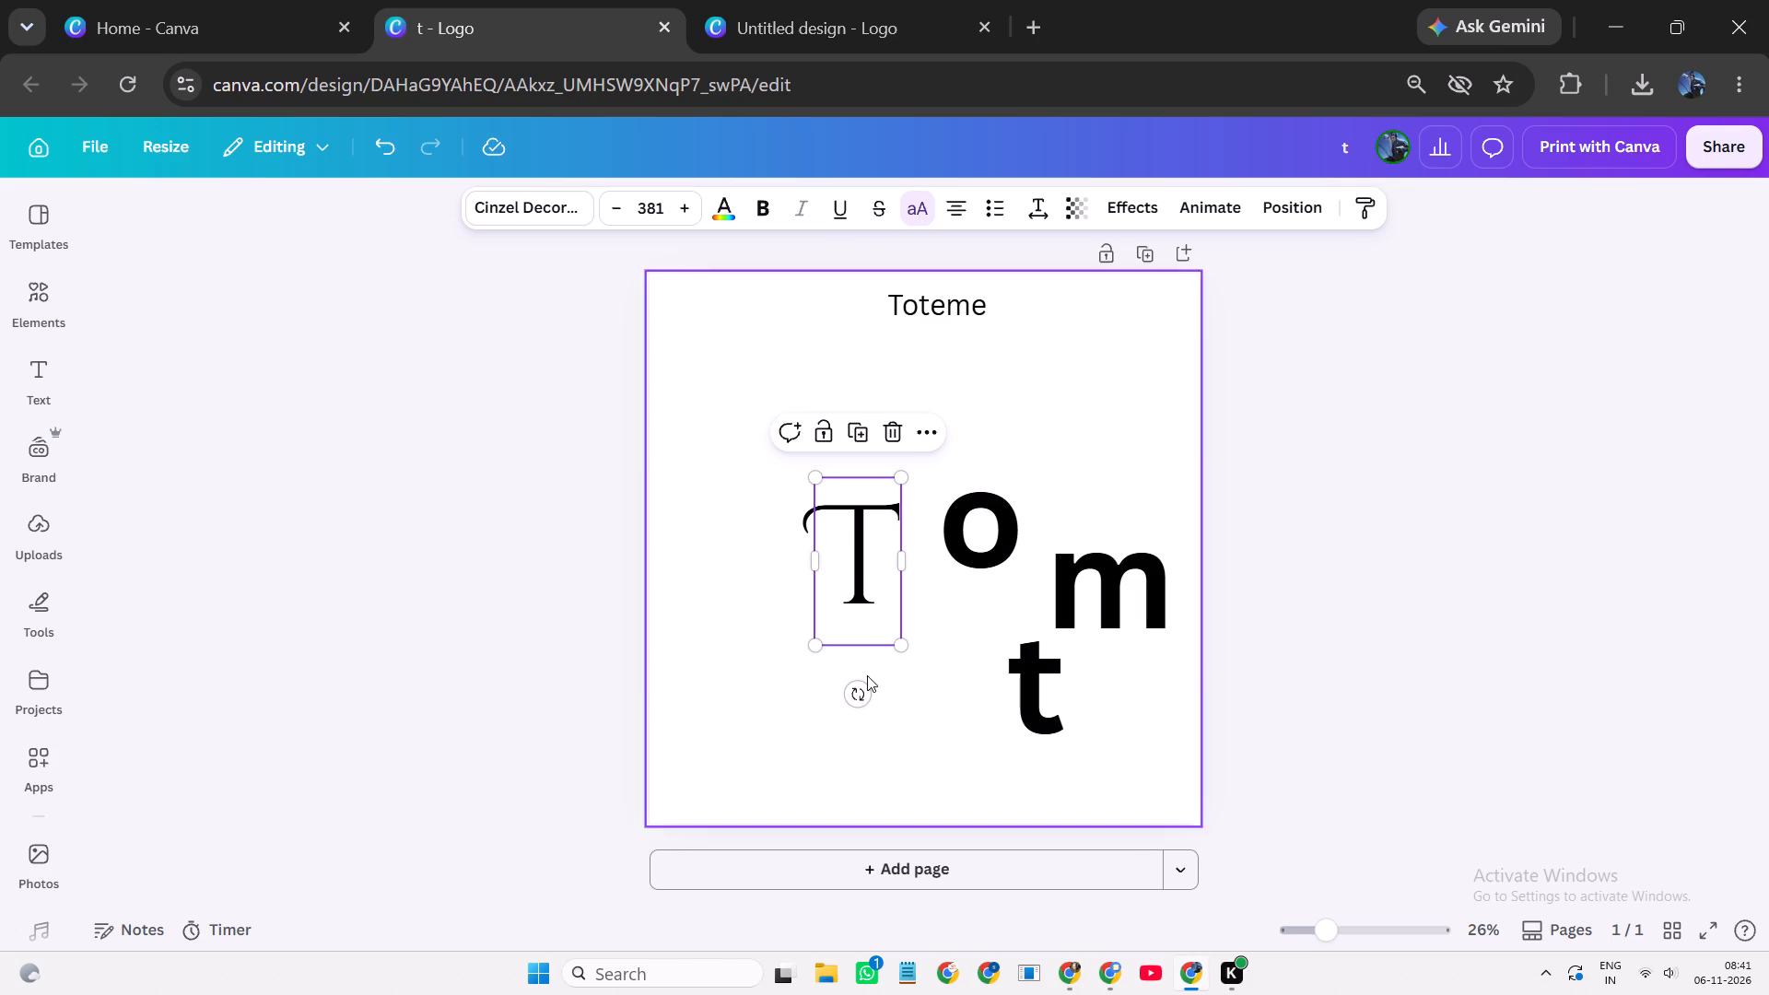
click(881, 708)
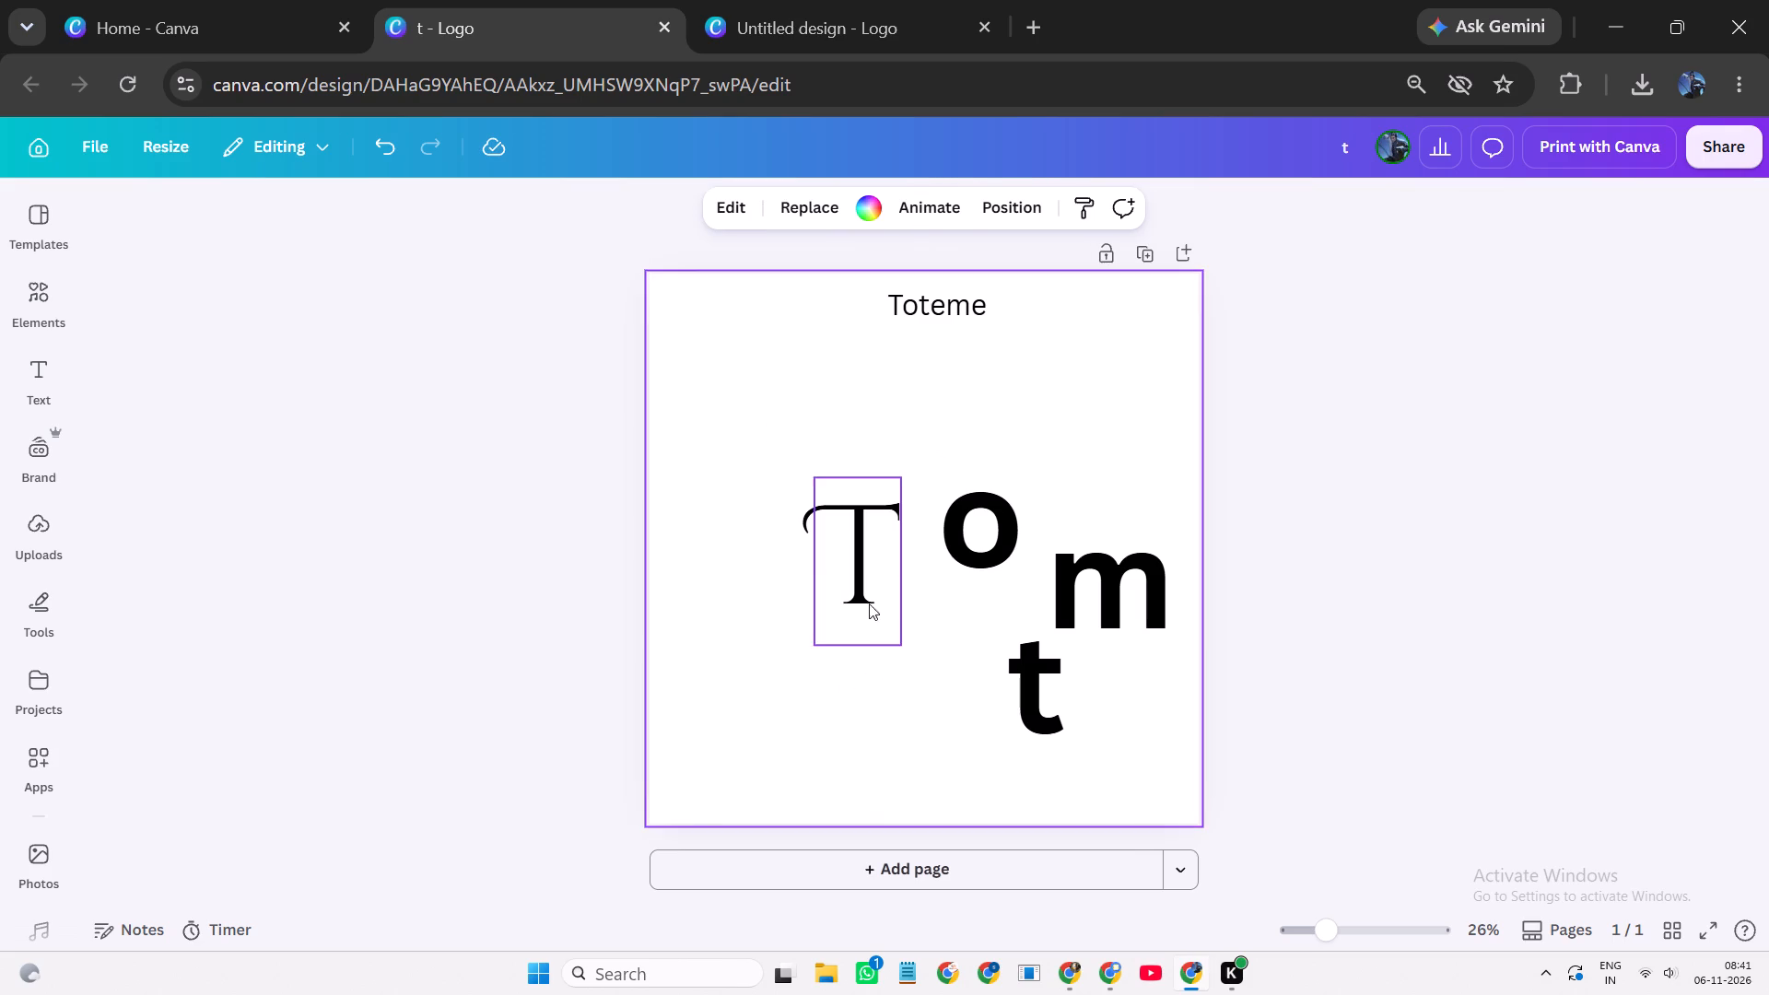
click(864, 595)
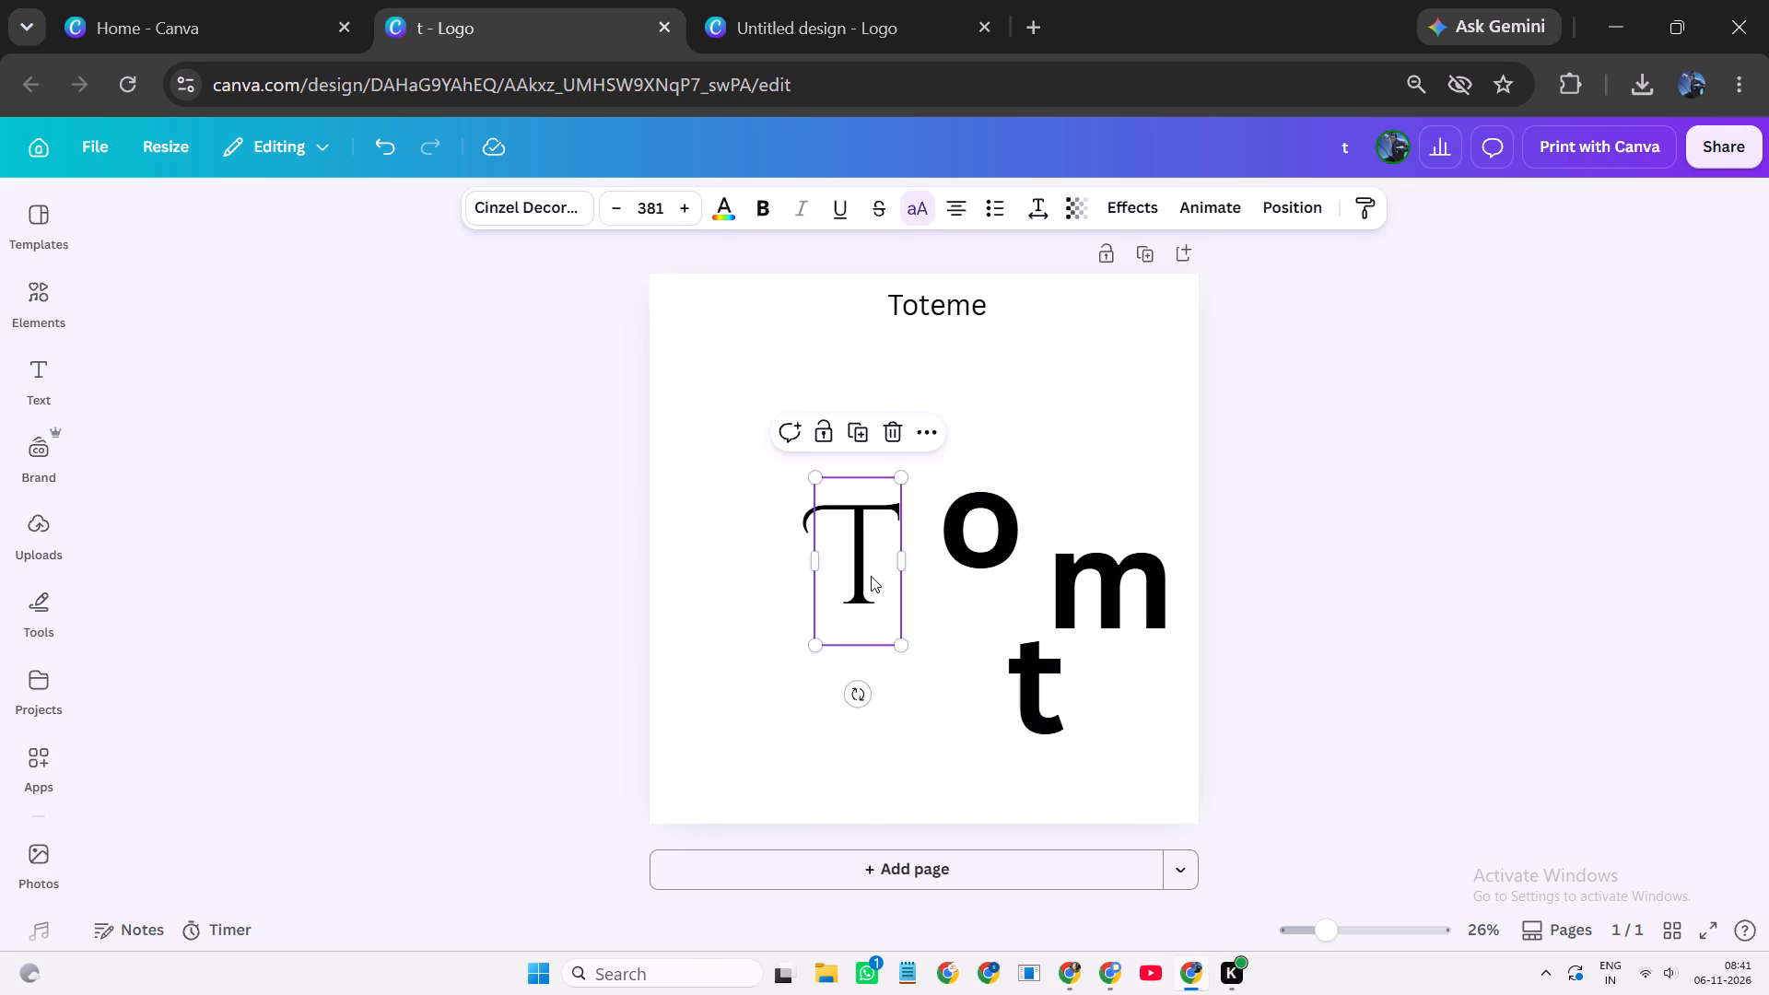
click(857, 441)
drag(860, 536, 898, 666)
click(898, 666)
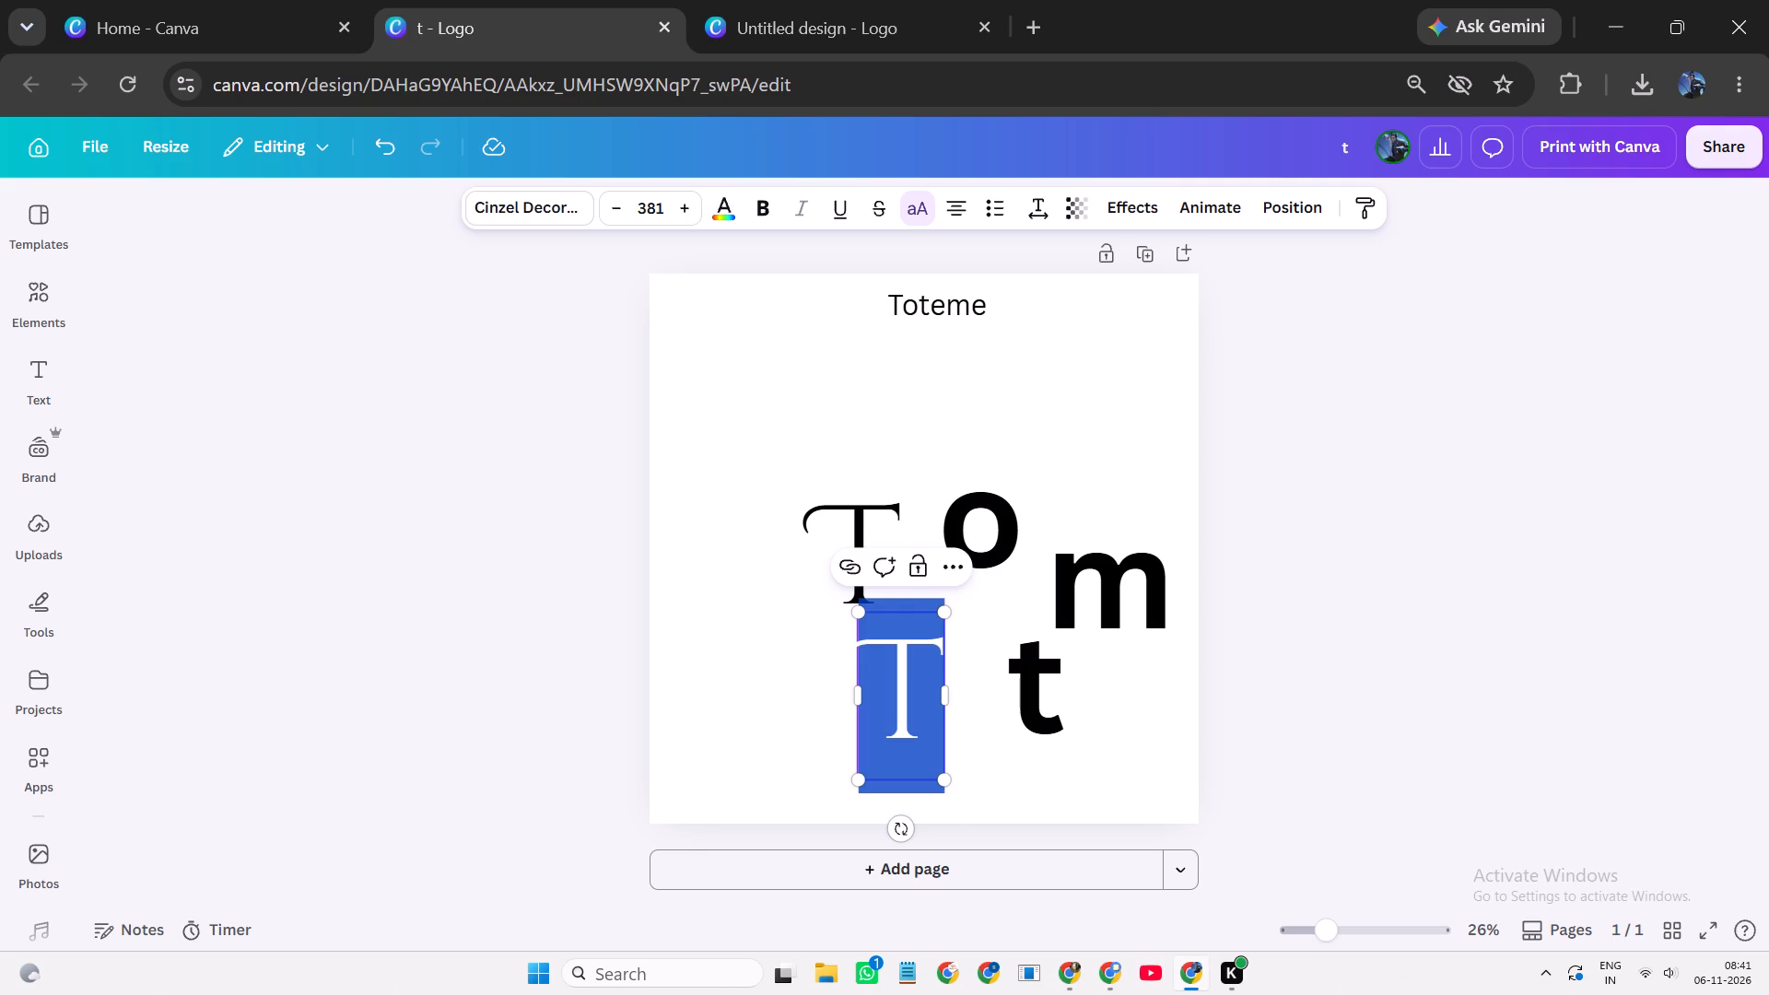
key(o)
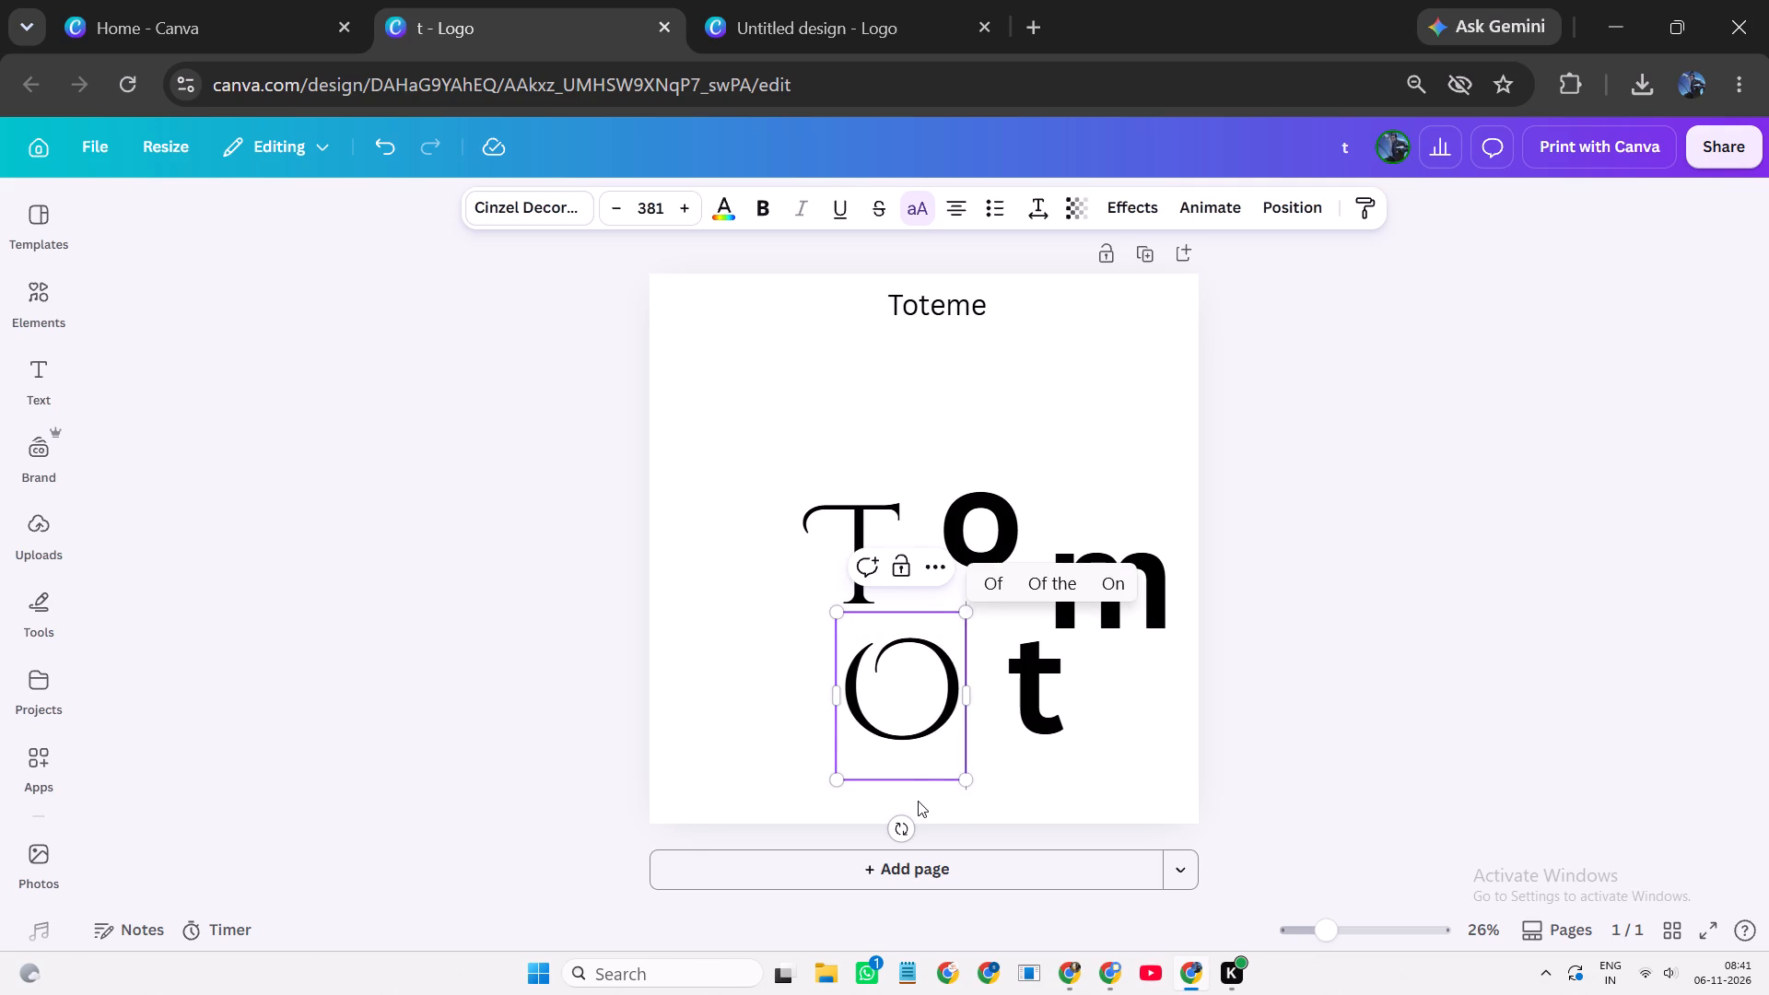
key(BackSpace)
key(i)
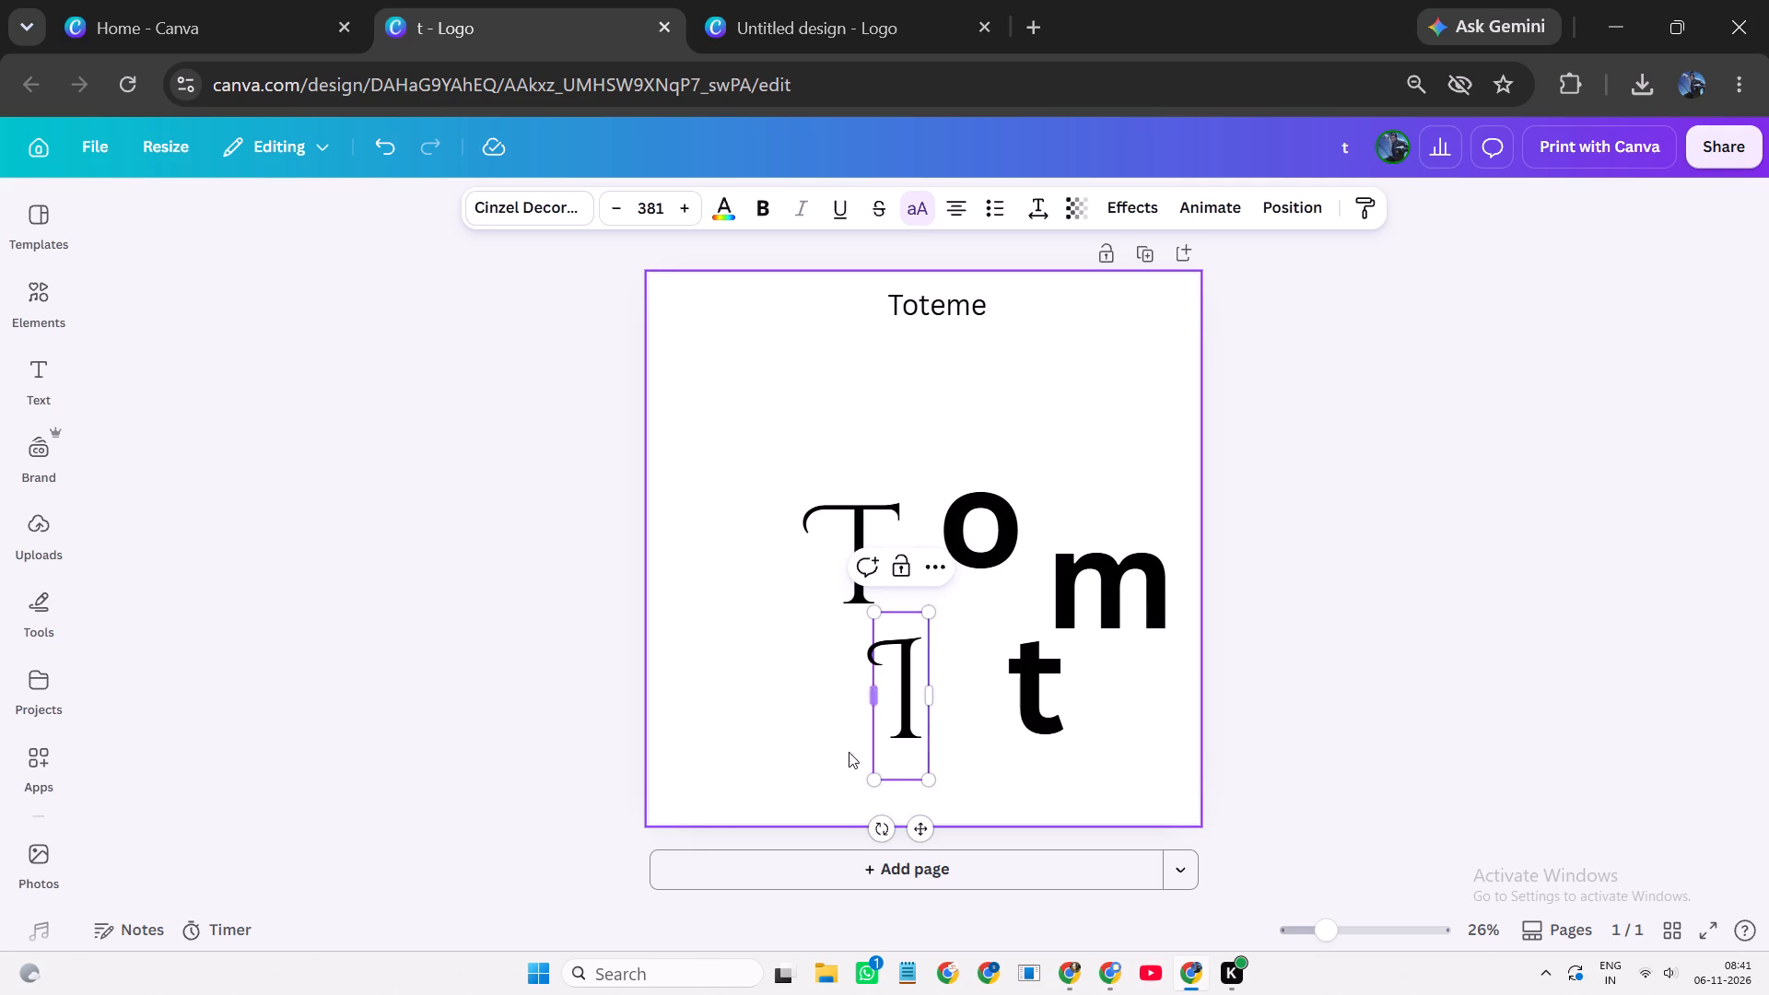
click(825, 732)
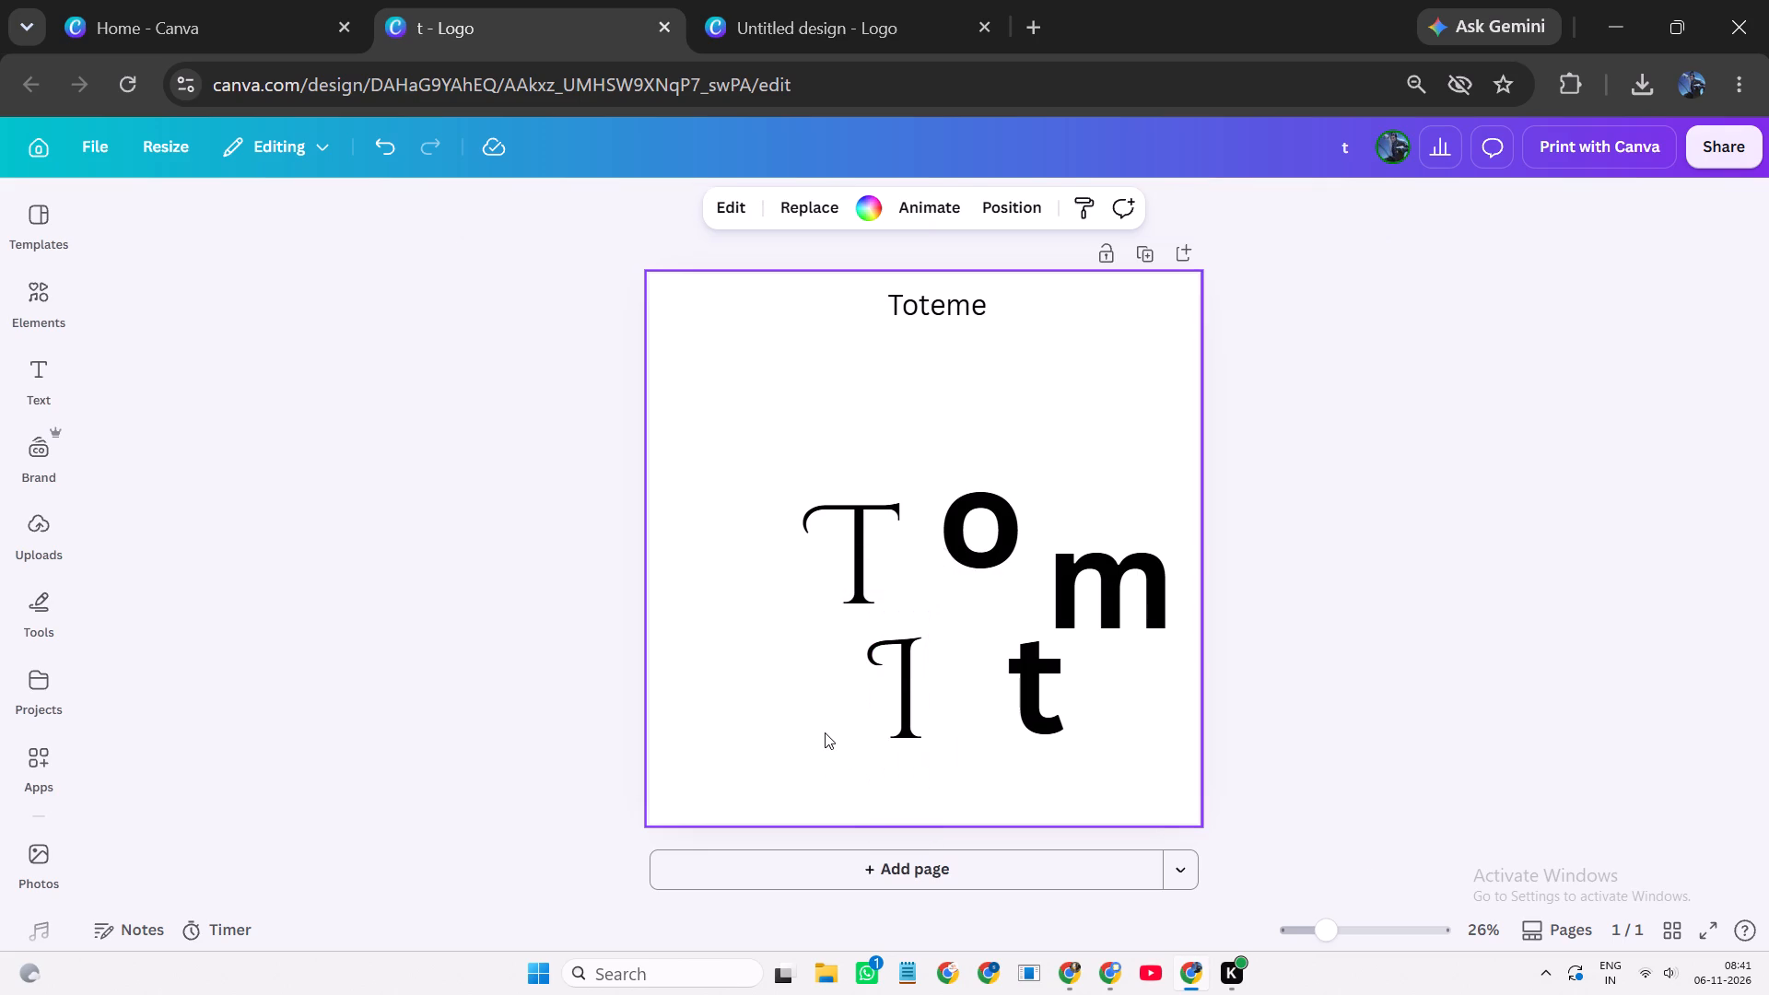
Delete the decorative T and move the decorative I up into its place beside the o.
click(866, 587)
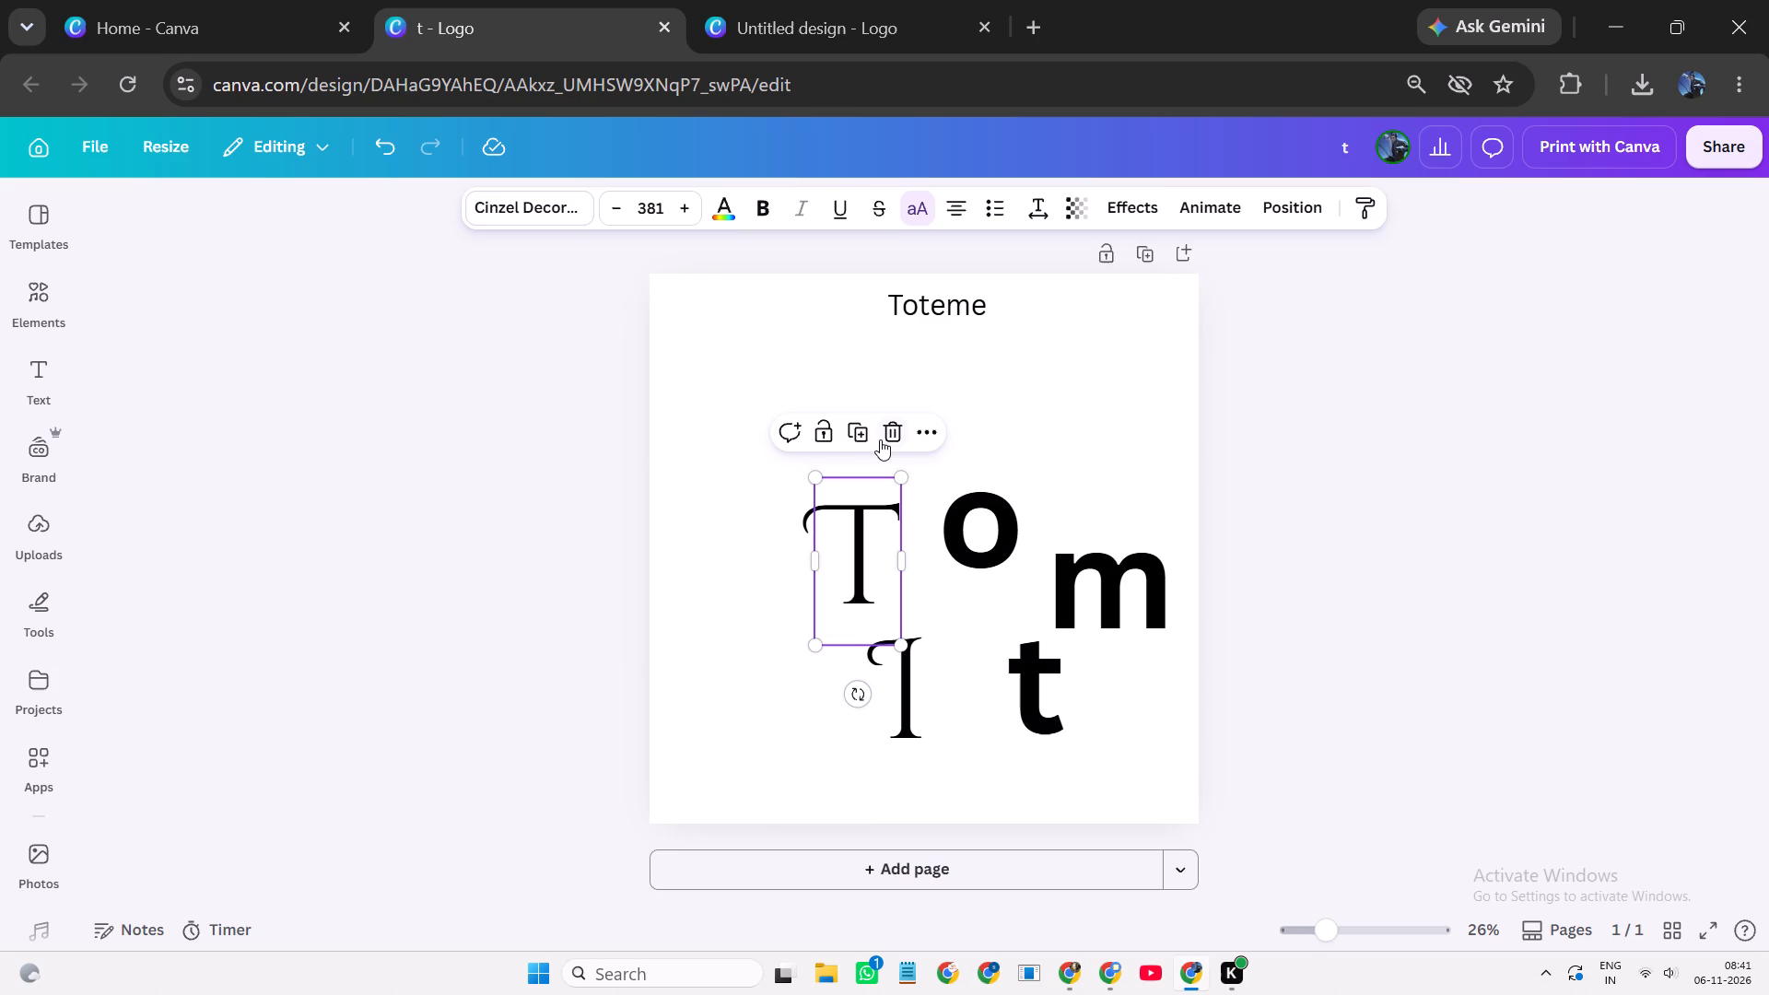
click(884, 437)
drag(904, 633, 871, 514)
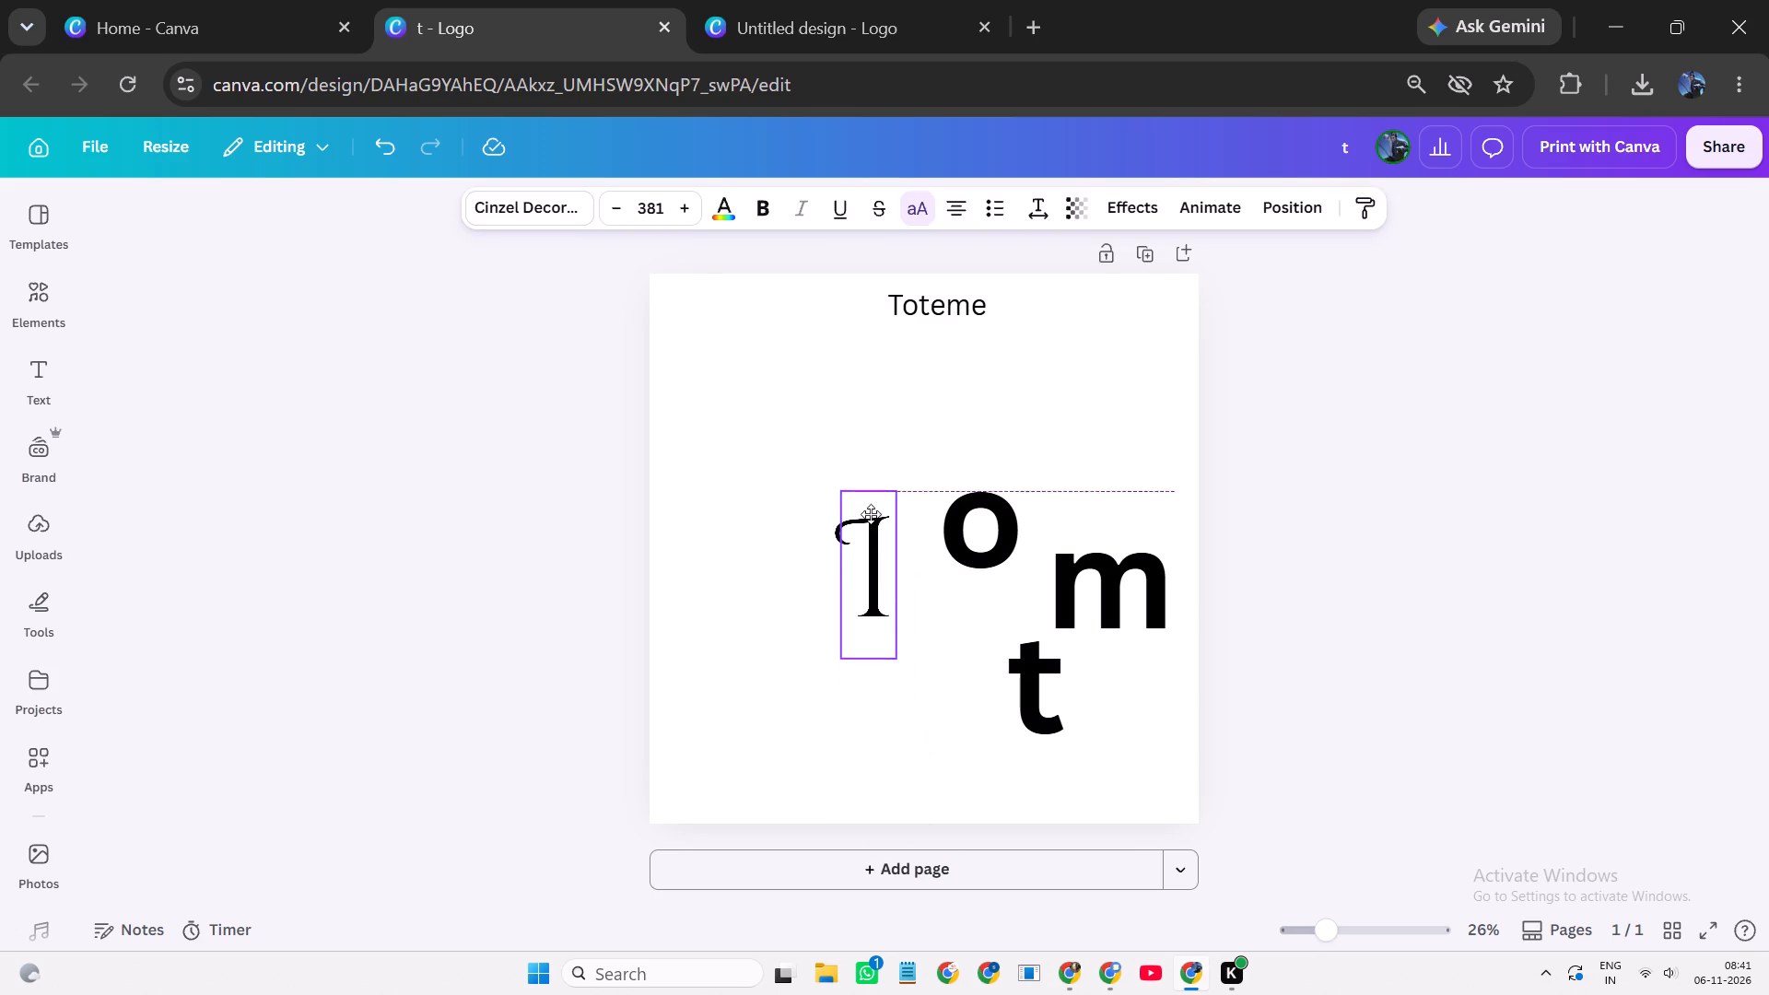
drag(871, 514, 869, 489)
click(868, 737)
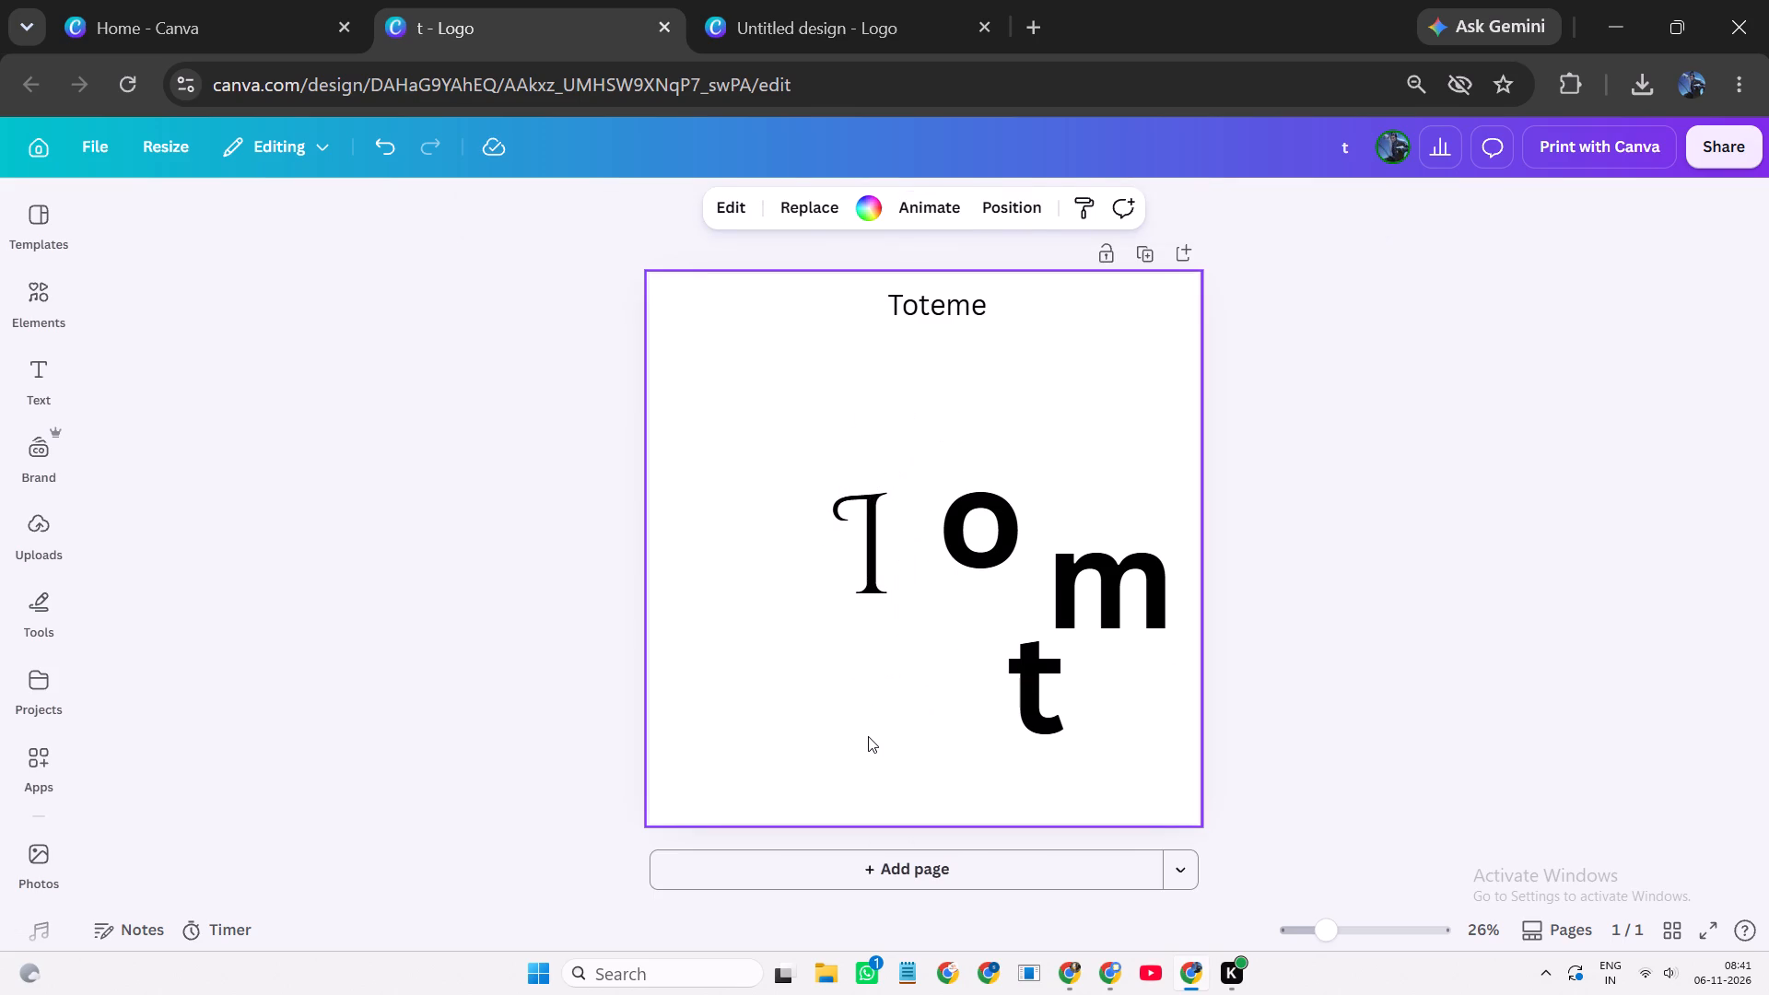
Rotate the decorative I about a quarter turn counterclockwise so it lies sideways, and move it slightly up.
click(882, 578)
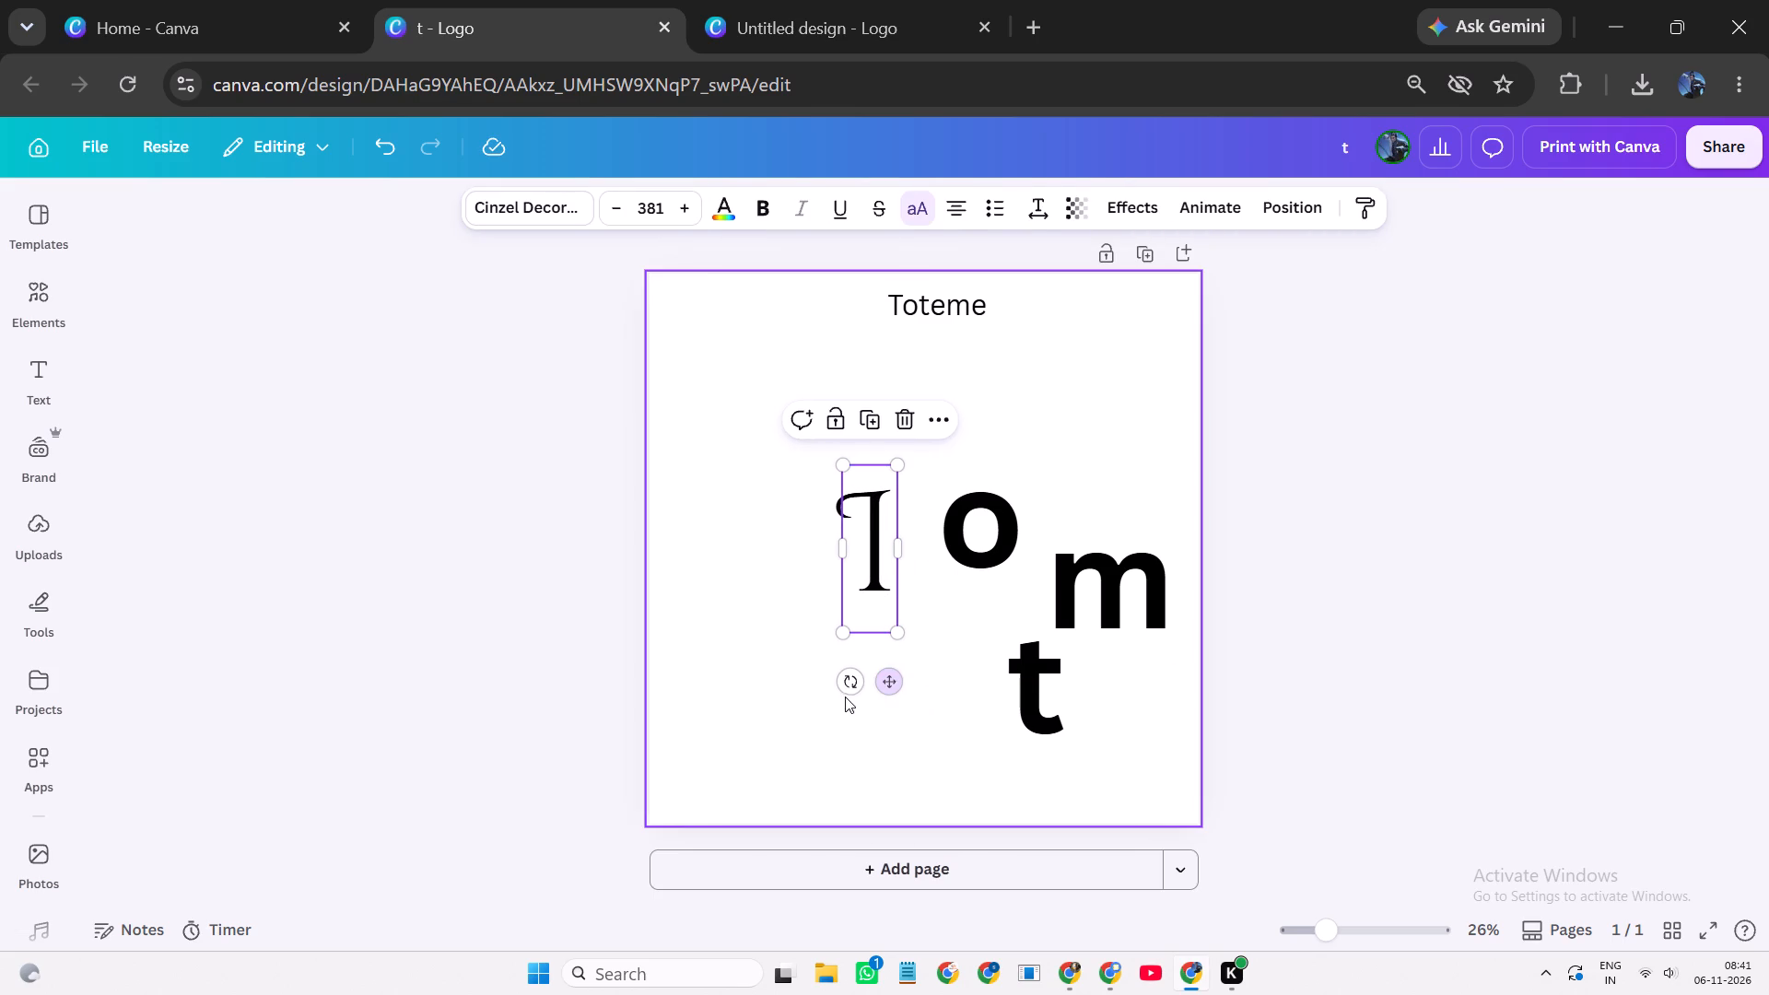
drag(848, 679, 1061, 564)
click(934, 658)
drag(880, 551, 874, 522)
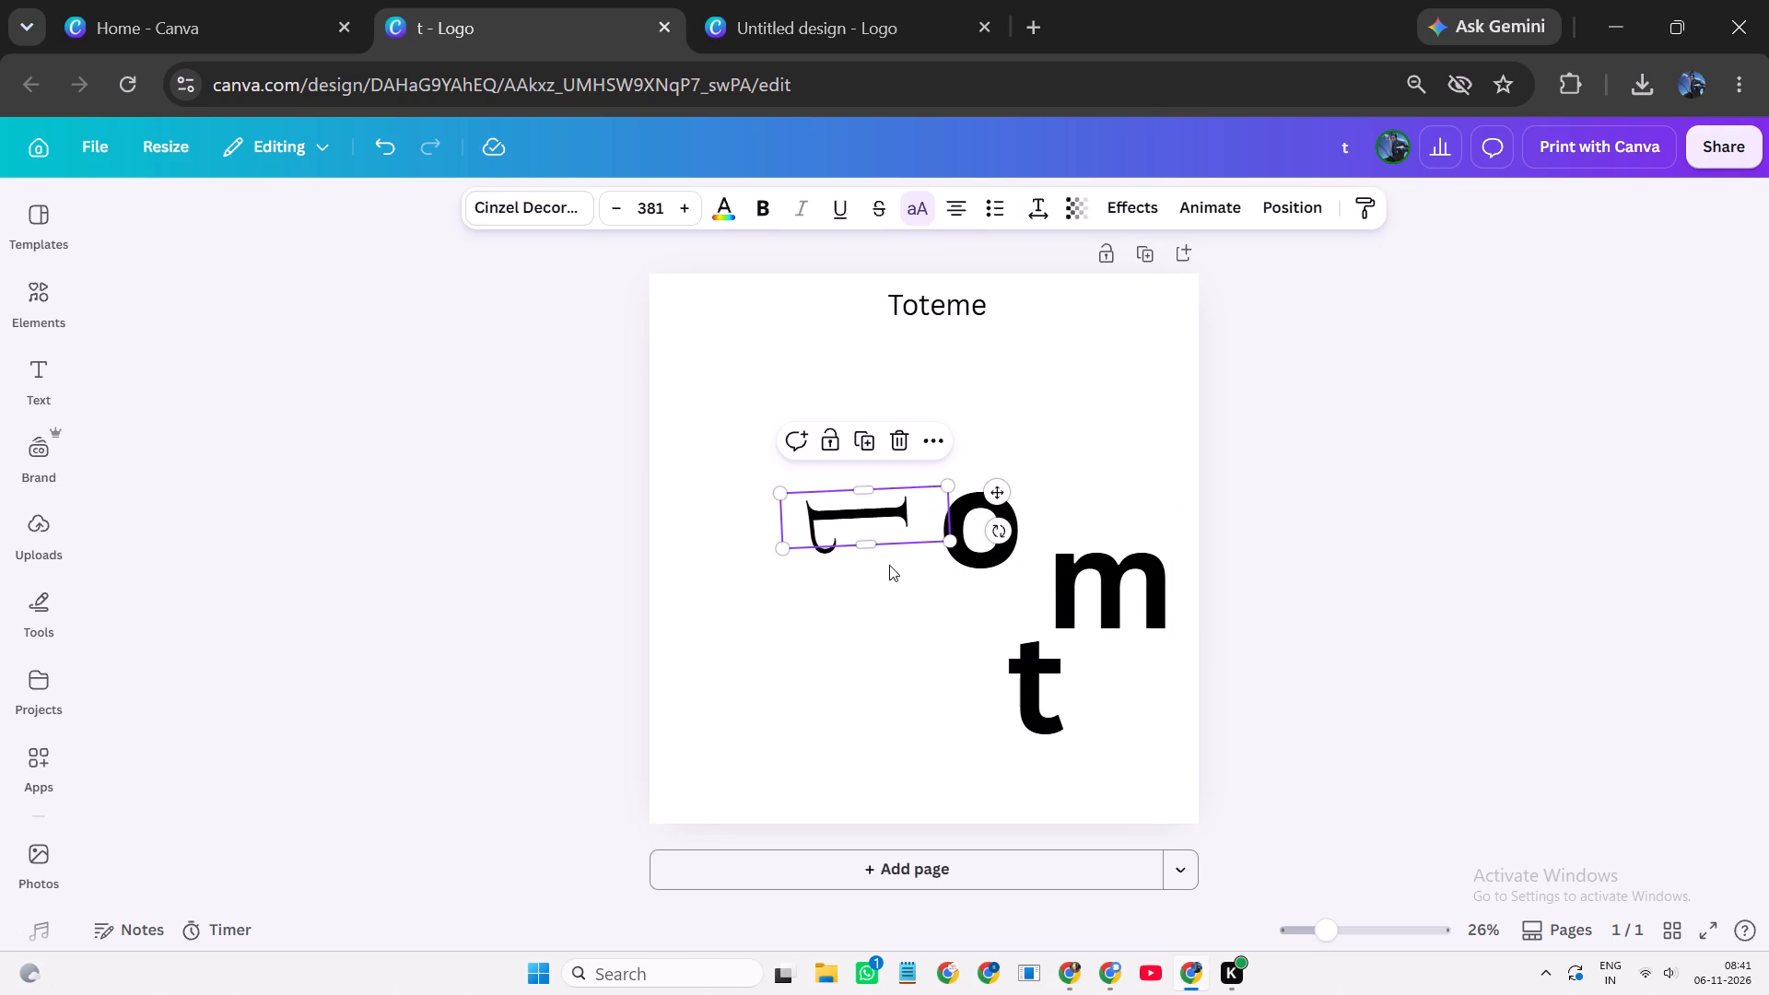
Move the bold lower t to just below the sideways I.
drag(1019, 672, 843, 550)
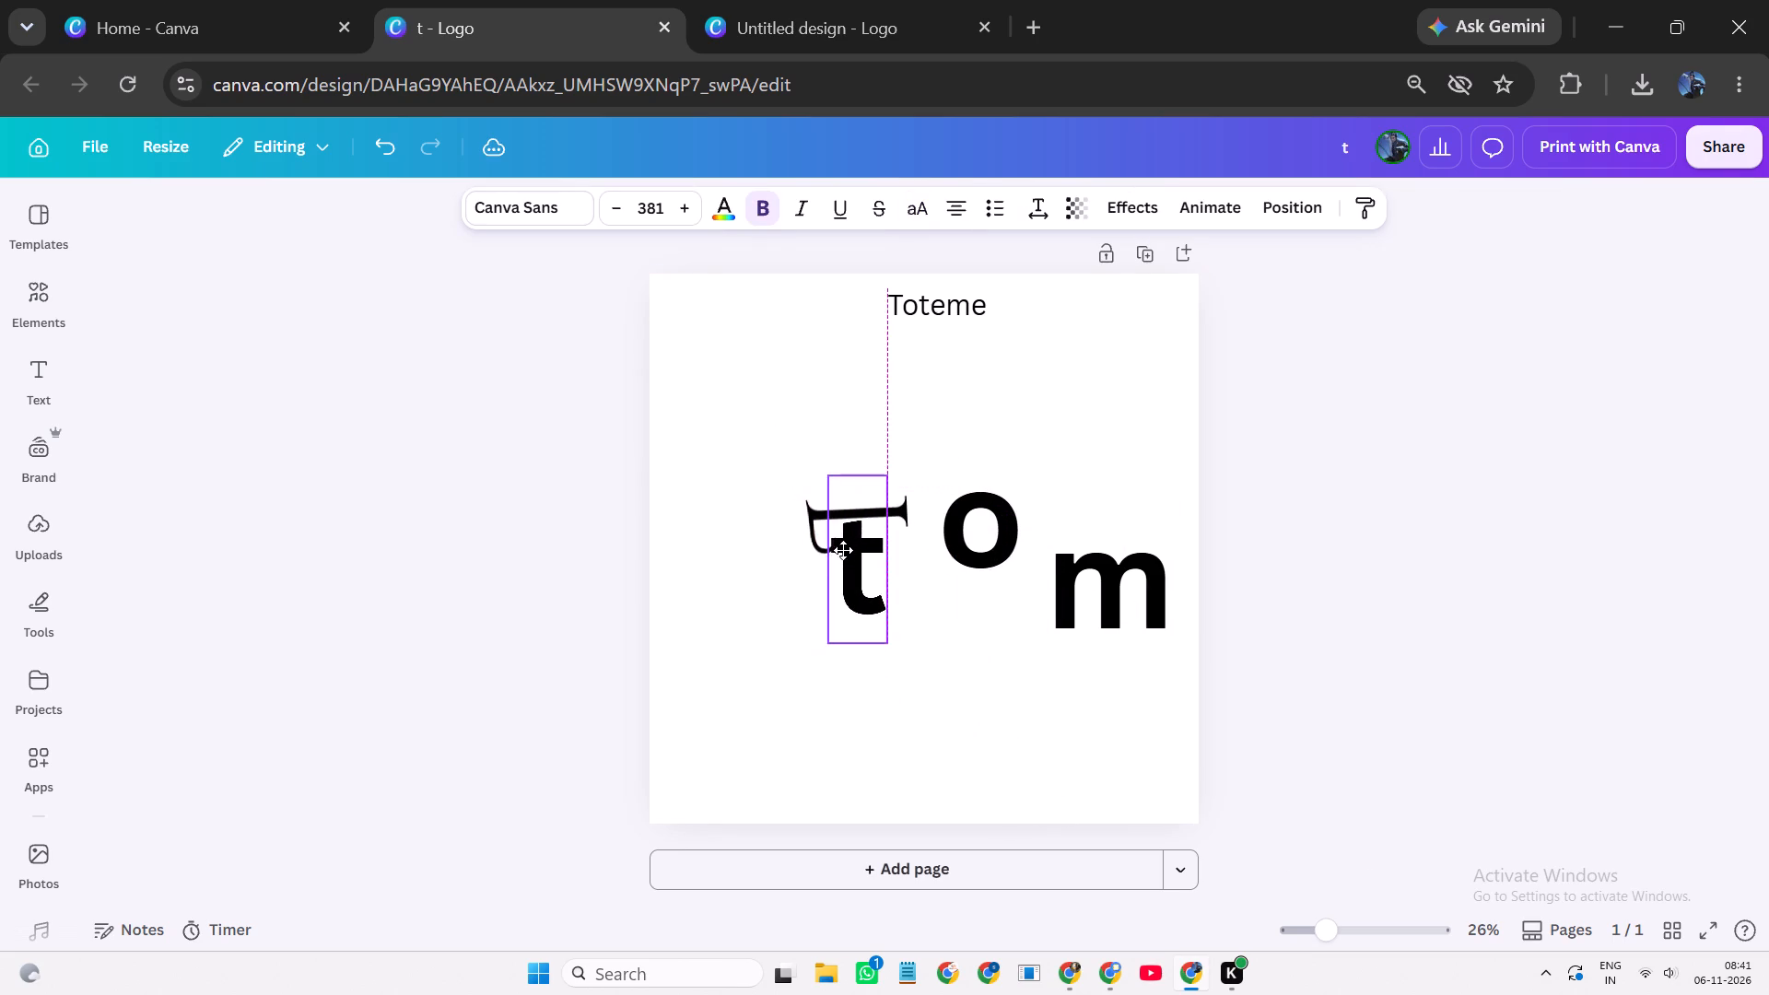
drag(843, 550, 849, 547)
drag(861, 595, 857, 635)
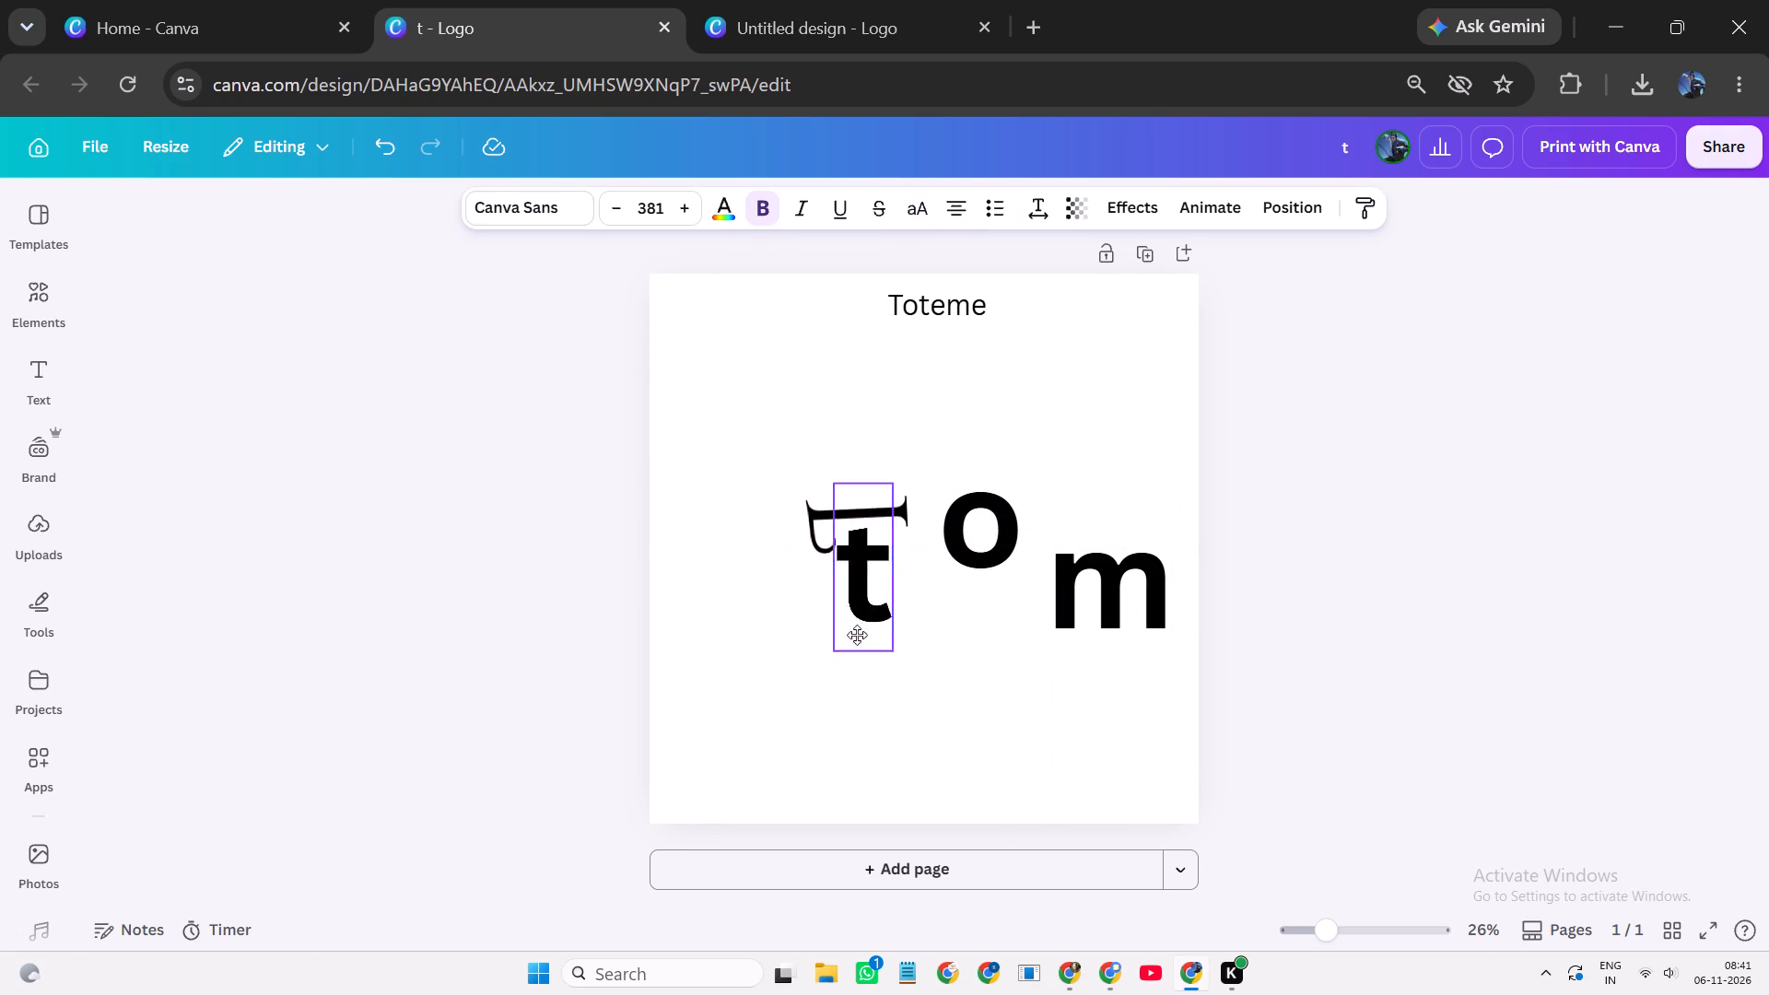
drag(857, 635, 851, 703)
Fine-tune the rotation of the sideways I so it lies level as a horizontal bar.
click(918, 489)
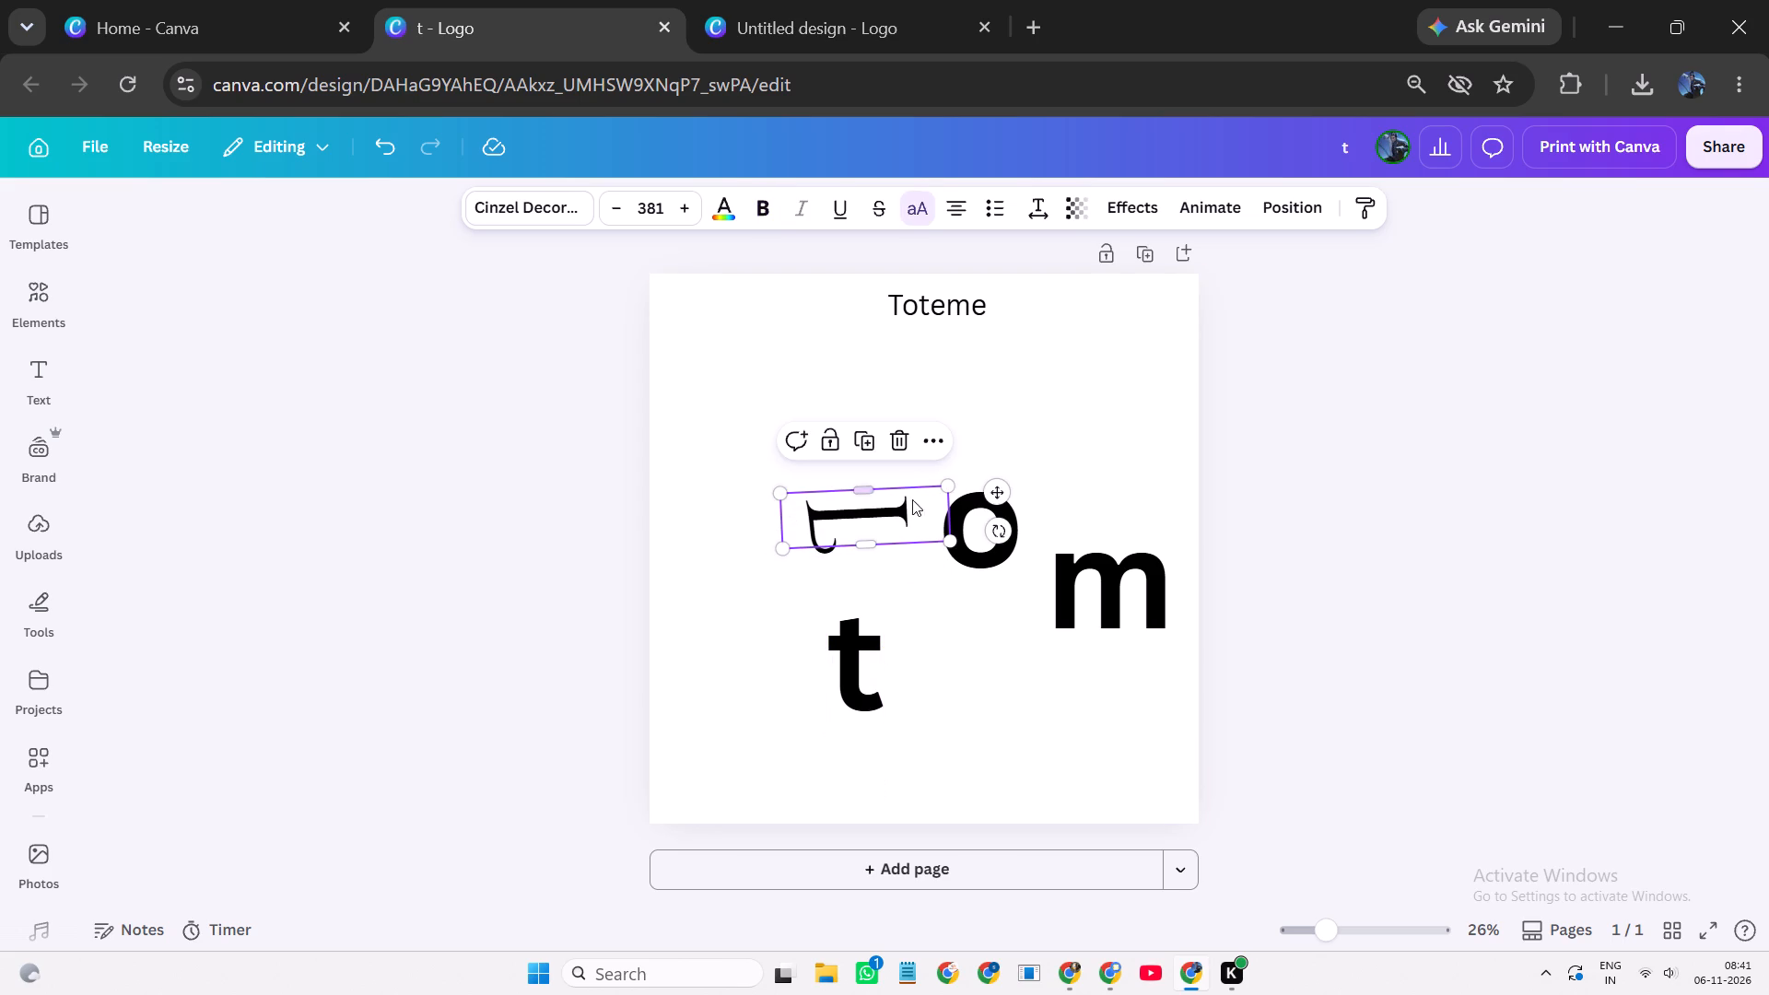
drag(1002, 535, 1001, 547)
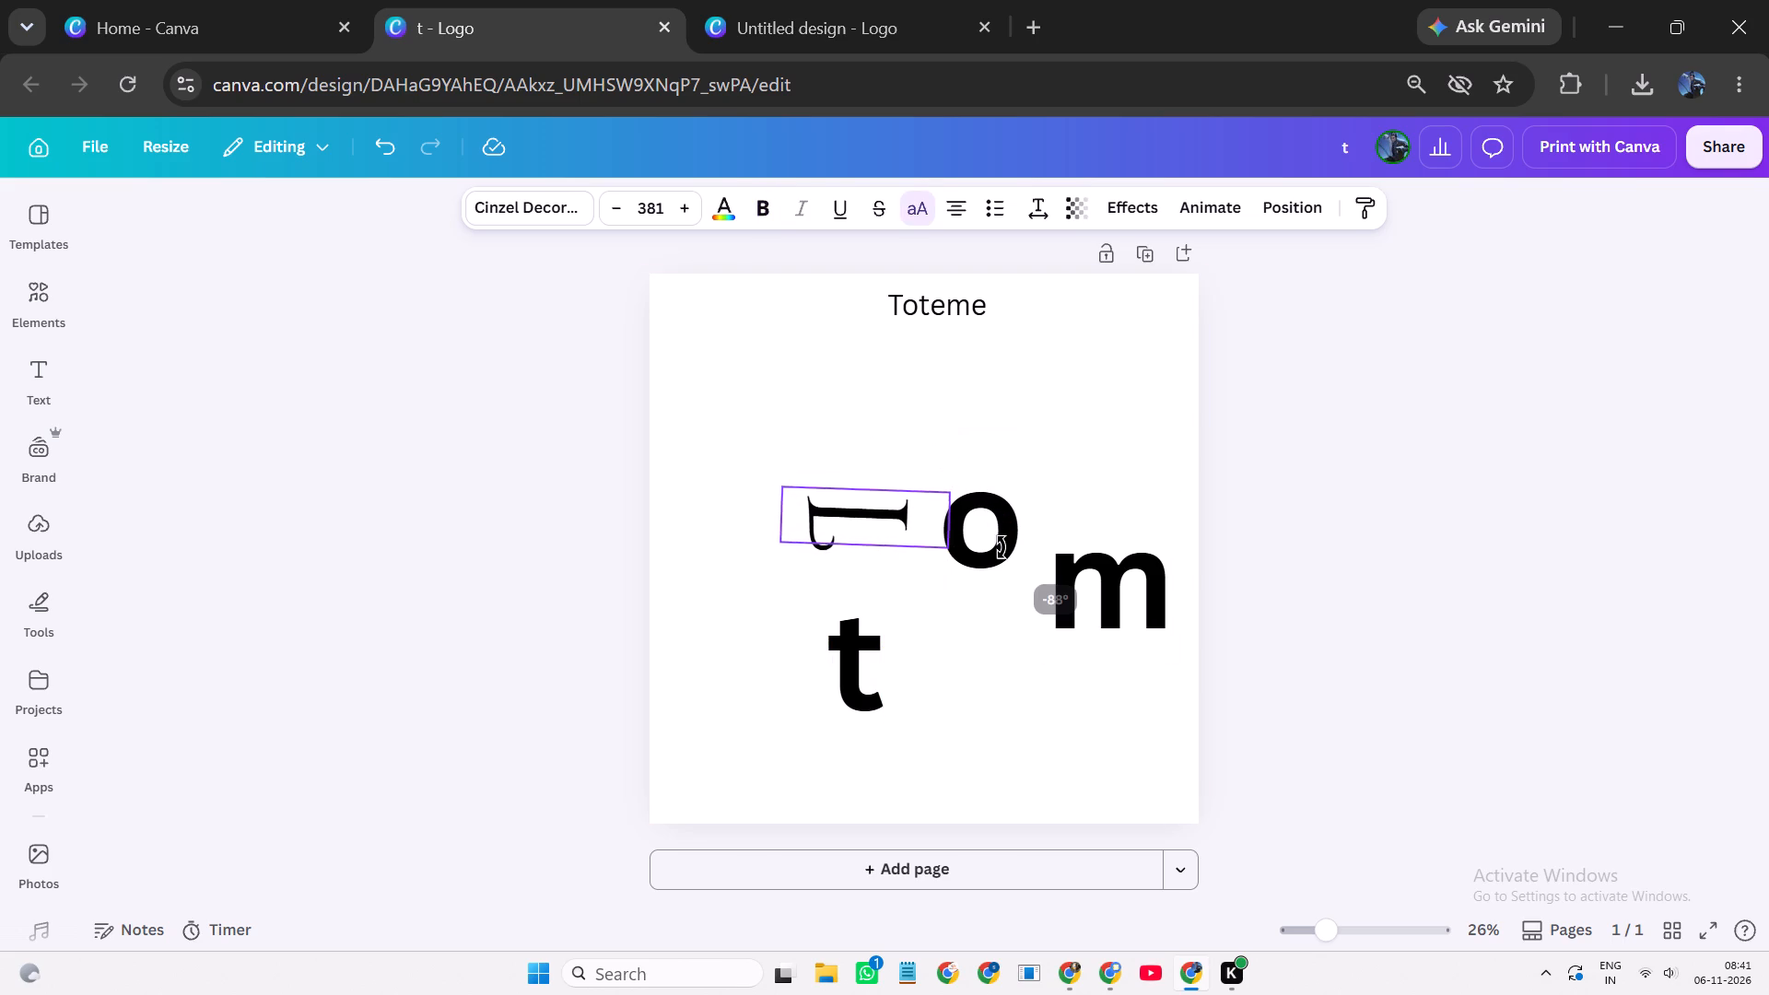
drag(1001, 547, 1012, 543)
click(975, 687)
Try Giaza, Brown Sugar and Higuen Elegant Serif on the lower t, and set it in Imbue 72pt.
click(812, 652)
click(829, 652)
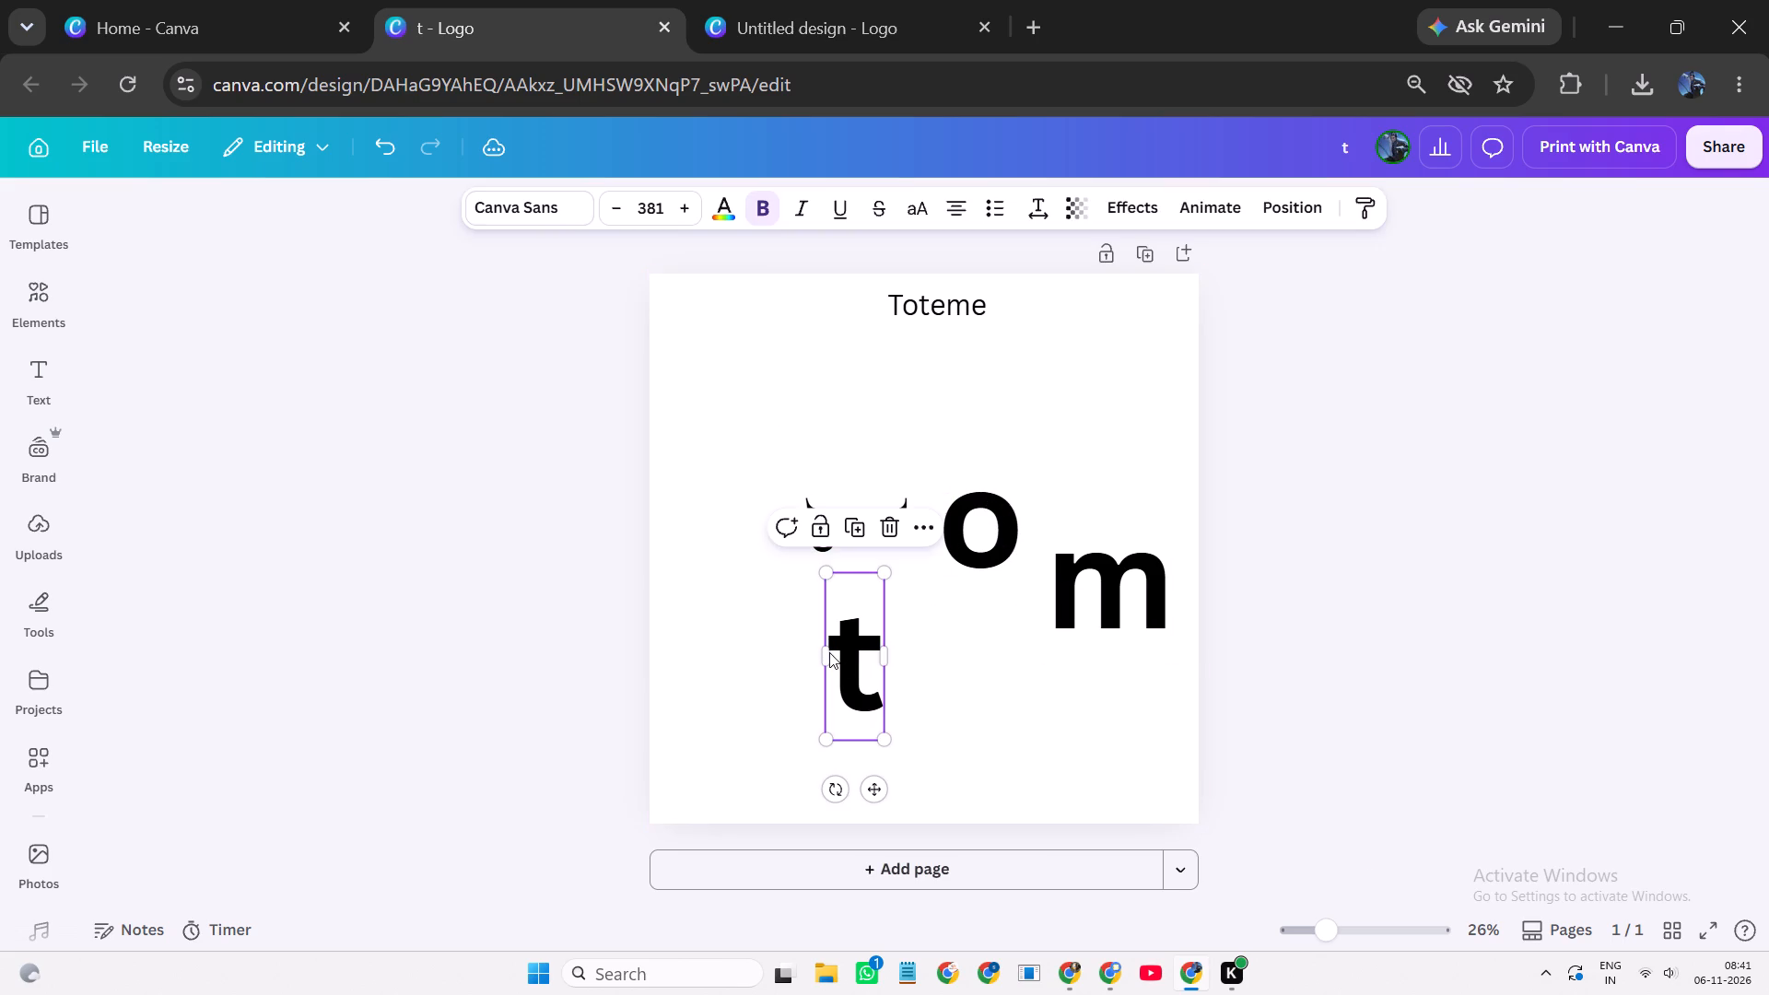
click(556, 207)
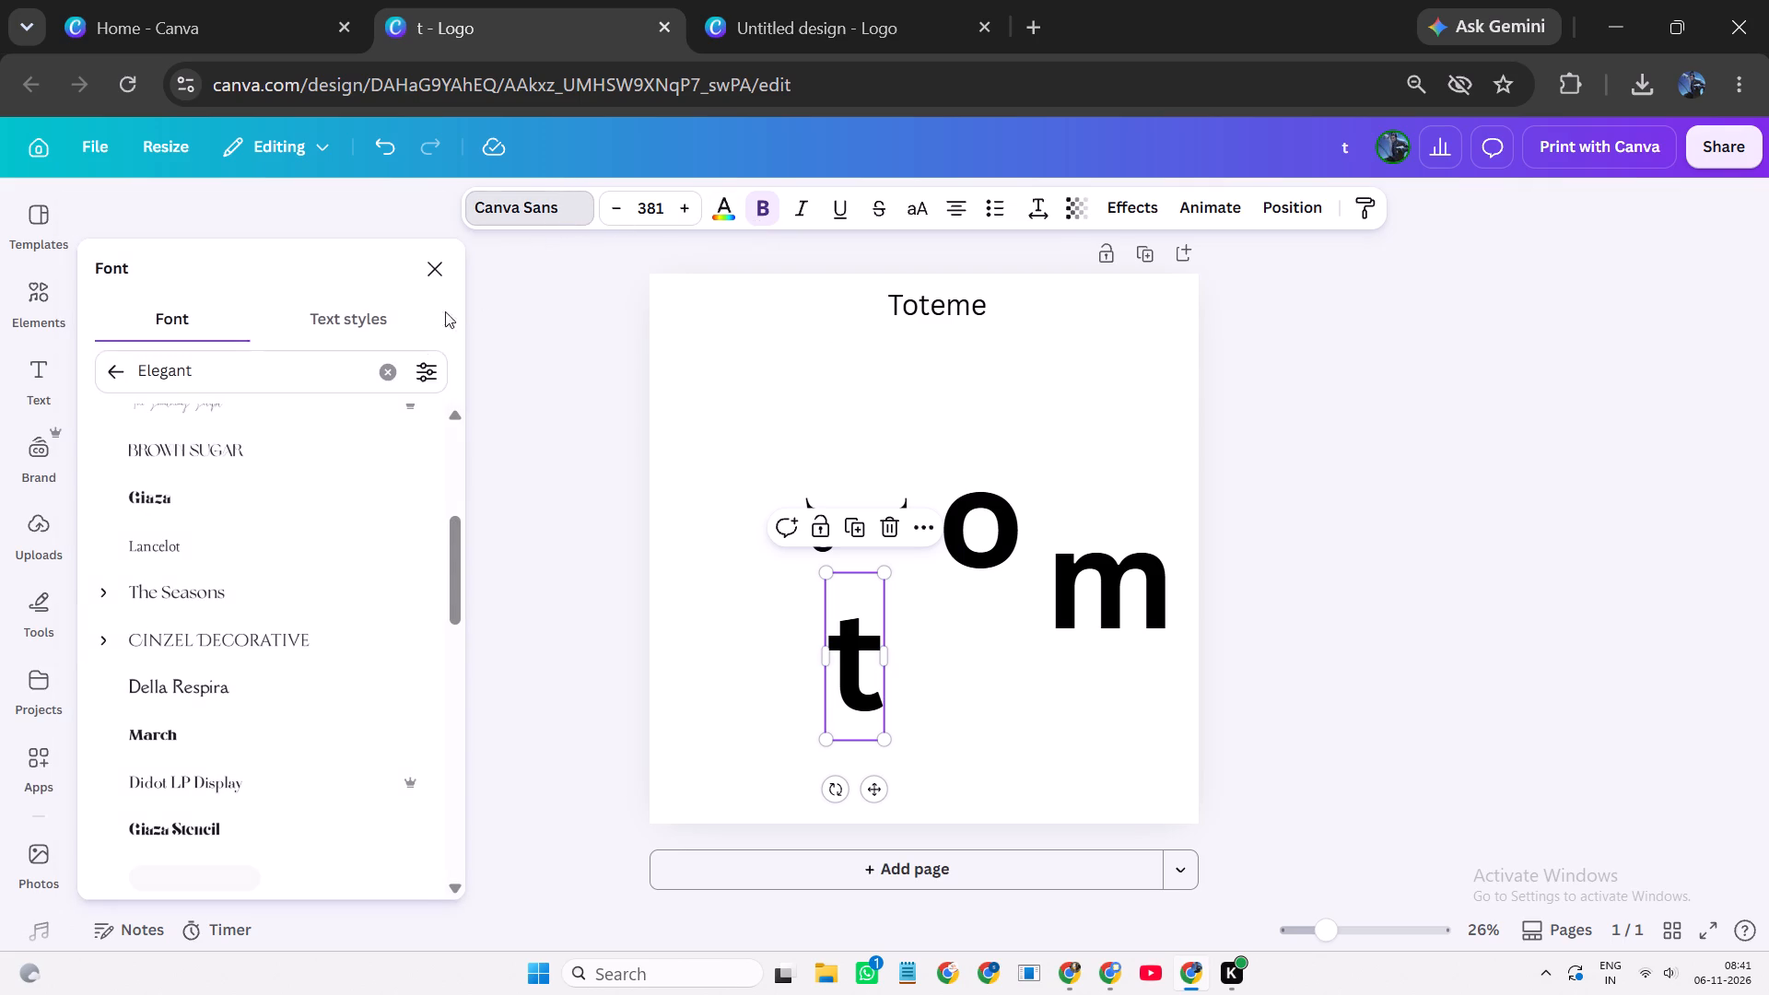
click(292, 478)
click(279, 441)
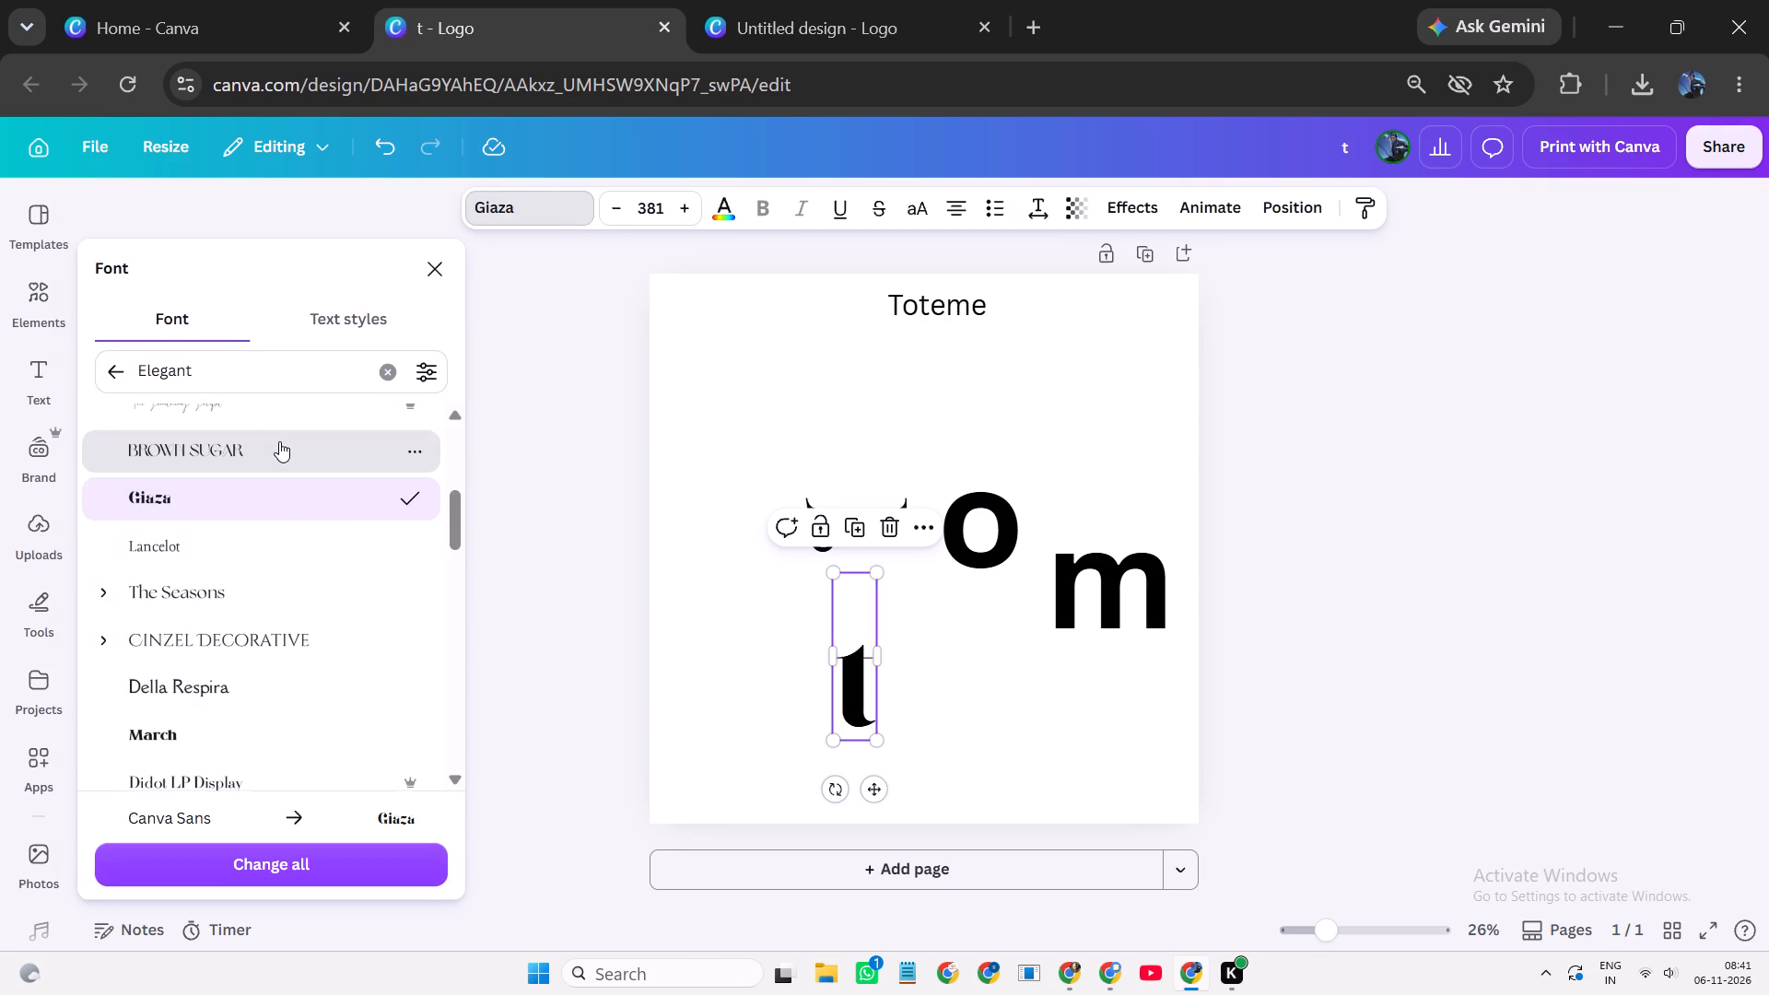
scroll(252, 623, up, 1)
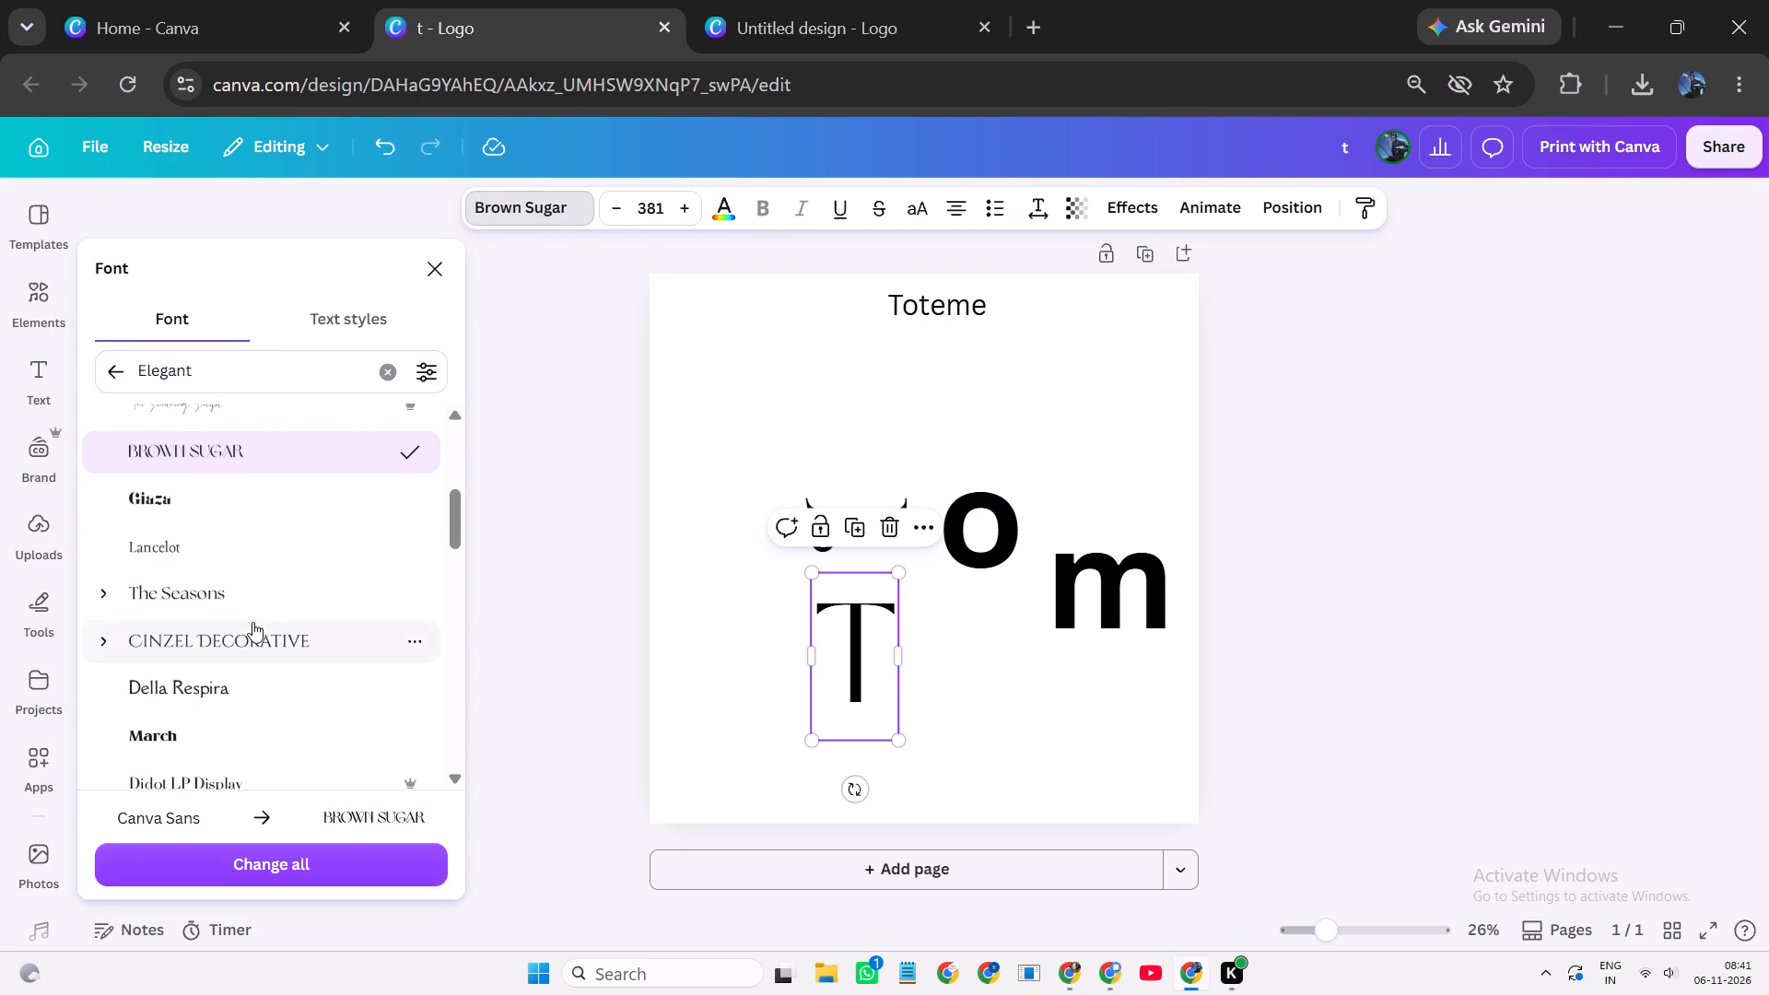
scroll(264, 615, up, 4)
click(264, 462)
click(229, 524)
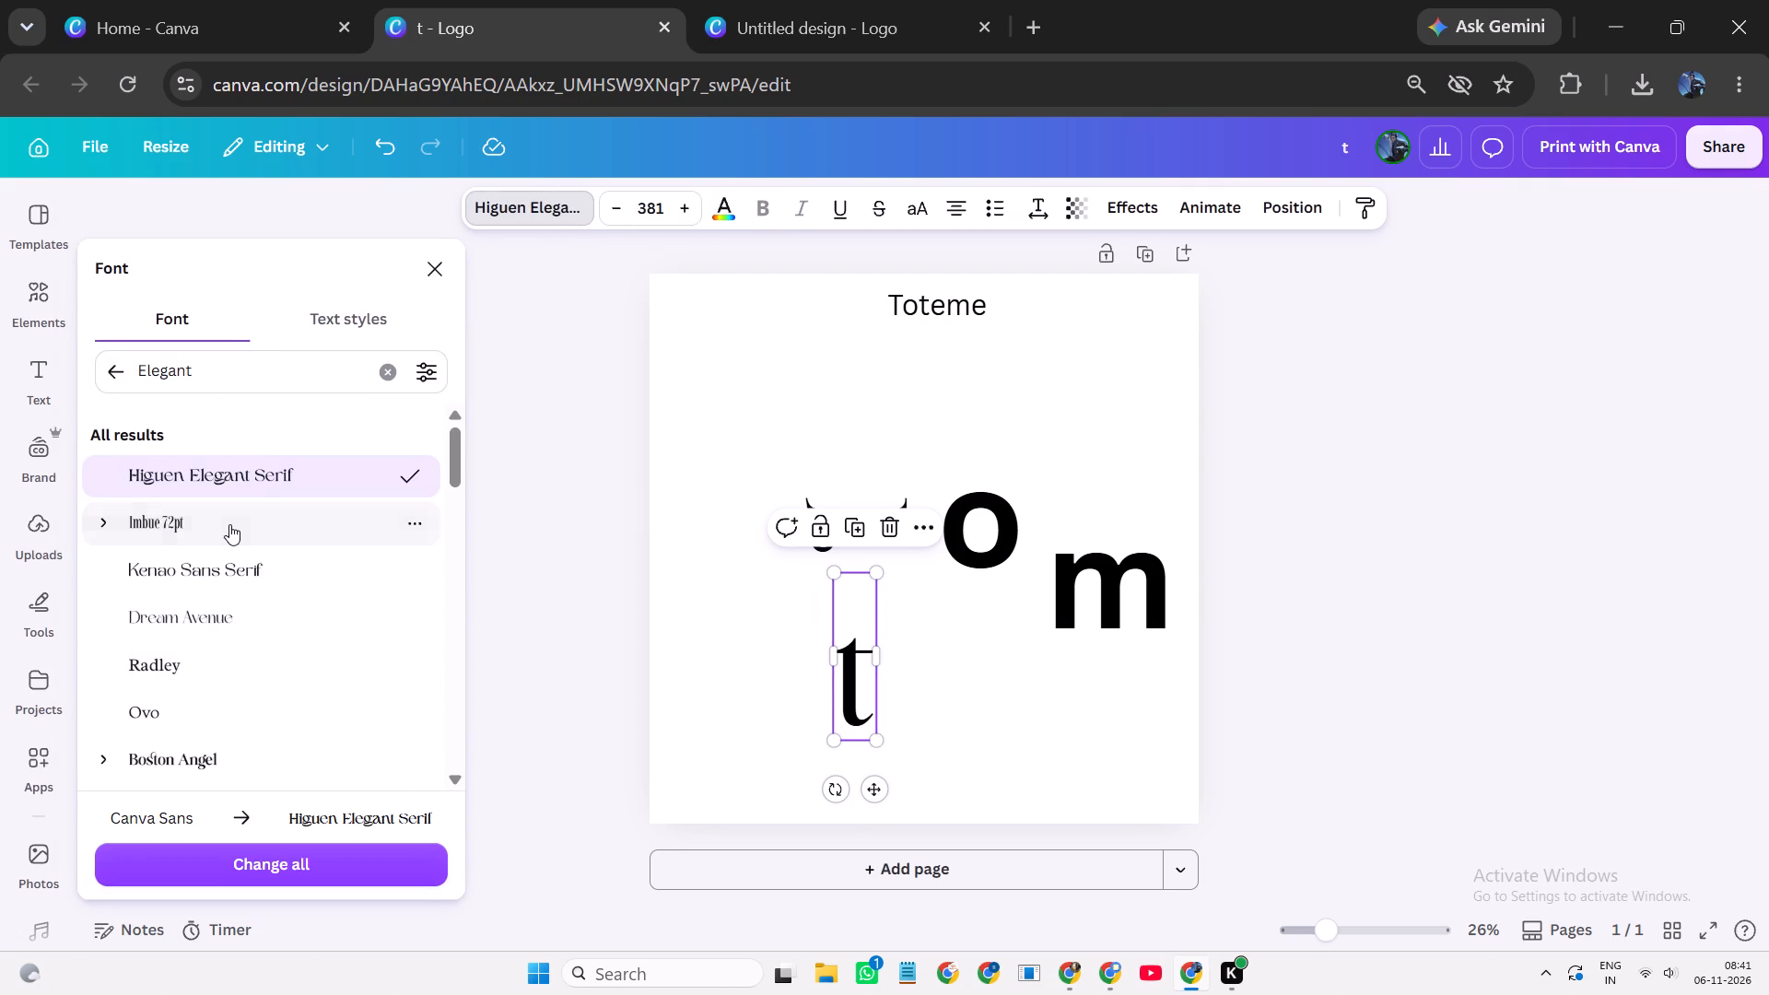
click(710, 689)
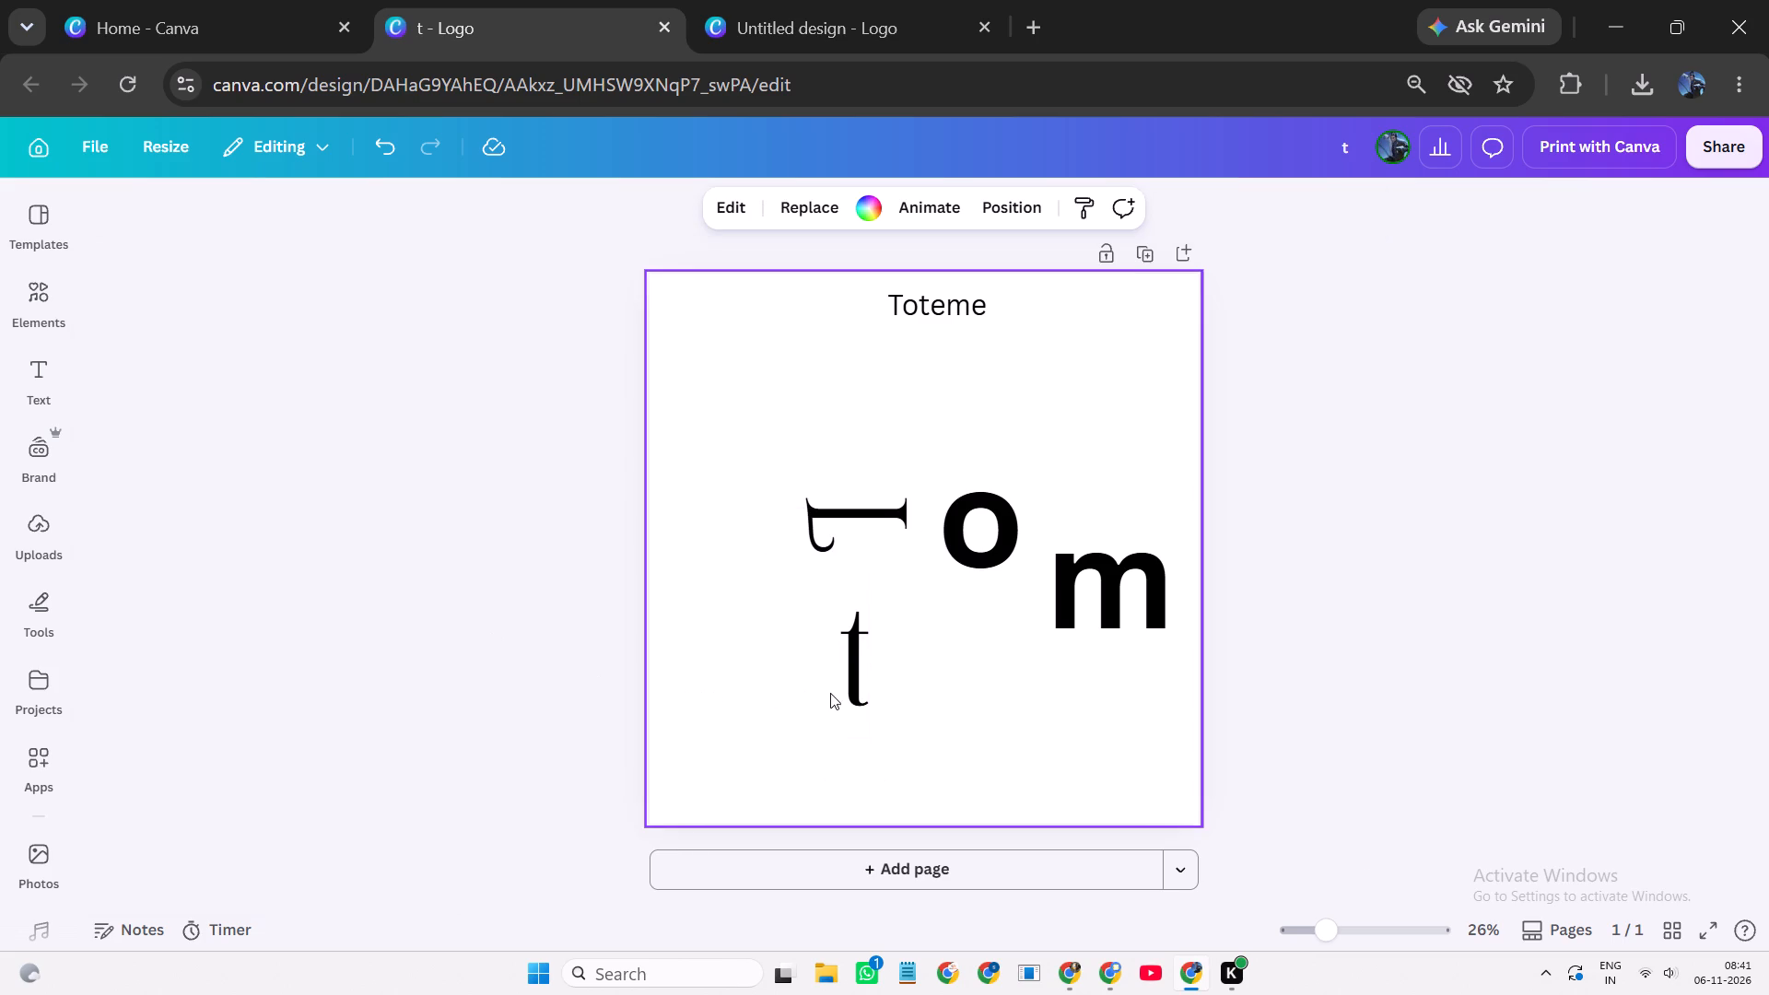
Move the Imbue 72pt t up under the sideways I so the two overlap as one T shape.
drag(855, 673, 852, 601)
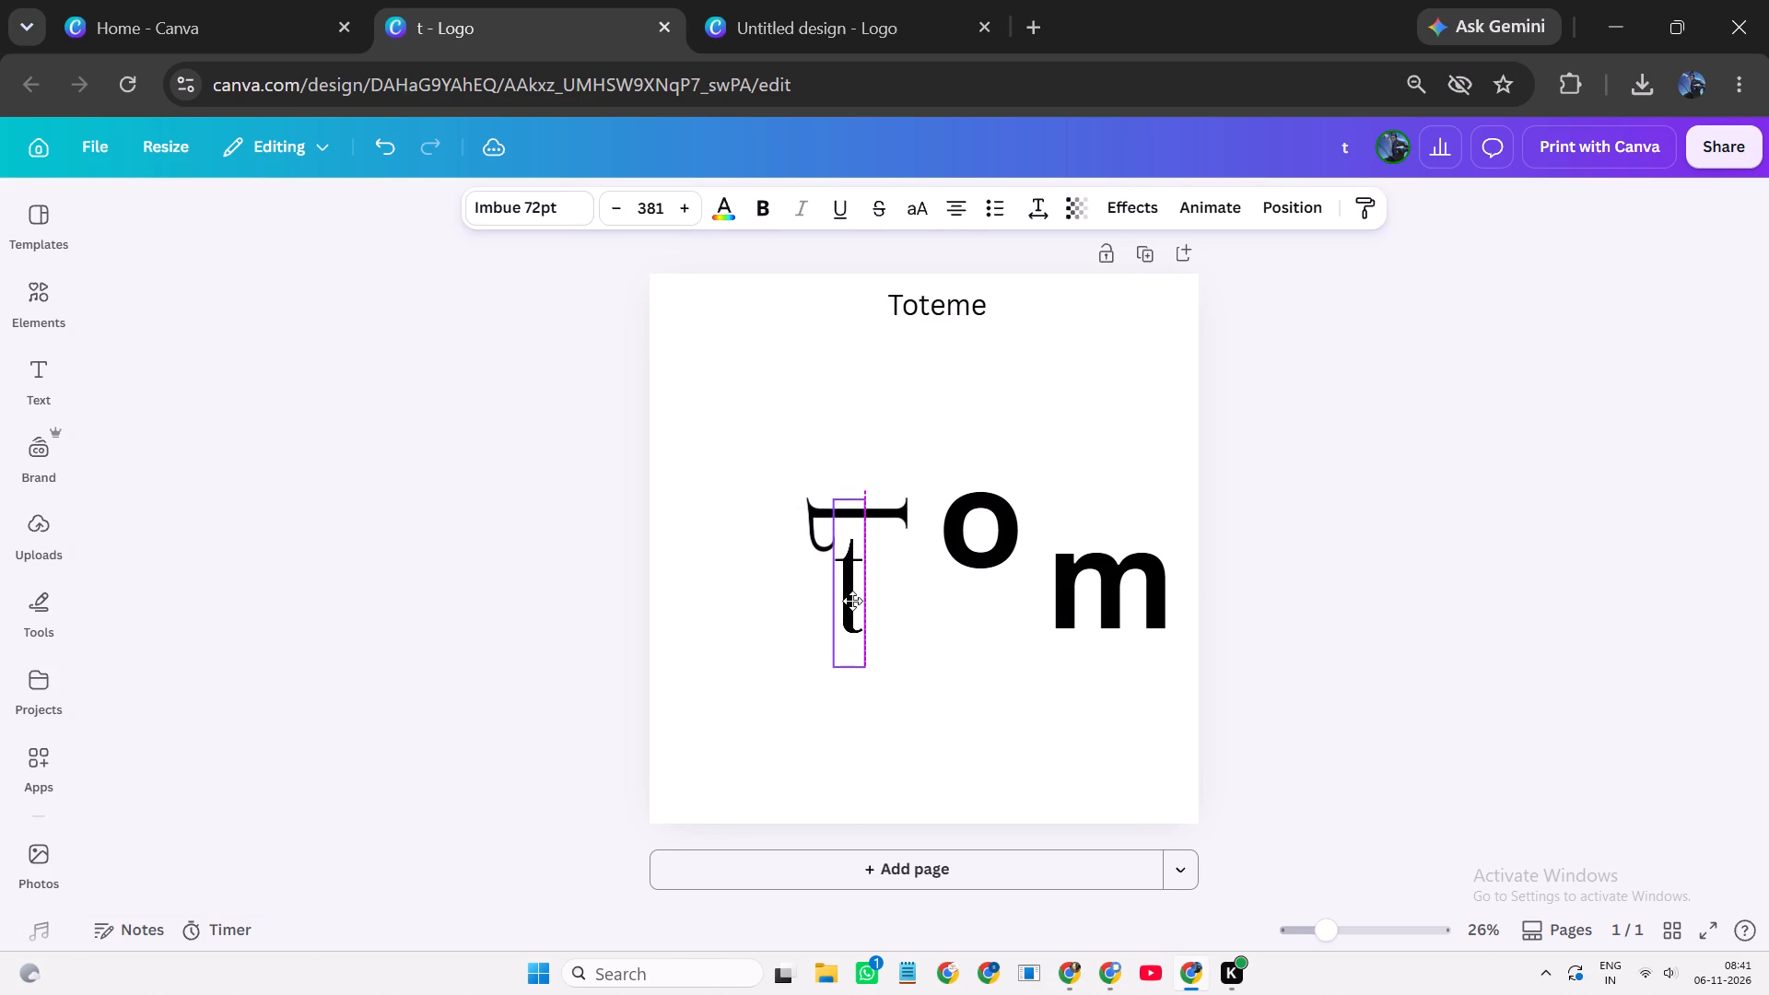
drag(852, 601, 866, 574)
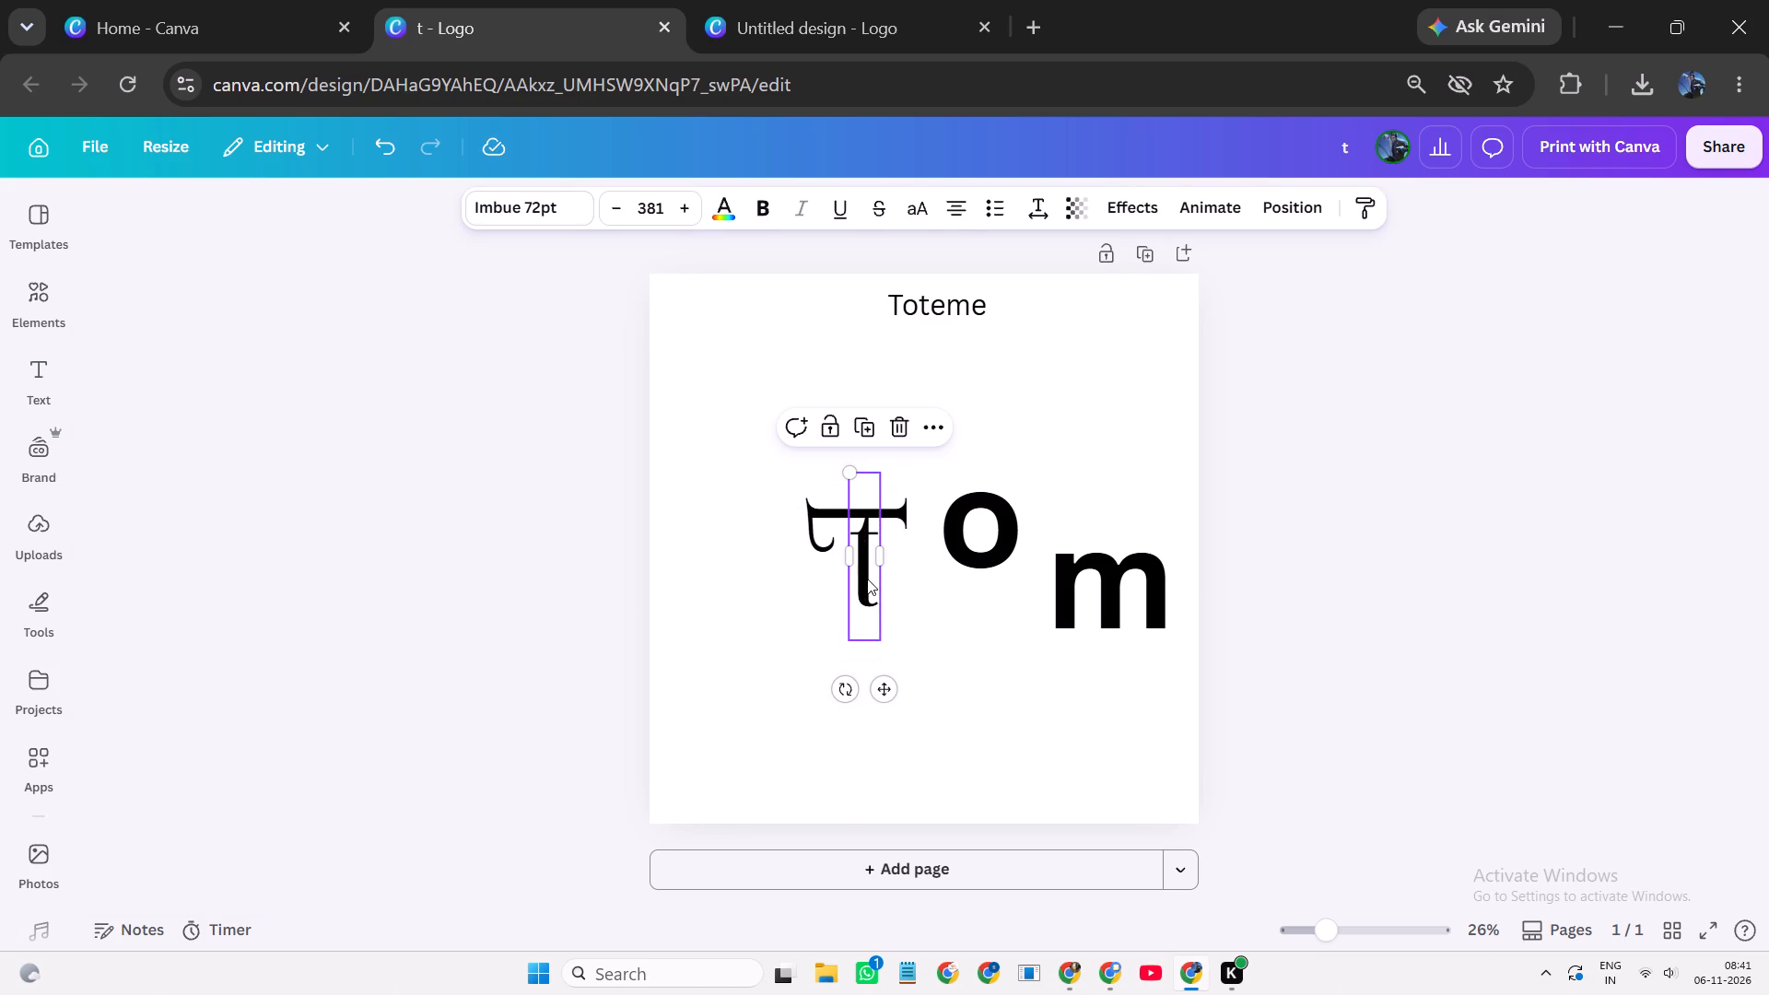
Shift the Imbue 72pt t sideways so its stem sits centred under the horizontal I bar.
drag(867, 579, 856, 577)
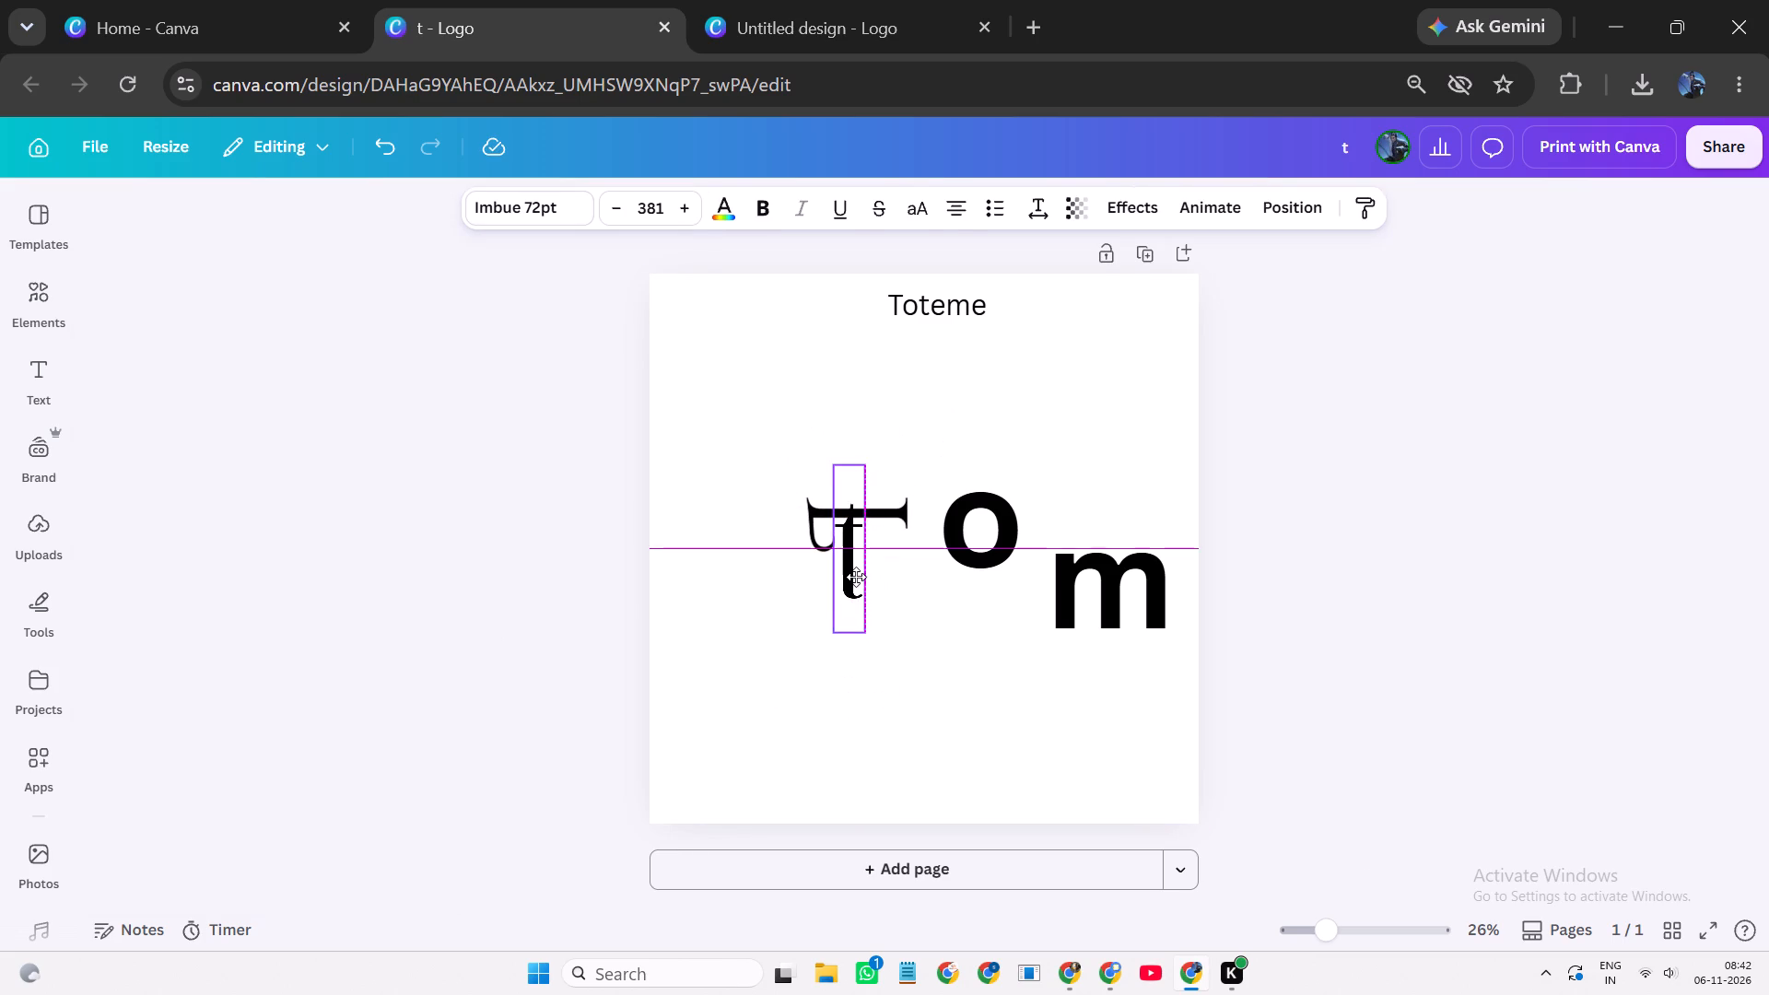
drag(856, 577, 859, 584)
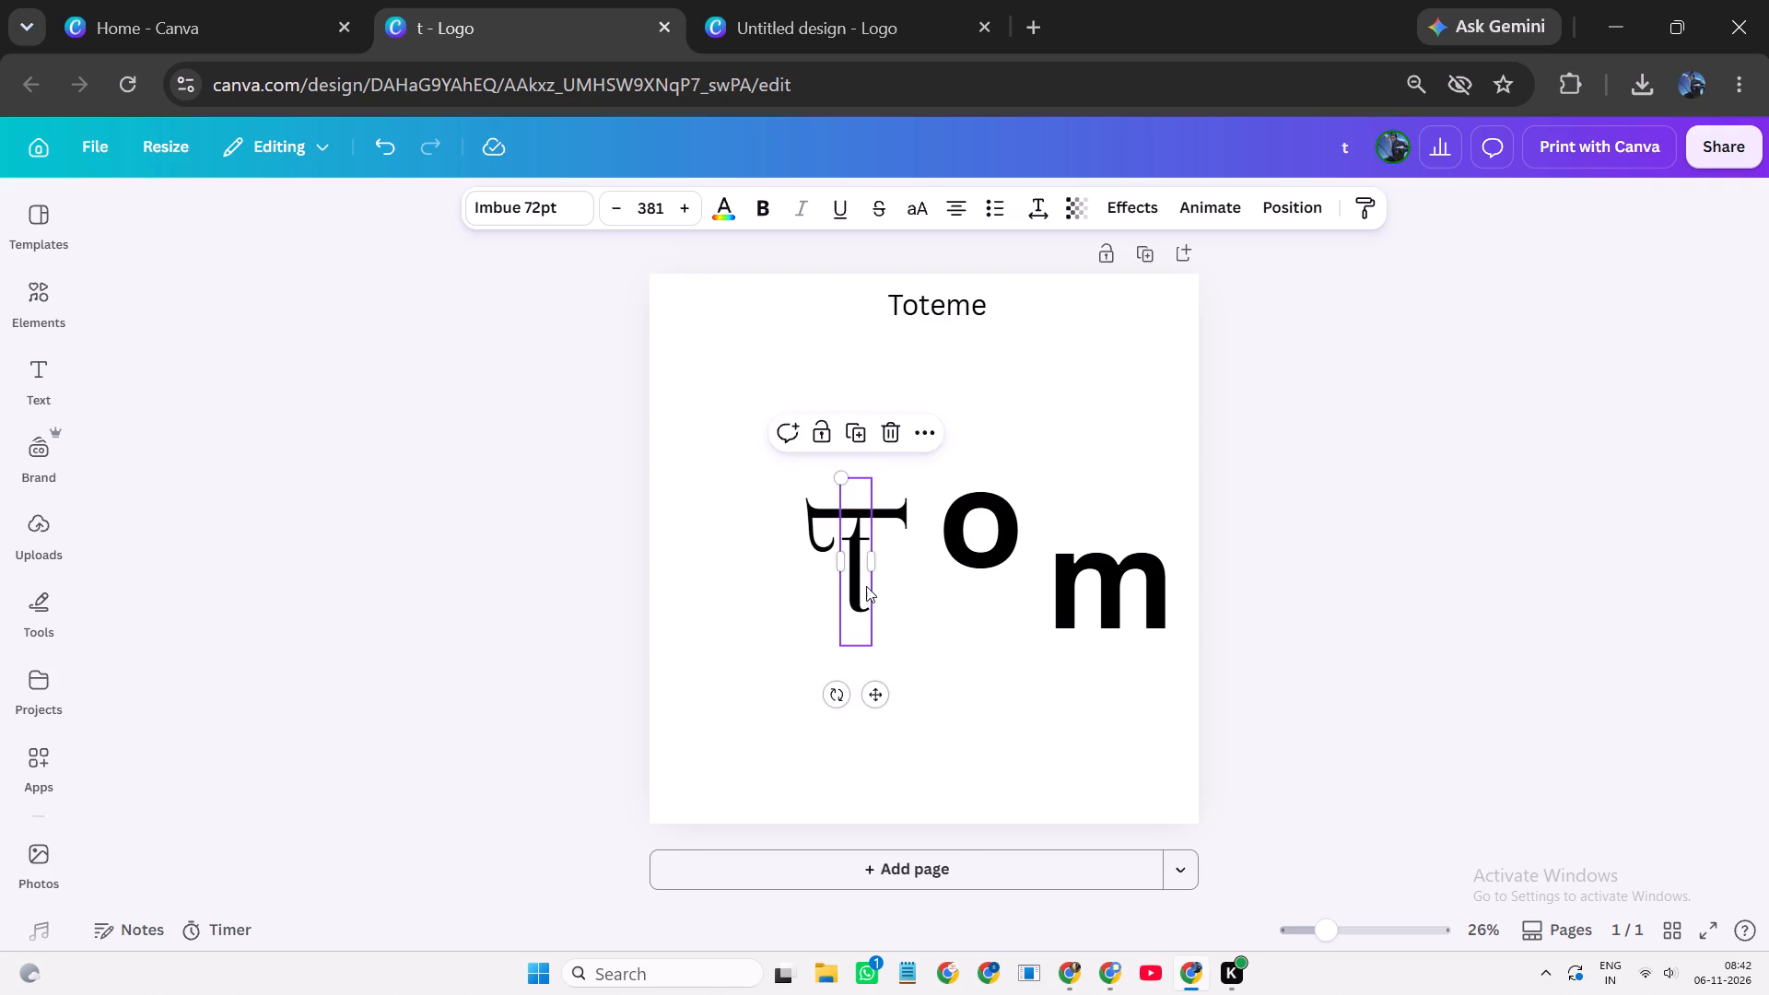
click(921, 593)
Try Higuen Elegant Serif and Kenao Sans Serif on the bold o, and set it in Imbue 72pt.
click(975, 545)
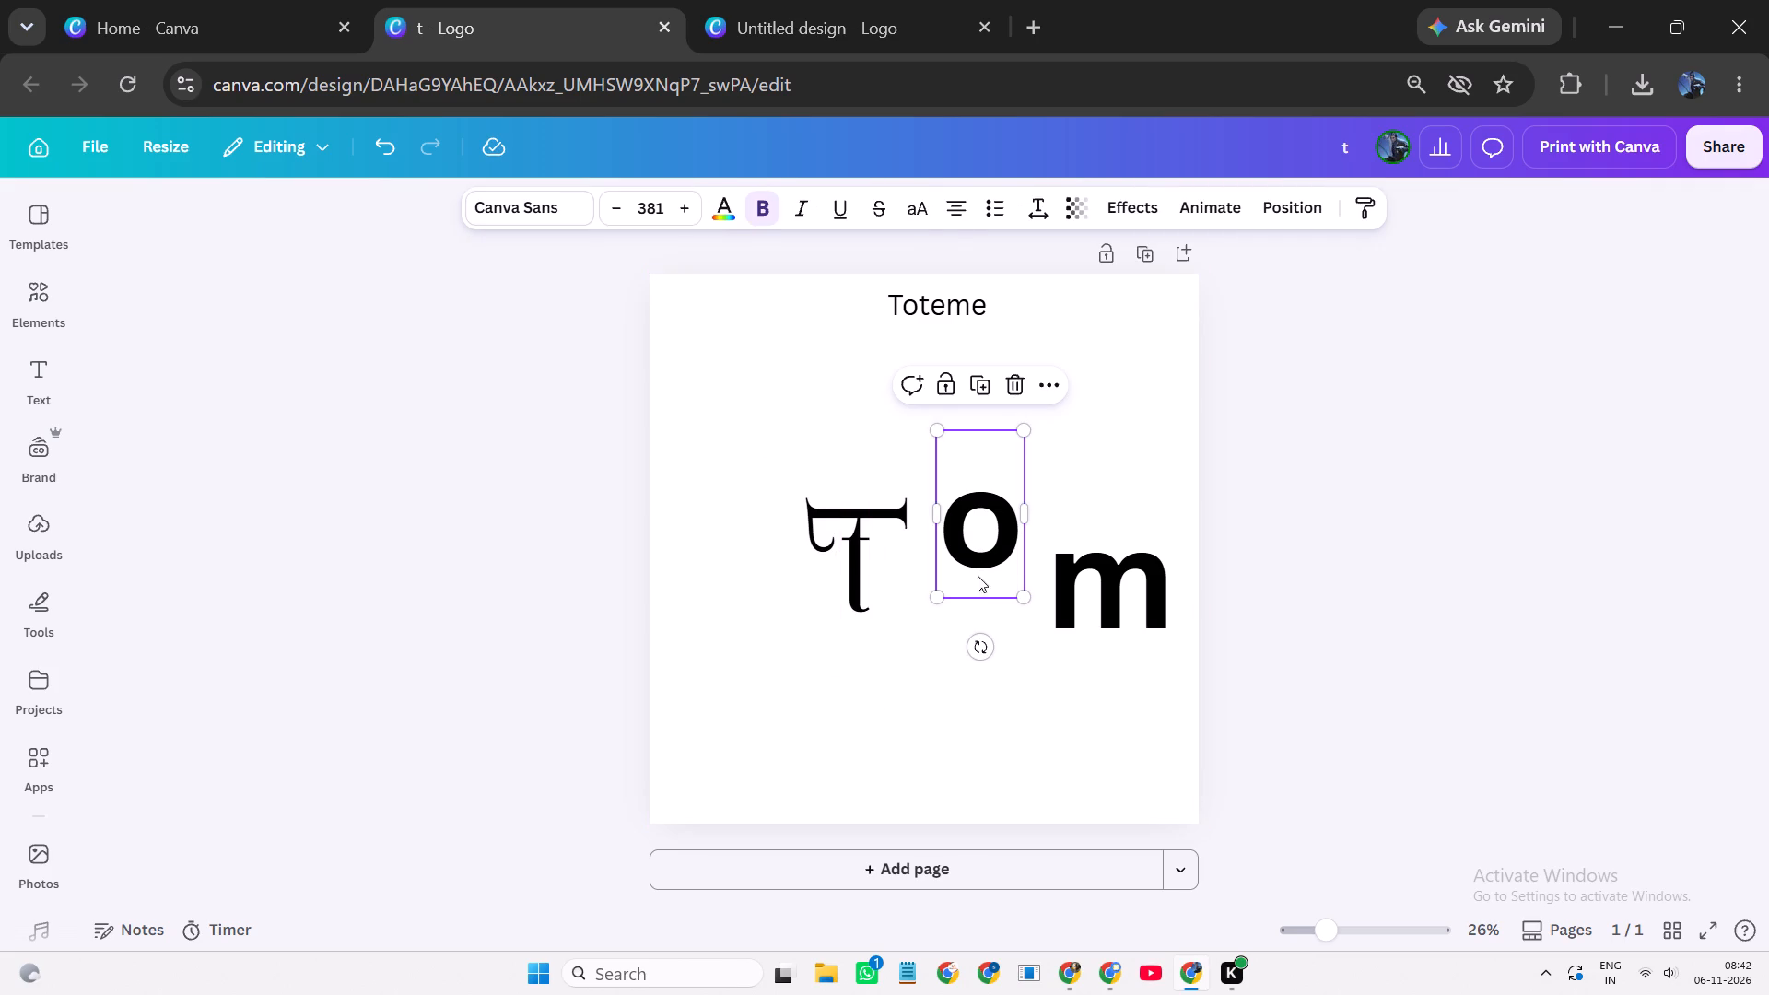
click(493, 203)
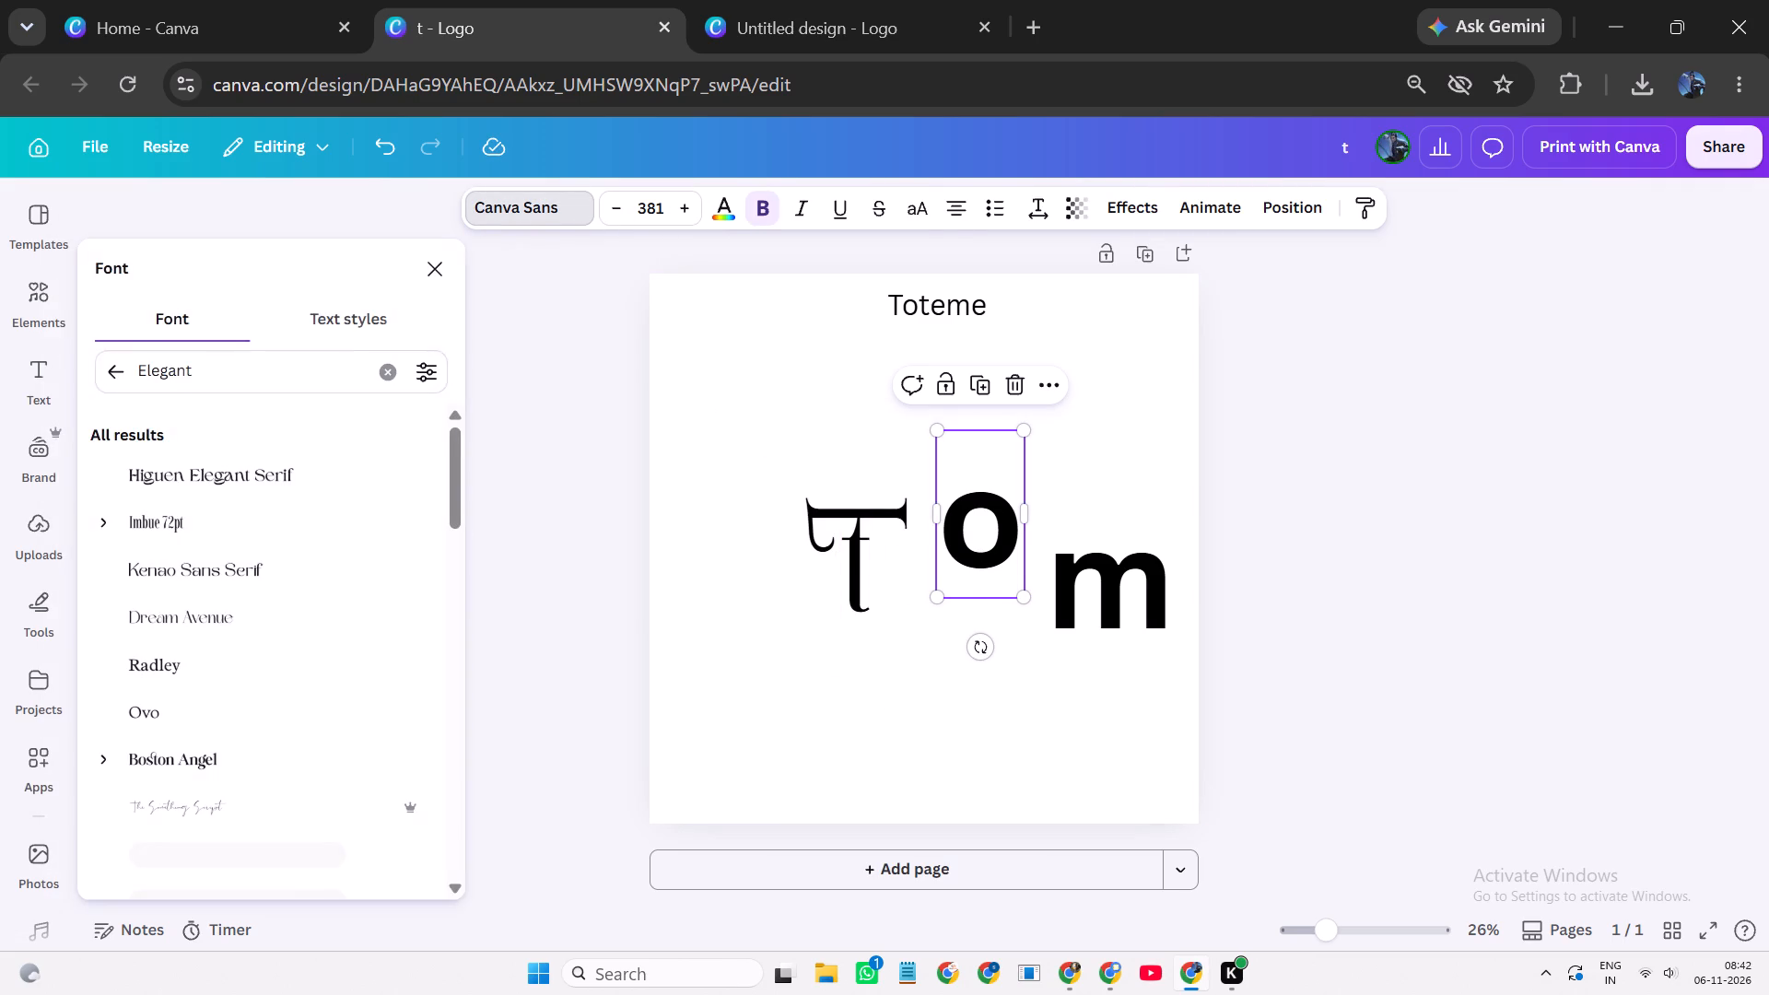
click(269, 484)
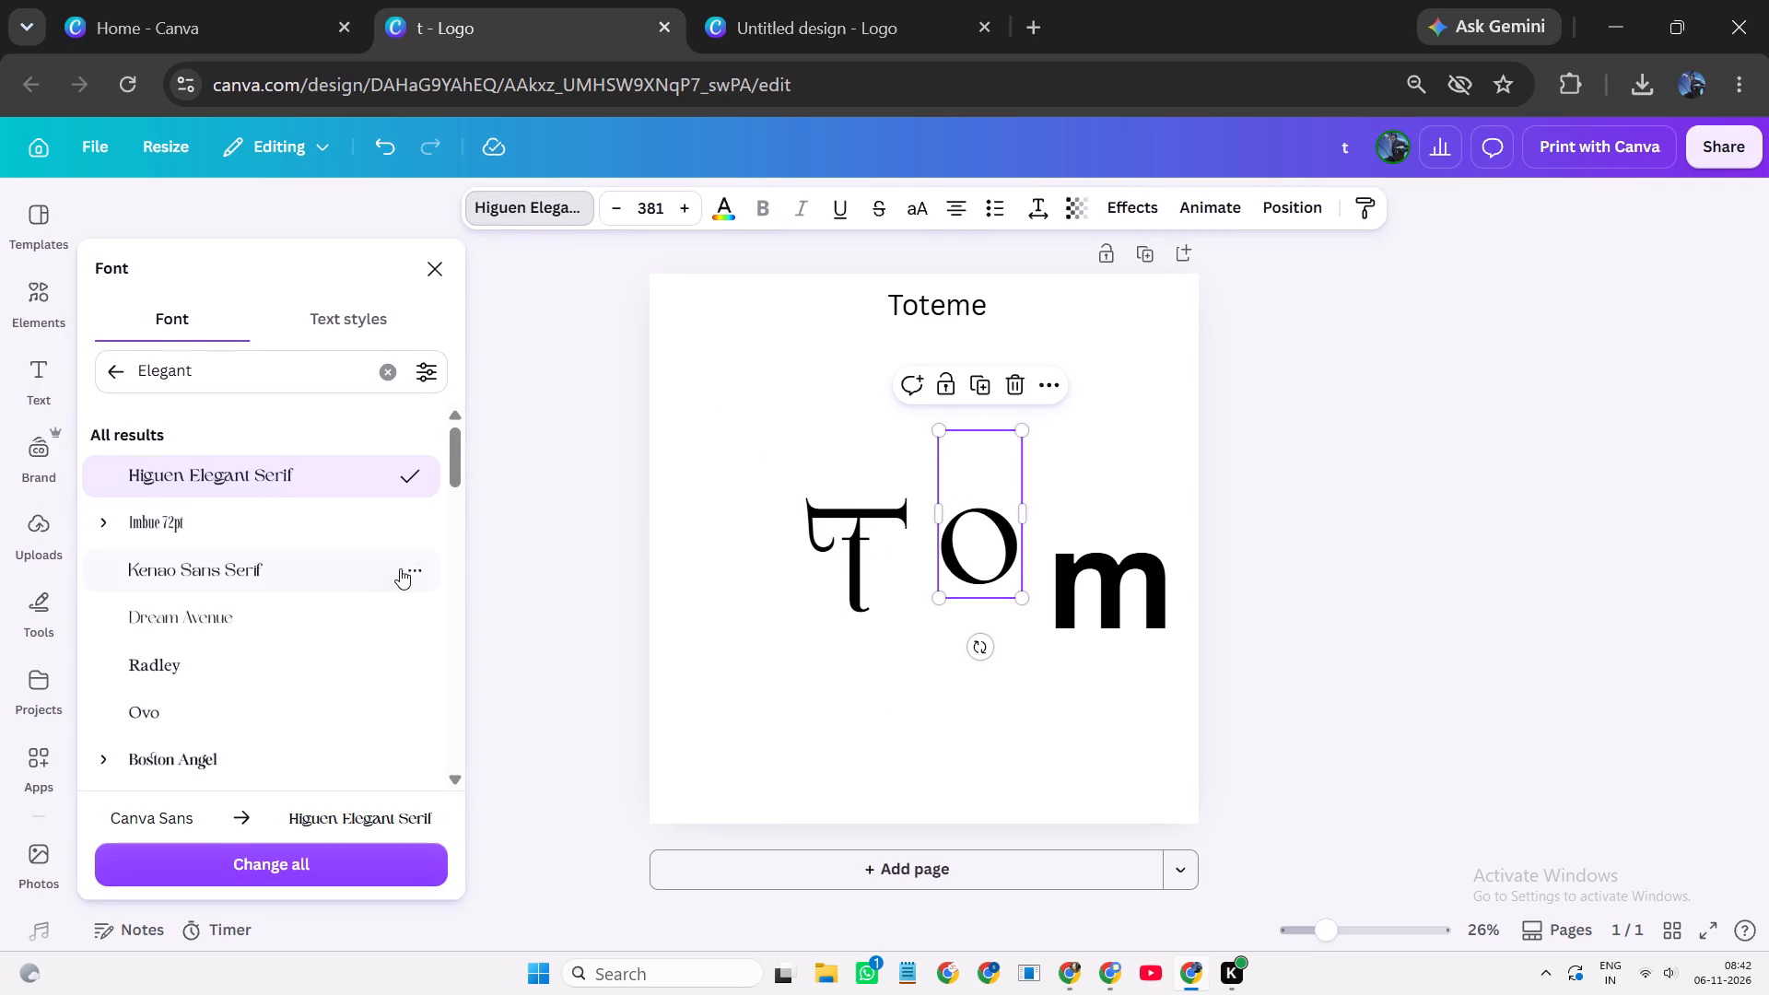
click(301, 531)
click(287, 559)
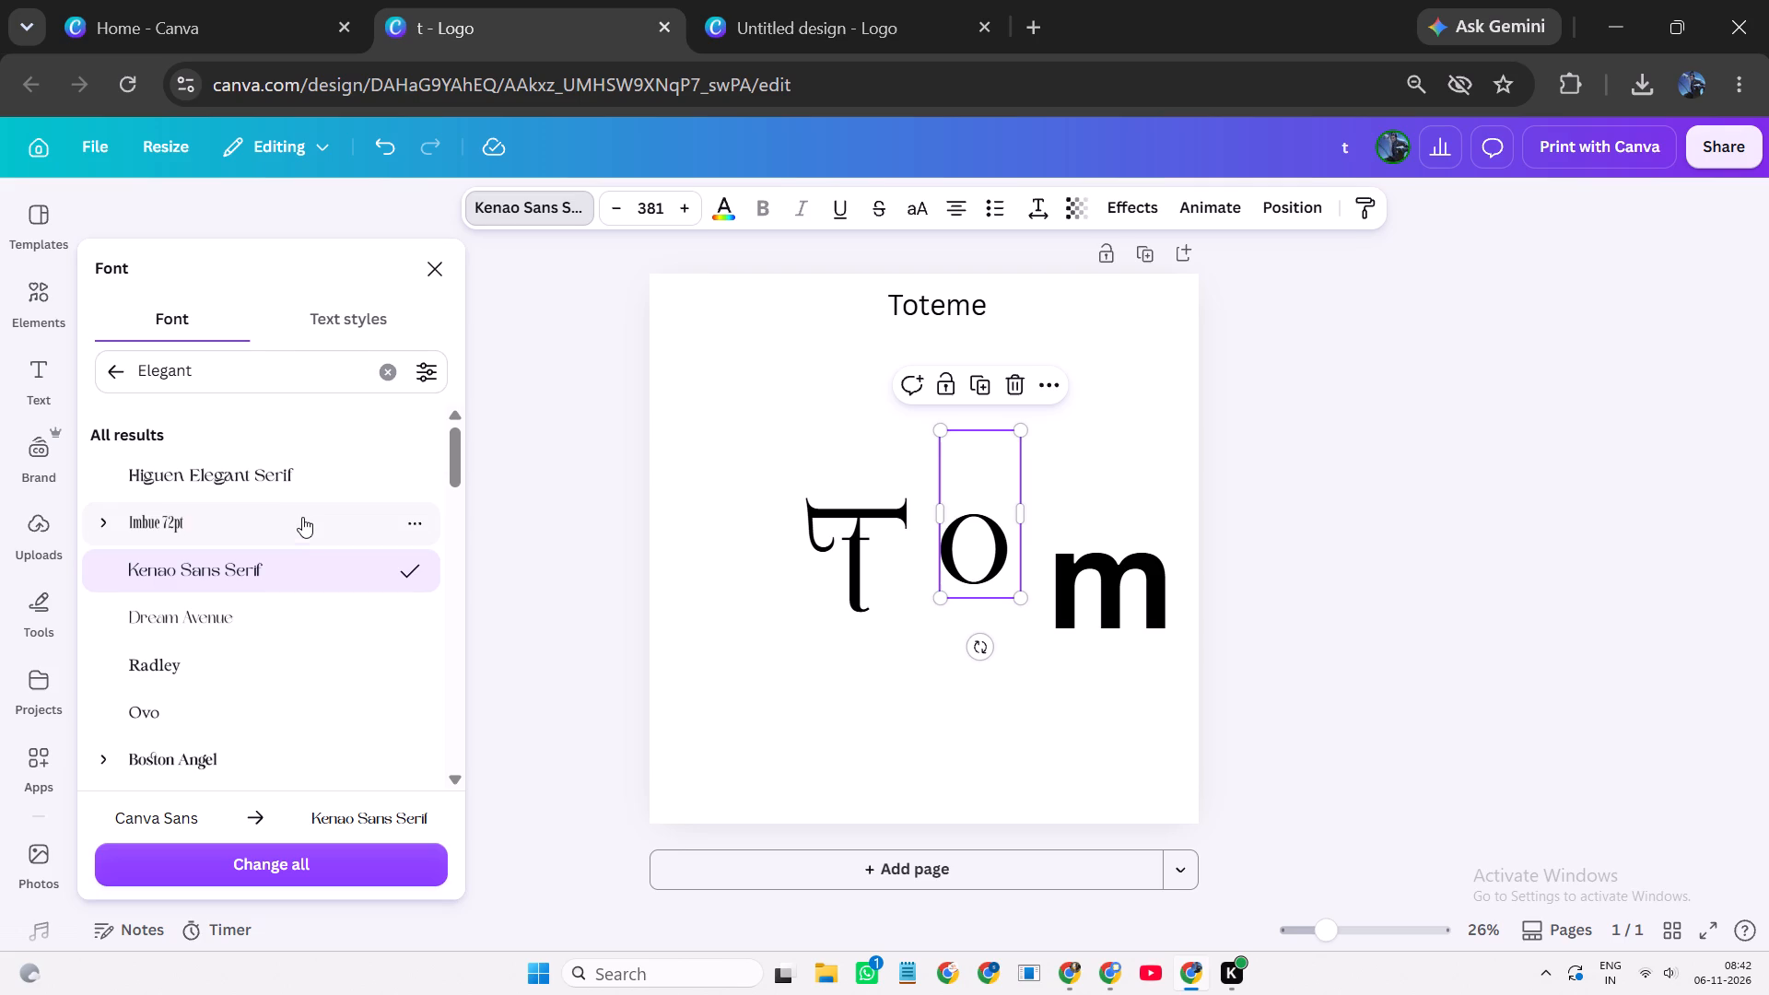
click(302, 508)
Try the o over the T's stem, and place it below the T, slightly to its left.
drag(976, 552, 909, 585)
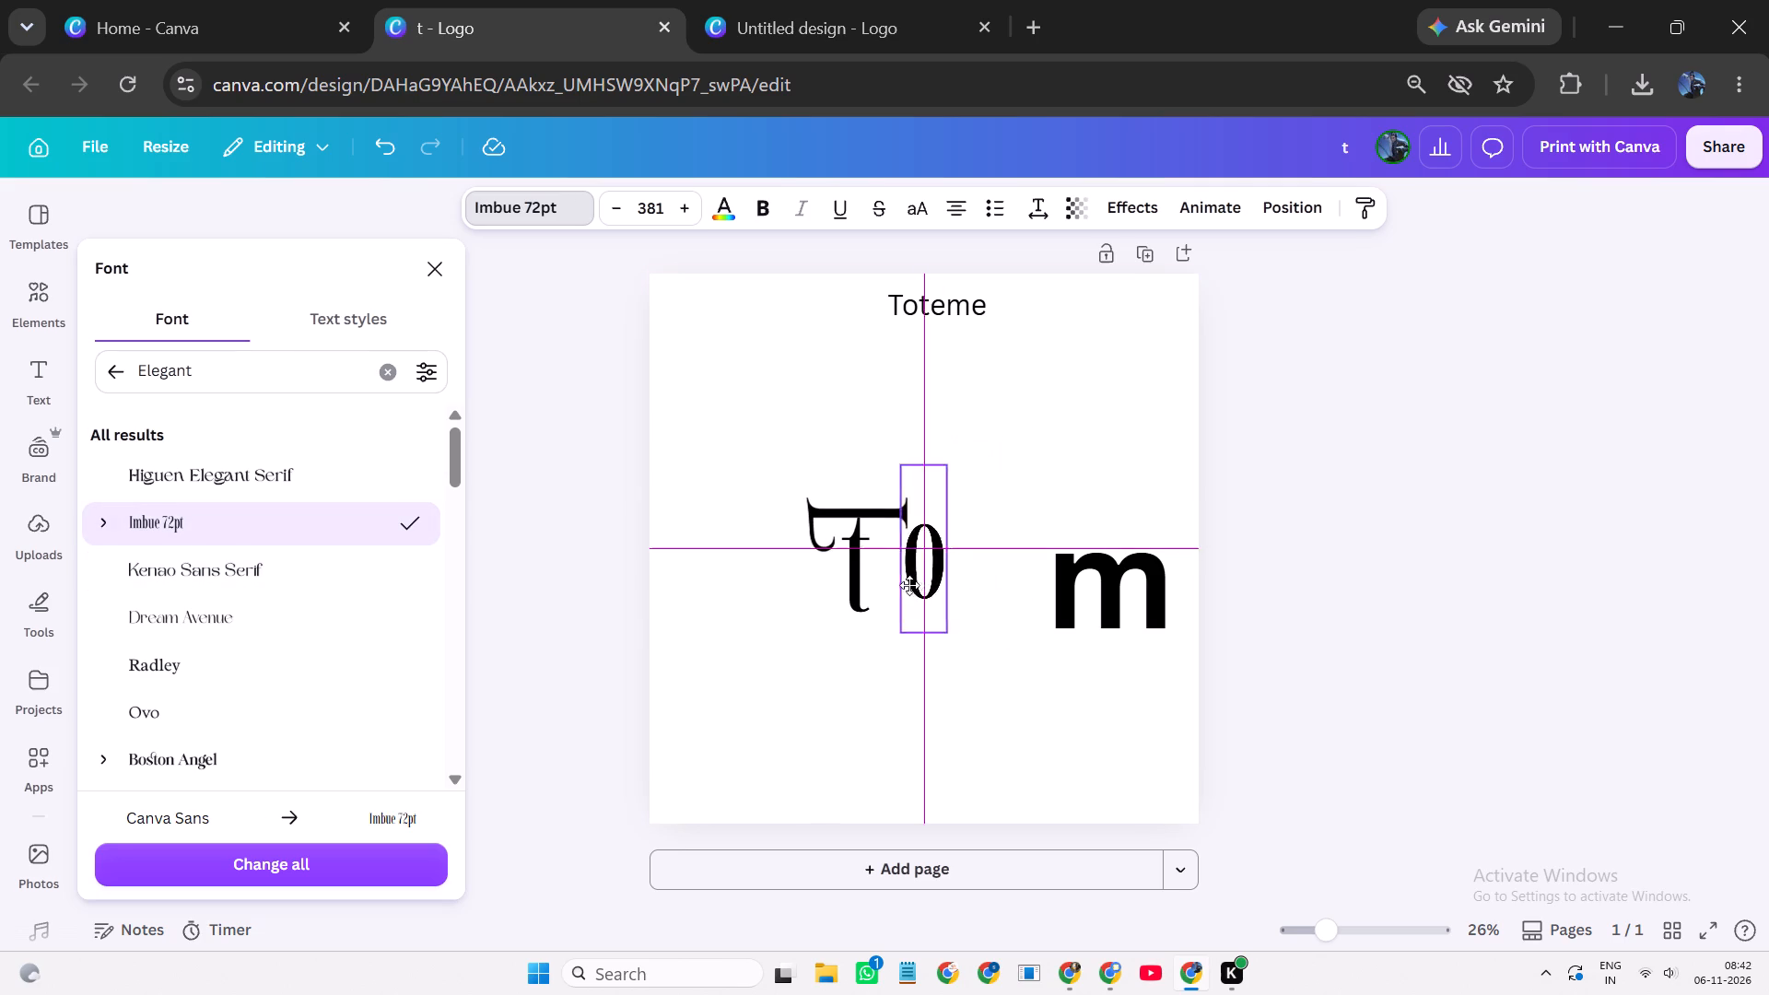
drag(909, 585, 861, 599)
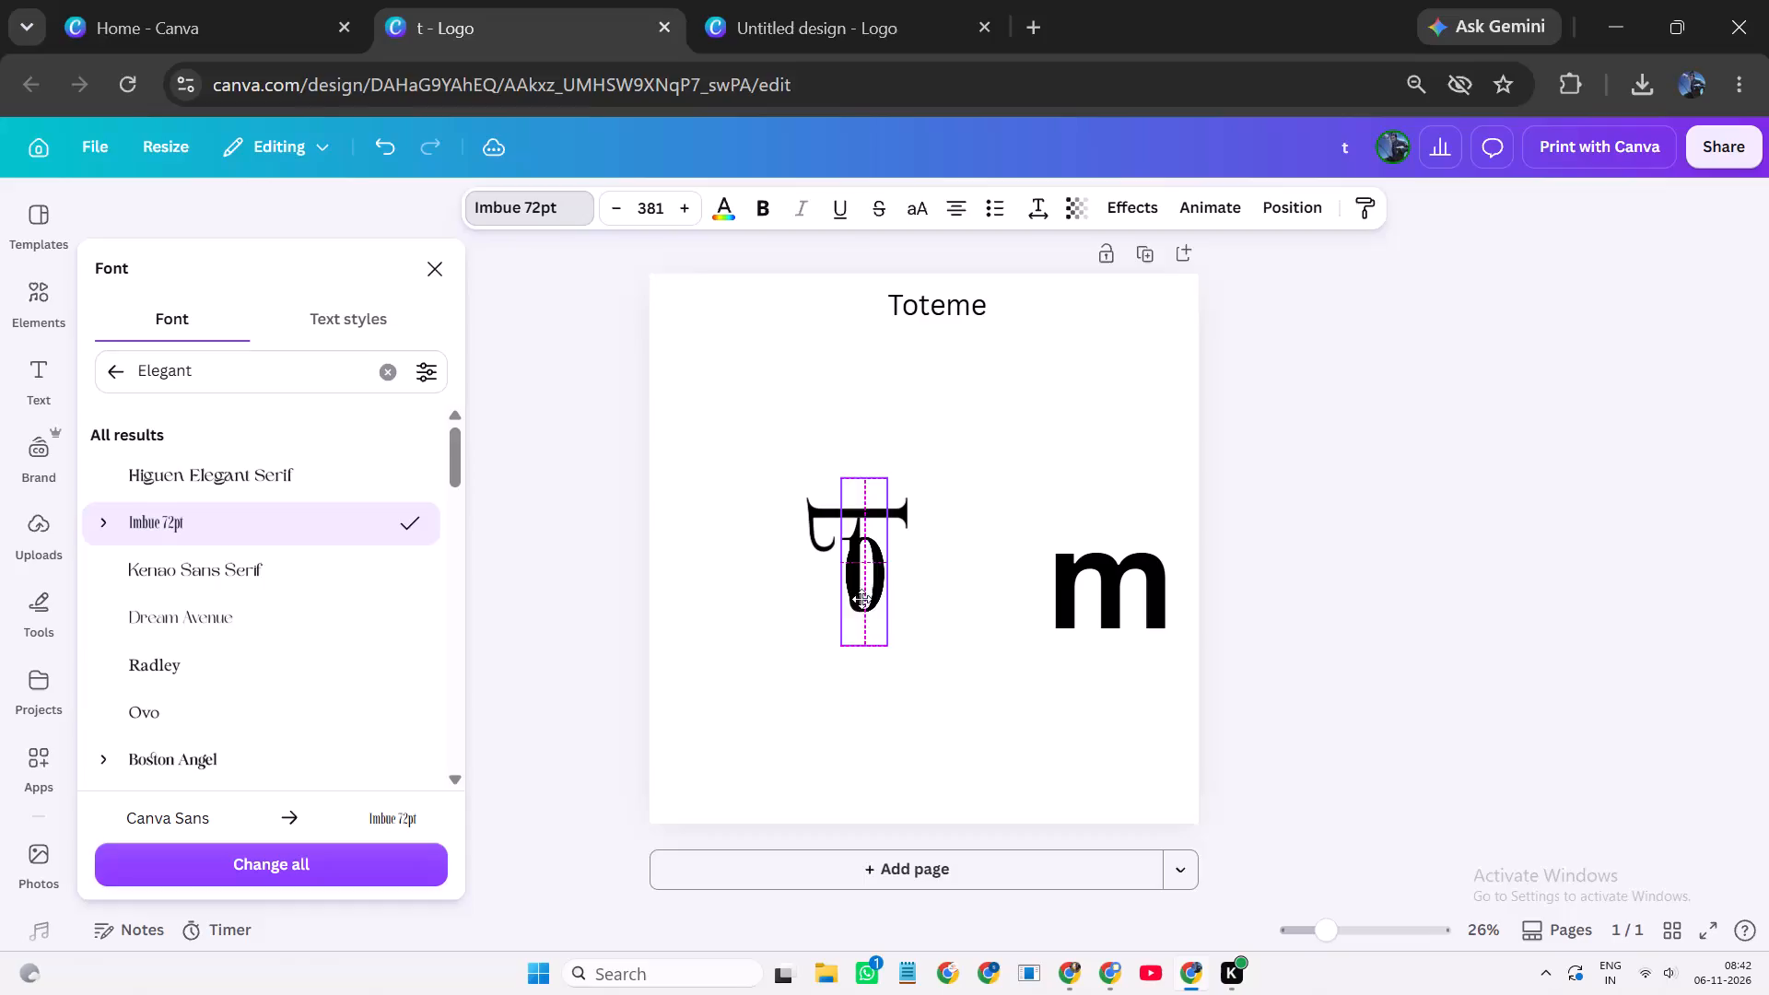
drag(861, 599, 849, 591)
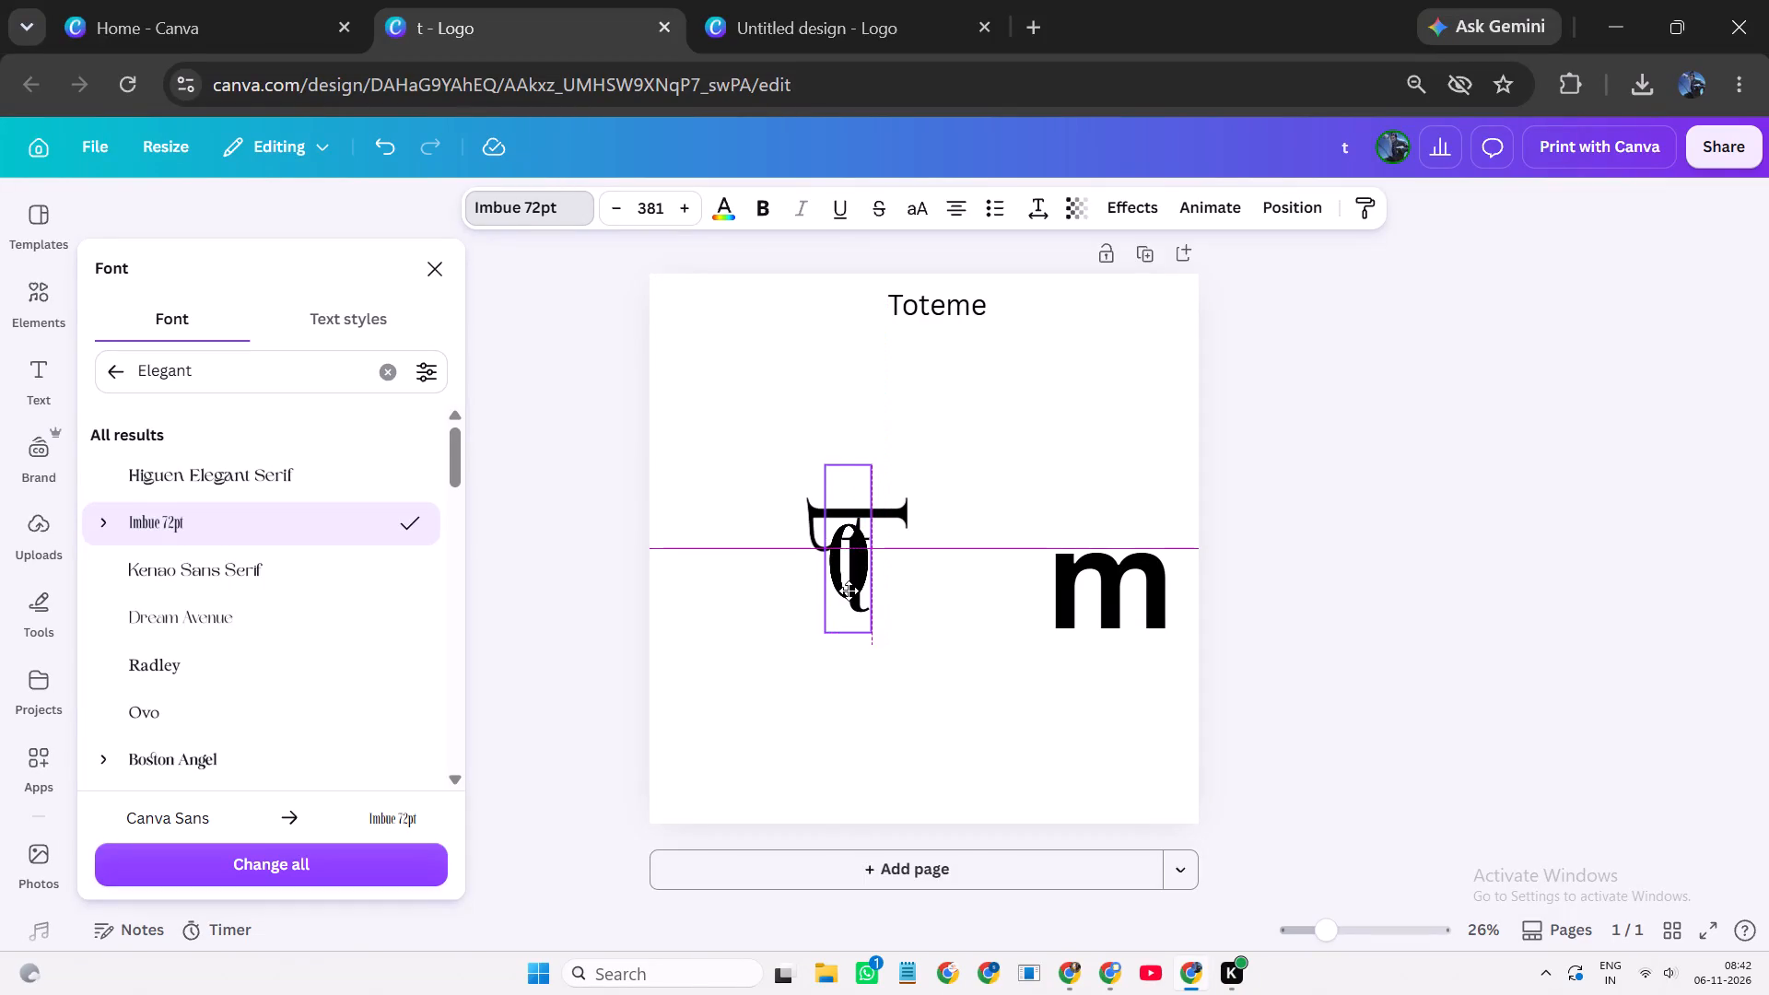
drag(849, 591, 785, 727)
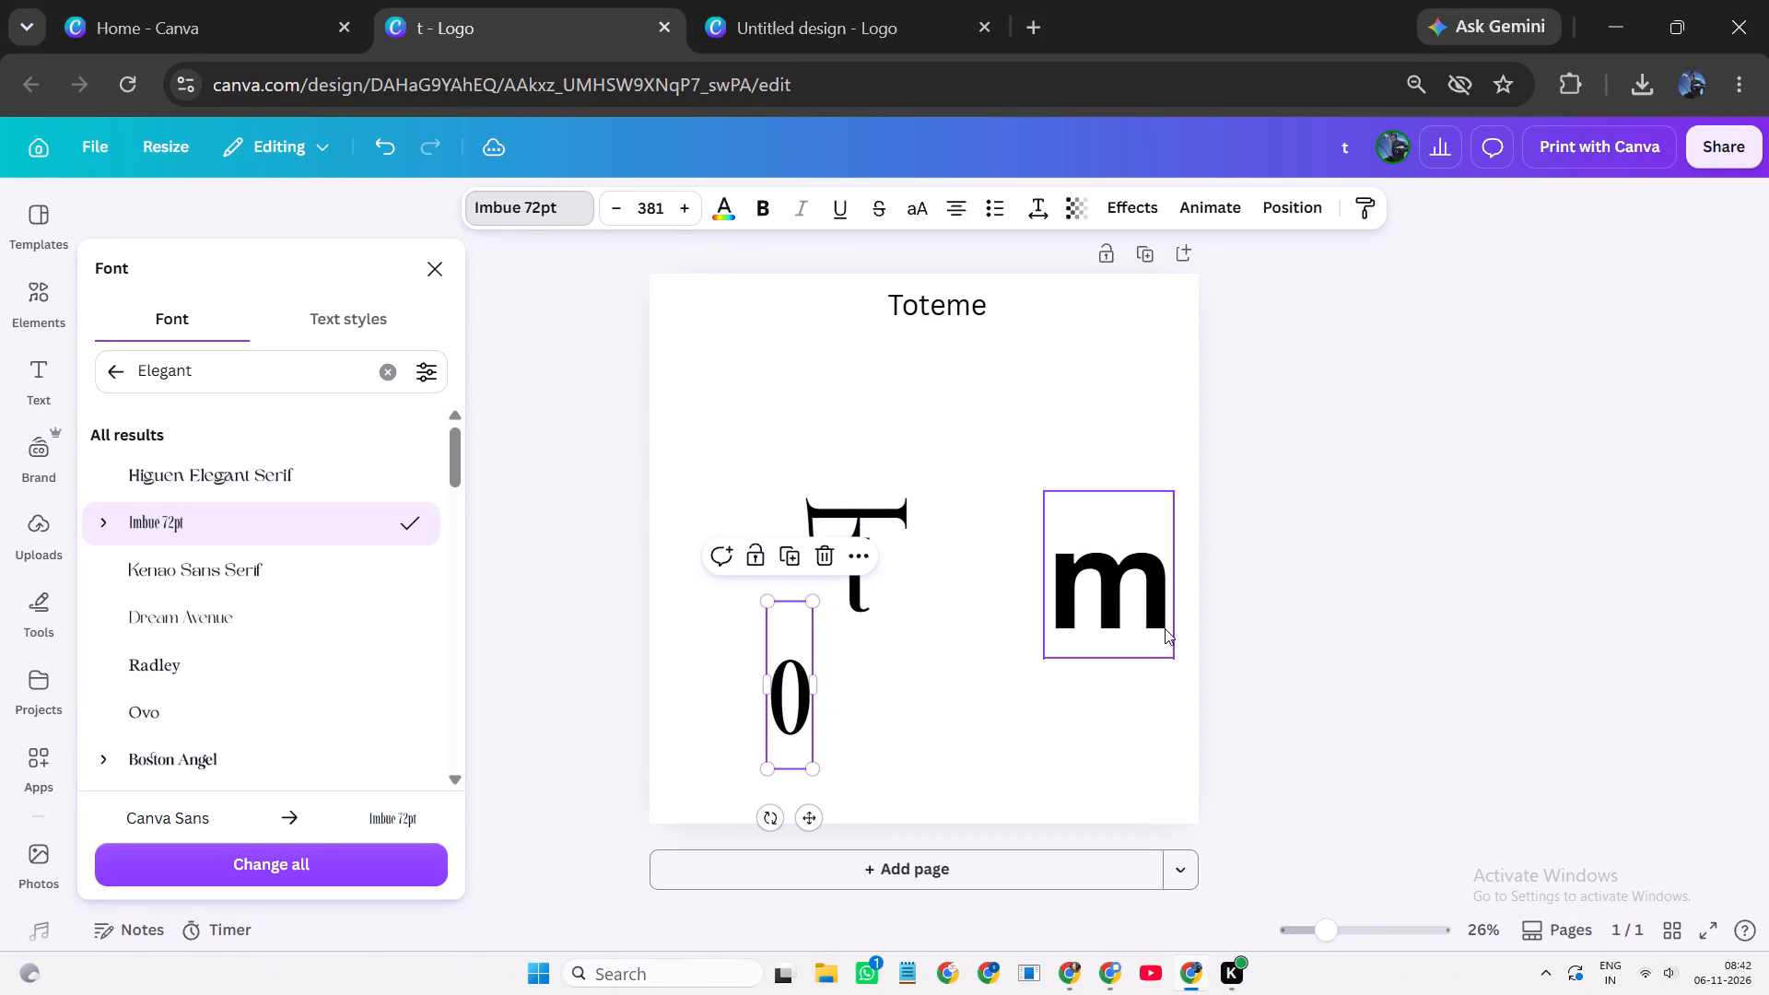
Move the m beside the T, try Higuen Elegant Serif, Kenao Sans Serif and uppercase on it, and set it in Dream Avenue.
drag(1160, 617, 1062, 624)
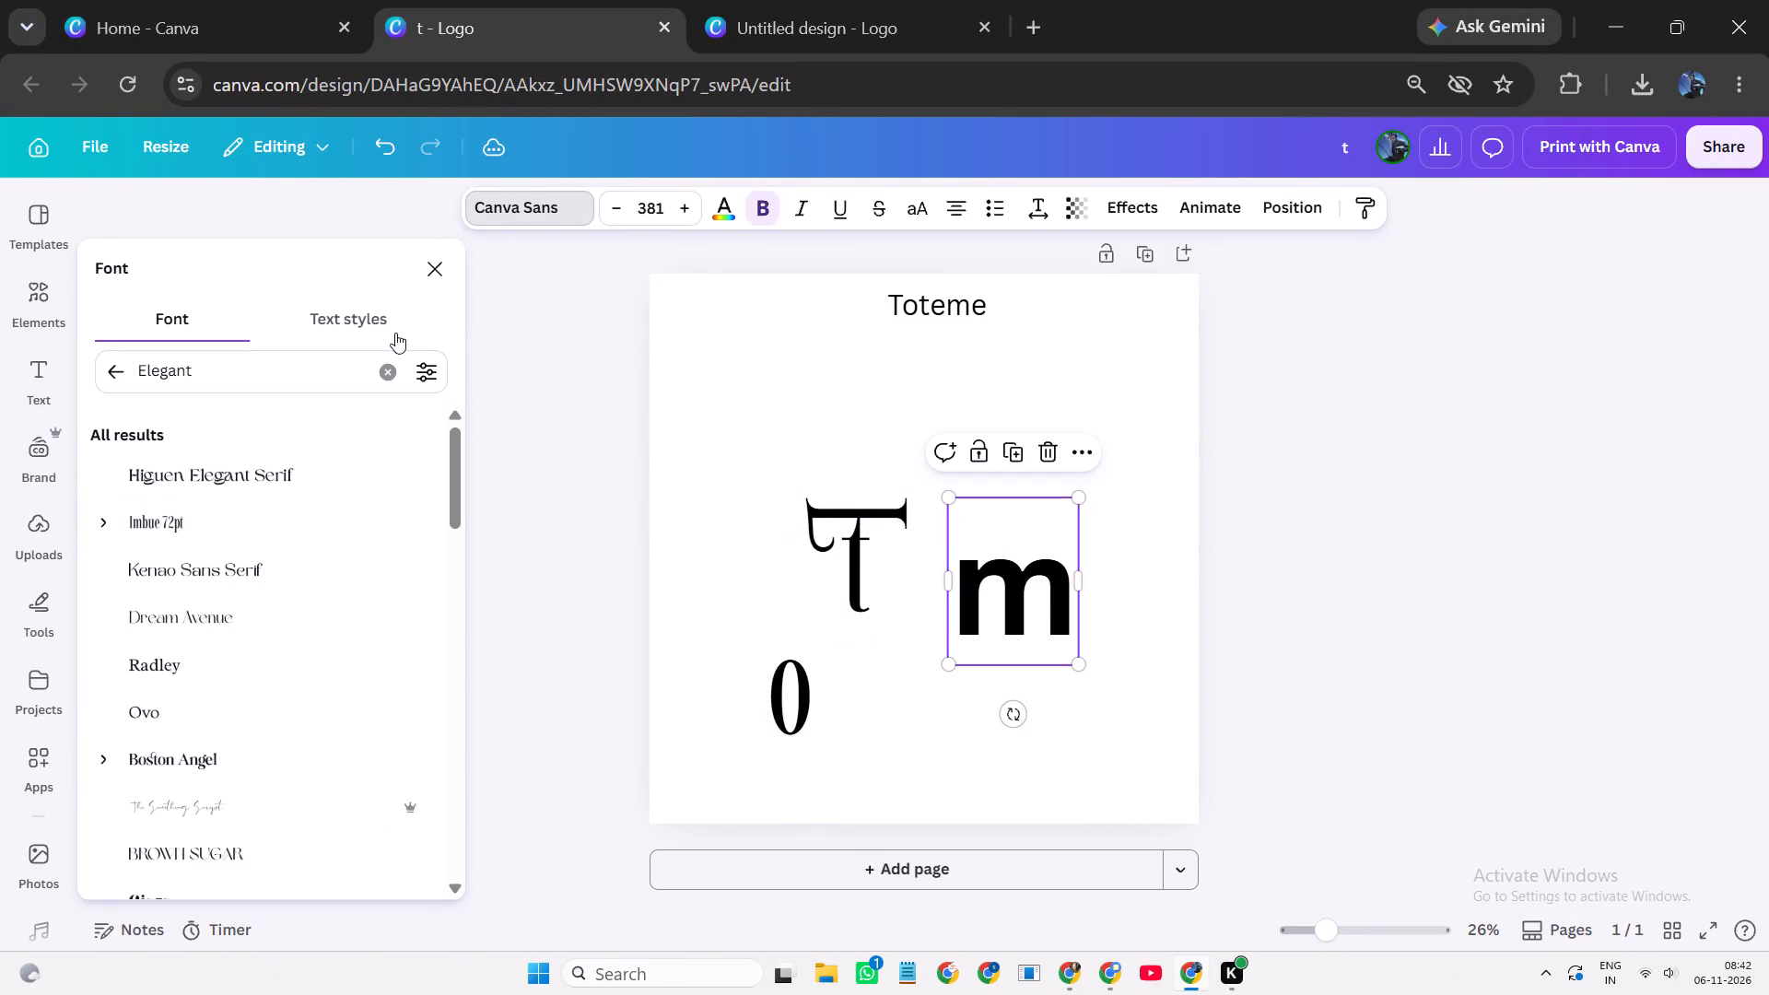
click(279, 510)
click(279, 482)
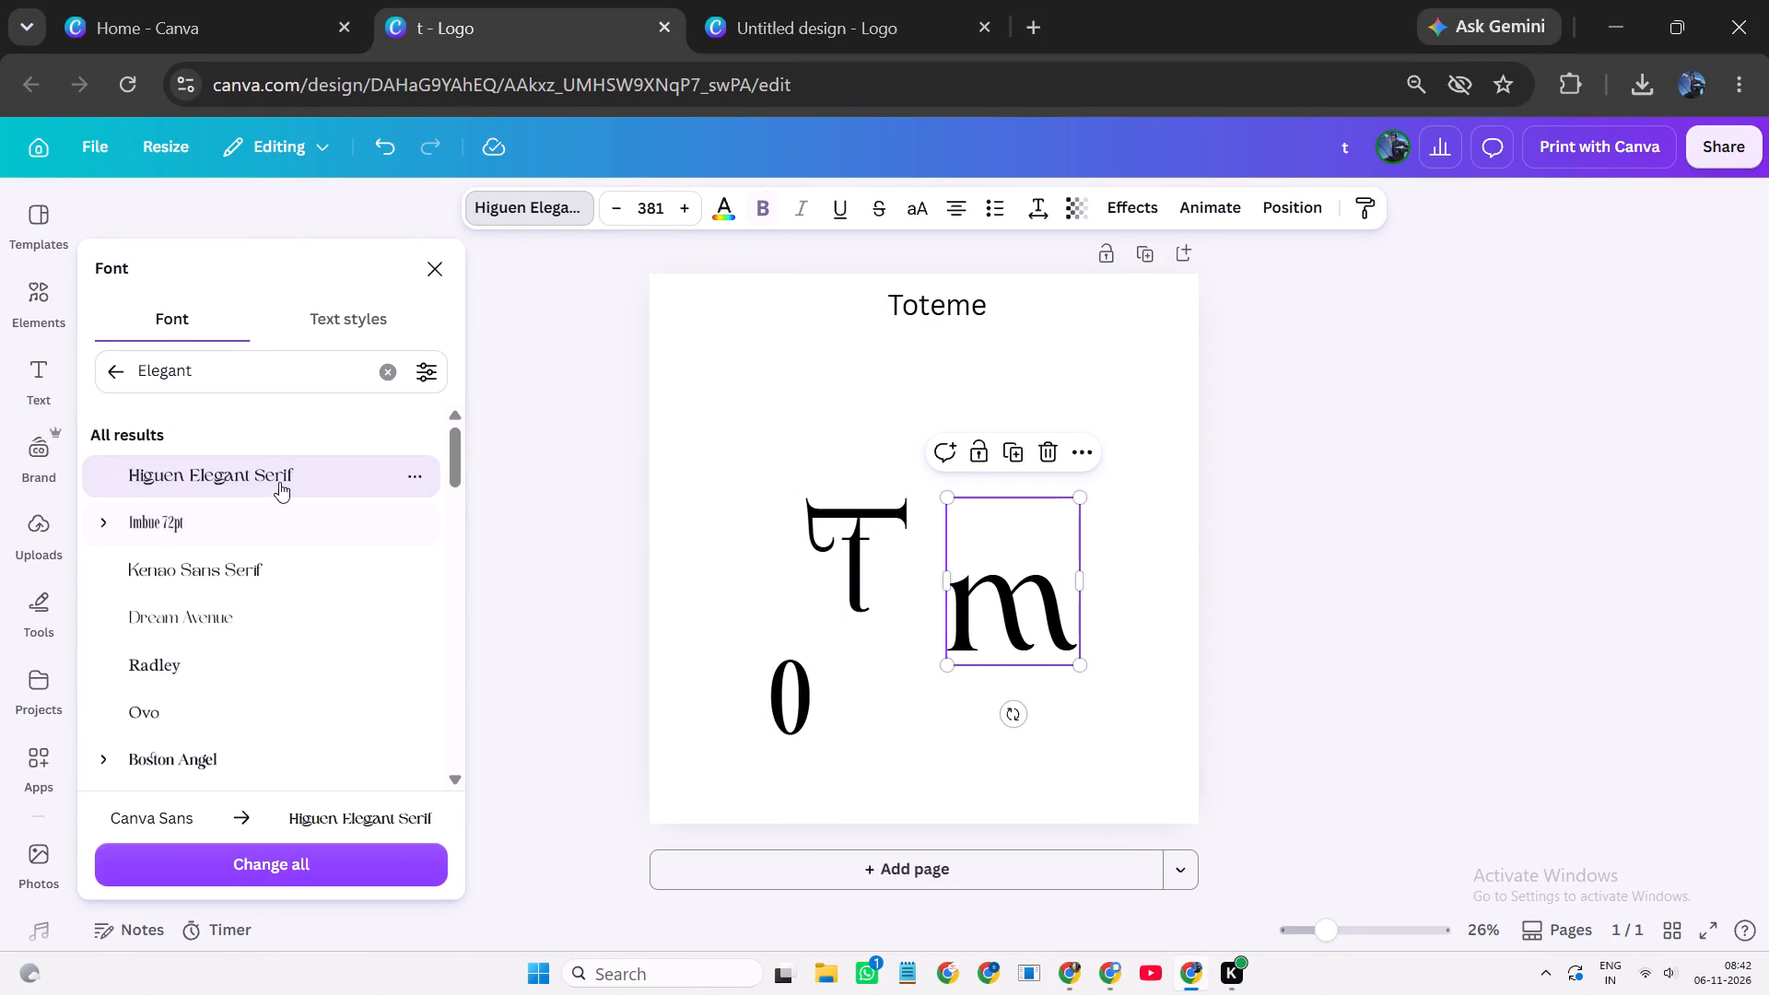
click(241, 568)
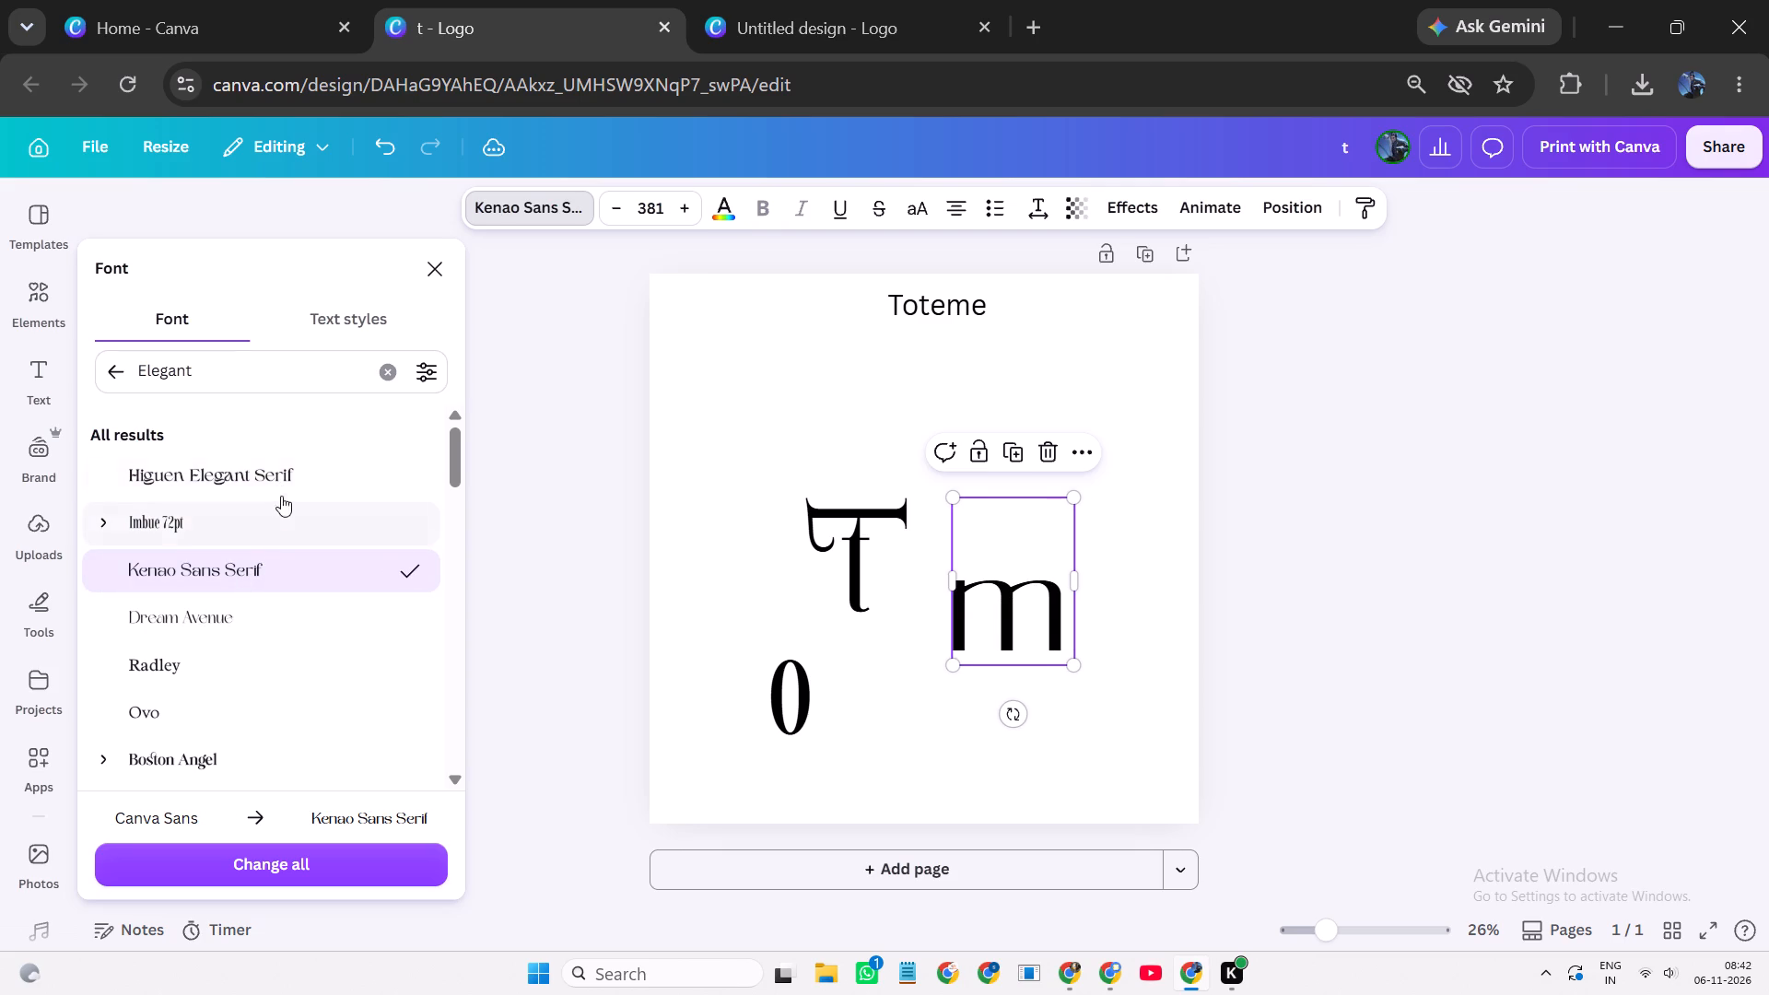
click(281, 486)
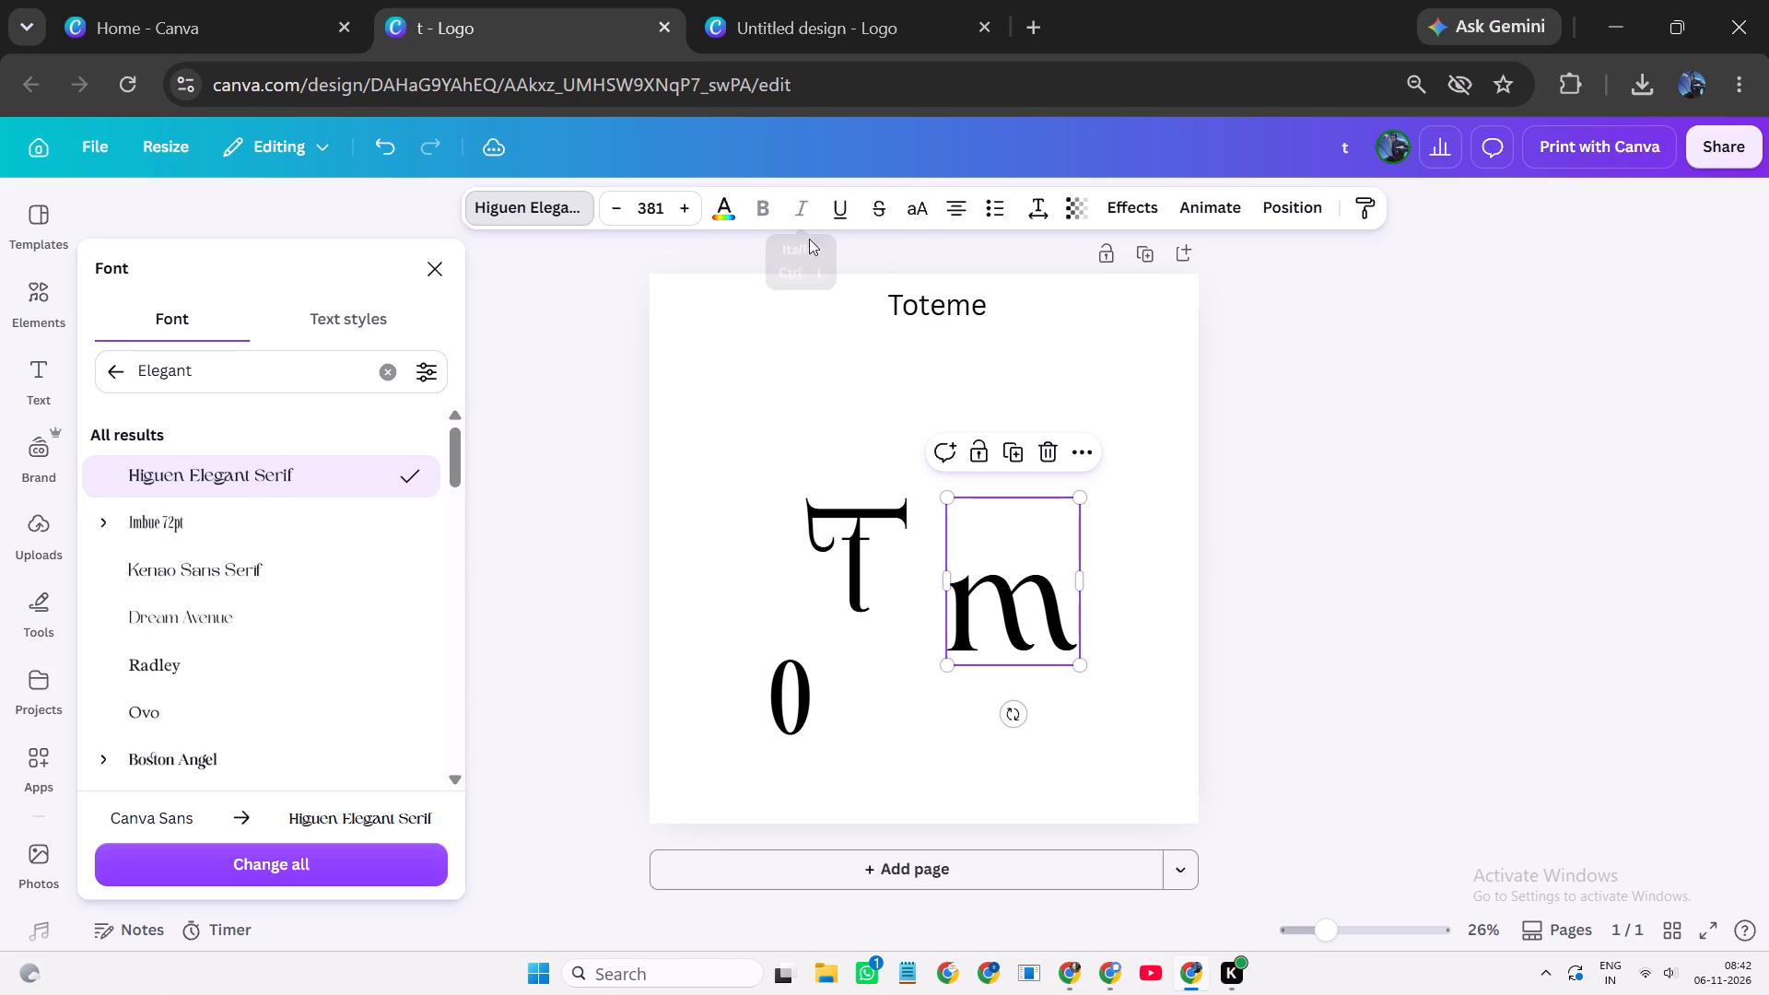
click(915, 204)
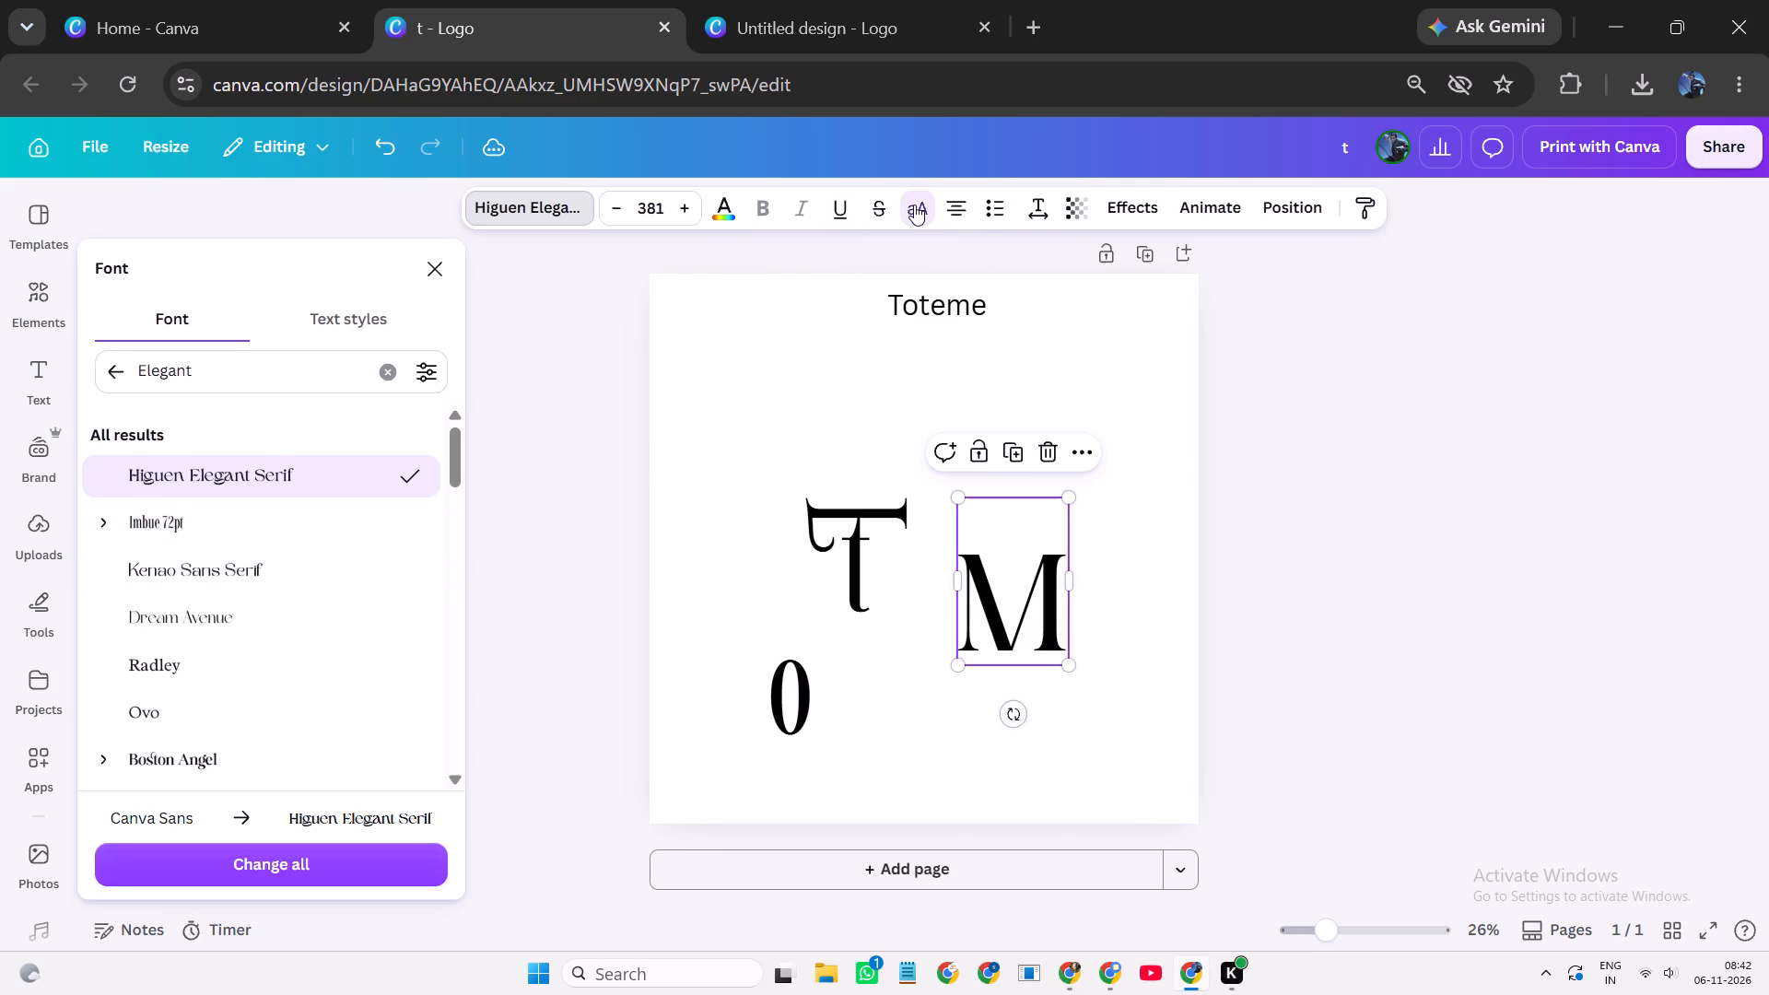
click(914, 205)
click(119, 584)
click(142, 622)
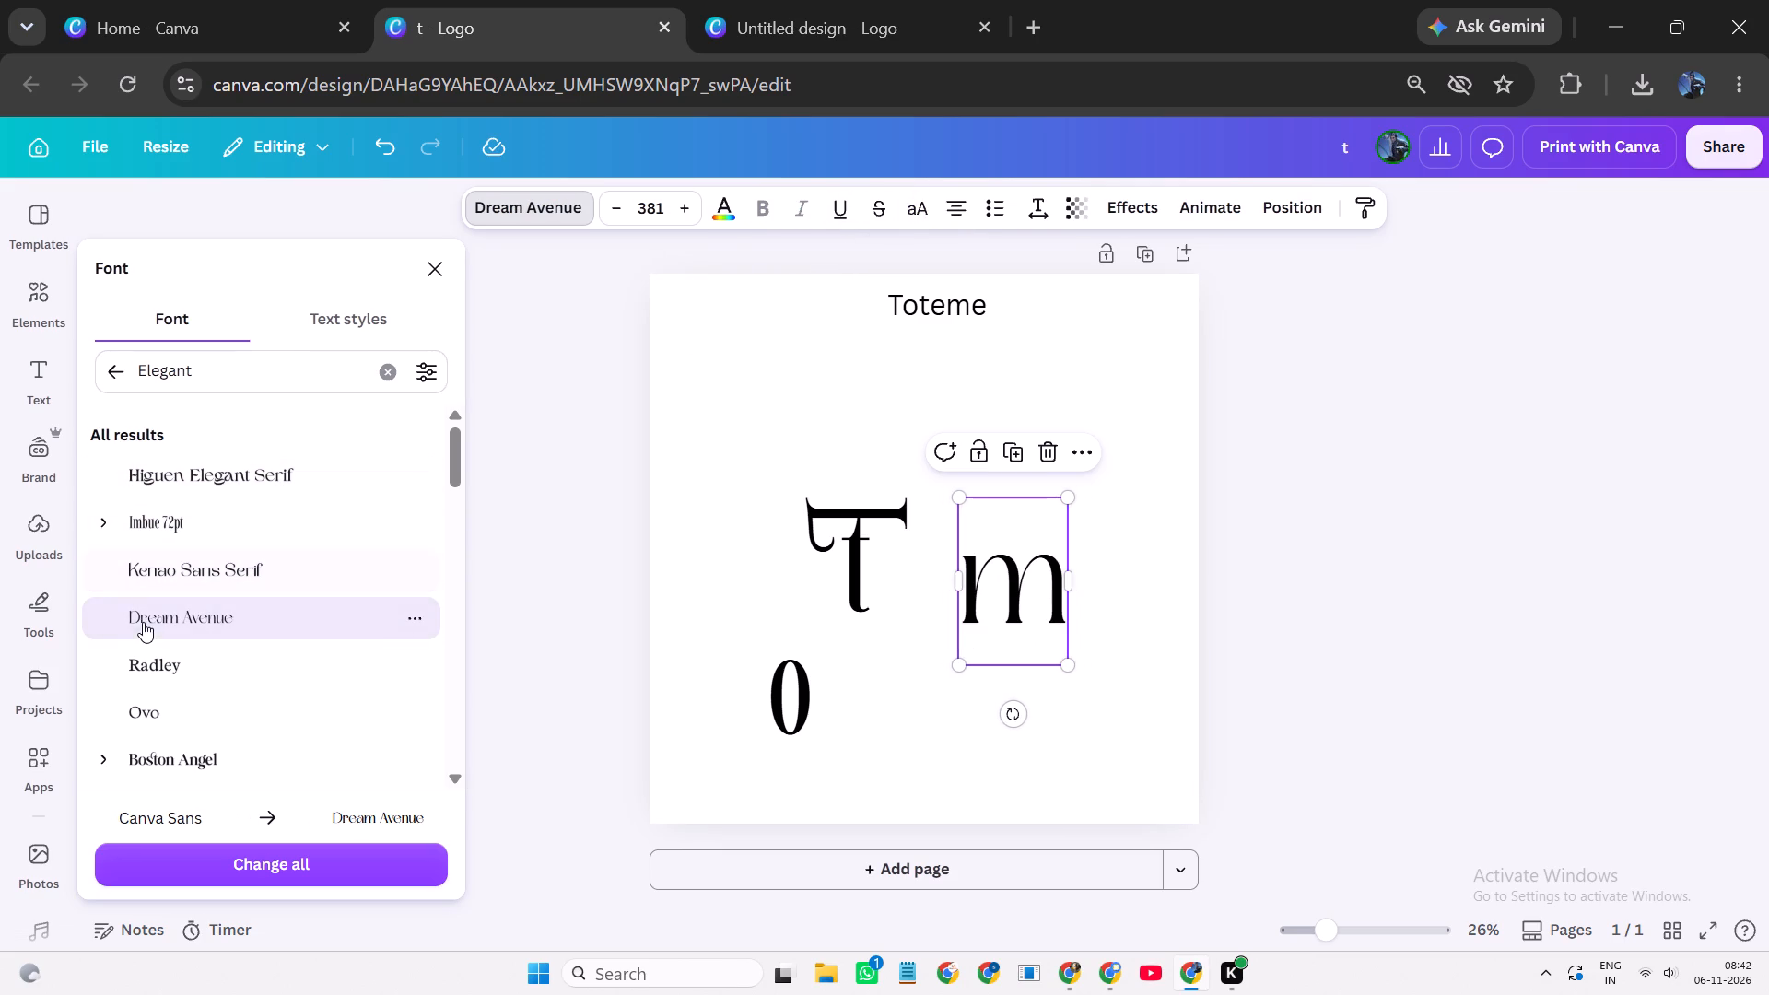
scroll(152, 608, down, 2)
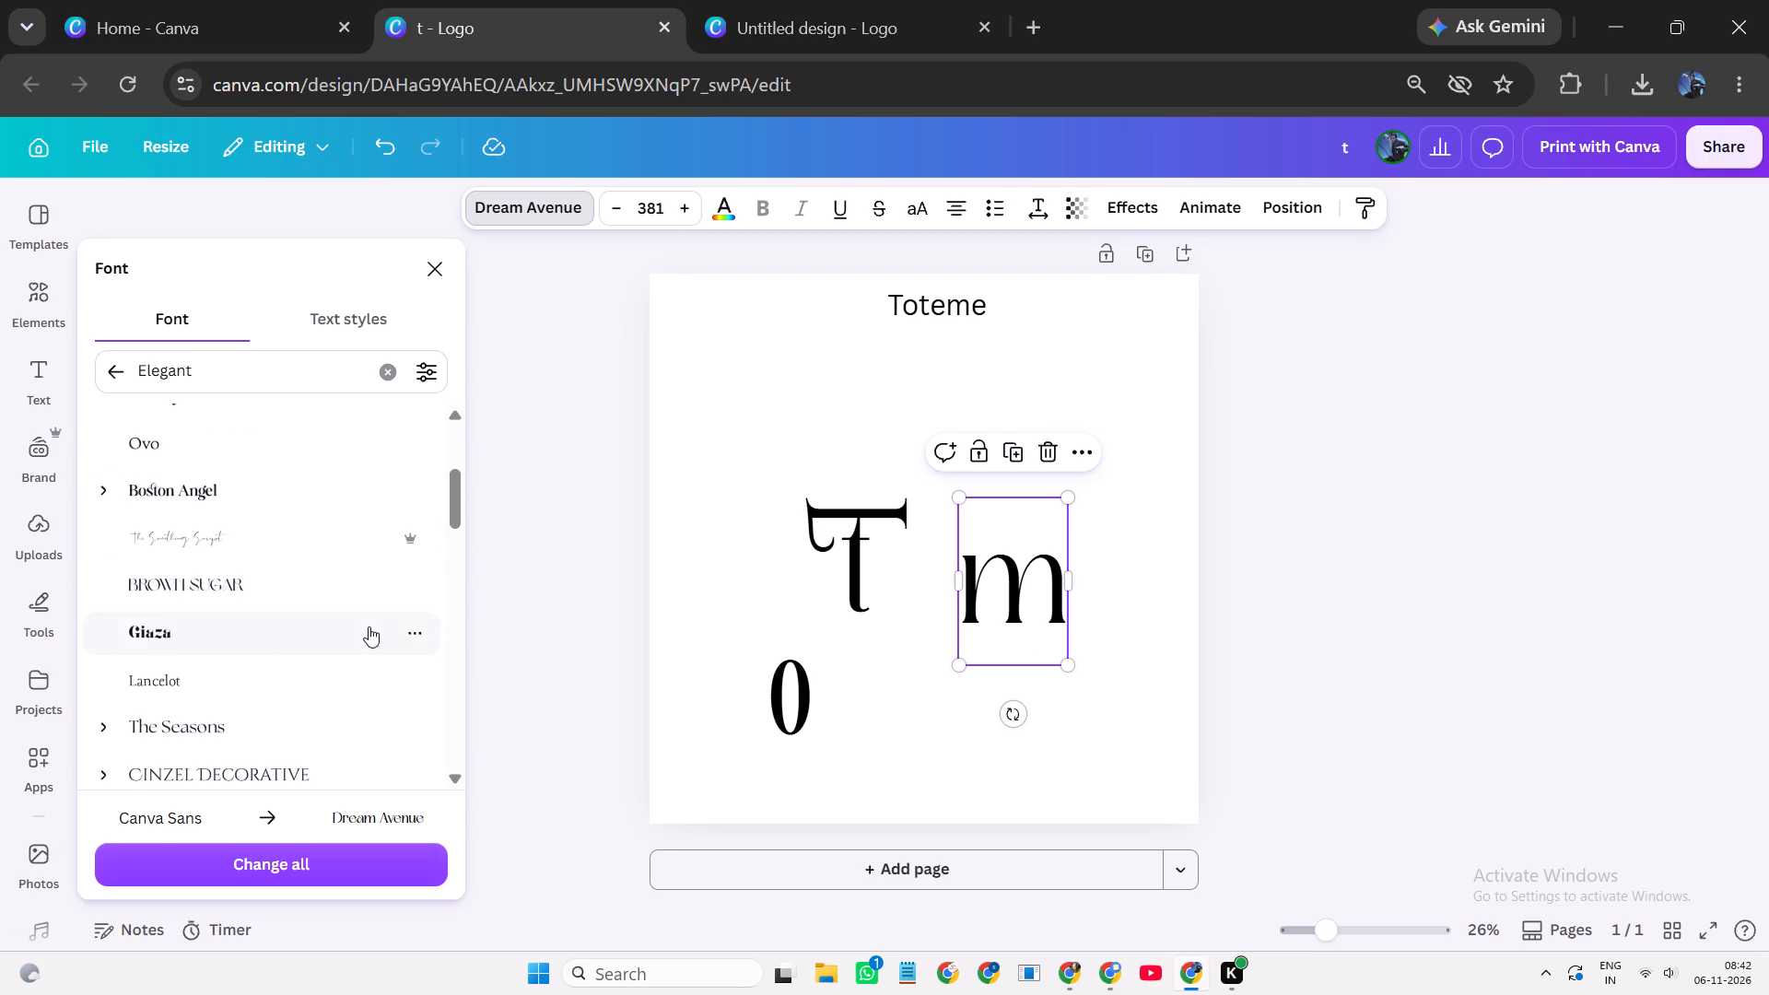
Replace the m with a u and make it uppercase.
click(1006, 603)
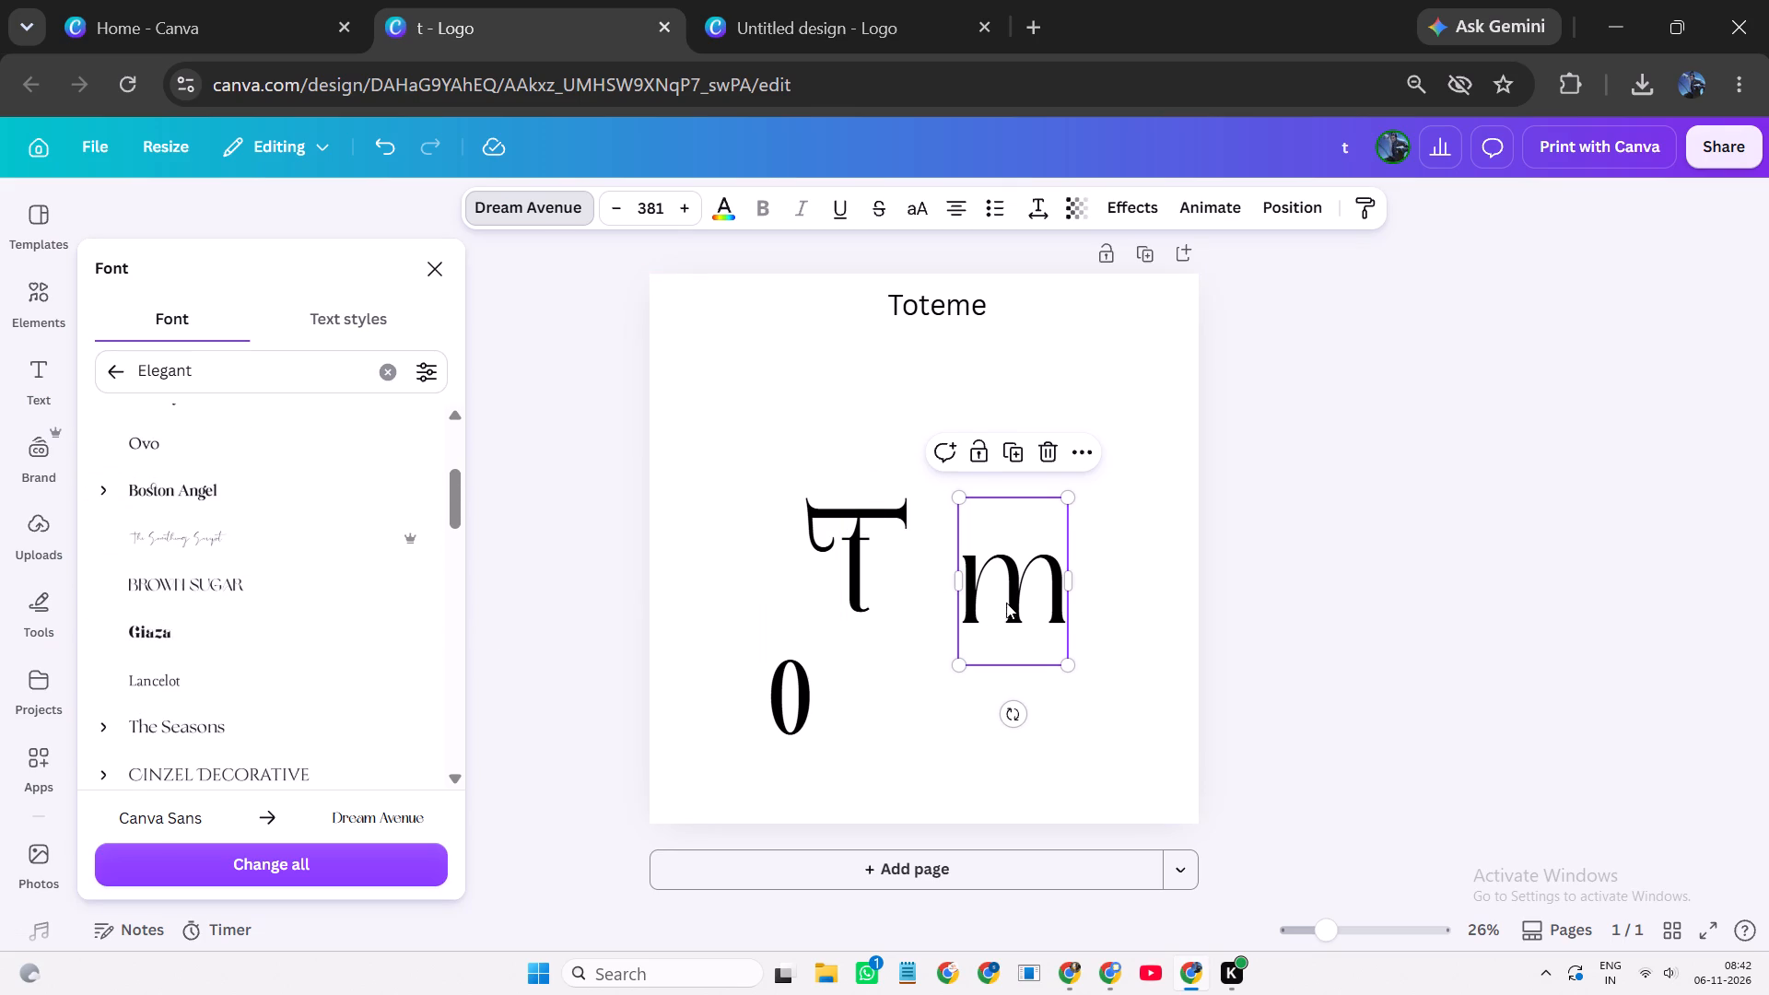
double_click(1006, 603)
double_click(1004, 607)
click(1007, 613)
double_click(1007, 618)
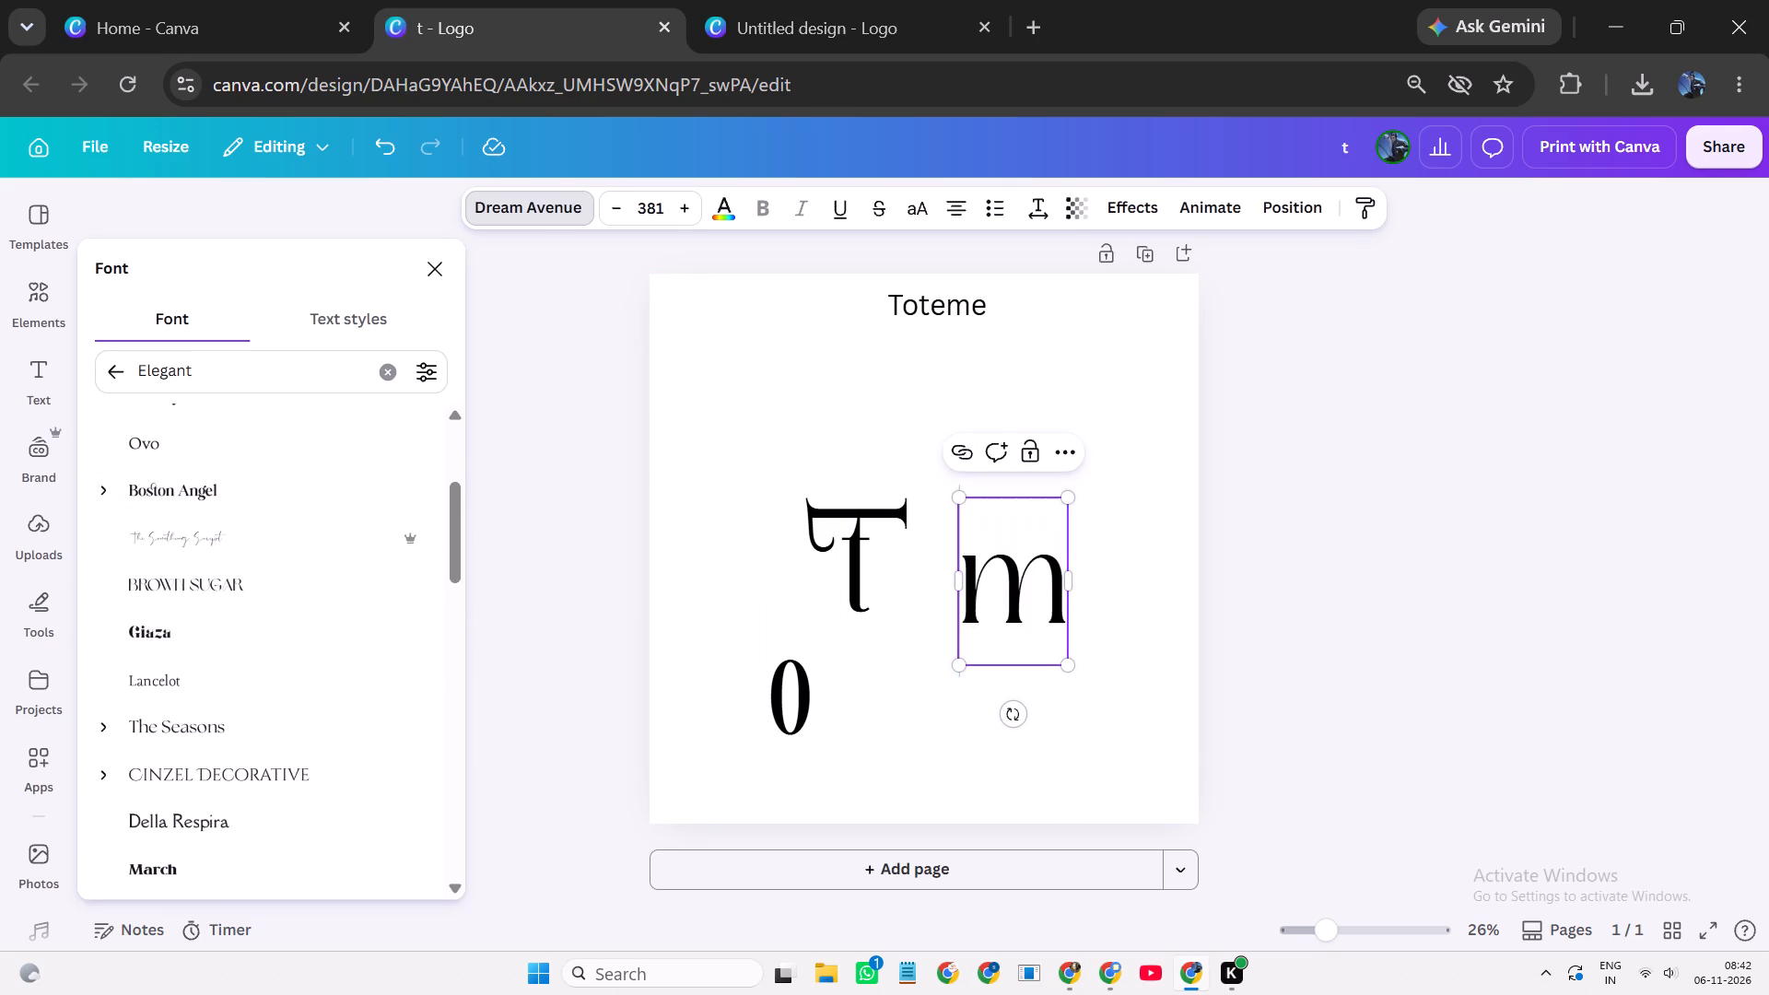
key(u)
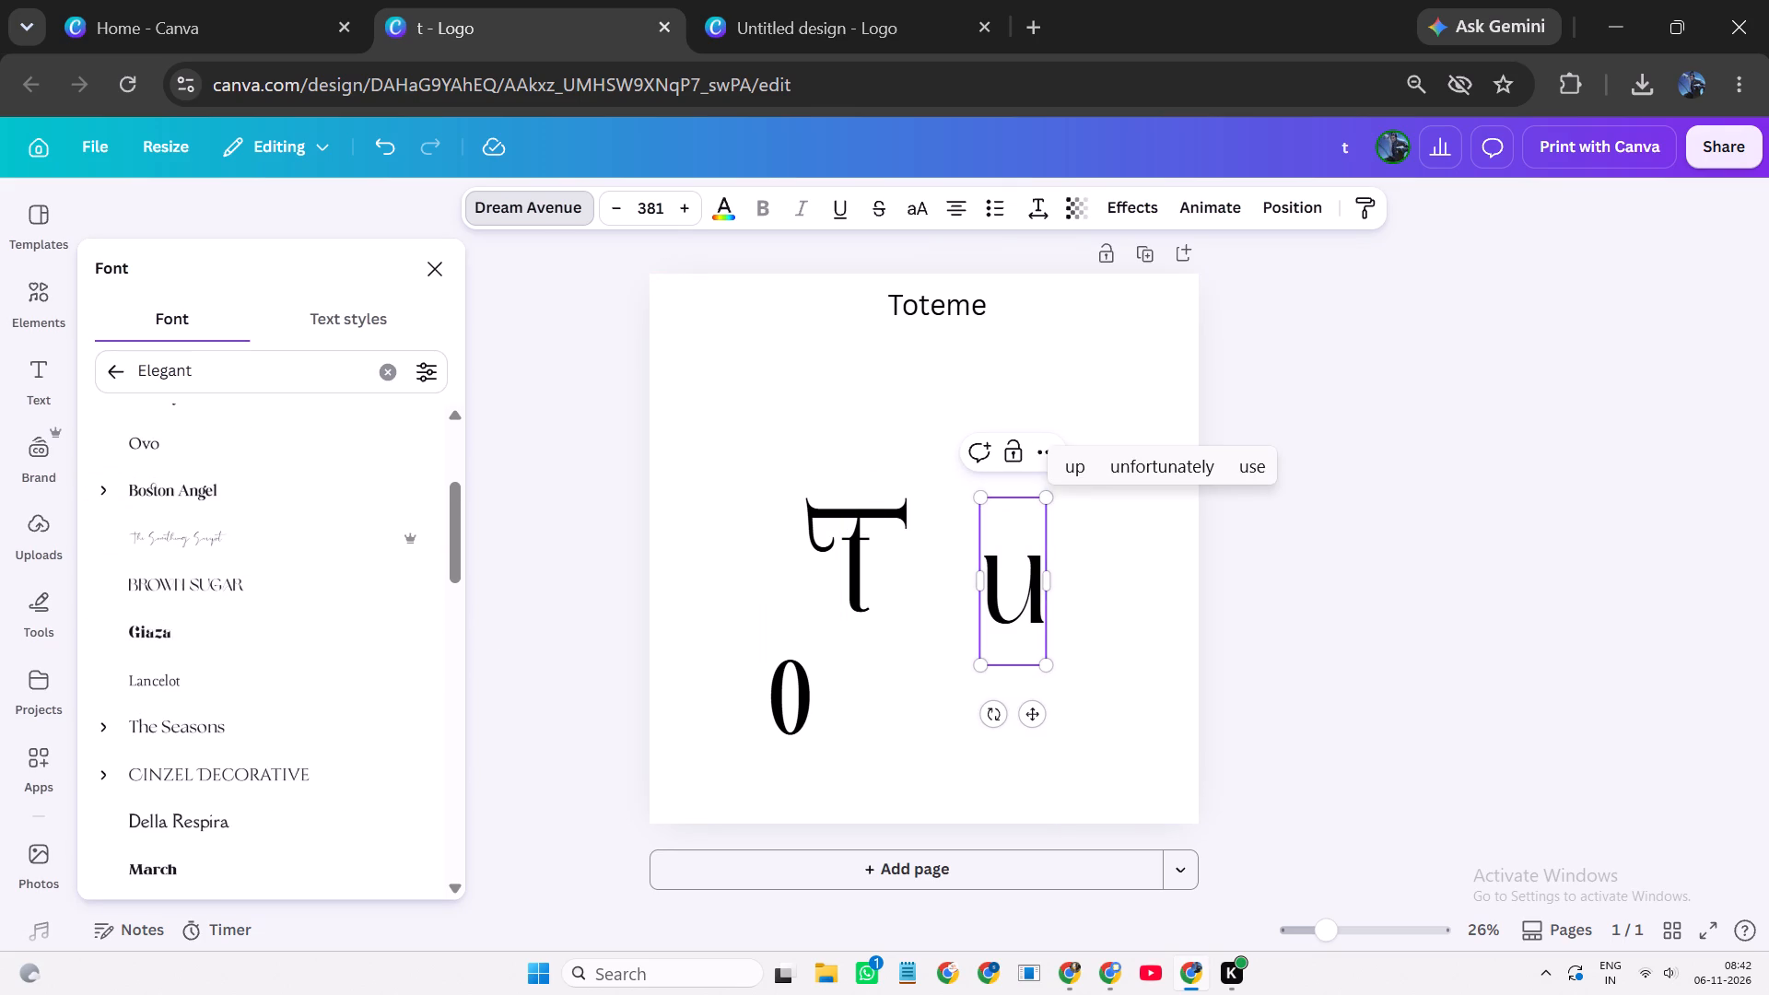
click(920, 216)
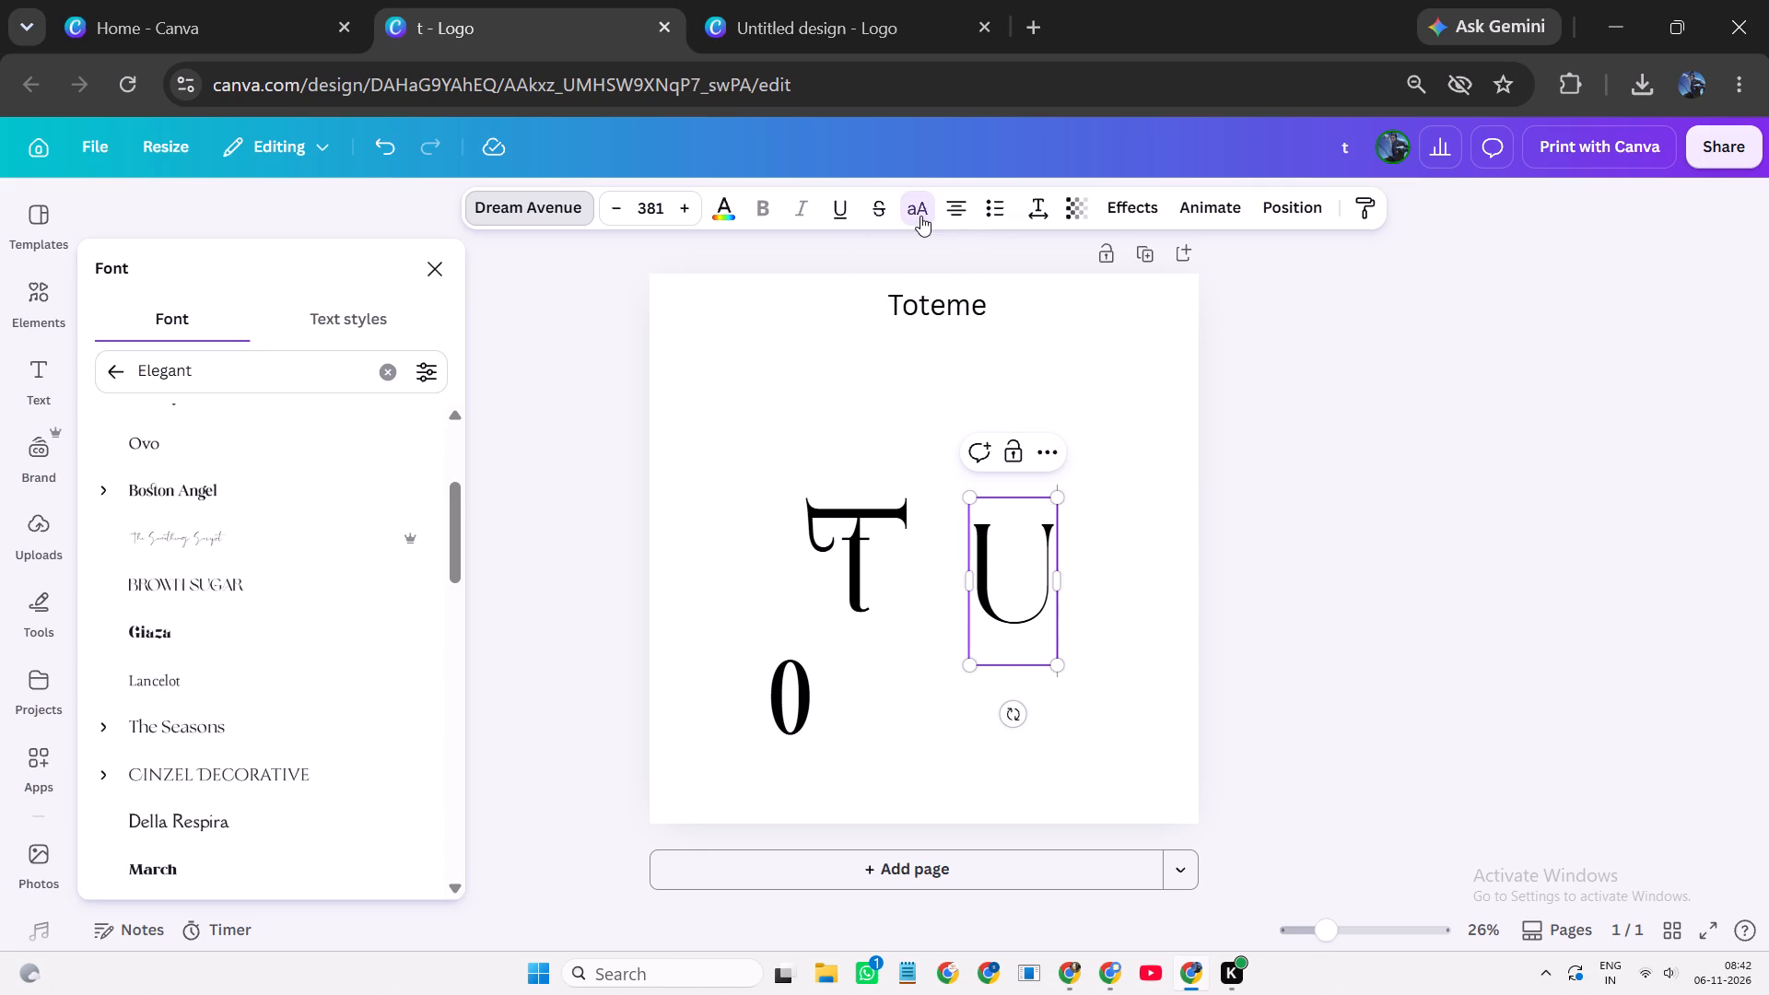
click(914, 603)
Rotate the uppercase U by 180° so it stands upside down as an arch.
click(1024, 653)
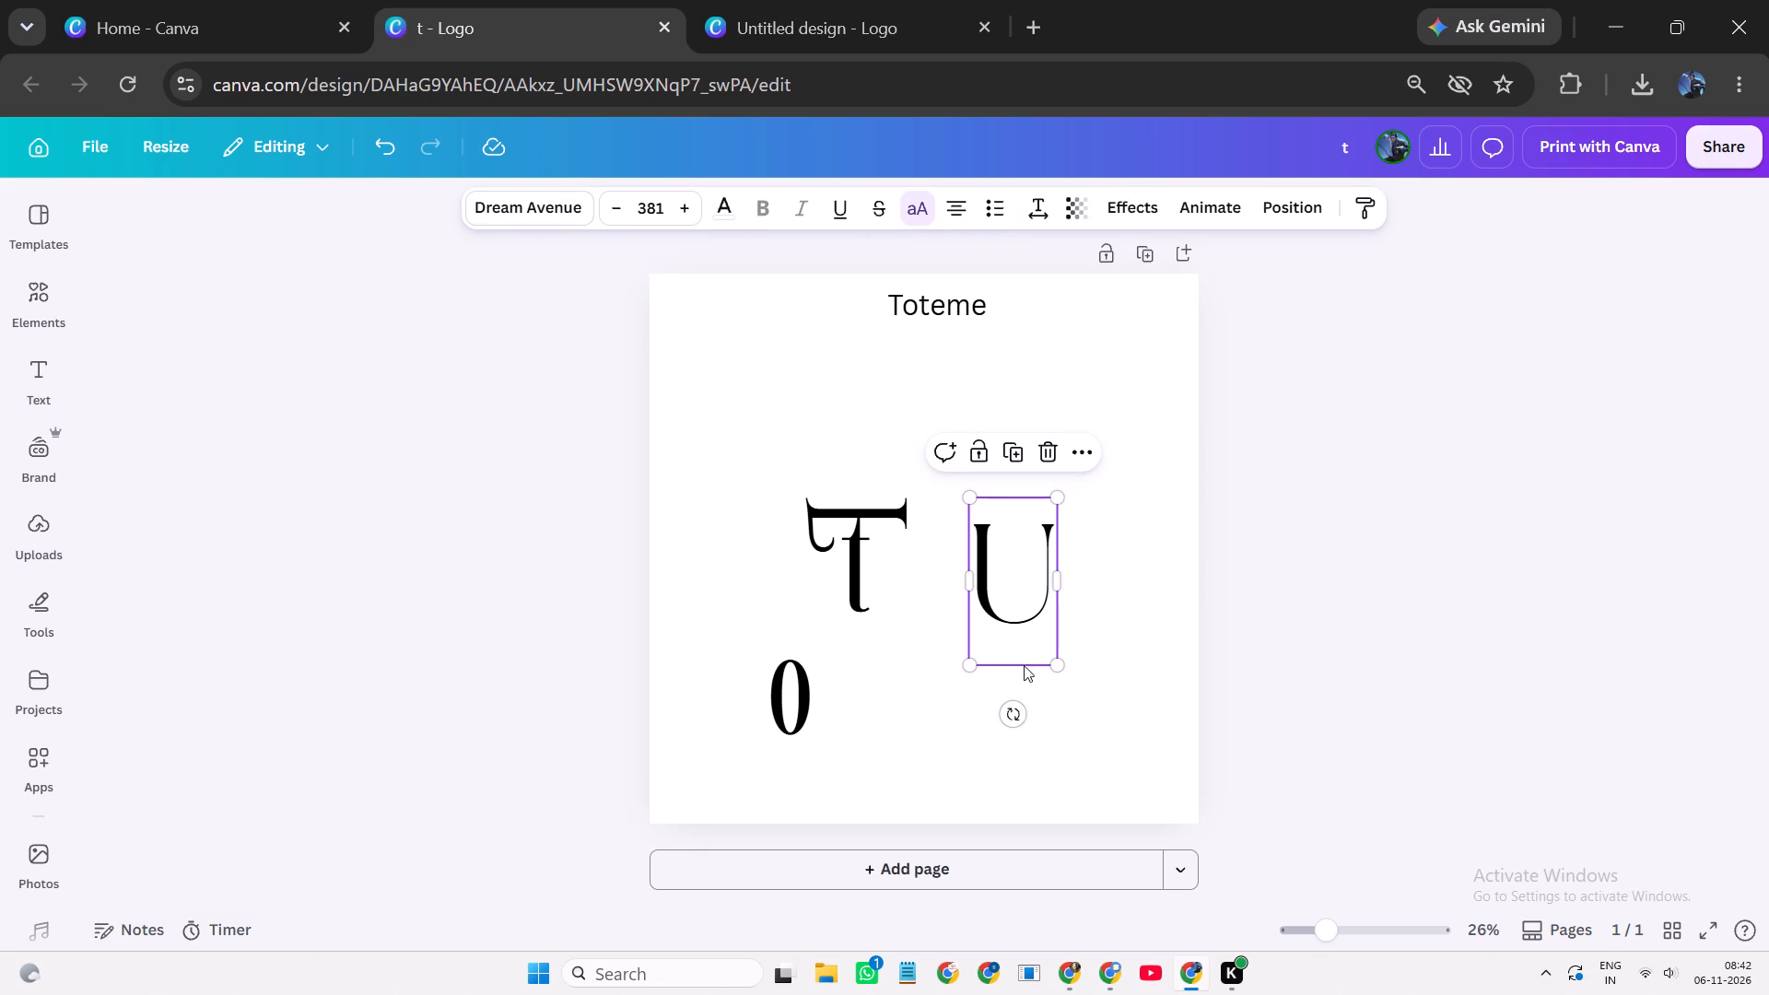
drag(1013, 714, 1024, 374)
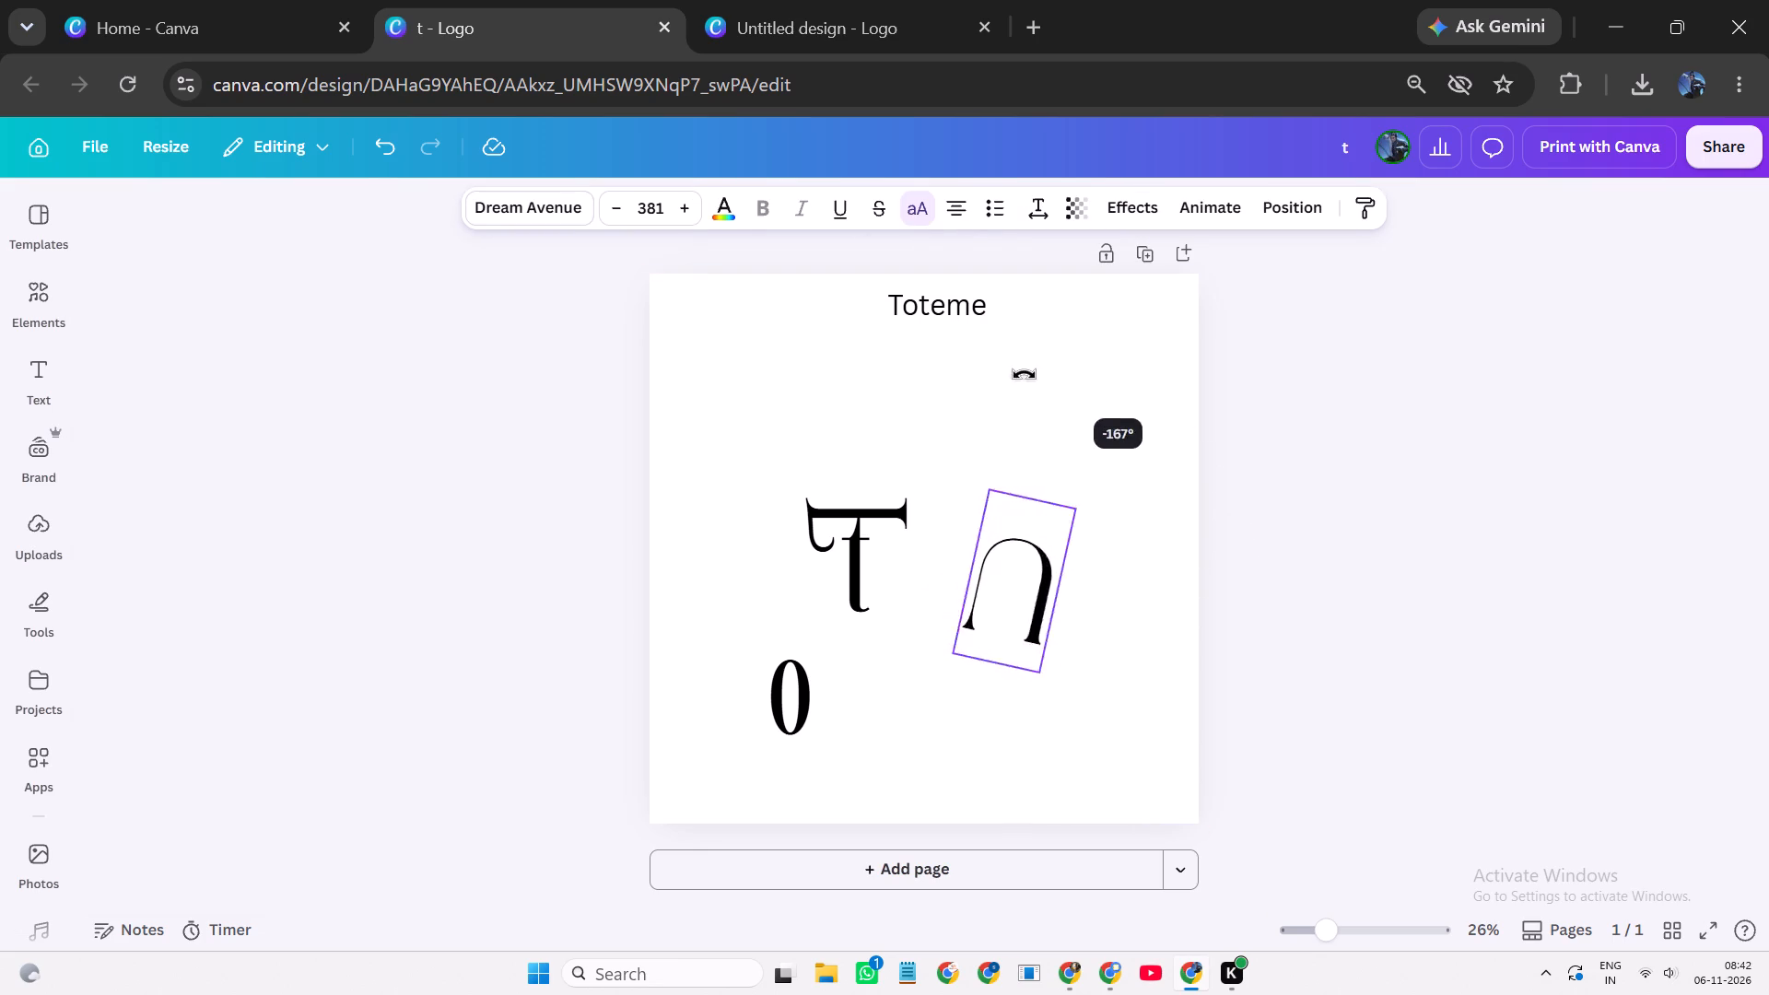
drag(1024, 374, 1016, 450)
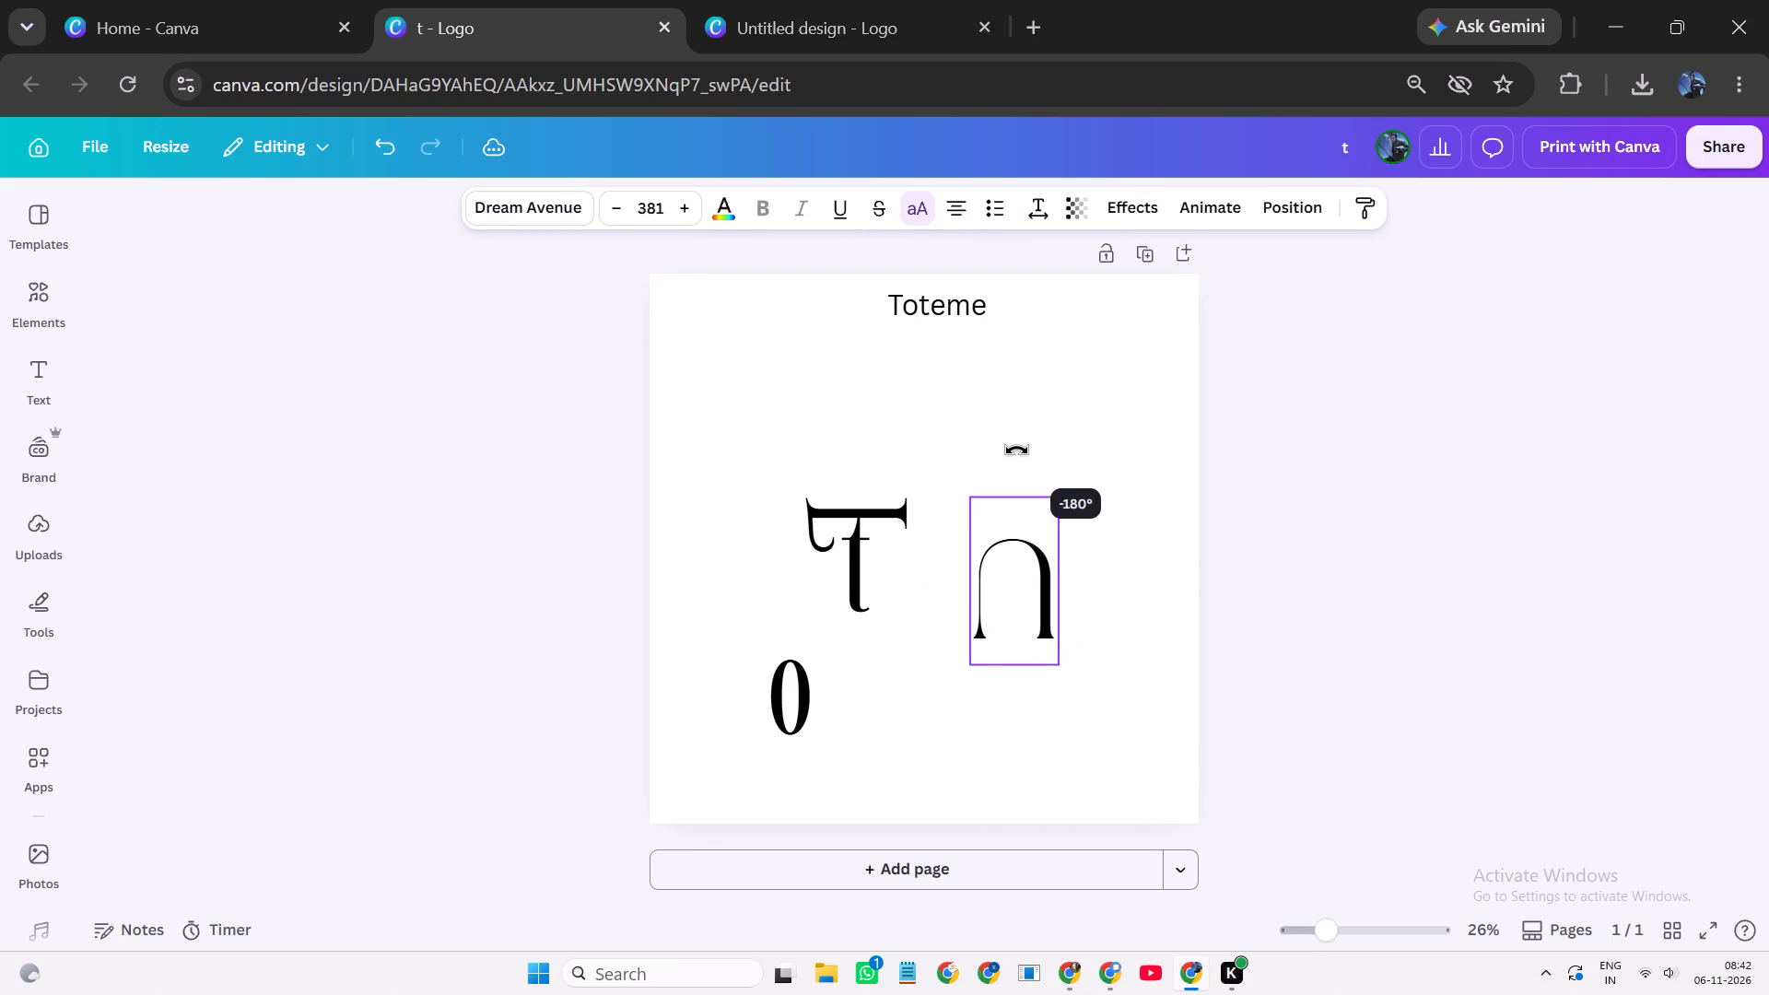
drag(1016, 450, 1019, 438)
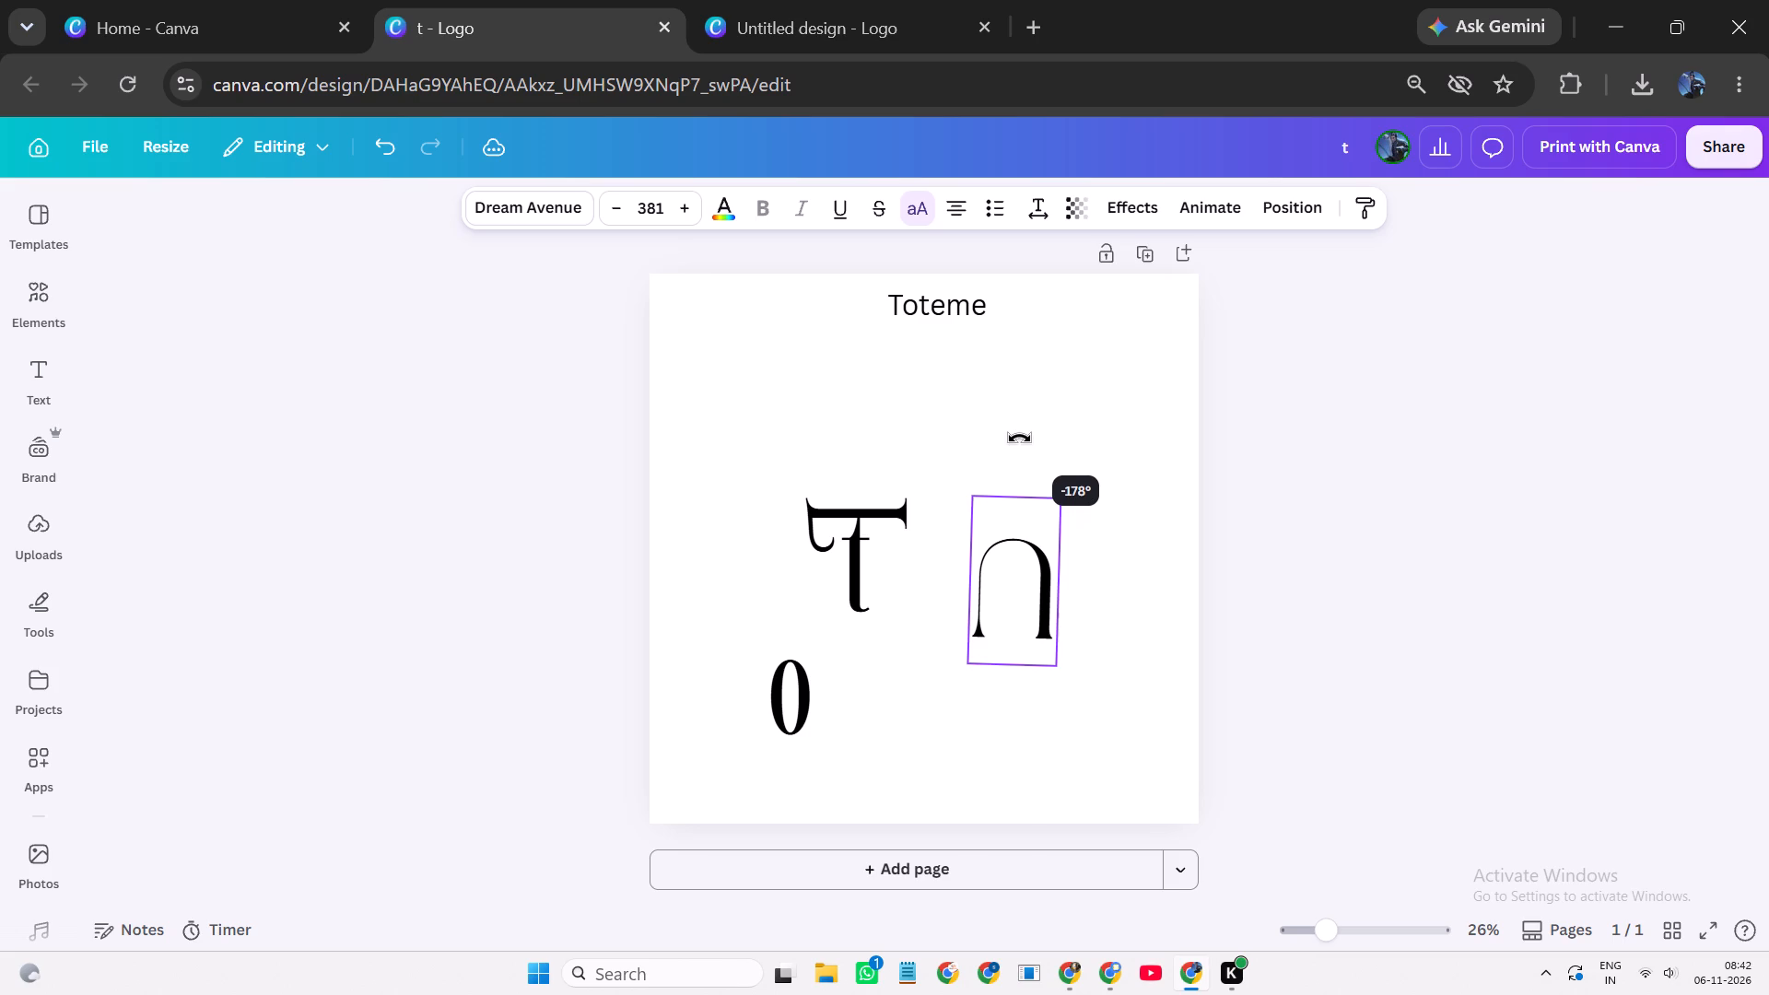
drag(1019, 438, 1015, 428)
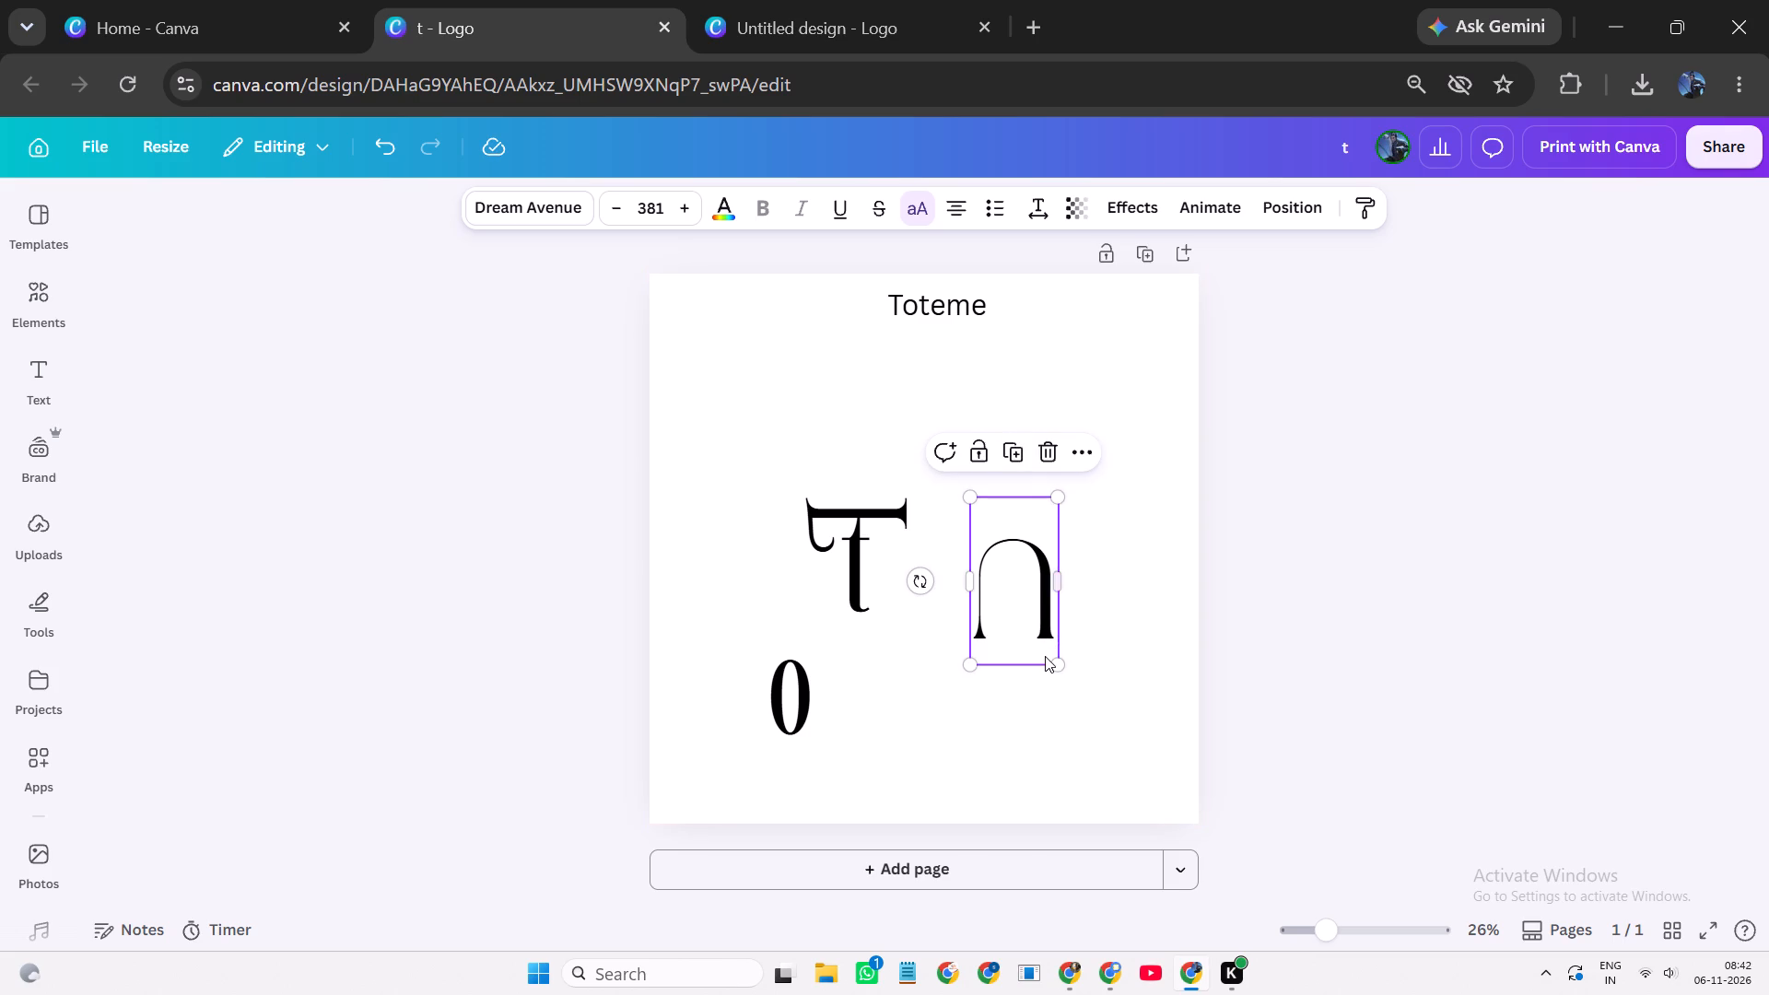
Shrink the upside-down U to size 279 and place it under the right half of the T's bar, against the stem.
drag(1059, 659, 1042, 611)
drag(1003, 570, 1002, 570)
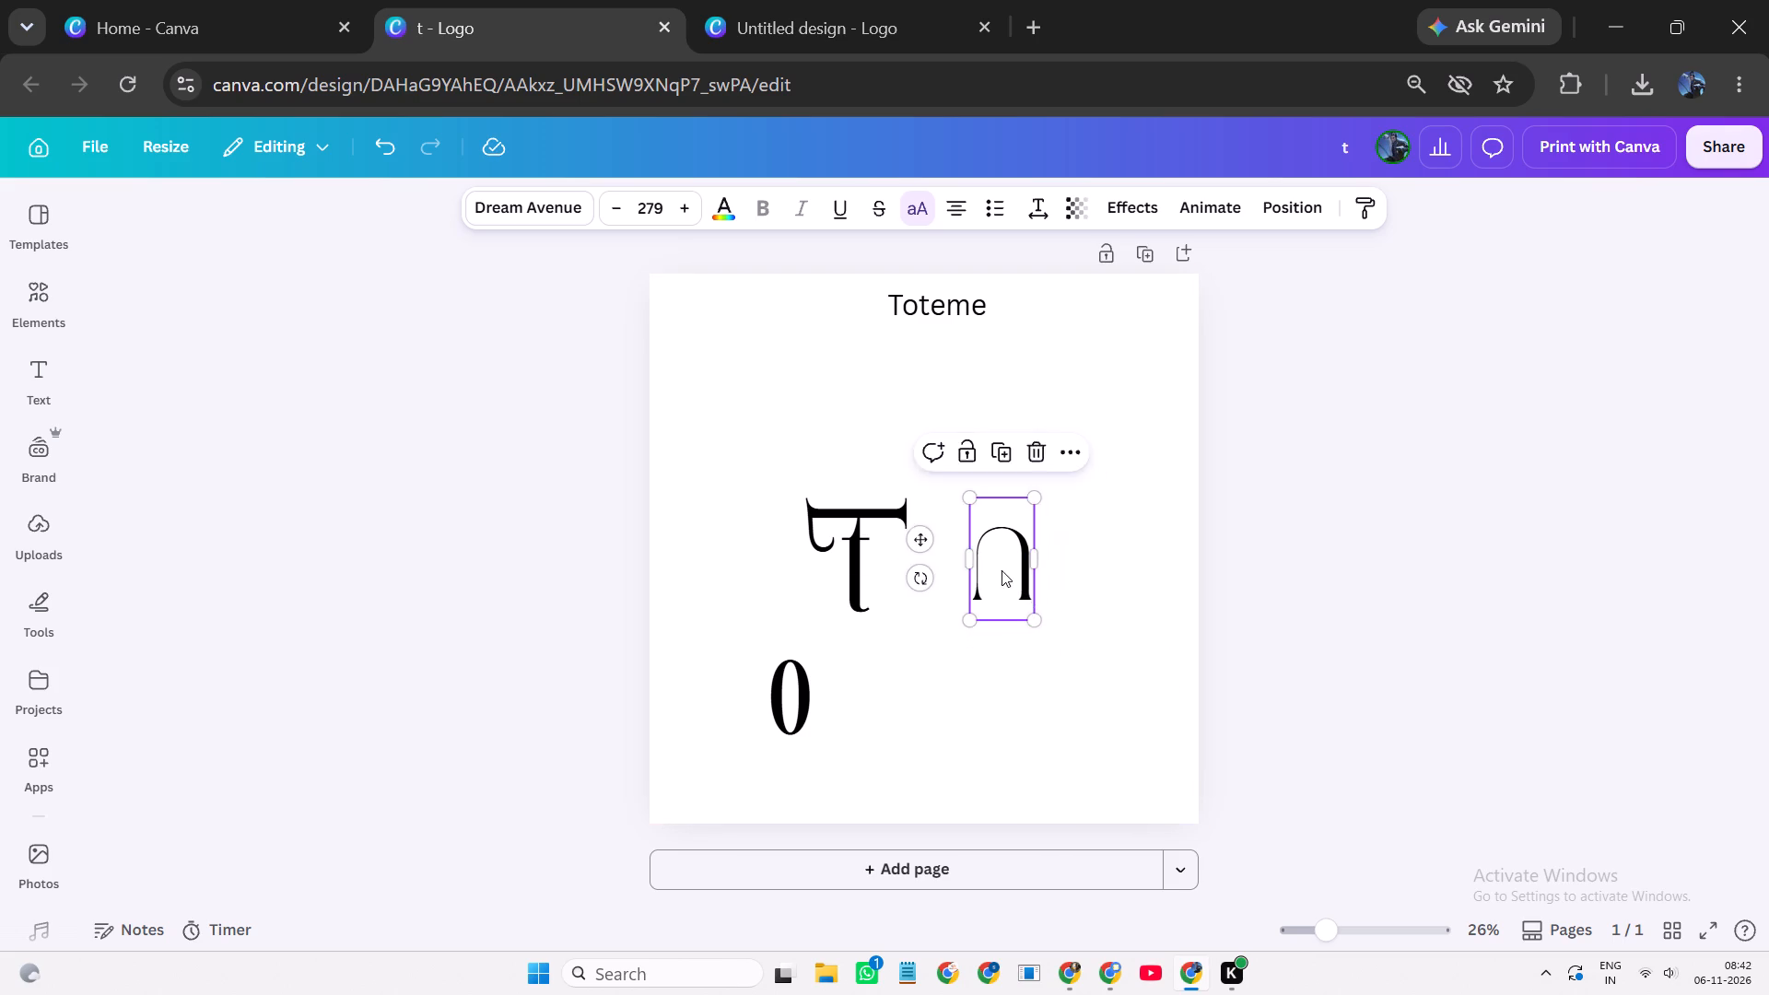
drag(1002, 570, 882, 581)
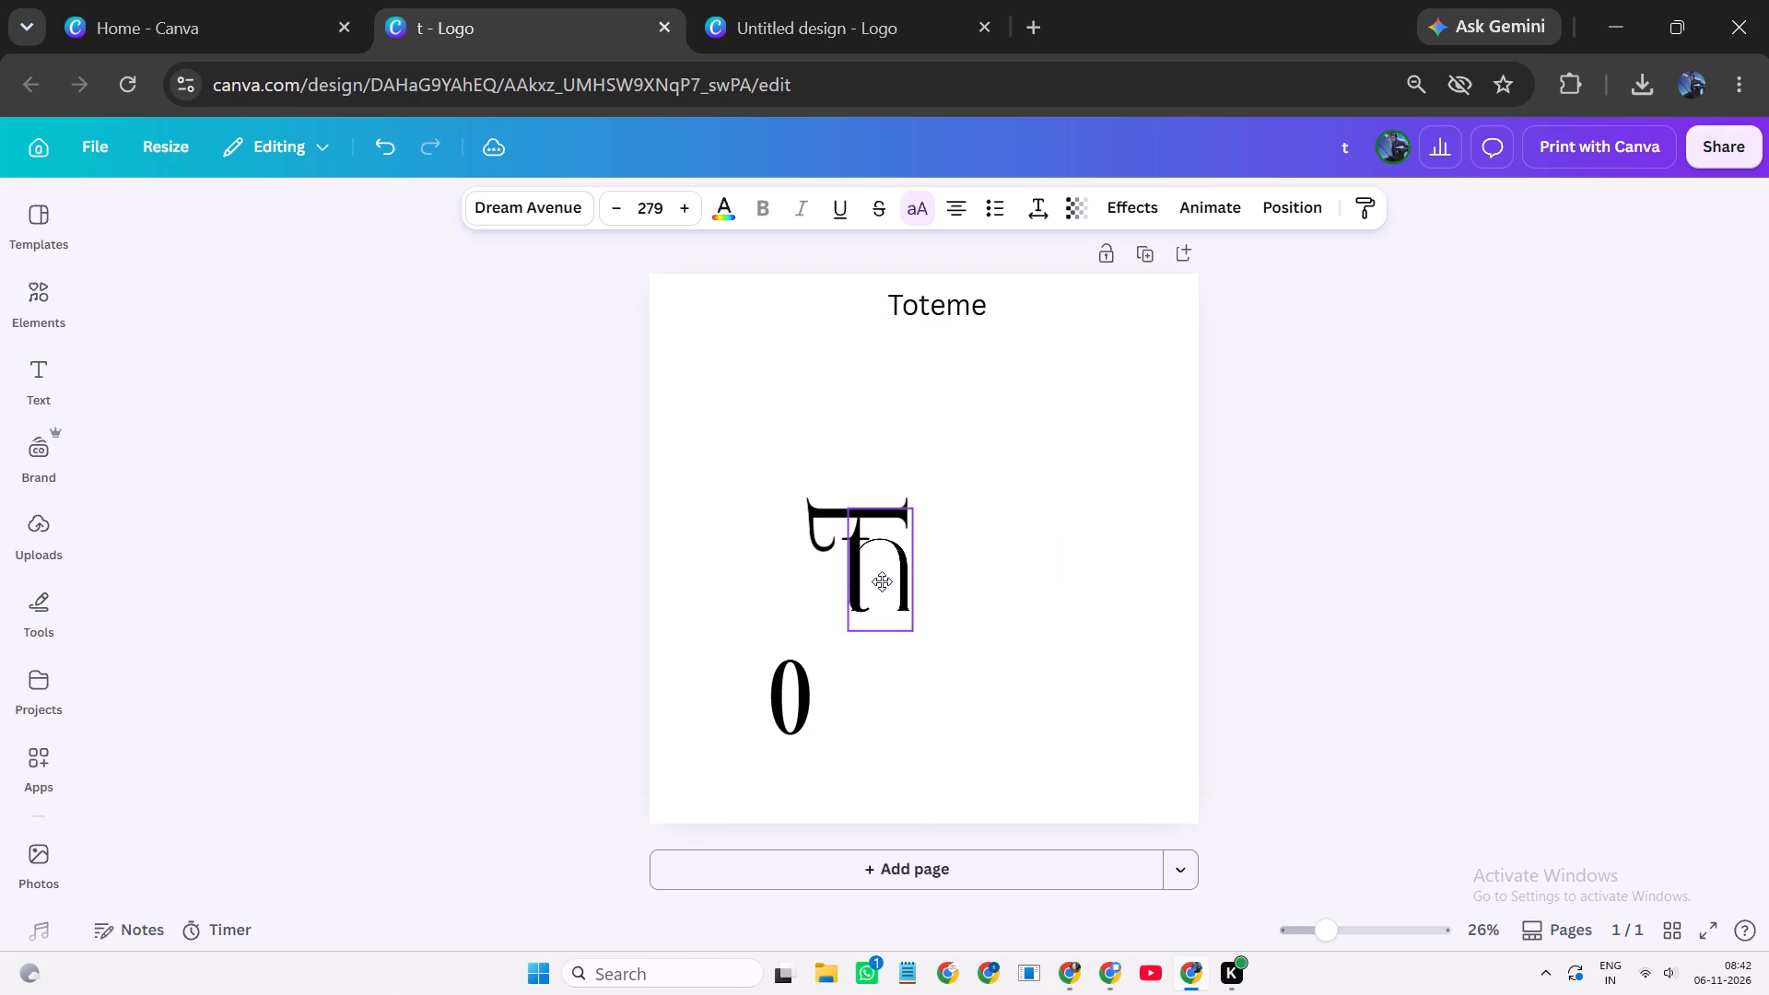
drag(882, 581, 882, 579)
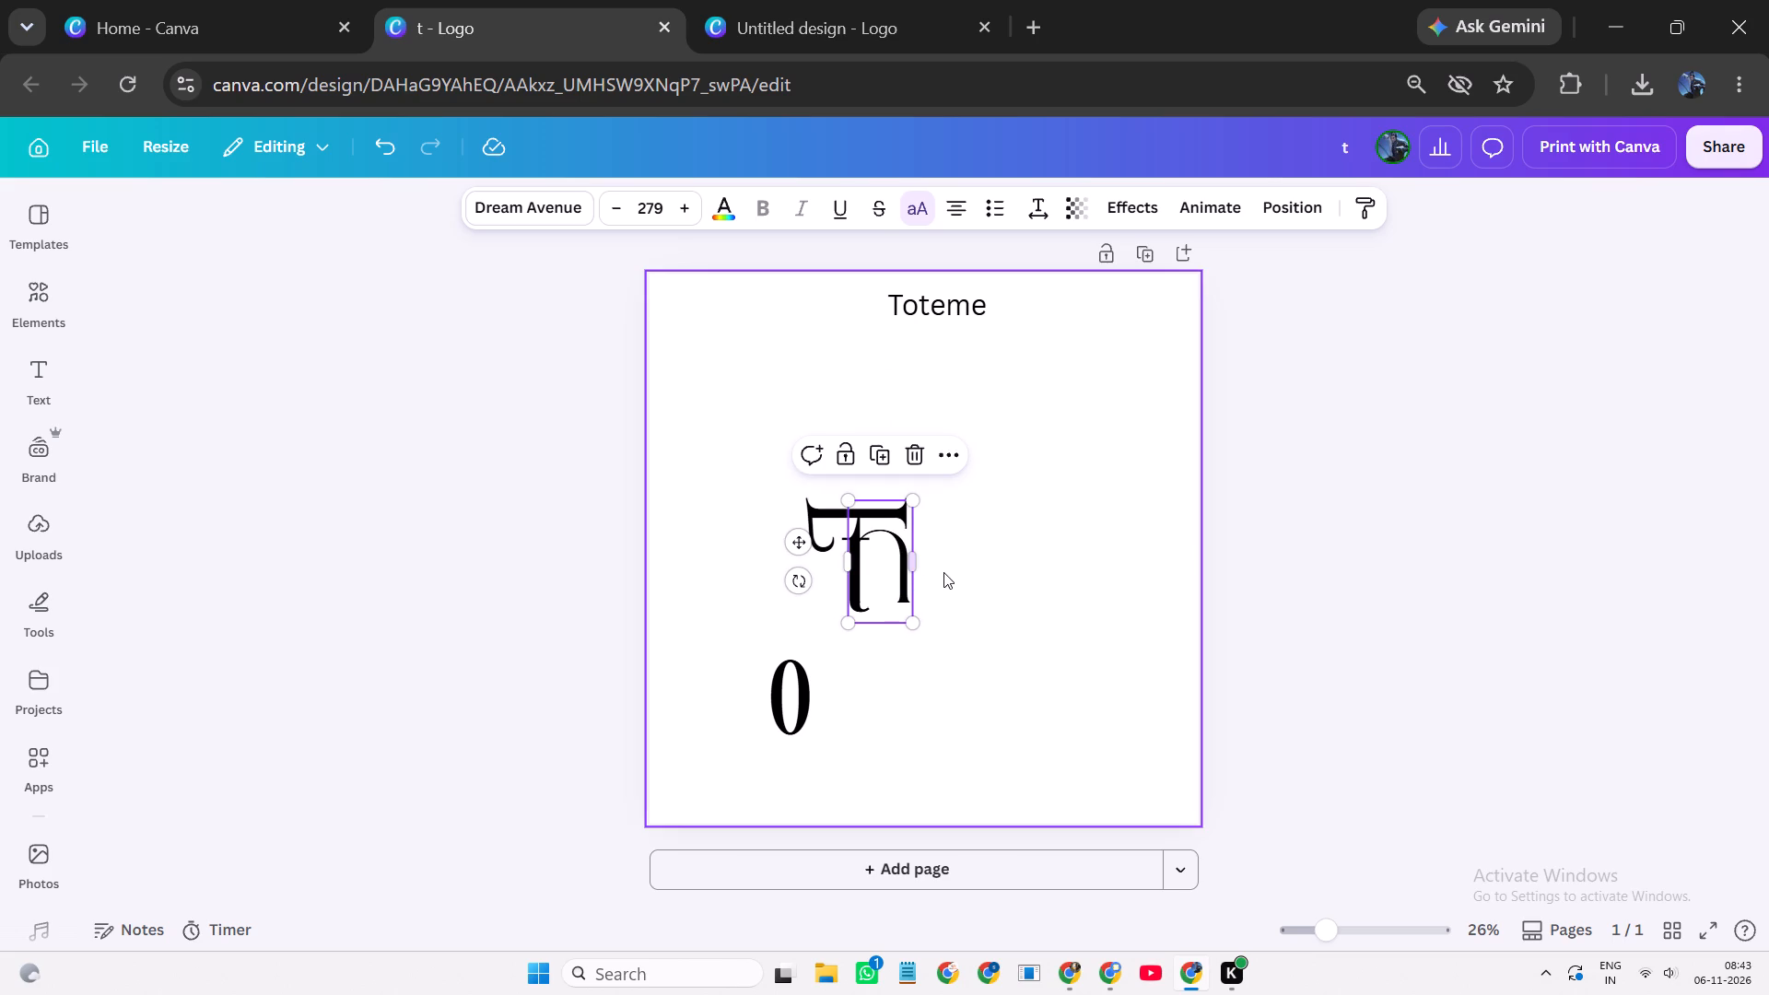
click(943, 572)
Duplicate the upside-down U and place the copy under the left half of the T's bar, level with the first.
click(873, 579)
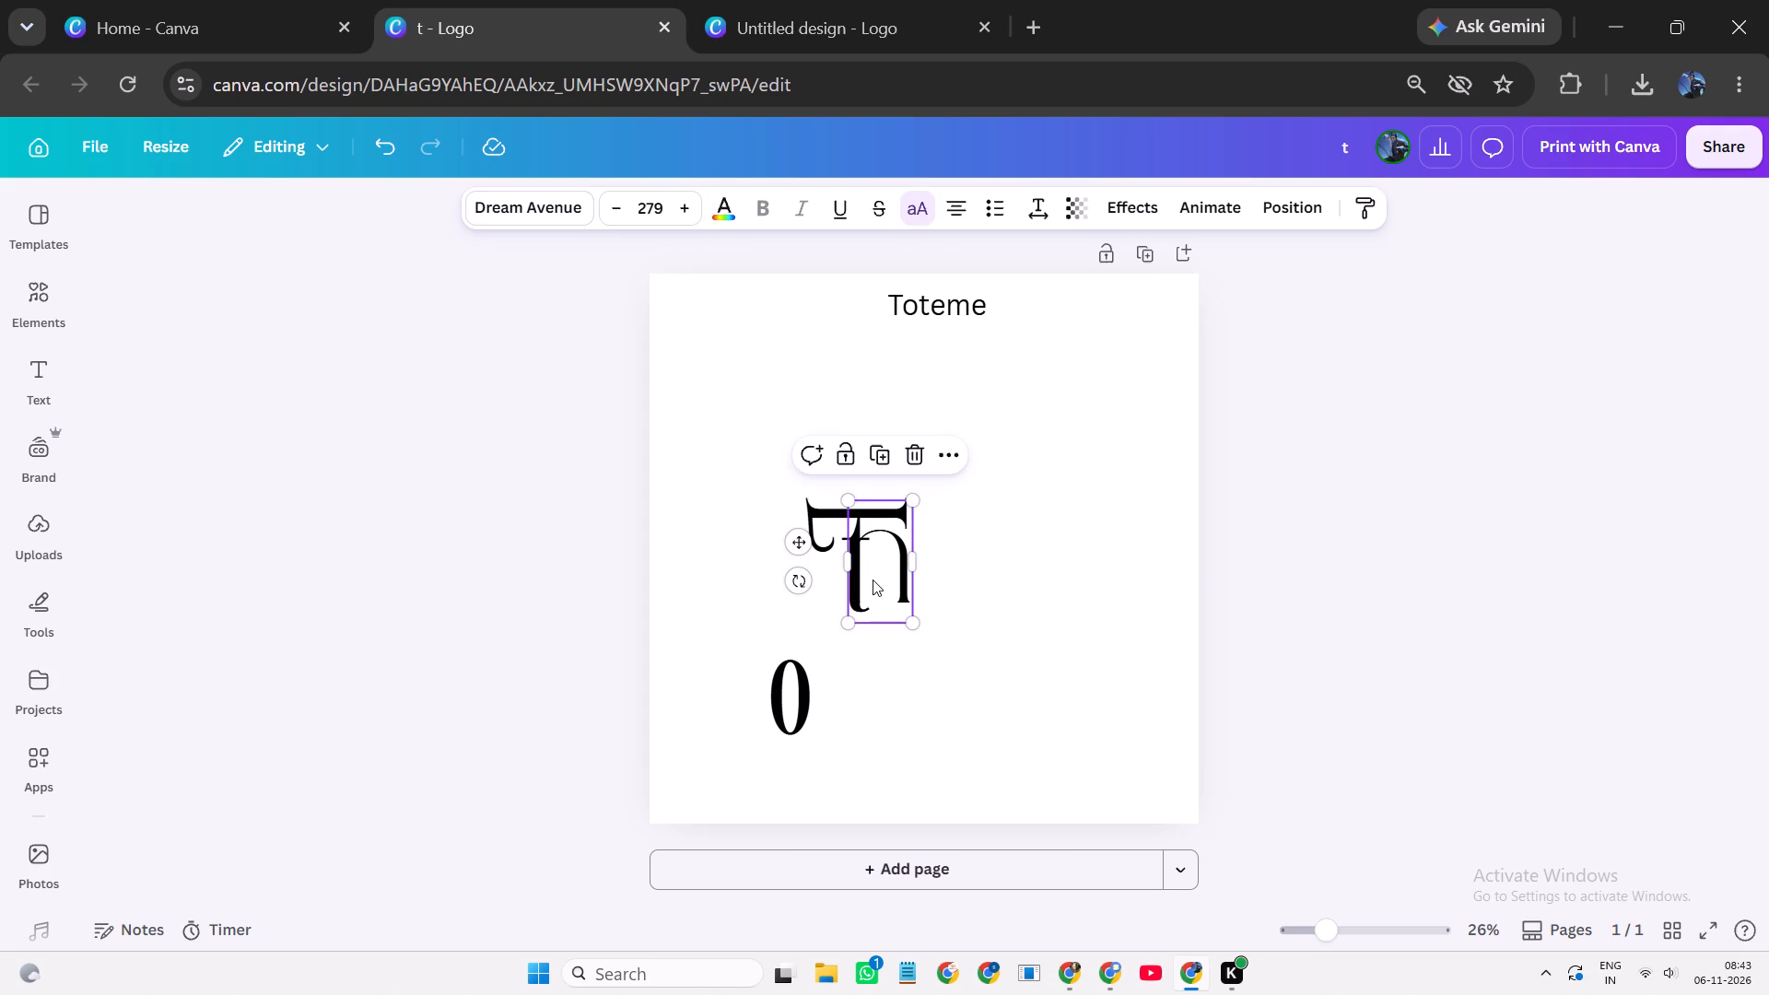
click(889, 457)
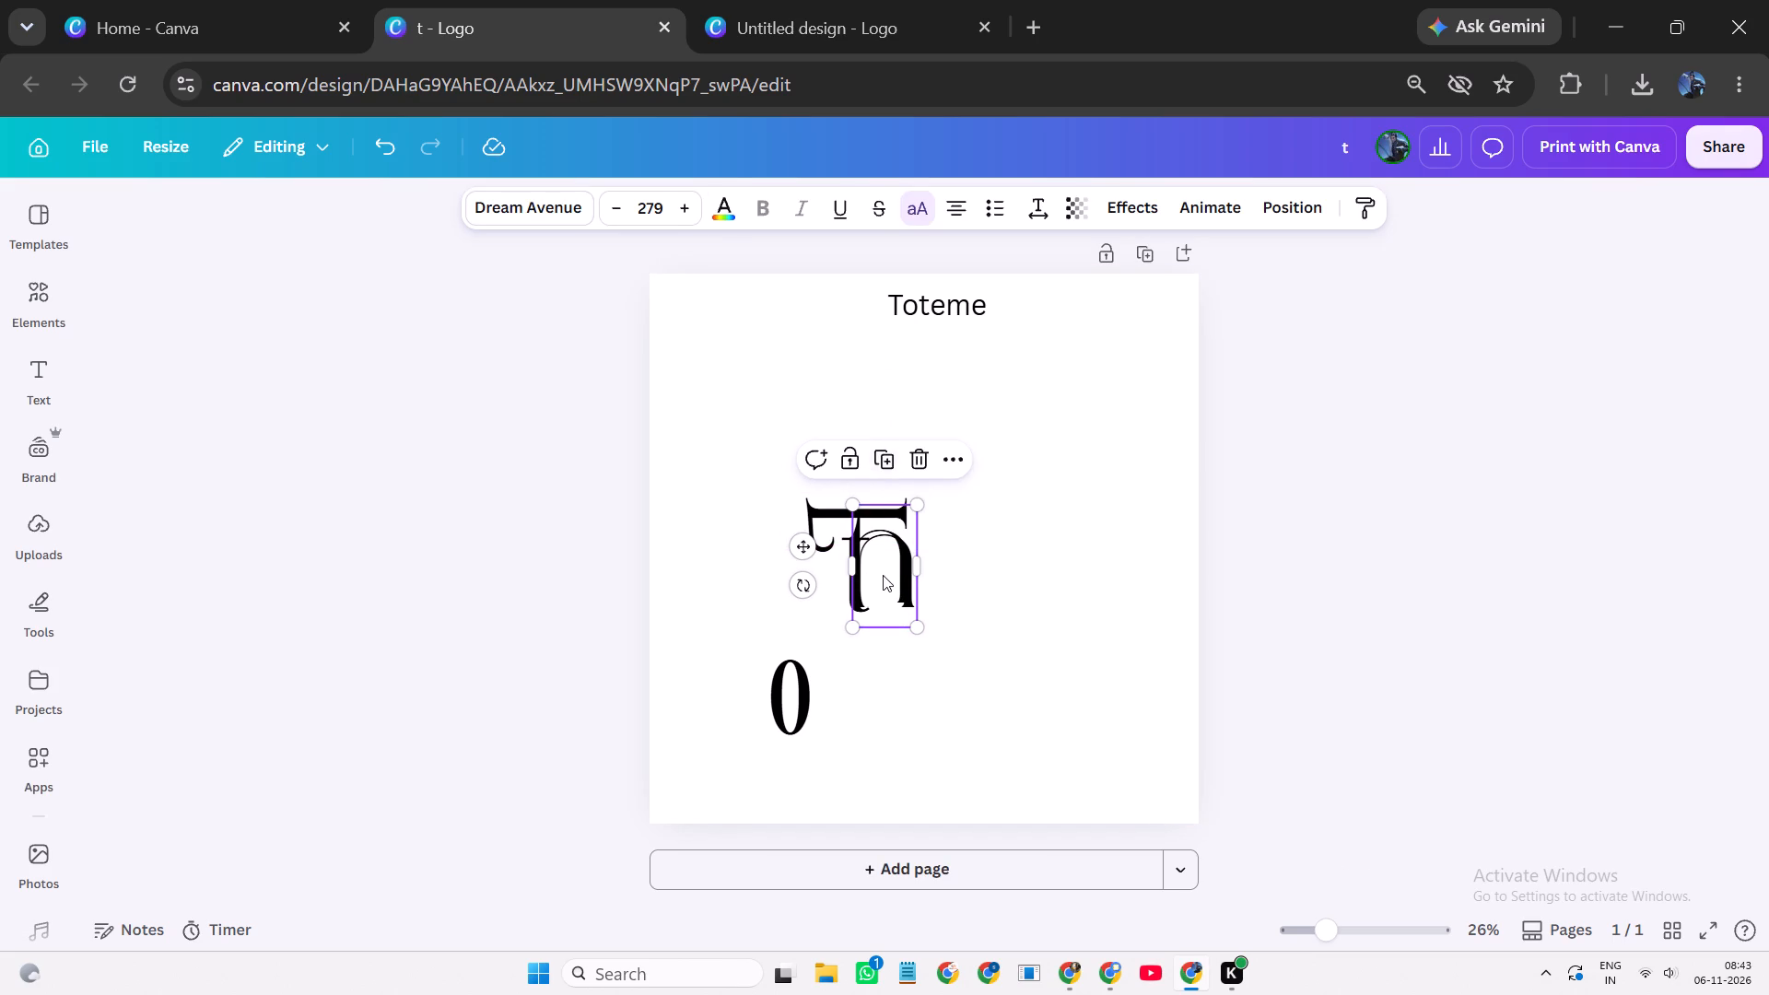
drag(883, 575, 836, 577)
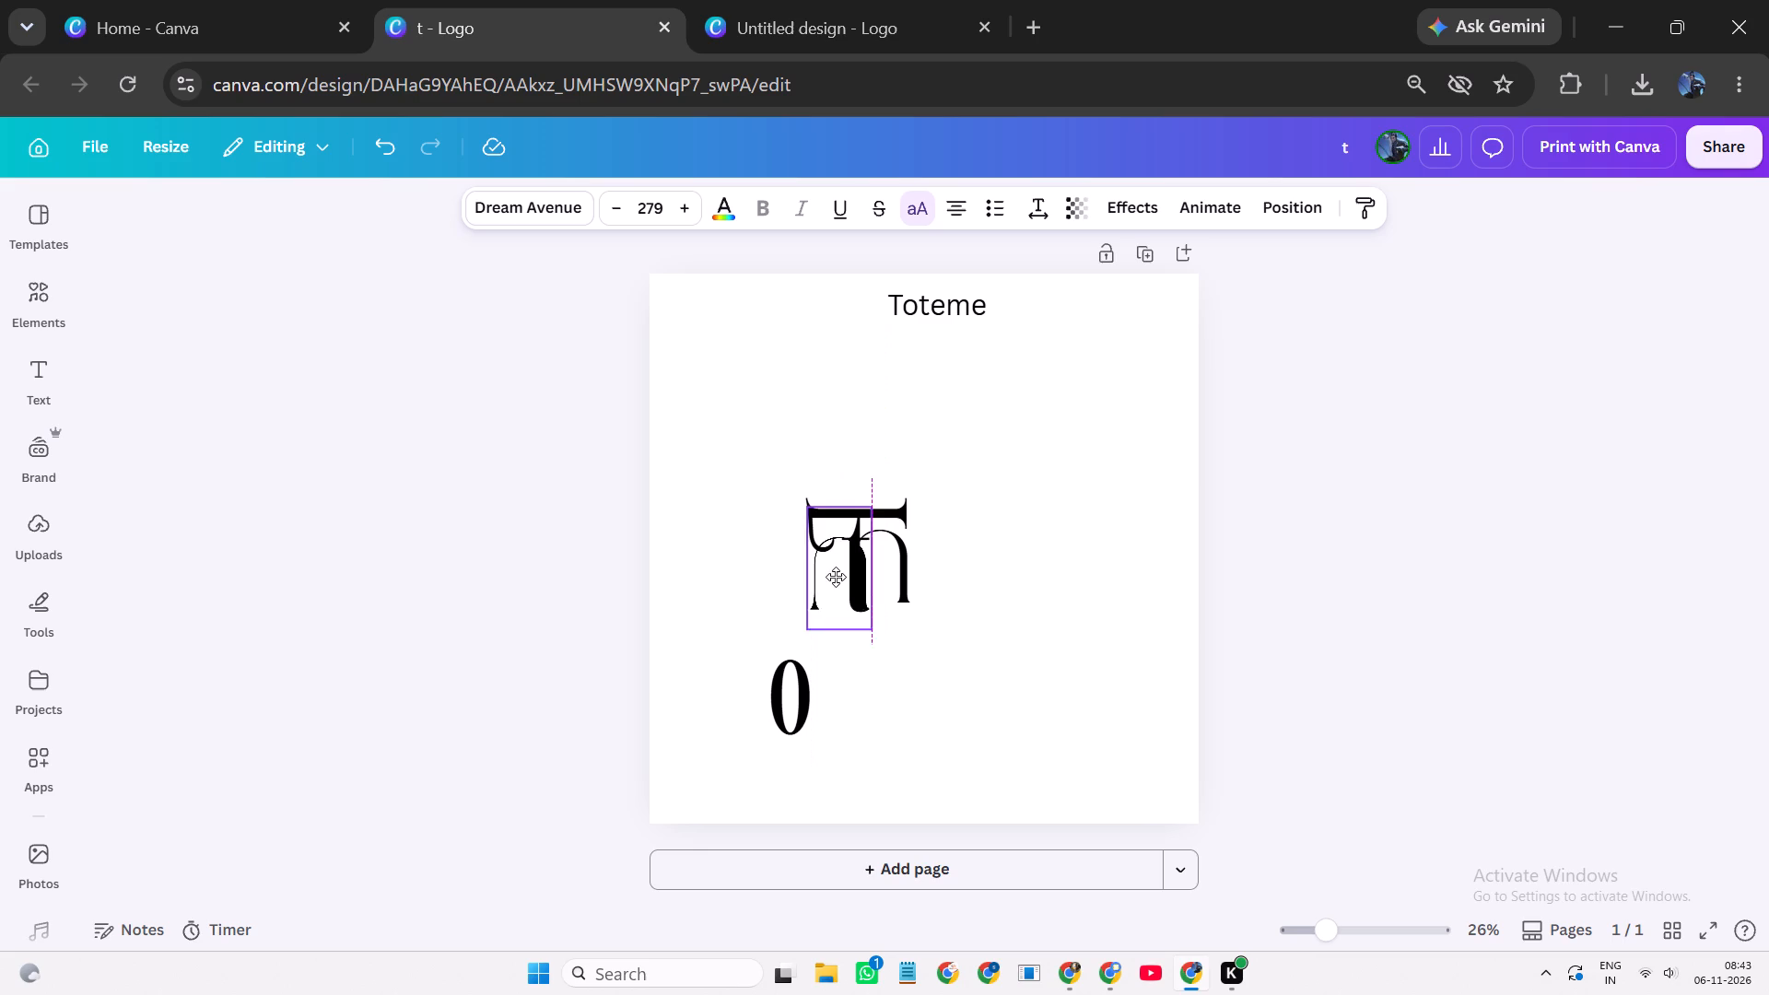
drag(836, 577, 828, 579)
double_click(828, 579)
click(991, 654)
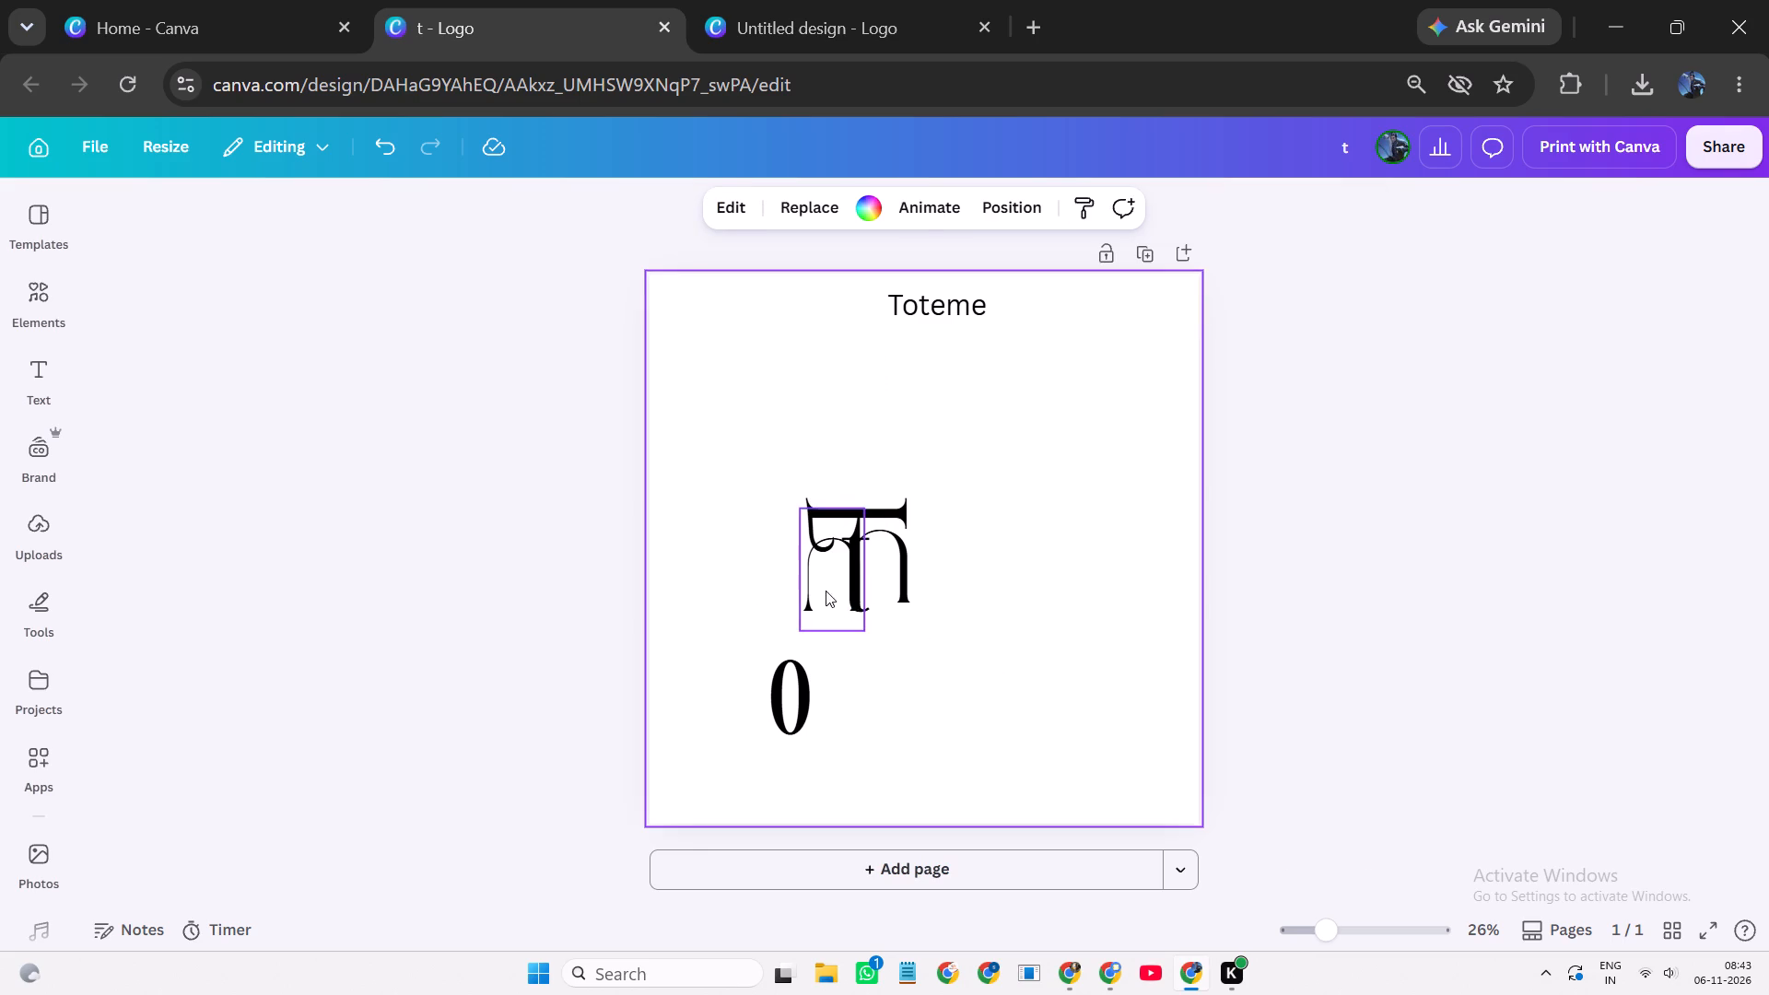
click(822, 588)
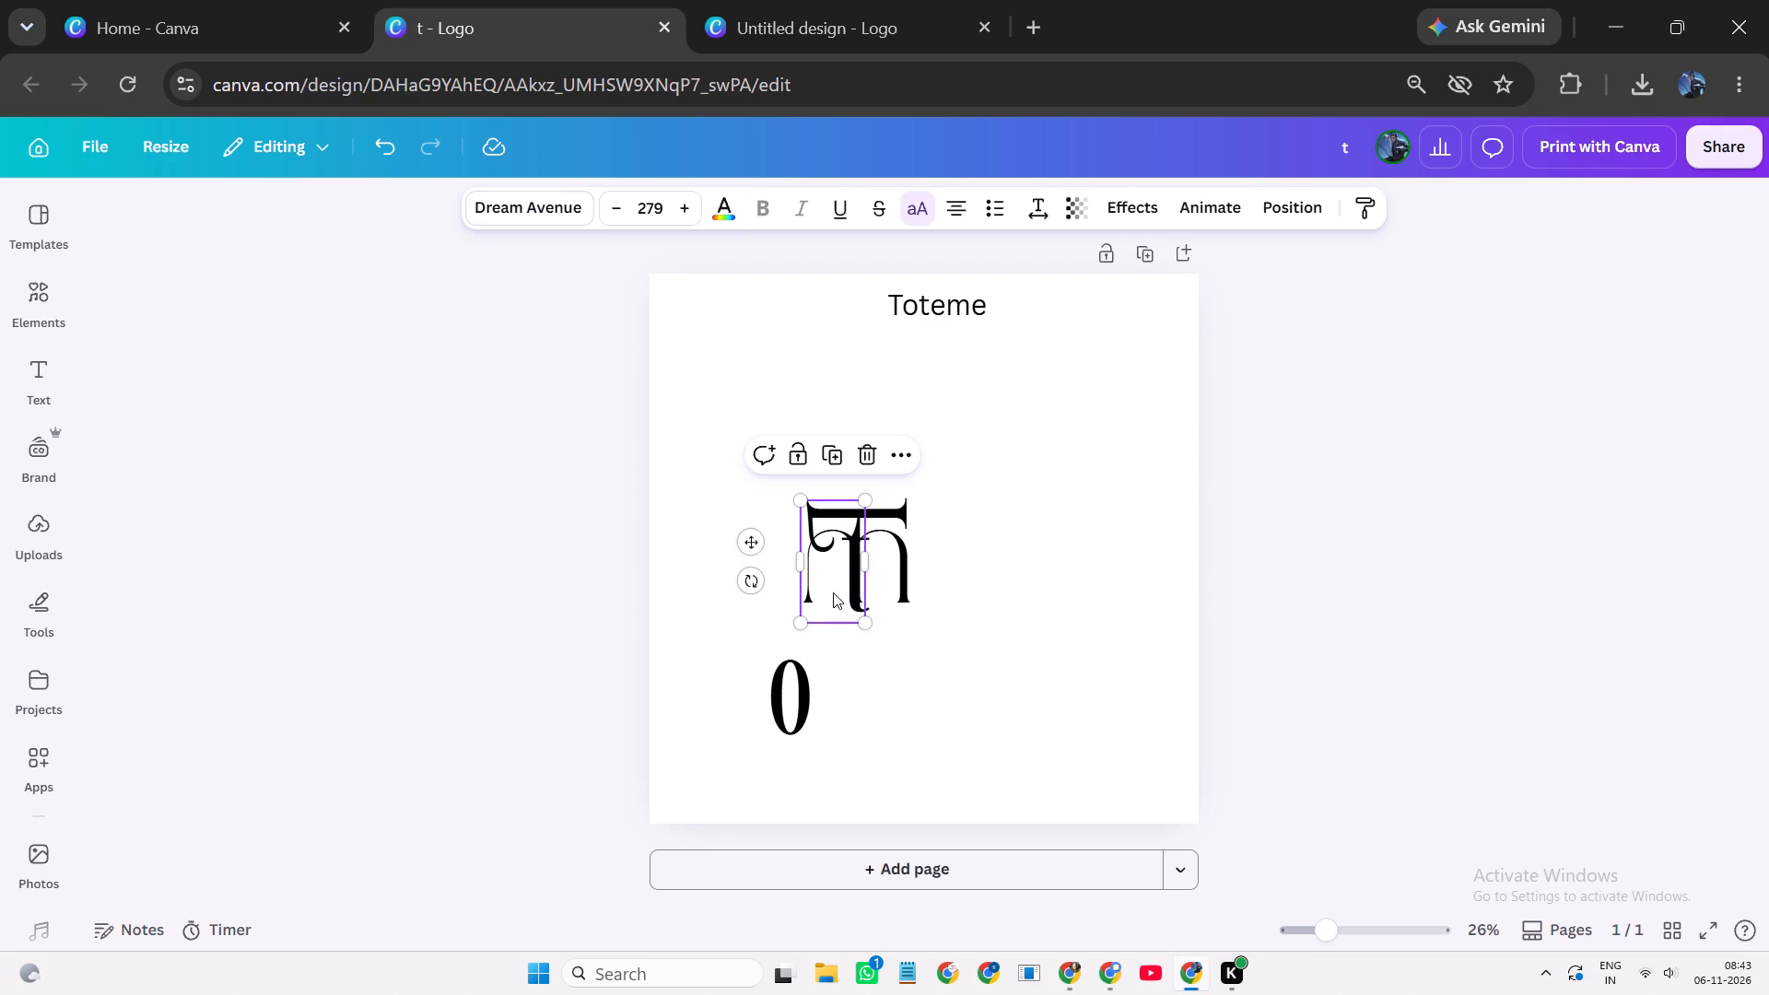
click(954, 634)
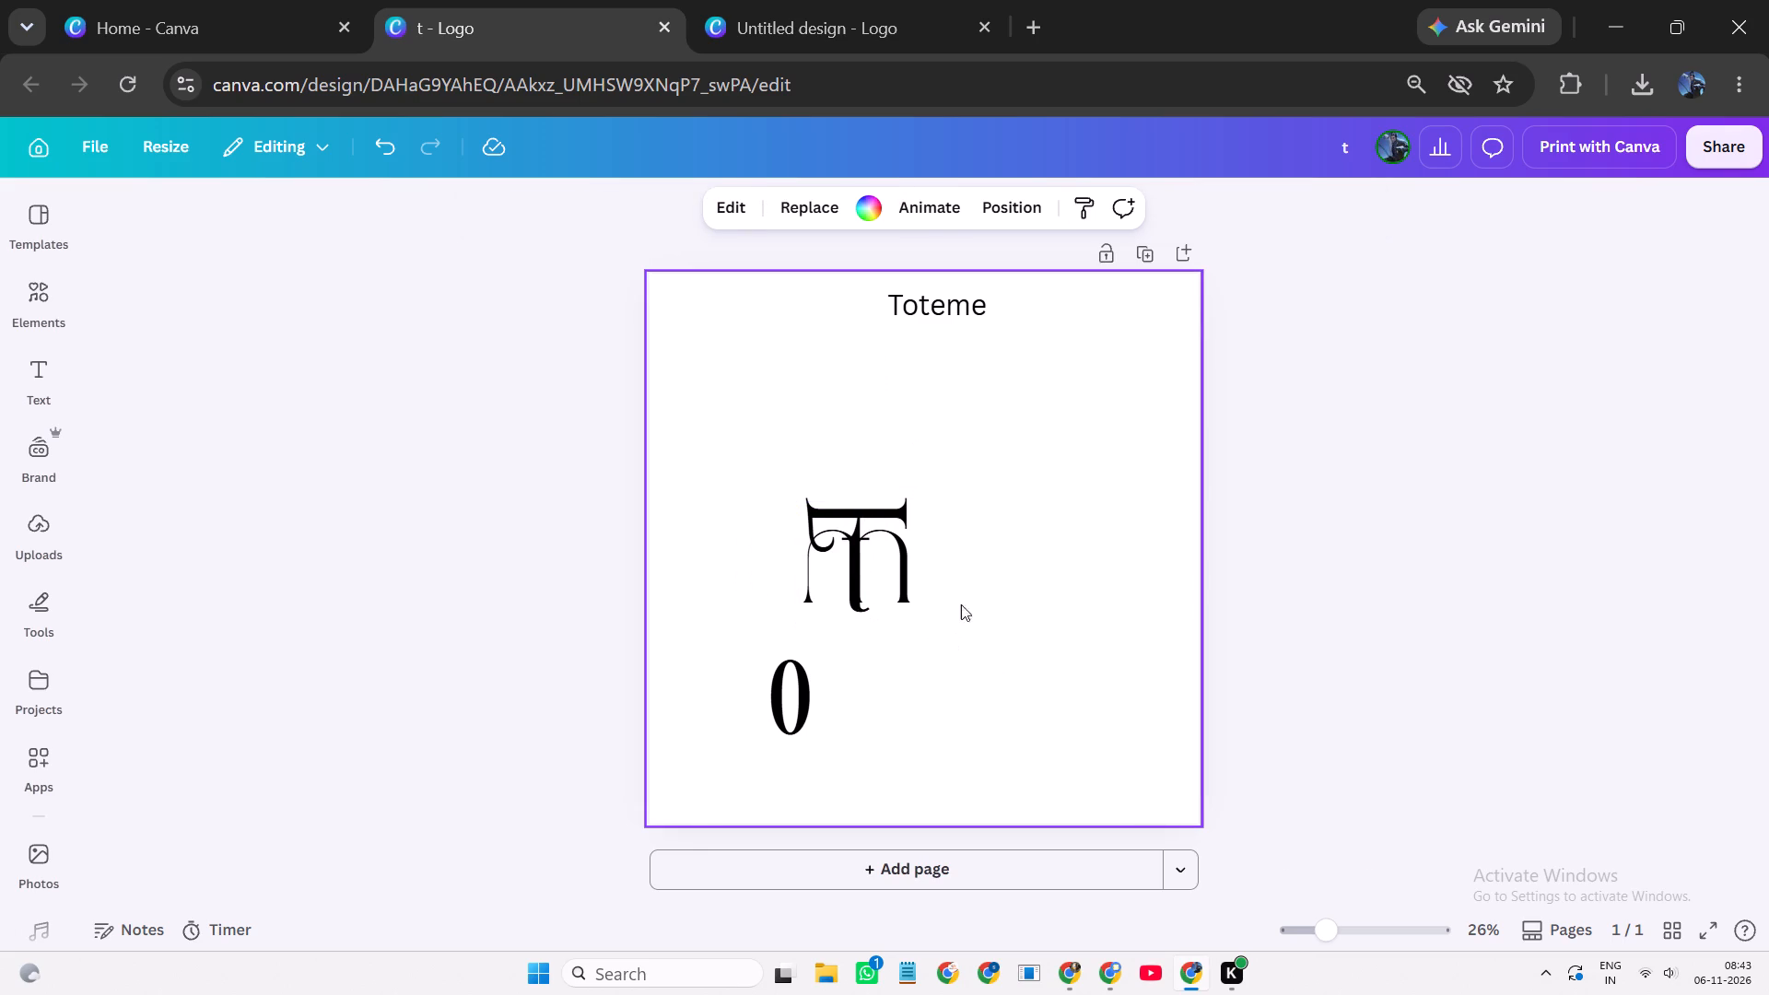
Move the T and both arches together as one selection to the middle of the page's width, just below mid-height.
drag(977, 382, 702, 551)
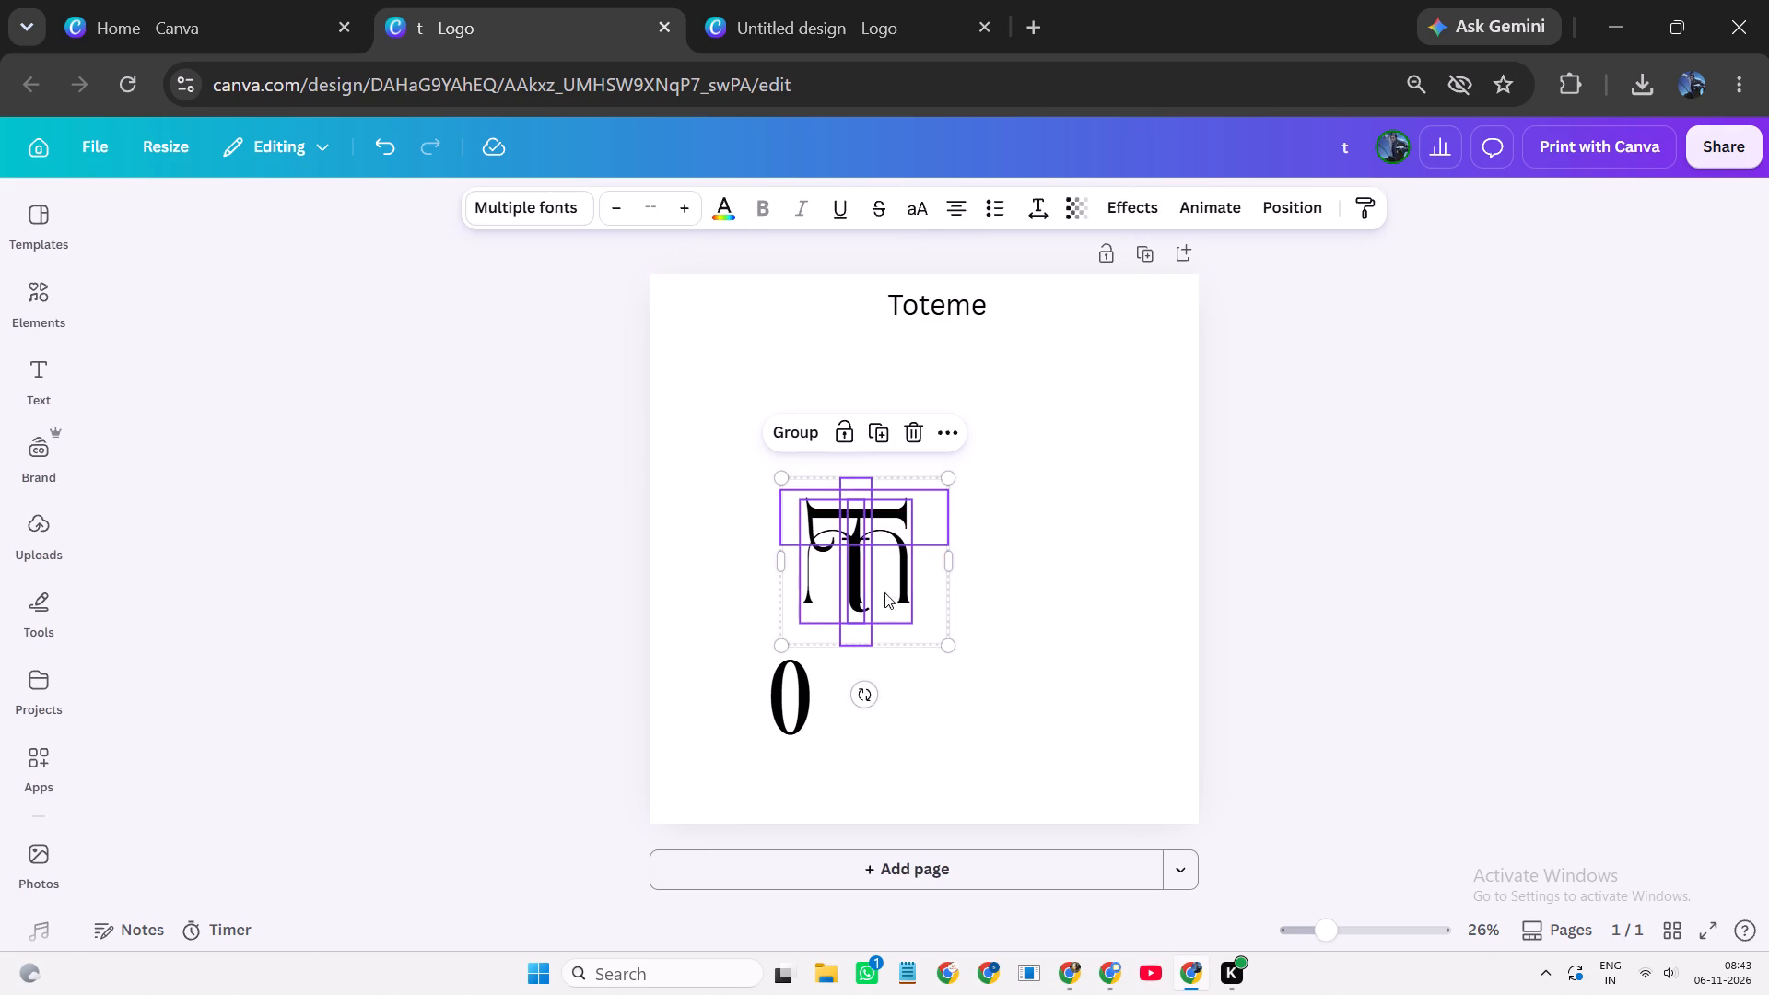
drag(856, 580, 937, 623)
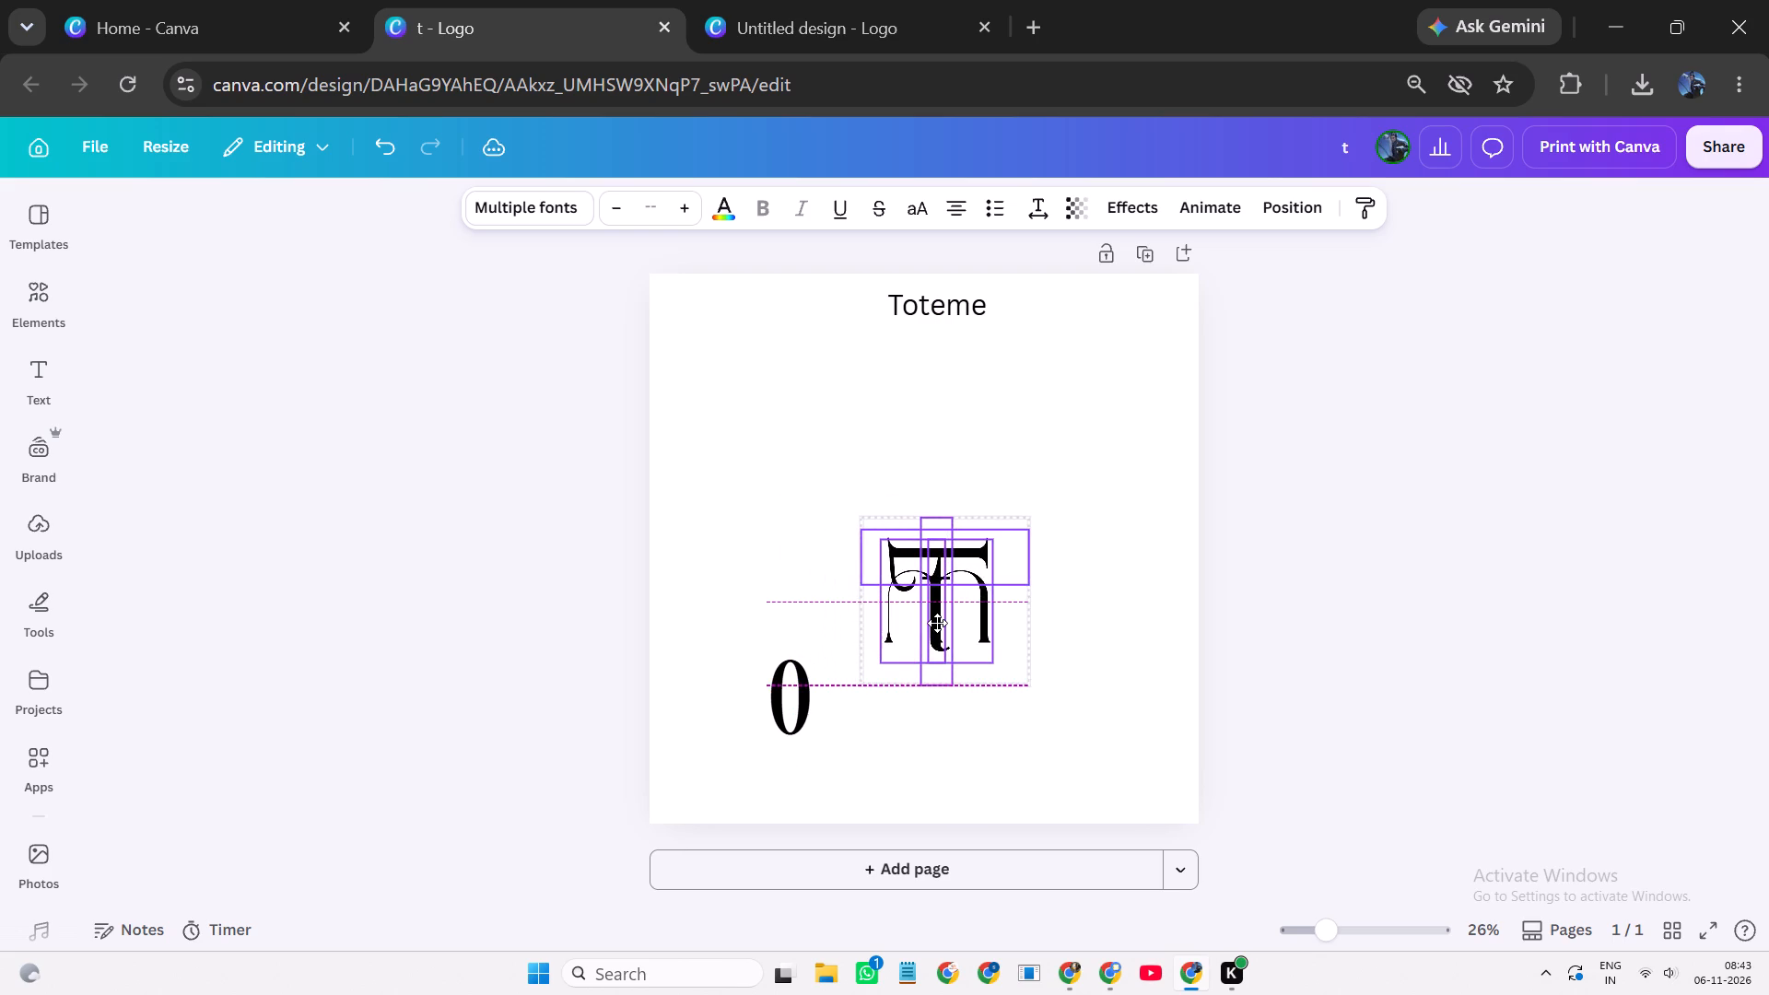
drag(937, 623, 932, 628)
click(1094, 661)
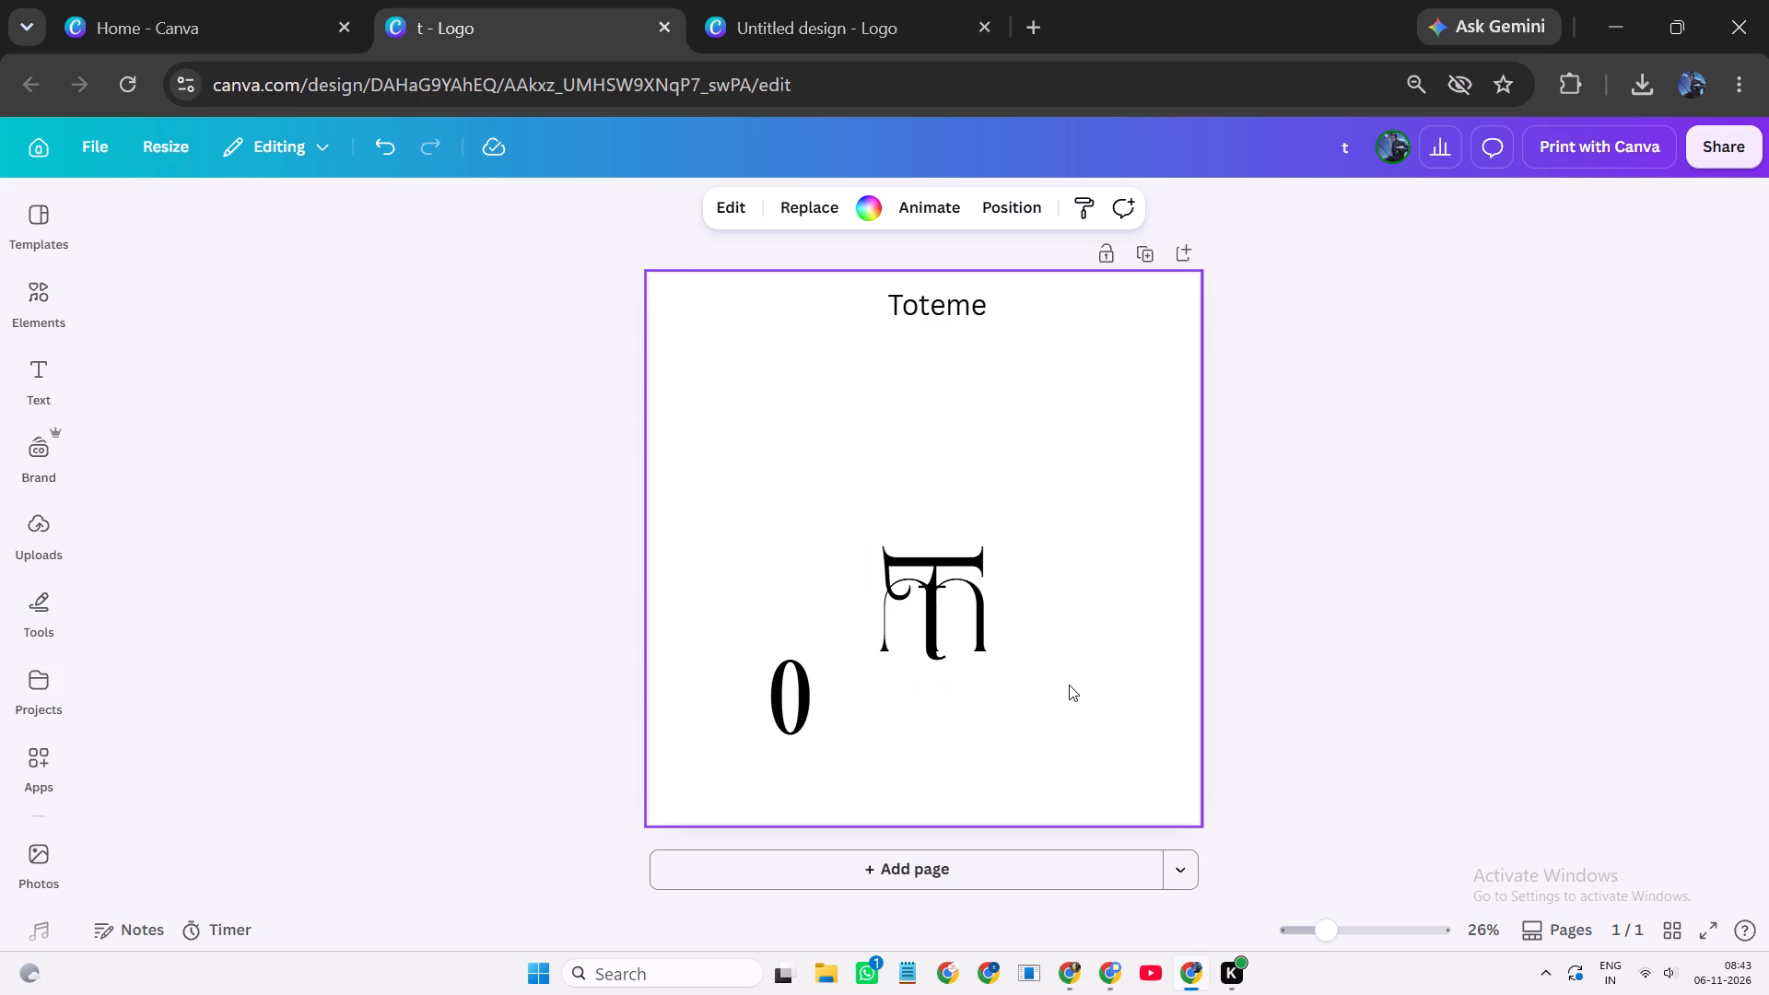
Try several elegant fonts on the separate letter o and set it in Dream Avenue.
click(775, 700)
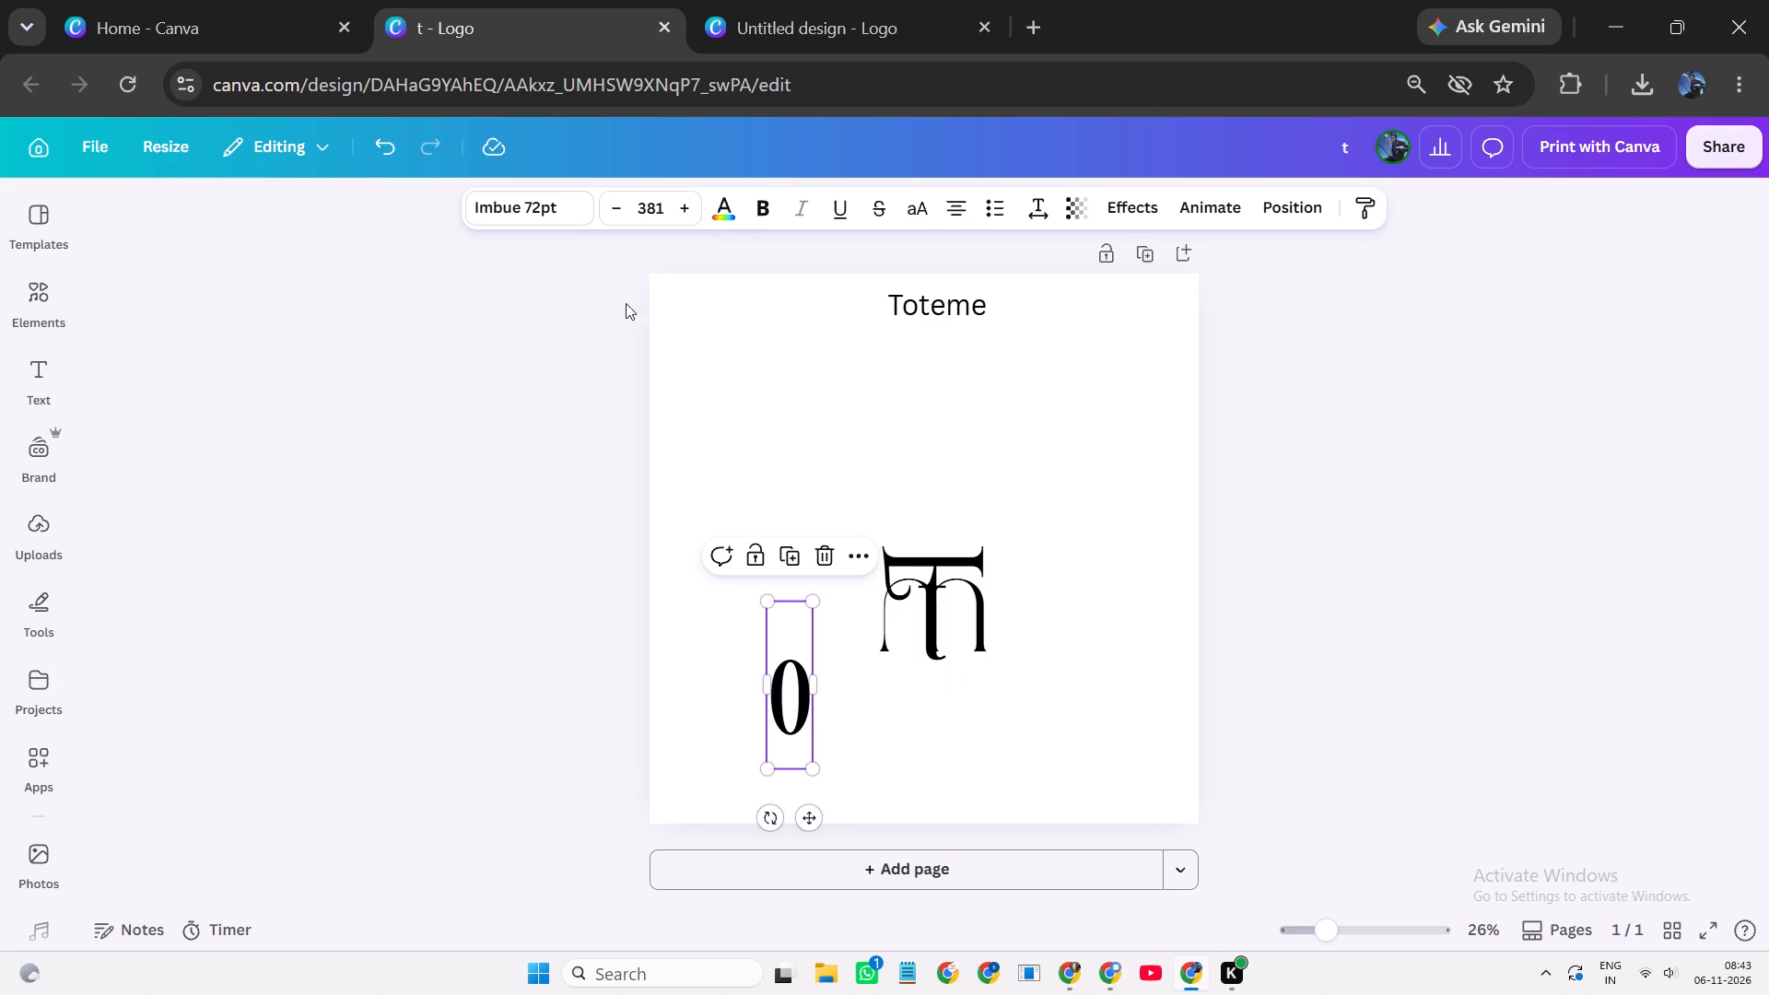
click(539, 196)
click(228, 476)
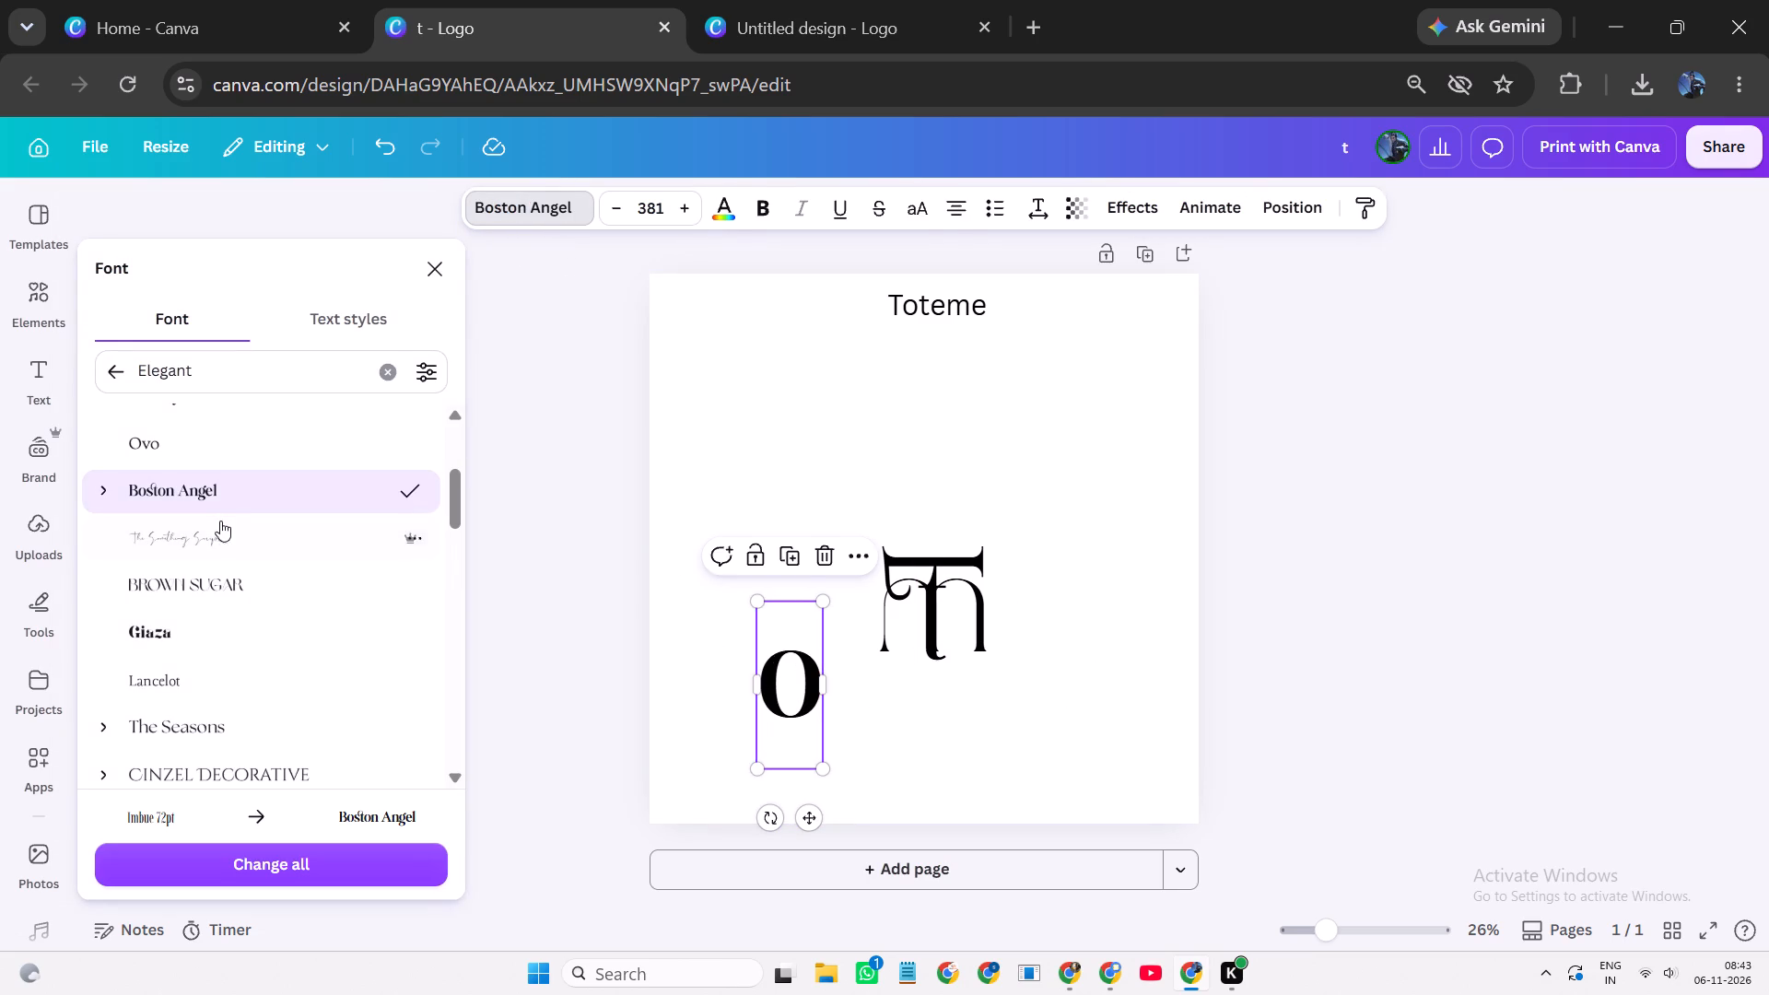
click(209, 554)
scroll(209, 554, up, 2)
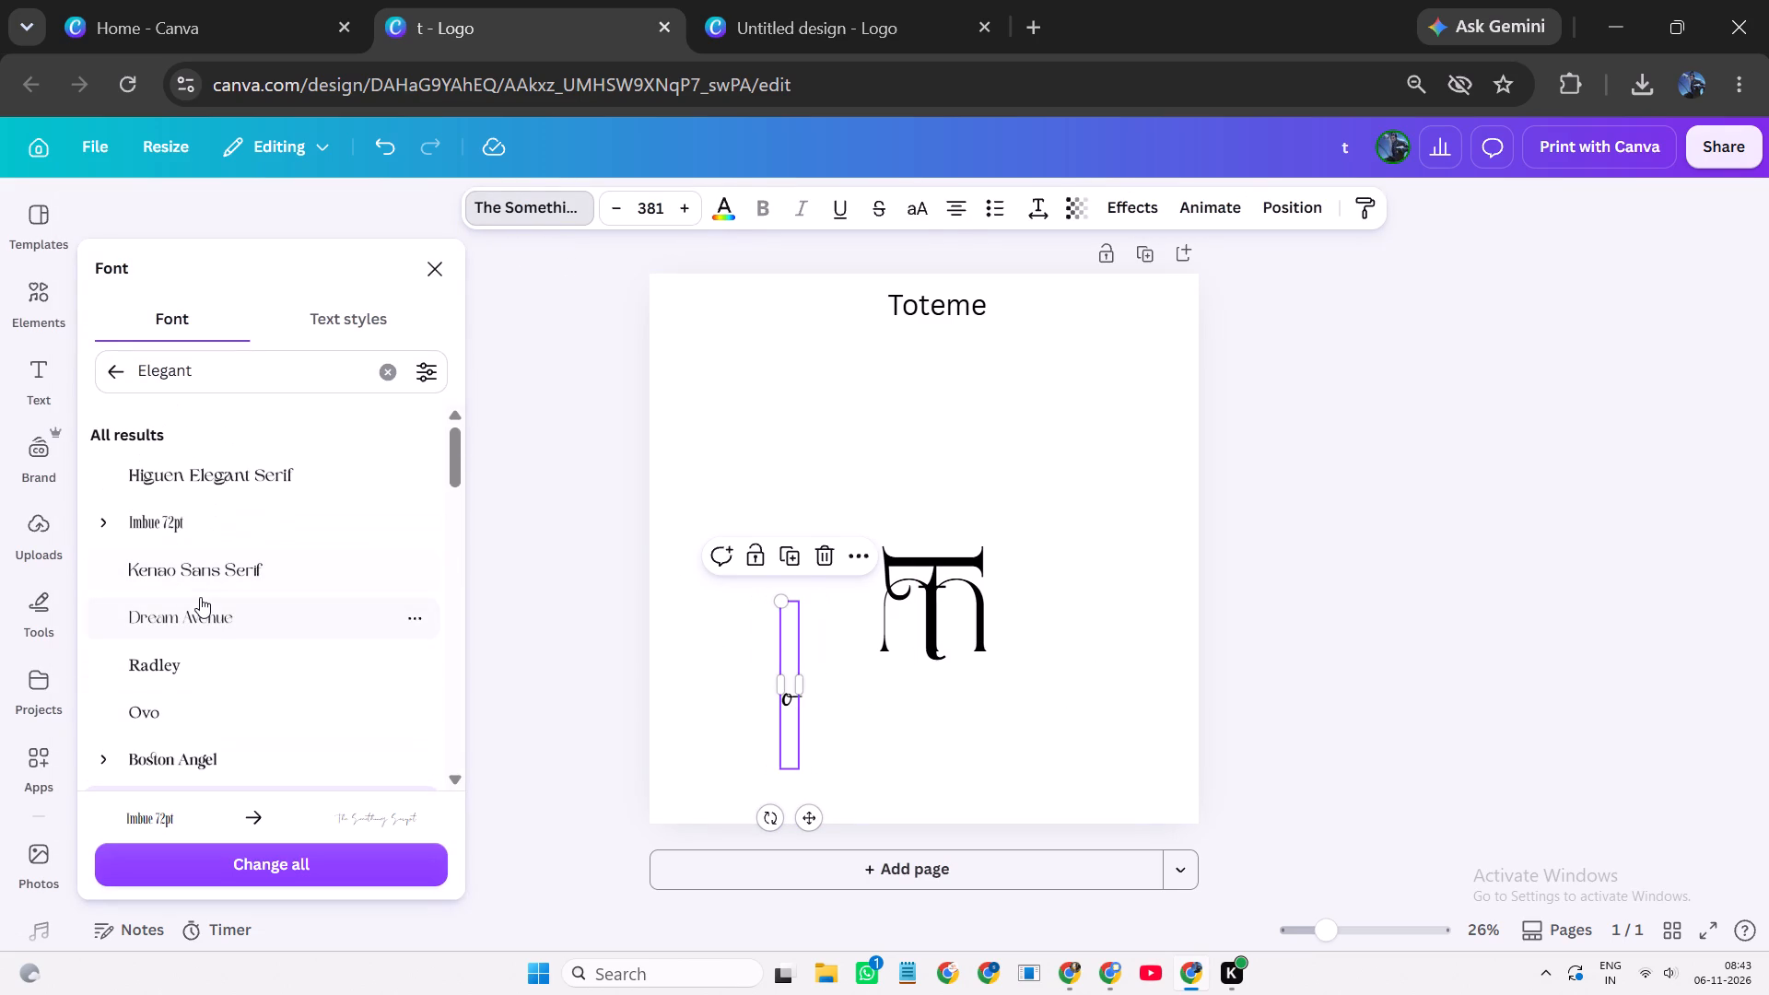
click(200, 597)
click(214, 575)
click(199, 604)
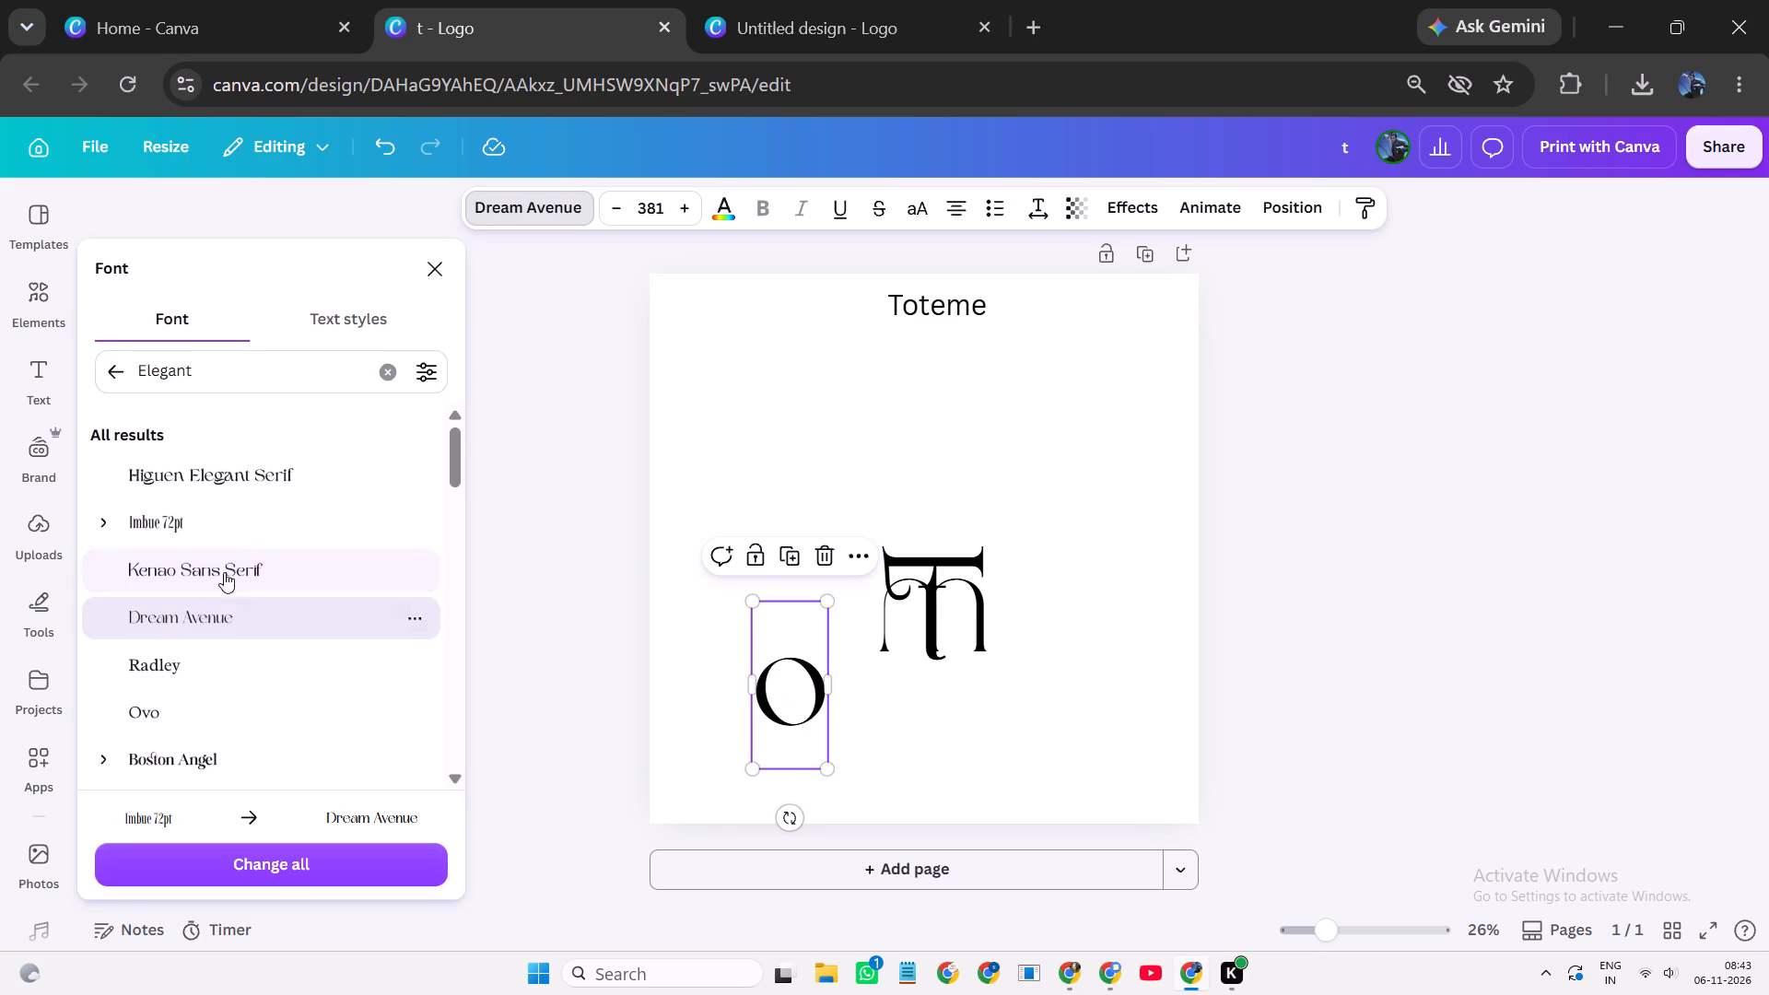
click(252, 490)
click(185, 612)
click(472, 589)
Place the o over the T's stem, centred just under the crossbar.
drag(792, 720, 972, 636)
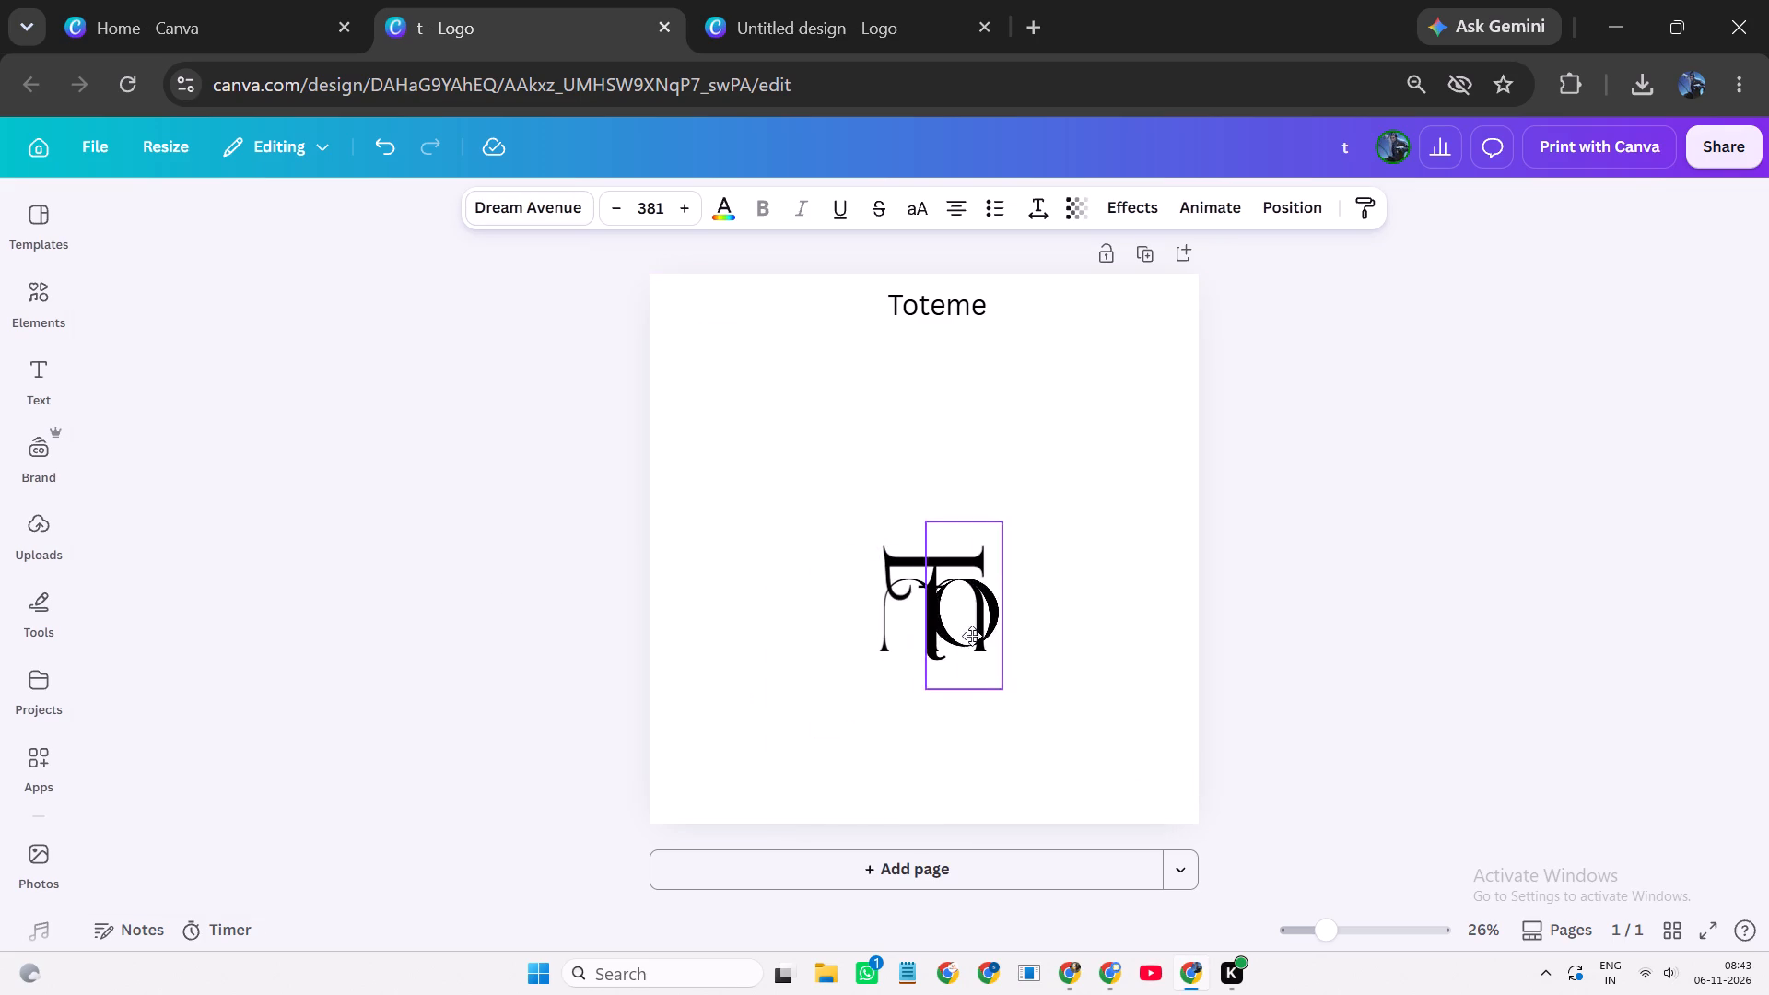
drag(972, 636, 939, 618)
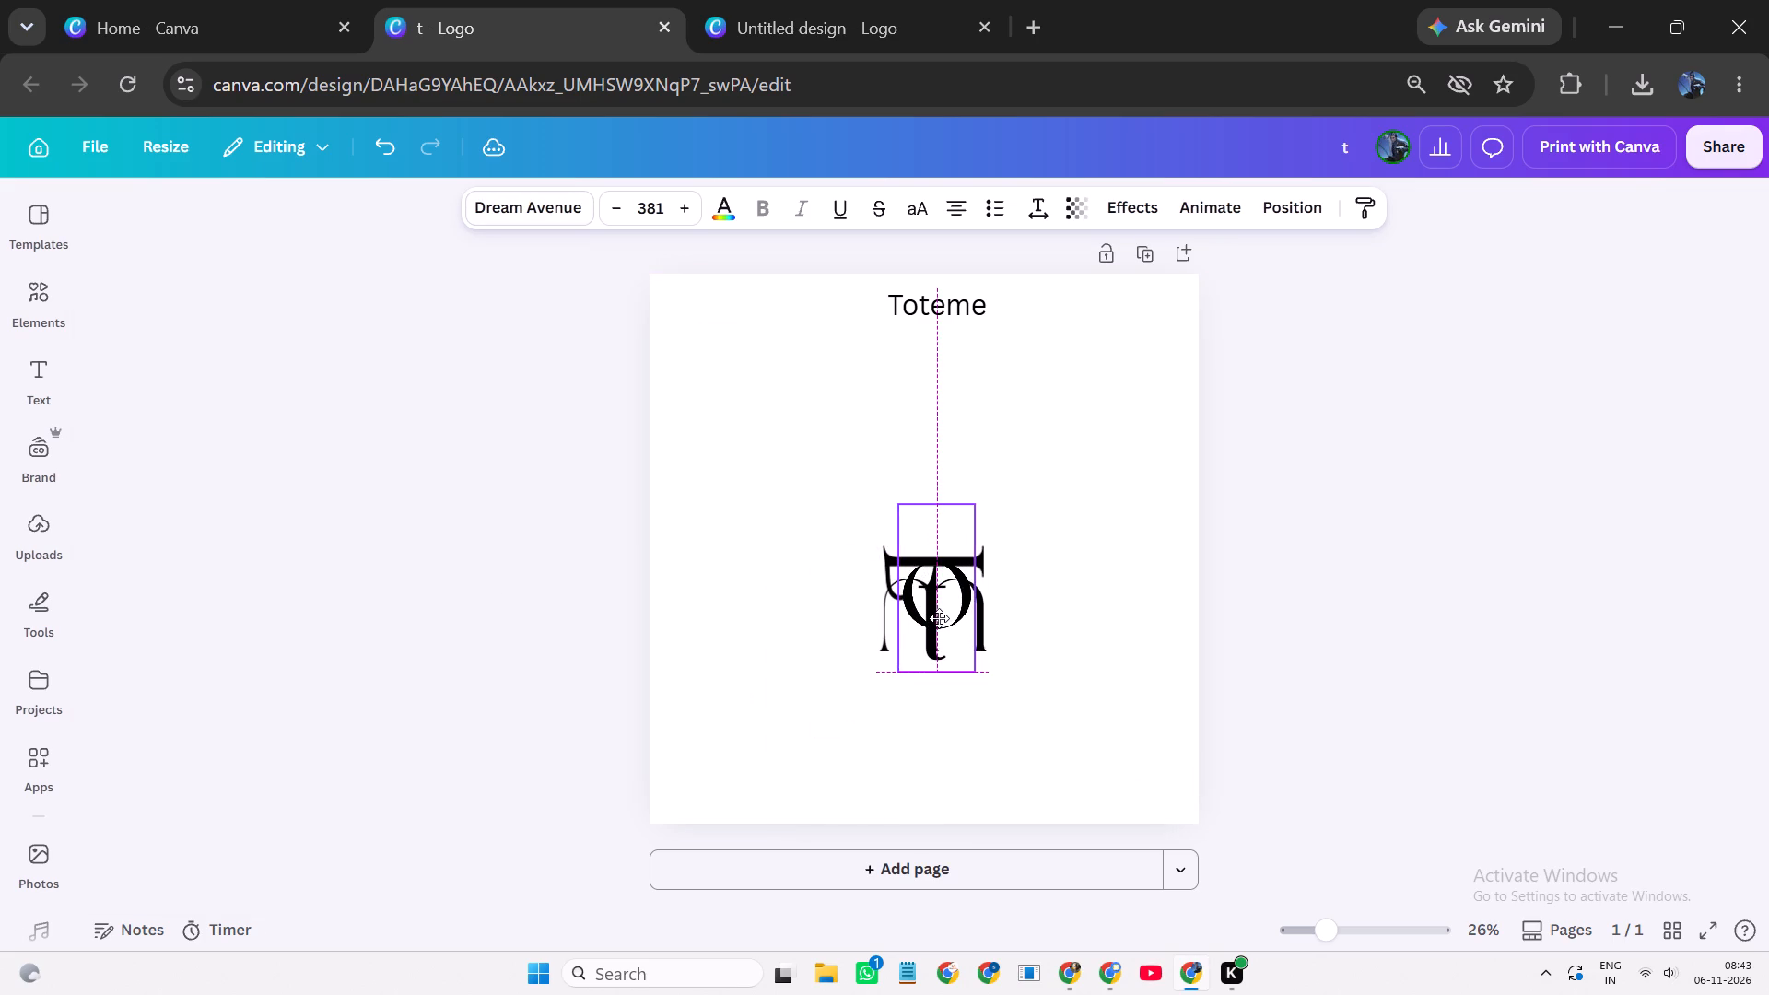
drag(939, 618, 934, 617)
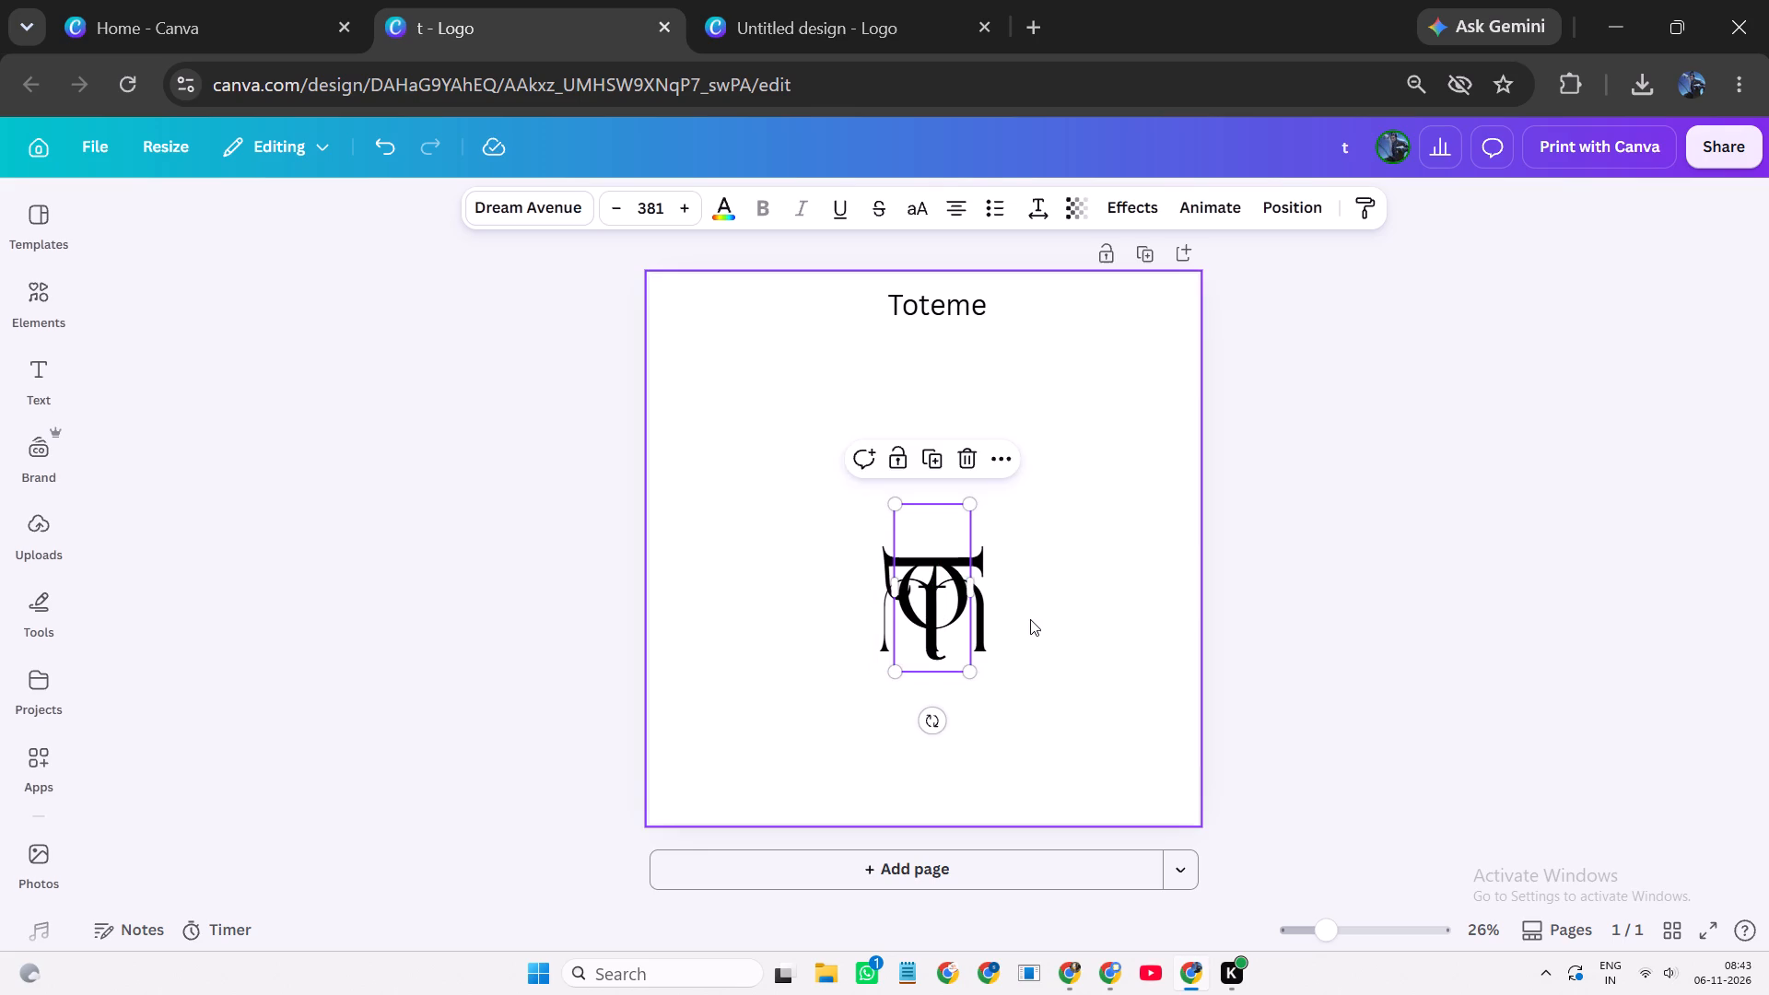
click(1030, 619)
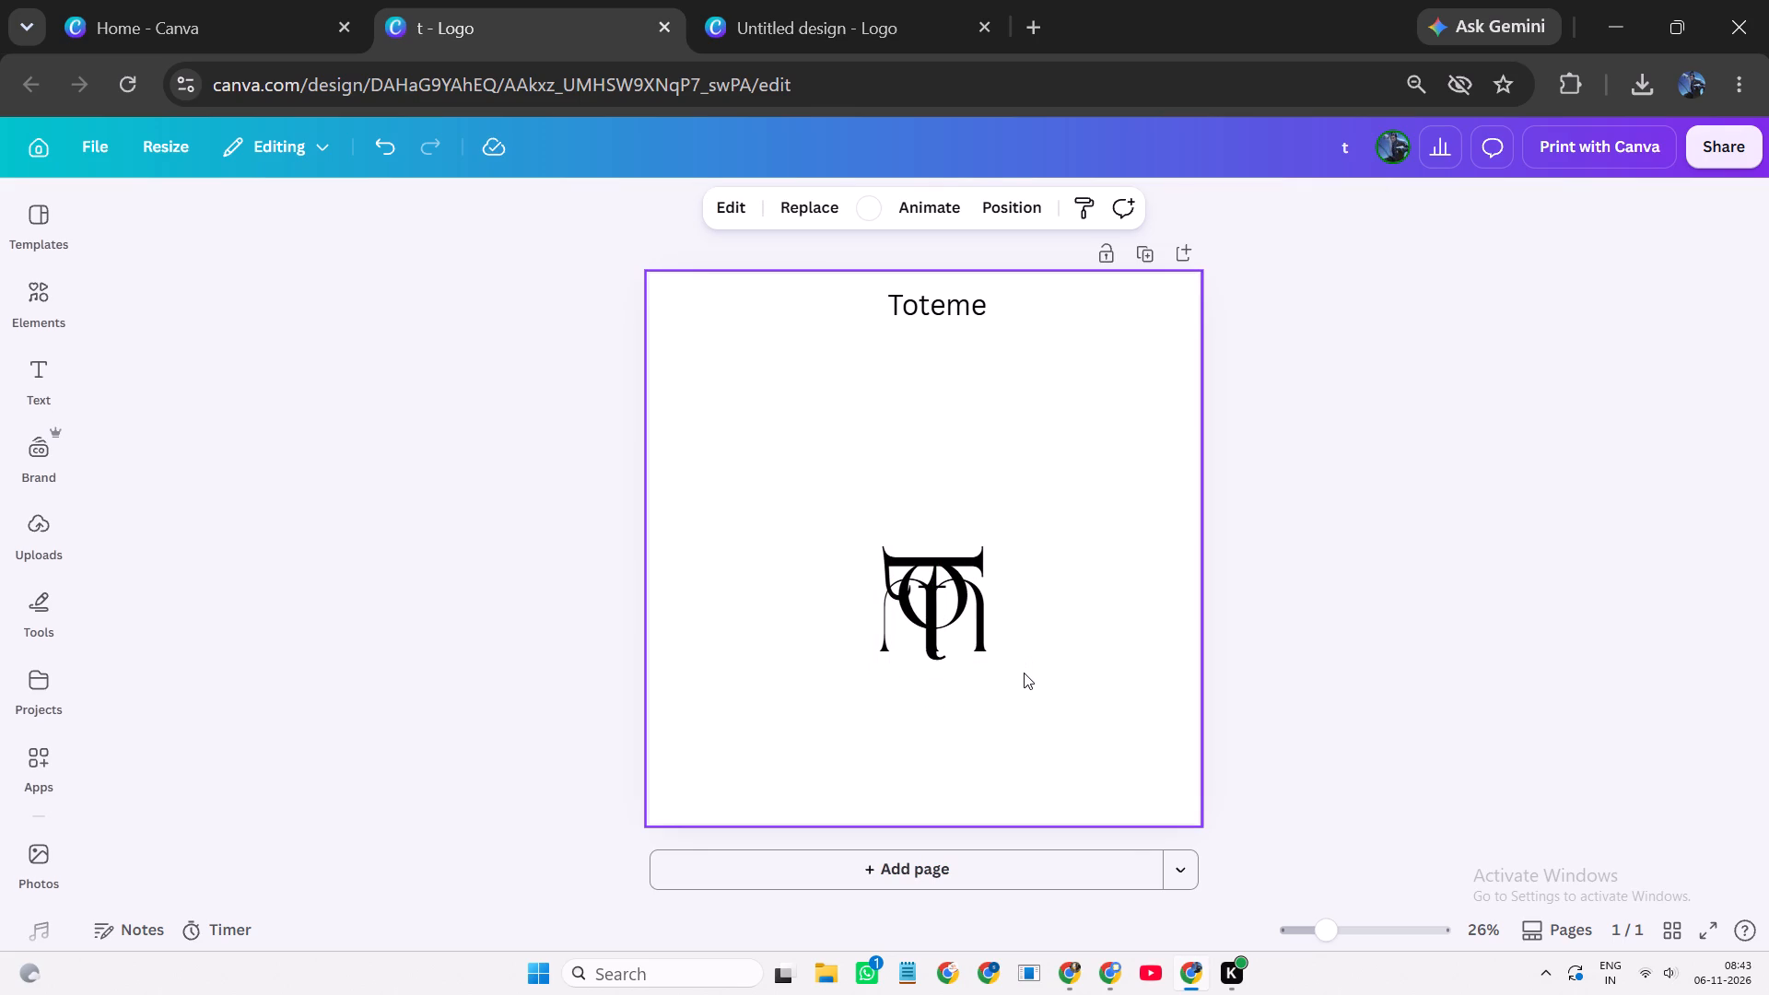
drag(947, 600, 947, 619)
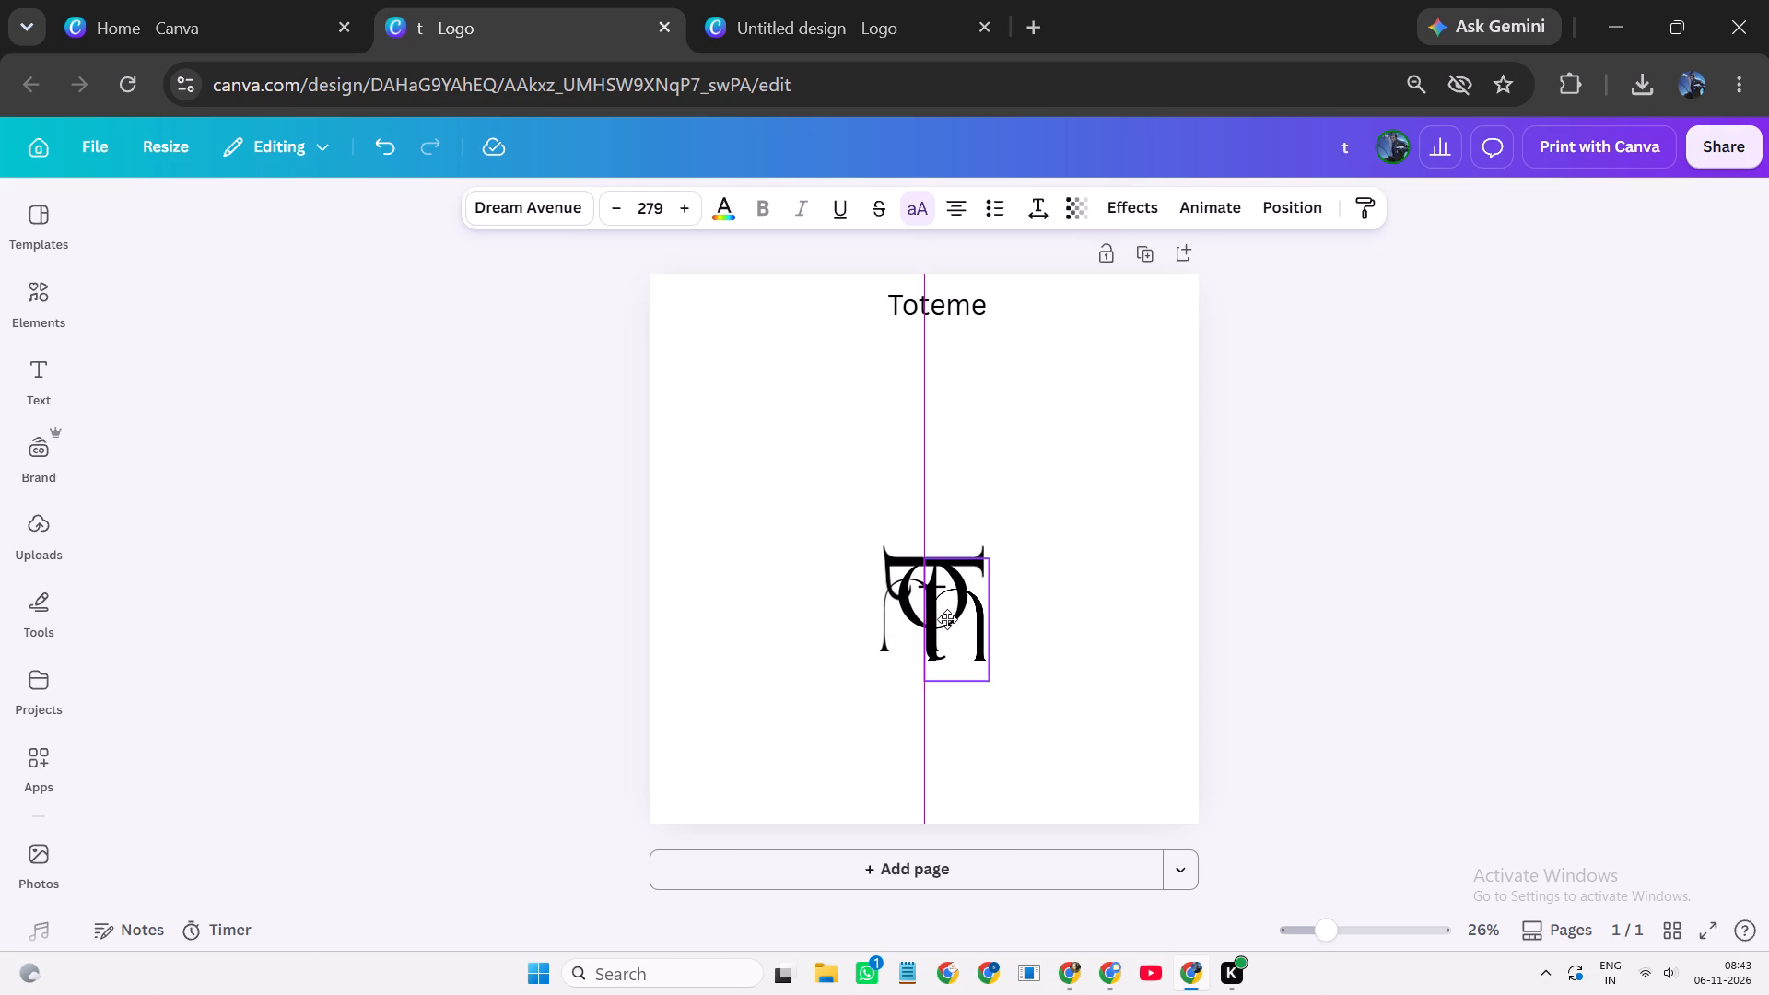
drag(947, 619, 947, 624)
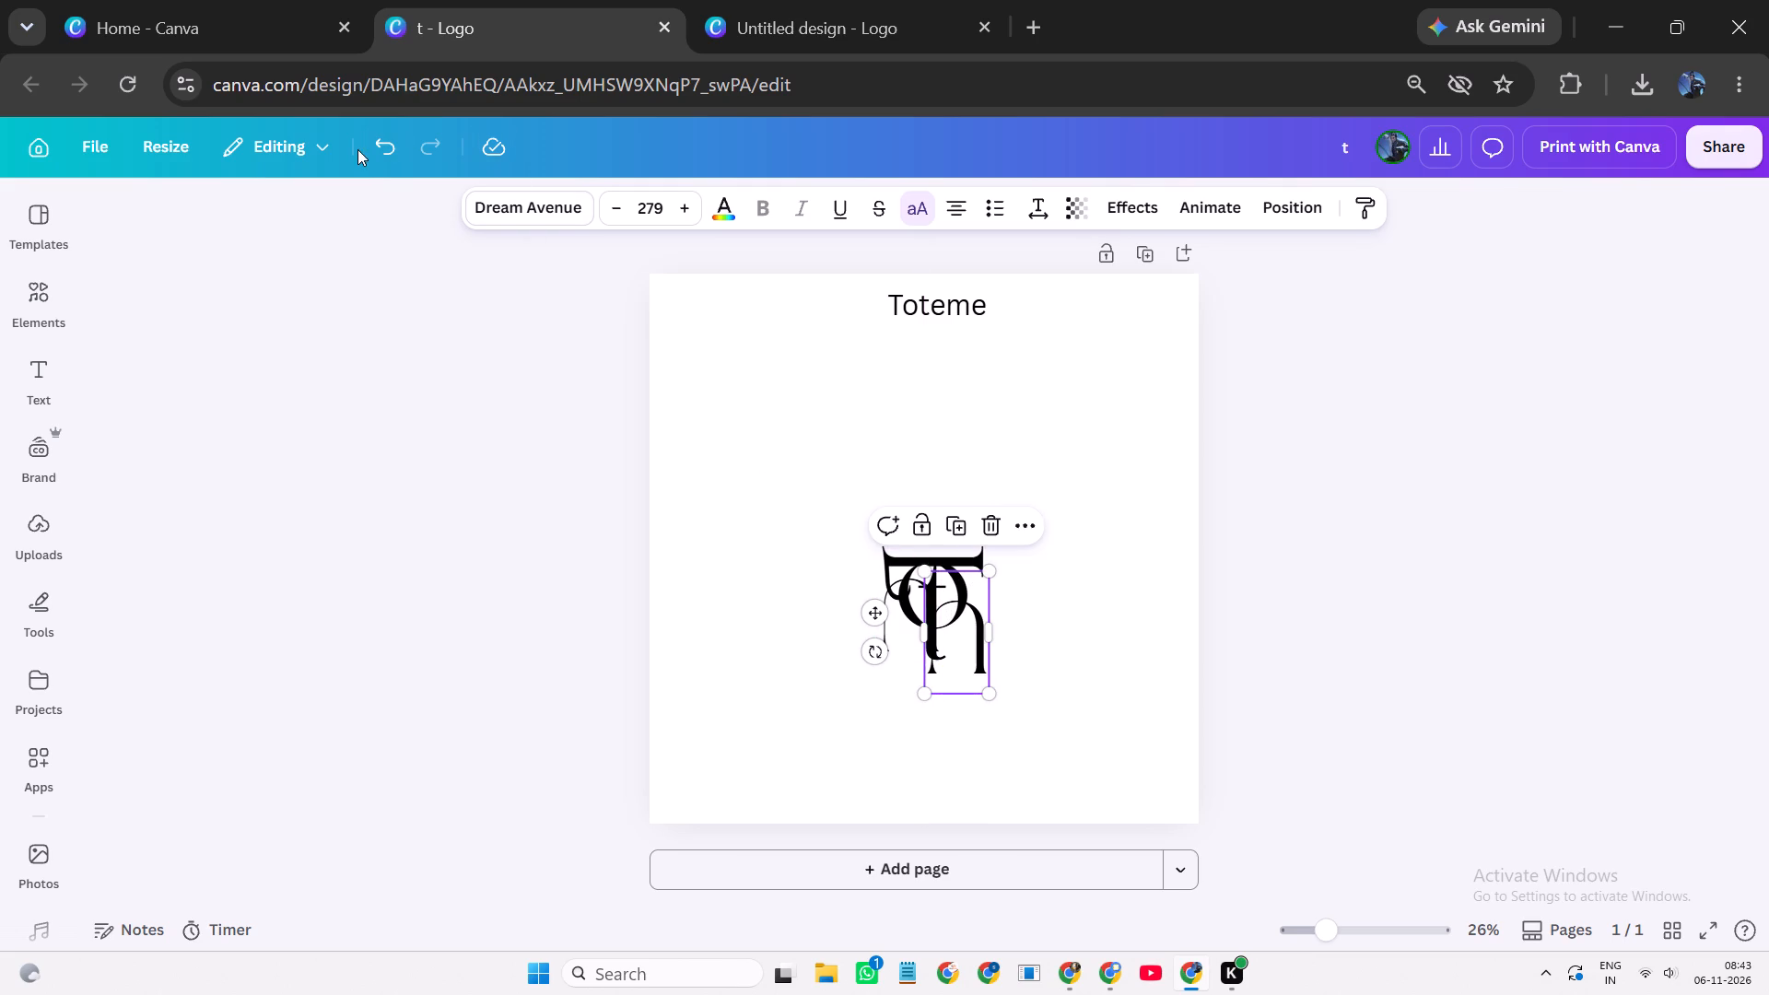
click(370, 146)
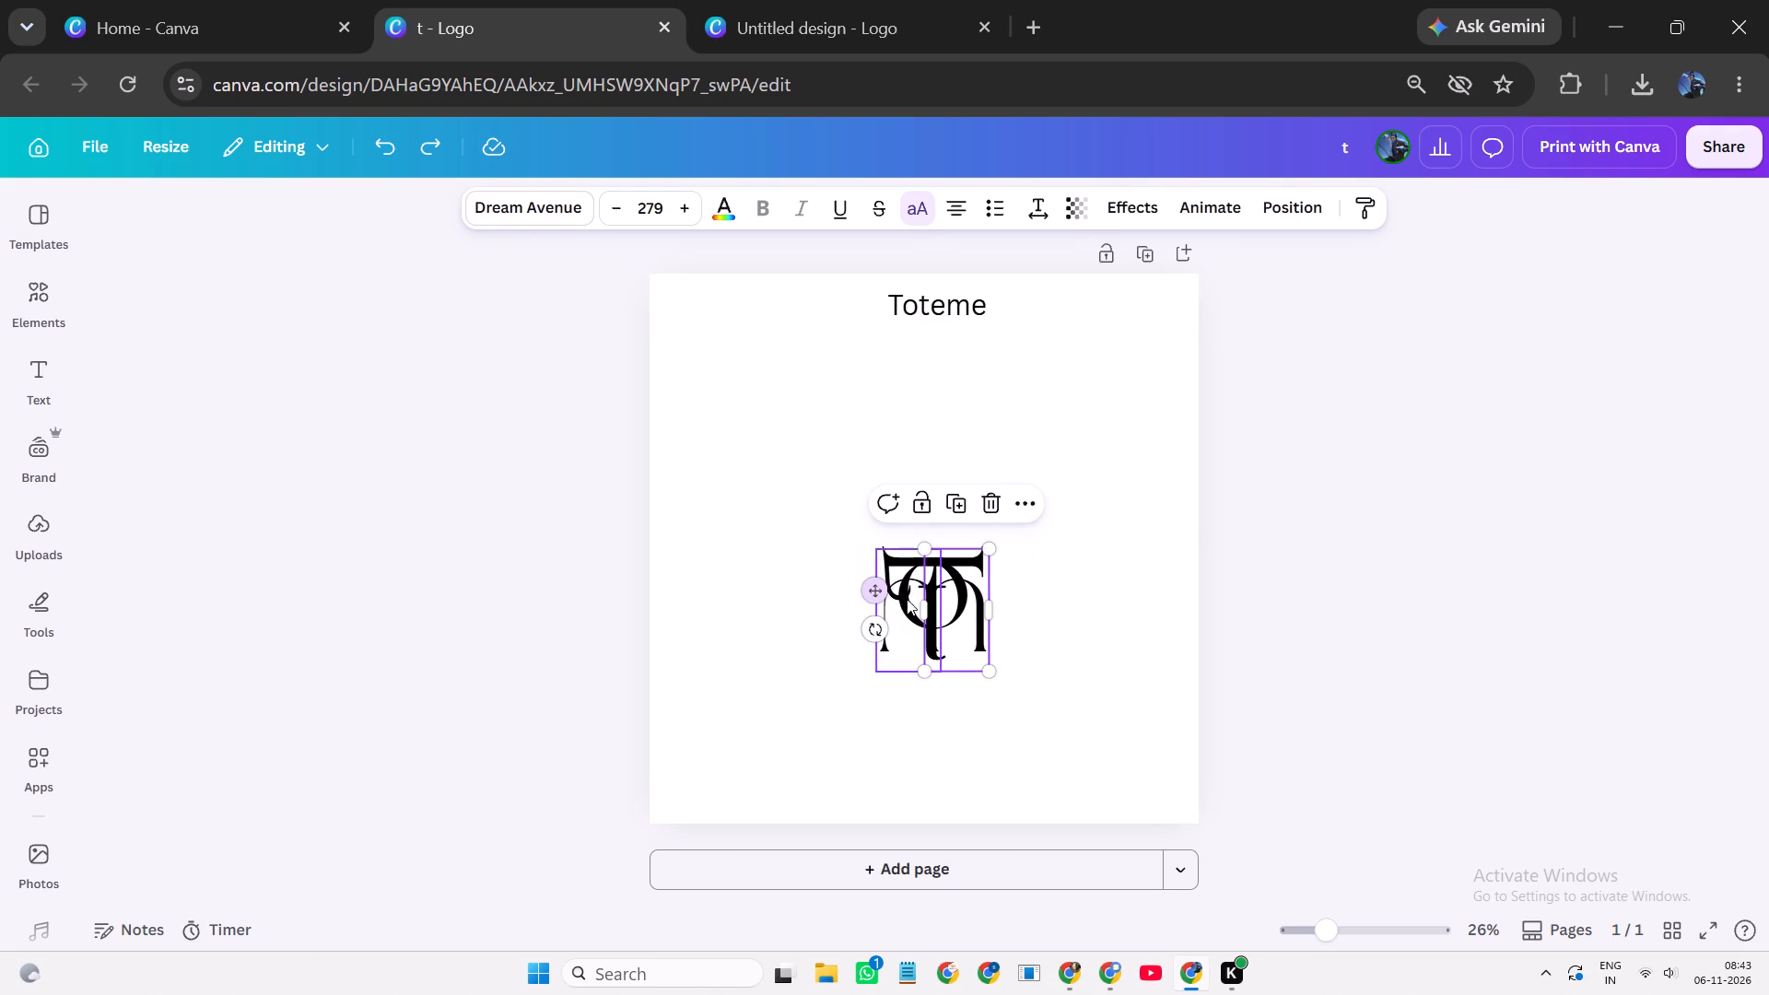
Pick the o out of the overlapping layers and move it off the monogram to the empty area above and right of it.
click(1268, 209)
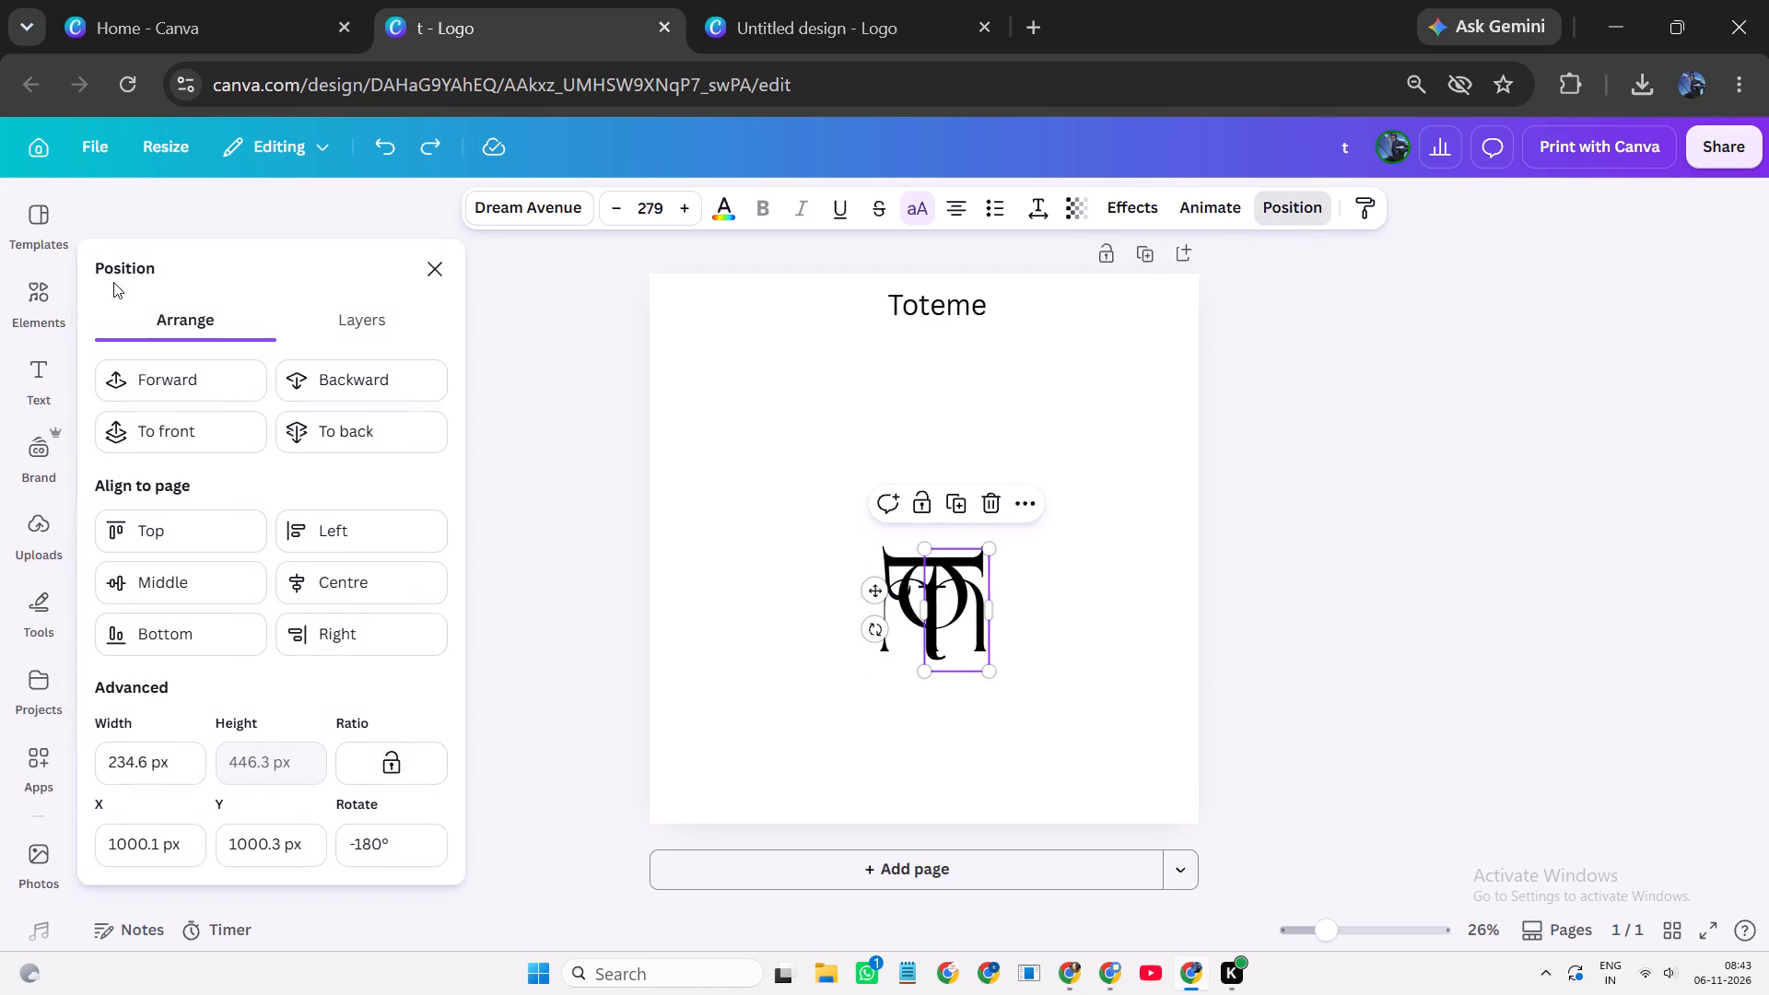
click(353, 333)
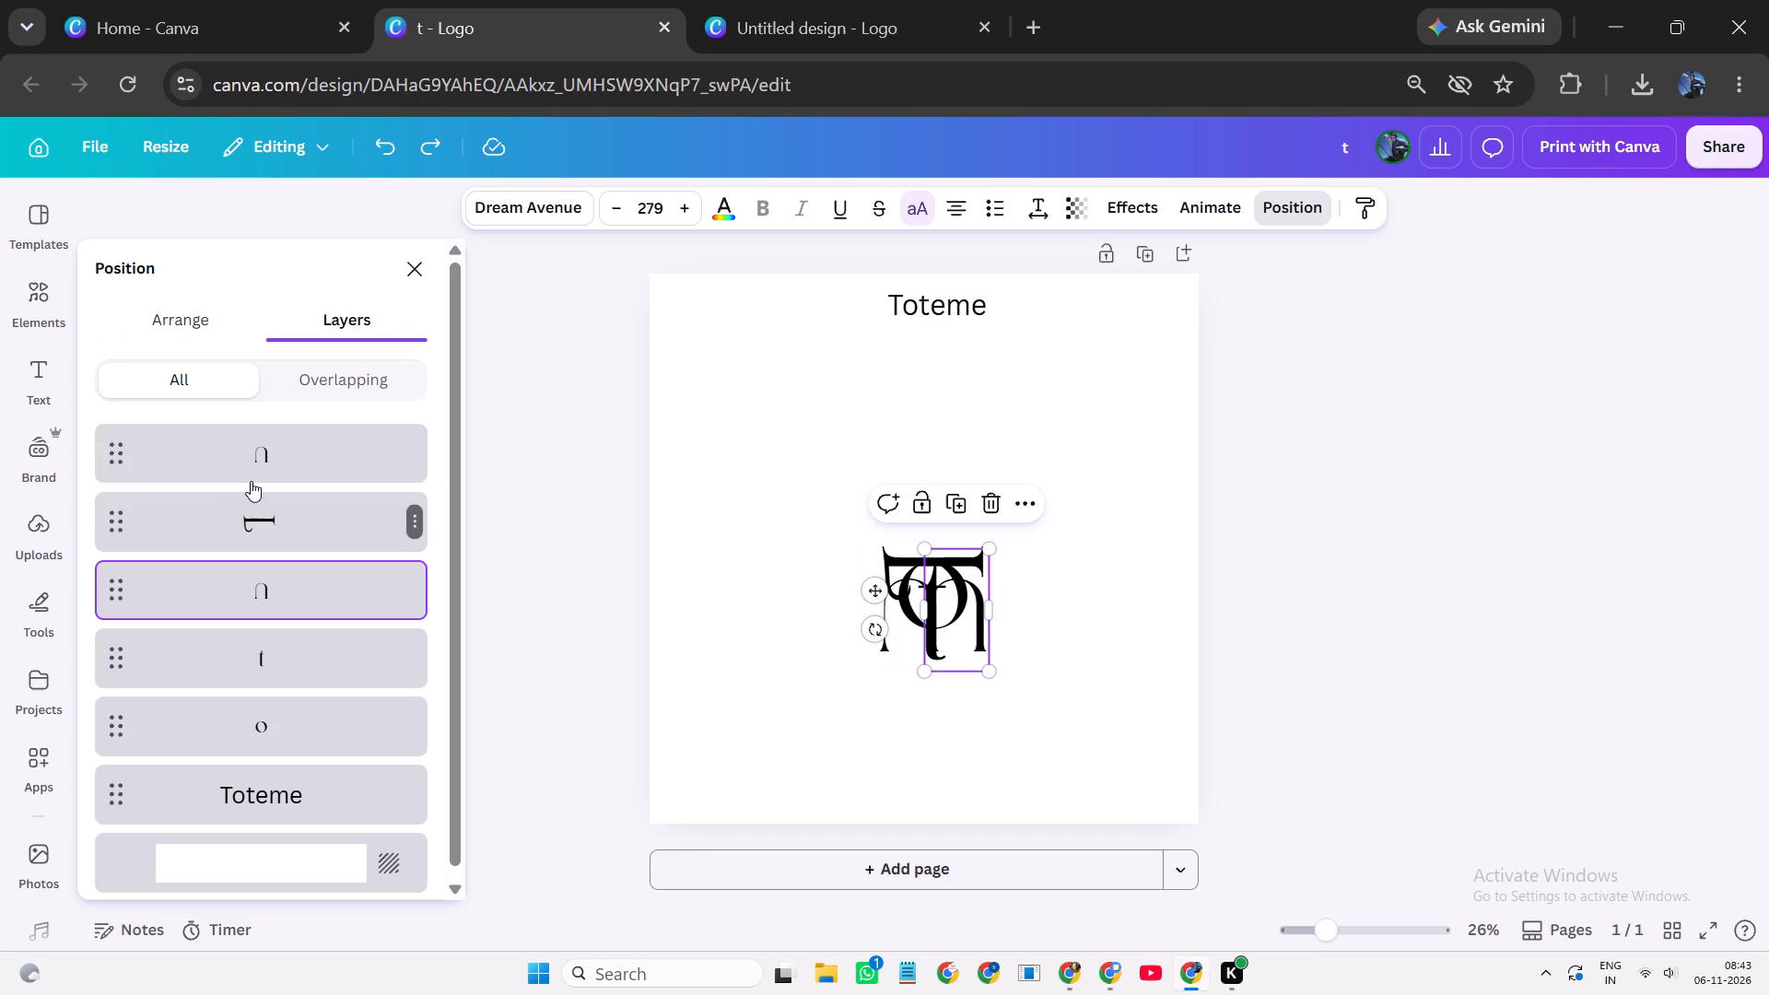
click(269, 721)
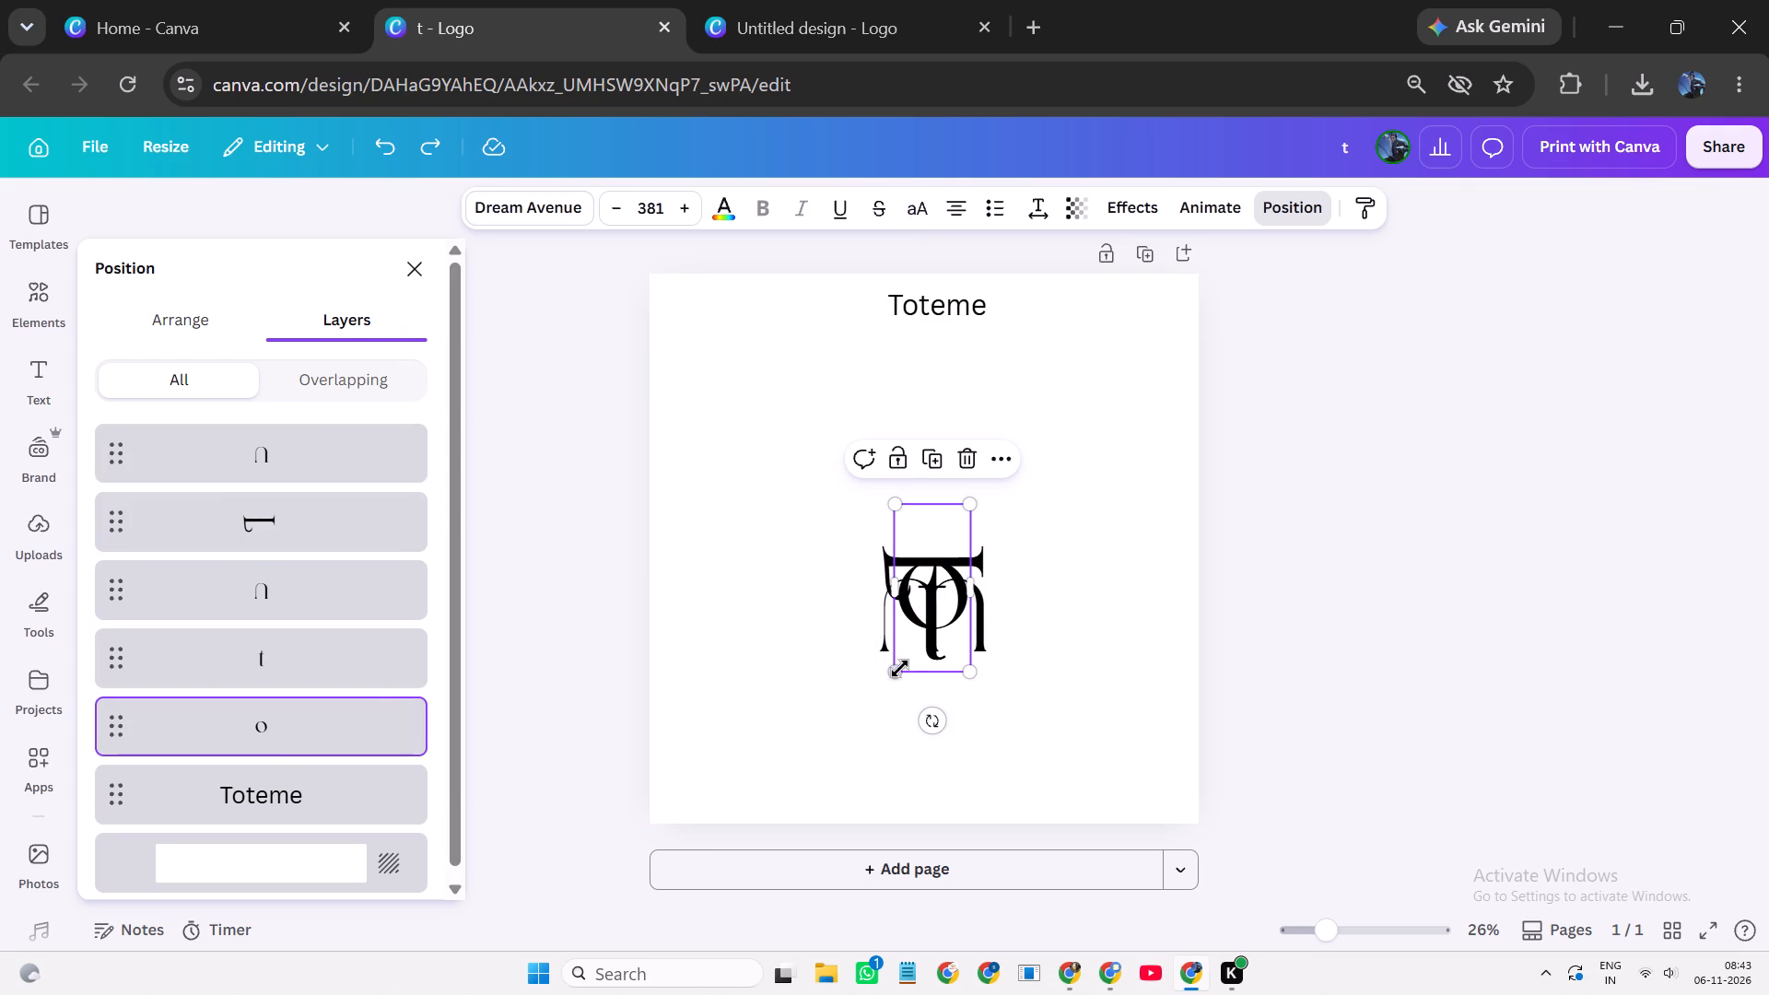
drag(956, 518, 1113, 370)
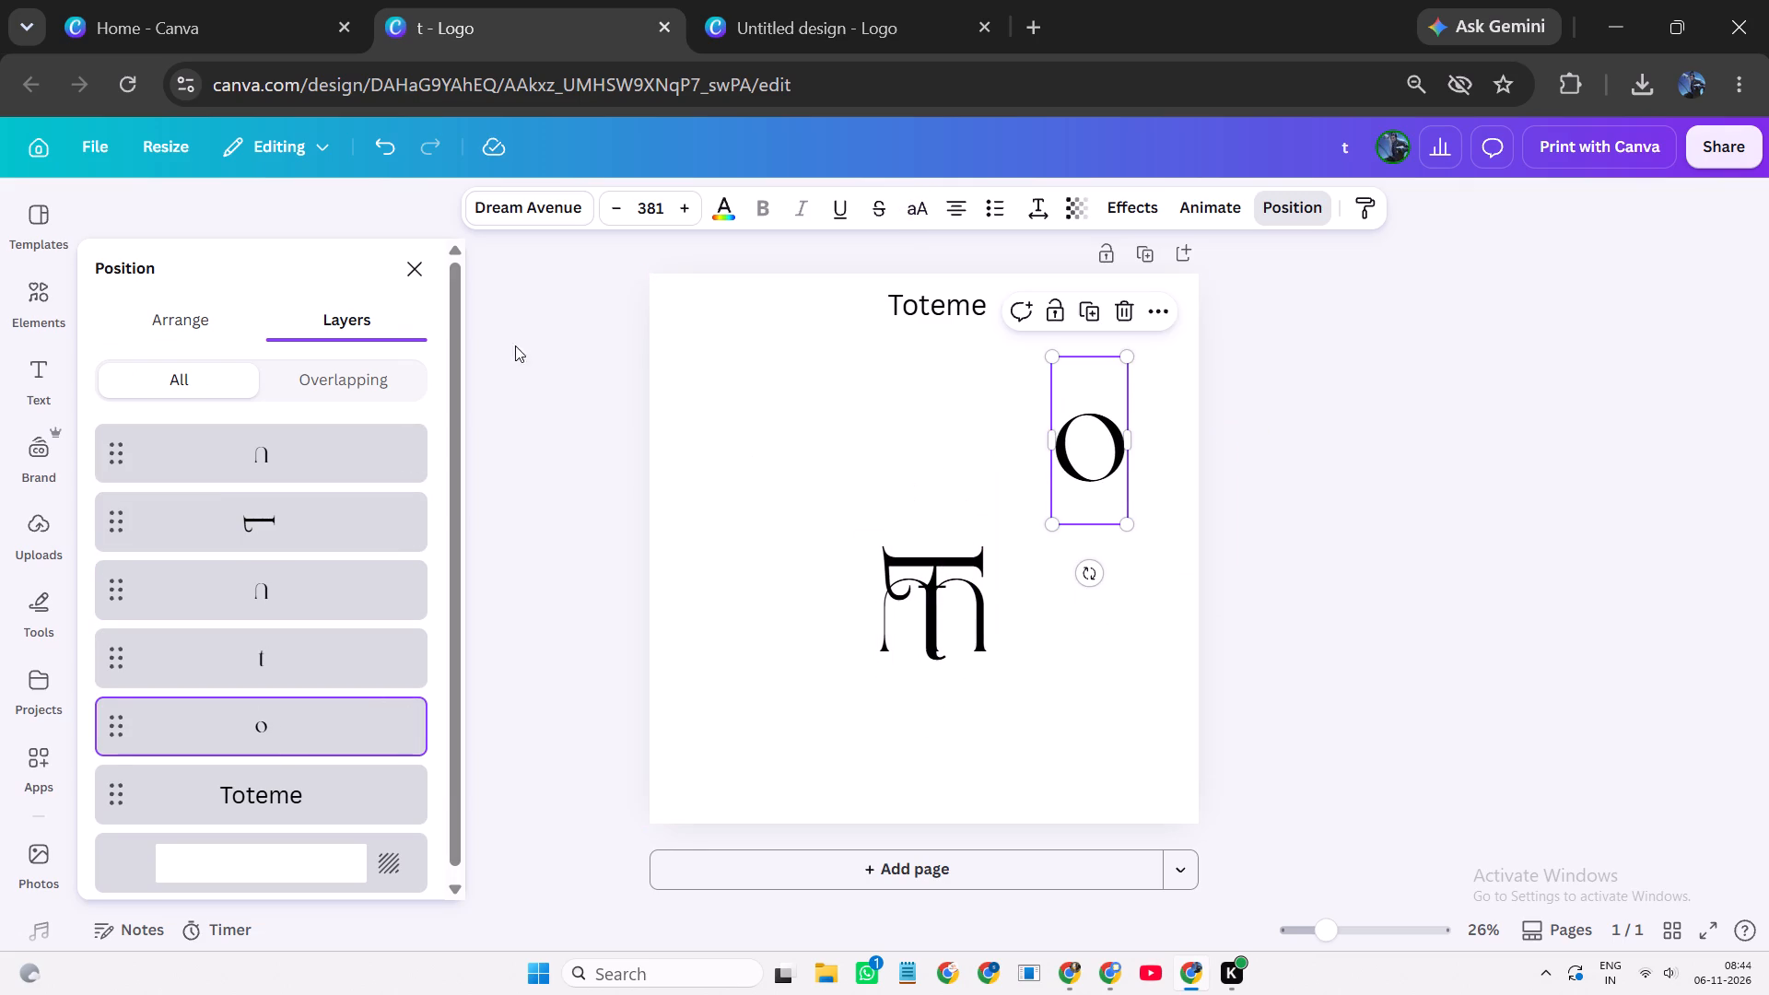
click(426, 258)
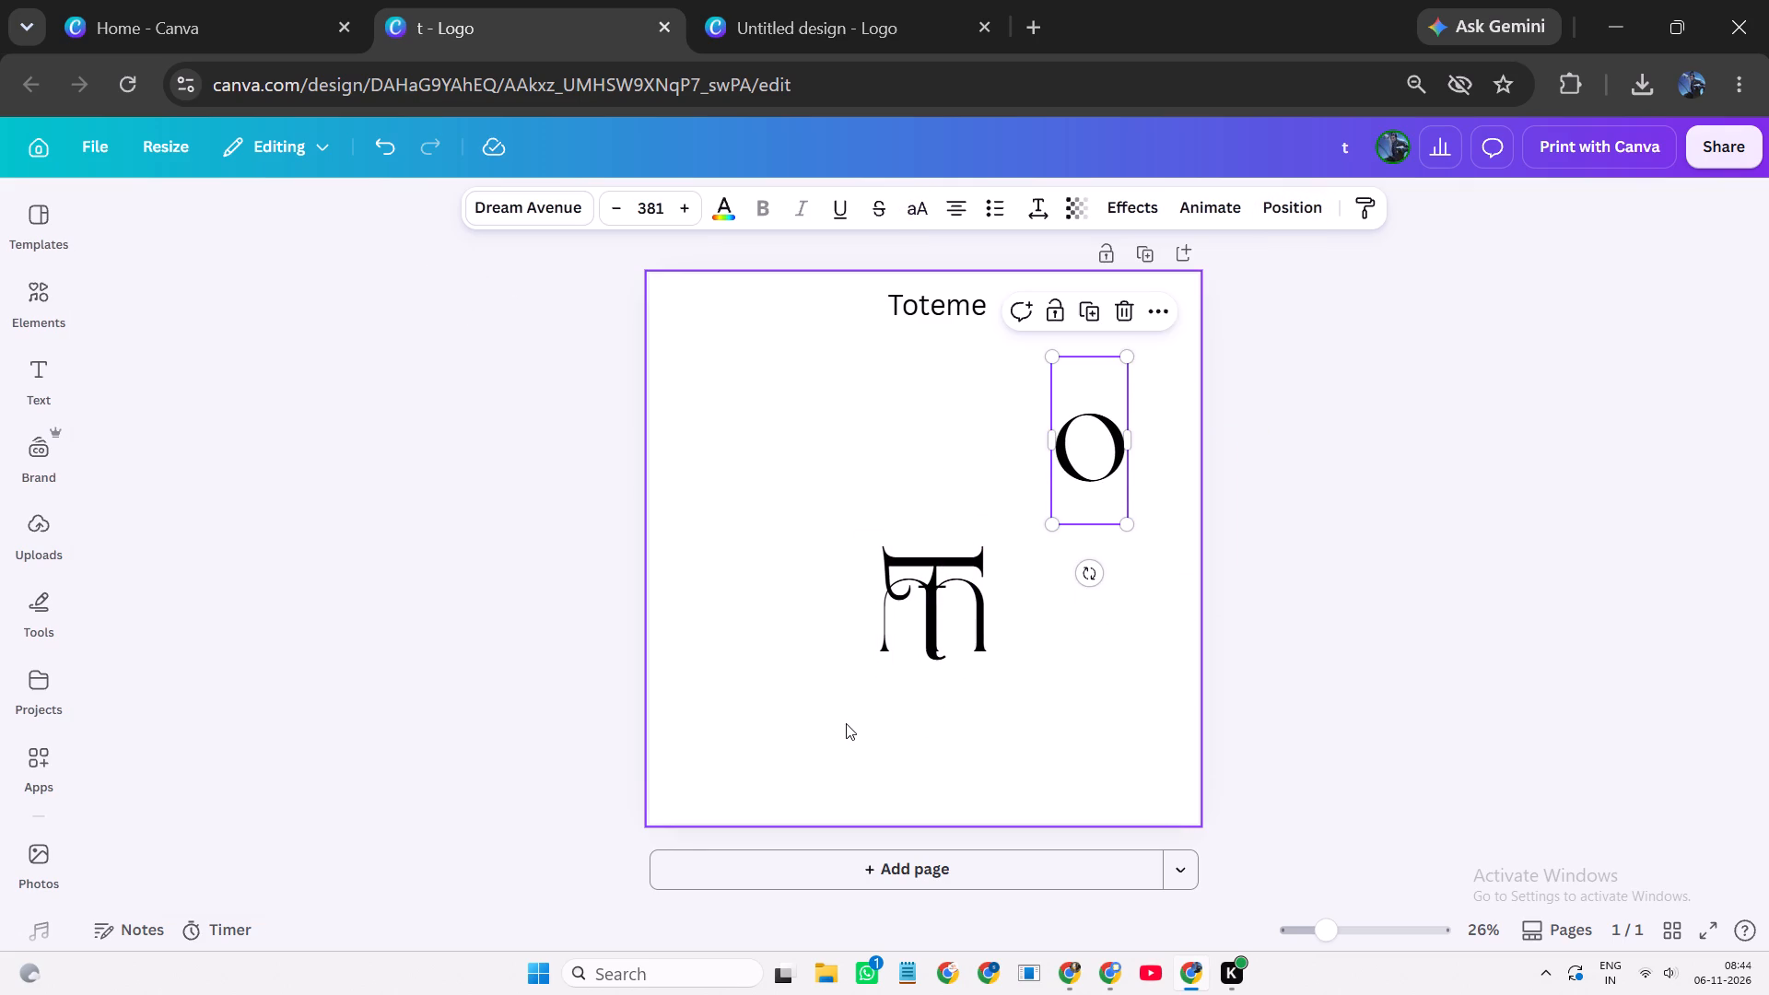
click(943, 417)
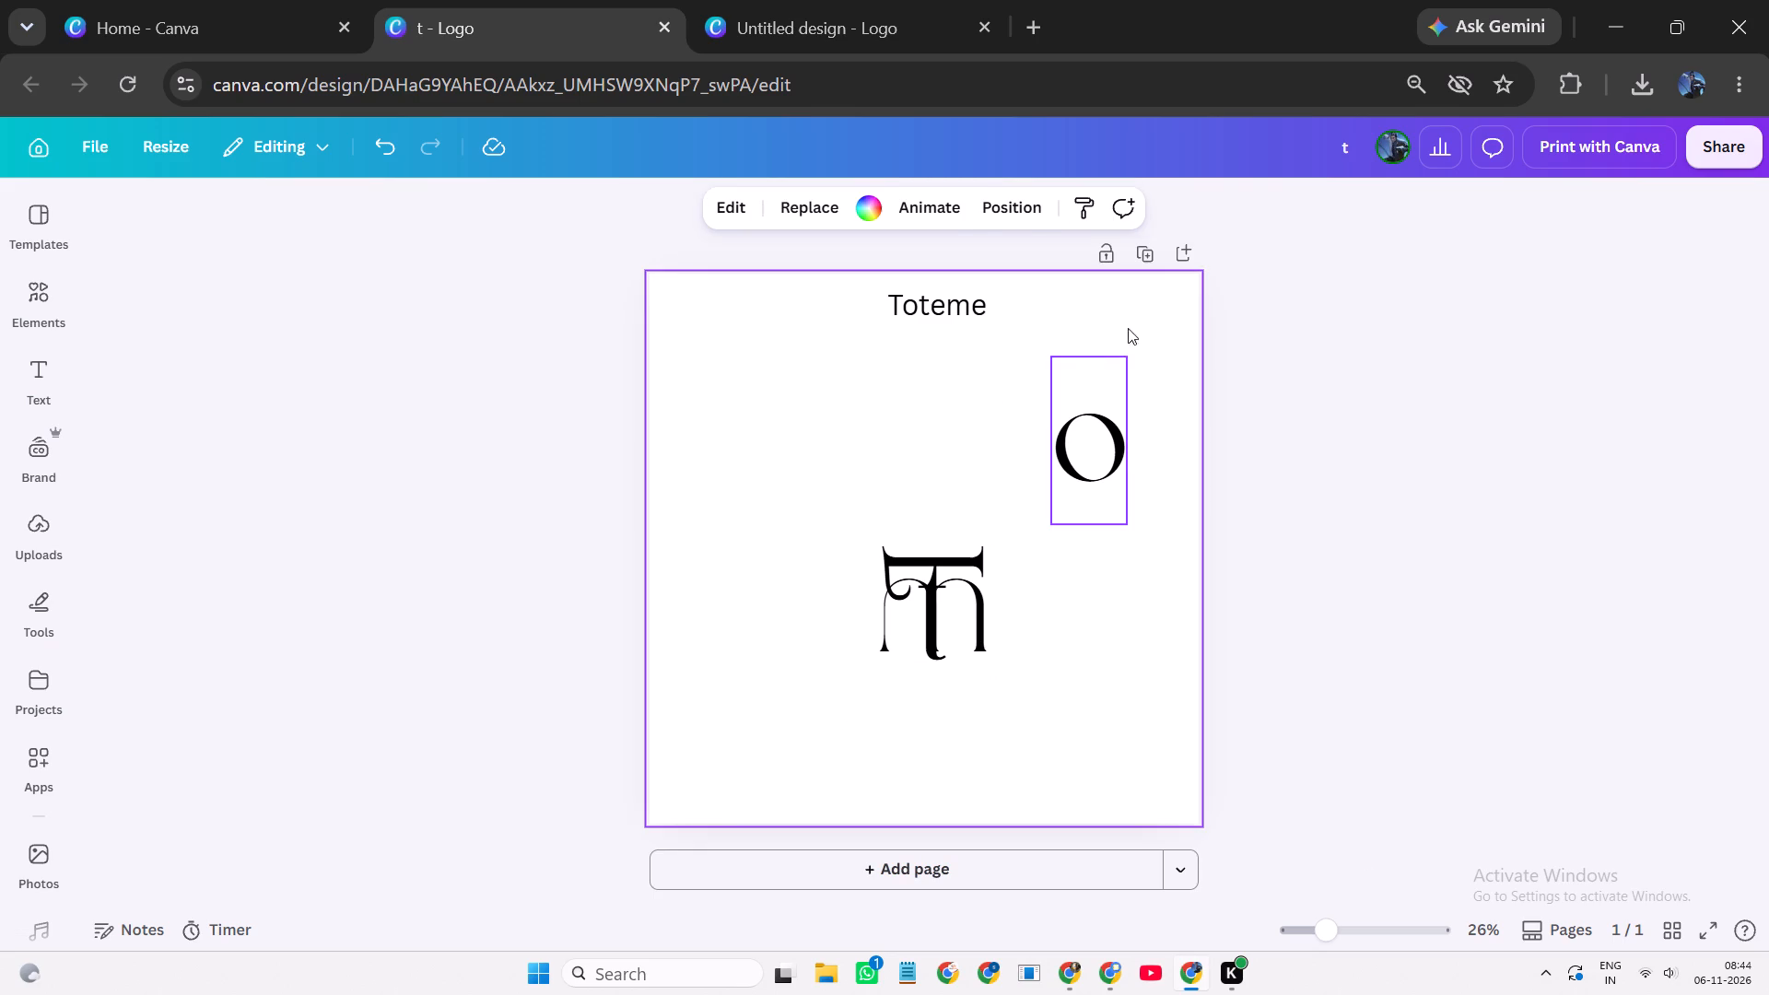
click(931, 383)
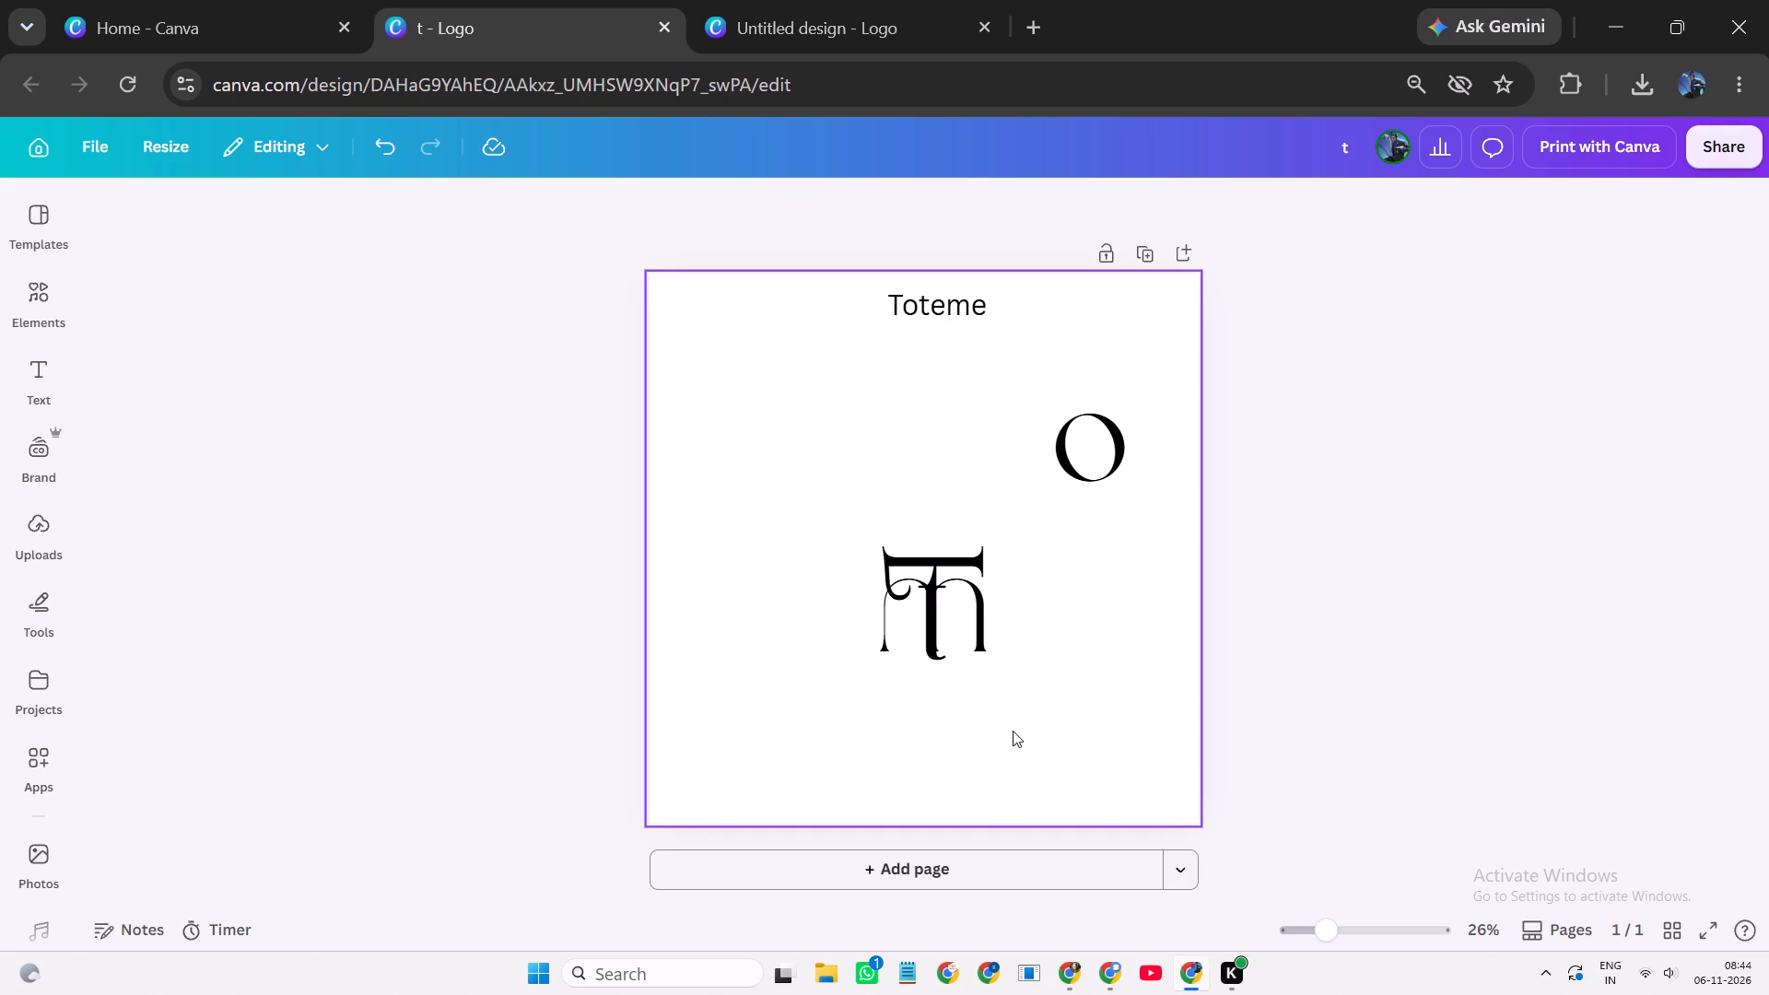
Nudge the left arch slightly outward and reposition the right arch against the T's stem, with both feet level and spacing balanced.
ctrl+scroll(1027, 716, up, 4)
ctrl+scroll(1027, 716, down, 2)
ctrl+scroll(1027, 716, up, 5)
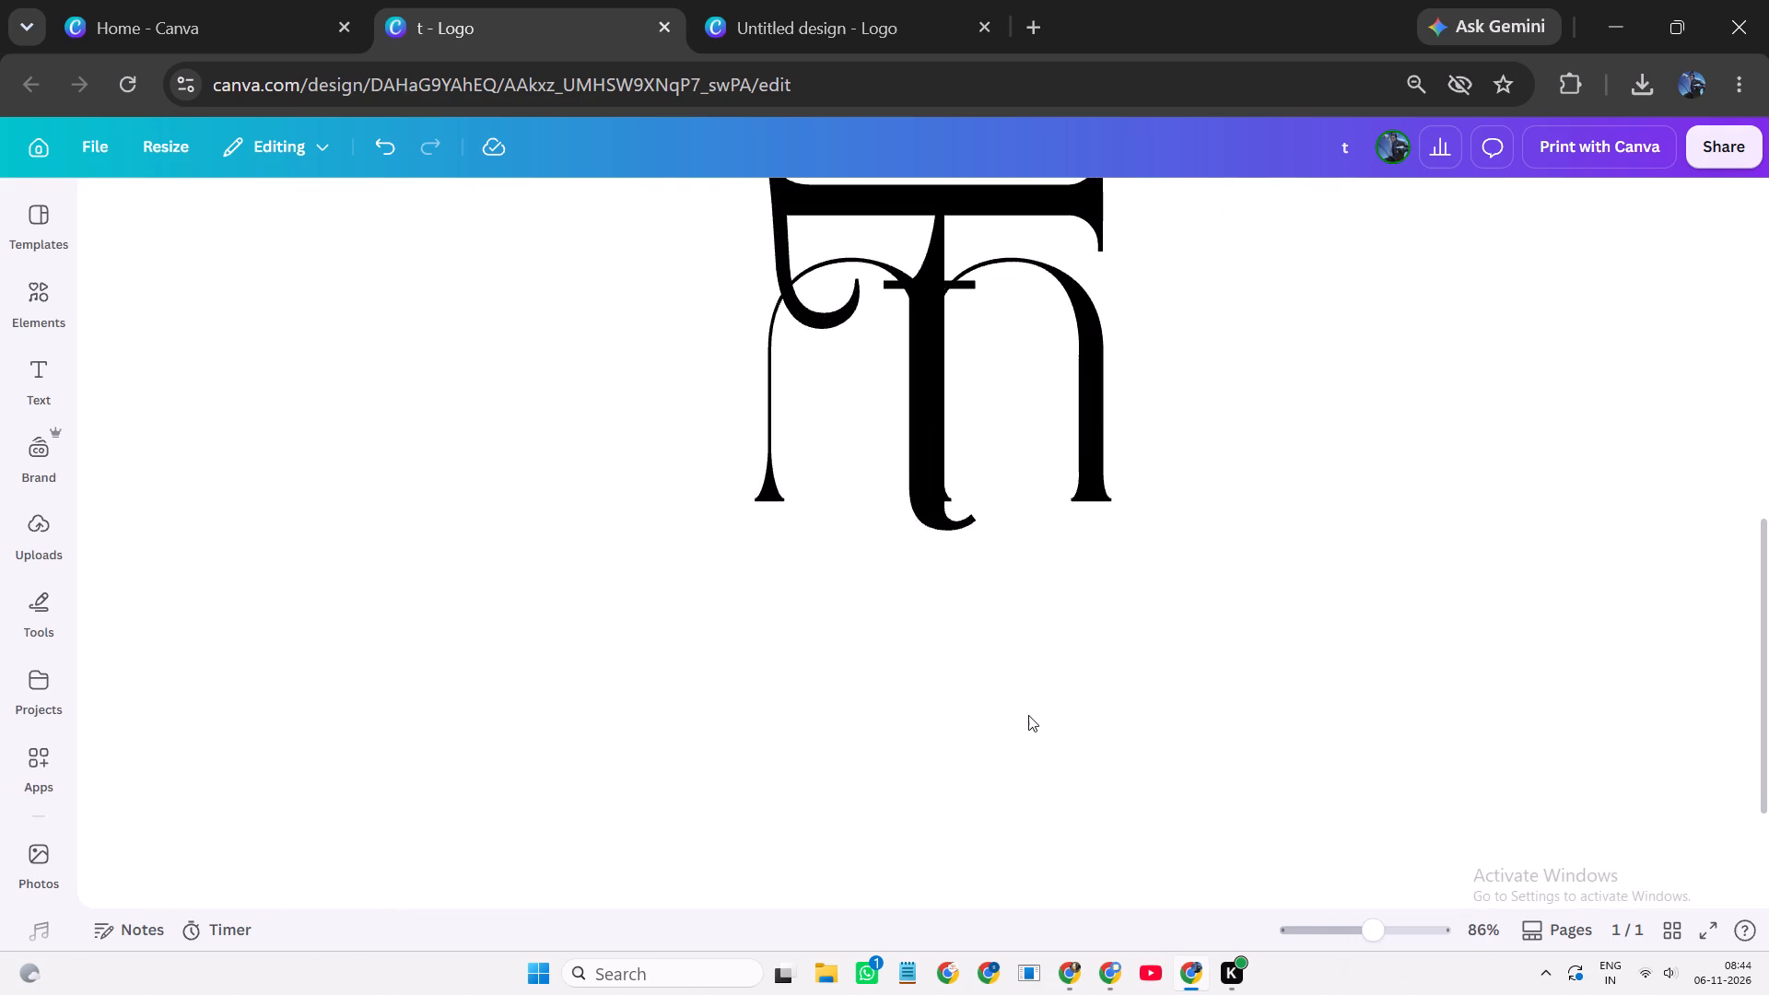
ctrl+scroll(1028, 715, up, 3)
scroll(1028, 715, up, 1)
drag(1077, 650, 1063, 654)
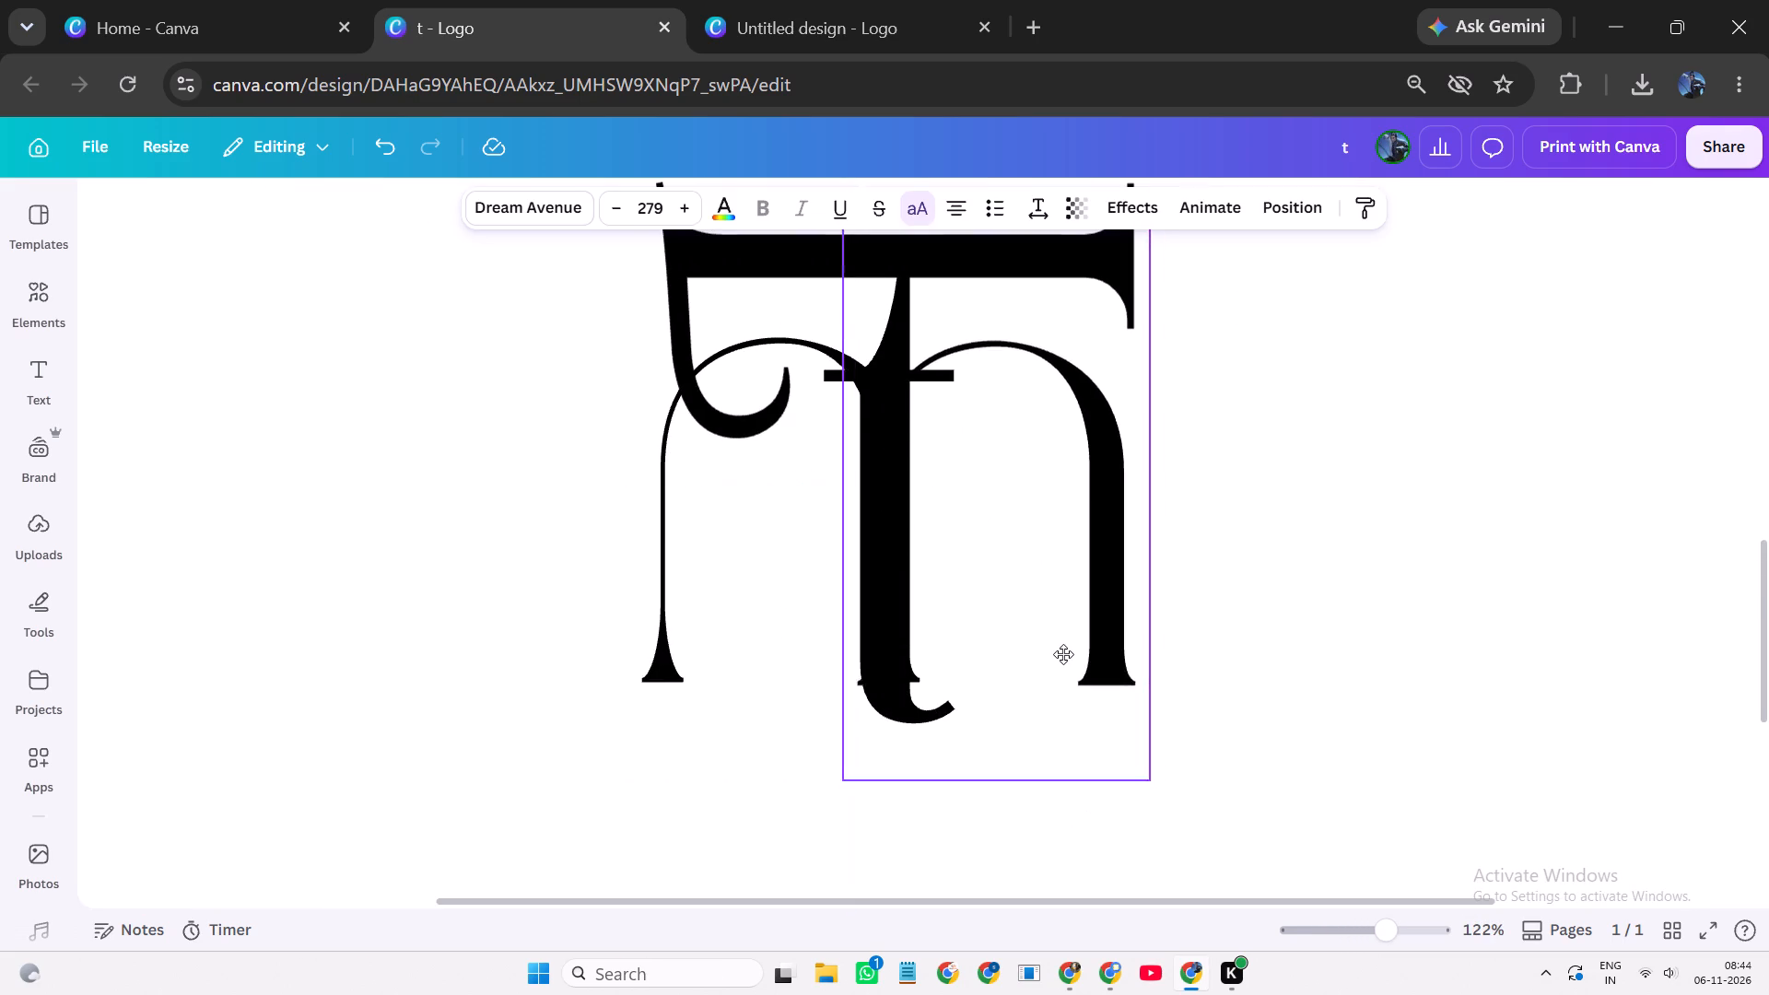
drag(1063, 654, 1160, 633)
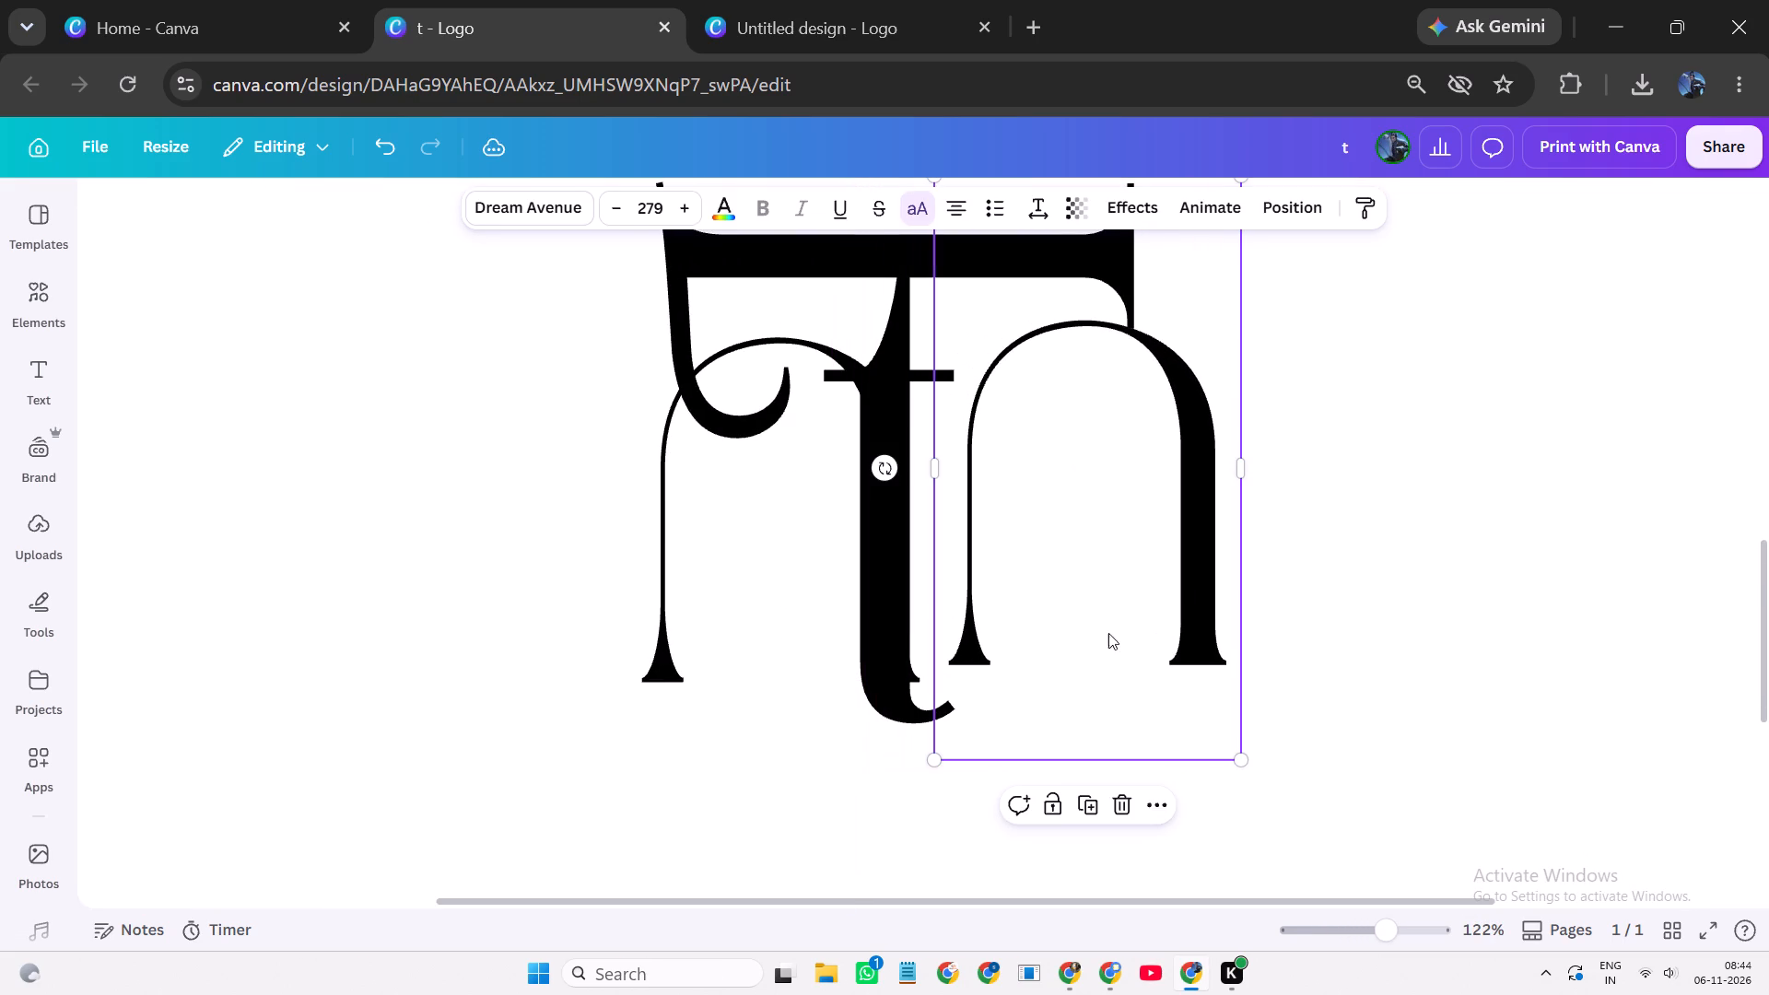
click(652, 613)
click(658, 613)
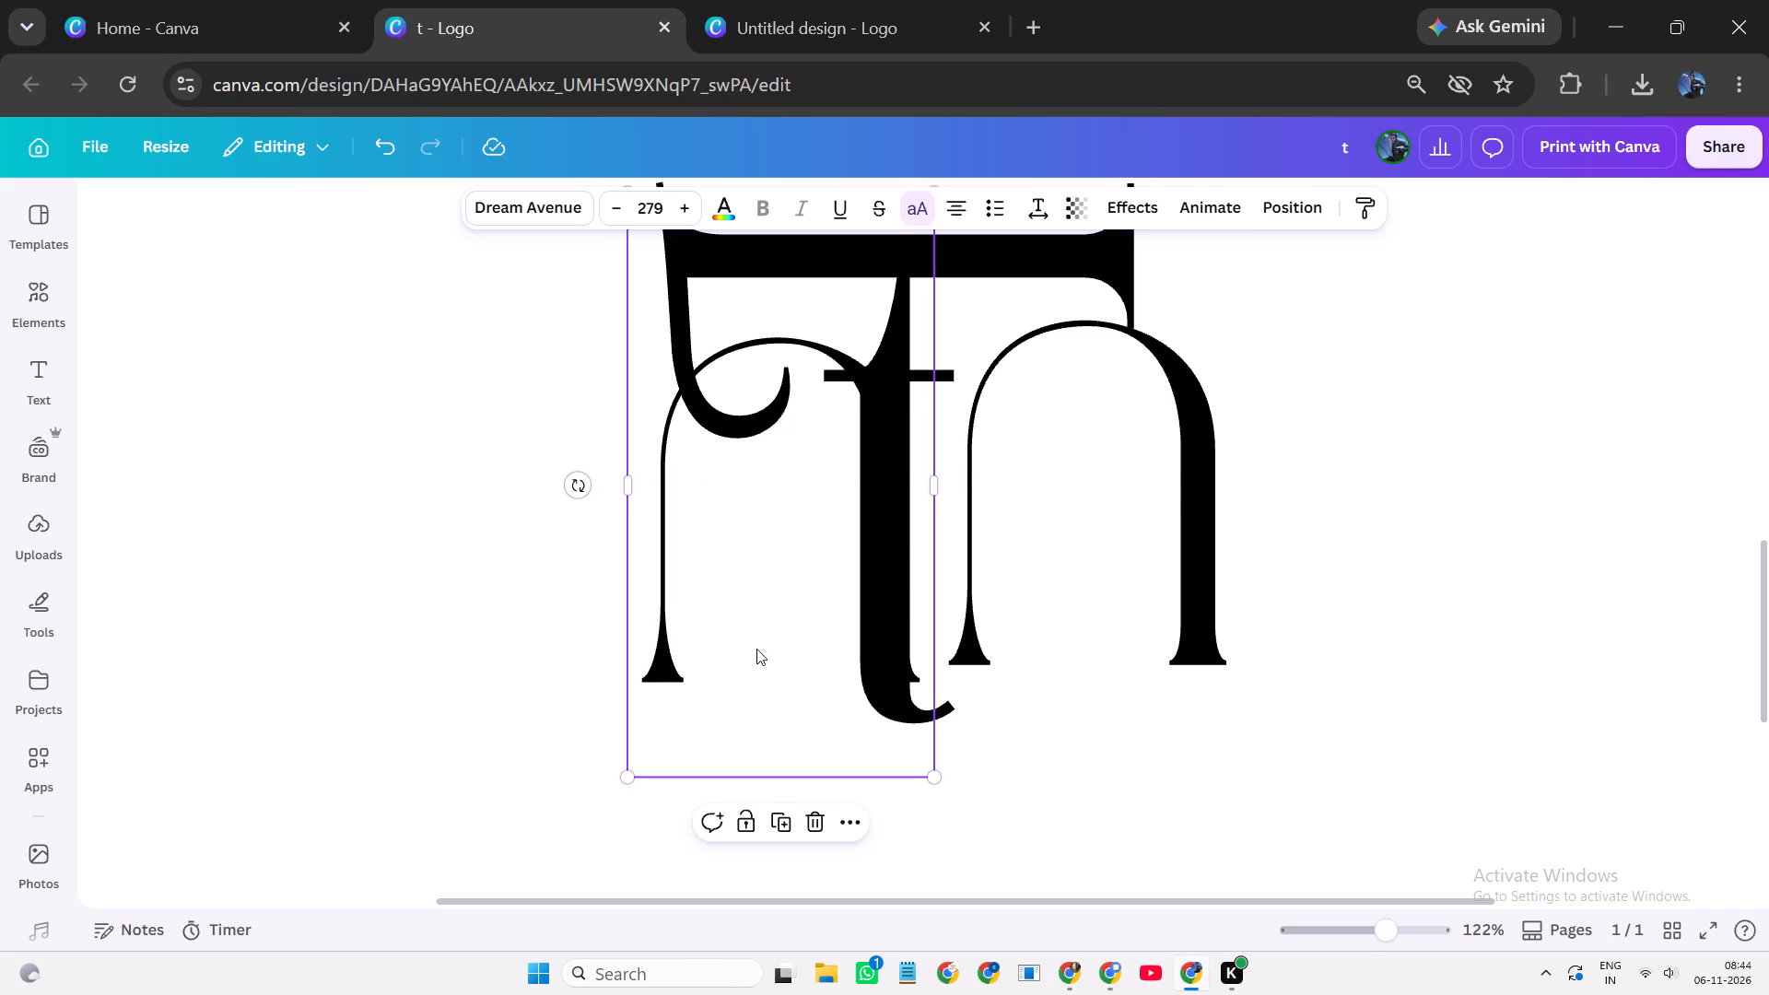
drag(706, 642, 697, 647)
drag(965, 641, 888, 650)
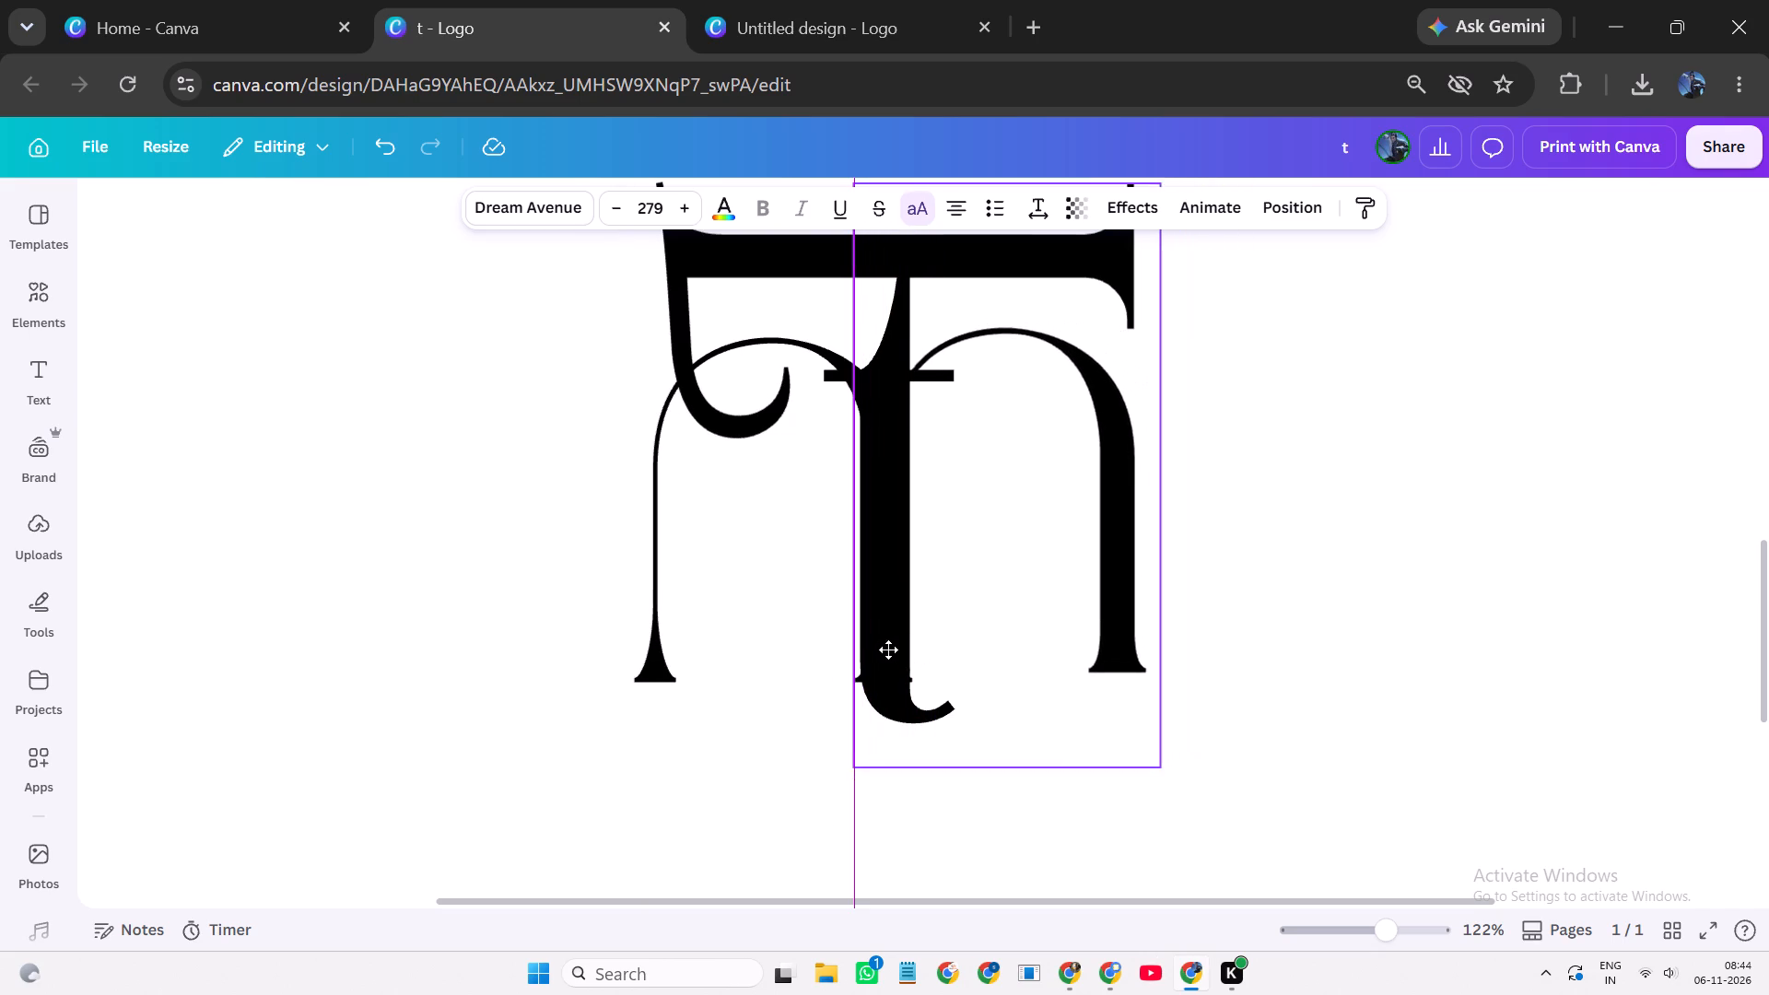
drag(888, 650, 883, 660)
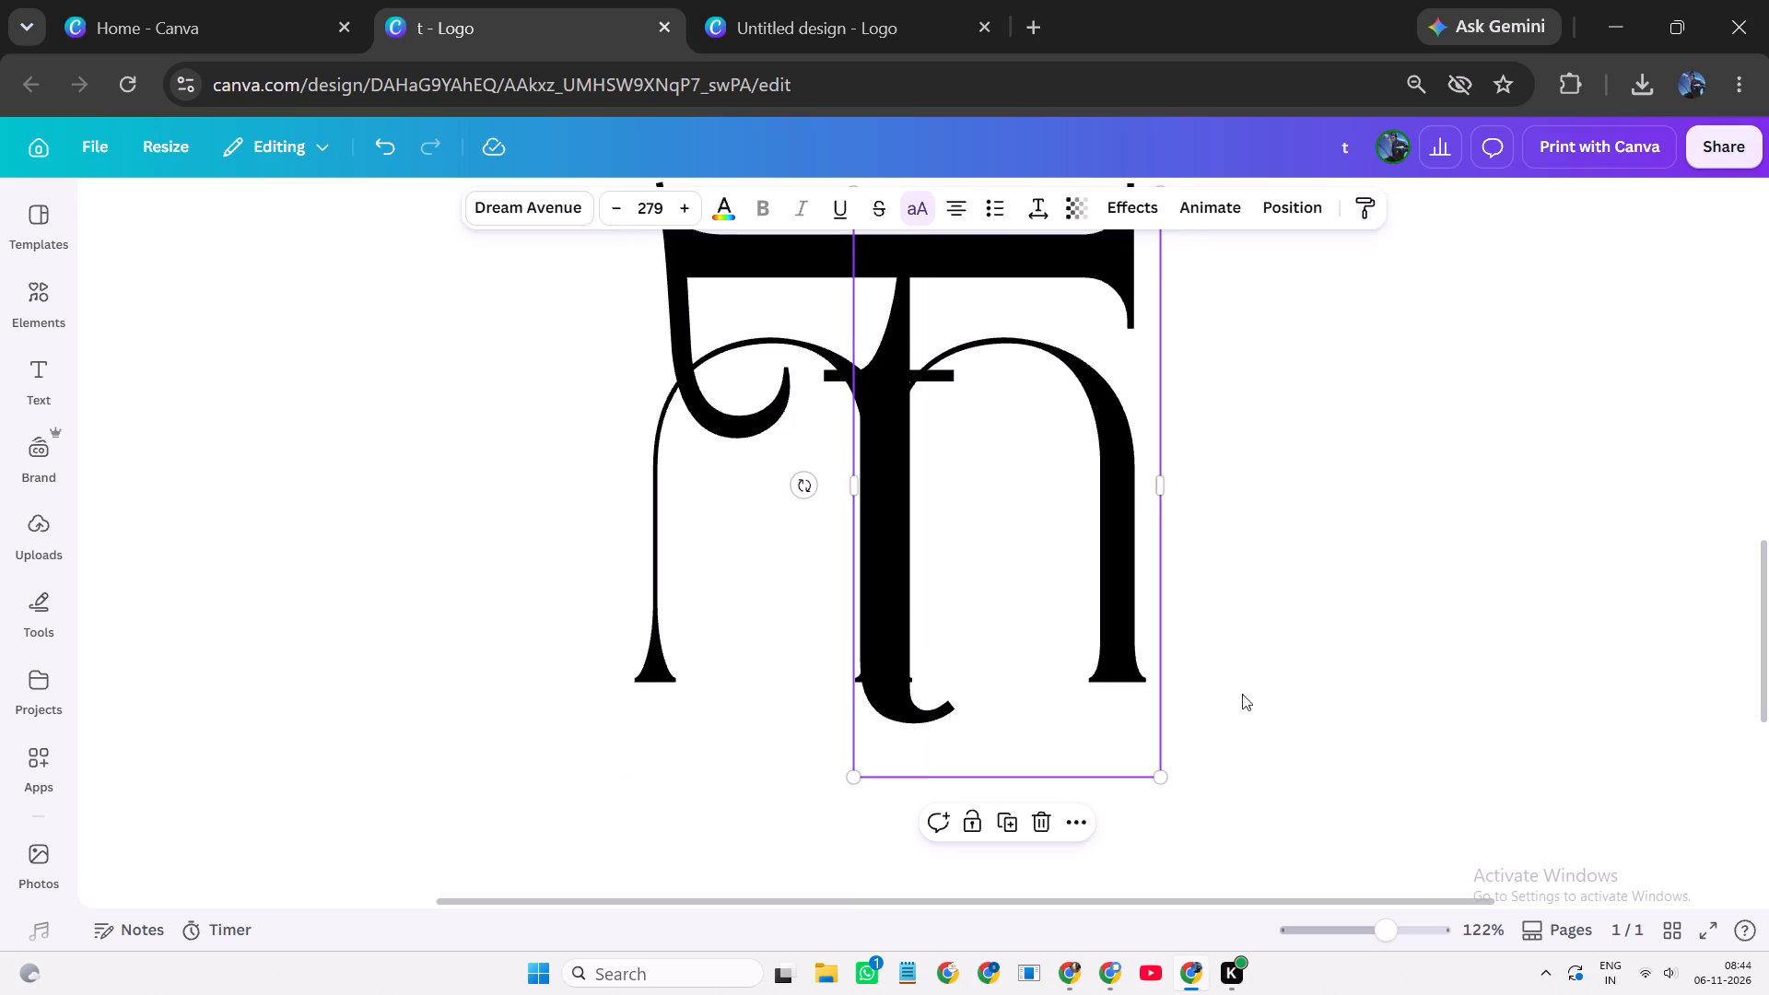
click(1289, 665)
Examine the T-and-arches monogram and the separate o in the context of the whole page.
ctrl+scroll(1280, 673, down, 2)
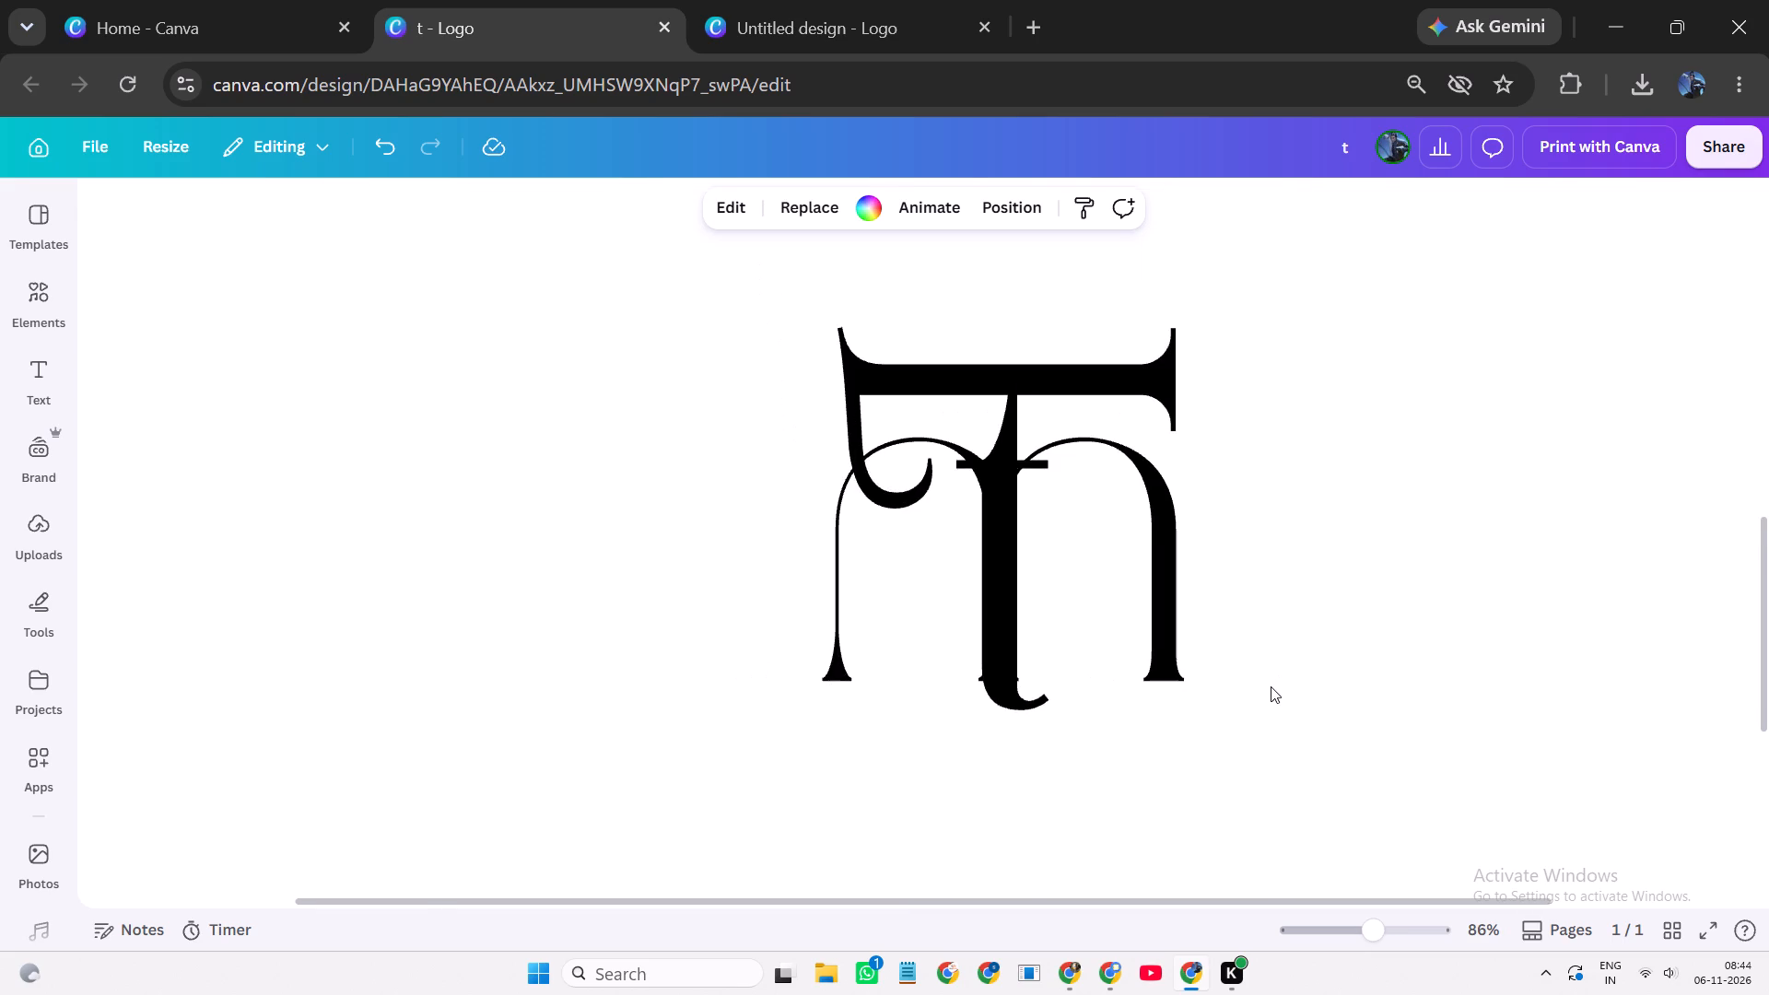
scroll(1267, 692, down, 1)
ctrl+scroll(1263, 696, down, 4)
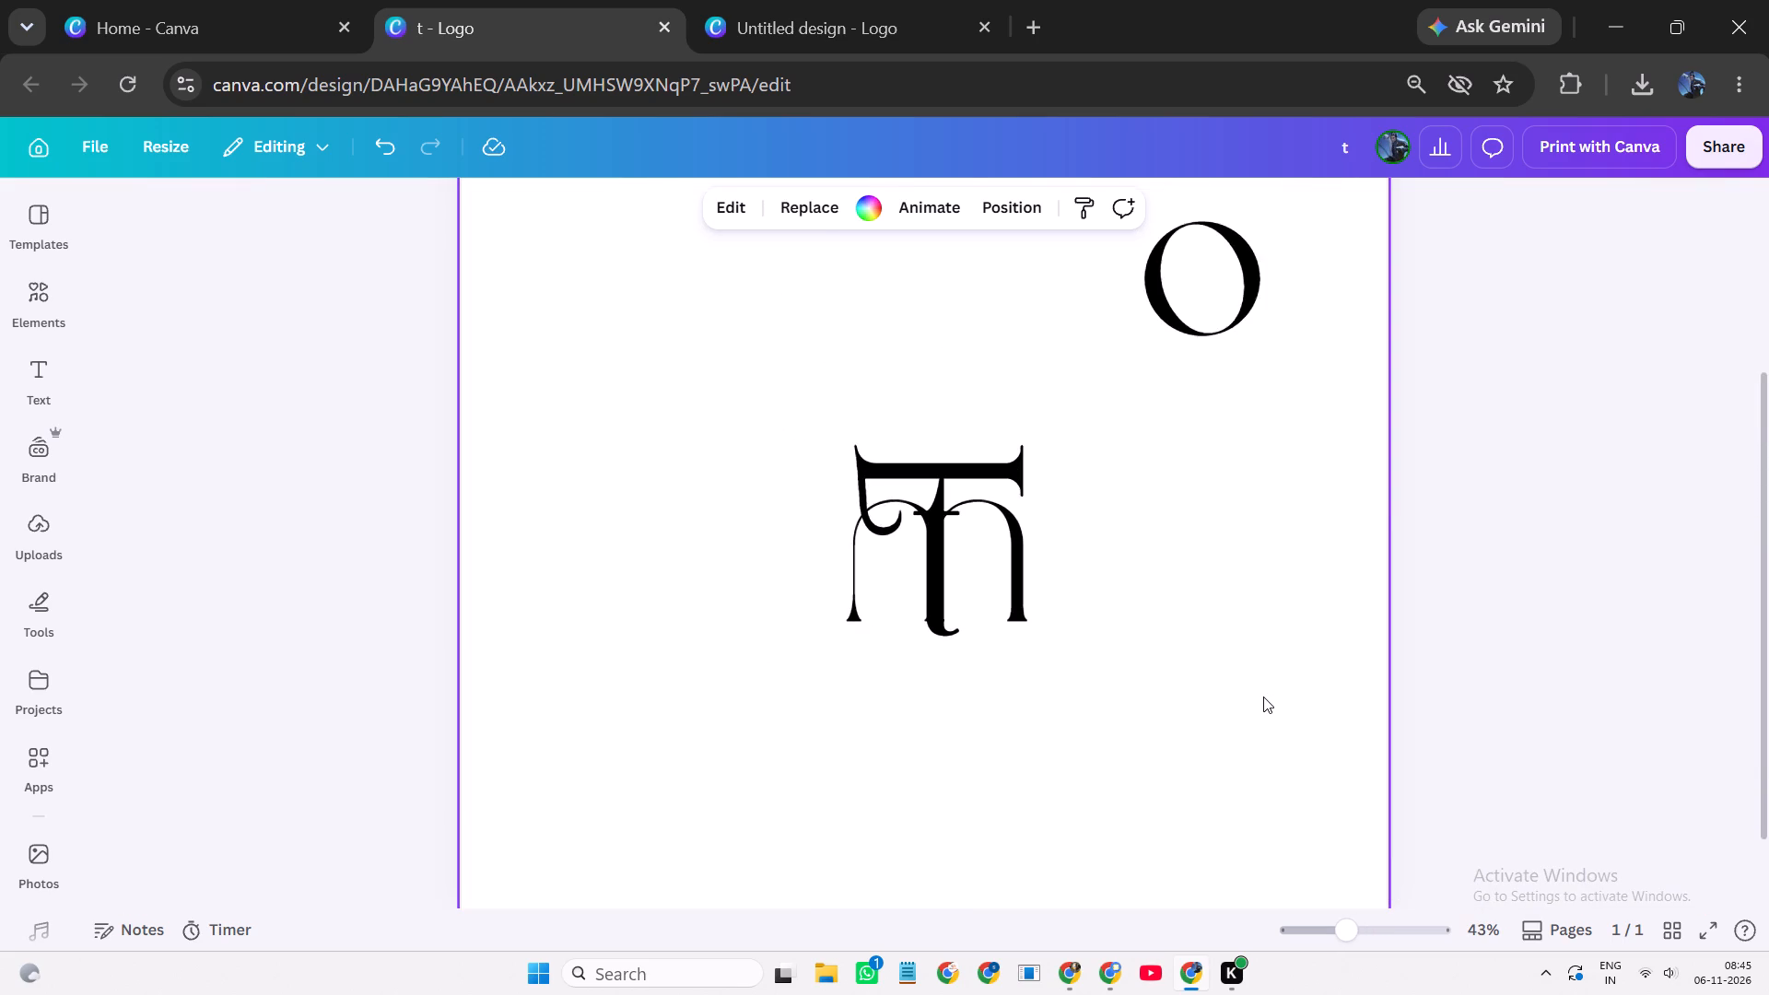
scroll(1255, 708, down, 1)
scroll(1247, 724, up, 3)
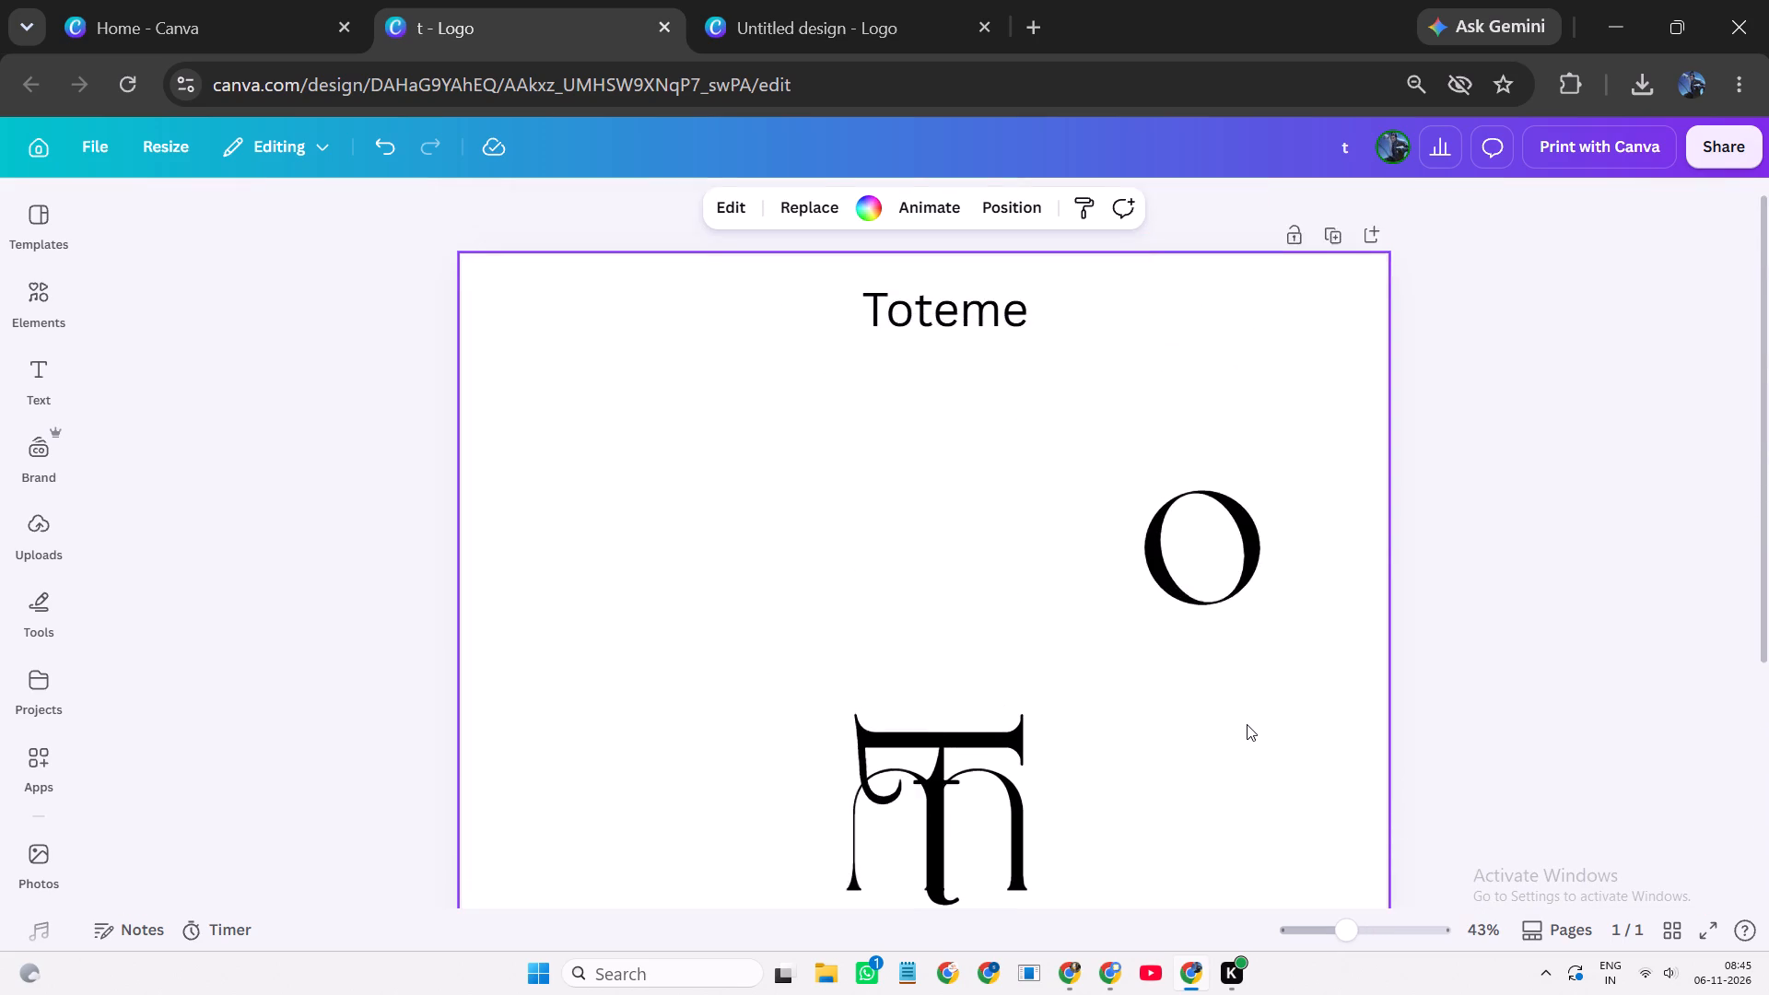
scroll(1247, 724, down, 2)
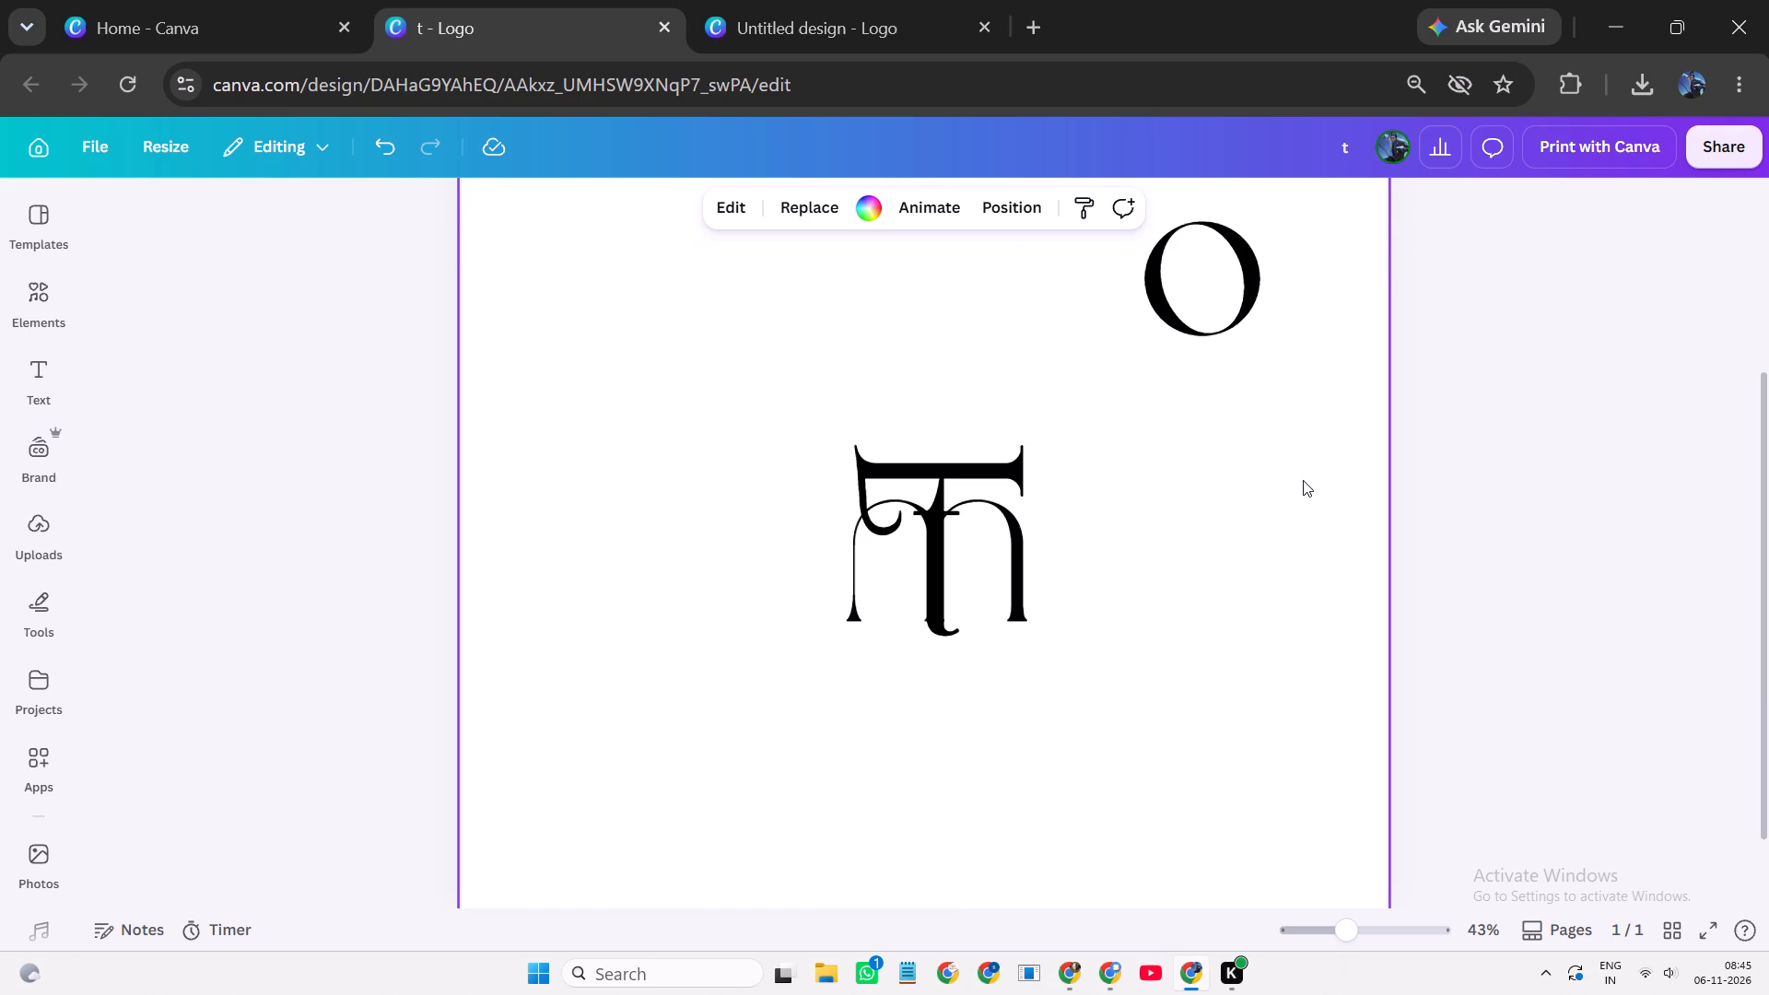
click(1569, 430)
scroll(1568, 431, down, 2)
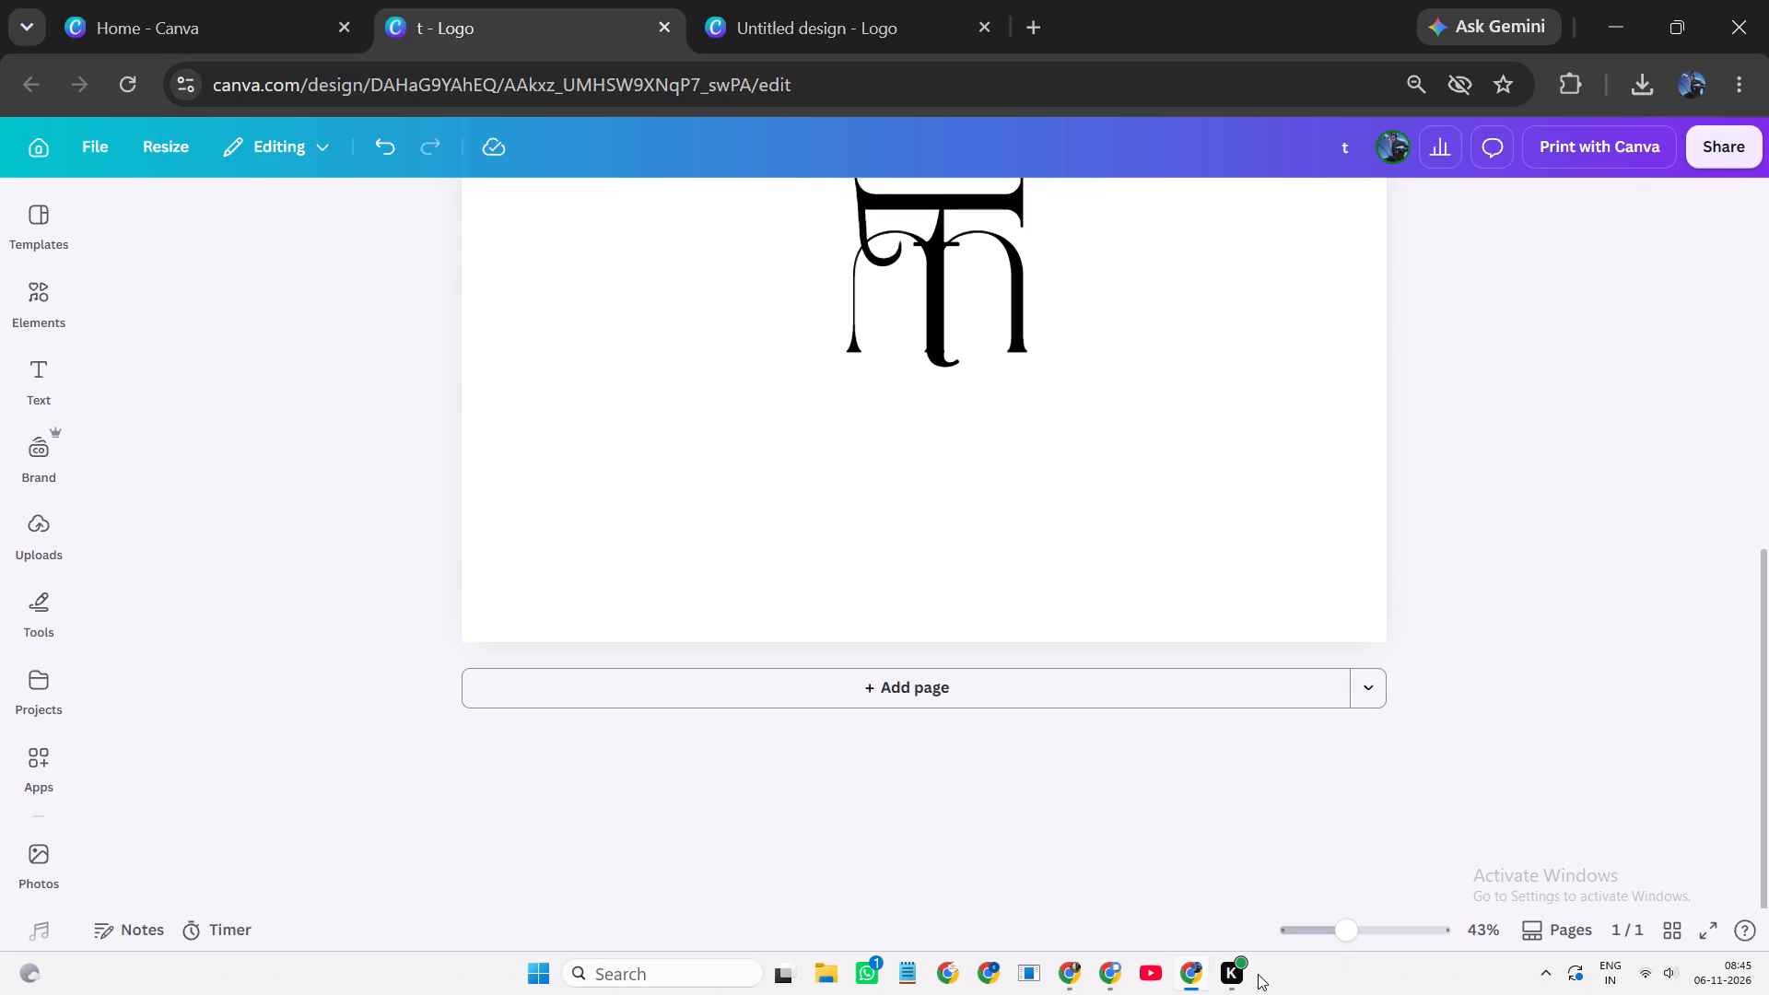